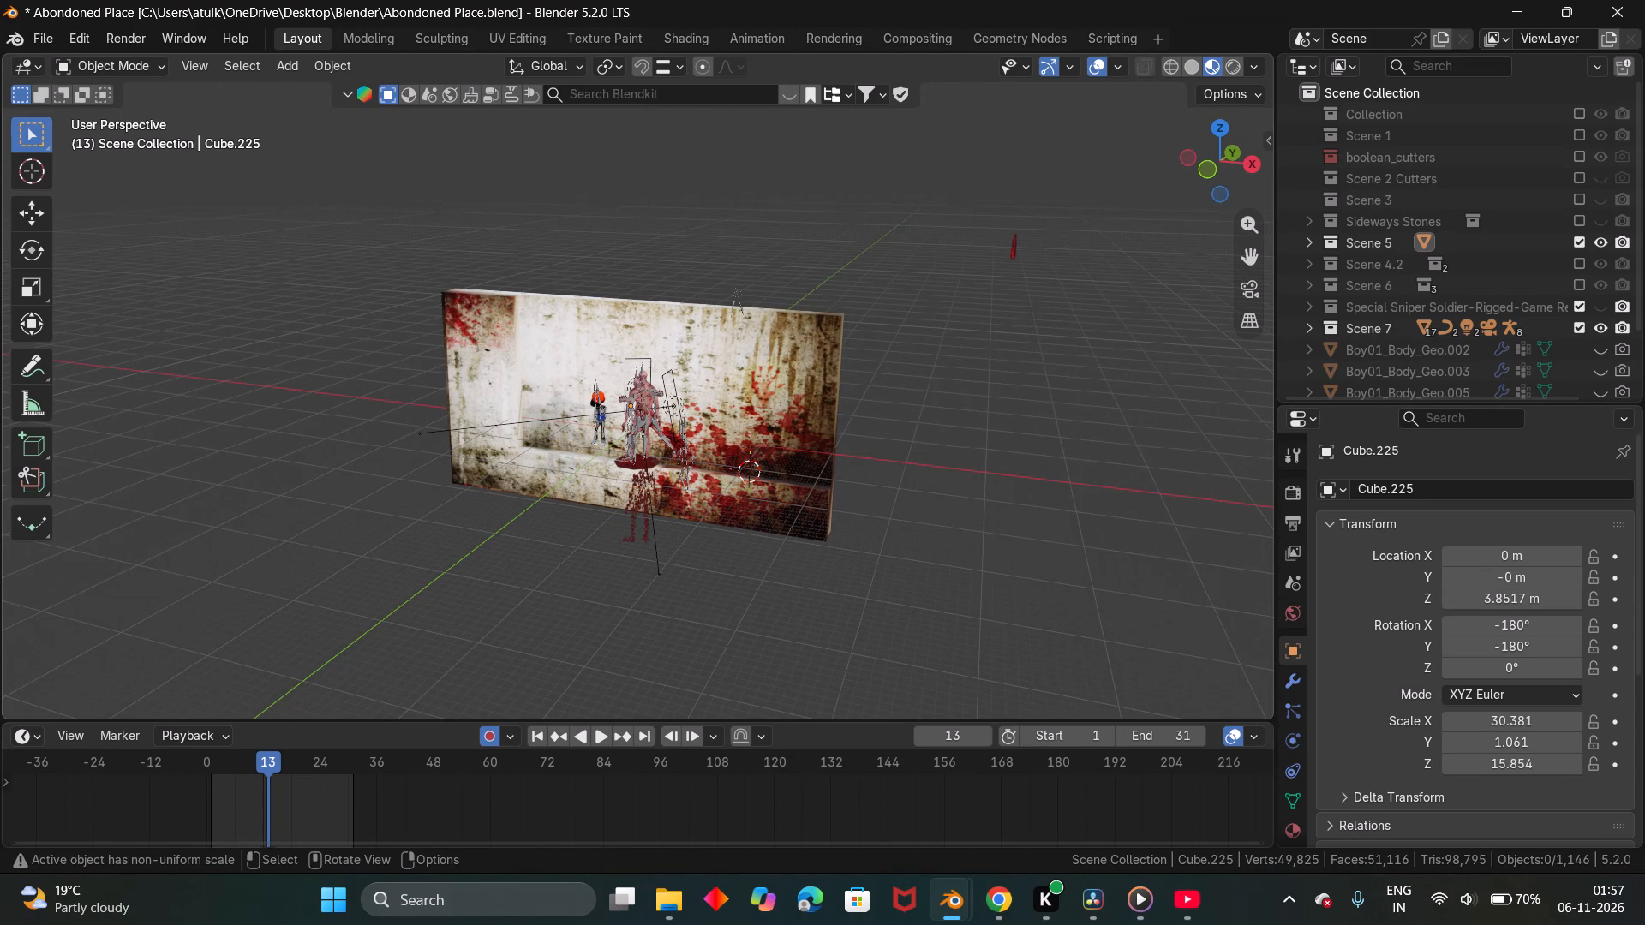
Include the Scene 6 collection in the view layer.
{"action": "left_click", "coordinate": [1582, 285]}
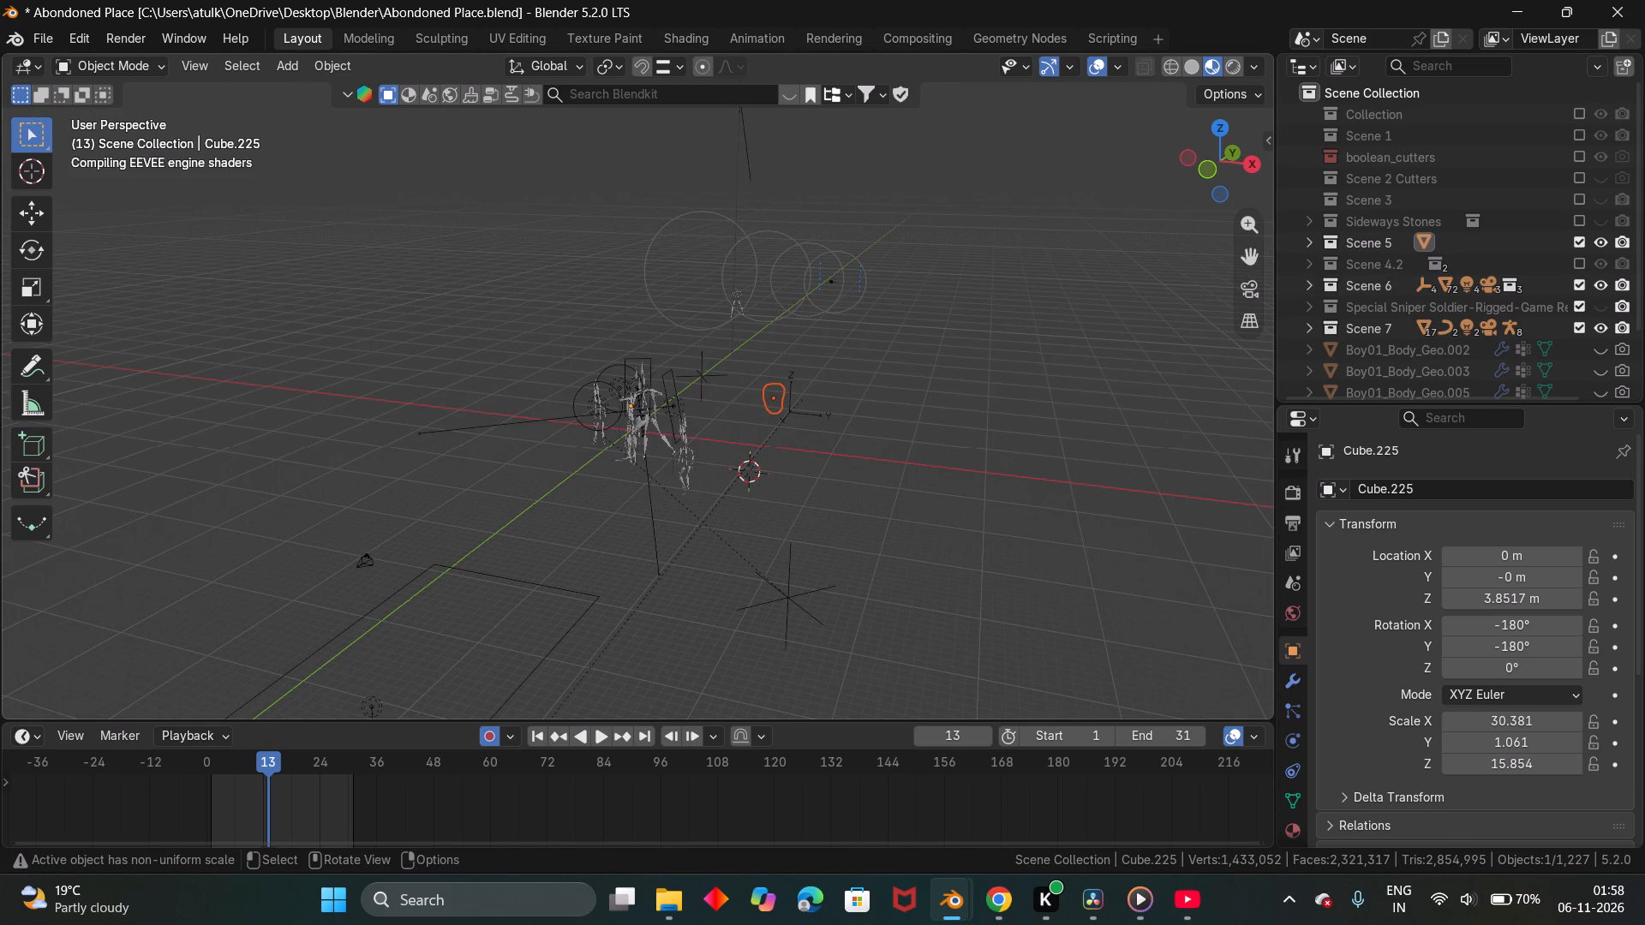
In a solid-shaded top view, move the blood-stained wall panel about 43.5 m along X to the corridor's edge.
{"action": "middle_click_drag", "start_coordinate": [736, 432], "coordinate": [743, 387]}
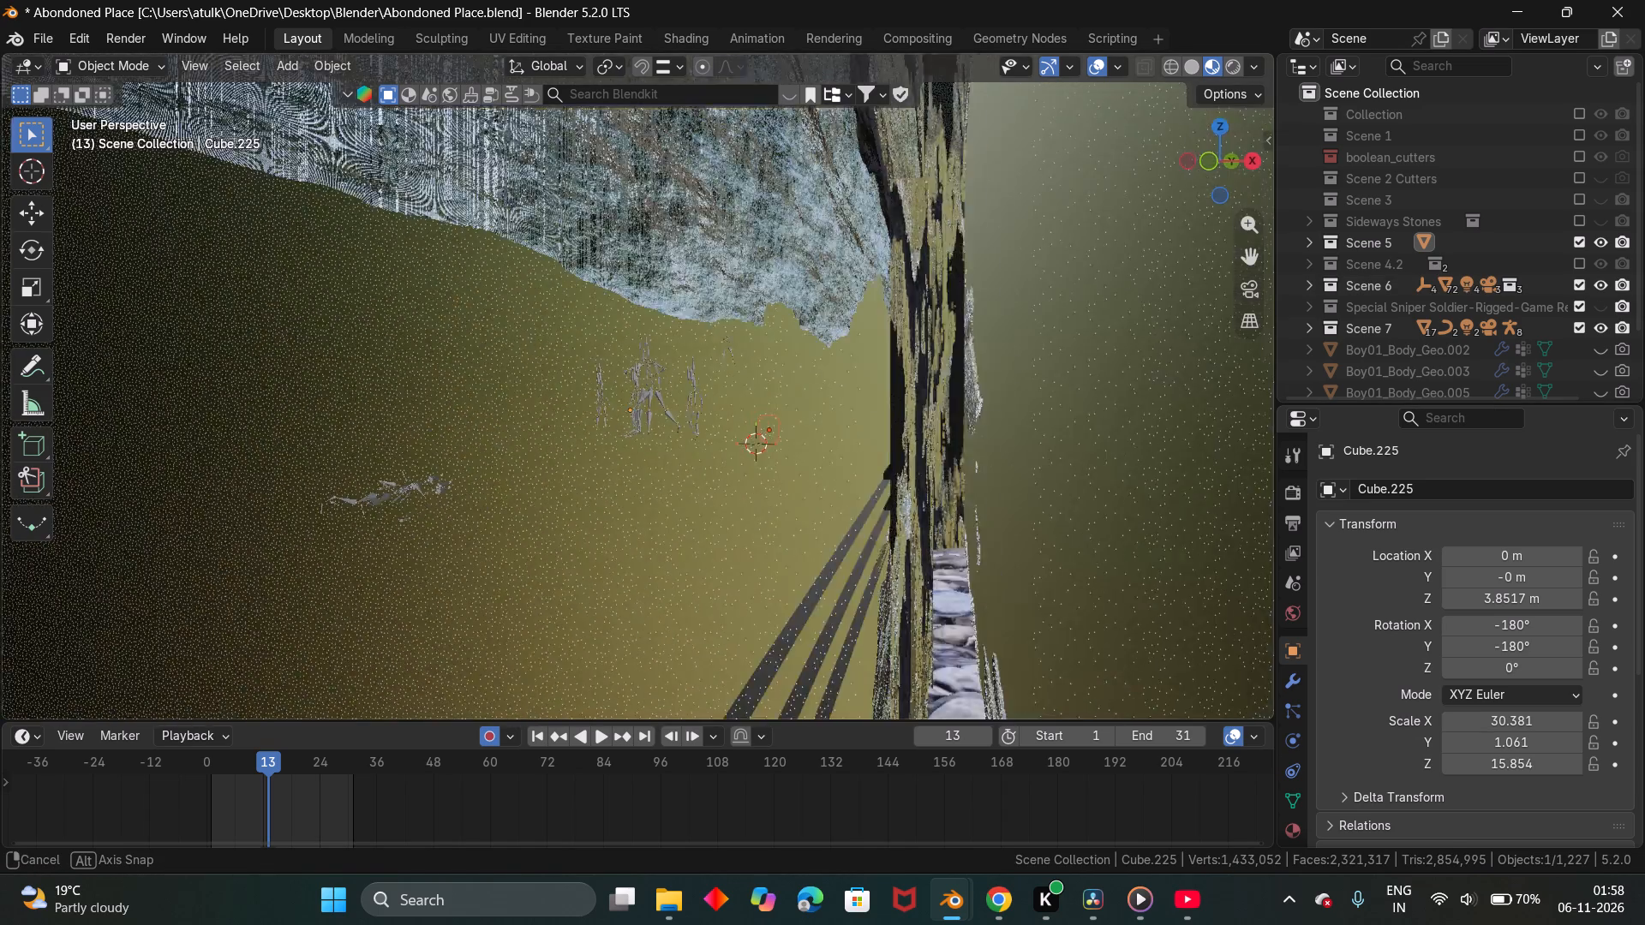
{"action": "middle_click_drag", "start_coordinate": [743, 387], "coordinate": [766, 395]}
{"action": "scroll", "coordinate": [787, 403], "scroll_direction": "up", "scroll_amount": 6}
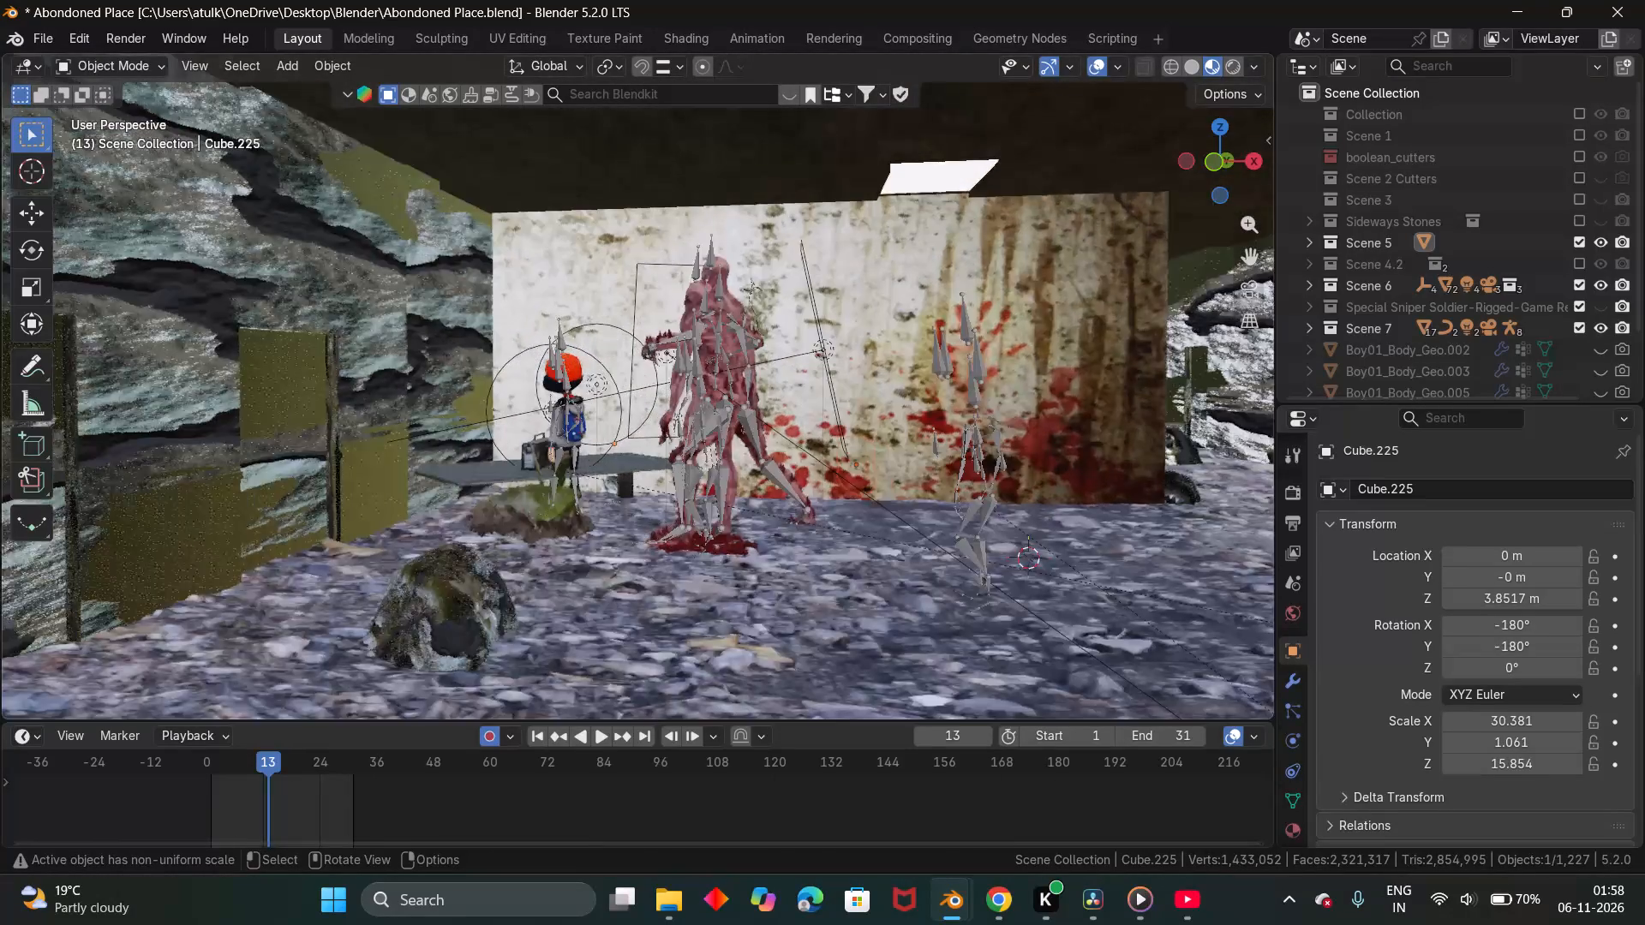
{"action": "scroll", "coordinate": [787, 403], "scroll_direction": "down", "scroll_amount": 5}
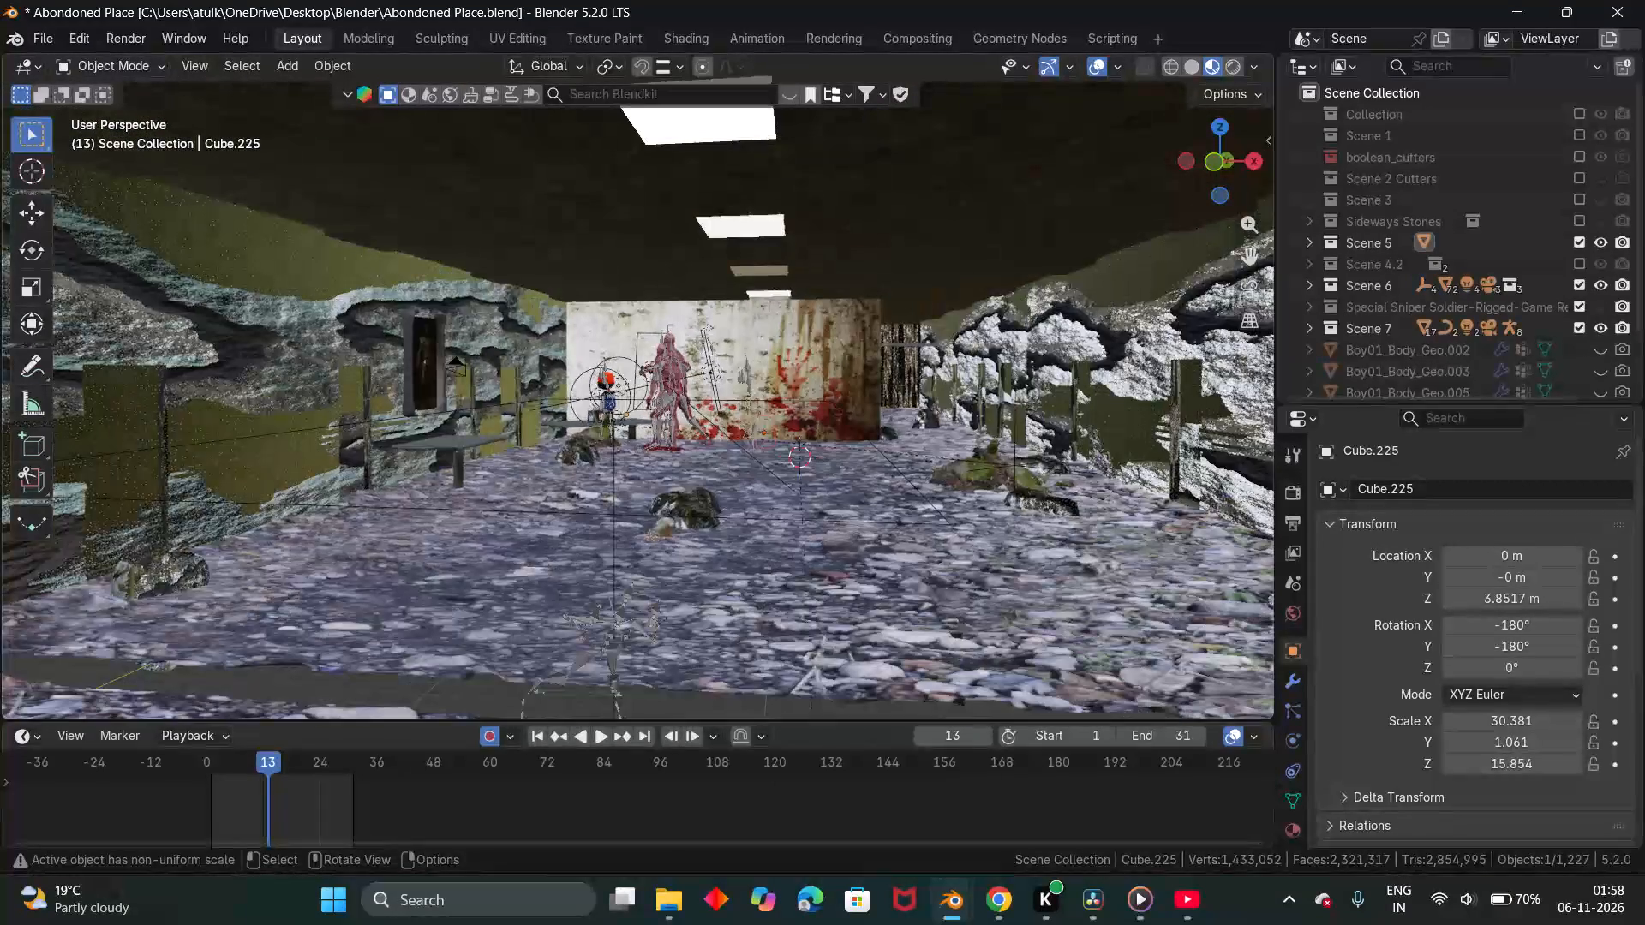
{"action": "left_click", "coordinate": [832, 361]}
{"action": "scroll", "coordinate": [833, 361], "scroll_direction": "down", "scroll_amount": 3}
{"action": "middle_click_drag", "start_coordinate": [845, 362], "coordinate": [862, 381]}
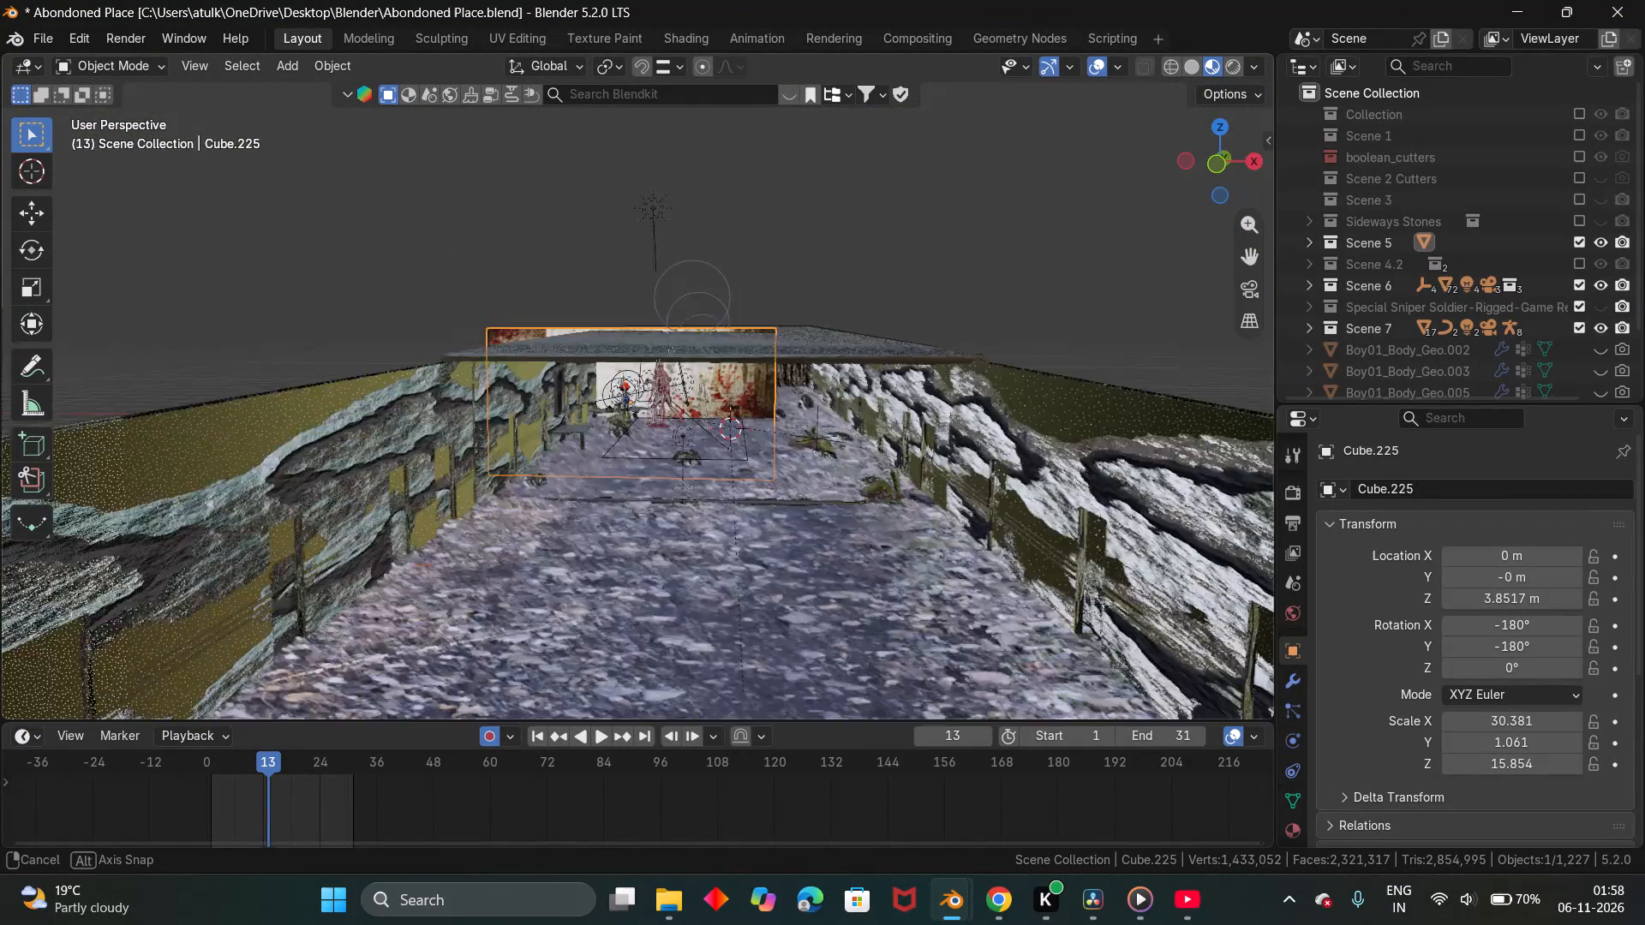
{"action": "middle_click_drag", "start_coordinate": [862, 381], "coordinate": [857, 370]}
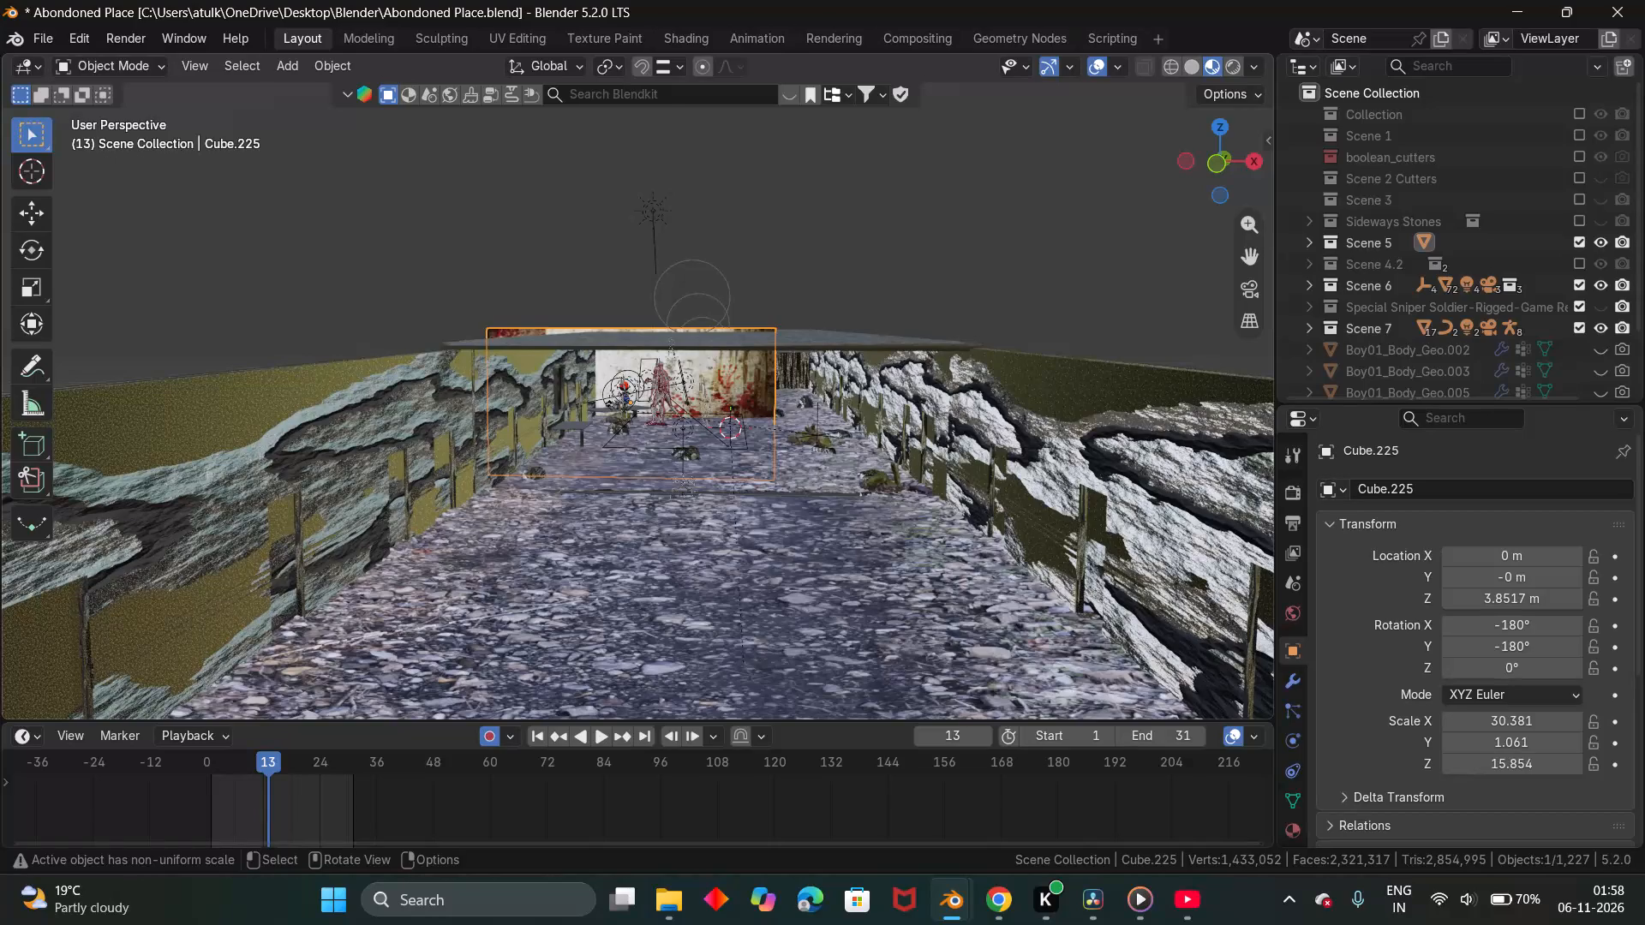
{"action": "scroll", "coordinate": [914, 354], "scroll_direction": "down", "scroll_amount": 1}
{"action": "middle_click_drag", "start_coordinate": [904, 343], "coordinate": [936, 373]}
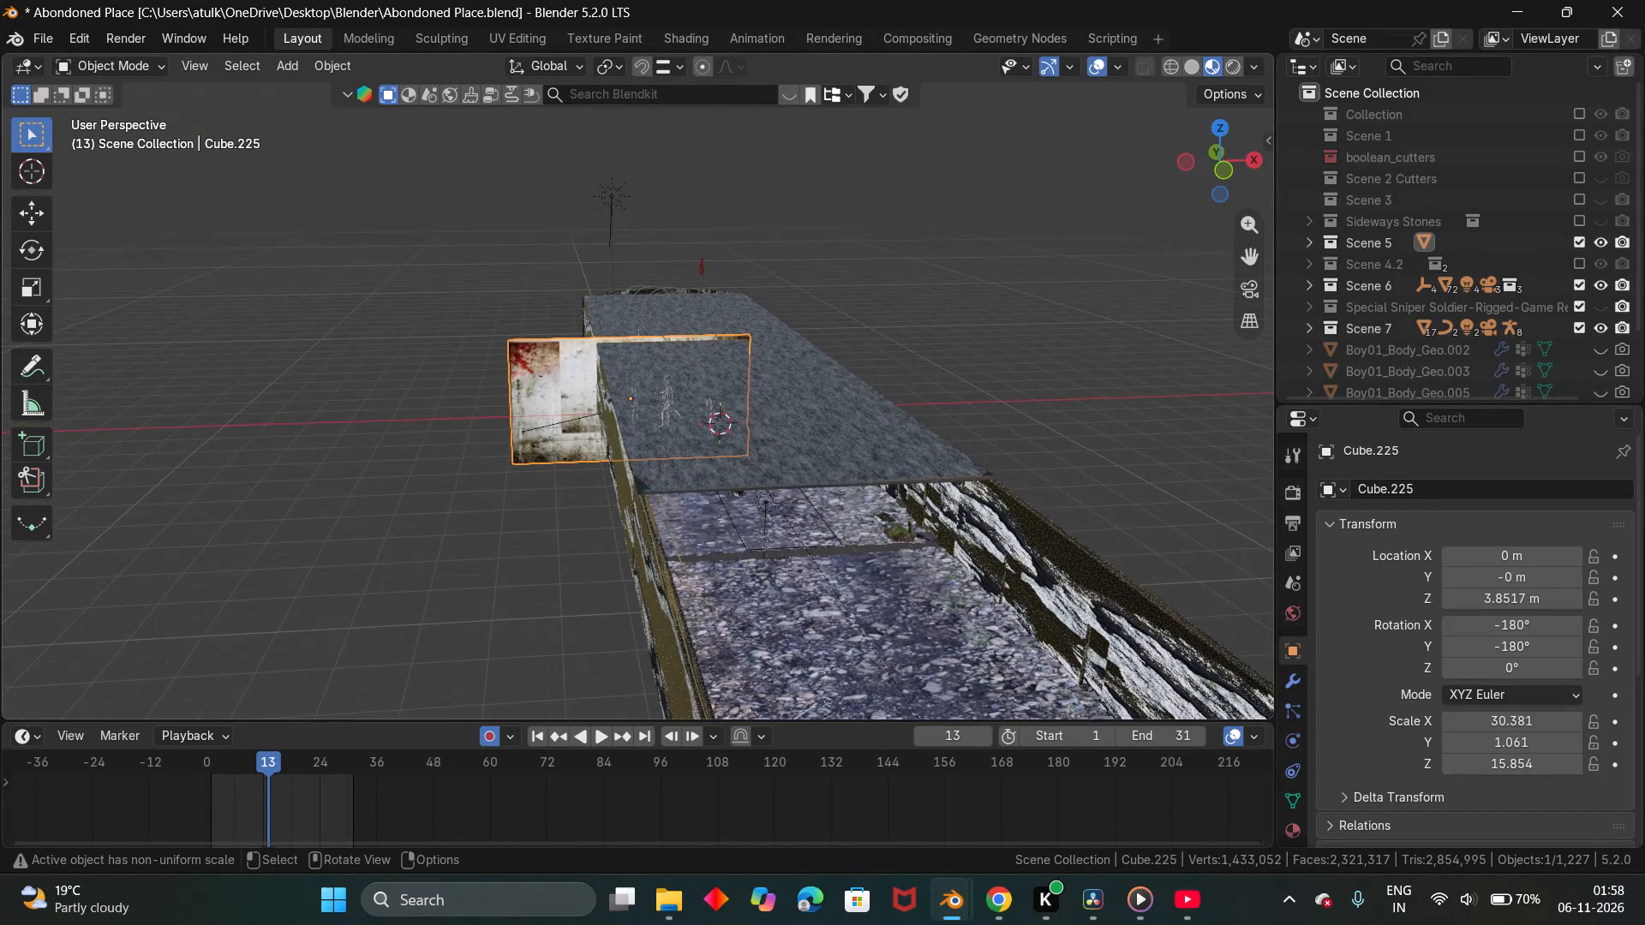
{"action": "left_click", "coordinate": [1217, 125]}
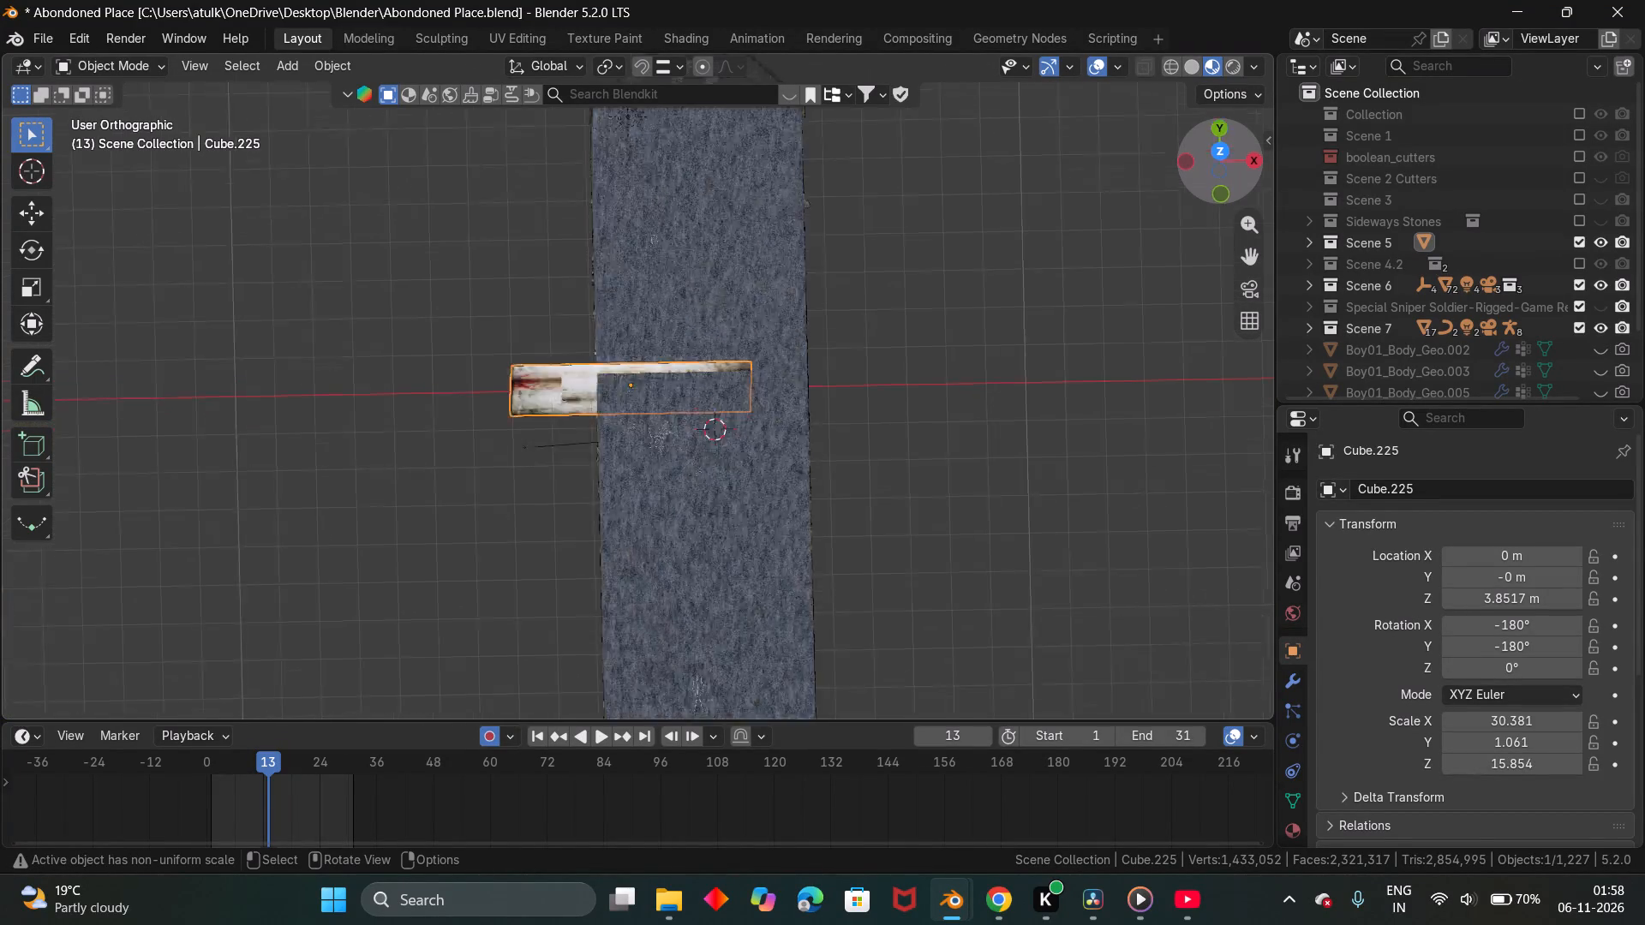
{"action": "scroll", "coordinate": [783, 373], "scroll_direction": "down", "scroll_amount": 2}
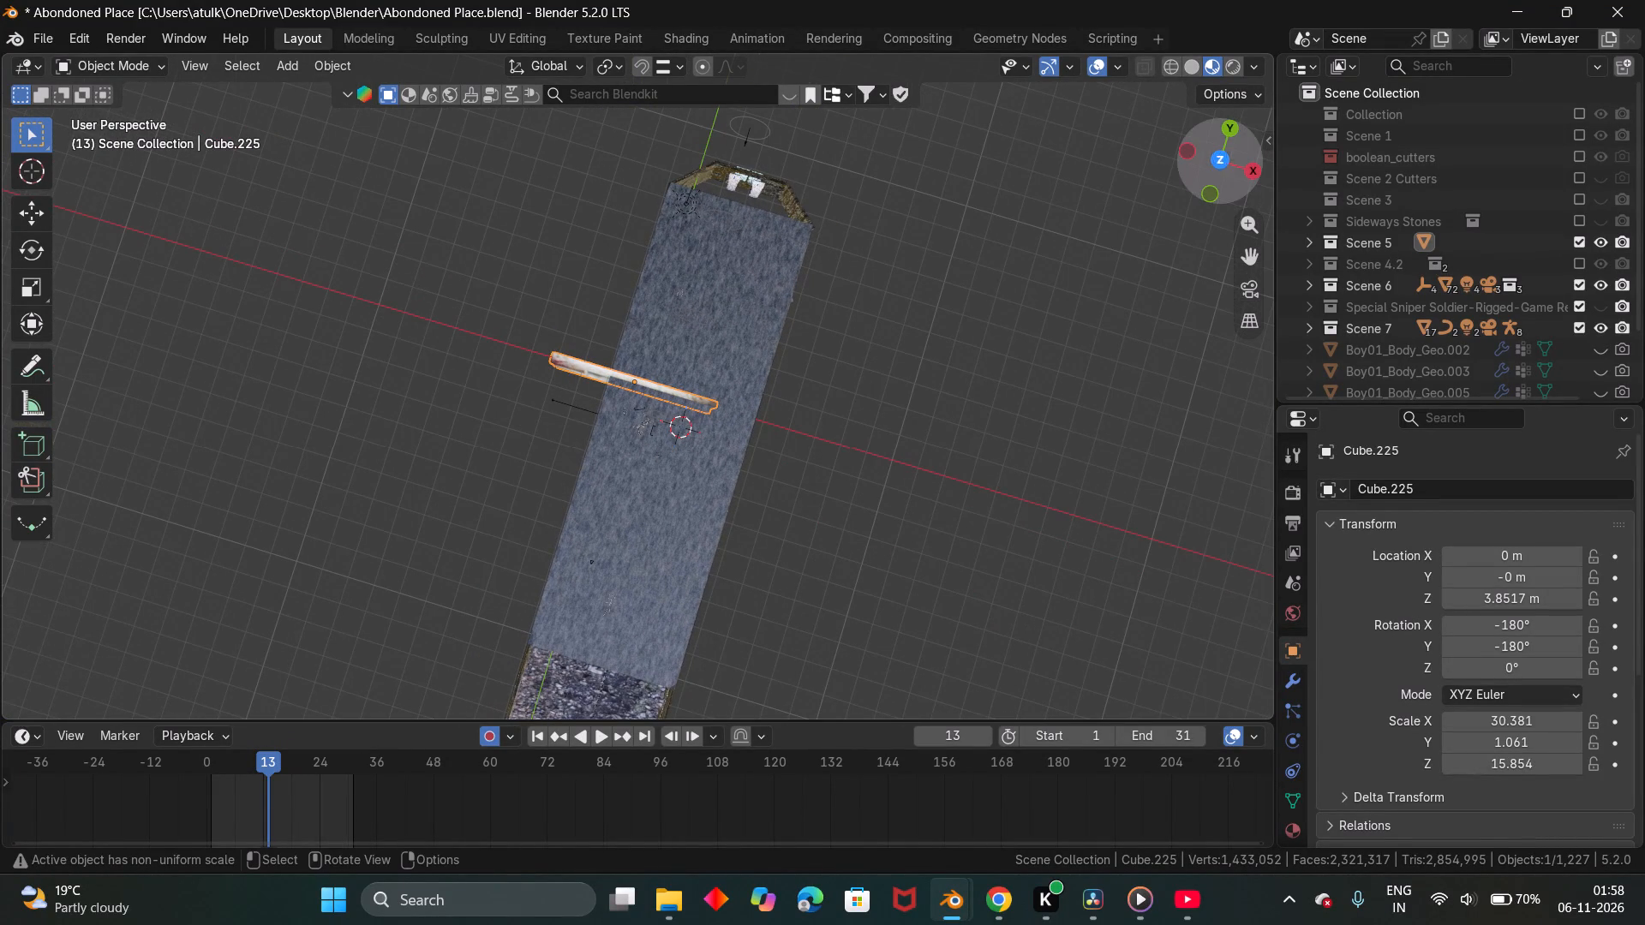
{"action": "left_click", "coordinate": [1215, 156]}
{"action": "scroll", "coordinate": [709, 399], "scroll_direction": "up", "scroll_amount": 3}
{"action": "middle_click_drag", "start_coordinate": [727, 403], "coordinate": [696, 362], "text": "shift"}
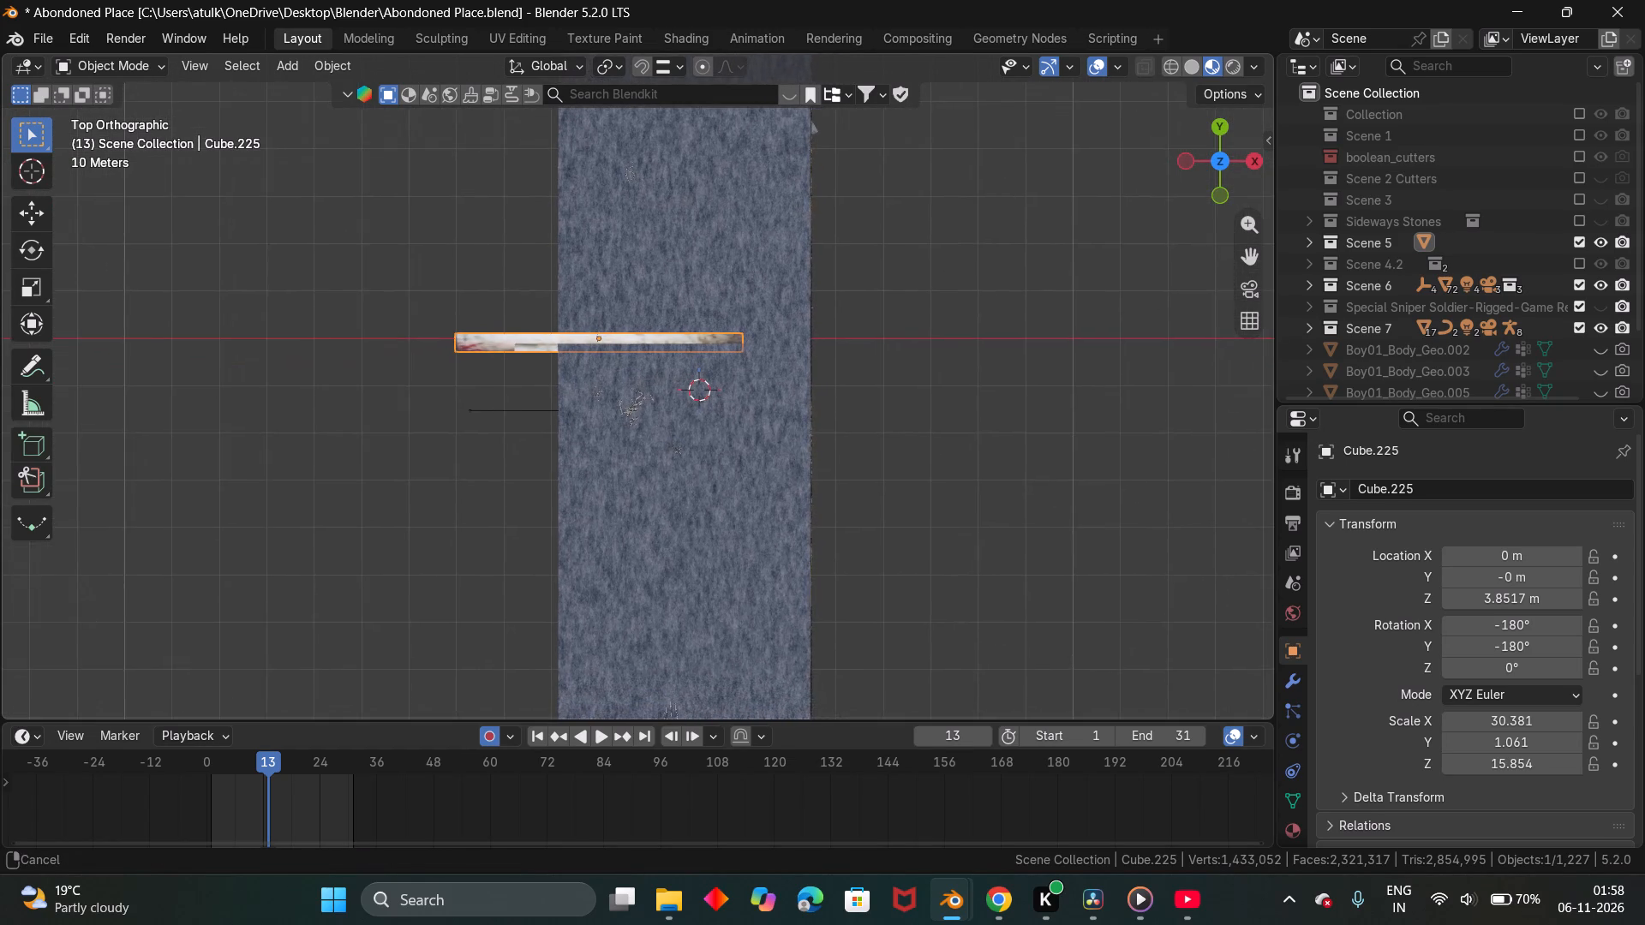
{"action": "scroll", "coordinate": [703, 367], "scroll_direction": "up", "scroll_amount": 1}
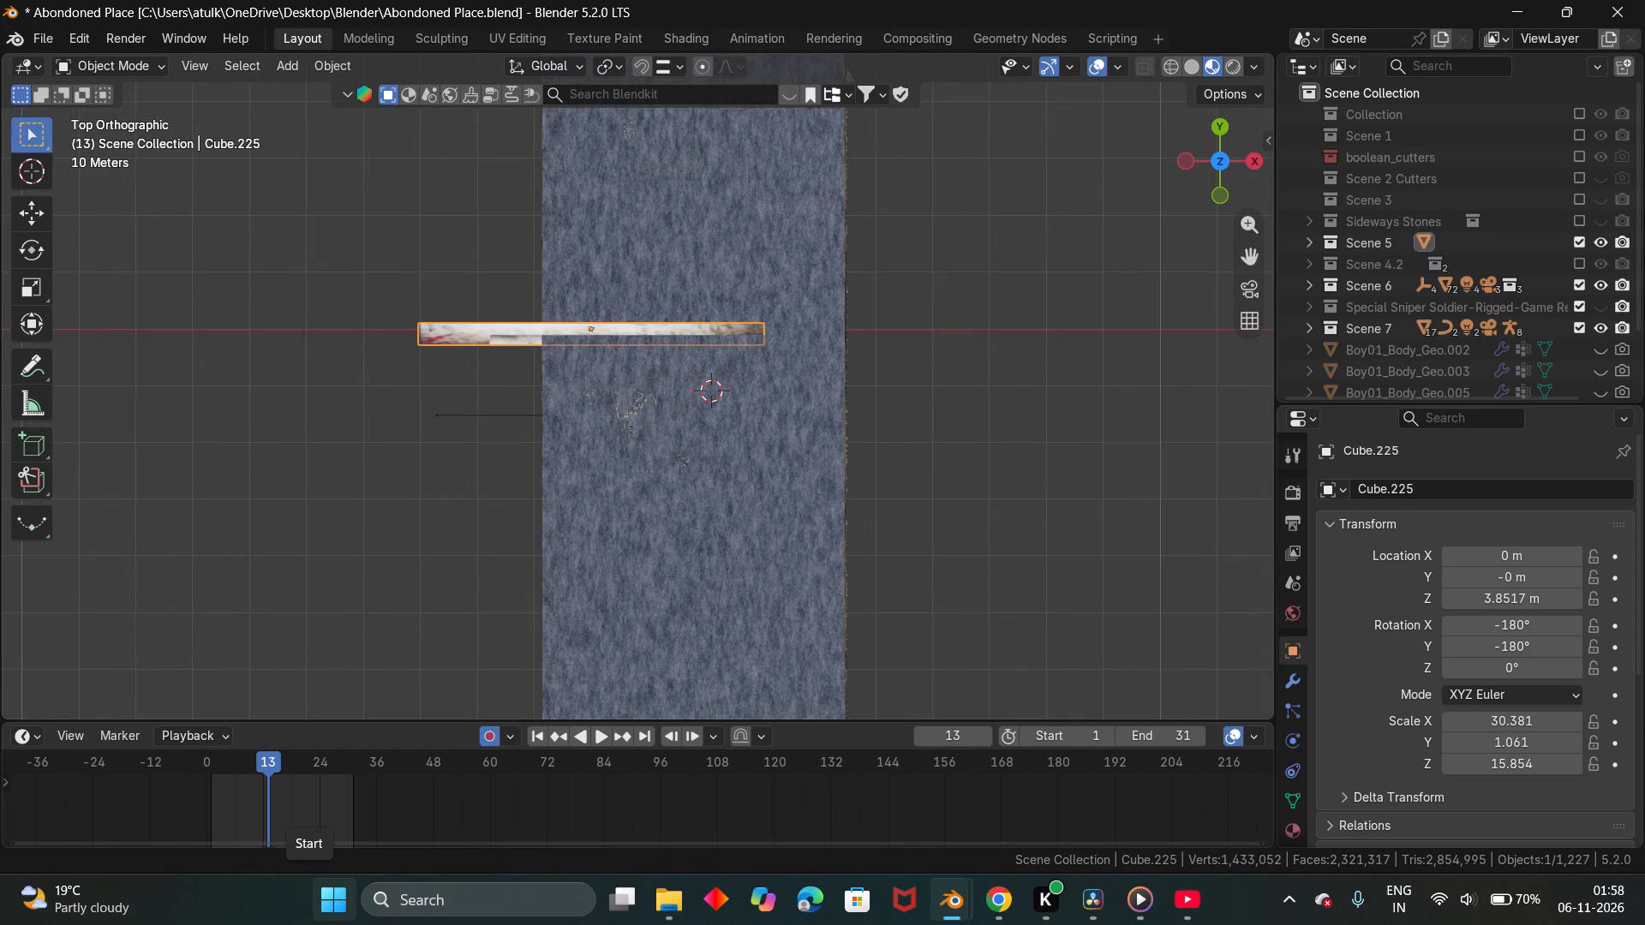
{"action": "left_click", "coordinate": [1193, 66]}
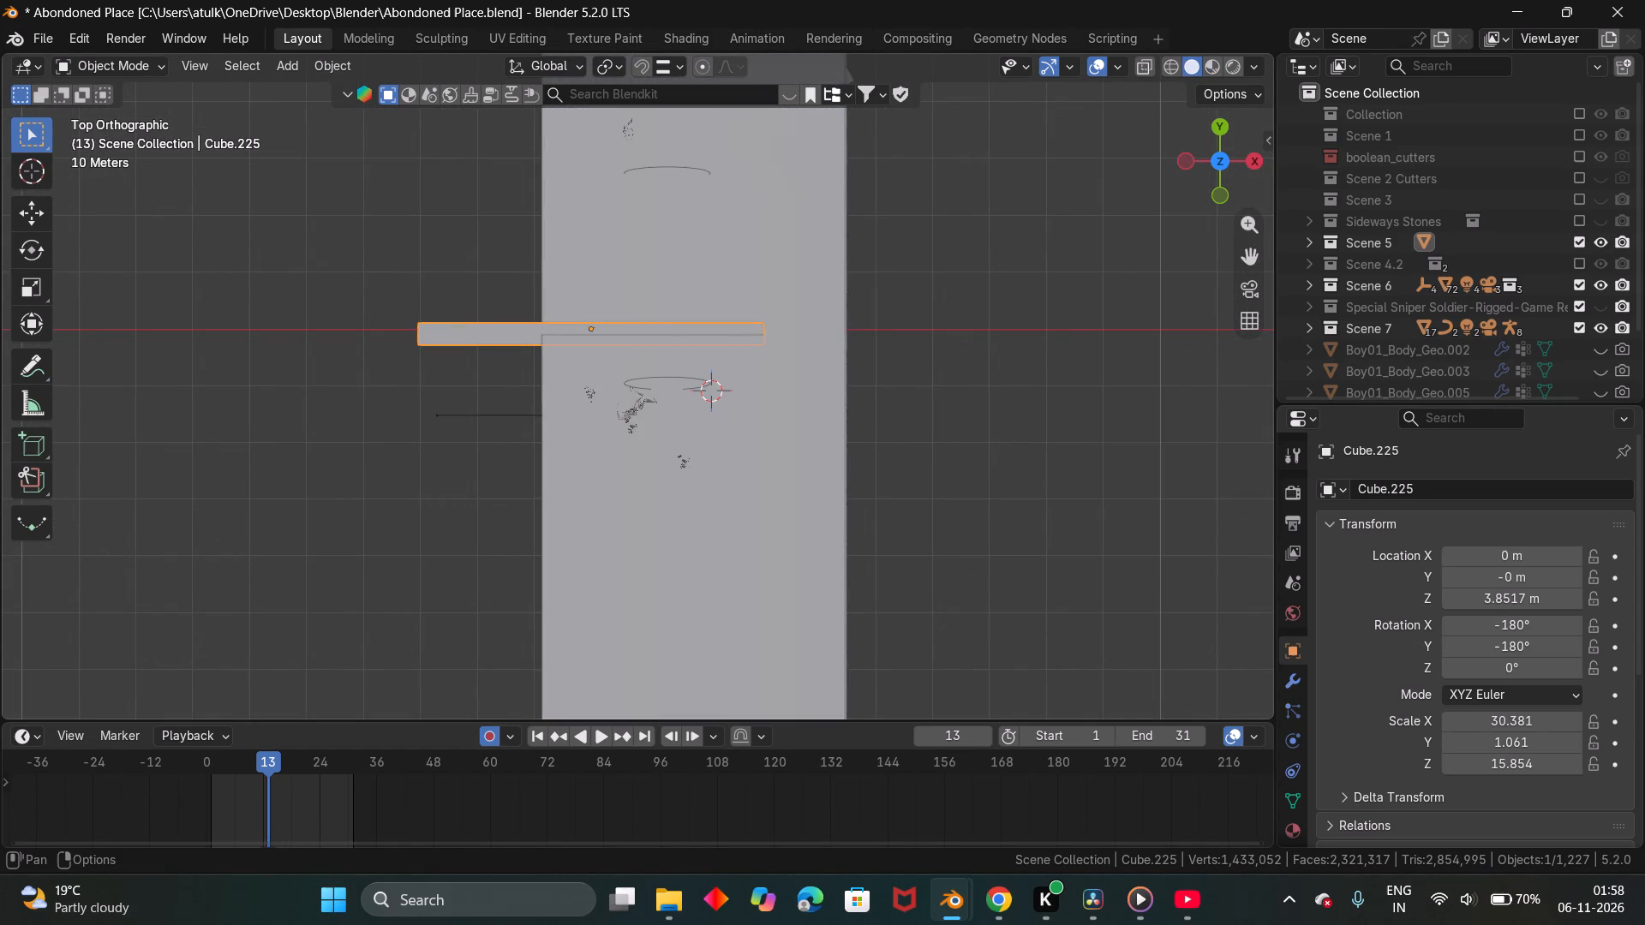
{"action": "type", "text": "gx"}
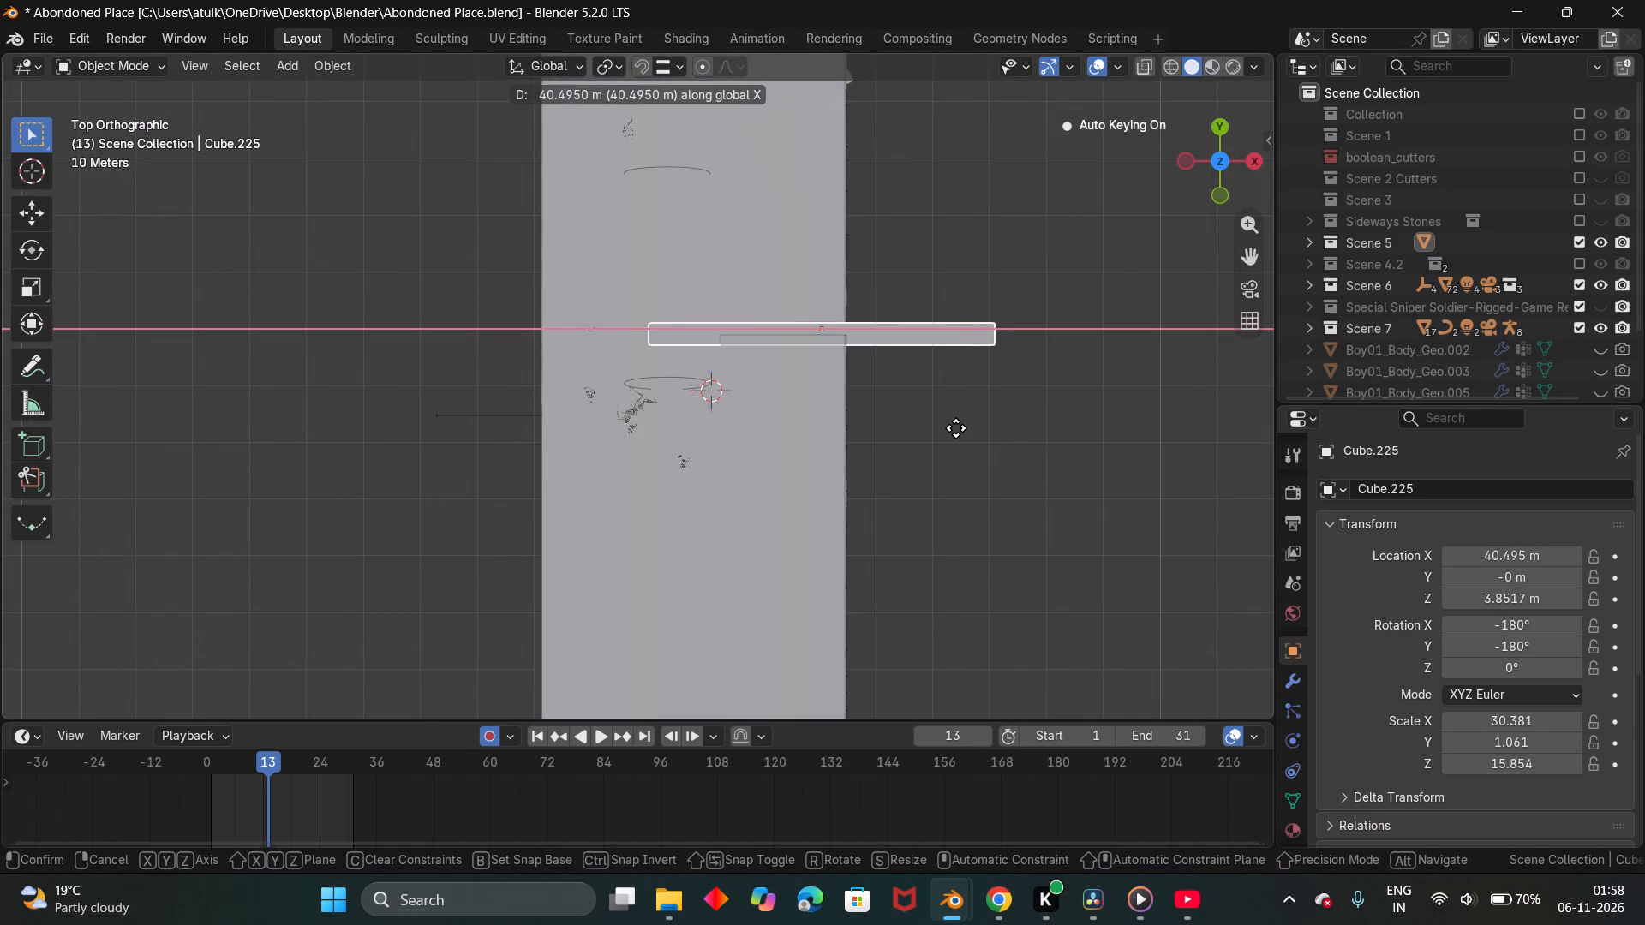
{"action": "left_click", "coordinate": [972, 463]}
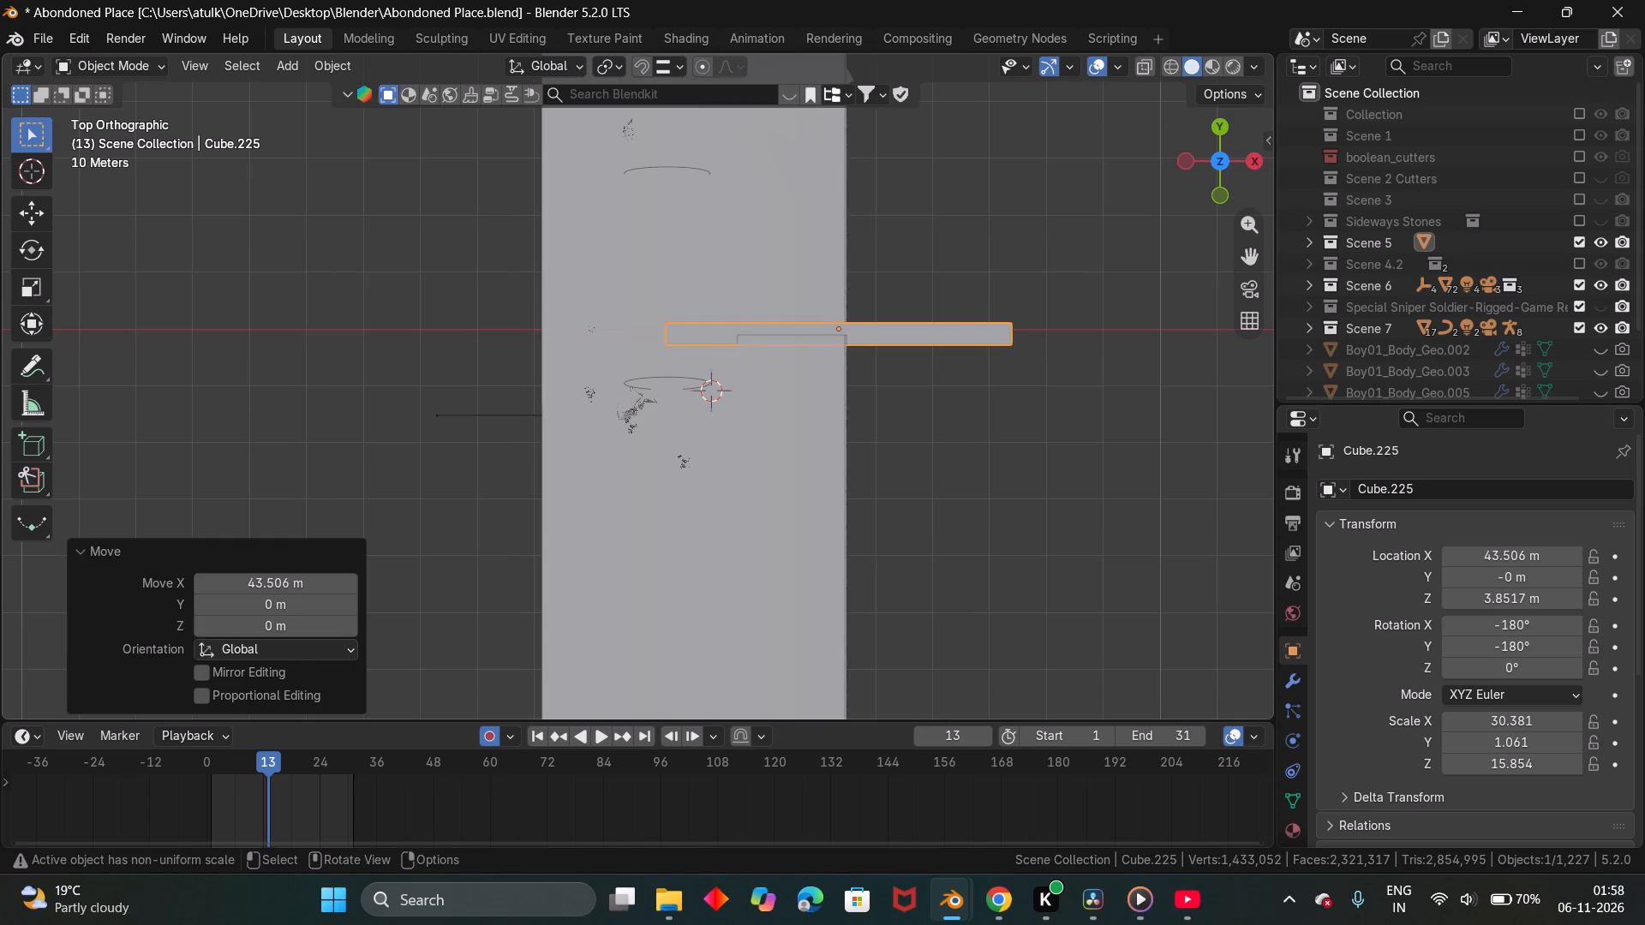
Rotate the wall panel 90° about Z so it runs parallel to the corridor wall.
{"action": "key", "text": "r"}
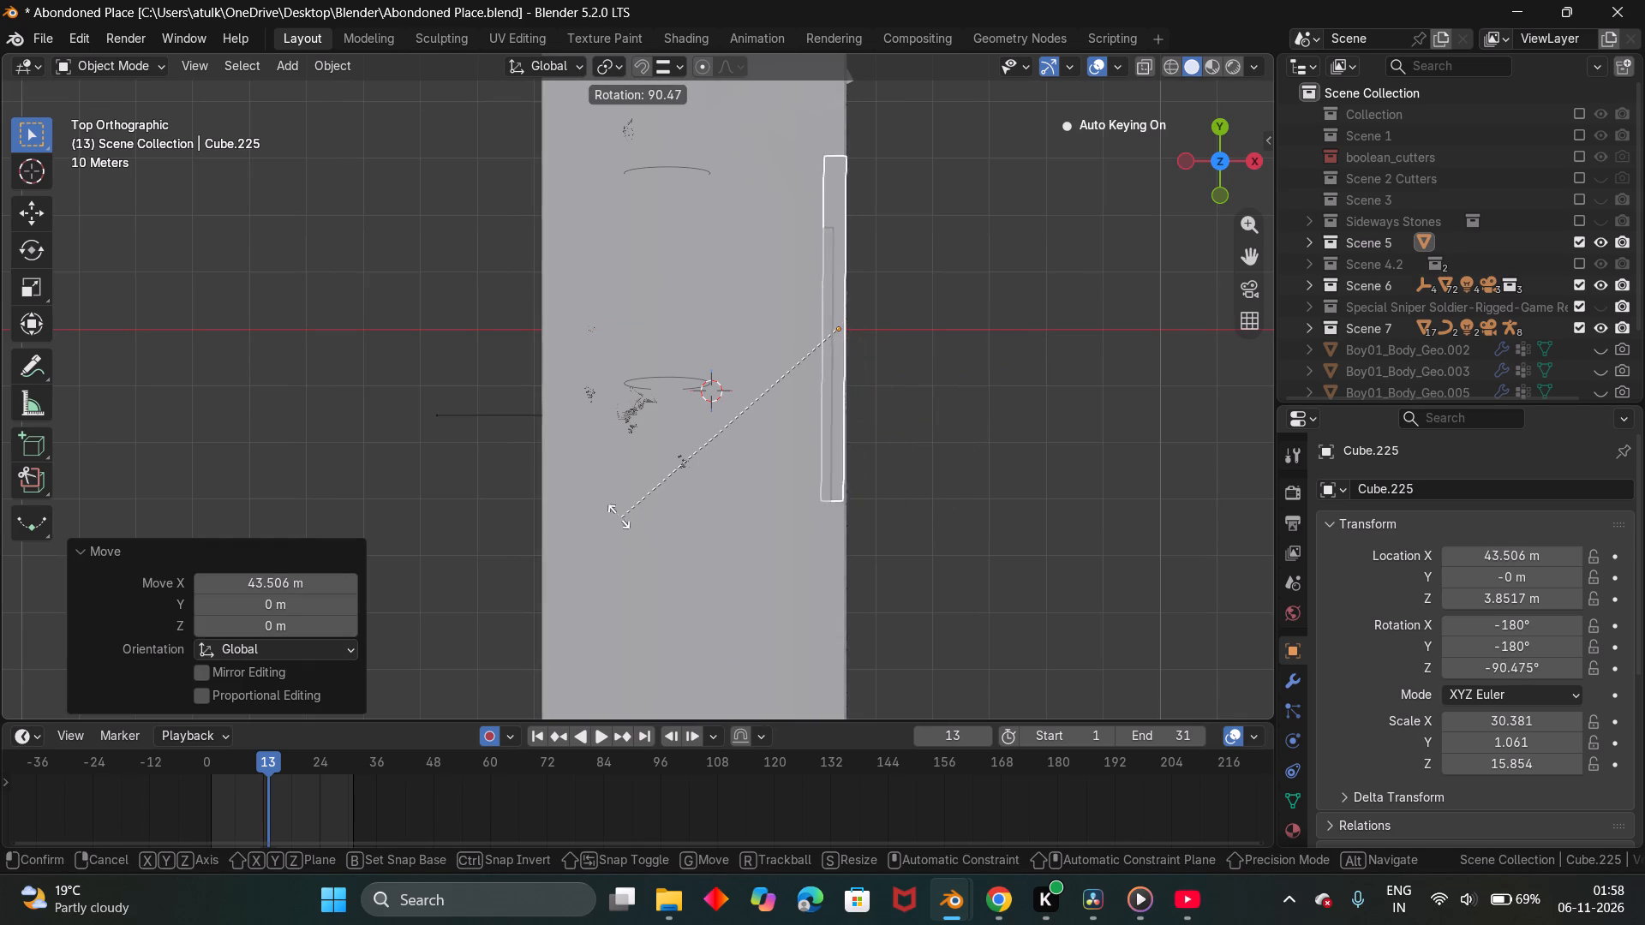
{"action": "left_click", "coordinate": [629, 521]}
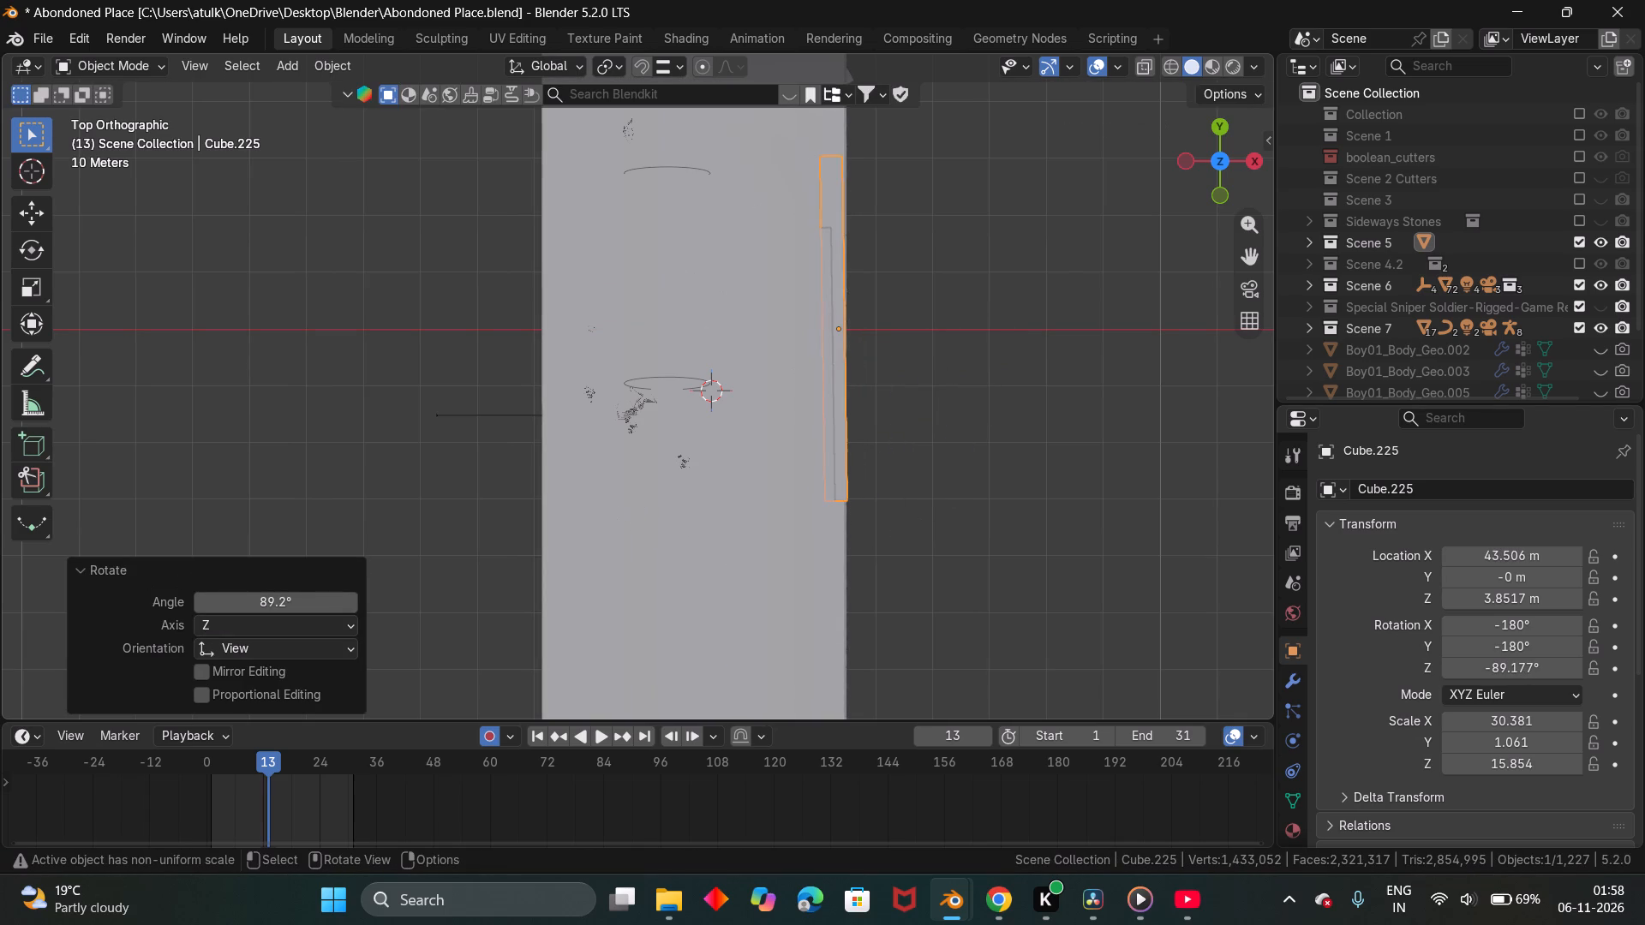
{"action": "left_click", "coordinate": [283, 608]}
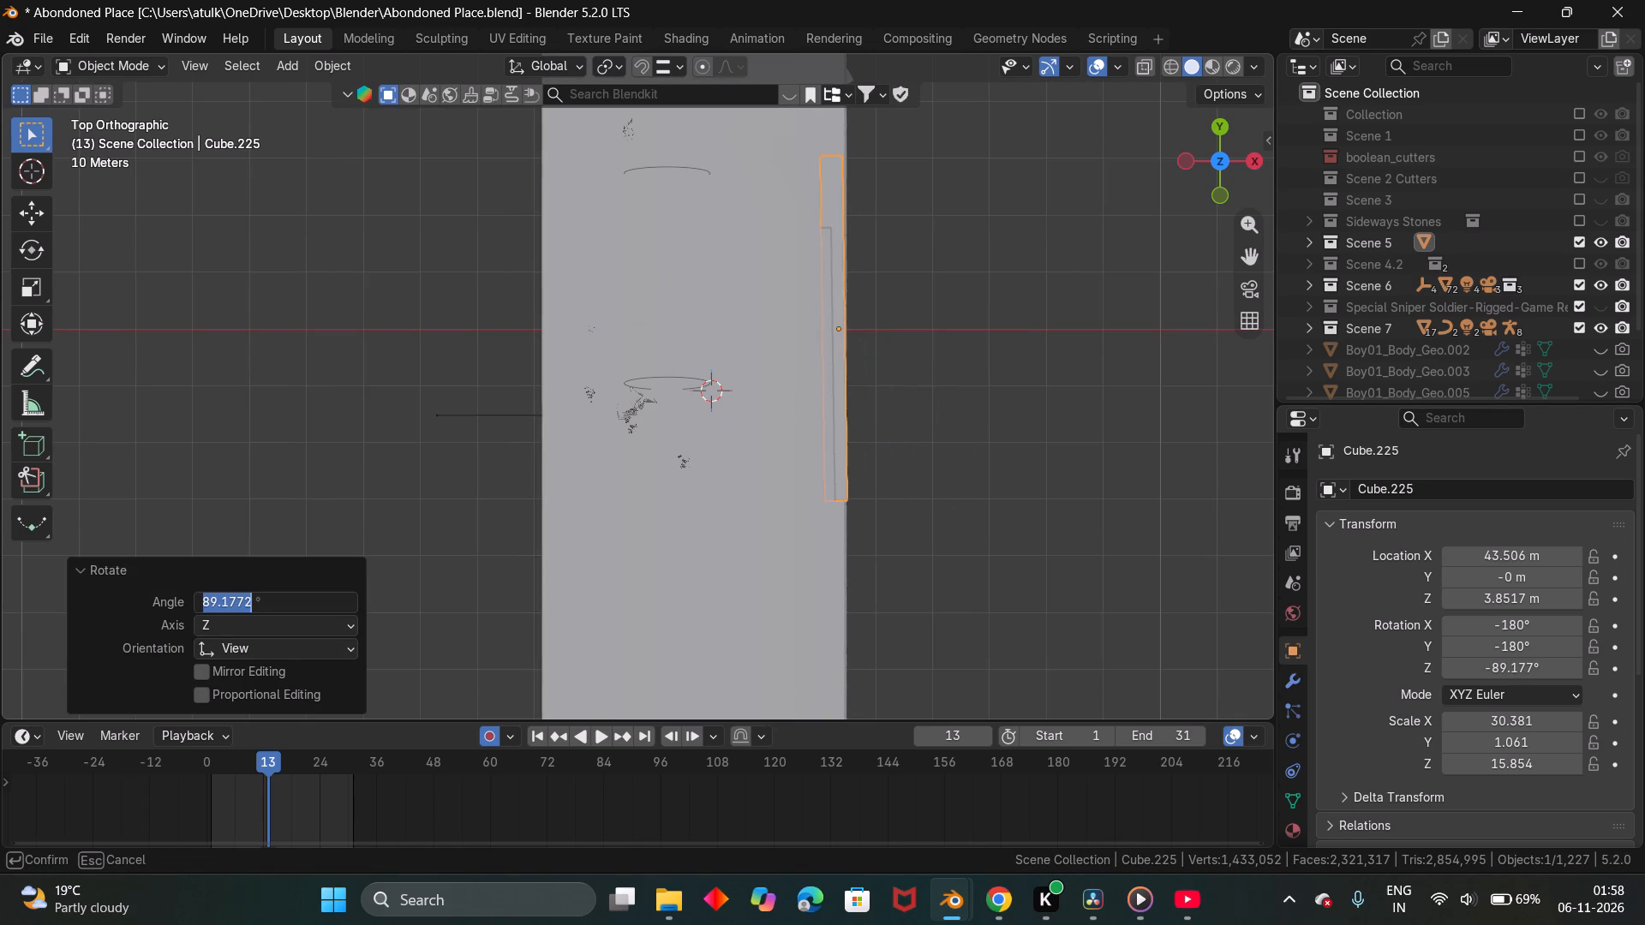
{"action": "type", "text": "90"}
{"action": "key", "text": "Return"}
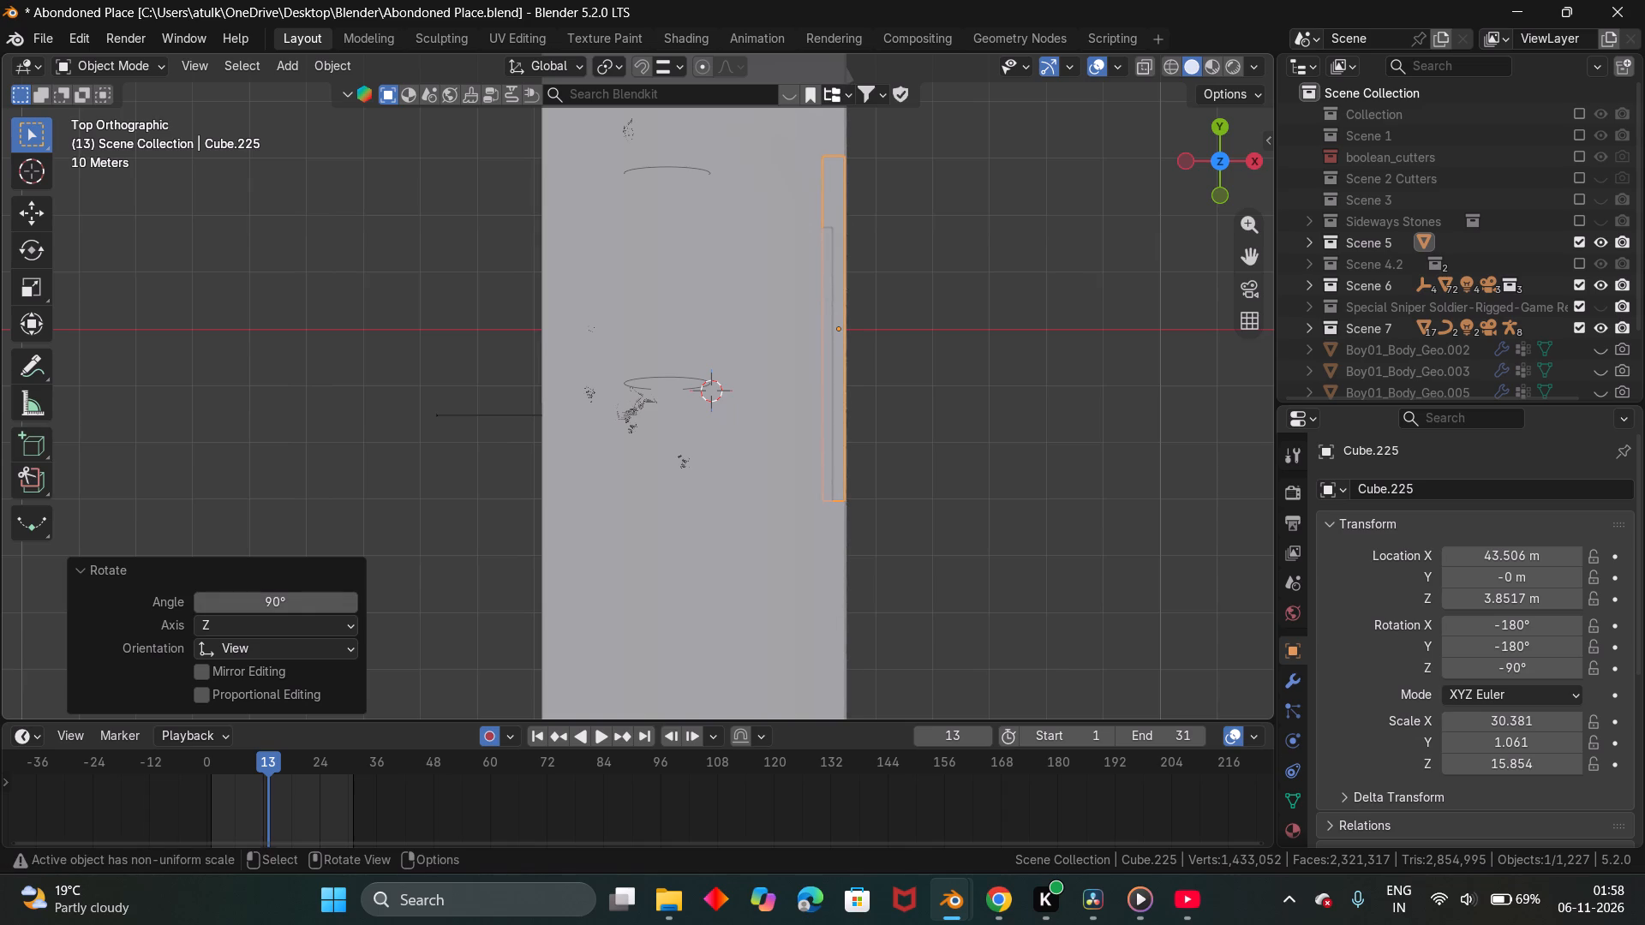
Move the wall panel along the corridor's edge in Y to about -60.9 m.
{"action": "type", "text": "gy"}
{"action": "left_click", "coordinate": [1024, 110]}
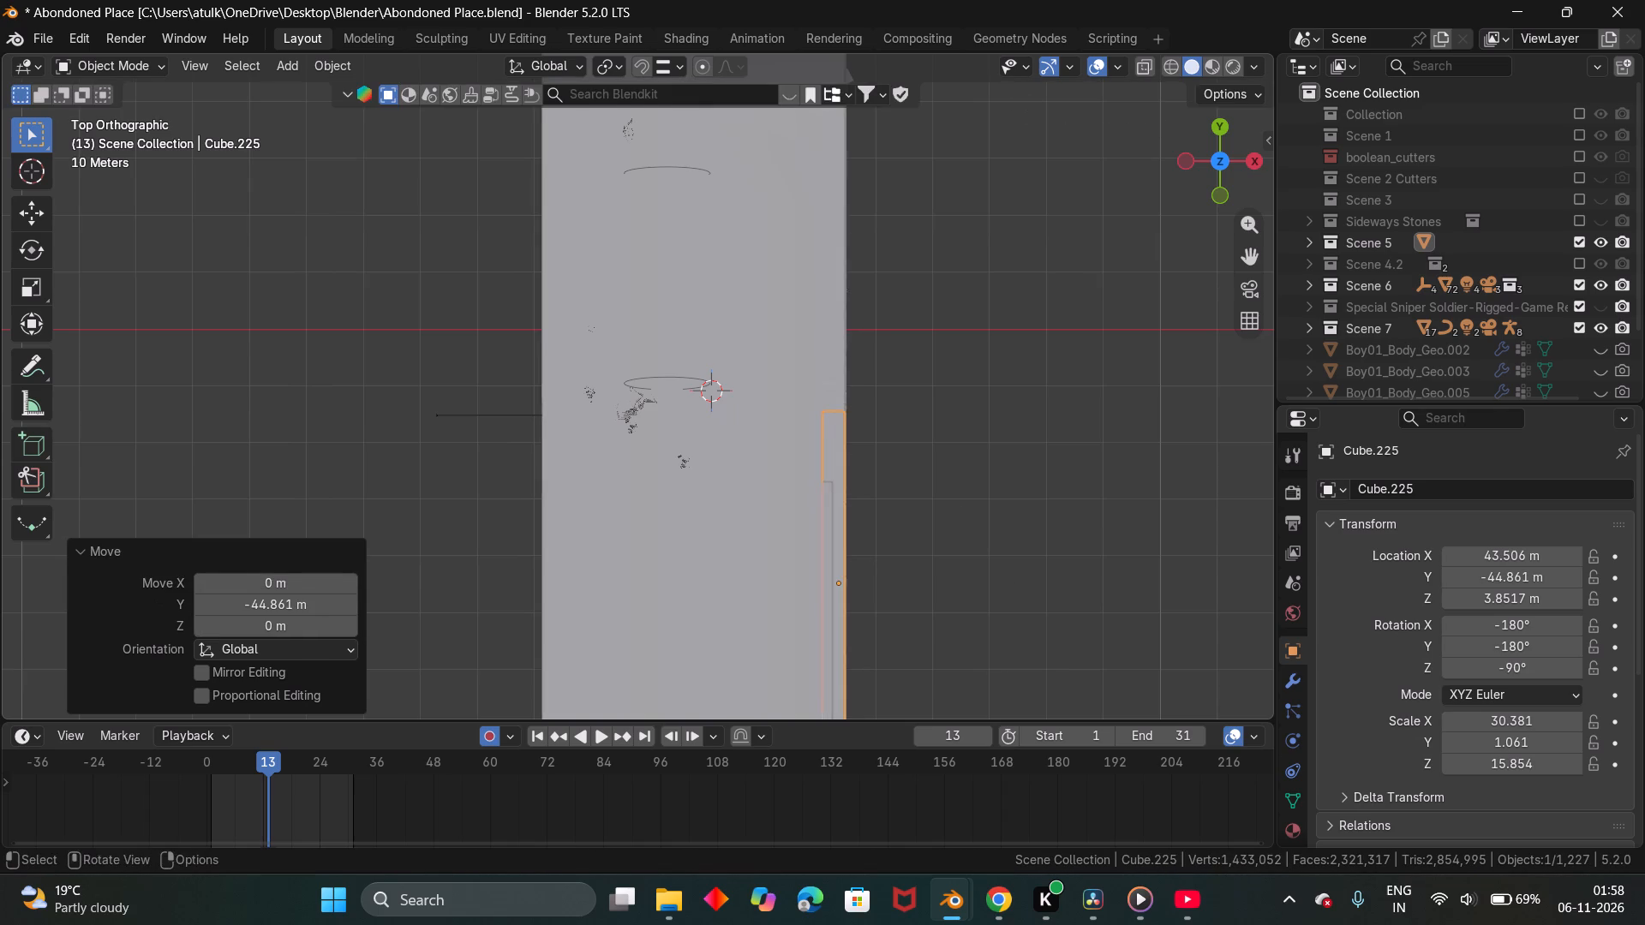
{"action": "scroll", "coordinate": [795, 264], "scroll_direction": "down", "scroll_amount": 2}
{"action": "middle_click_drag", "start_coordinate": [890, 446], "coordinate": [895, 140], "text": "shift"}
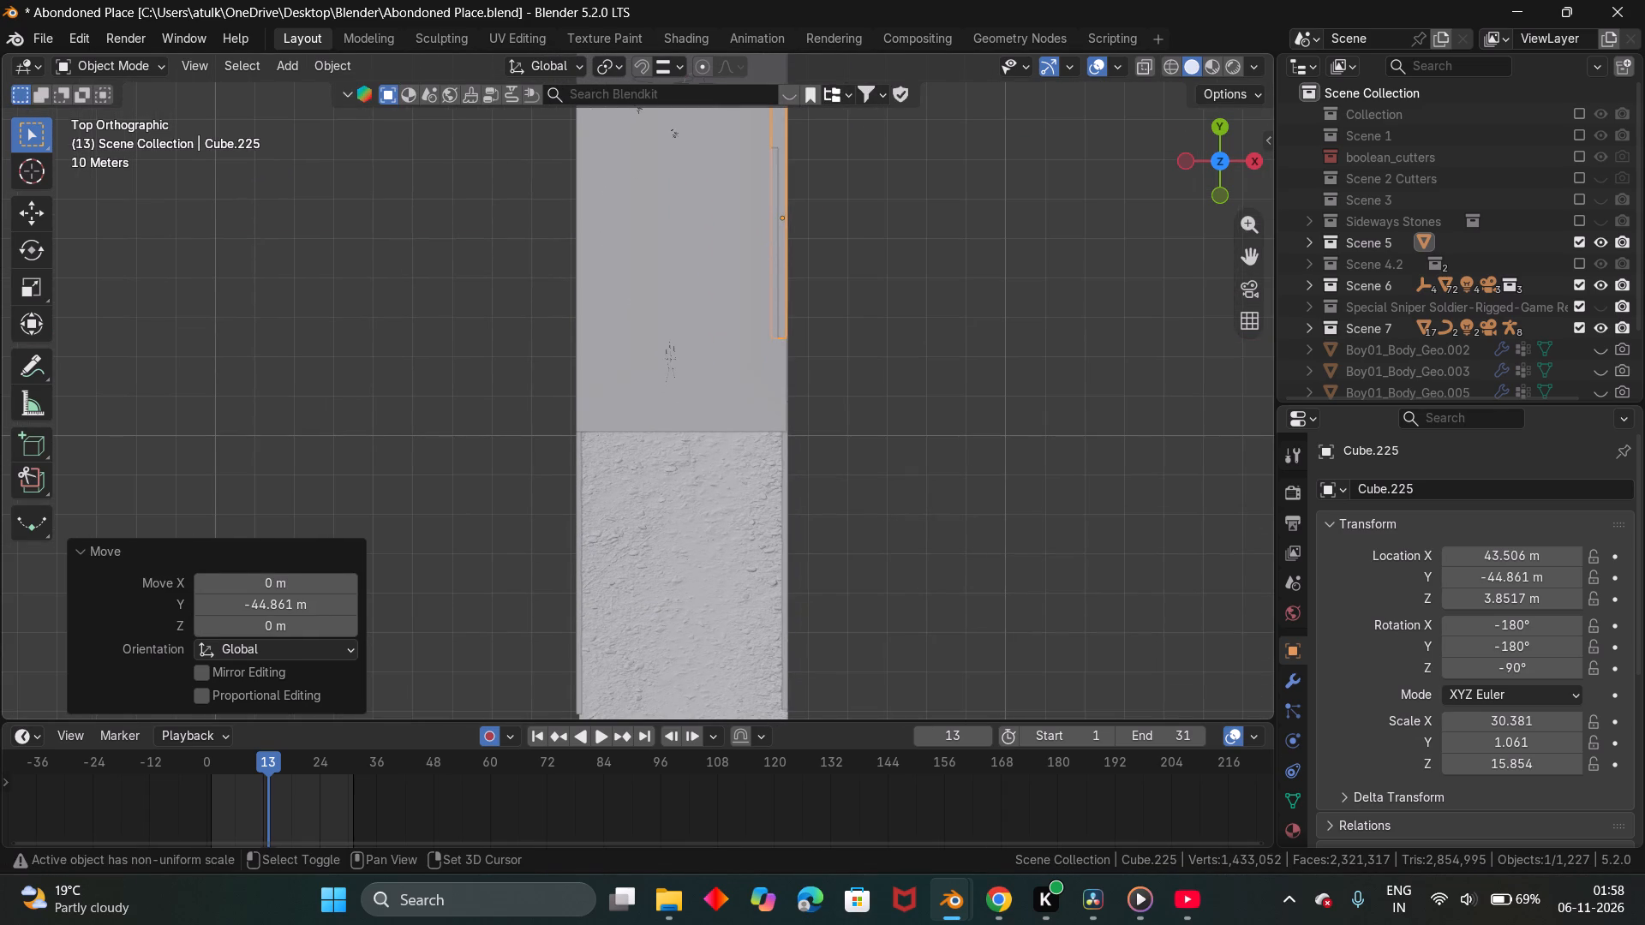
{"action": "type", "text": "gy"}
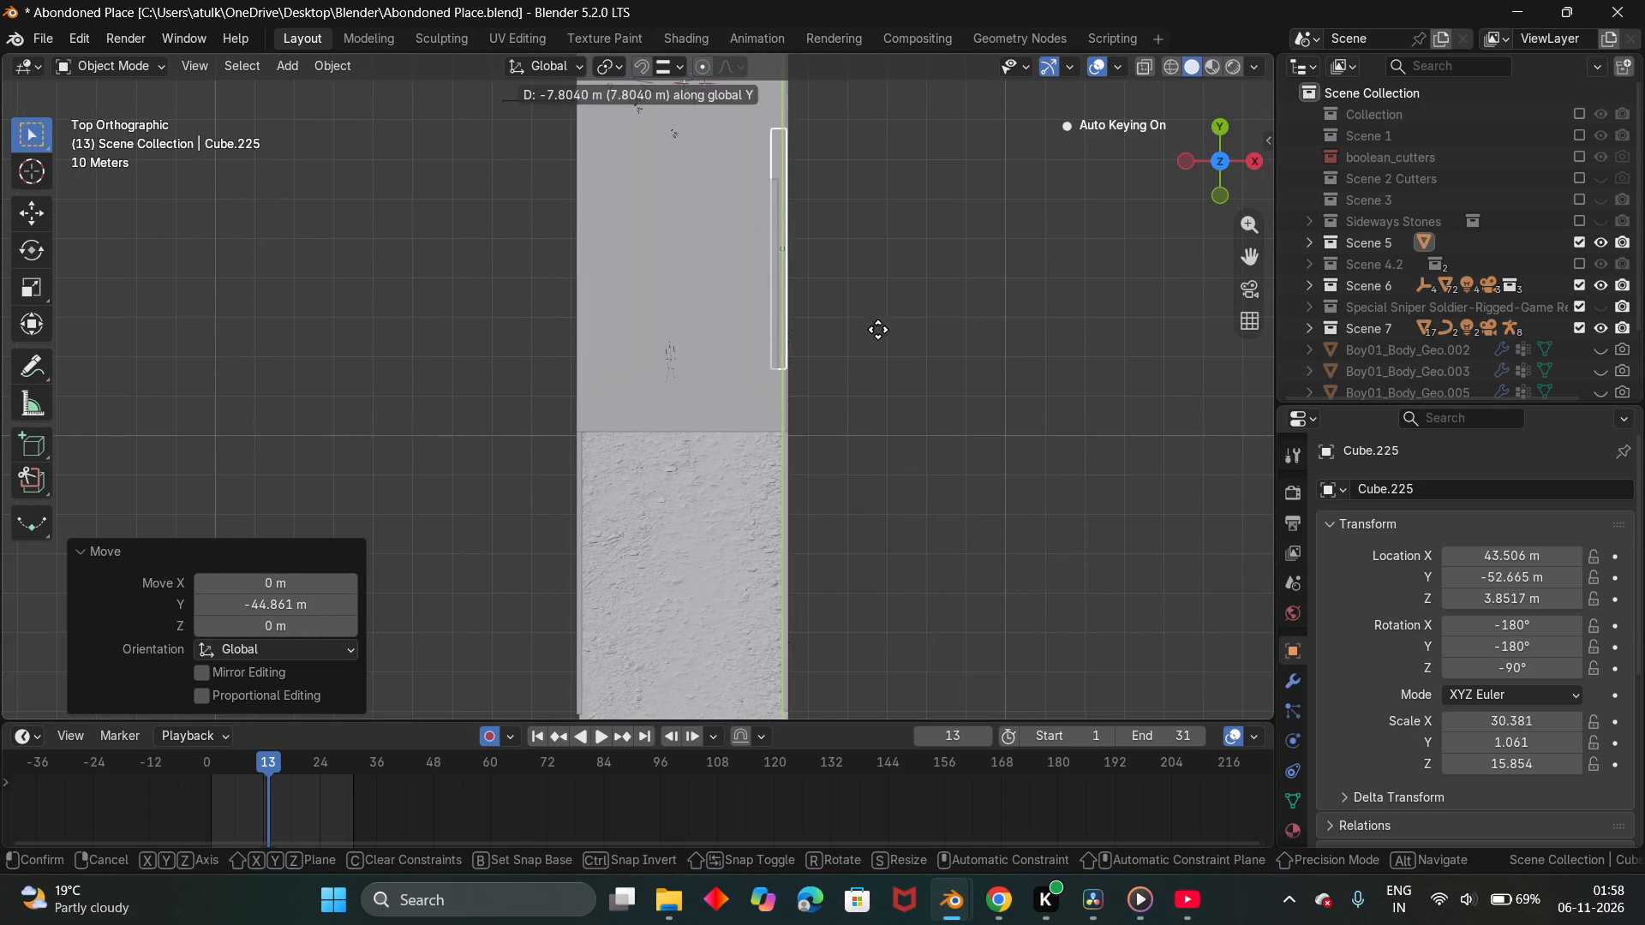
{"action": "left_click", "coordinate": [888, 360]}
Examine the panel's placement against the side wall from inside the corridor.
{"action": "middle_click_drag", "start_coordinate": [879, 372], "coordinate": [879, 159]}
{"action": "scroll", "coordinate": [857, 415], "scroll_direction": "up", "scroll_amount": 7}
{"action": "middle_click_drag", "start_coordinate": [859, 401], "coordinate": [894, 382]}
{"action": "scroll", "coordinate": [894, 382], "scroll_direction": "up", "scroll_amount": 1}
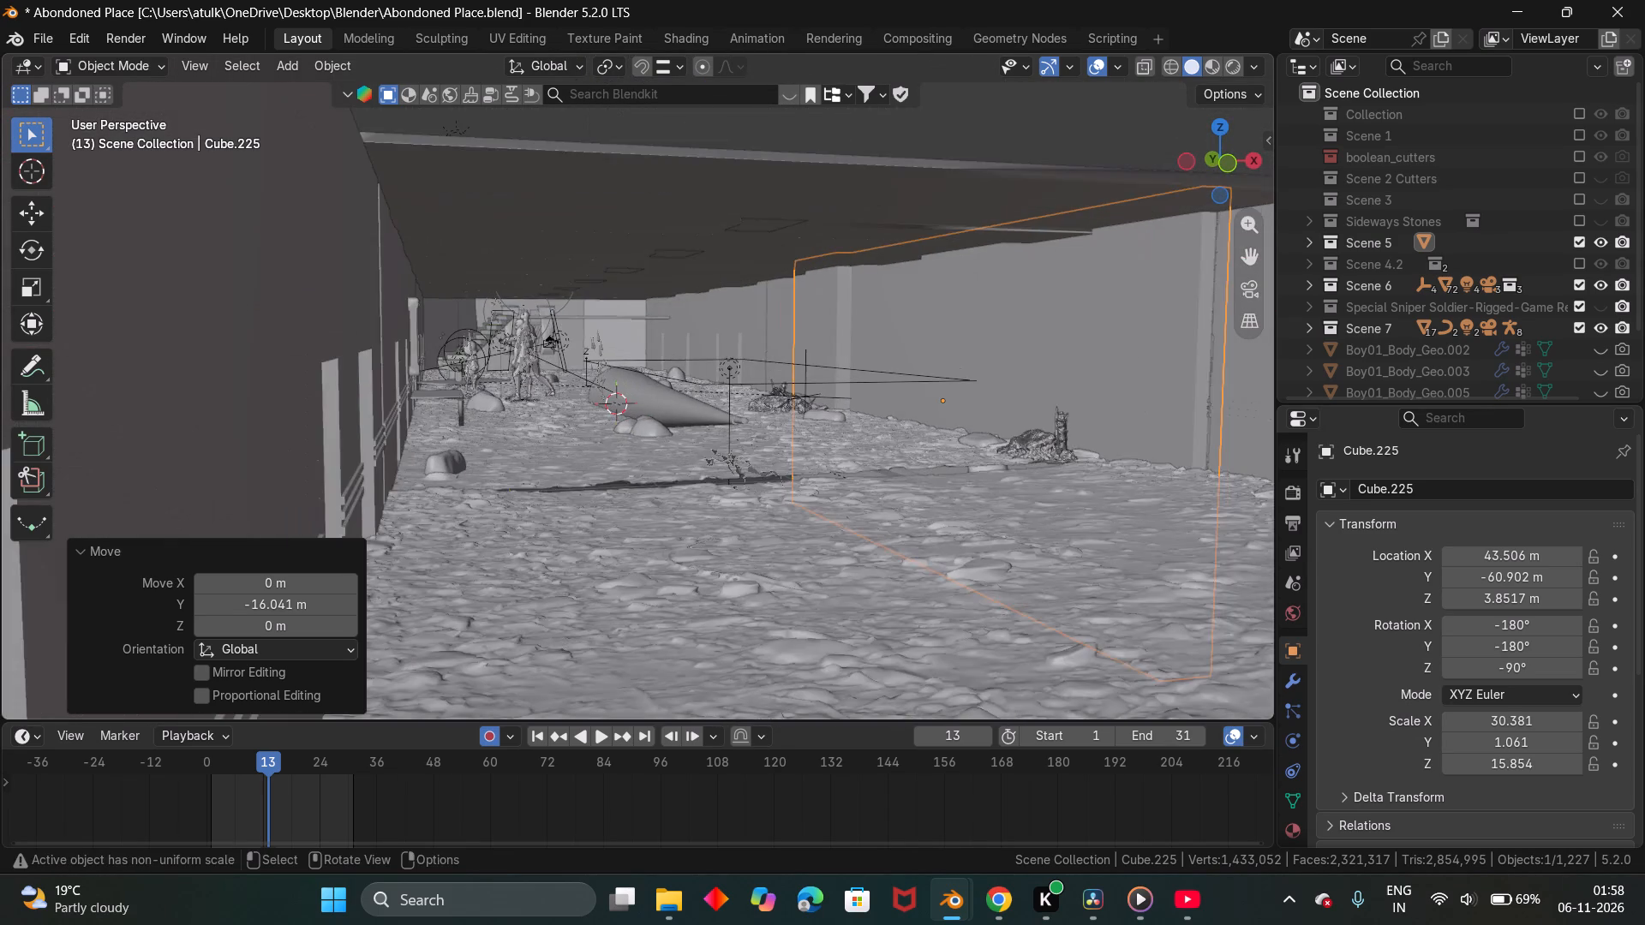
{"action": "scroll", "coordinate": [911, 372], "scroll_direction": "up", "scroll_amount": 2}
{"action": "middle_click_drag", "start_coordinate": [904, 367], "coordinate": [896, 367], "text": "shift"}
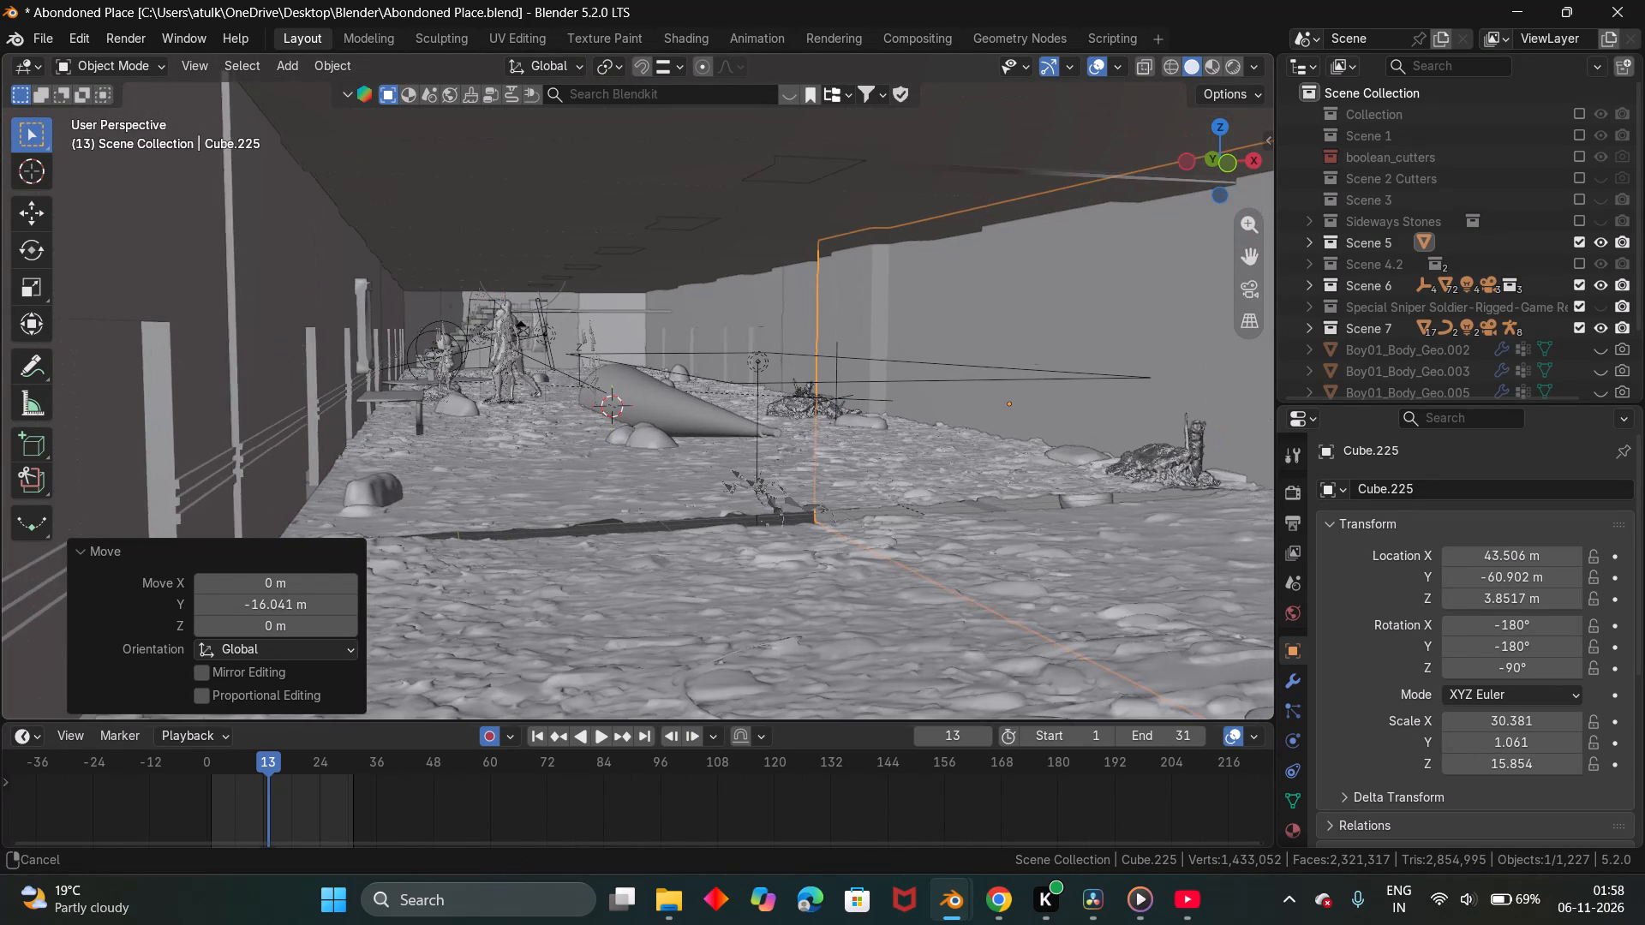
{"action": "middle_click_drag", "start_coordinate": [896, 367], "coordinate": [551, 380], "text": "shift"}
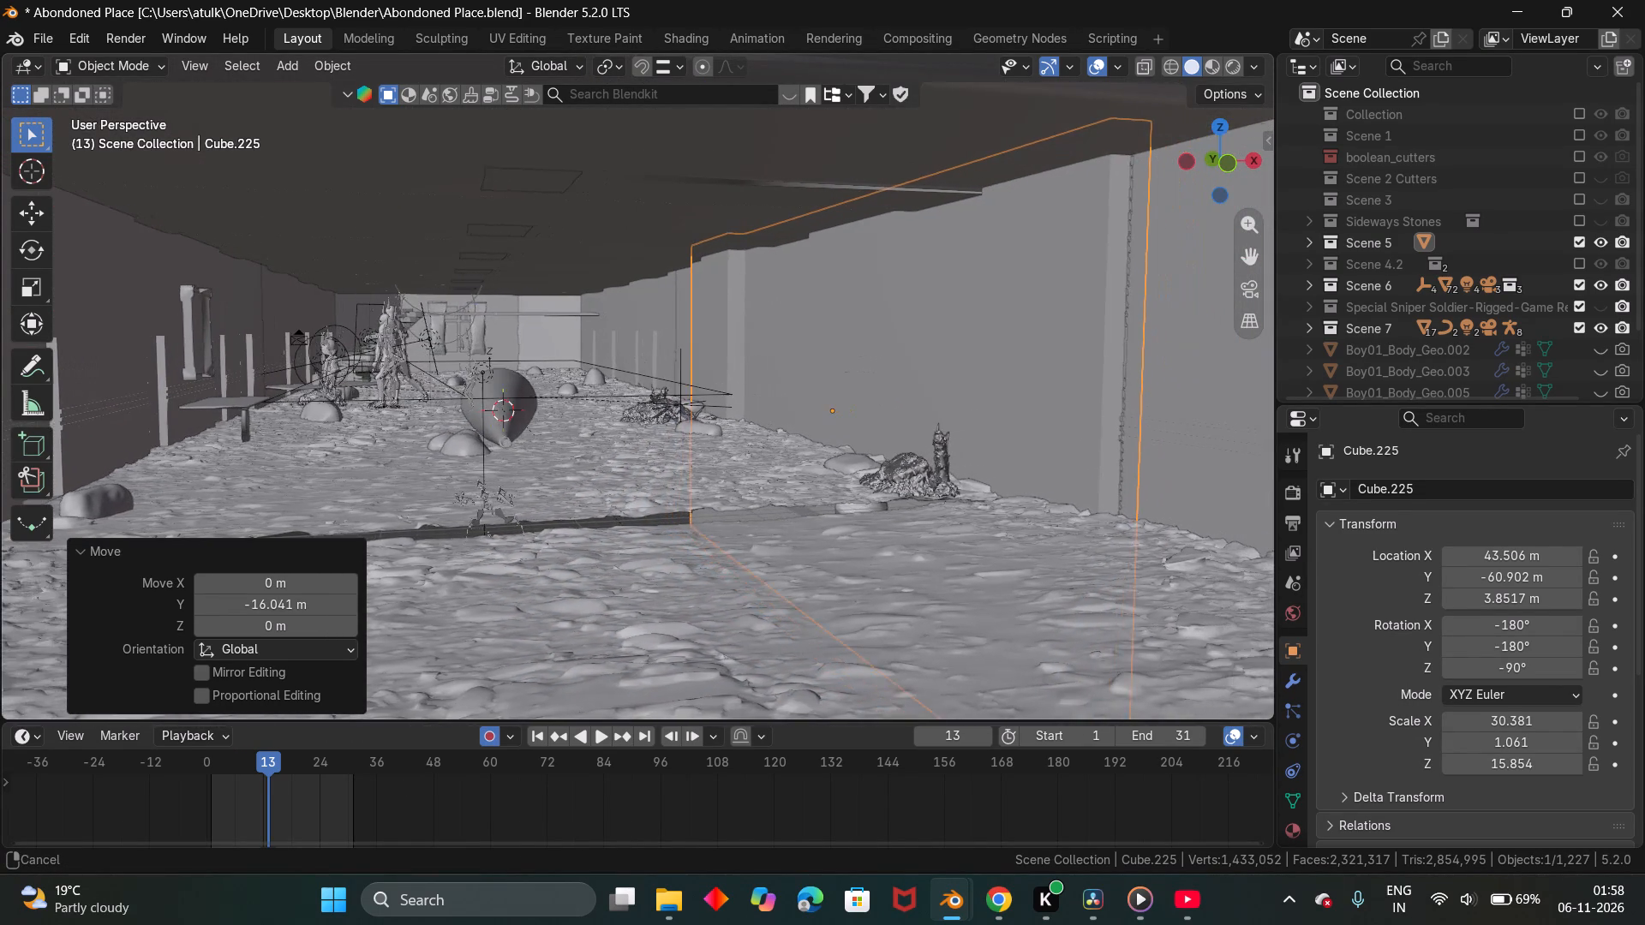
{"action": "middle_click_drag", "start_coordinate": [551, 380], "coordinate": [441, 380], "text": "shift"}
{"action": "scroll", "coordinate": [747, 322], "scroll_direction": "up", "scroll_amount": 1}
{"action": "scroll", "coordinate": [747, 322], "scroll_direction": "down", "scroll_amount": 3}
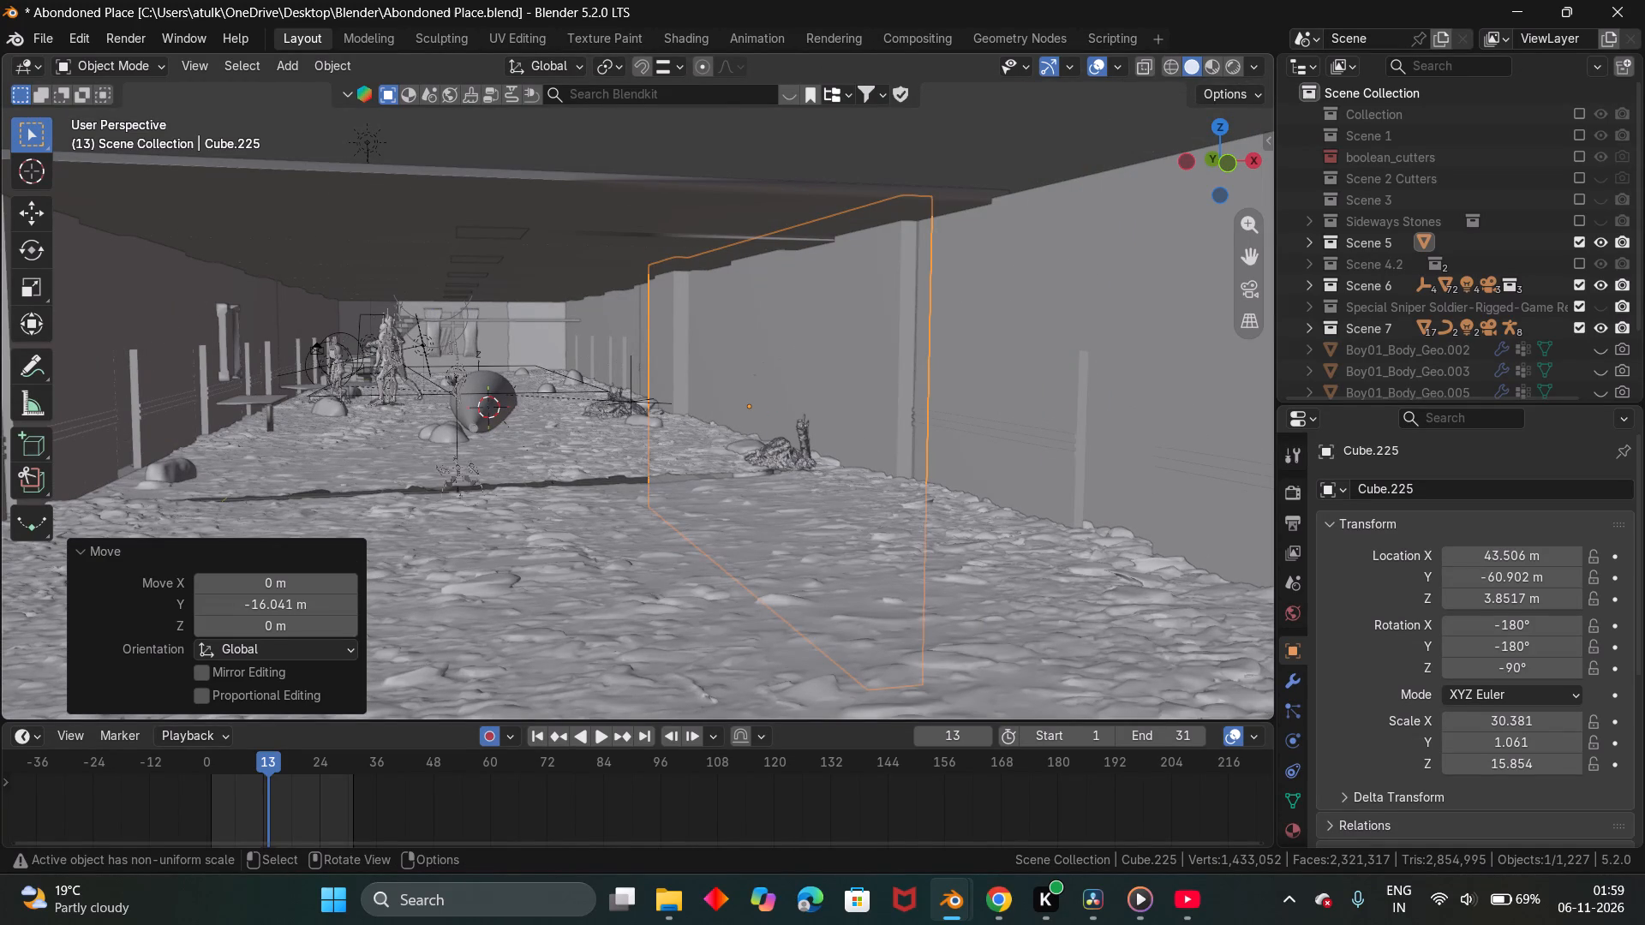
Turn on the view locks To 3D Cursor and Camera to View.
{"action": "key", "text": "n"}
{"action": "left_click", "coordinate": [1257, 231]}
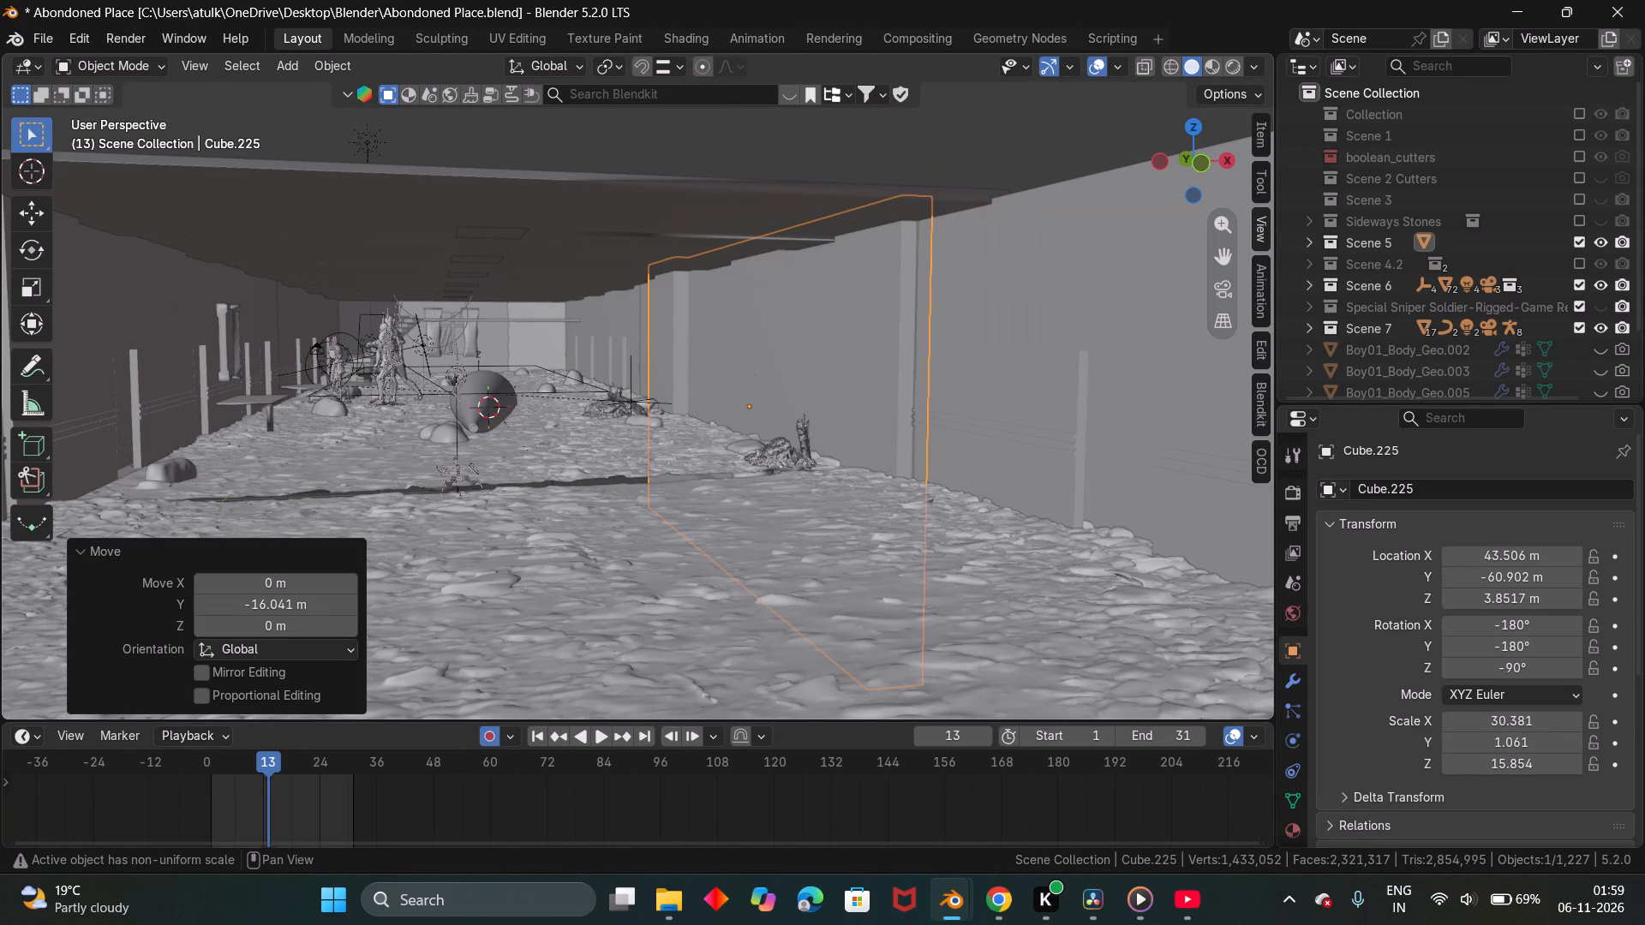
{"action": "left_click", "coordinate": [1259, 241]}
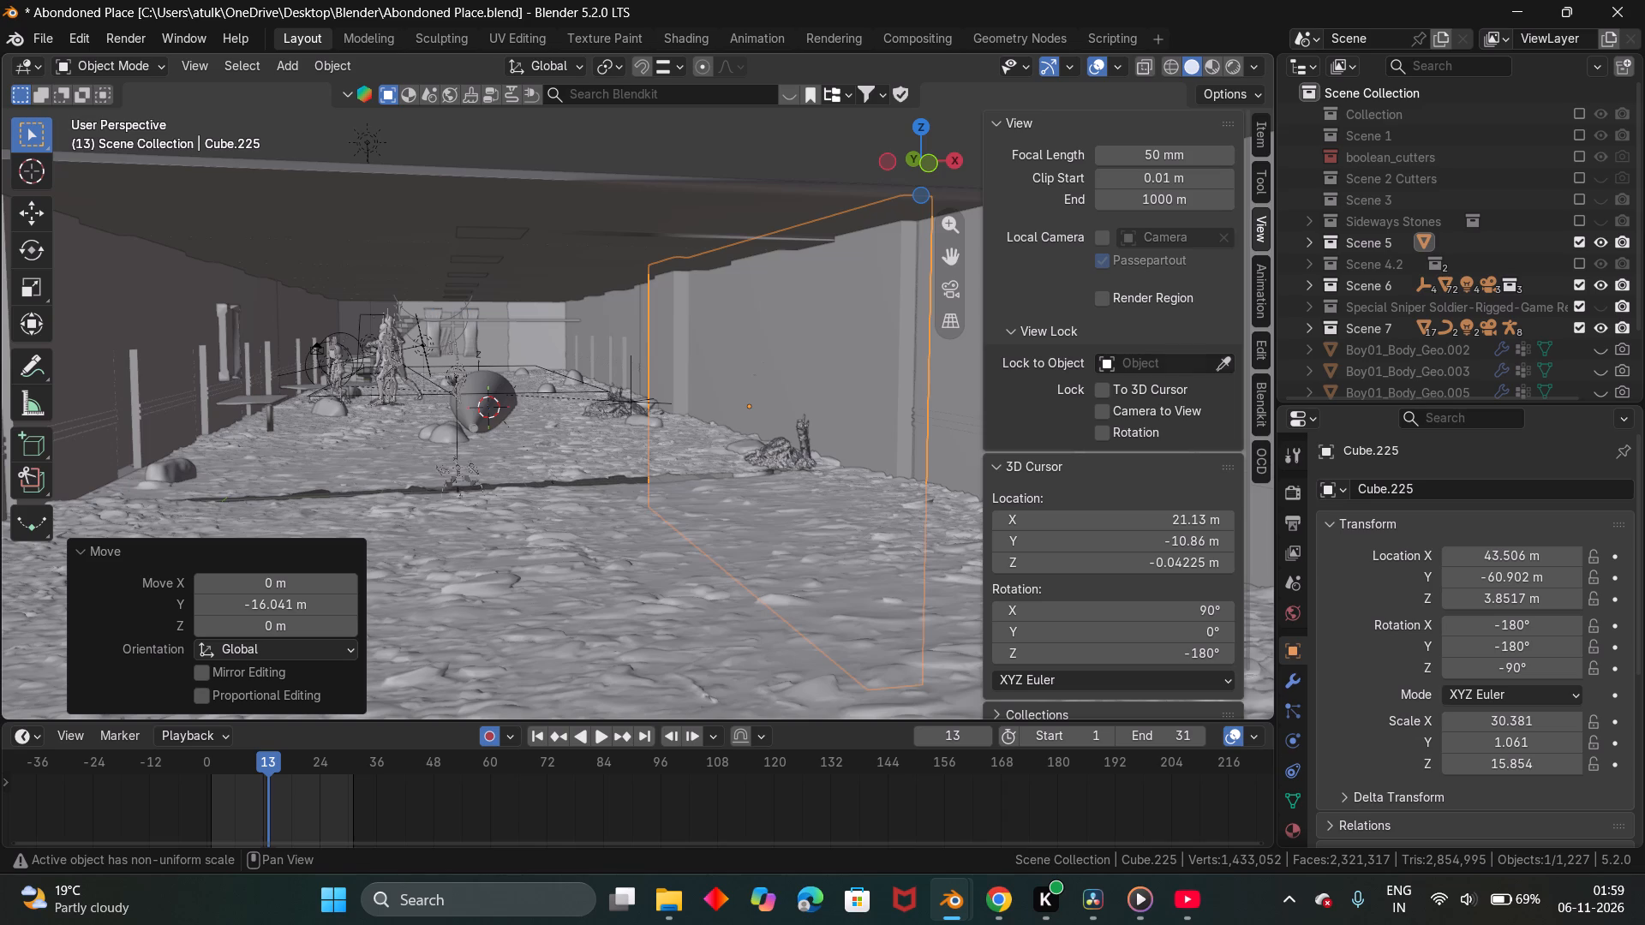
{"action": "left_click", "coordinate": [1108, 393]}
{"action": "left_click", "coordinate": [1101, 415]}
{"action": "key", "text": "n"}
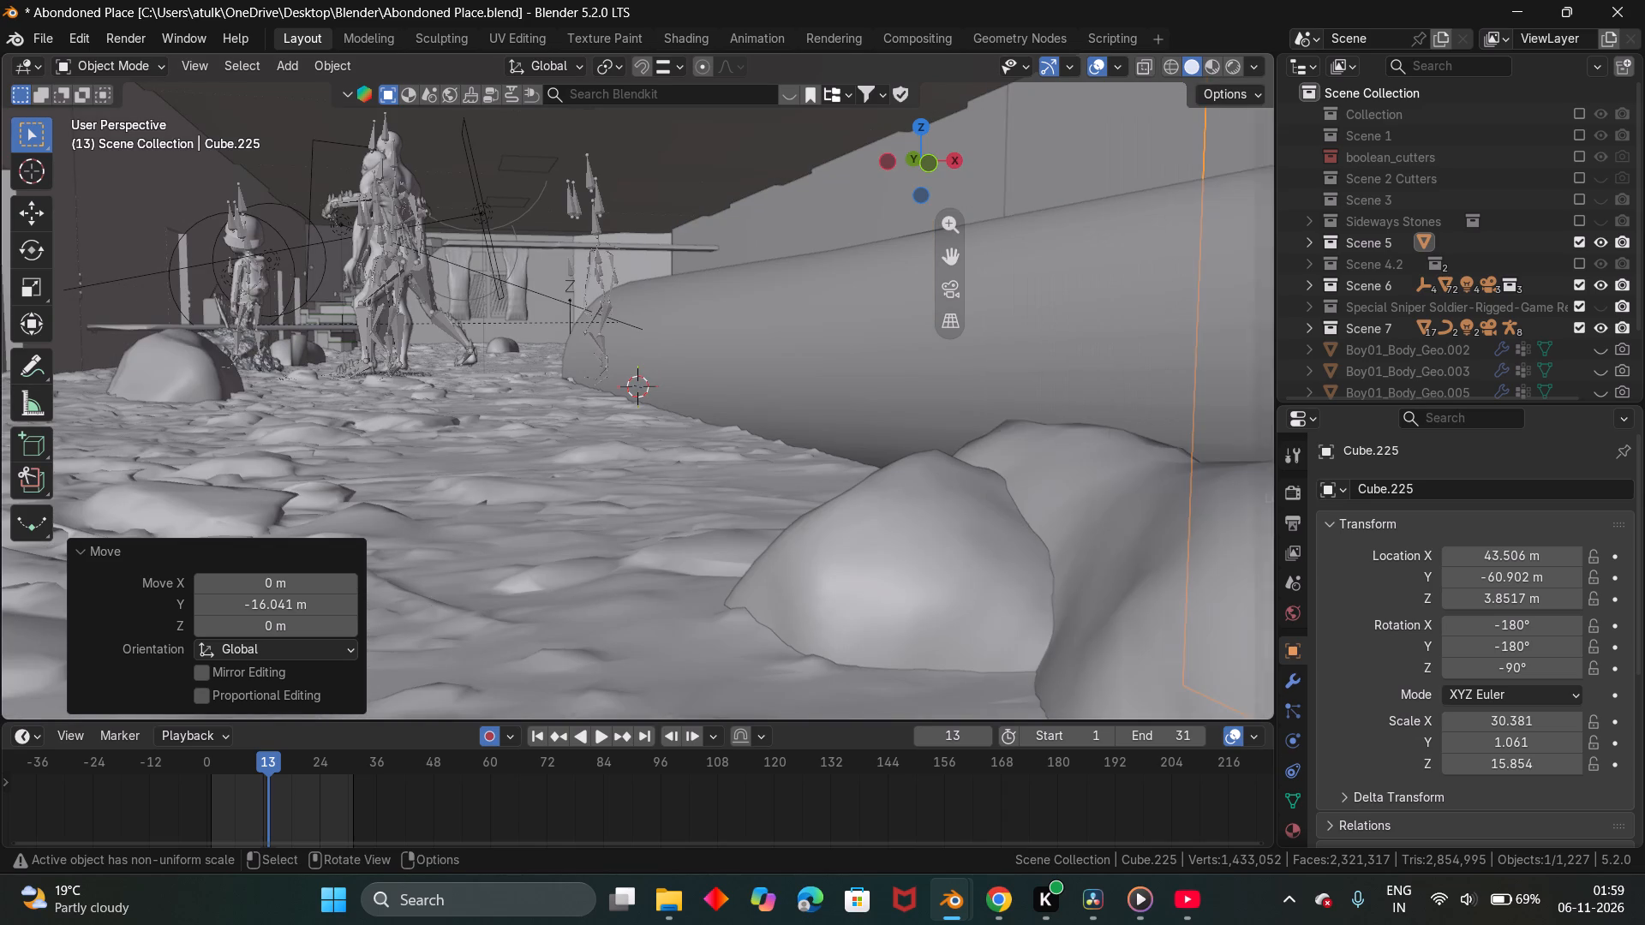
Search the outliner for "camera" and select the Camera object in Scene 6.
{"action": "scroll", "coordinate": [873, 384], "scroll_direction": "down", "scroll_amount": 5}
{"action": "middle_click_drag", "start_coordinate": [1091, 341], "coordinate": [1071, 348]}
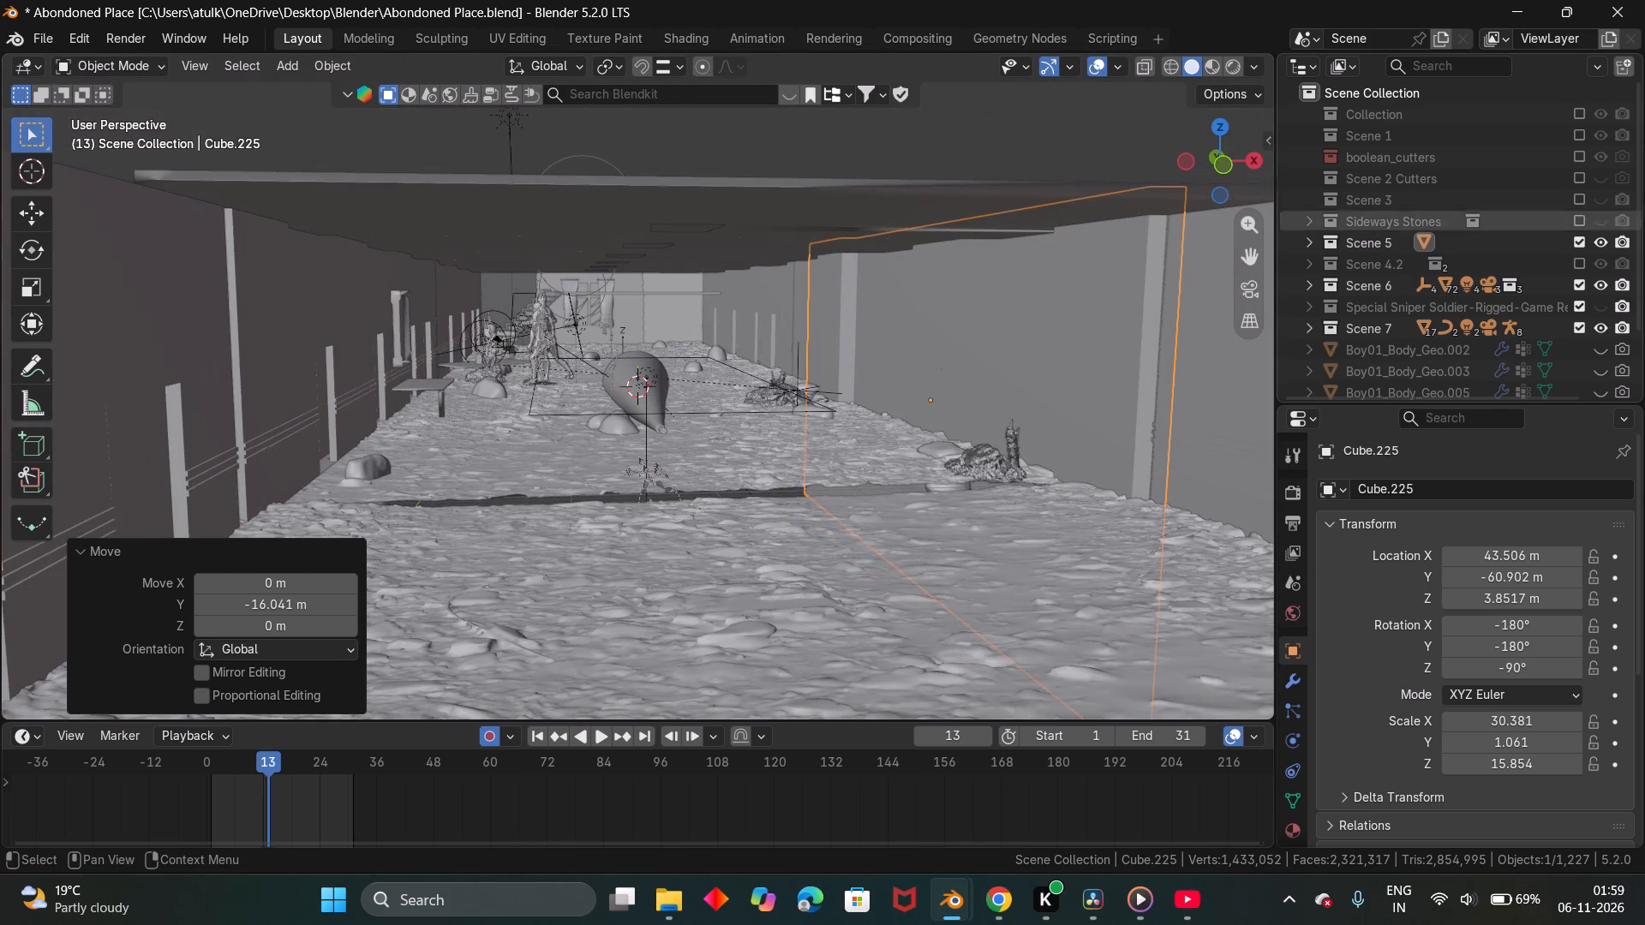
{"action": "left_click", "coordinate": [1432, 66]}
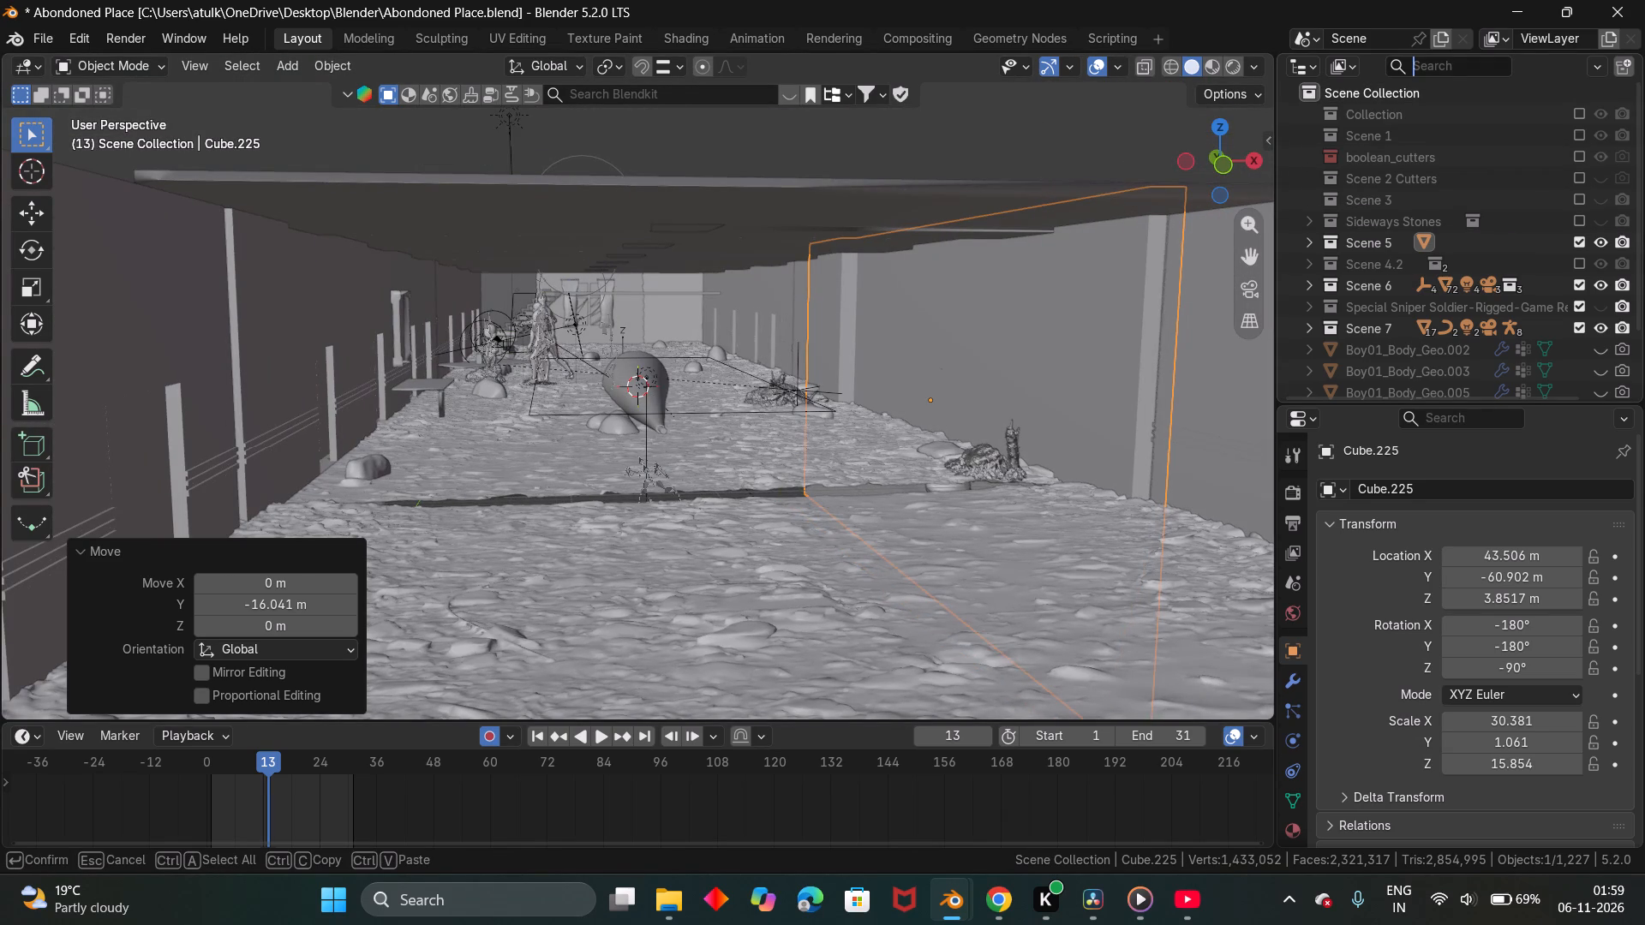
{"action": "type", "text": "came"}
{"action": "type", "text": "ra"}
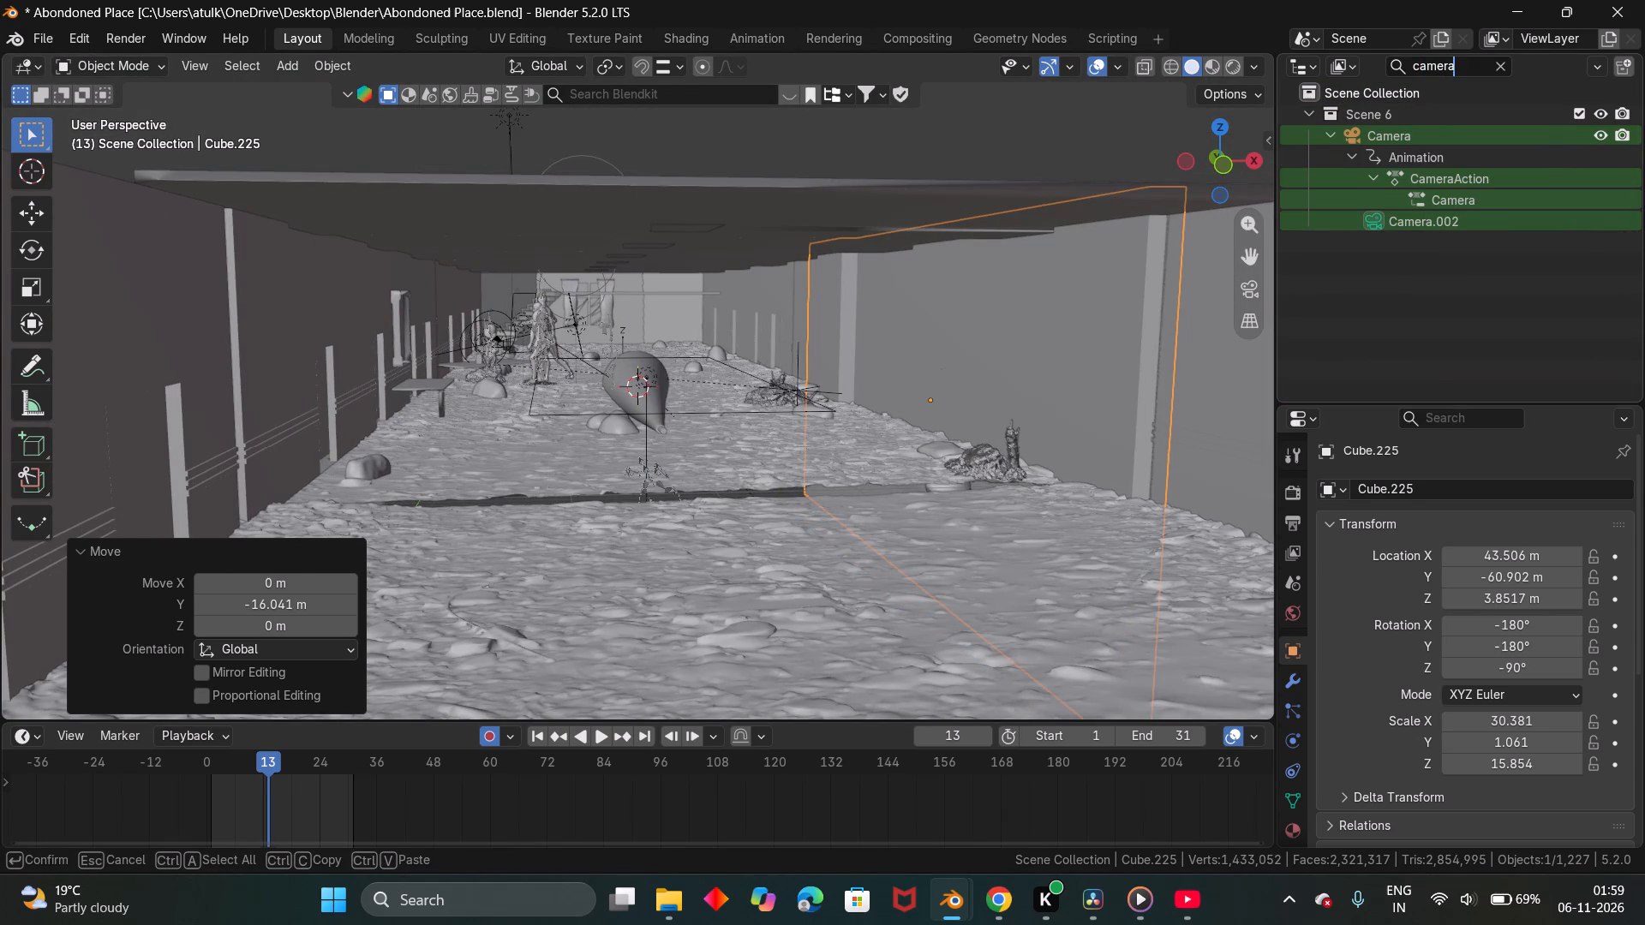
{"action": "left_click", "coordinate": [1451, 138]}
{"action": "left_click", "coordinate": [1451, 138]}
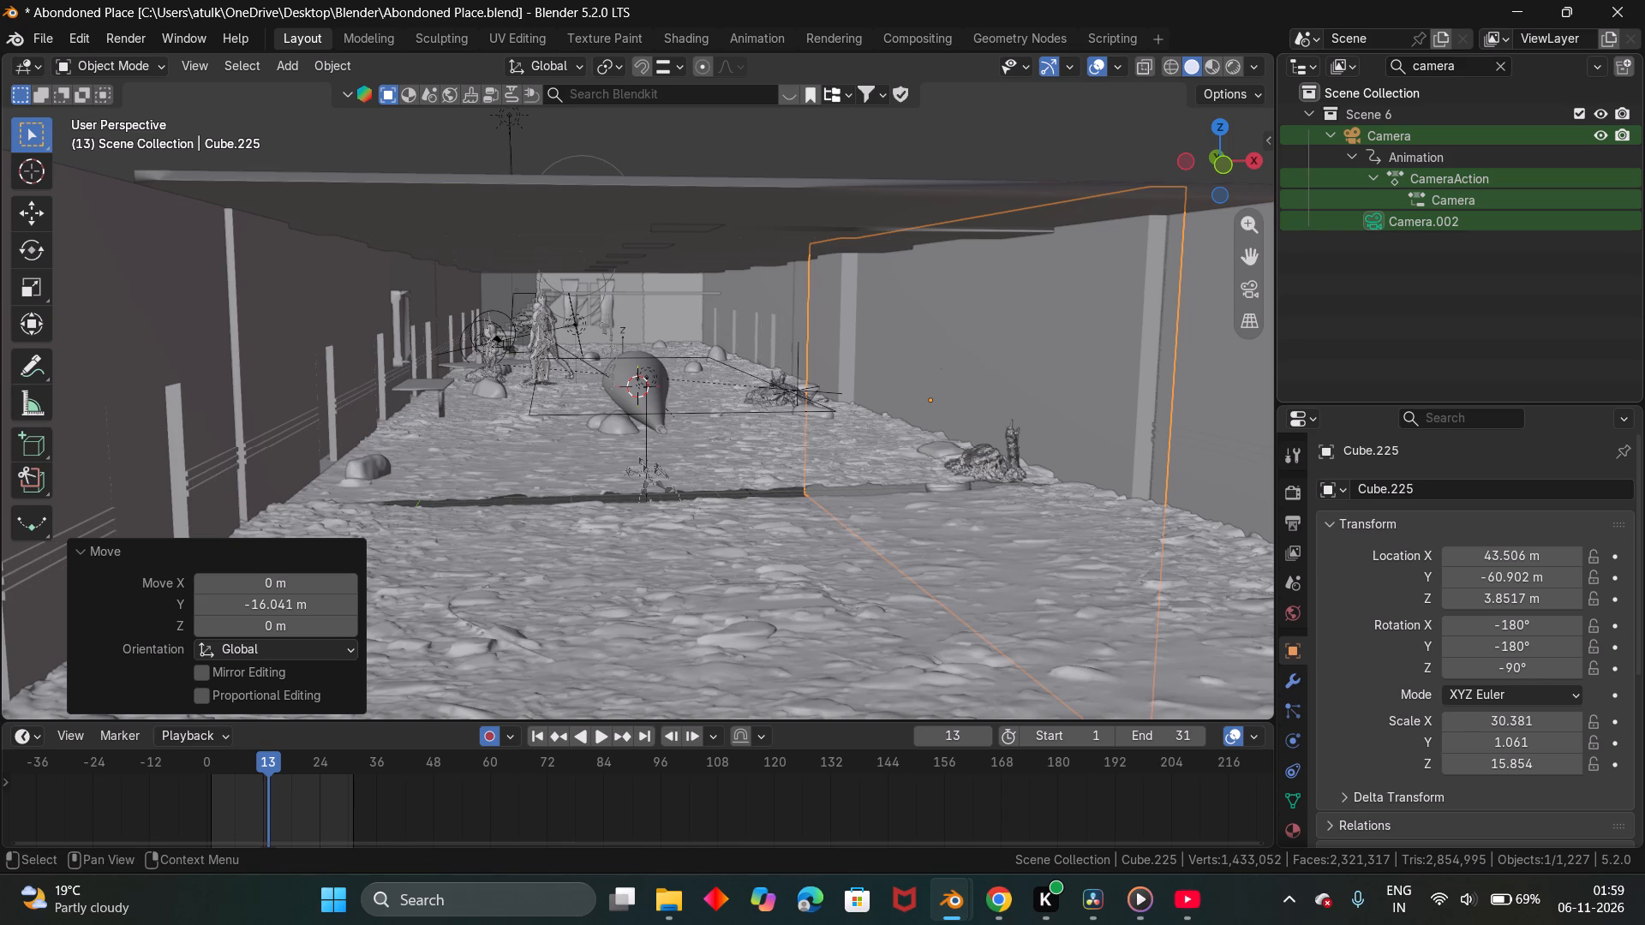
From the camera view, pull the camera back and turn it toward the side wall, to about X 11.0, Y -147 m, Z rotation 340.6°.
{"action": "left_click", "coordinate": [1248, 295]}
{"action": "scroll", "coordinate": [632, 445], "scroll_direction": "down", "scroll_amount": 11}
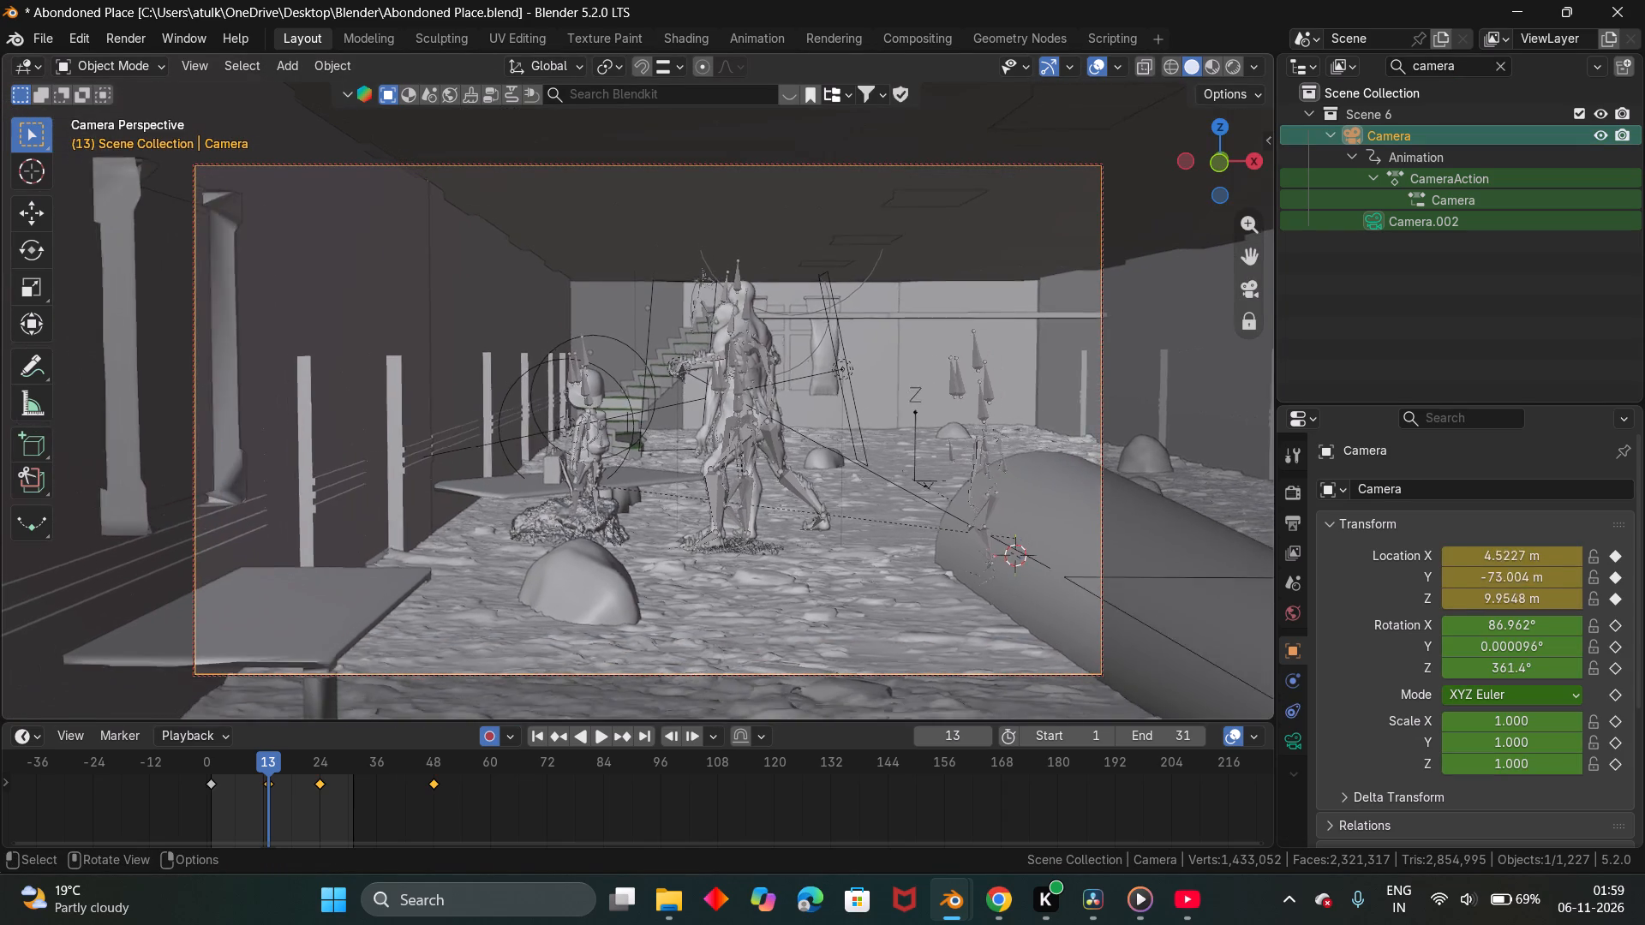
{"action": "scroll", "coordinate": [631, 452], "scroll_direction": "down", "scroll_amount": 5}
{"action": "scroll", "coordinate": [631, 452], "scroll_direction": "up", "scroll_amount": 1}
{"action": "scroll", "coordinate": [631, 452], "scroll_direction": "down", "scroll_amount": 8}
{"action": "scroll", "coordinate": [631, 452], "scroll_direction": "up", "scroll_amount": 1}
{"action": "scroll", "coordinate": [631, 452], "scroll_direction": "down", "scroll_amount": 2}
{"action": "middle_click_drag", "start_coordinate": [762, 461], "coordinate": [753, 463], "text": "shift"}
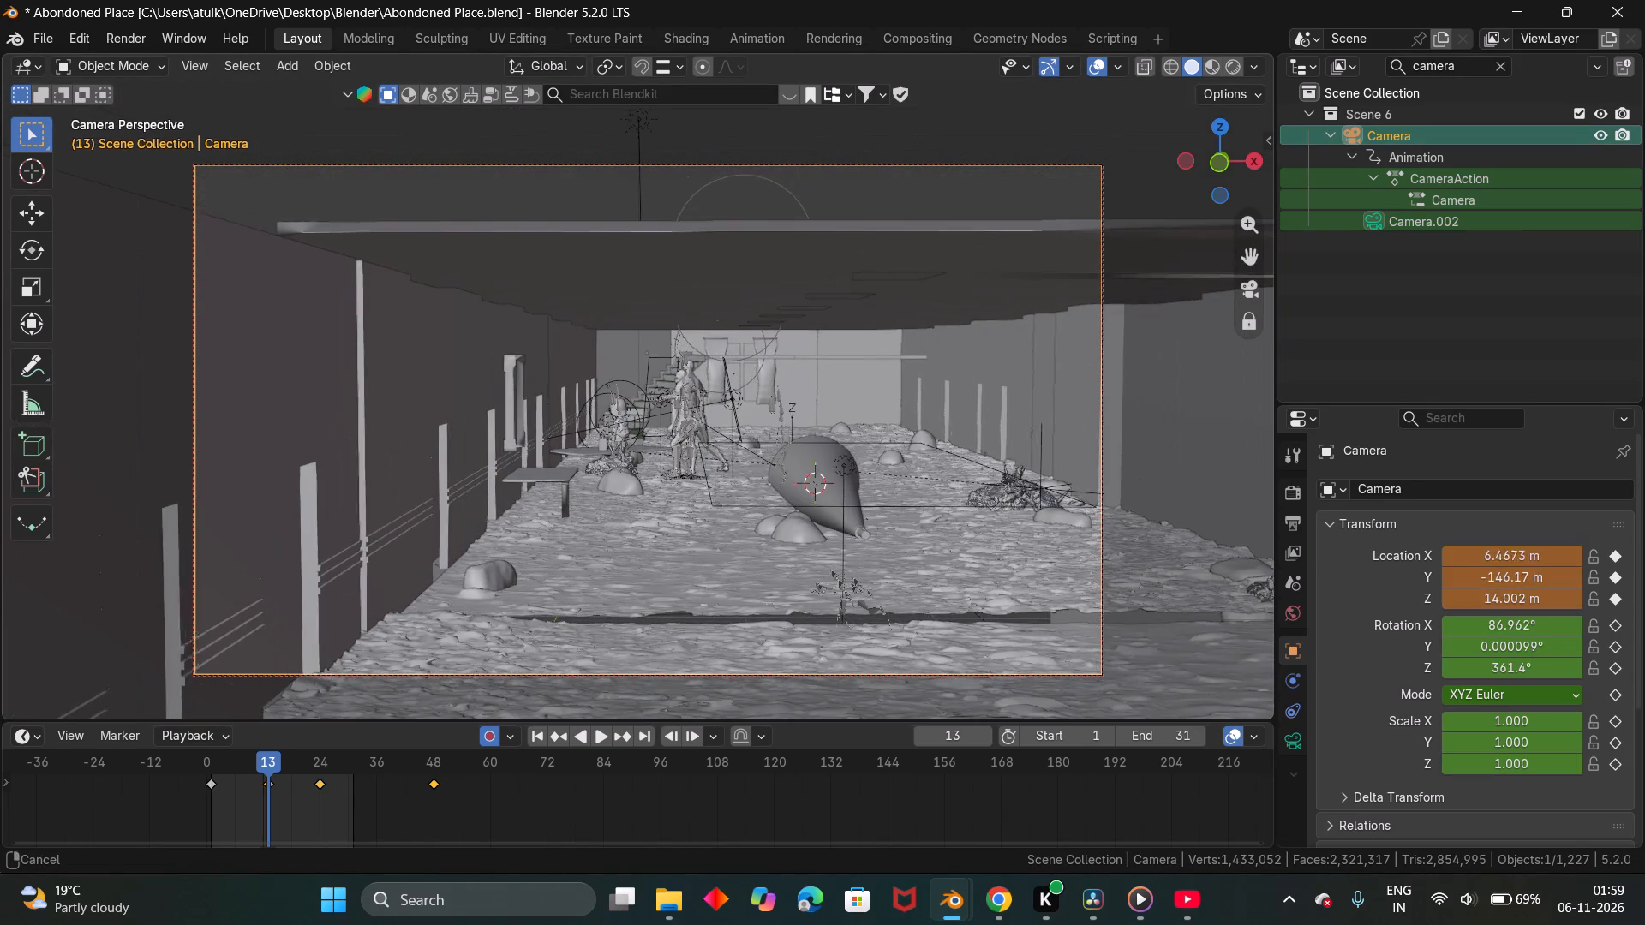
{"action": "middle_click_drag", "start_coordinate": [753, 463], "coordinate": [491, 420], "text": "shift"}
{"action": "middle_click_drag", "start_coordinate": [657, 428], "coordinate": [712, 433]}
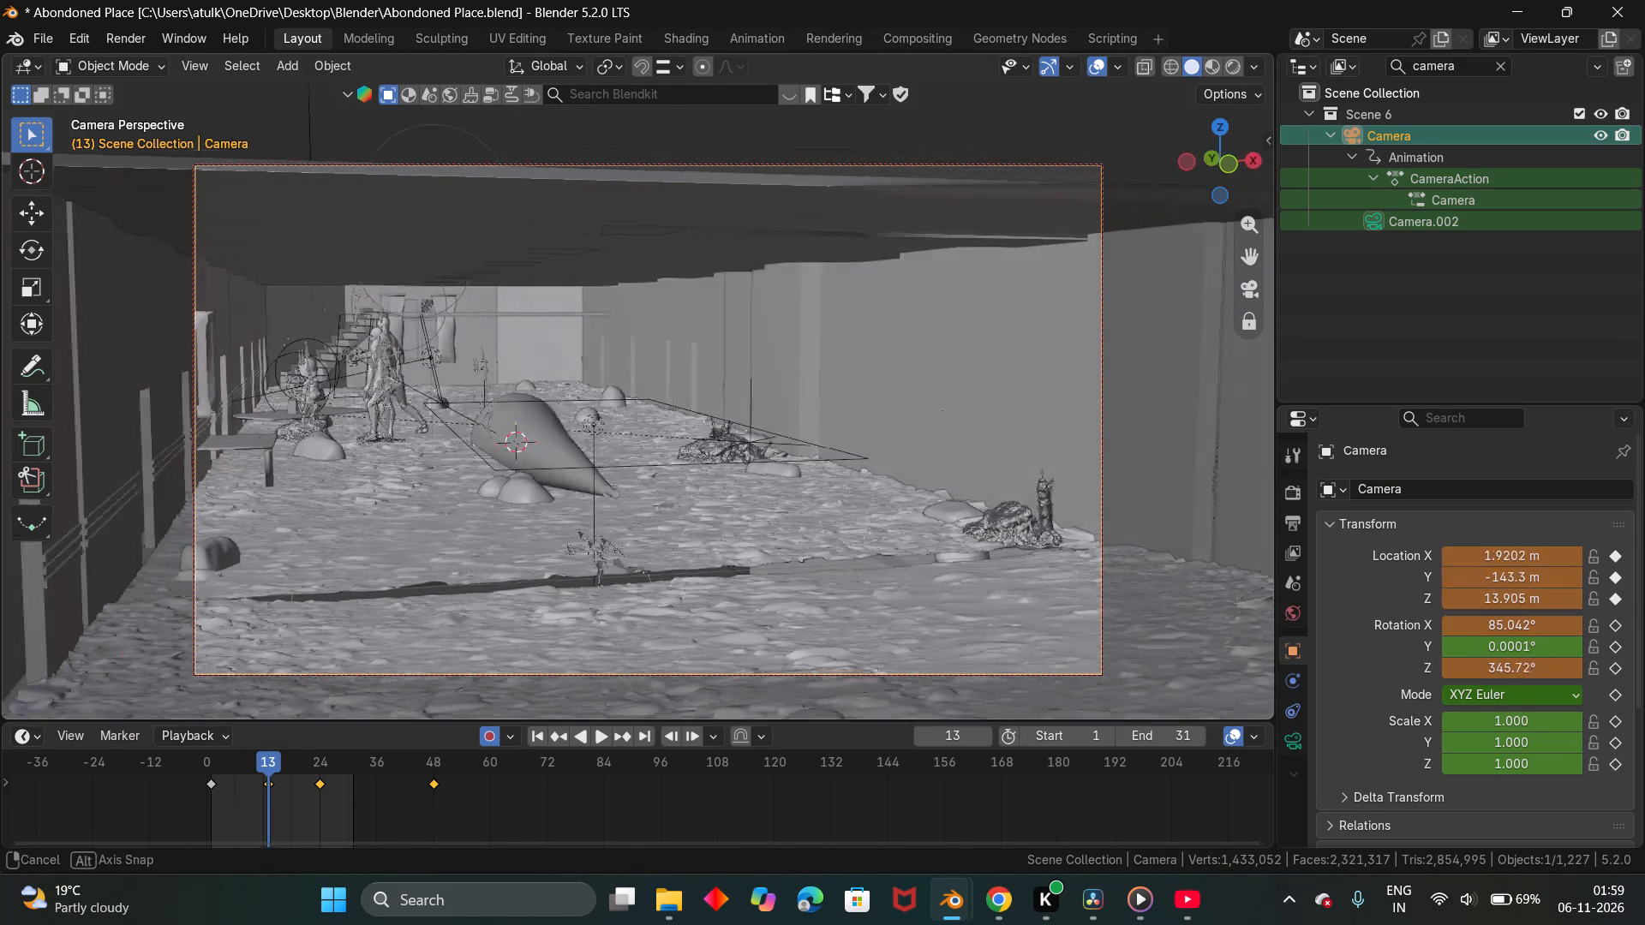
{"action": "middle_click_drag", "start_coordinate": [712, 433], "coordinate": [713, 433]}
{"action": "middle_click_drag", "start_coordinate": [770, 434], "coordinate": [512, 400], "text": "shift"}
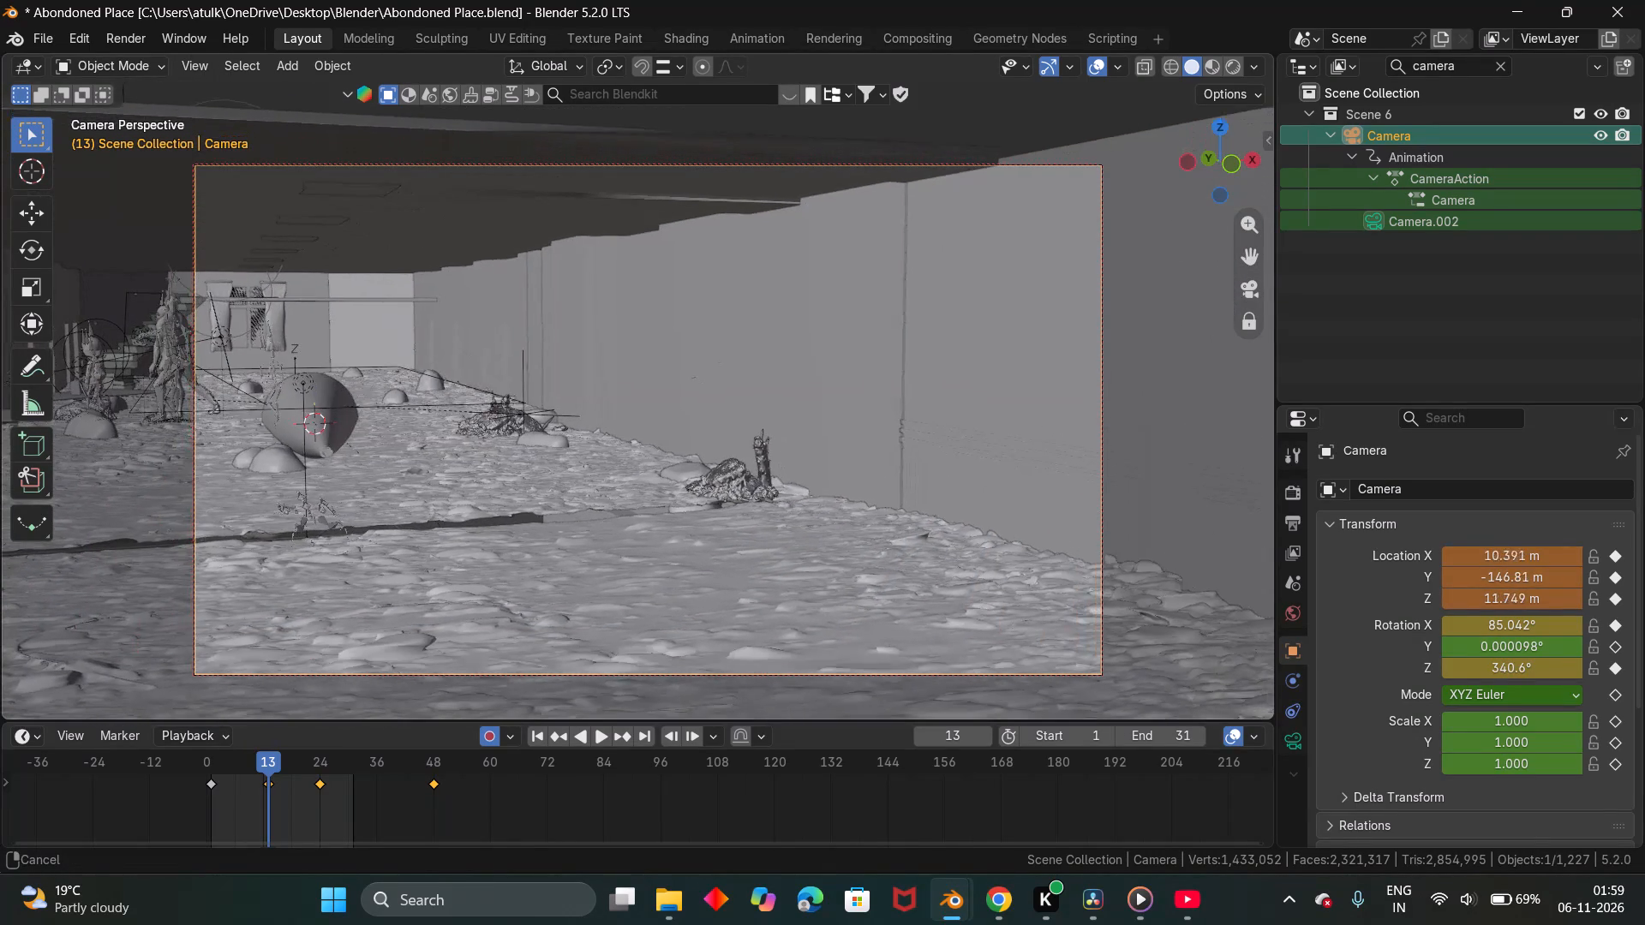
{"action": "middle_click_drag", "start_coordinate": [512, 400], "coordinate": [504, 412], "text": "shift"}
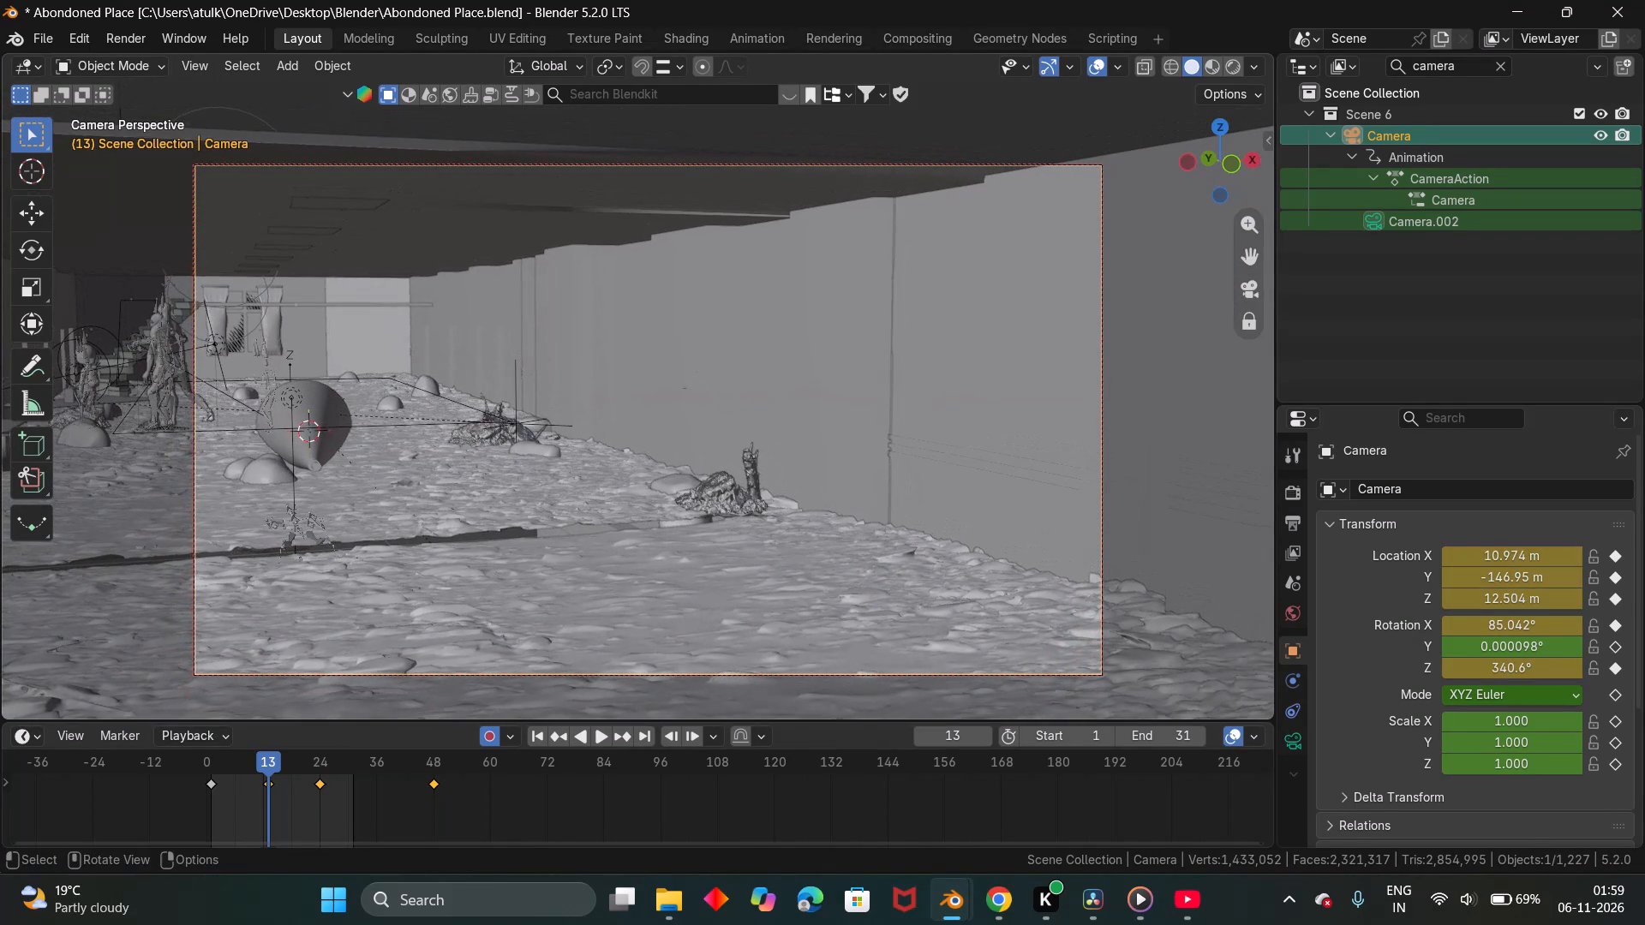
In rendered shading, bring the camera closer to the blood-stained wall, to about X 23.0, Y -115.5, Z 12.6 m.
{"action": "left_click", "coordinate": [1231, 63]}
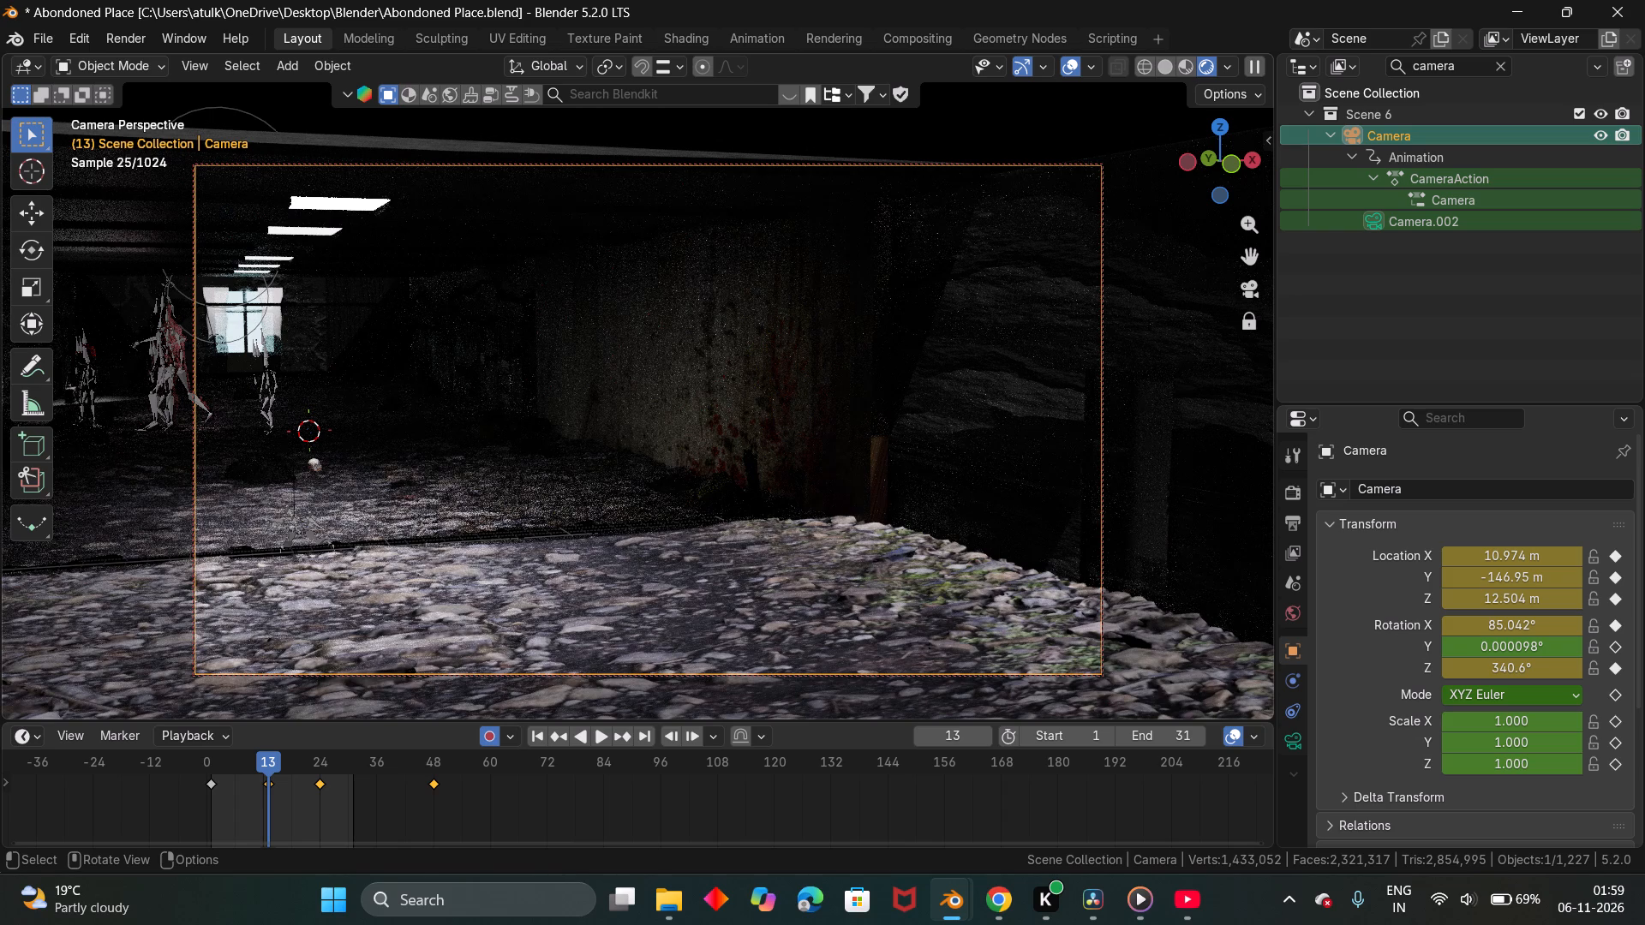
{"action": "scroll", "coordinate": [805, 385], "scroll_direction": "up", "scroll_amount": 3}
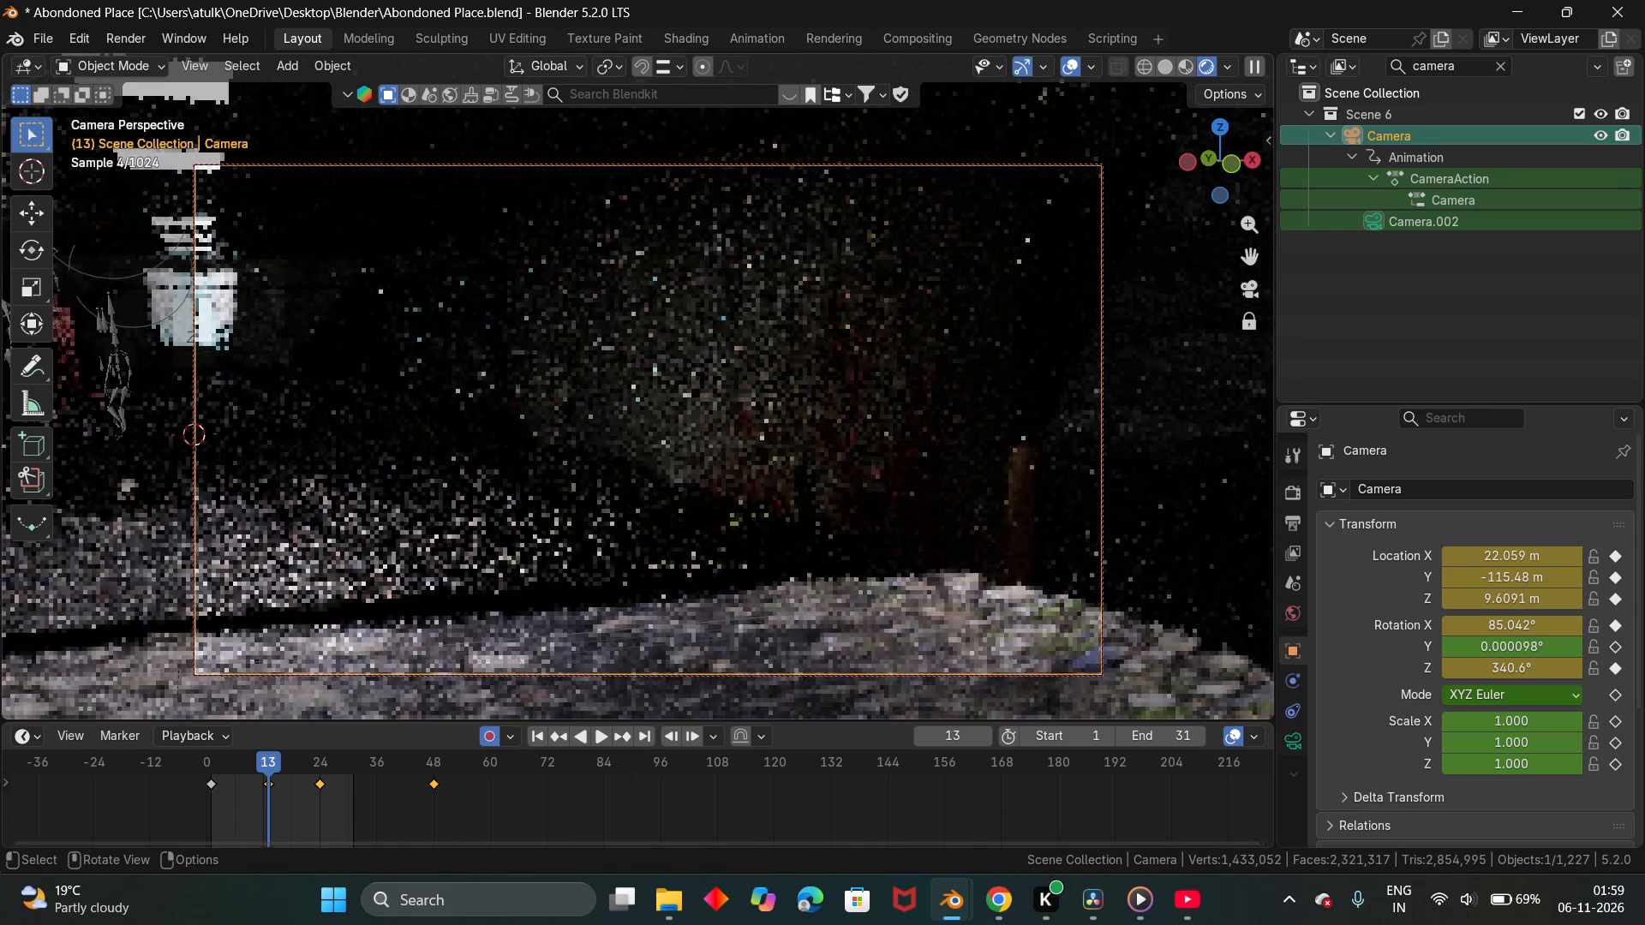
{"action": "middle_click_drag", "start_coordinate": [763, 415], "coordinate": [764, 461], "text": "shift"}
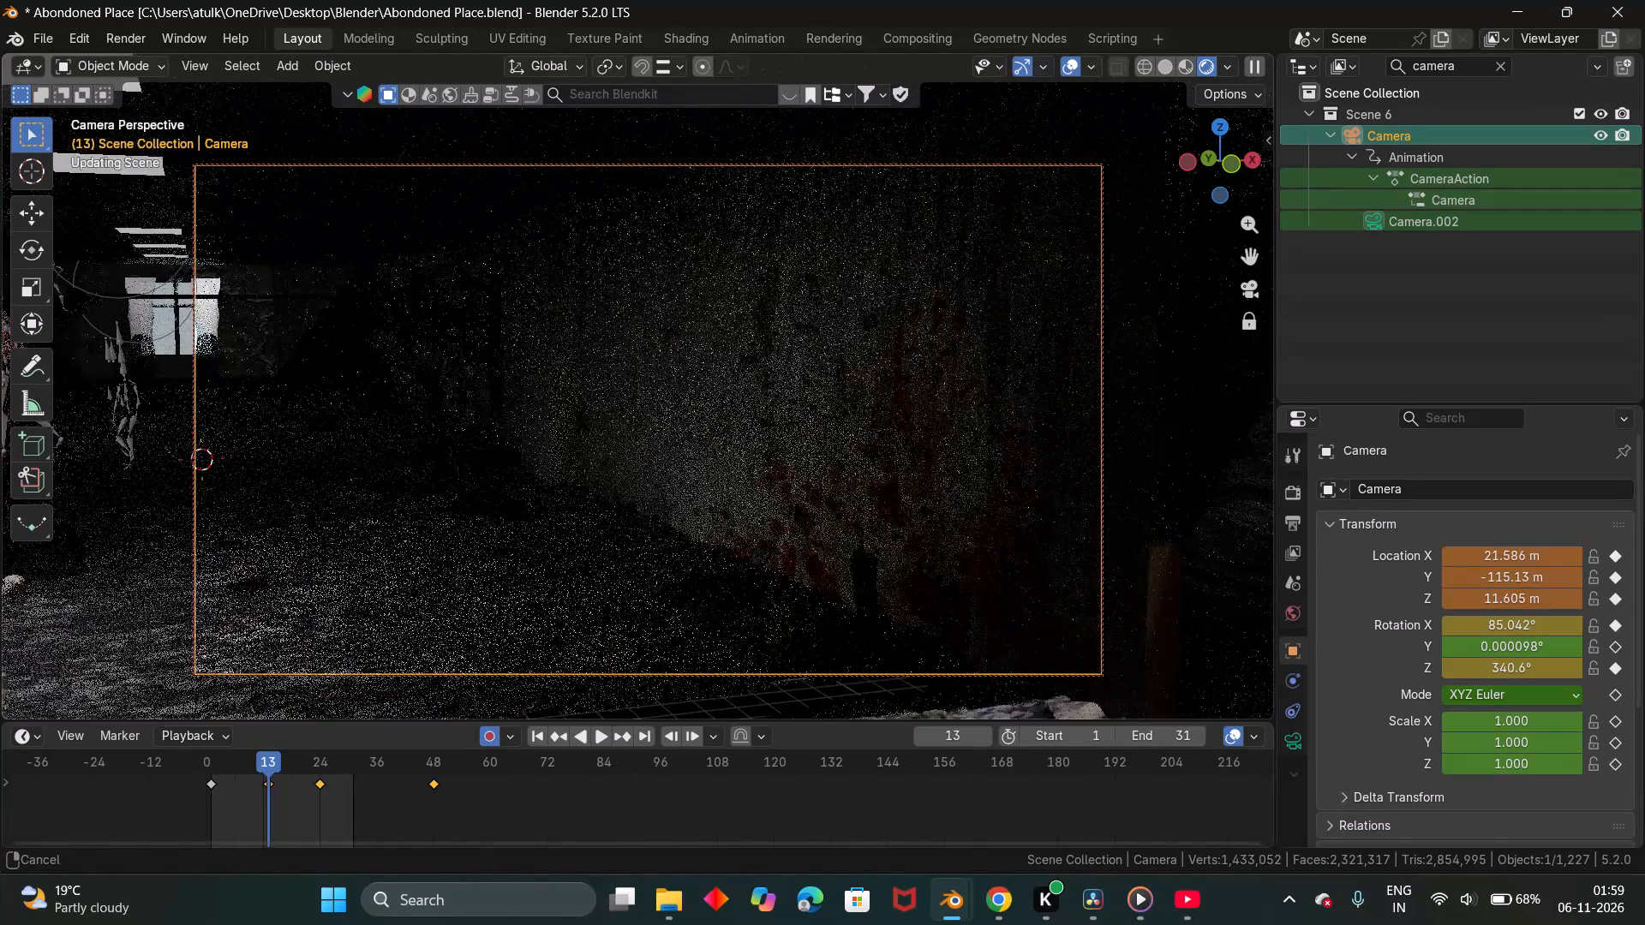
{"action": "middle_click_drag", "start_coordinate": [764, 461], "coordinate": [748, 480], "text": "shift"}
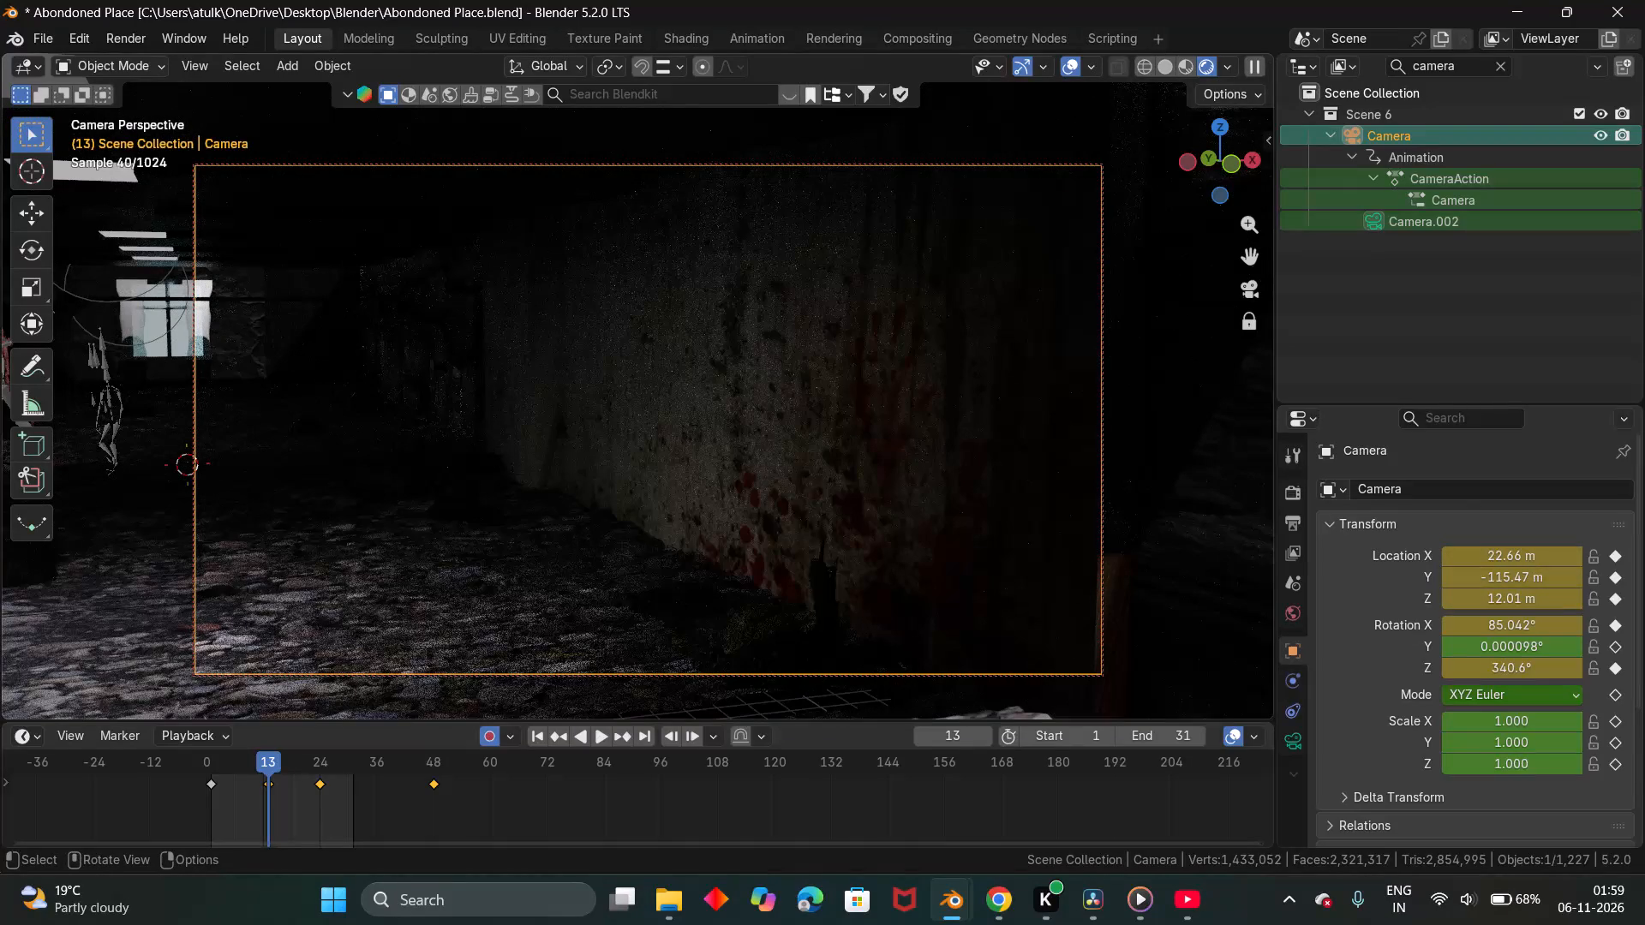
{"action": "scroll", "coordinate": [838, 452], "scroll_direction": "down", "scroll_amount": 1}
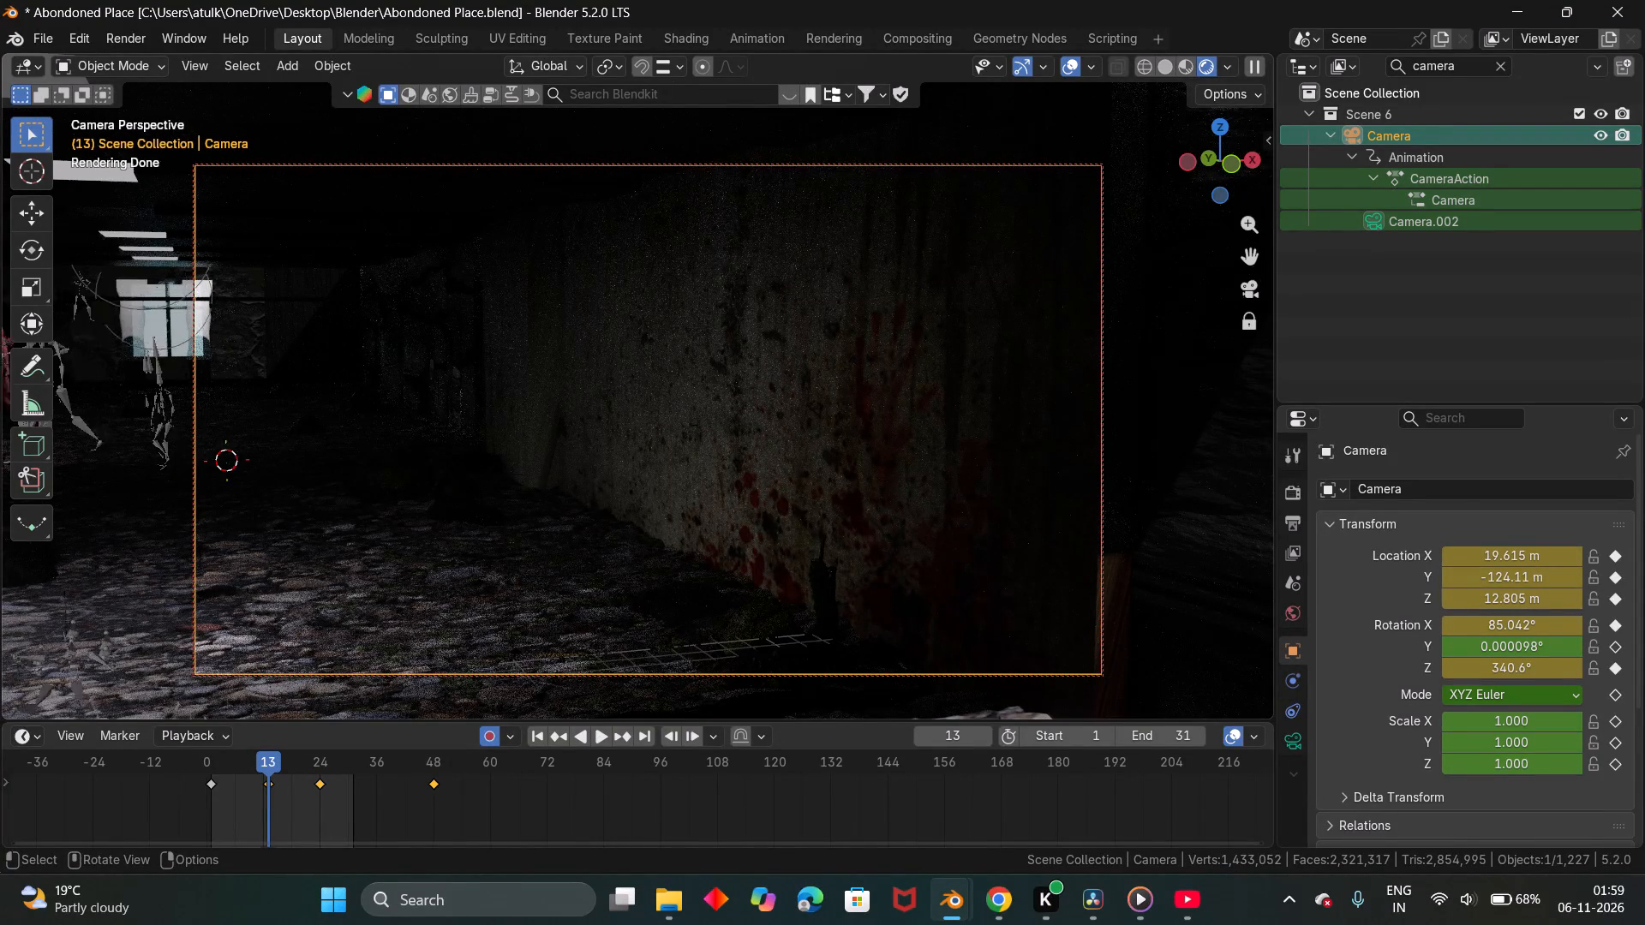
{"action": "middle_click_drag", "start_coordinate": [835, 445], "coordinate": [821, 446], "text": "shift"}
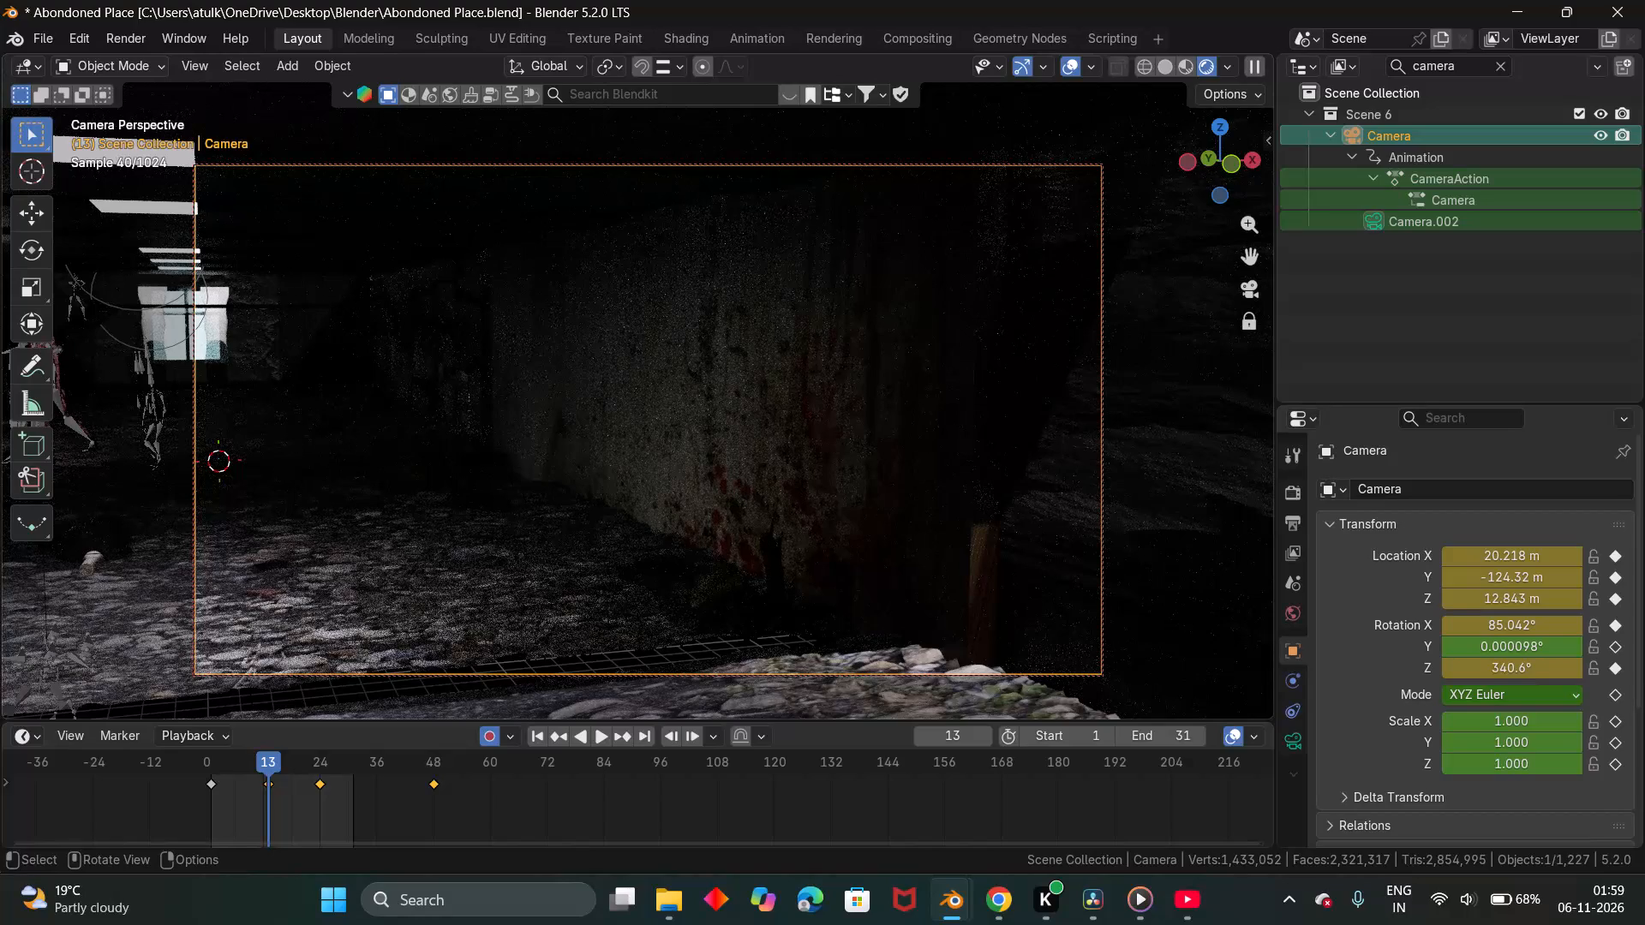
{"action": "scroll", "coordinate": [832, 439], "scroll_direction": "up", "scroll_amount": 1}
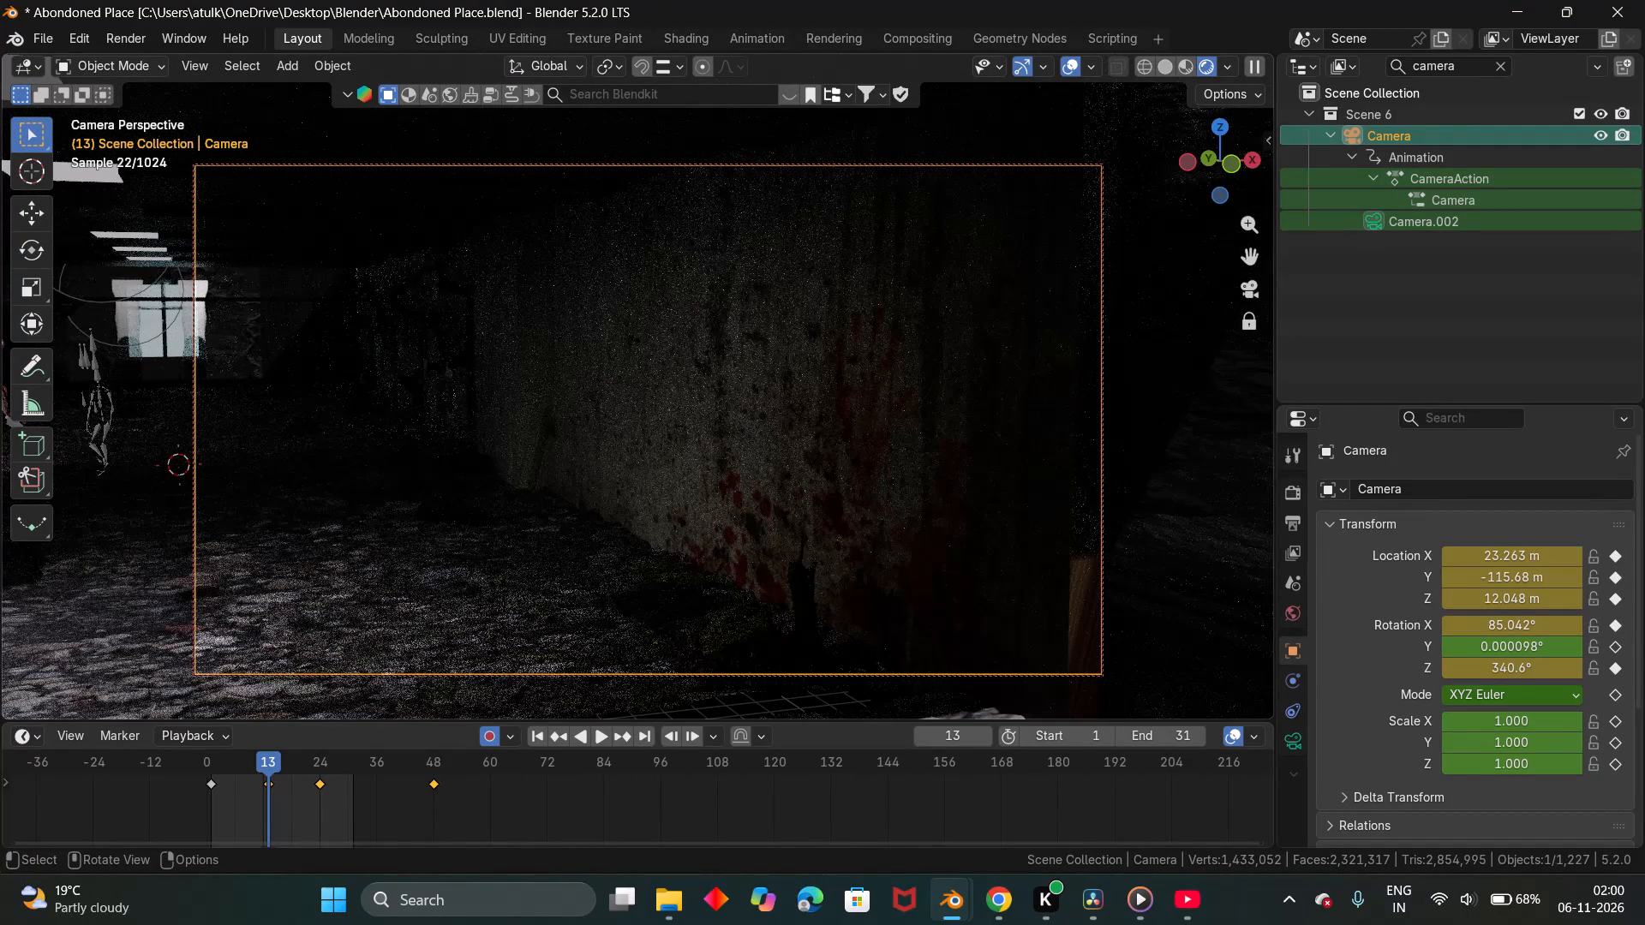
{"action": "middle_click_drag", "start_coordinate": [791, 425], "coordinate": [799, 441], "text": "shift"}
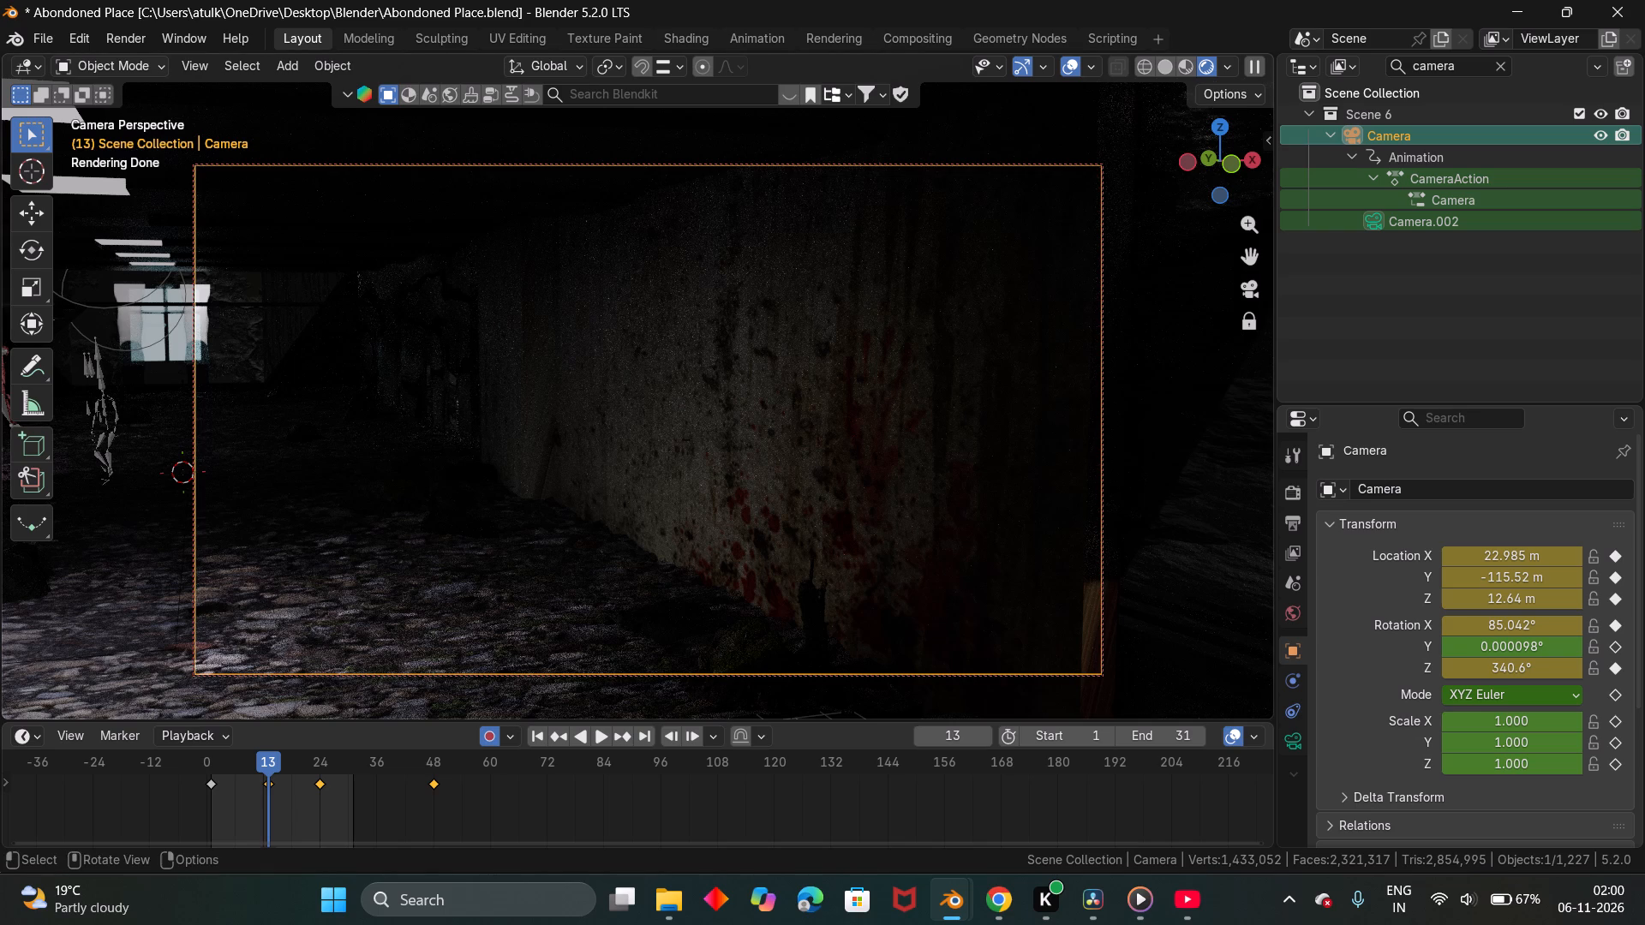
Lower the camera to about Z 9.0 m and tilt it to about 91.1° in X and 340.3° in Z.
{"action": "middle_click_drag", "start_coordinate": [638, 348], "coordinate": [636, 392], "text": "shift"}
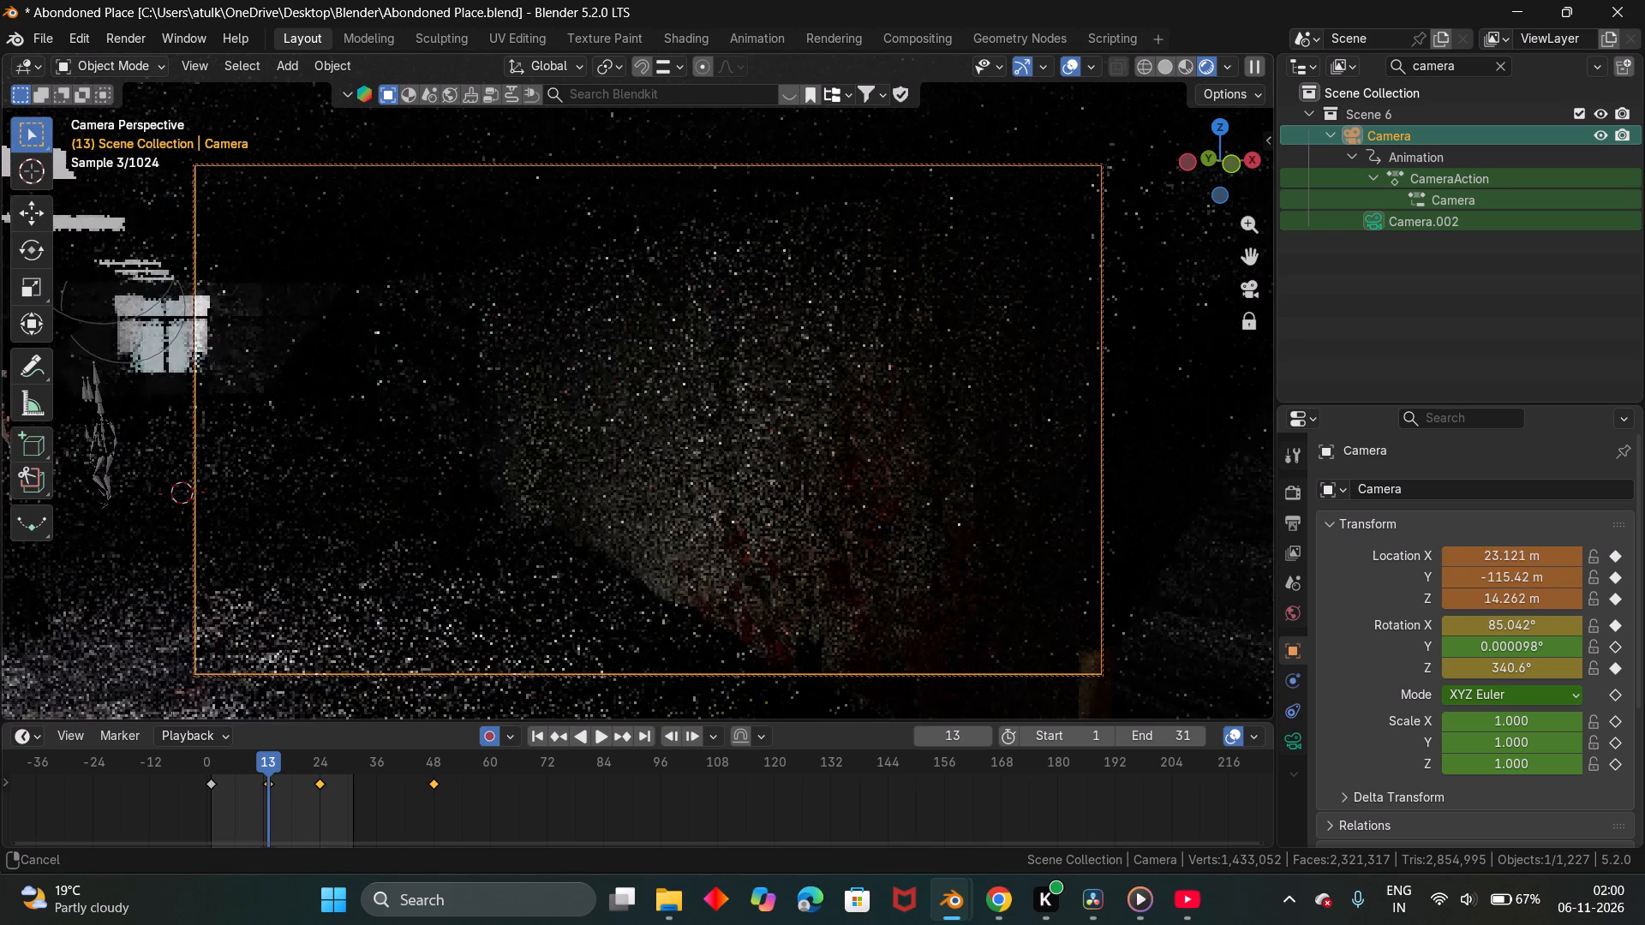
{"action": "middle_click_drag", "start_coordinate": [636, 392], "coordinate": [636, 383], "text": "shift"}
{"action": "middle_click_drag", "start_coordinate": [678, 452], "coordinate": [679, 437]}
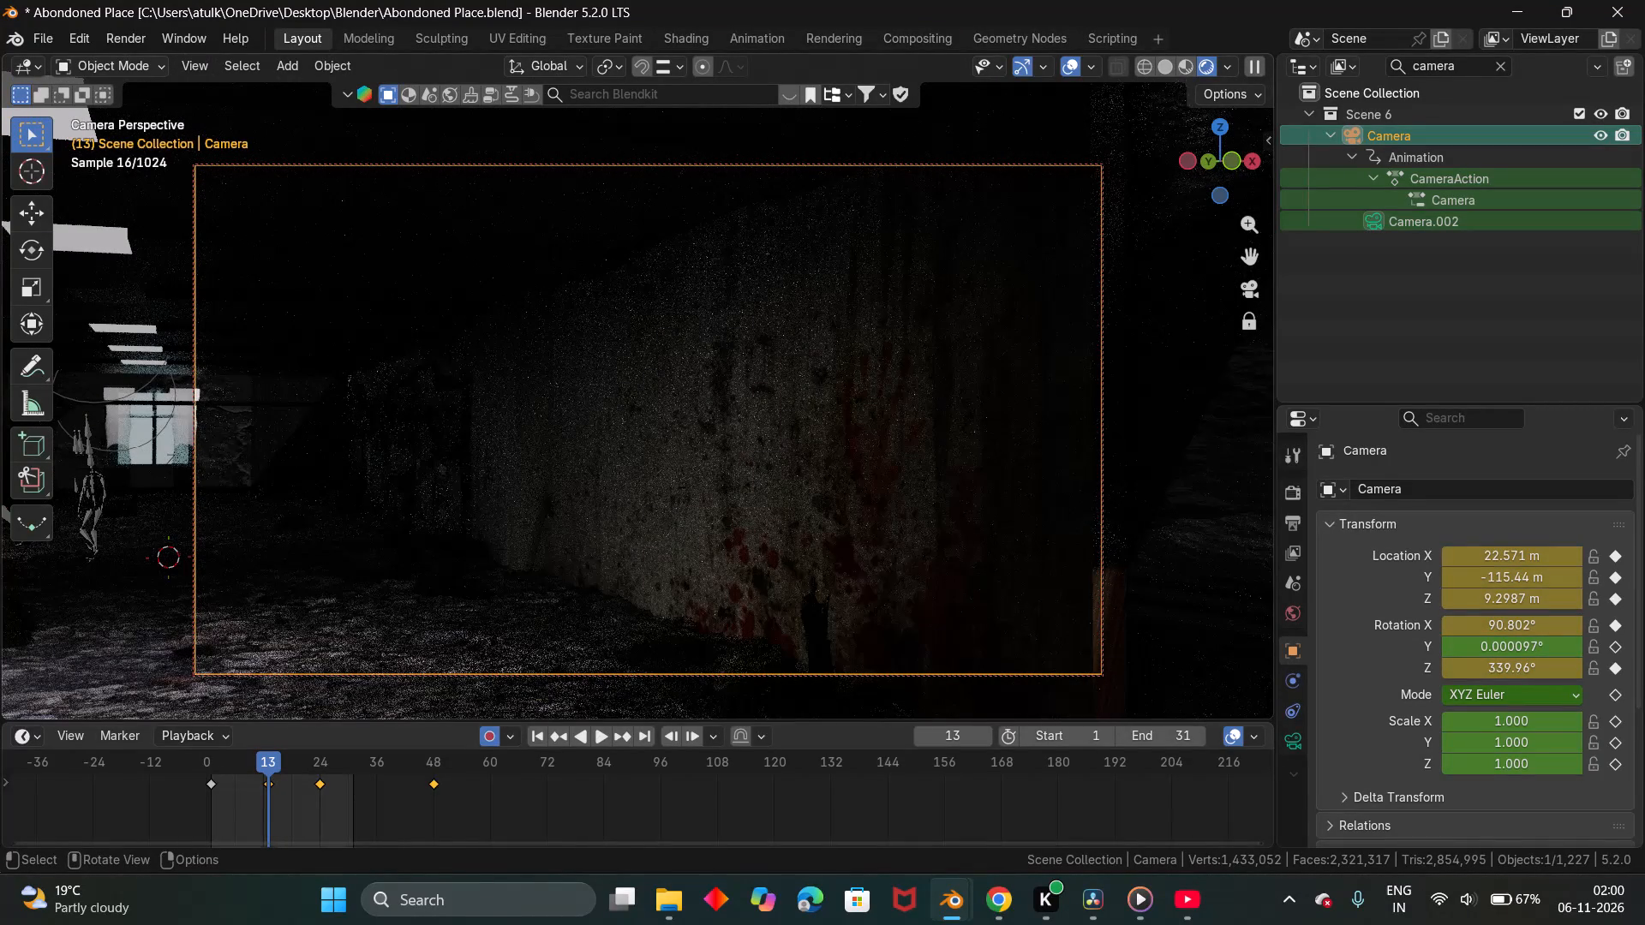
{"action": "middle_click", "coordinate": [793, 417]}
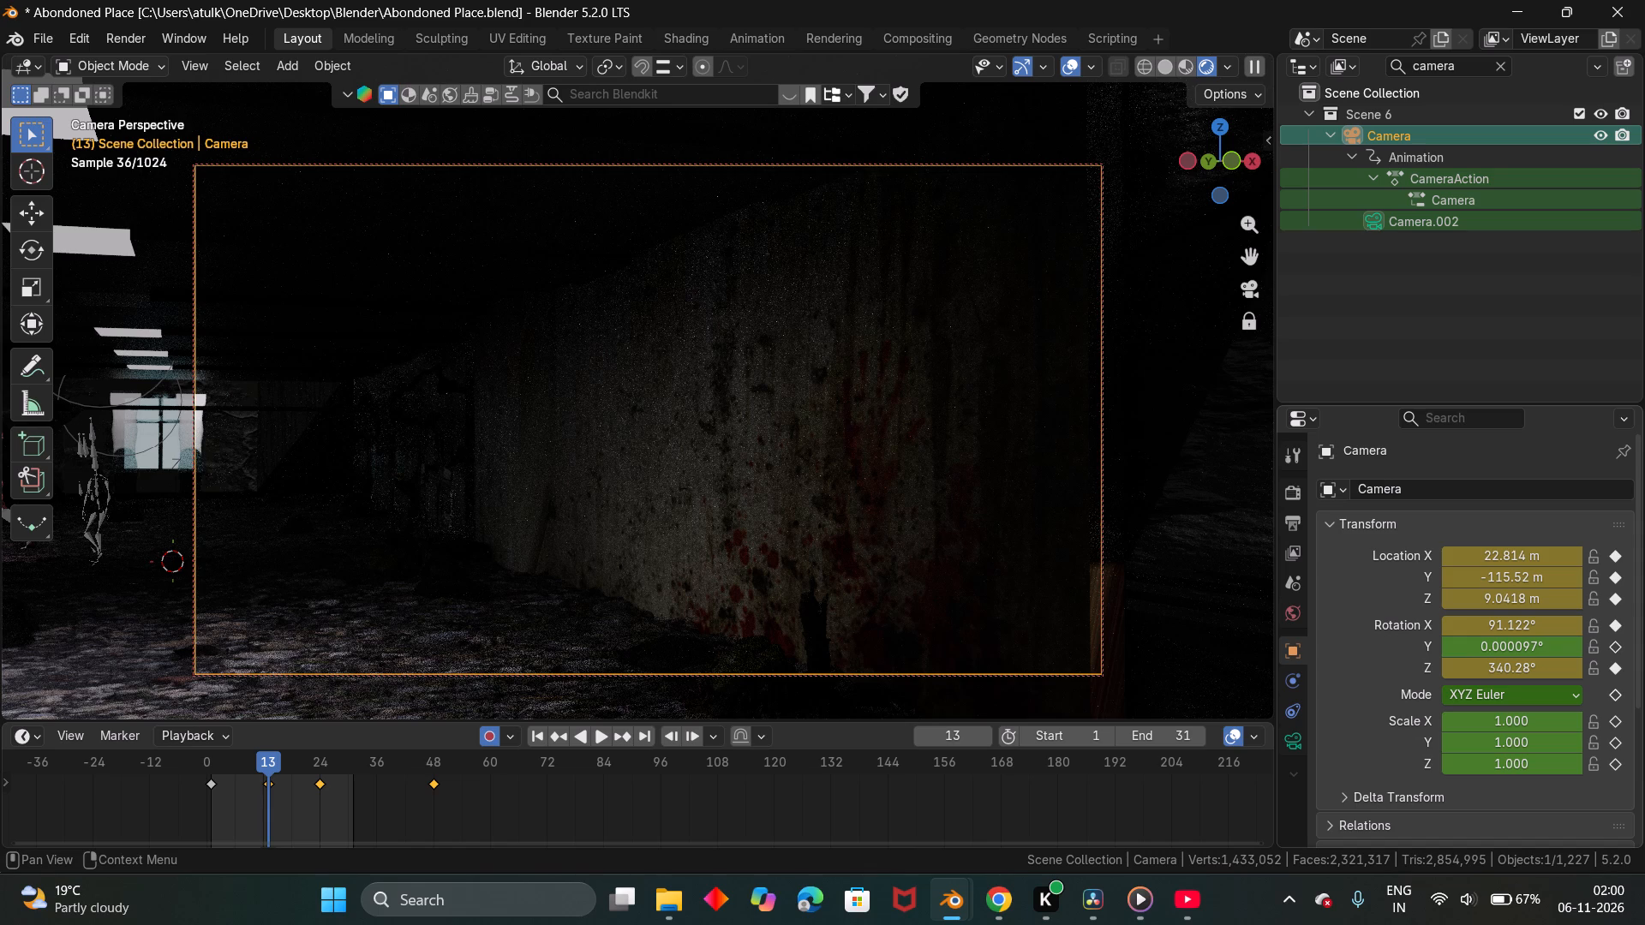
Keyframe the camera's remaining rotation, rotation mode and scale channels at frame 13.
{"action": "left_click", "coordinate": [1613, 650]}
{"action": "left_click_drag", "start_coordinate": [1618, 695], "coordinate": [1625, 761]}
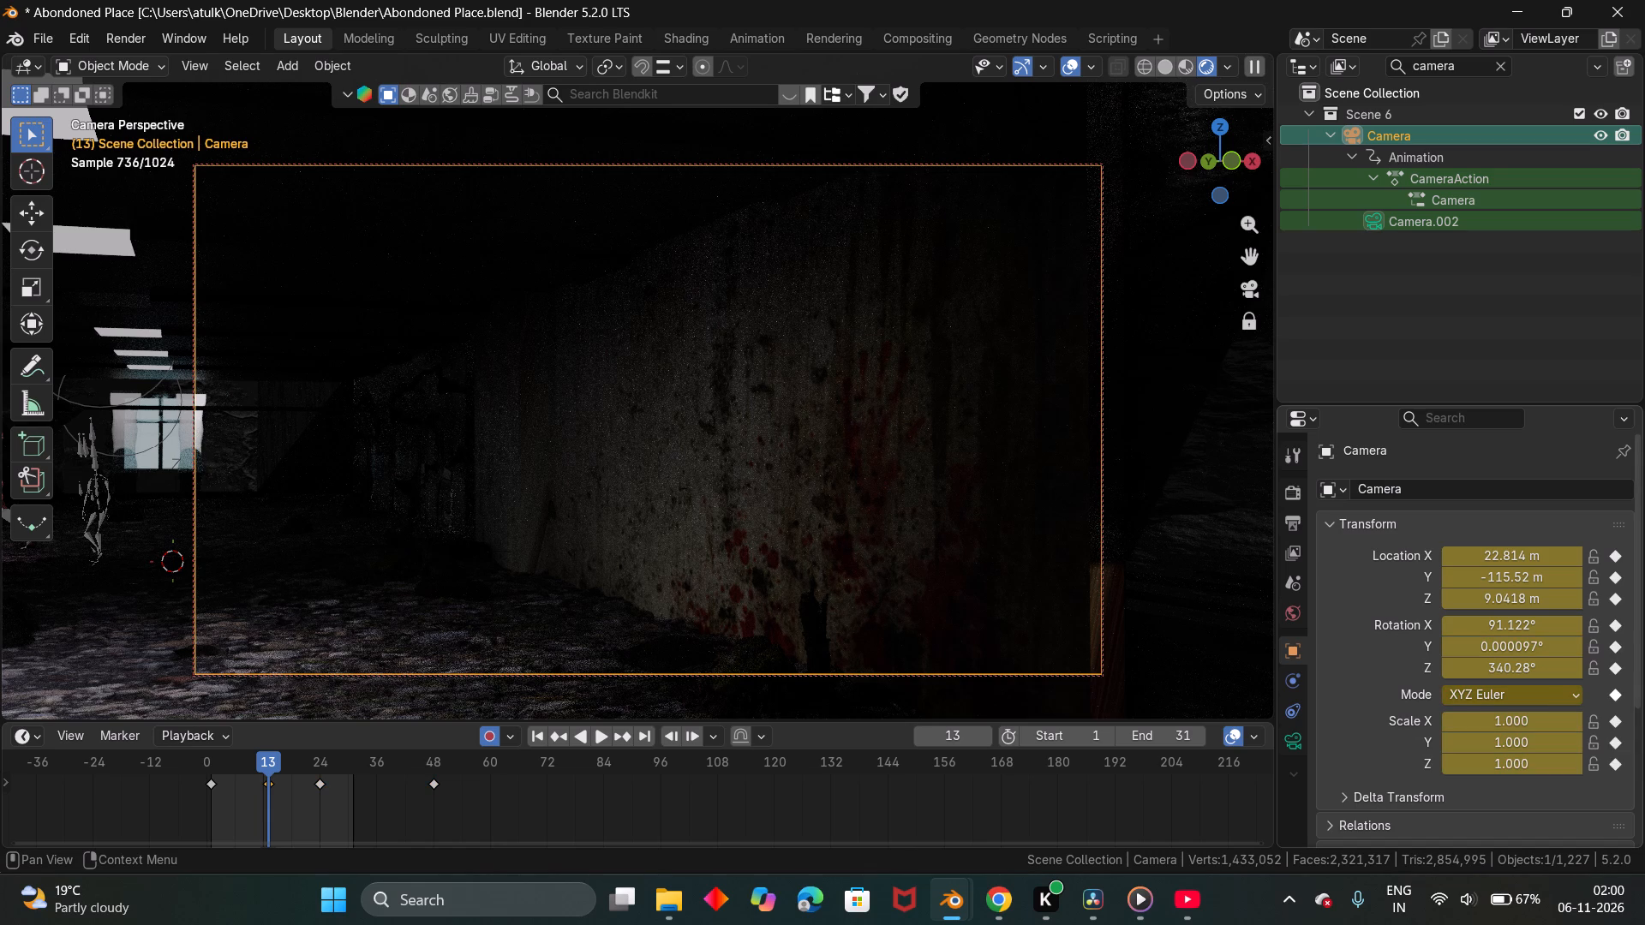
{"action": "left_click_drag", "start_coordinate": [1625, 761], "coordinate": [1625, 768]}
Remove the camera's keyframes at frames 24 and 48.
{"action": "left_click", "coordinate": [621, 732]}
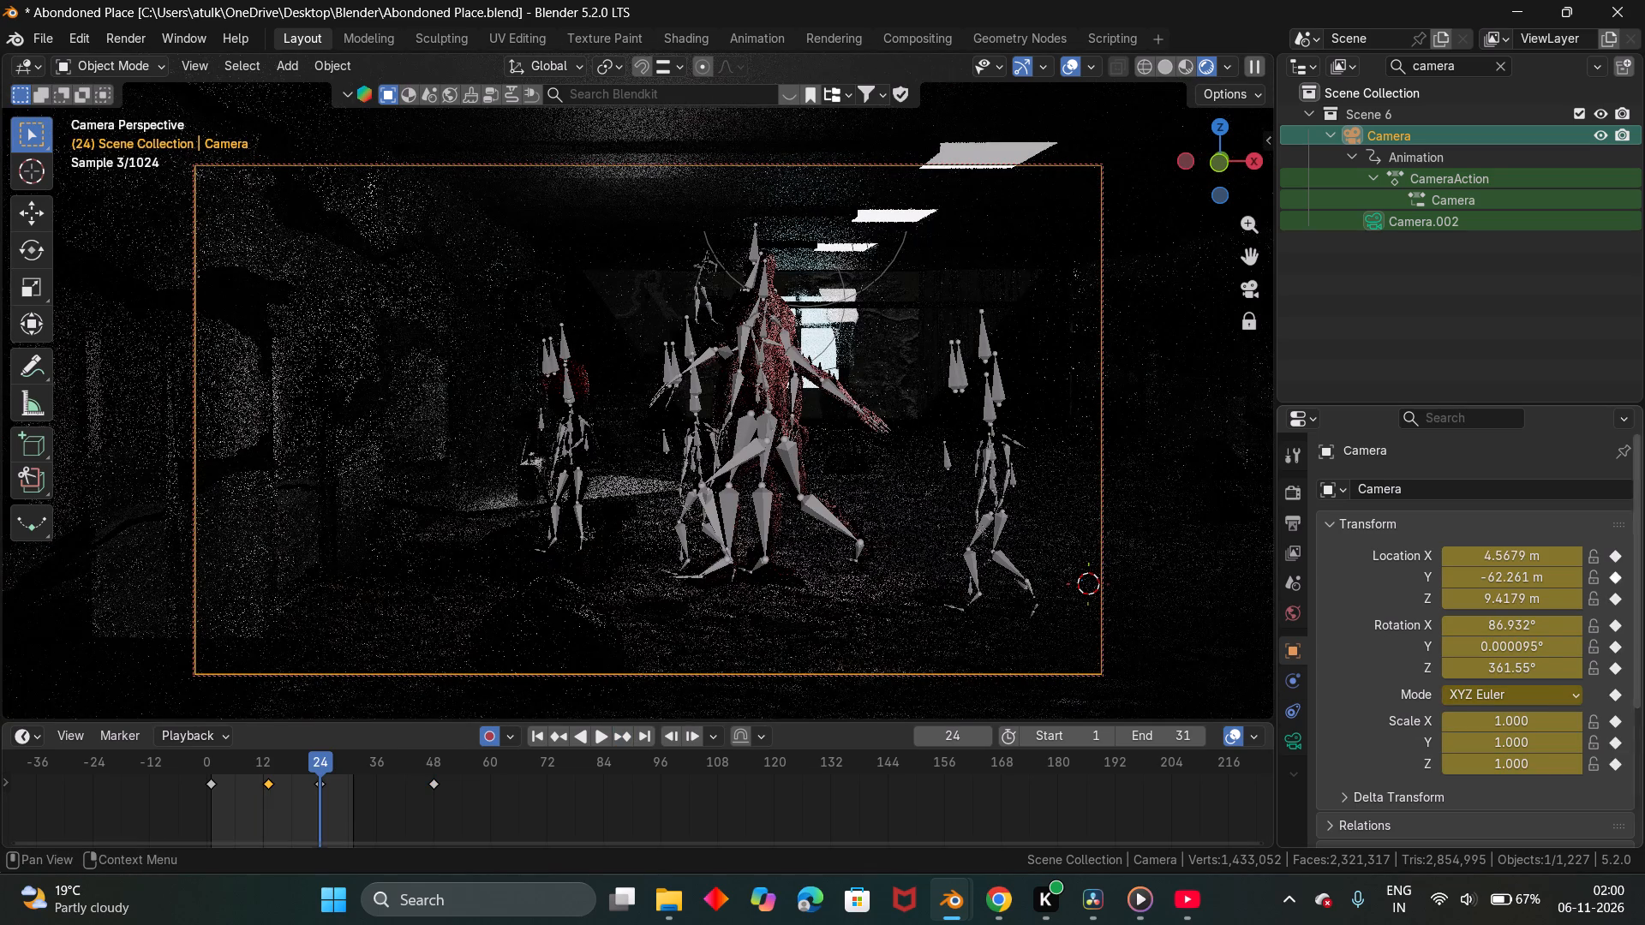
{"action": "left_click_drag", "start_coordinate": [1616, 558], "coordinate": [1638, 773]}
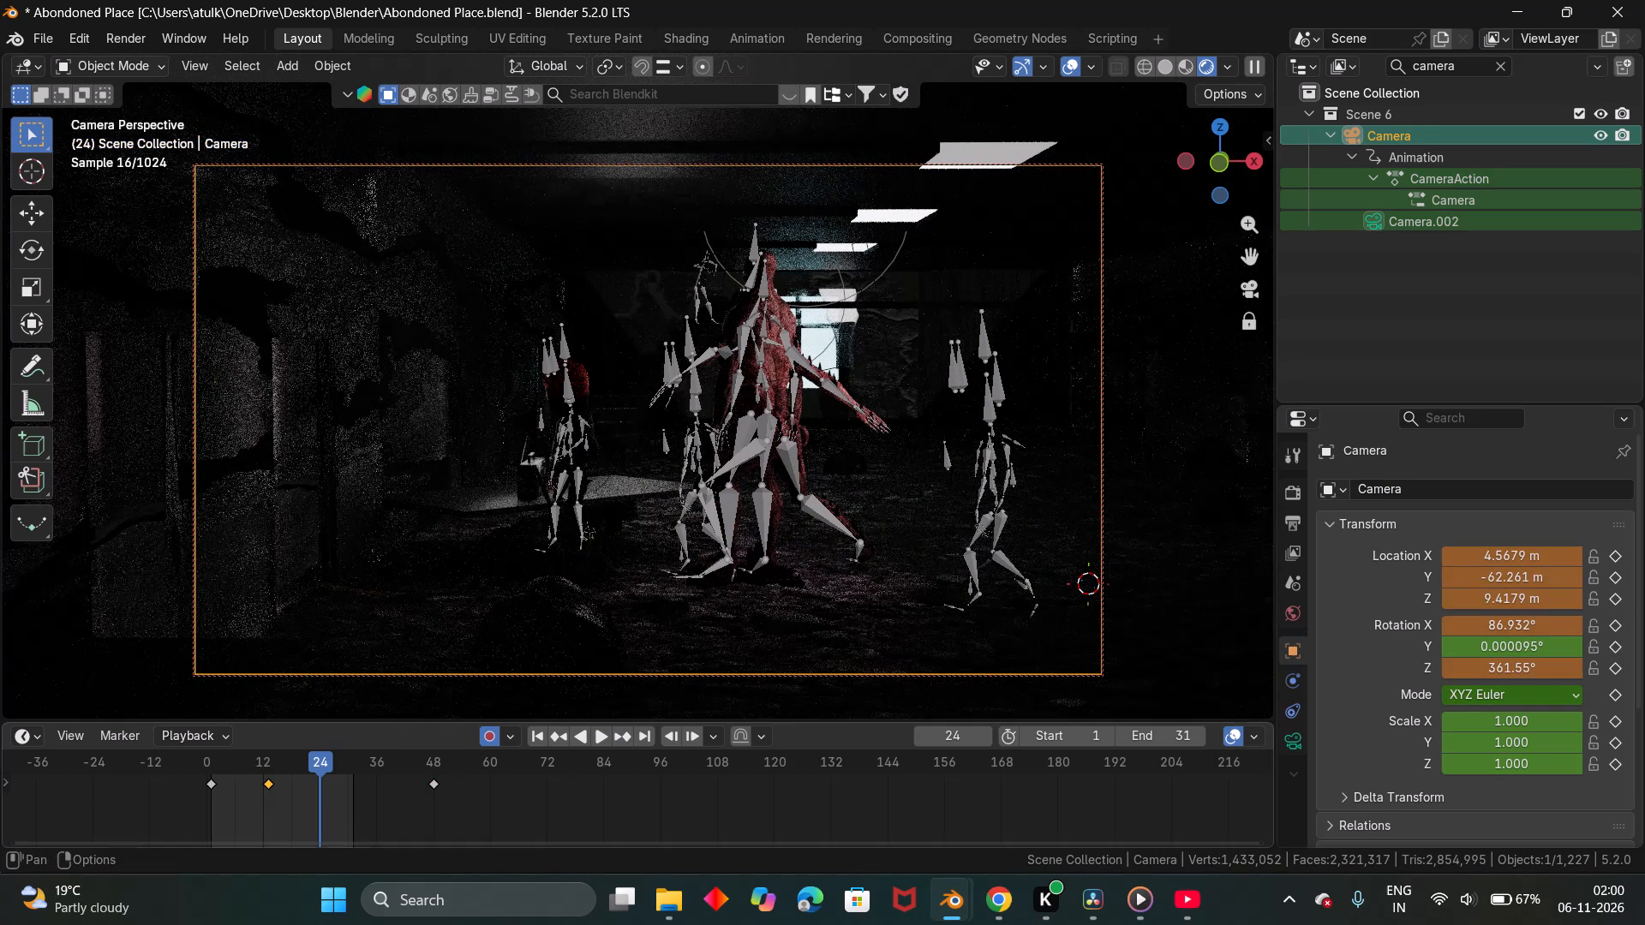
{"action": "left_click", "coordinate": [619, 737]}
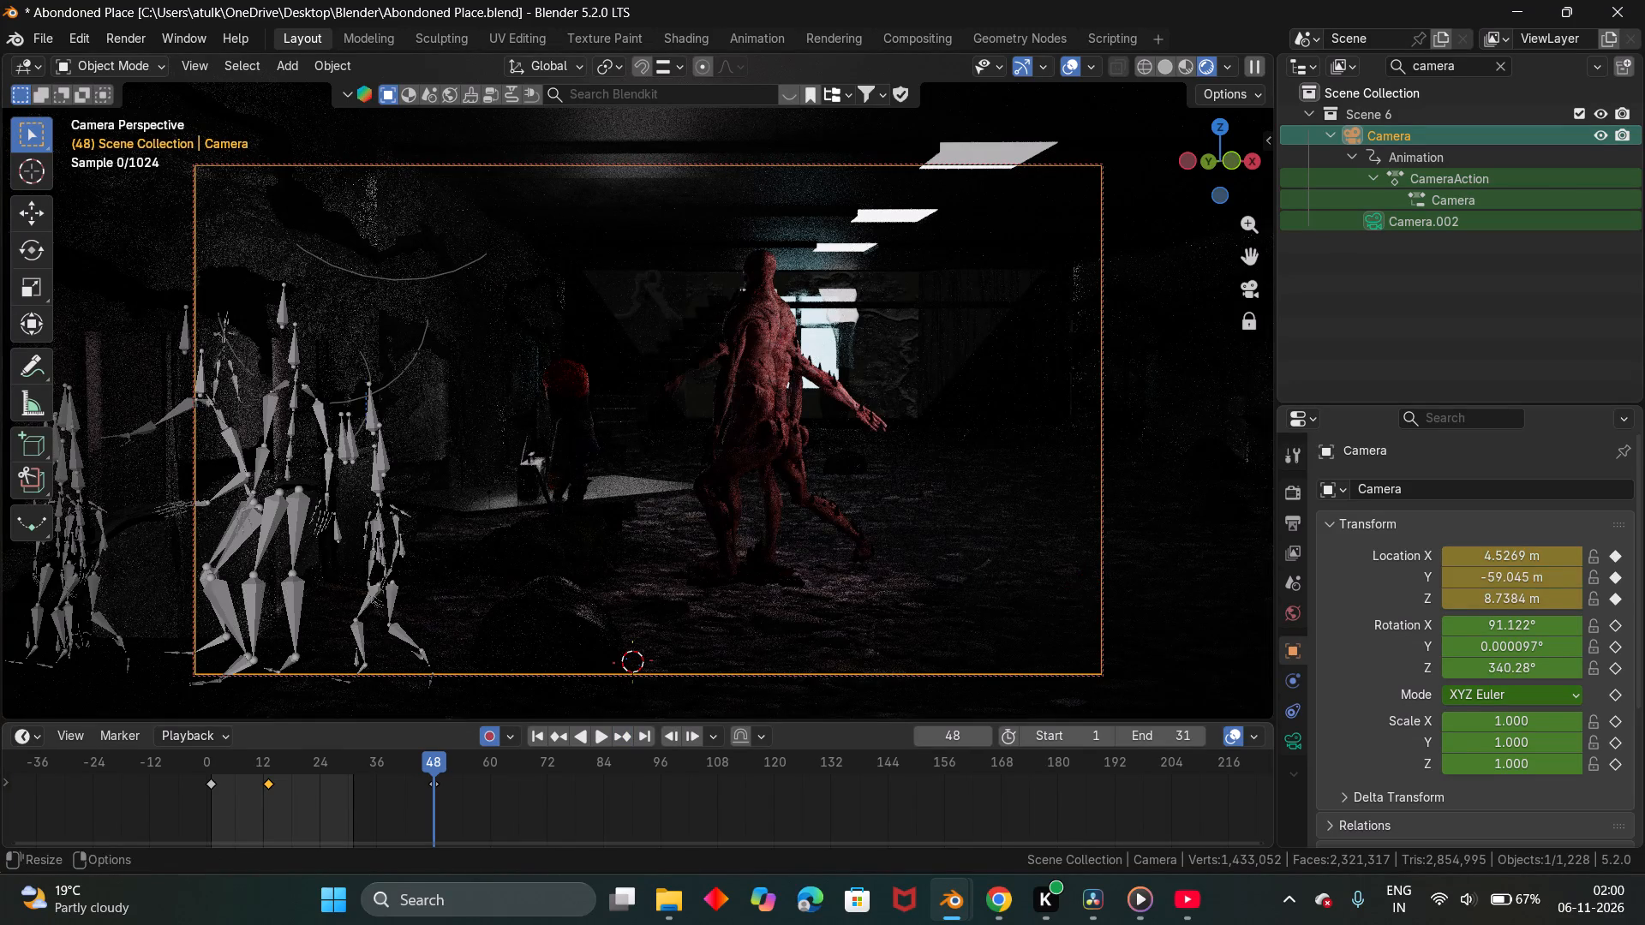
{"action": "left_click_drag", "start_coordinate": [1621, 550], "coordinate": [1627, 602]}
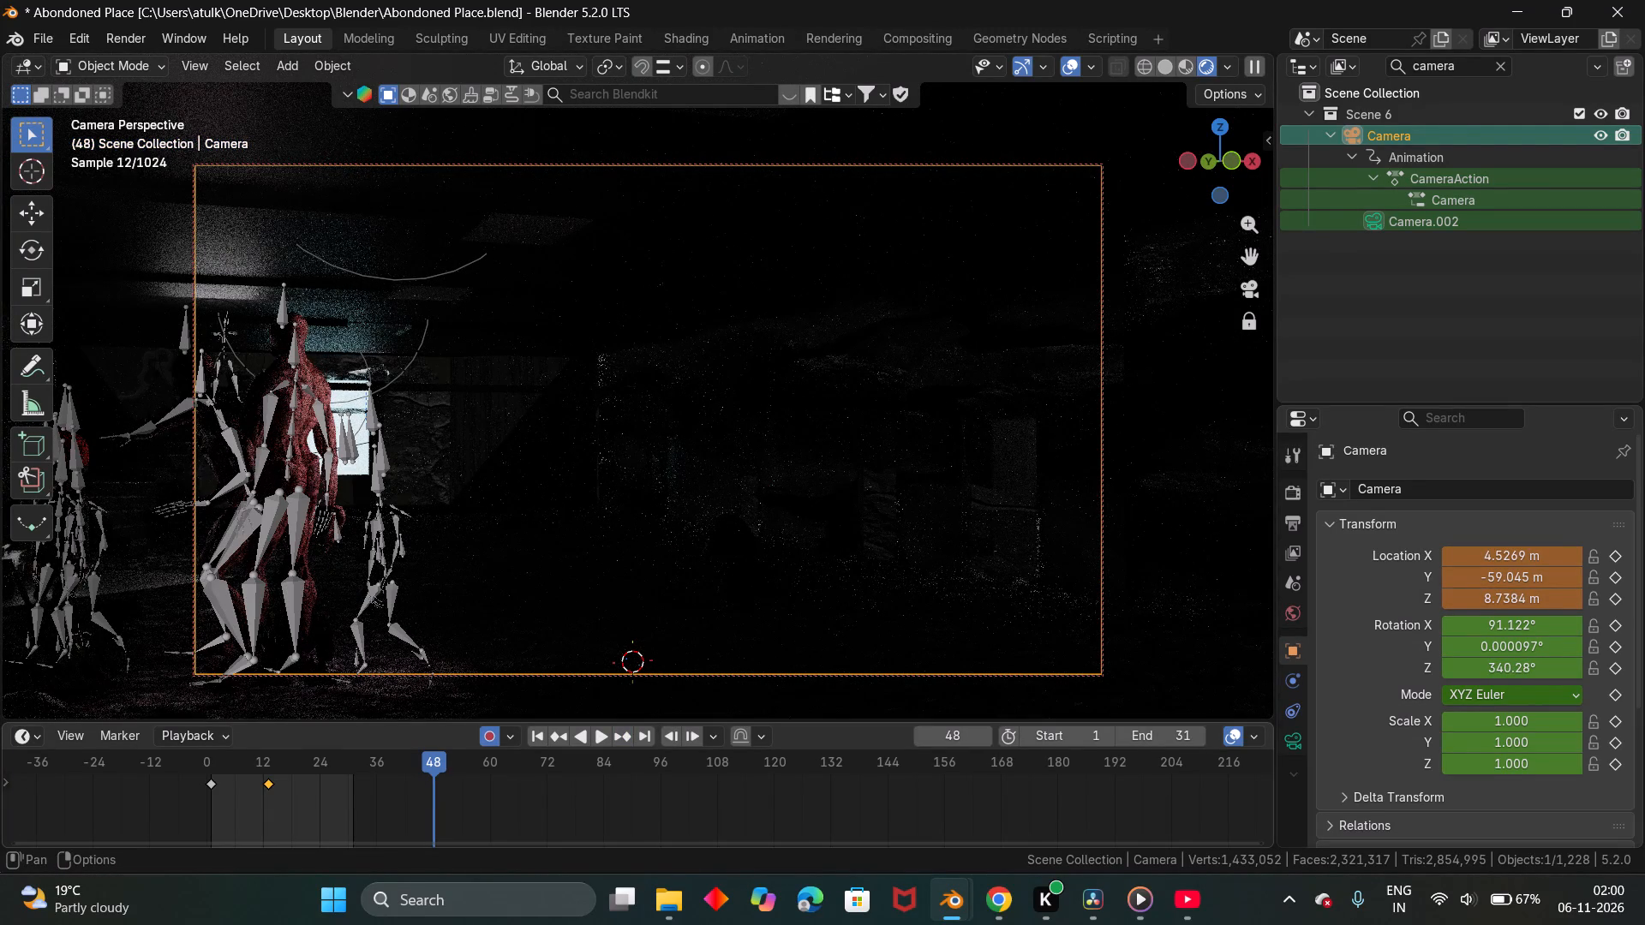
Return to frame 1 in solid shading and remove all the camera's transform keyframes there.
{"action": "left_click", "coordinate": [559, 737]}
{"action": "left_click", "coordinate": [559, 737]}
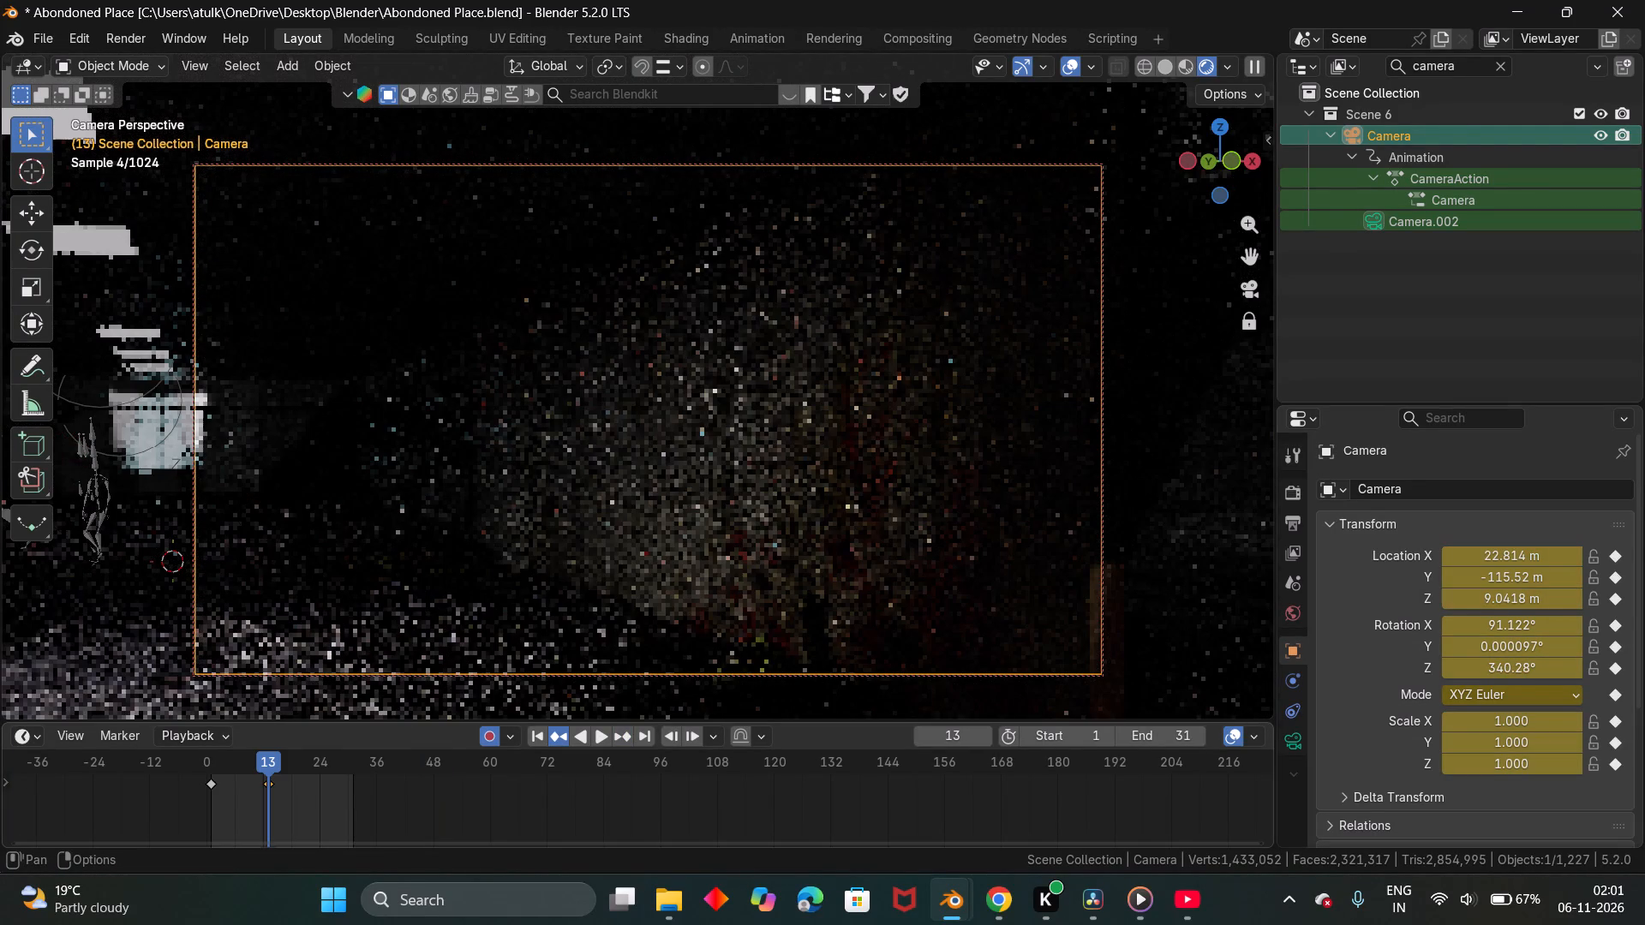
{"action": "left_click", "coordinate": [559, 737]}
{"action": "left_click", "coordinate": [1166, 61]}
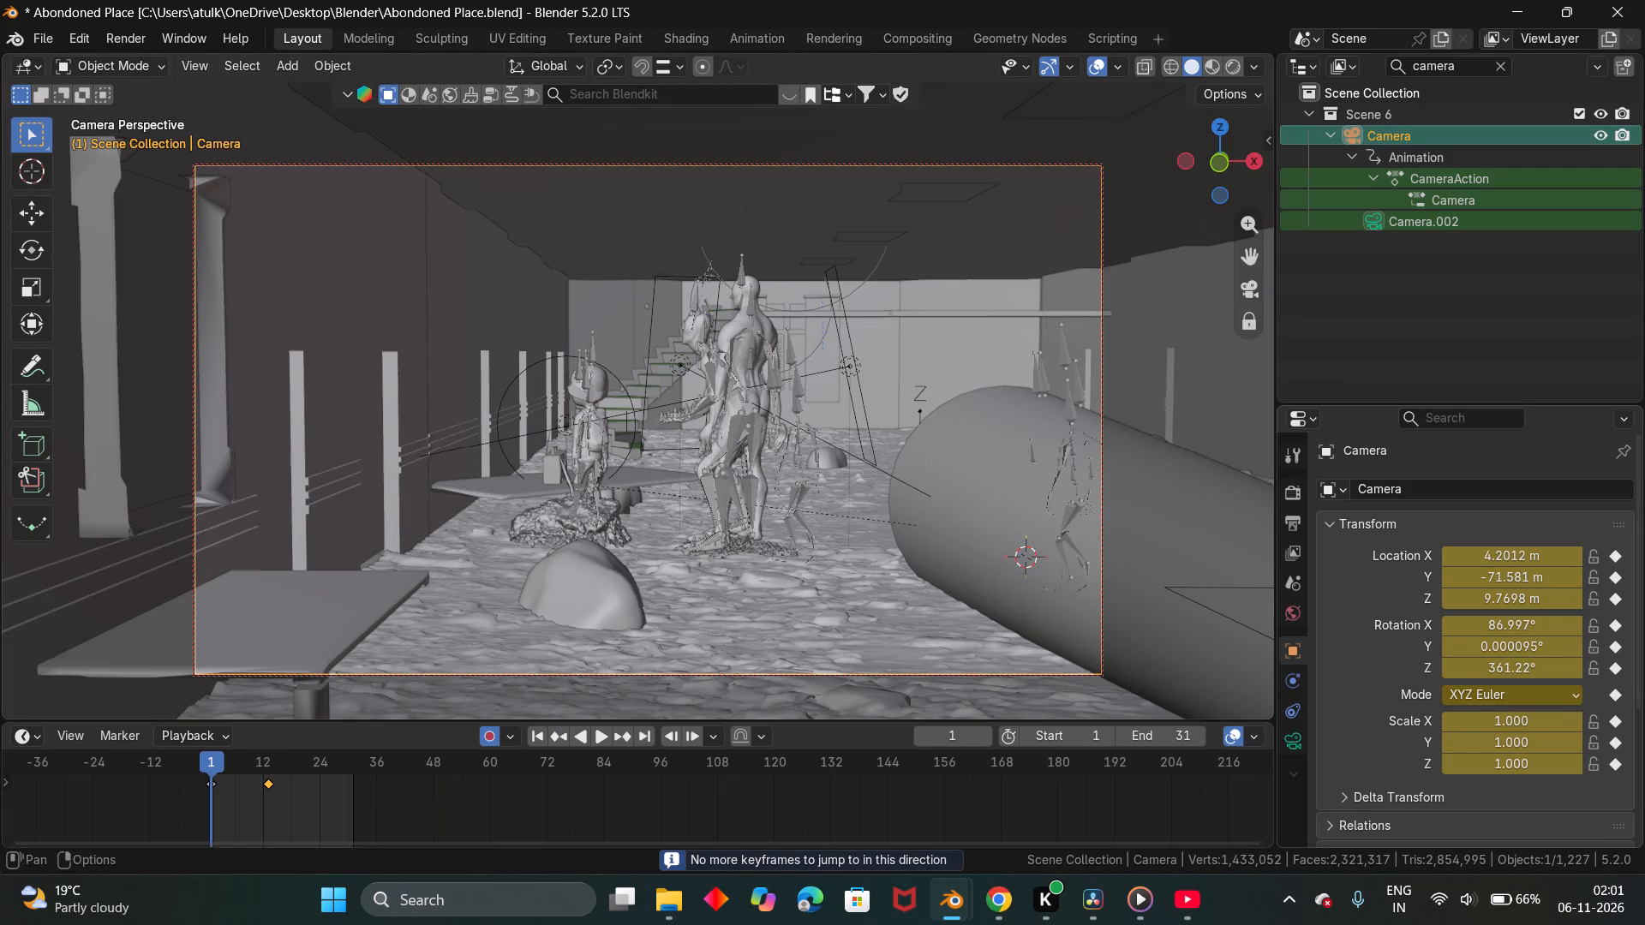
{"action": "left_click_drag", "start_coordinate": [1618, 560], "coordinate": [1622, 775]}
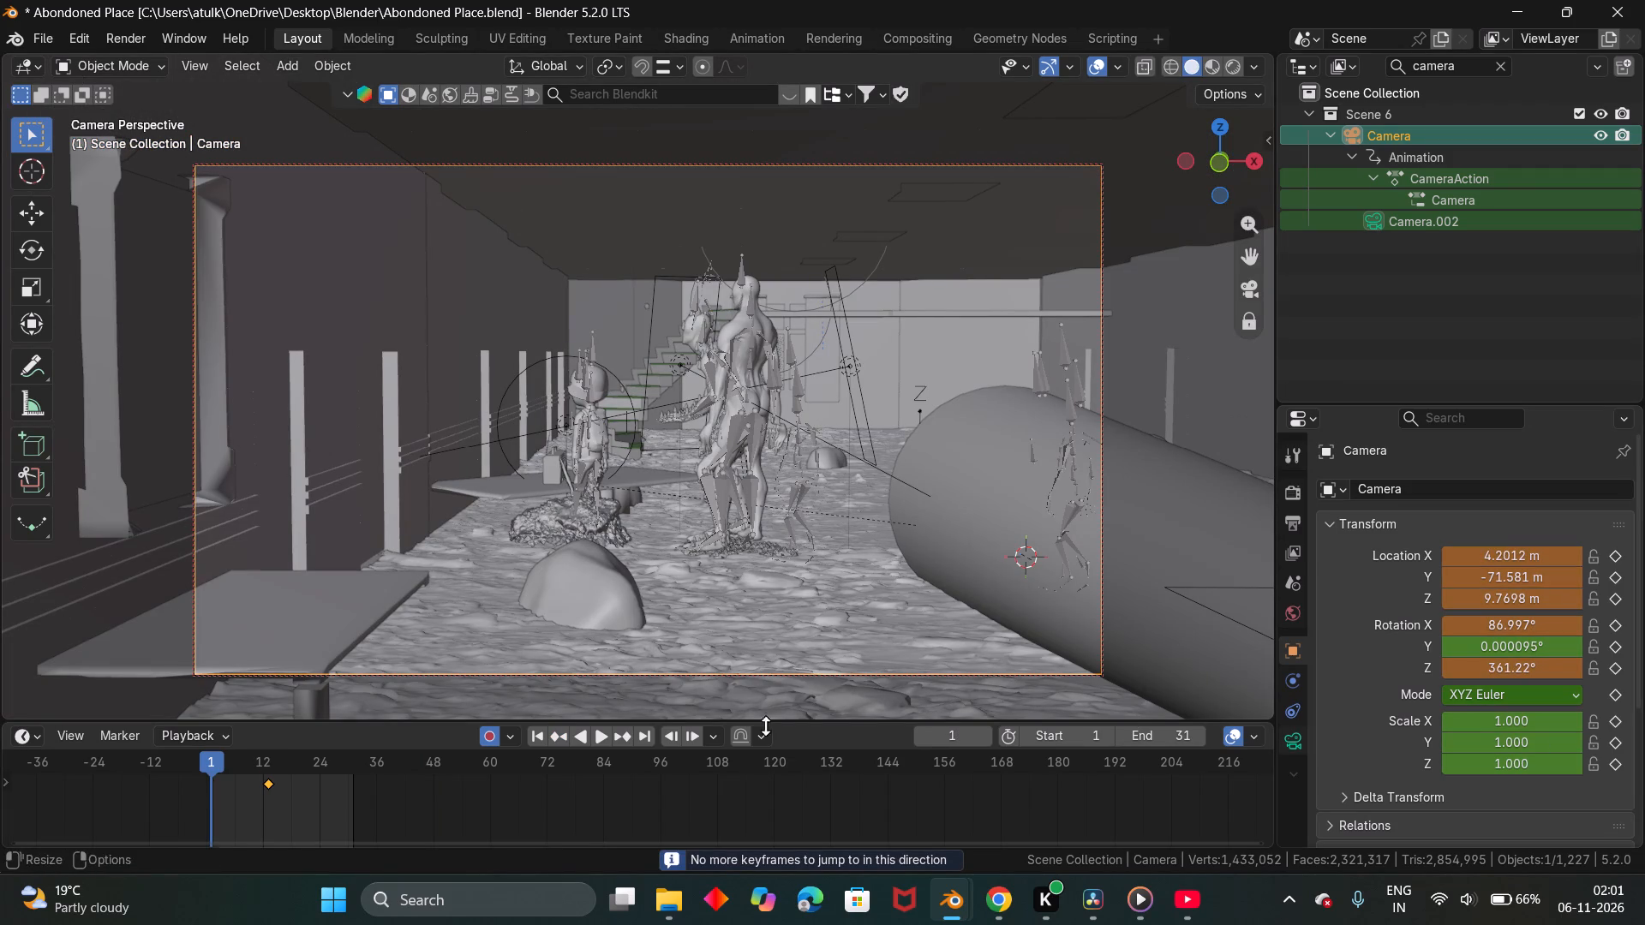
Check the camera's framing at its remaining keyframe and across the early frames, stopping at frame 7.
{"action": "left_click", "coordinate": [619, 737]}
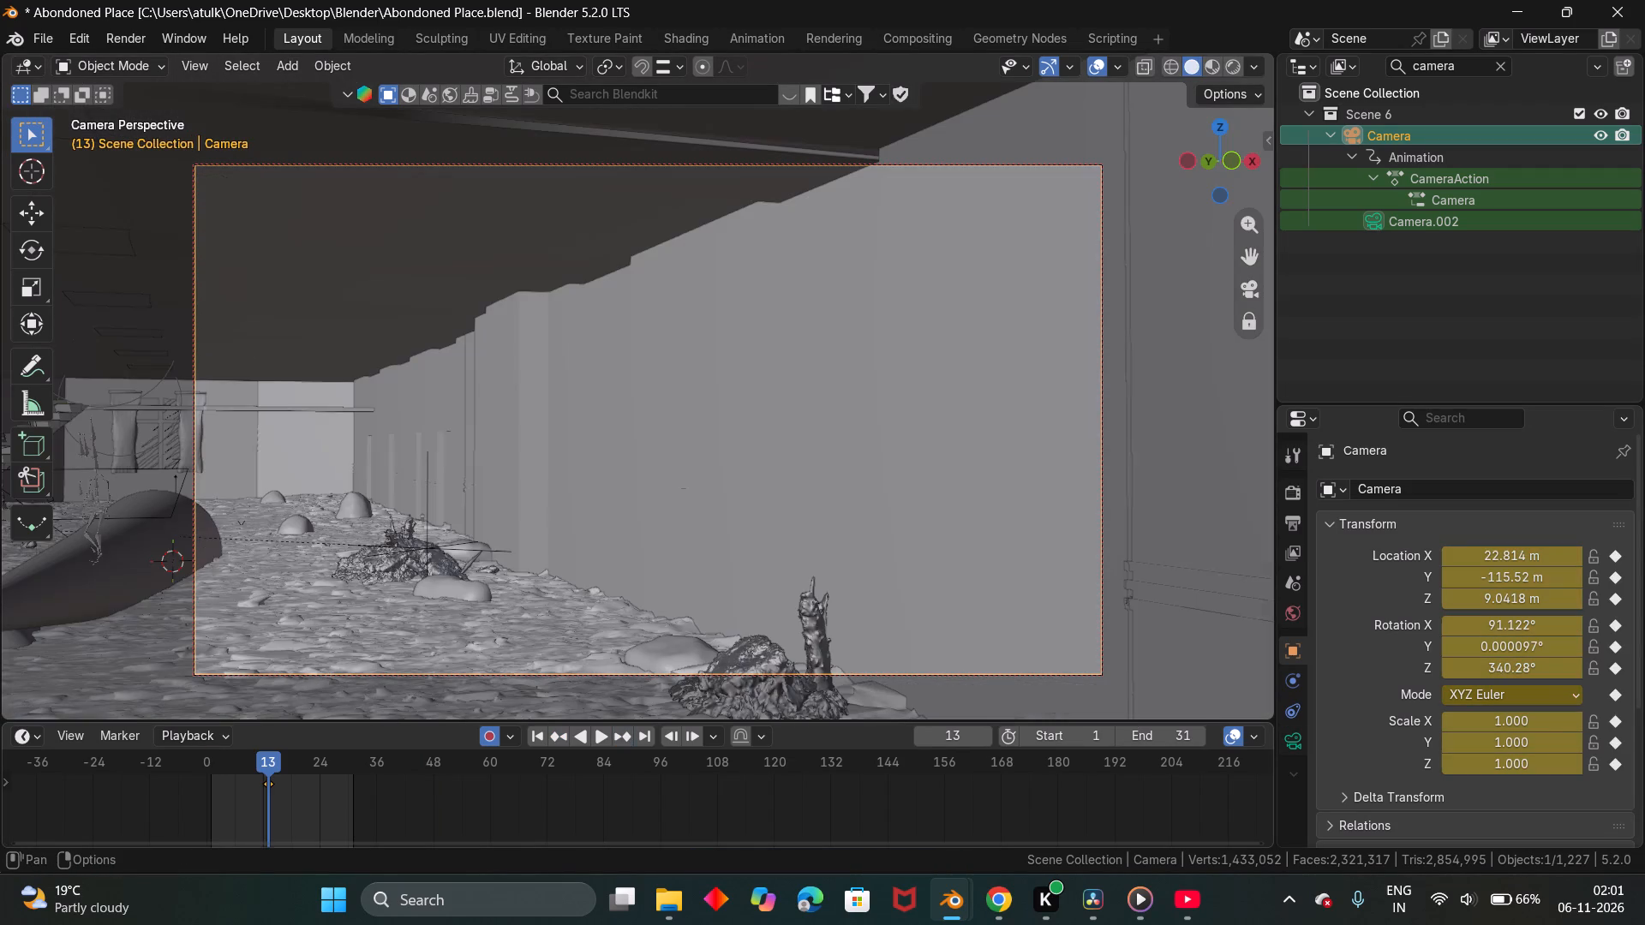
{"action": "left_click", "coordinate": [564, 731]}
{"action": "left_click", "coordinate": [564, 731]}
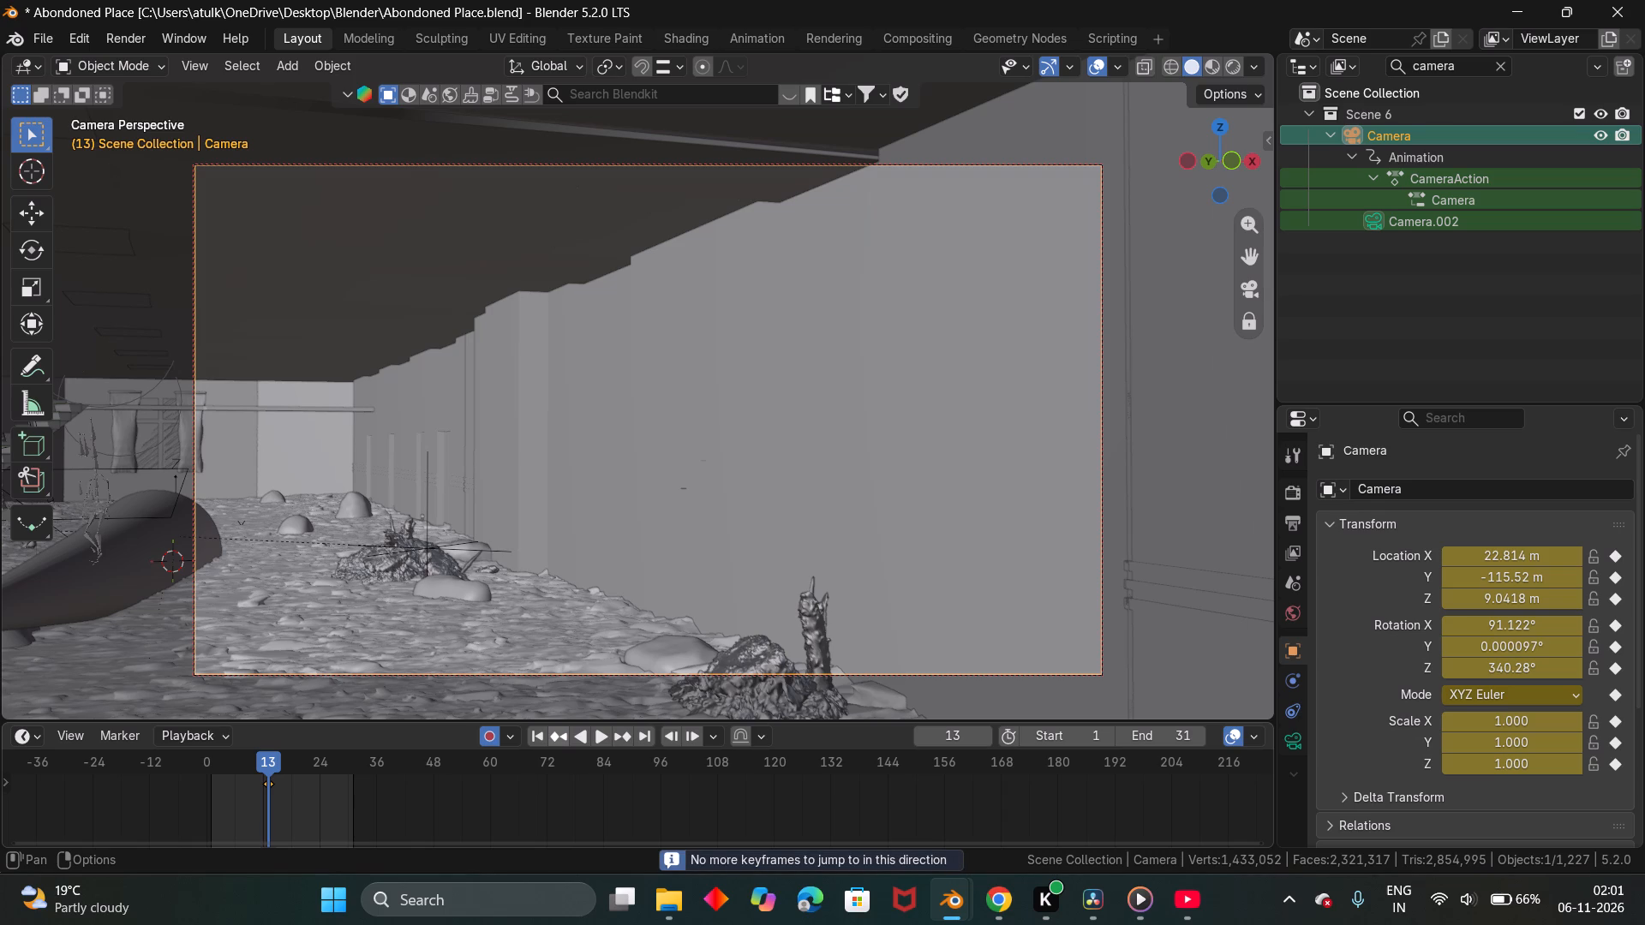
{"action": "left_click_drag", "start_coordinate": [268, 765], "coordinate": [265, 761]}
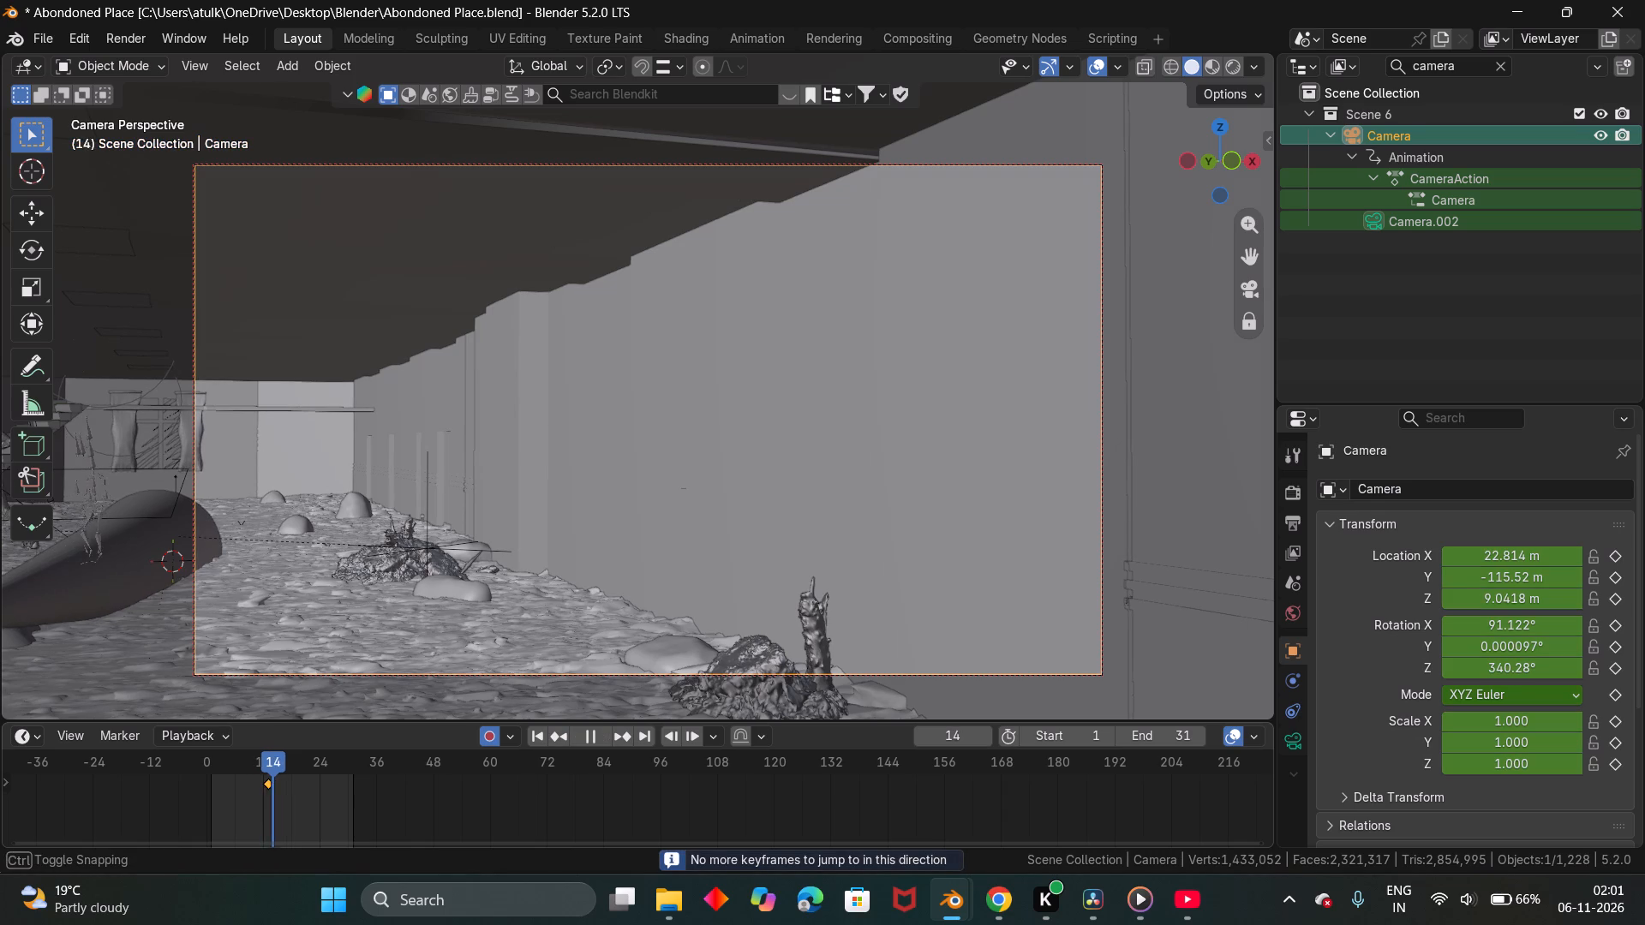
{"action": "left_click_drag", "start_coordinate": [265, 761], "coordinate": [215, 779]}
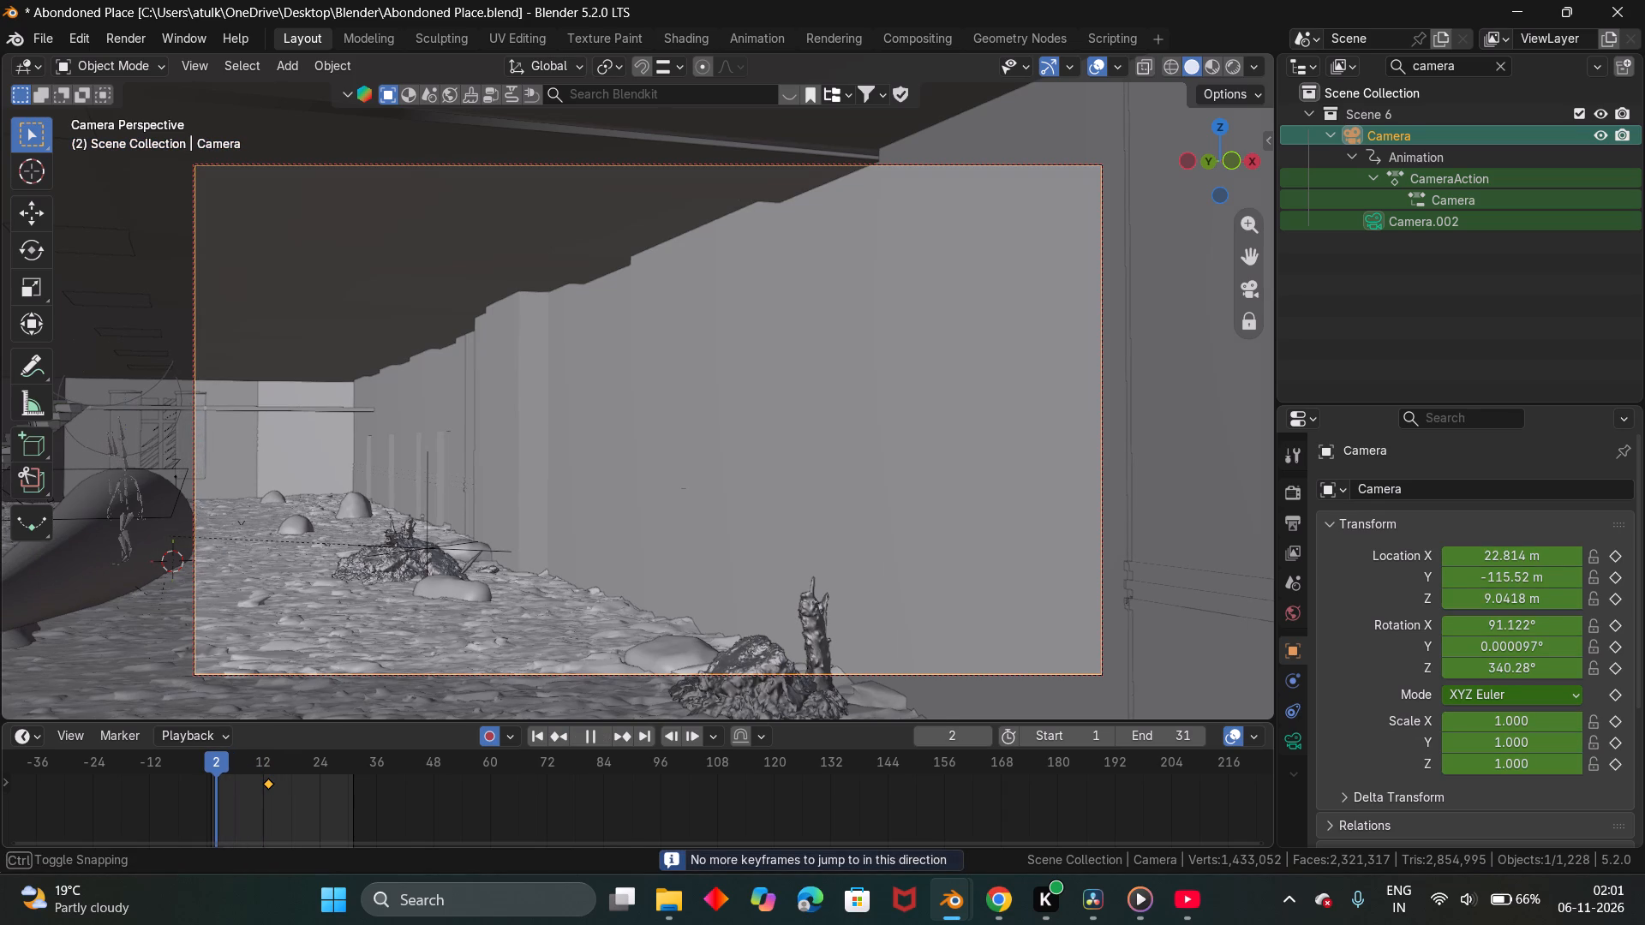
{"action": "left_click_drag", "start_coordinate": [215, 779], "coordinate": [240, 799]}
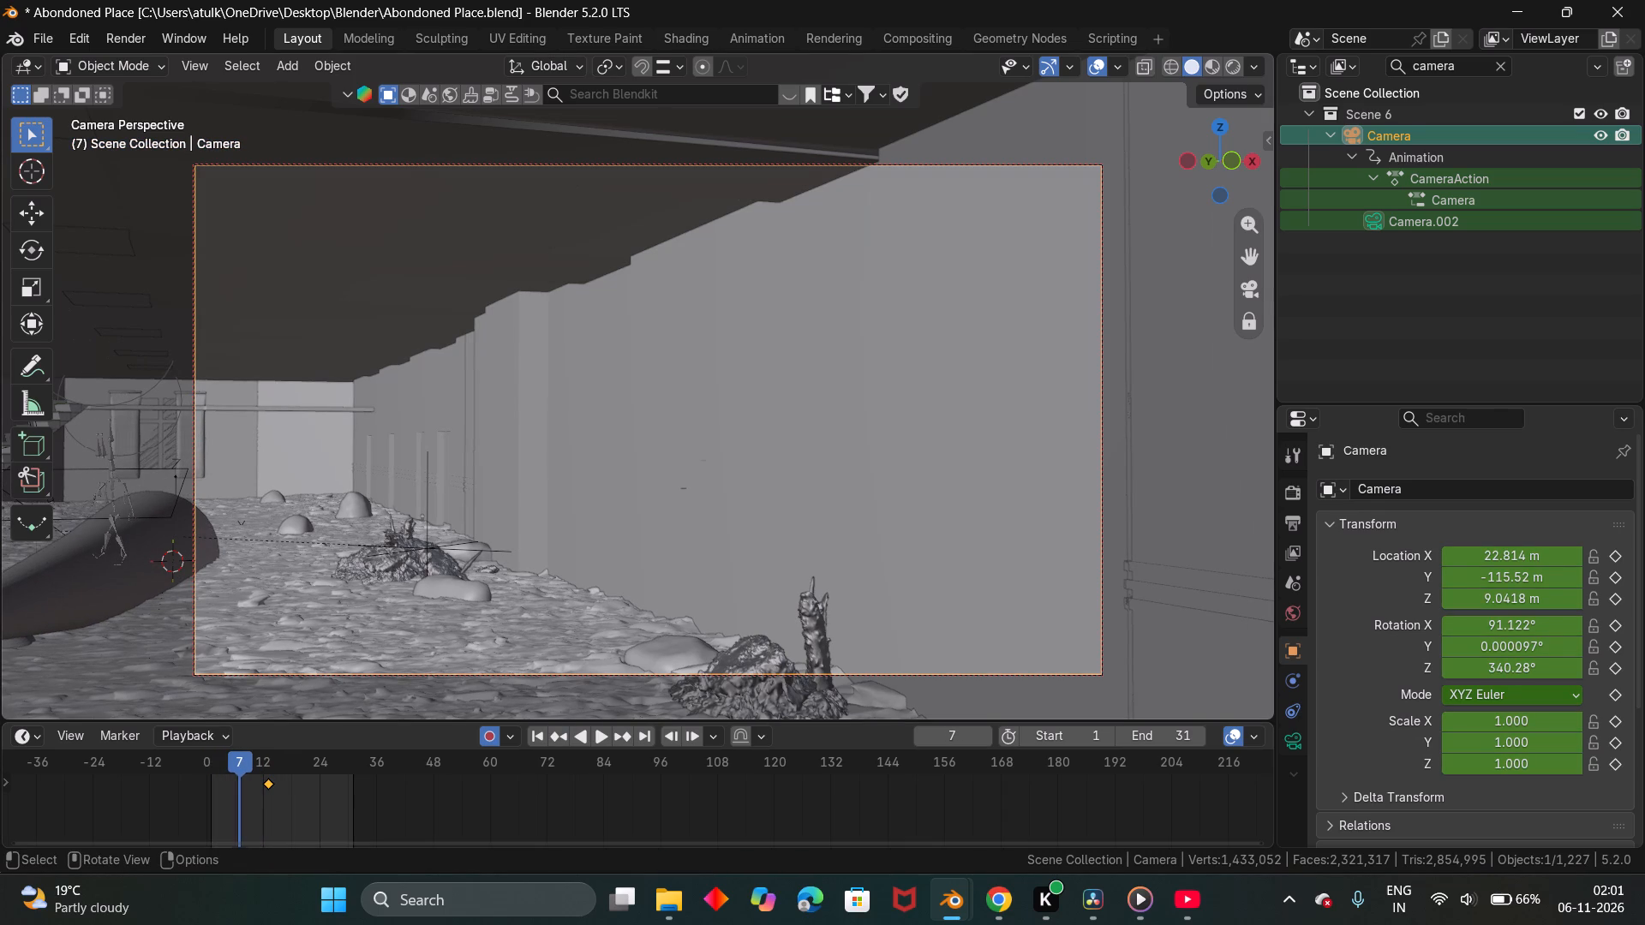
Delete the large rounded tube-shaped object lying on the corridor floor beside the walking figure.
{"action": "left_click", "coordinate": [129, 576]}
{"action": "key", "text": "x"}
{"action": "left_click", "coordinate": [173, 581]}
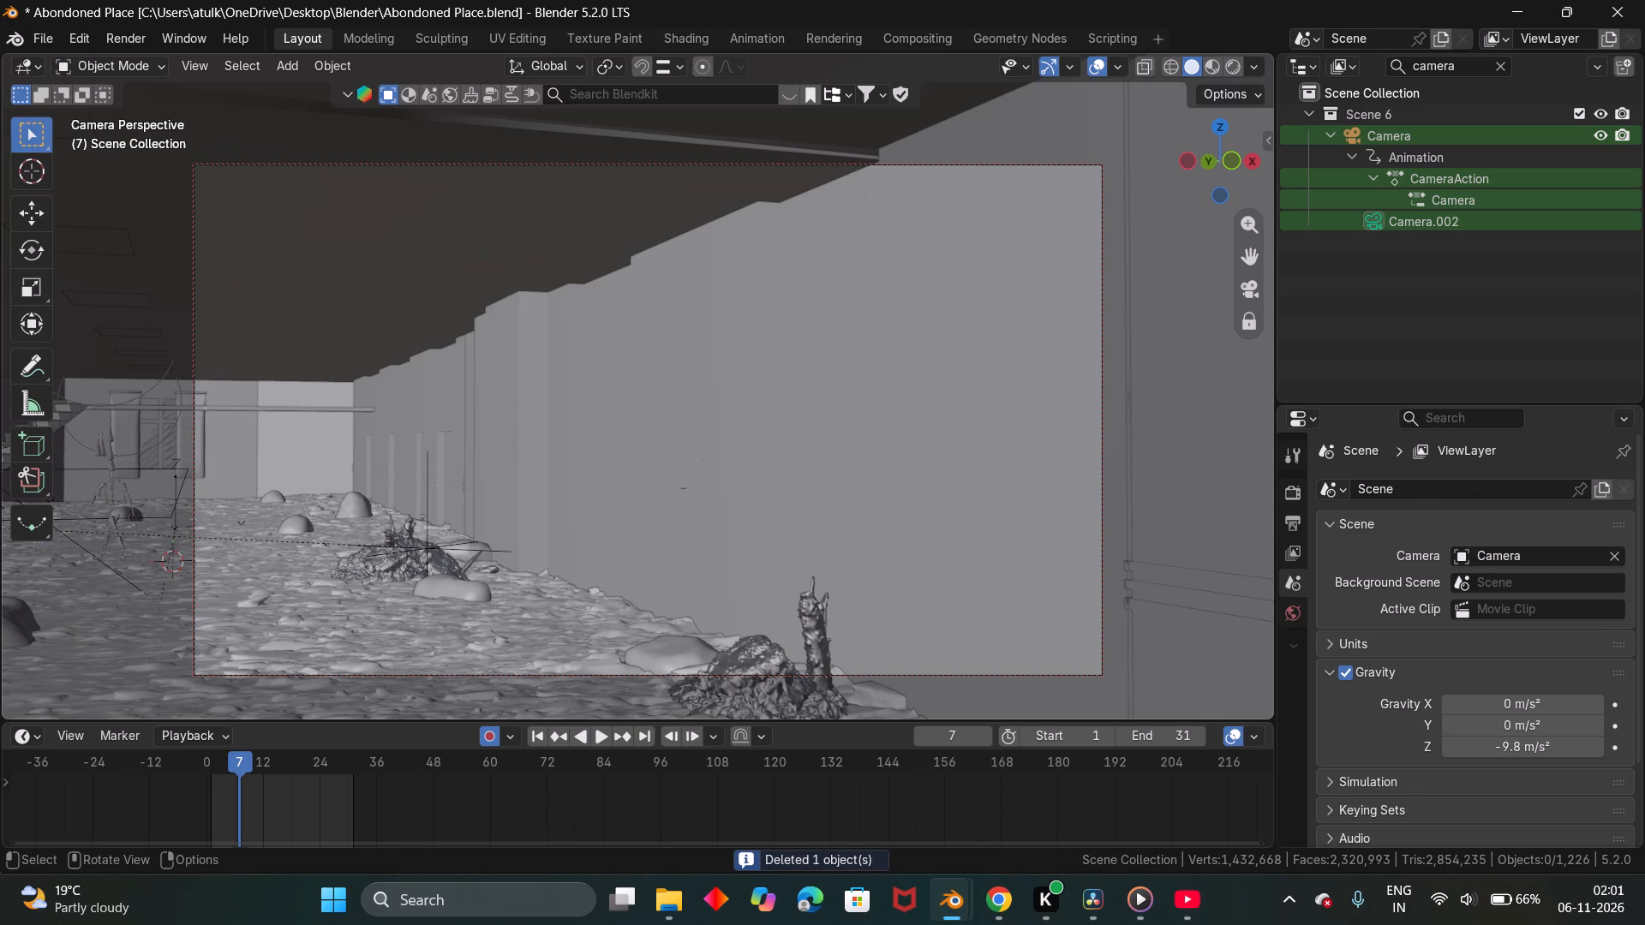
Show the view in rendered shading and turn off the view locks To 3D Cursor and Camera to View.
{"action": "scroll", "coordinate": [642, 436], "scroll_direction": "up", "scroll_amount": 2}
{"action": "scroll", "coordinate": [642, 436], "scroll_direction": "down", "scroll_amount": 2}
{"action": "left_click", "coordinate": [1230, 67]}
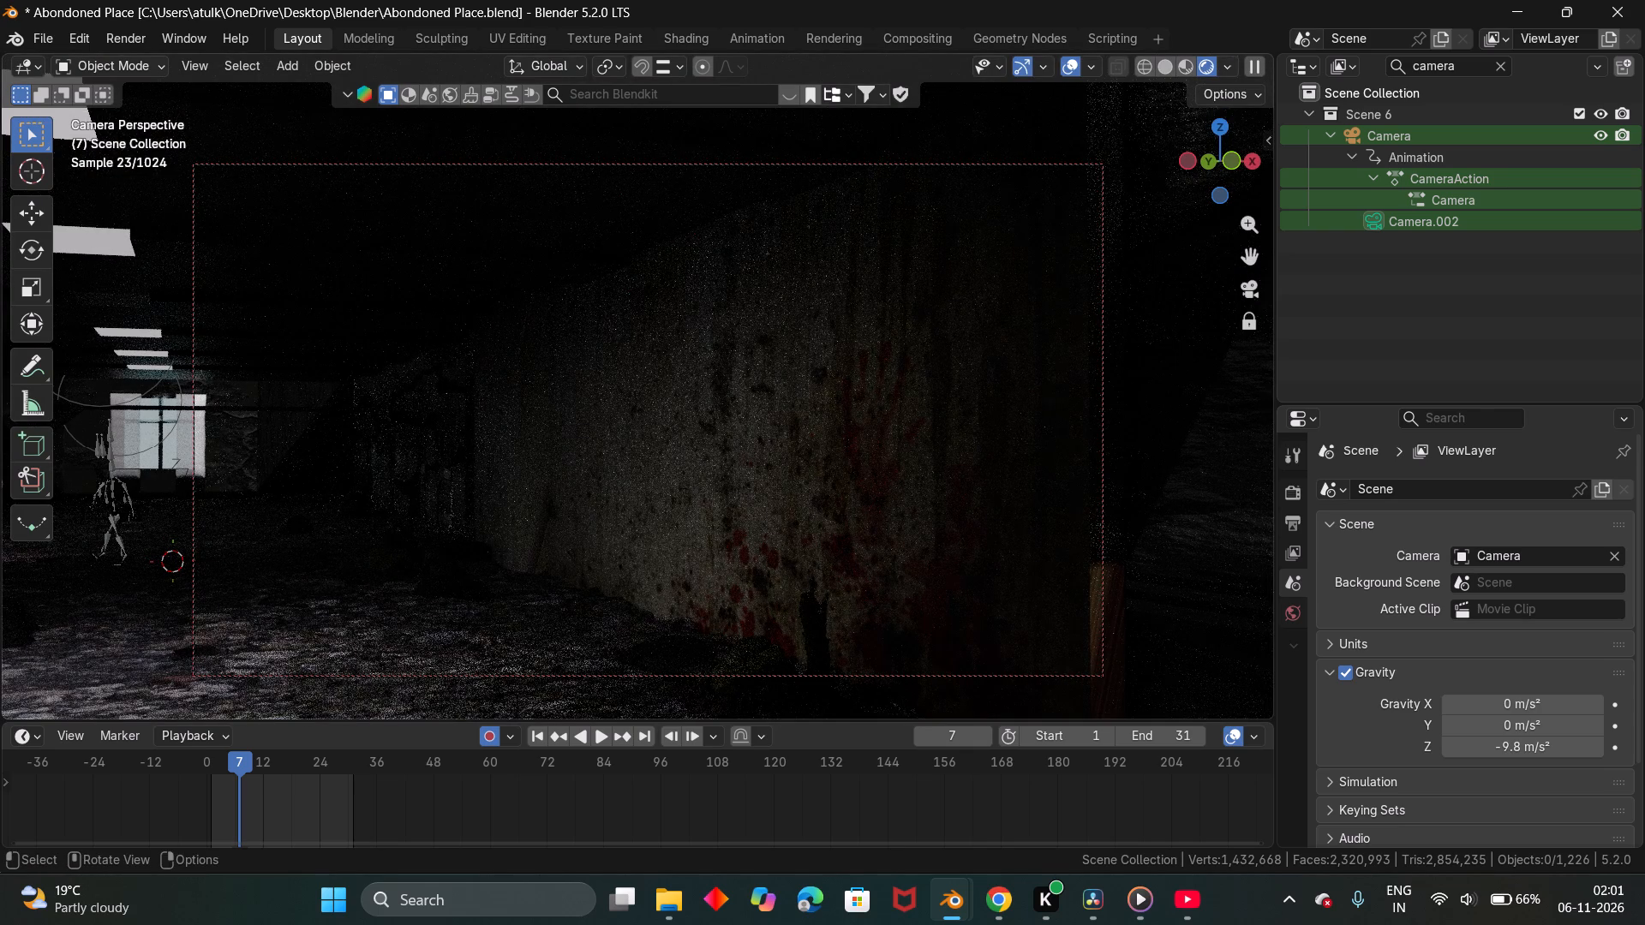
{"action": "key", "text": "n"}
{"action": "left_click", "coordinate": [1098, 393]}
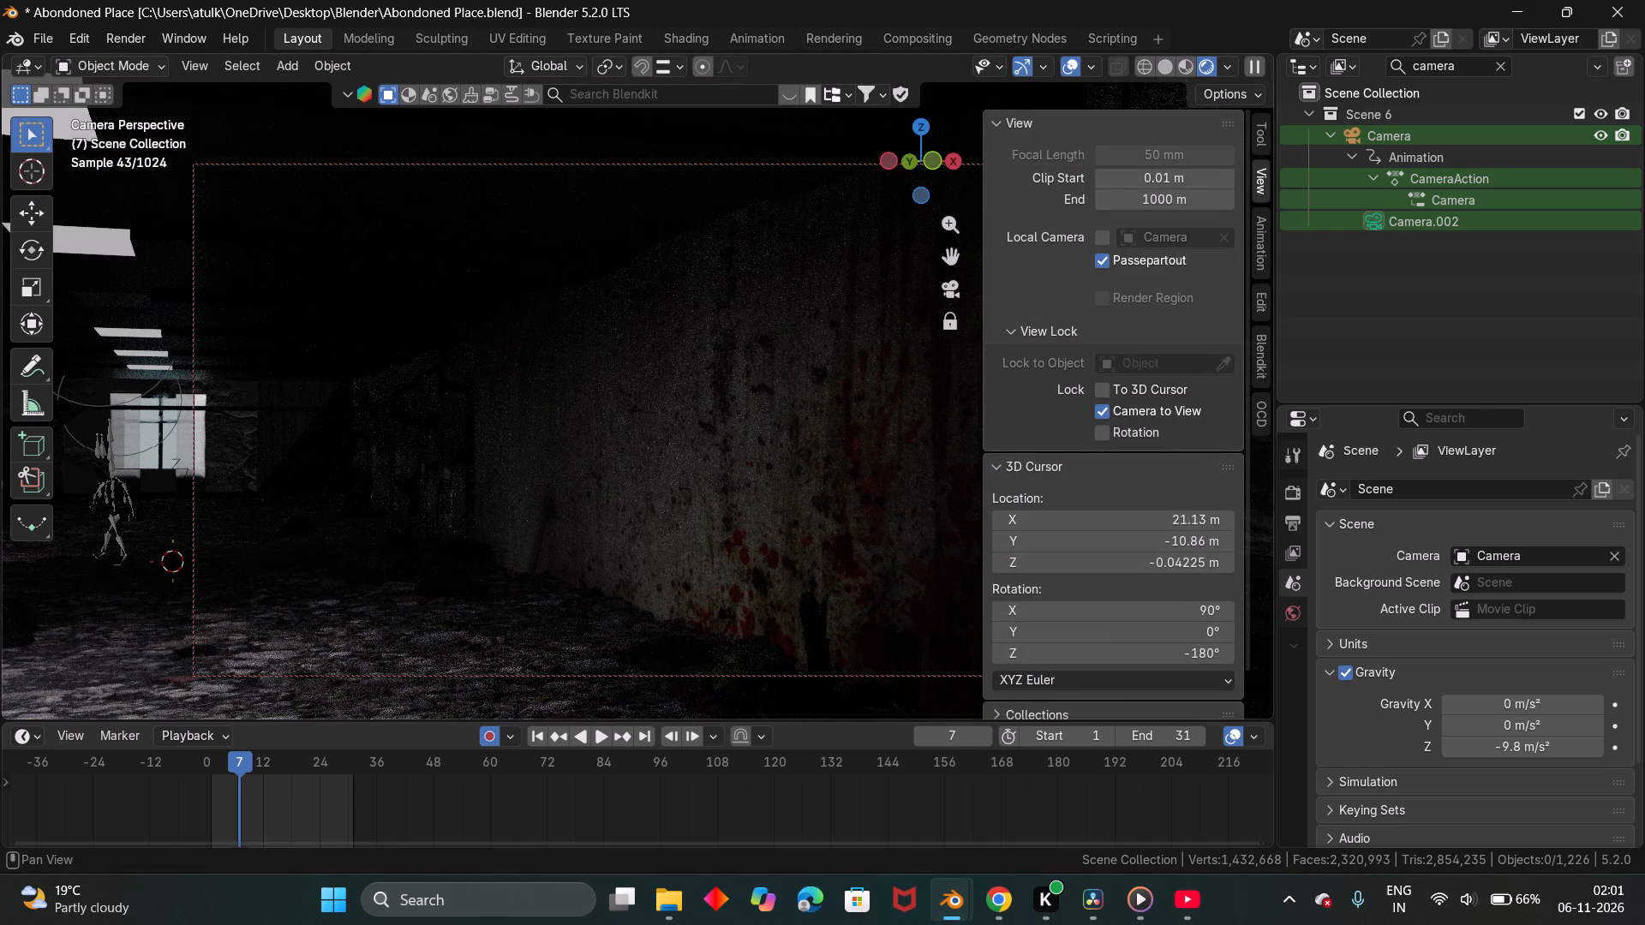
{"action": "left_click", "coordinate": [1098, 405]}
{"action": "key", "text": "n"}
{"action": "scroll", "coordinate": [816, 395], "scroll_direction": "up", "scroll_amount": 1}
{"action": "scroll", "coordinate": [816, 395], "scroll_direction": "down", "scroll_amount": 1}
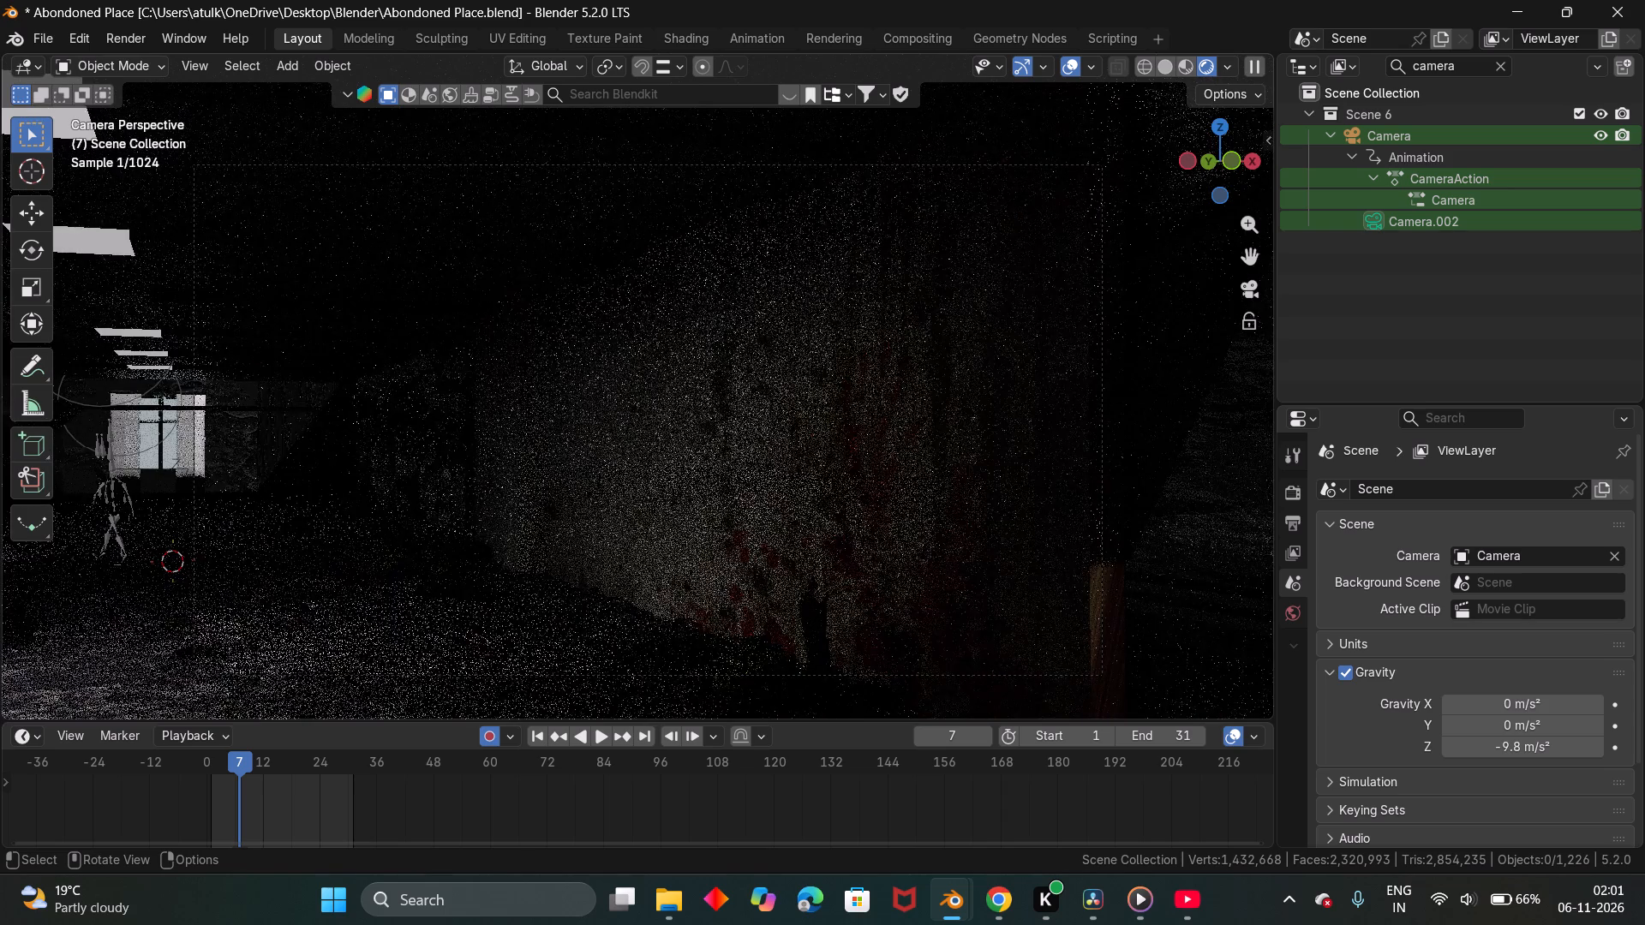
Isolate the blood-stained wall panel in local view and show it in solid shading, looking at its broad face.
{"action": "left_click", "coordinate": [775, 403]}
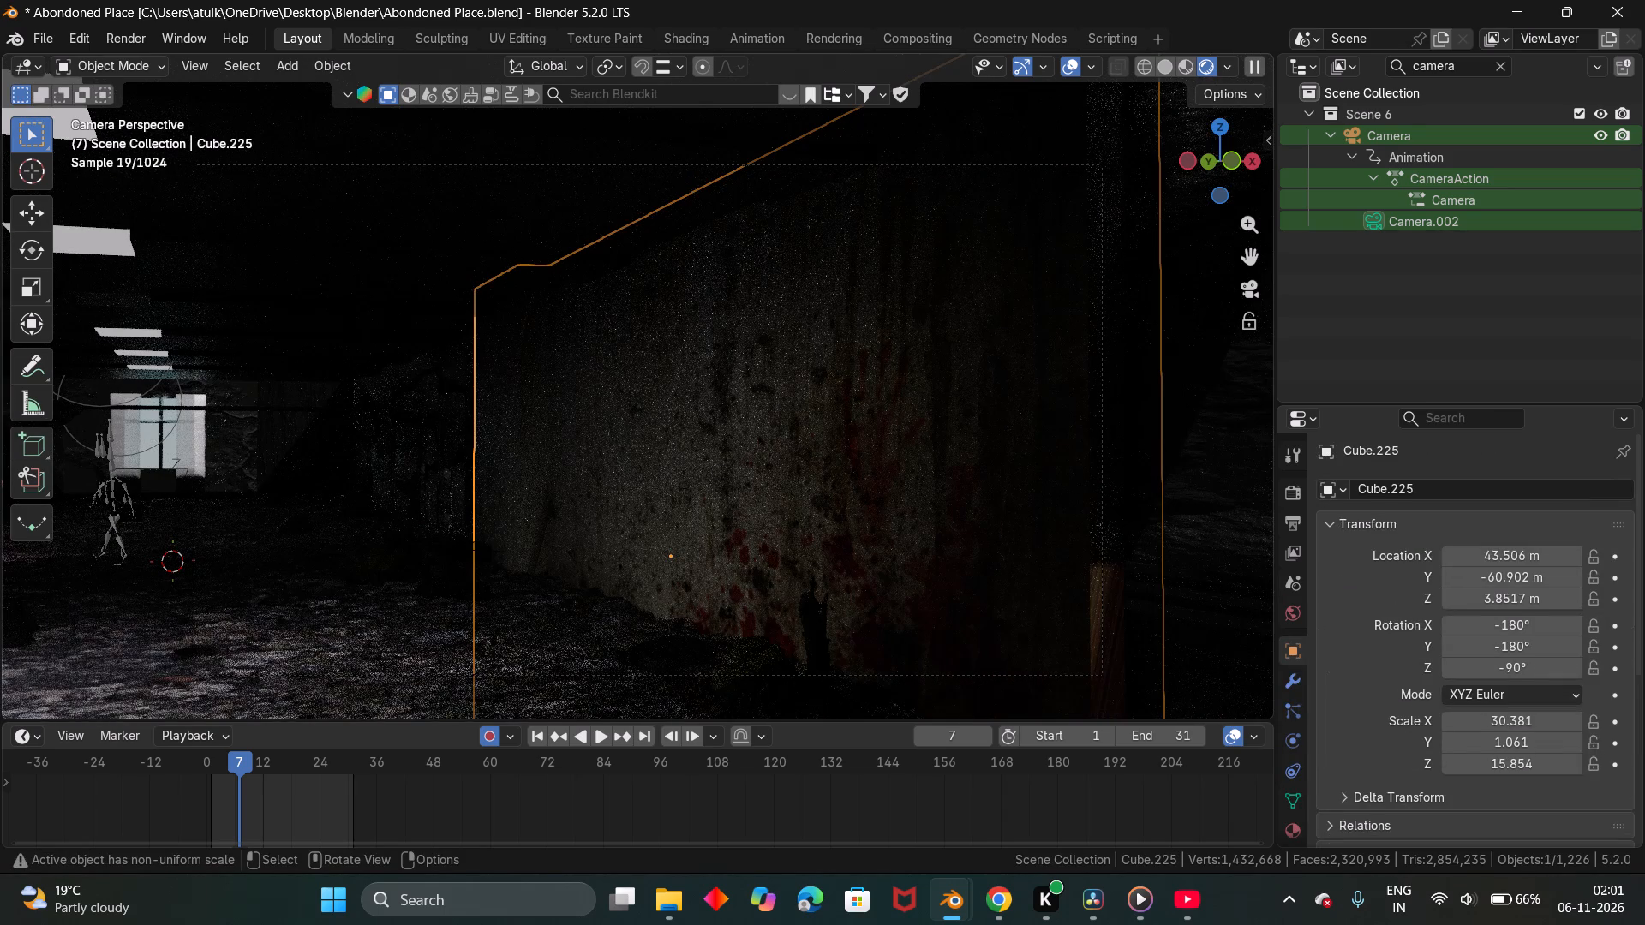
{"action": "key", "text": "slash"}
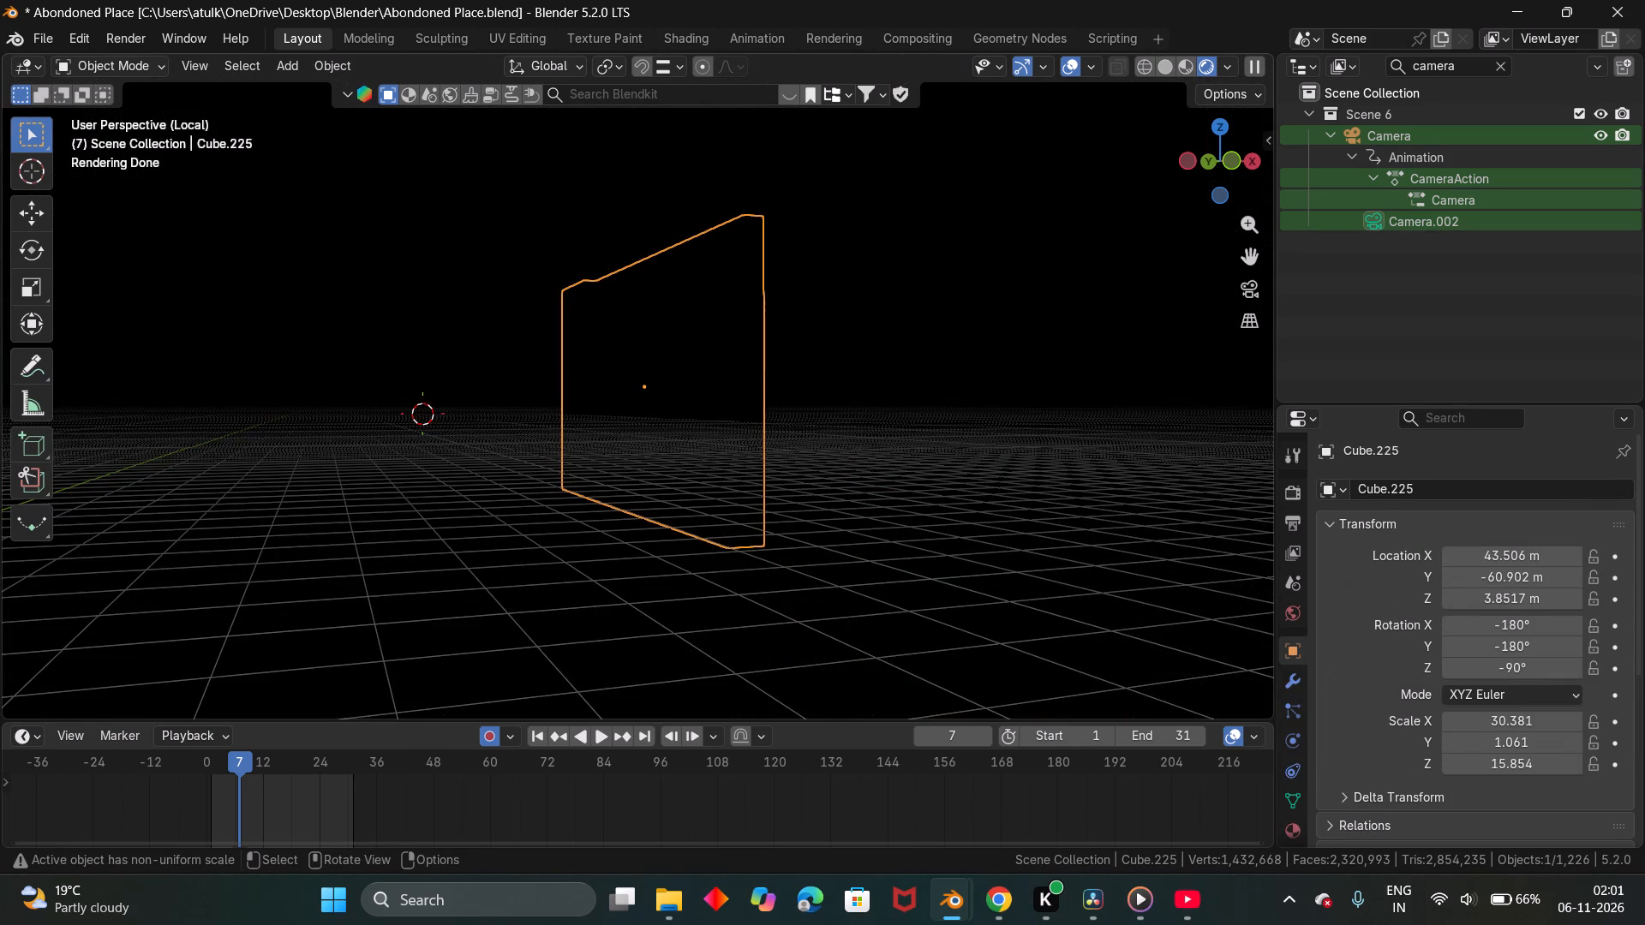
{"action": "left_click", "coordinate": [1162, 69]}
{"action": "middle_click_drag", "start_coordinate": [706, 349], "coordinate": [721, 358]}
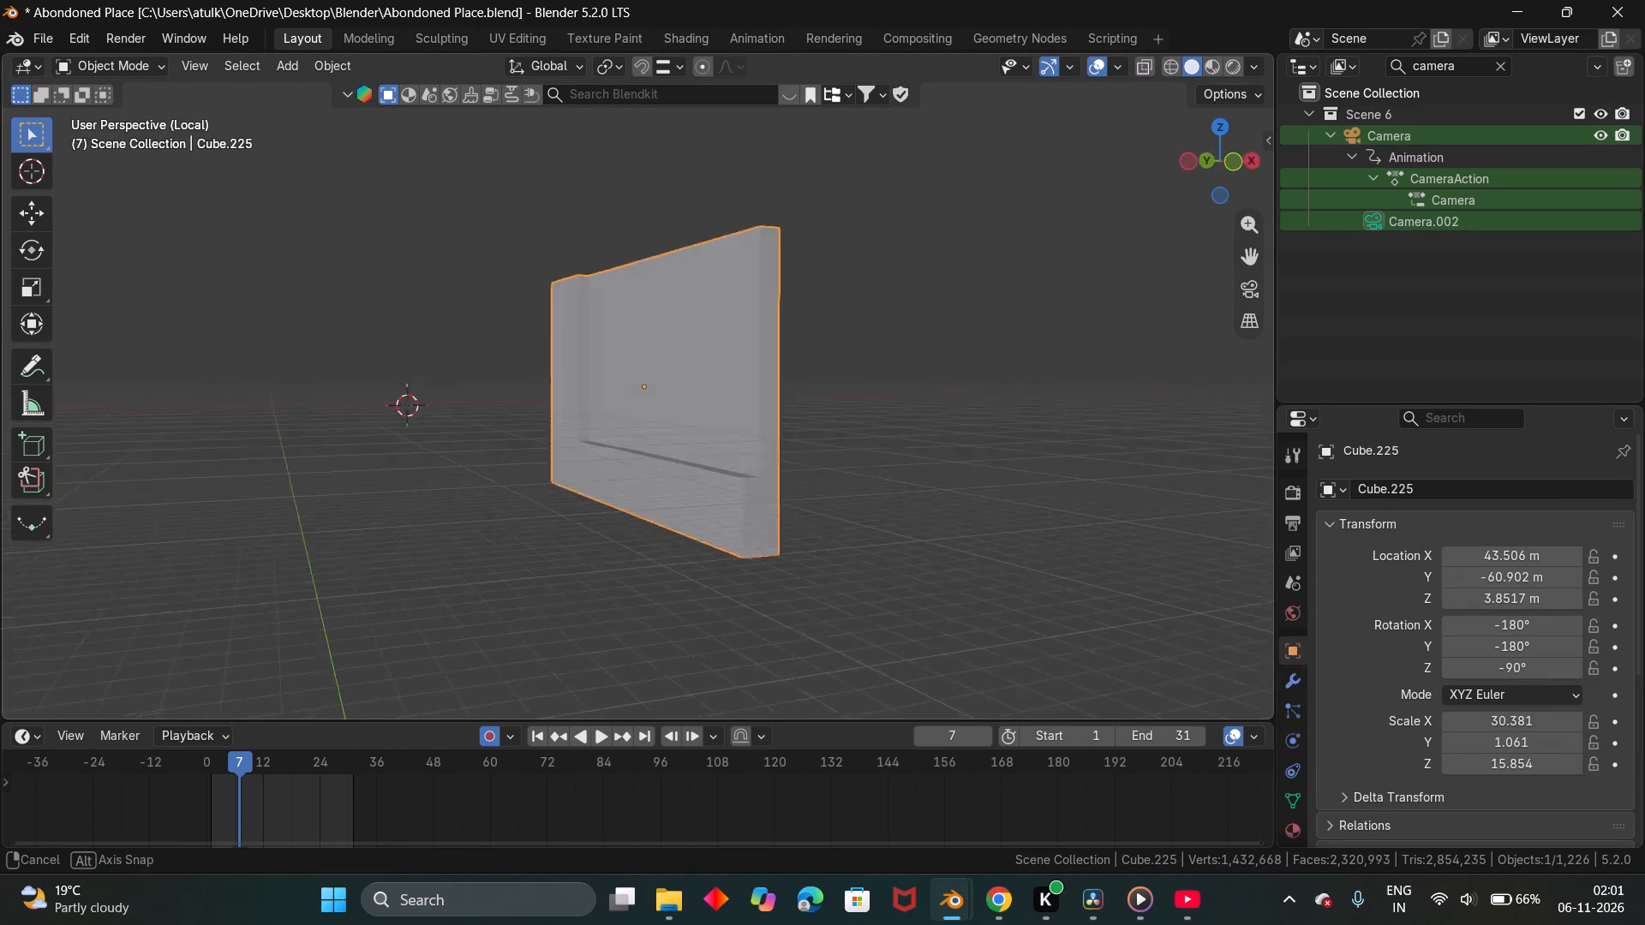
{"action": "middle_click_drag", "start_coordinate": [721, 358], "coordinate": [927, 331]}
{"action": "left_click", "coordinate": [1233, 147]}
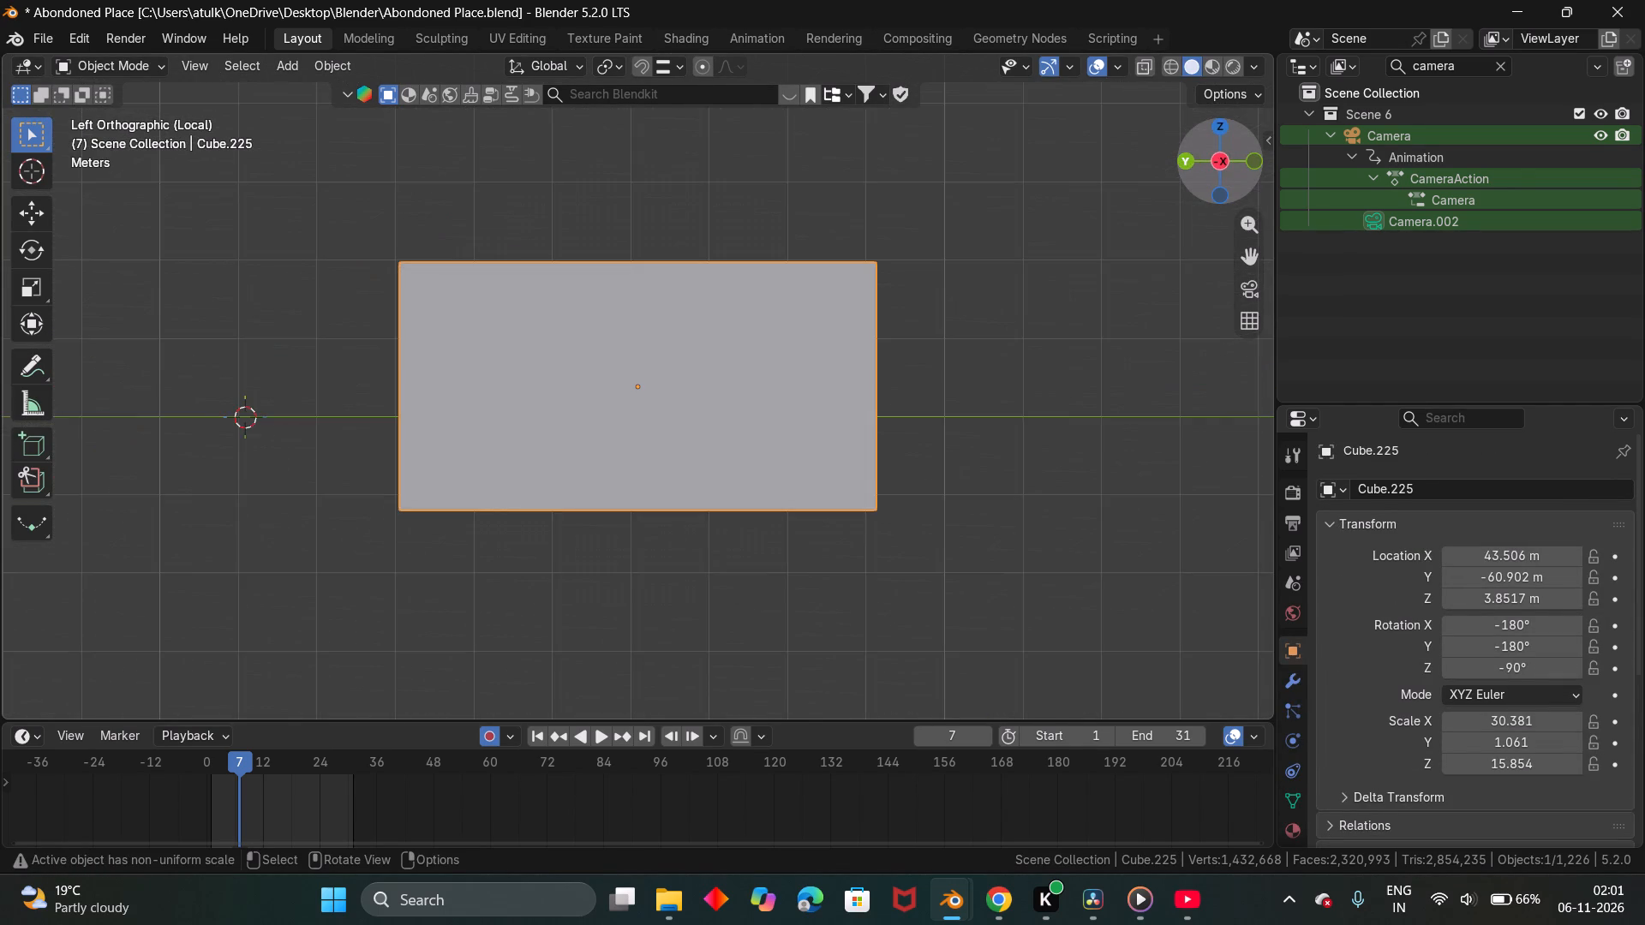
{"action": "scroll", "coordinate": [696, 306], "scroll_direction": "up", "scroll_amount": 3}
{"action": "middle_click_drag", "start_coordinate": [697, 315], "coordinate": [702, 328]}
{"action": "scroll", "coordinate": [689, 317], "scroll_direction": "down", "scroll_amount": 1}
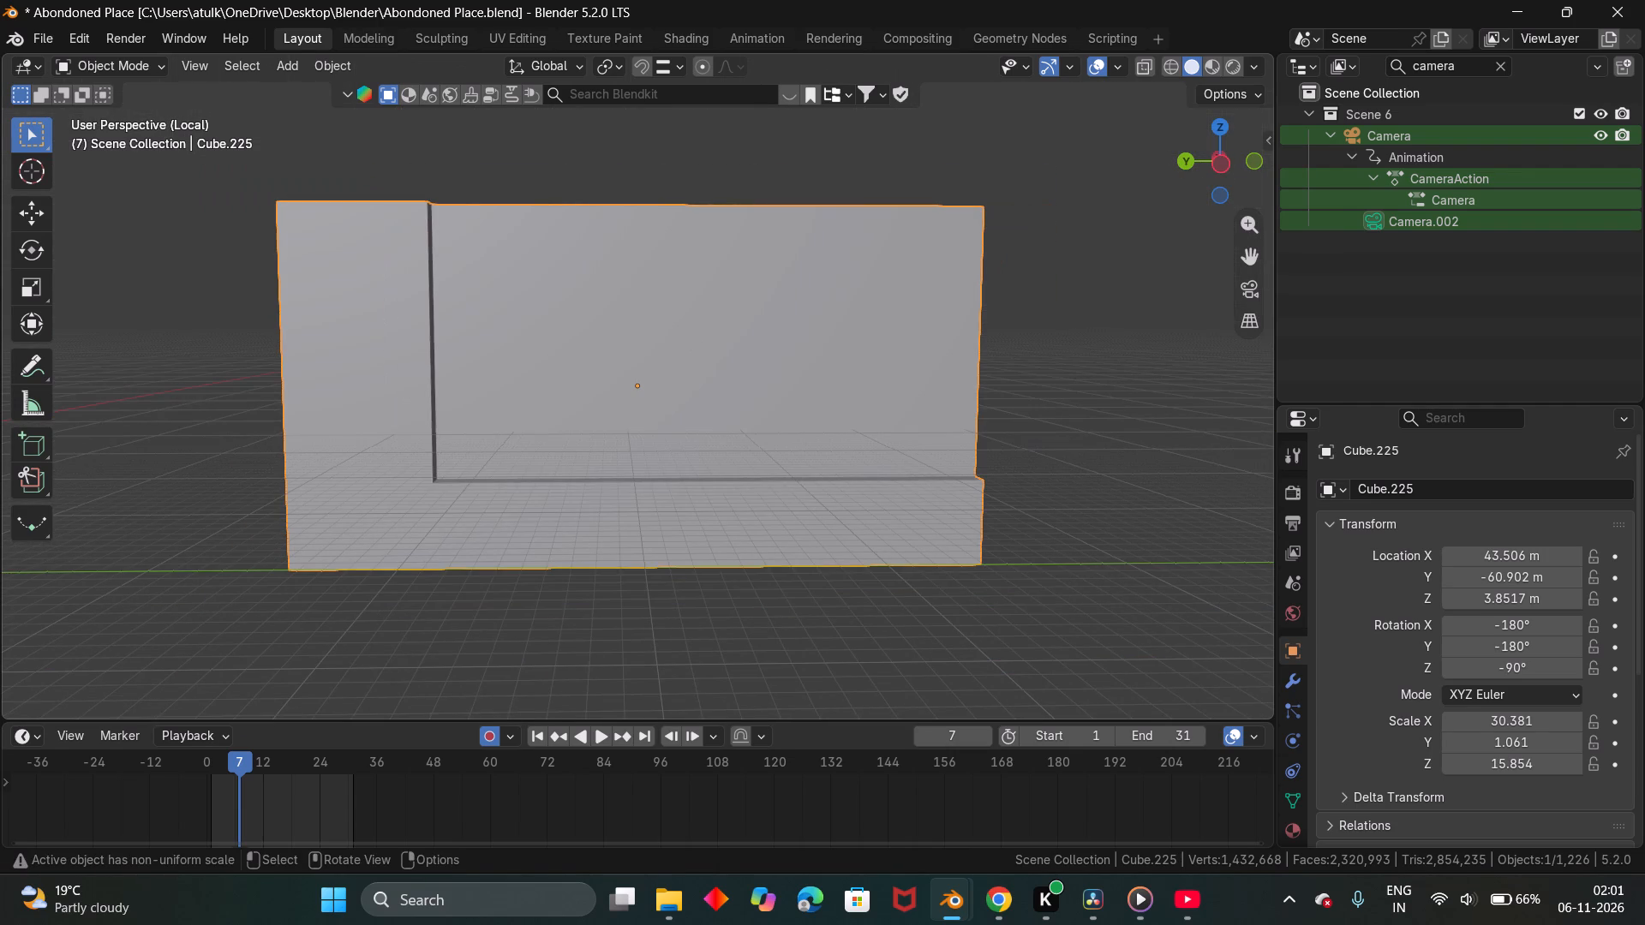
Add a text object at the 3D cursor beside the isolated wall panel.
{"action": "key", "text": "shift+a"}
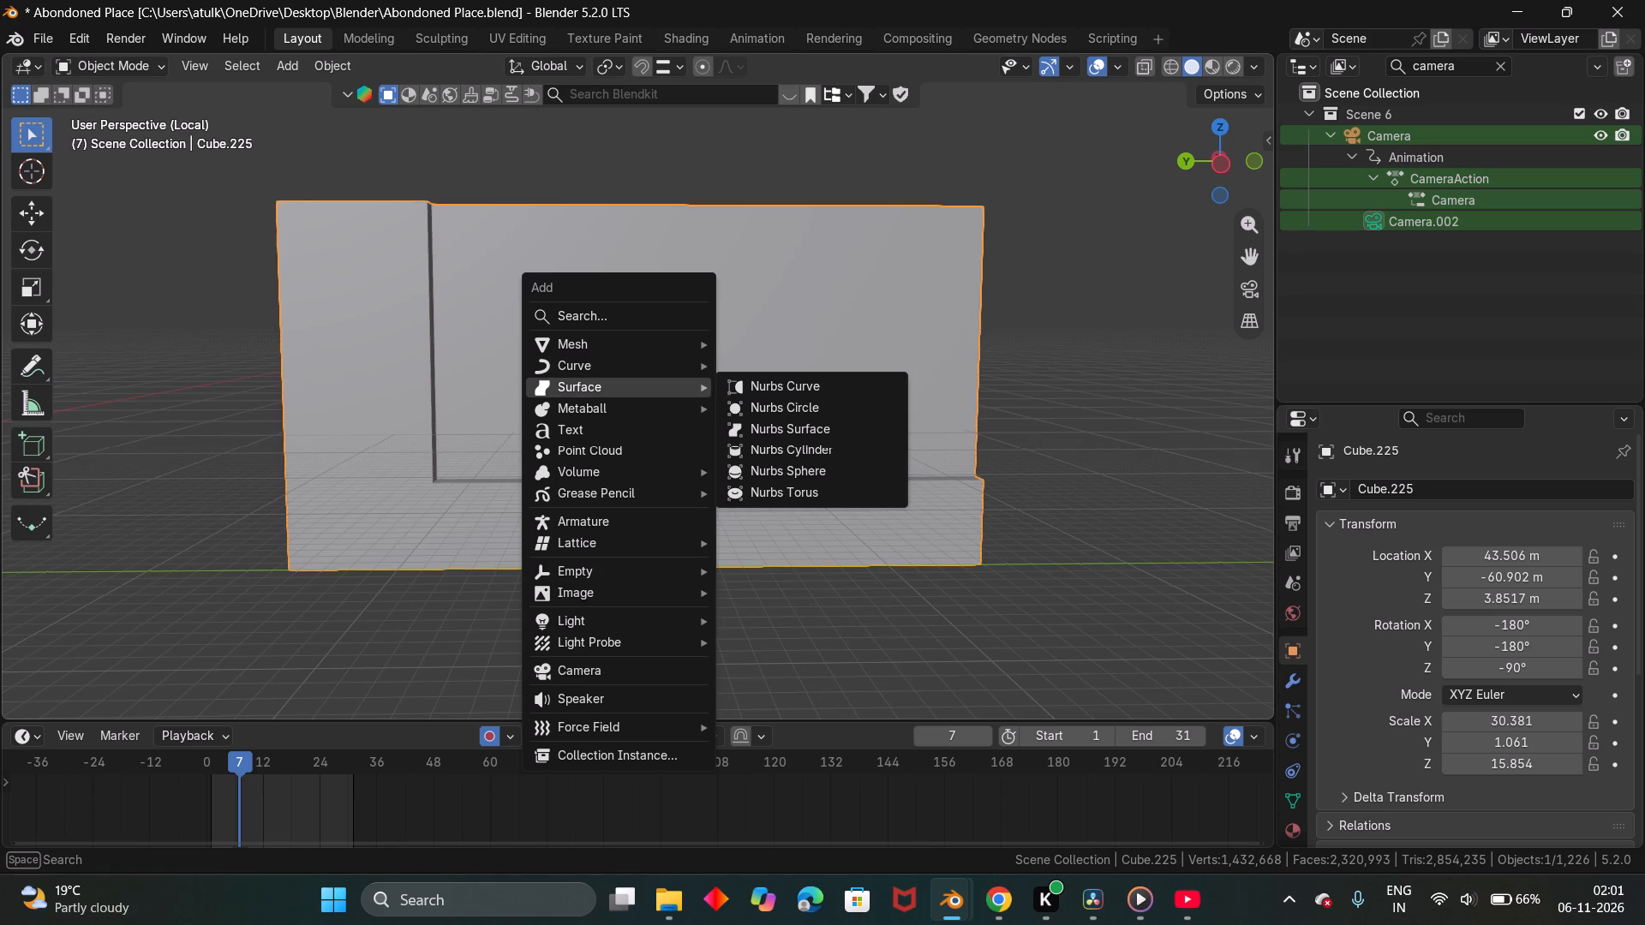
{"action": "left_click", "coordinate": [606, 425]}
Examine where the new text object lies relative to the wall panel, finishing in the left orthographic view.
{"action": "scroll", "coordinate": [667, 389], "scroll_direction": "down", "scroll_amount": 5}
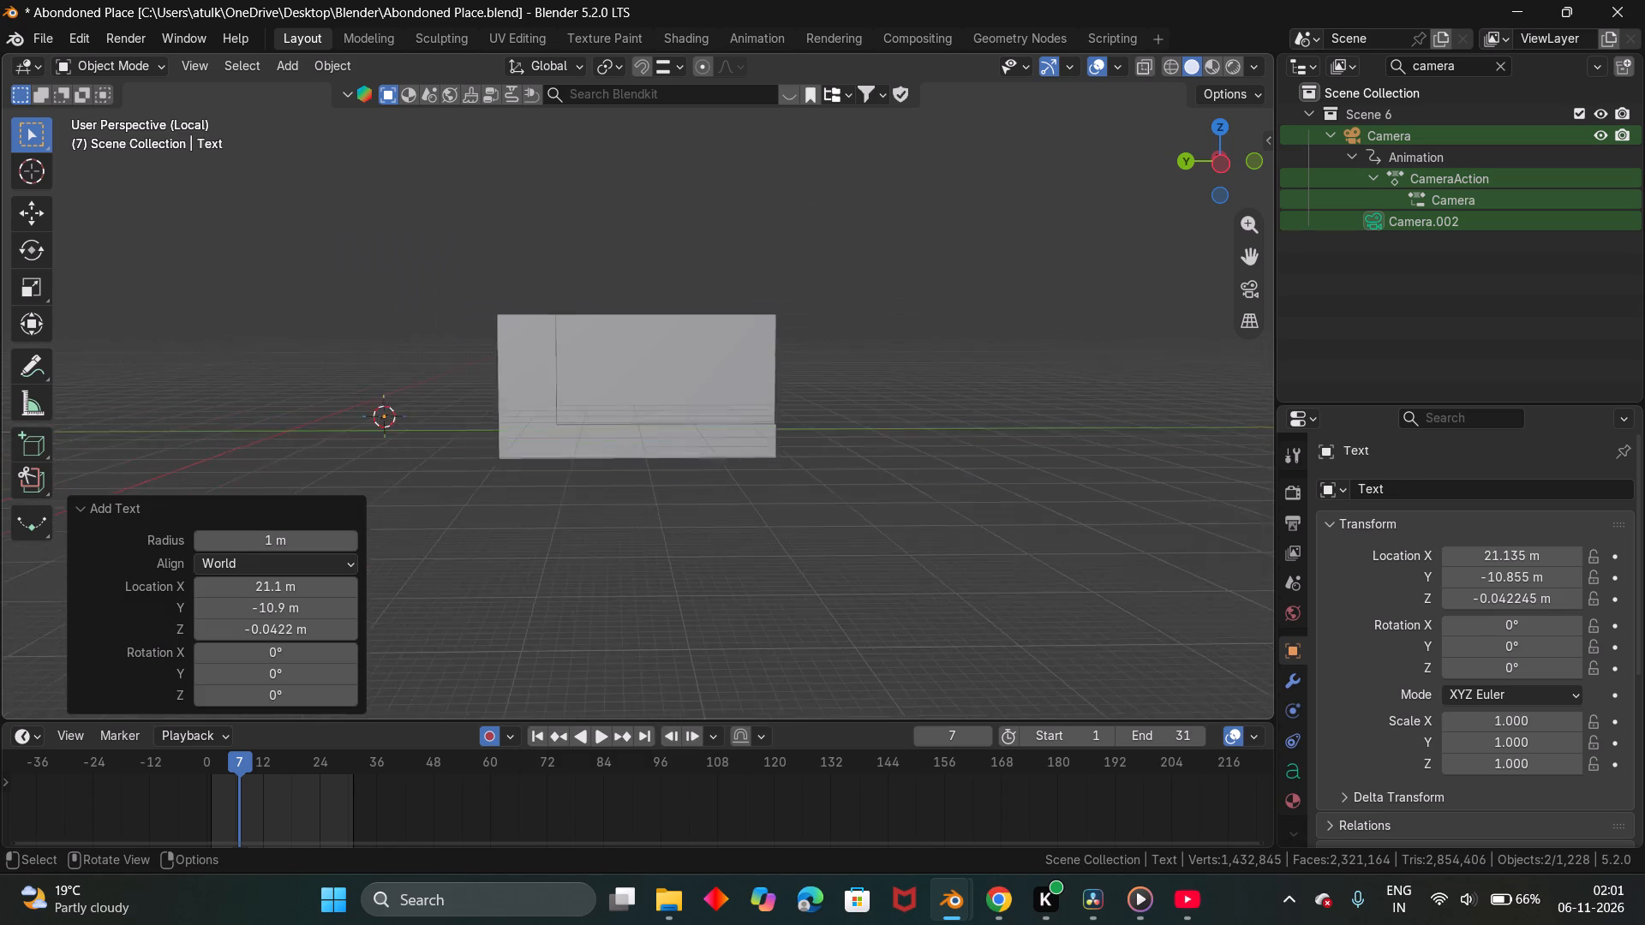
{"action": "scroll", "coordinate": [669, 389], "scroll_direction": "down", "scroll_amount": 1}
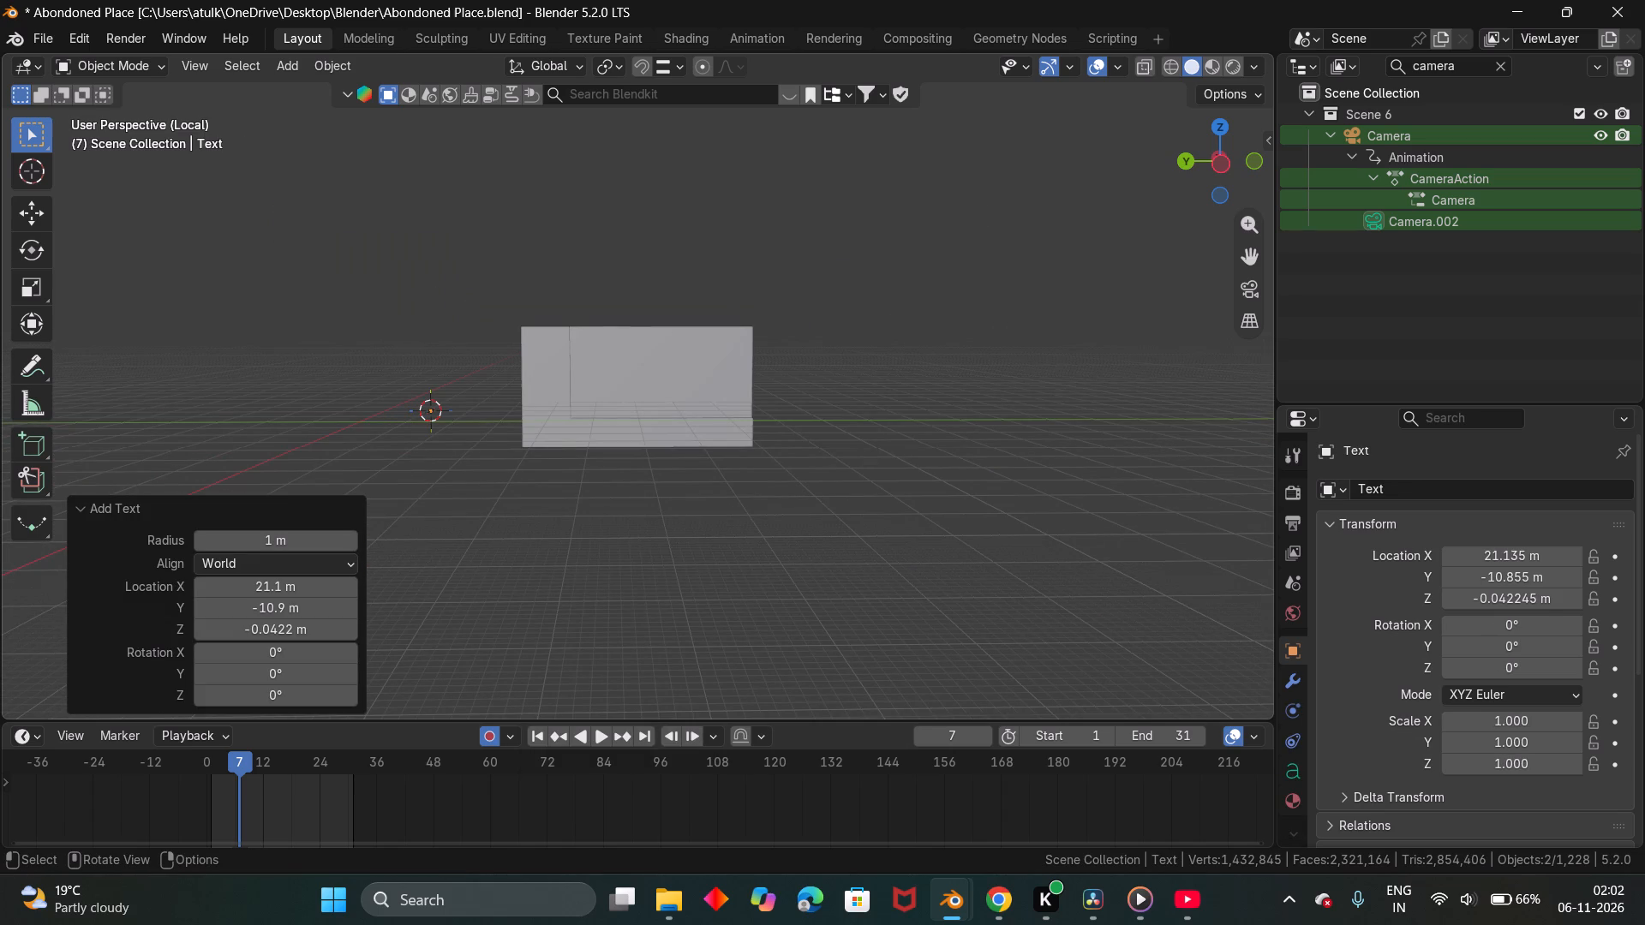
{"action": "left_click", "coordinate": [1219, 168]}
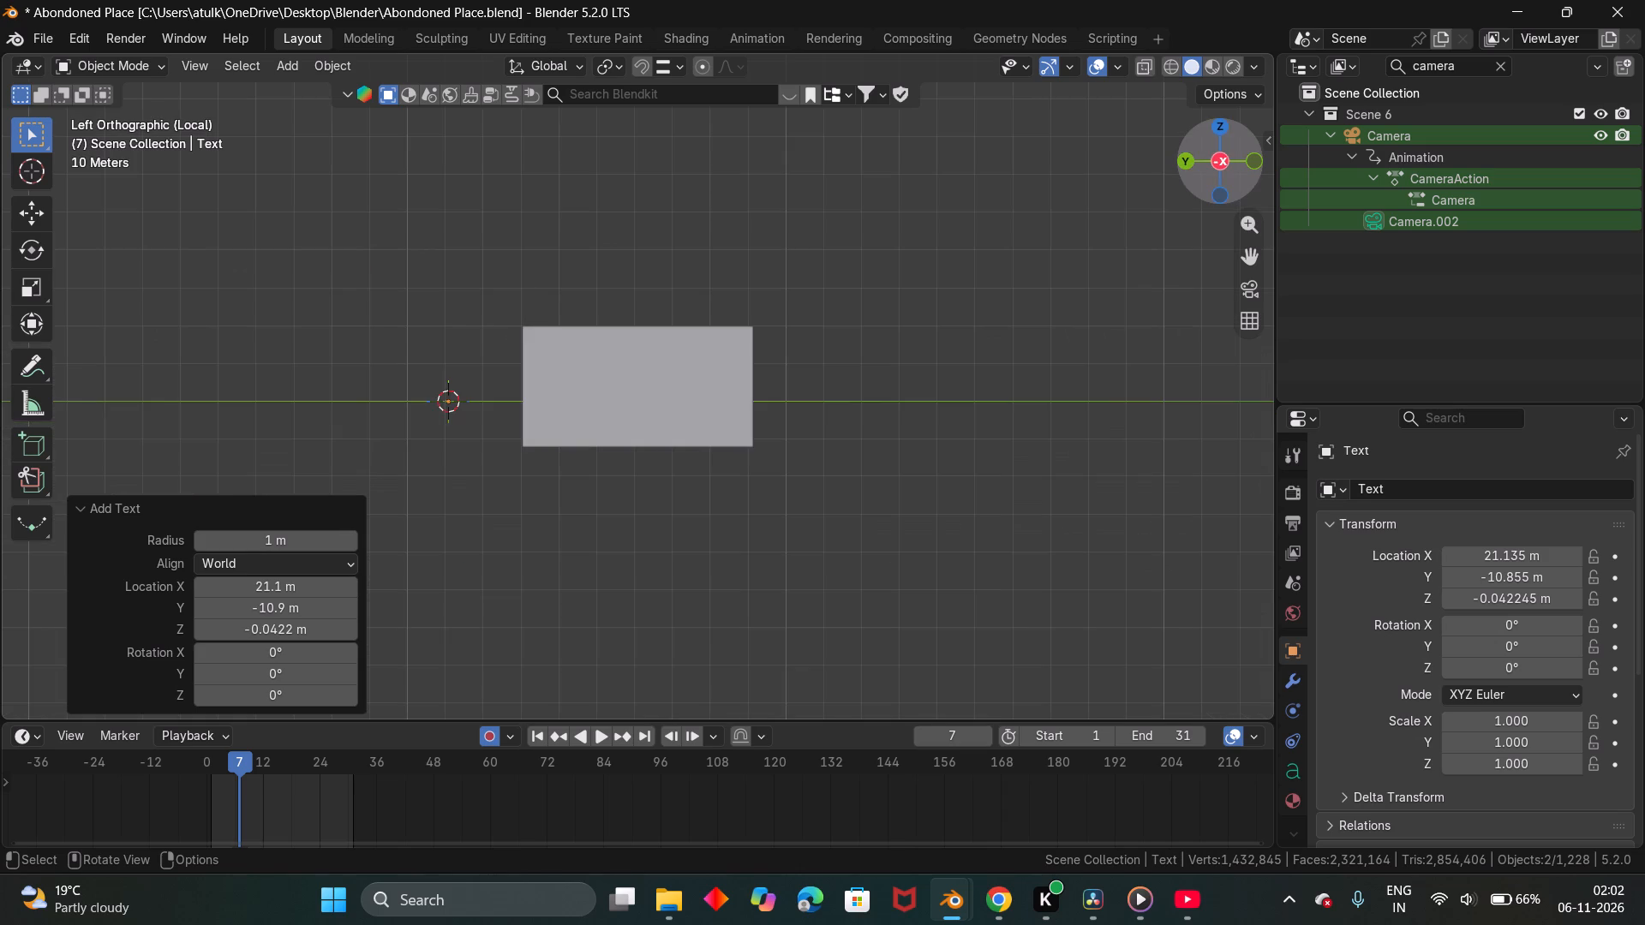
{"action": "scroll", "coordinate": [429, 404], "scroll_direction": "up", "scroll_amount": 6}
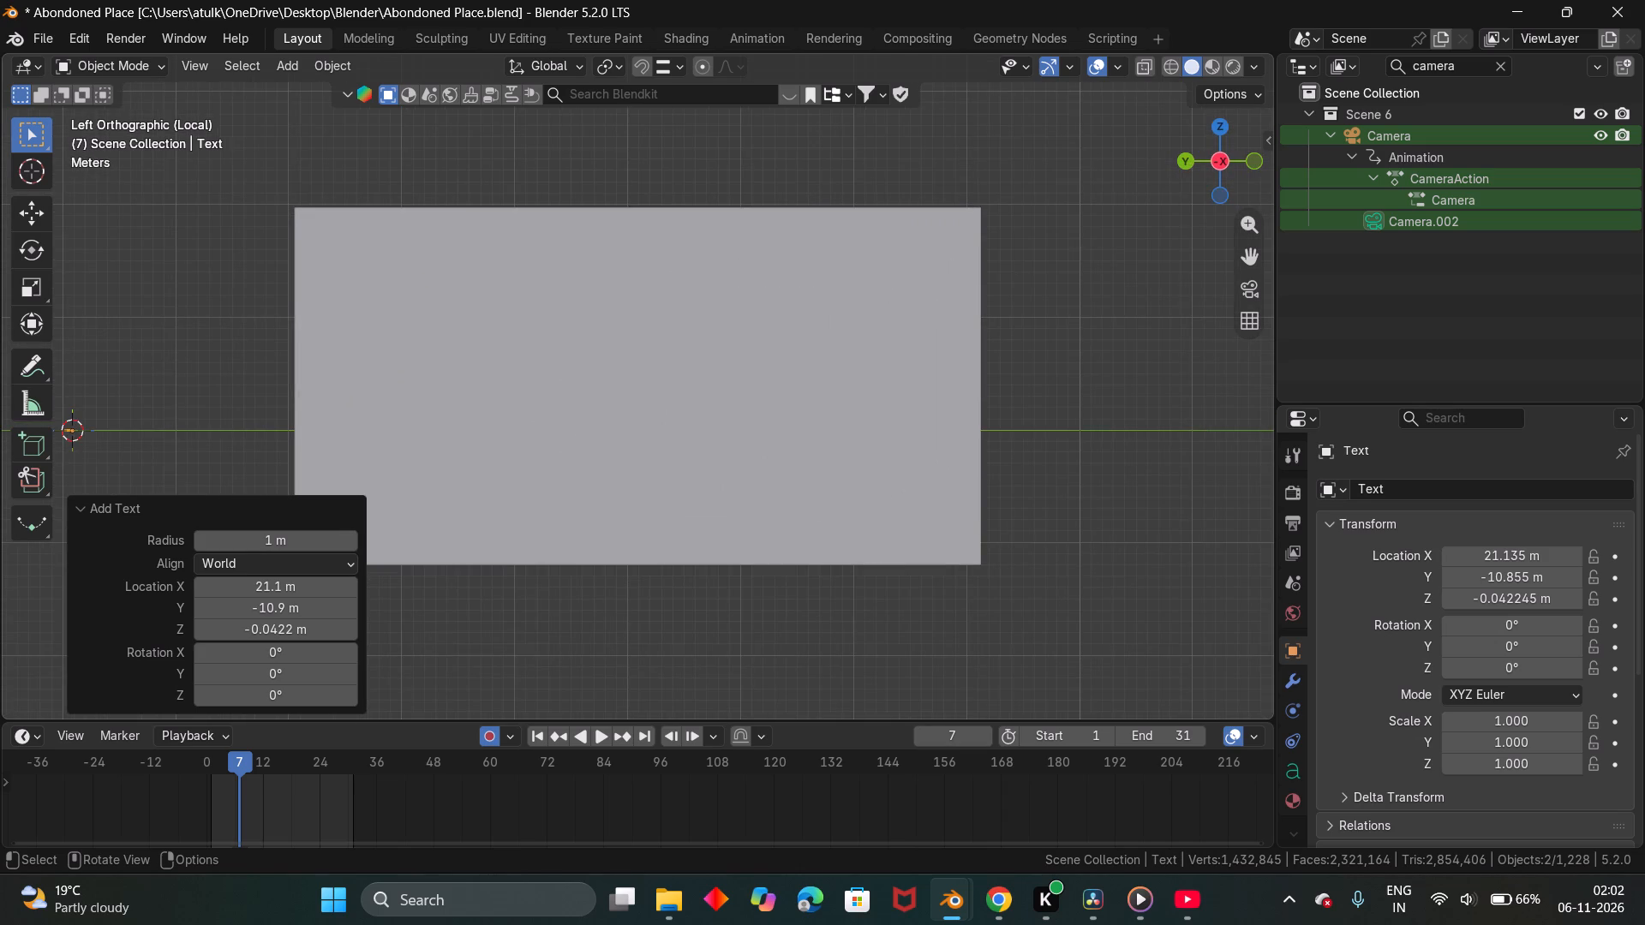
{"action": "scroll", "coordinate": [287, 411], "scroll_direction": "down", "scroll_amount": 1}
{"action": "middle_click_drag", "start_coordinate": [282, 421], "coordinate": [459, 433]}
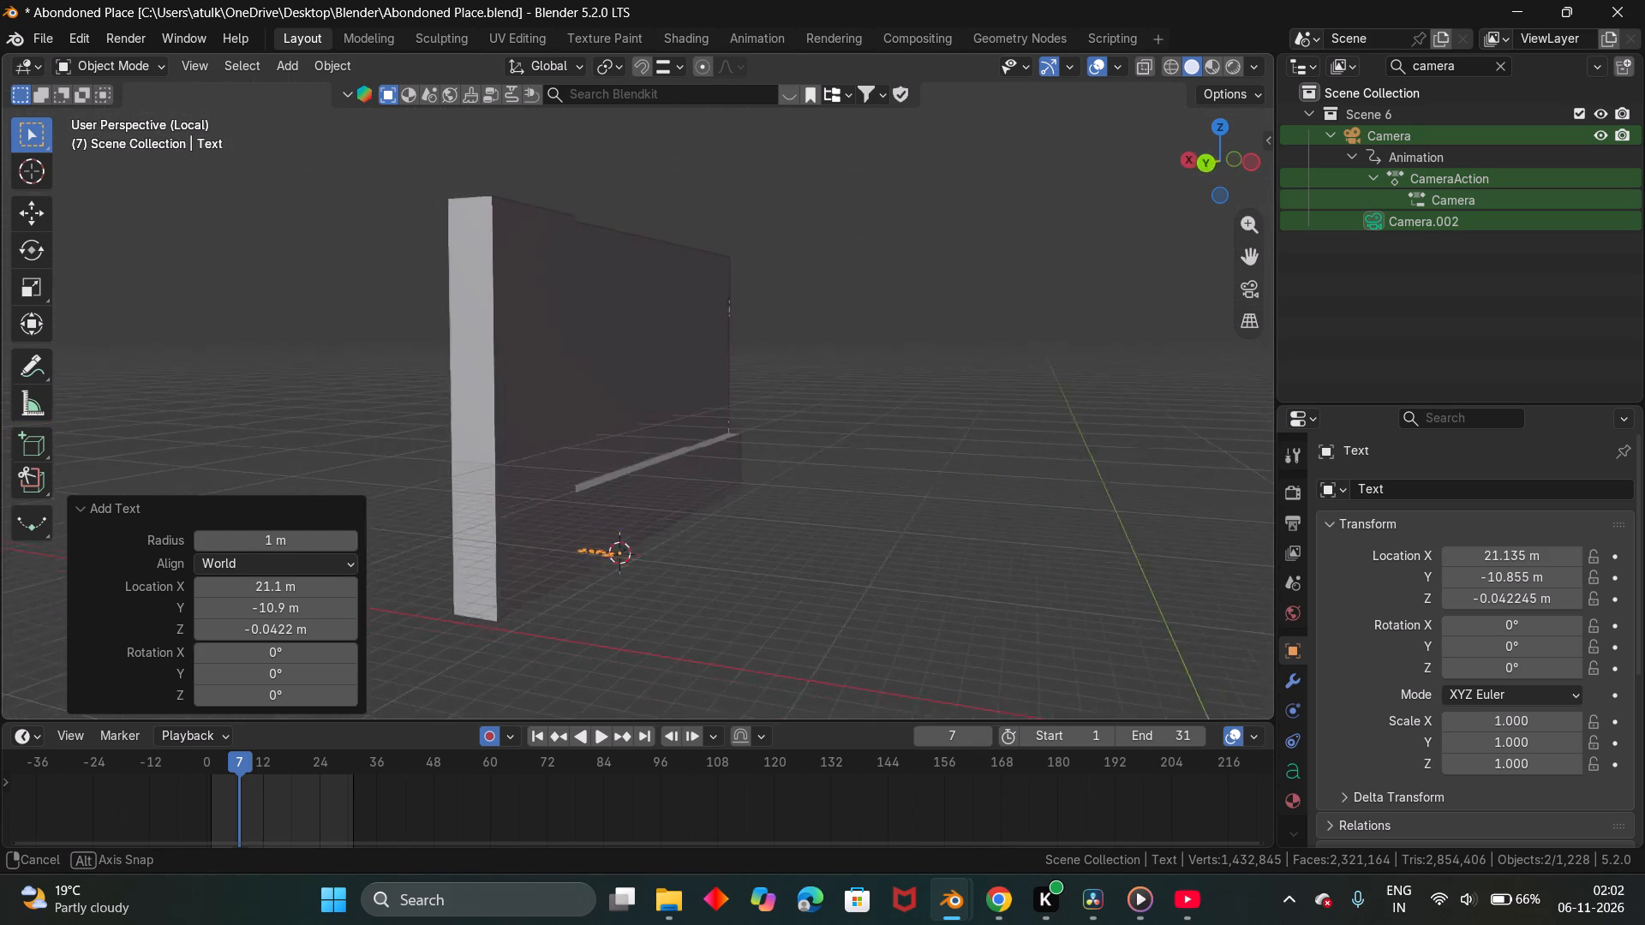
{"action": "middle_click_drag", "start_coordinate": [459, 433], "coordinate": [467, 435]}
{"action": "scroll", "coordinate": [467, 435], "scroll_direction": "up", "scroll_amount": 1}
{"action": "scroll", "coordinate": [467, 435], "scroll_direction": "down", "scroll_amount": 2}
{"action": "middle_click_drag", "start_coordinate": [704, 394], "coordinate": [640, 393]}
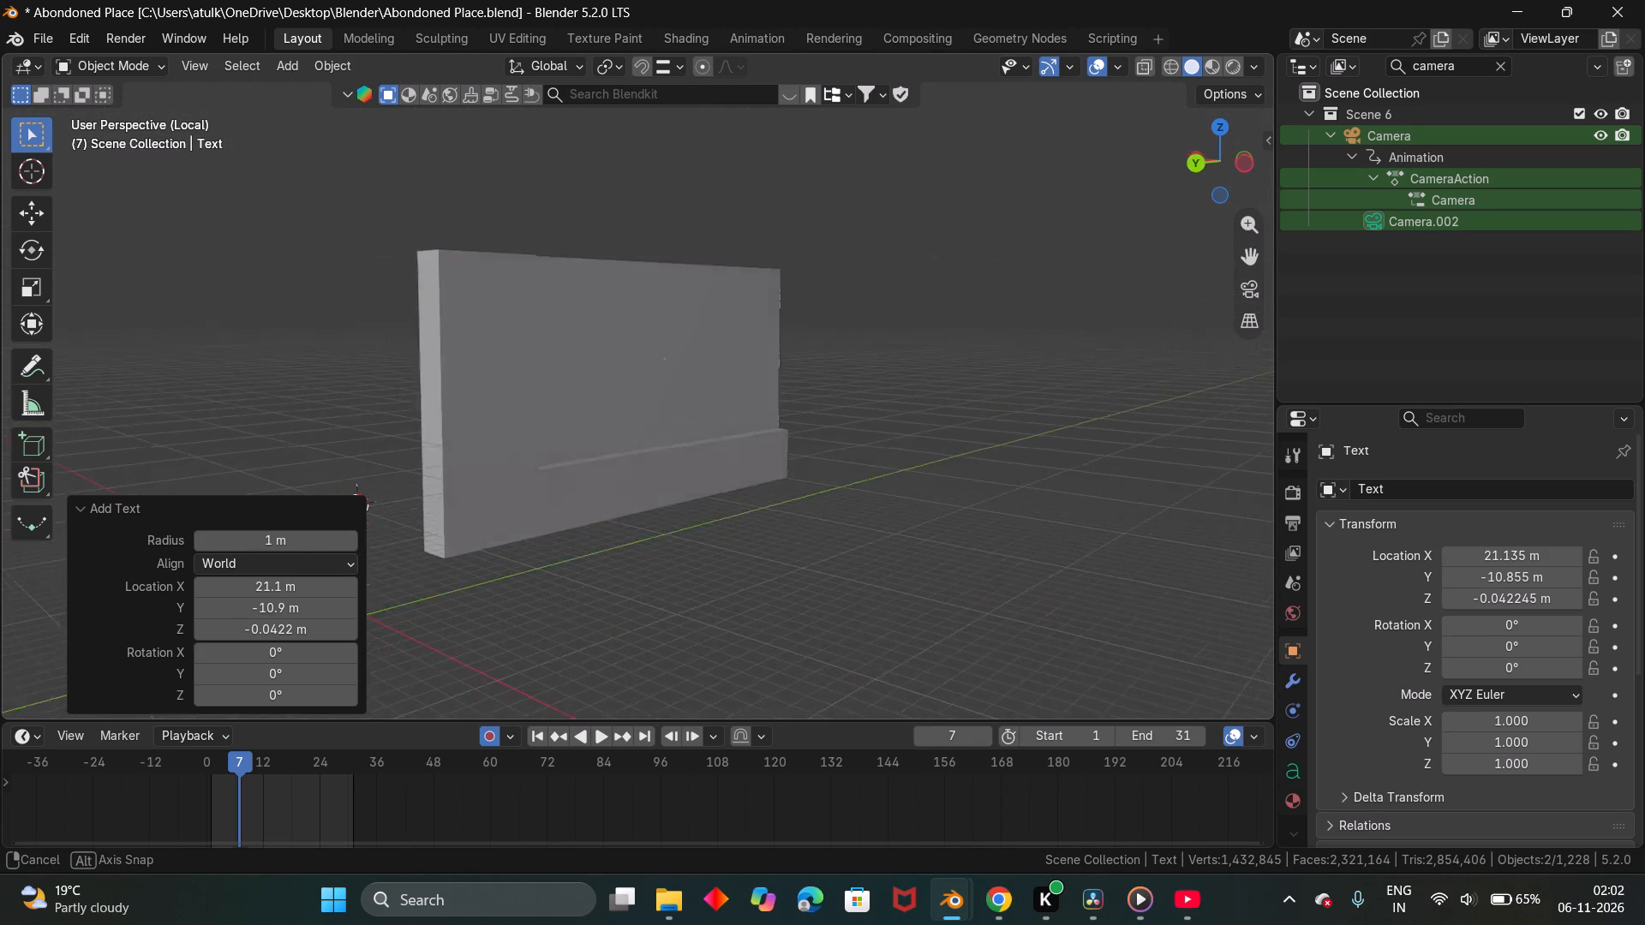
{"action": "middle_click_drag", "start_coordinate": [640, 393], "coordinate": [632, 387]}
{"action": "left_click", "coordinate": [1232, 164]}
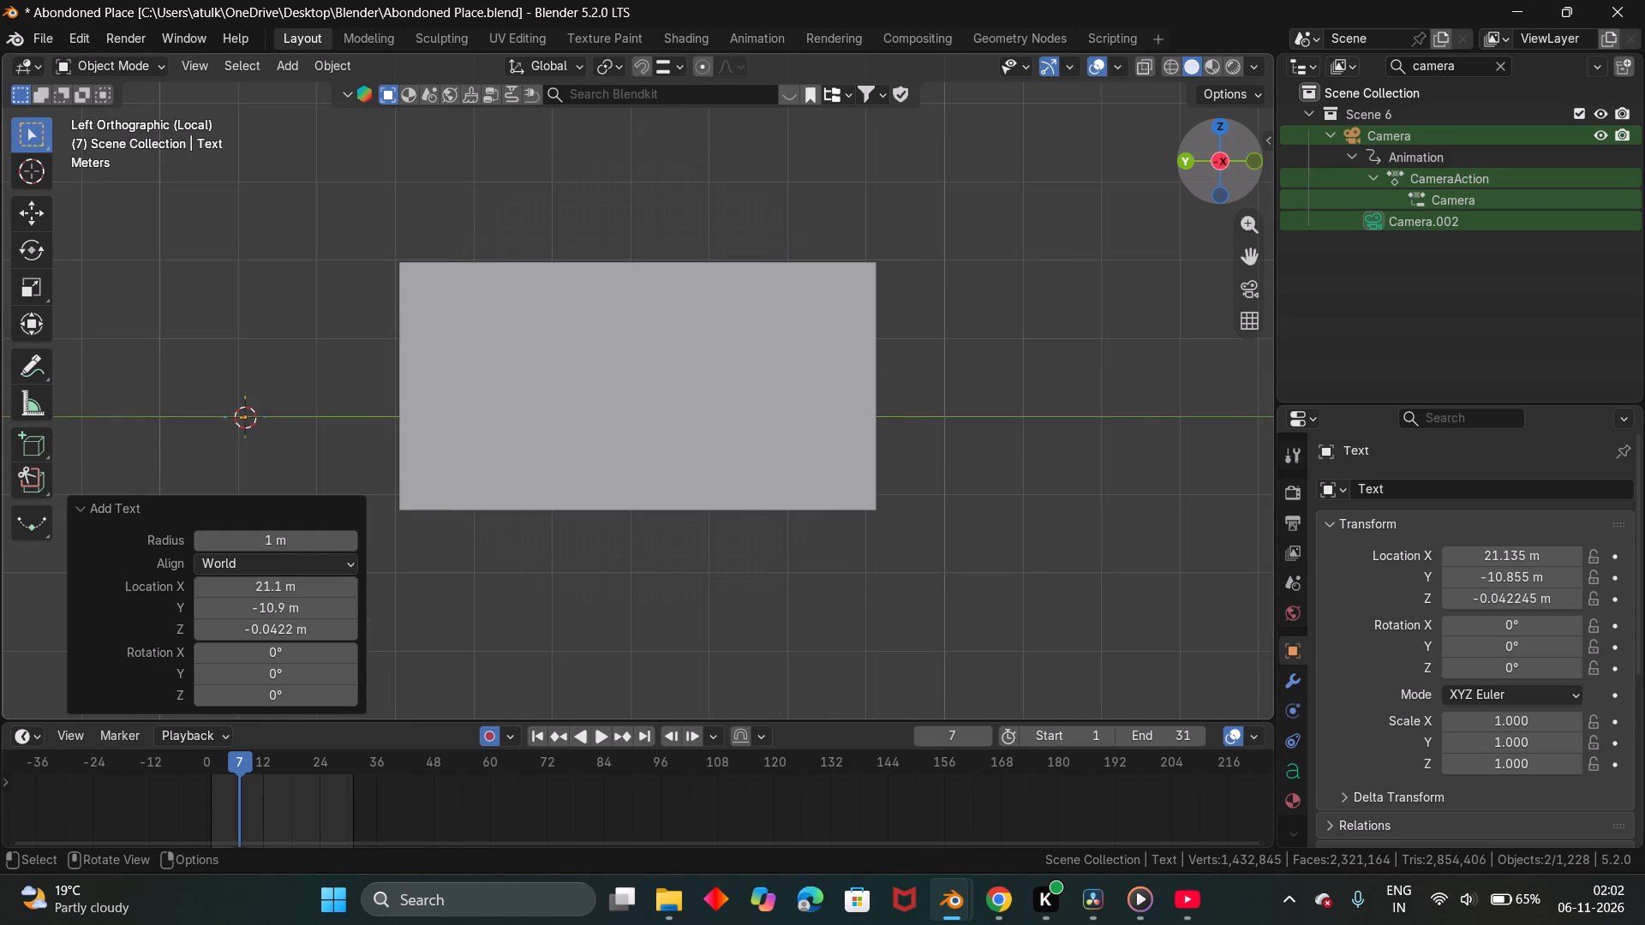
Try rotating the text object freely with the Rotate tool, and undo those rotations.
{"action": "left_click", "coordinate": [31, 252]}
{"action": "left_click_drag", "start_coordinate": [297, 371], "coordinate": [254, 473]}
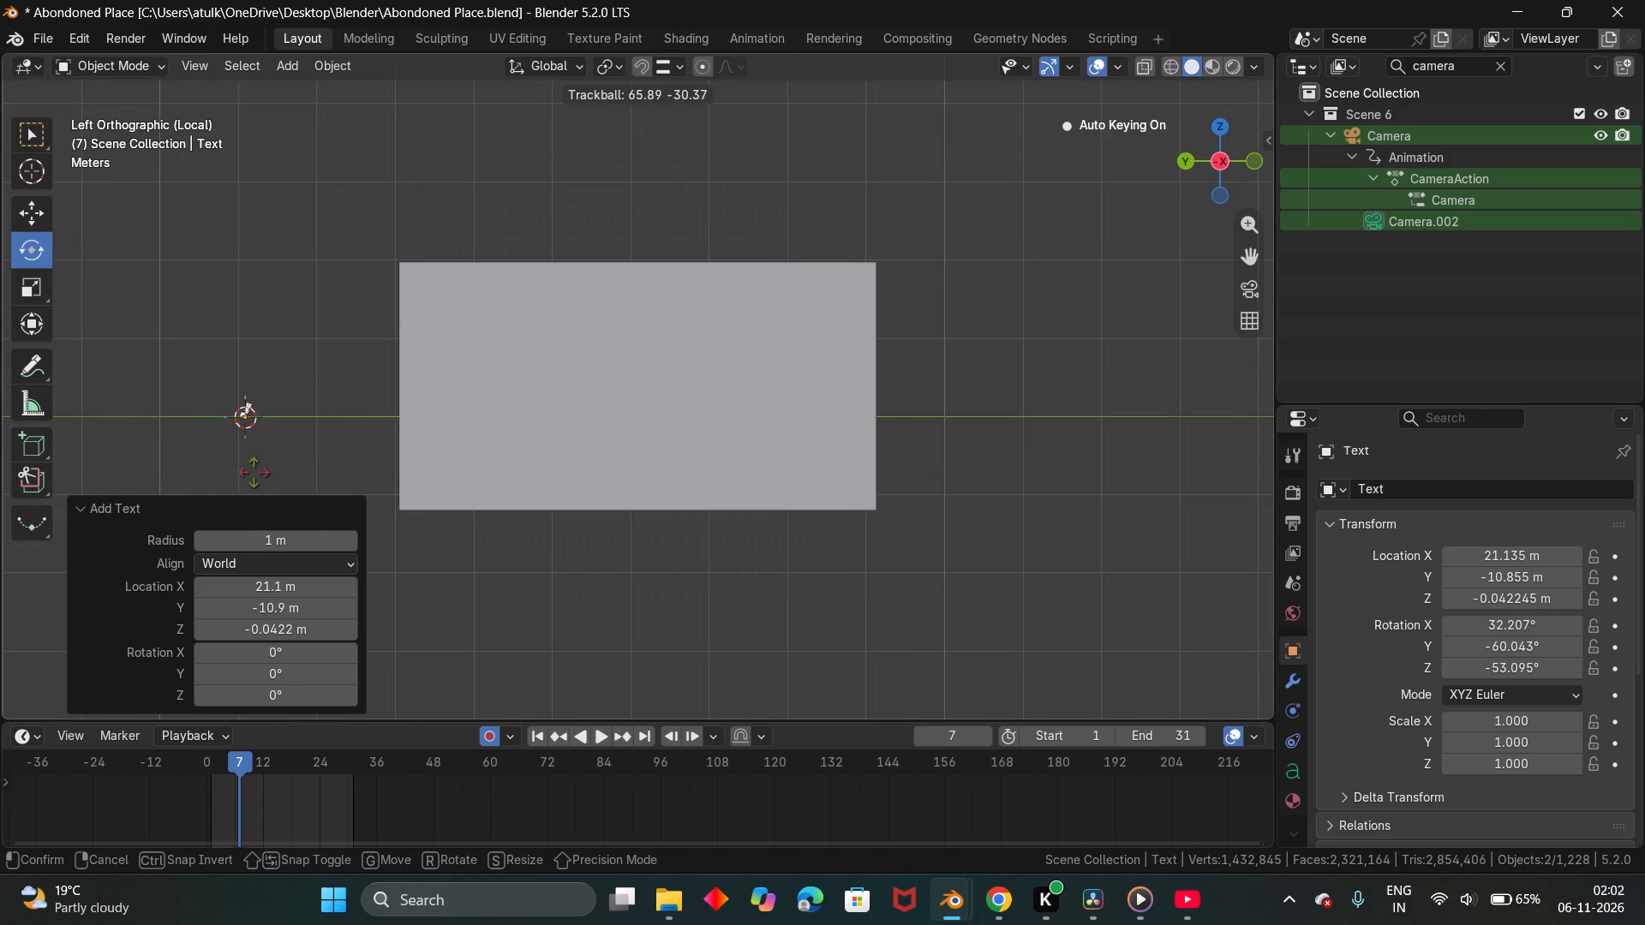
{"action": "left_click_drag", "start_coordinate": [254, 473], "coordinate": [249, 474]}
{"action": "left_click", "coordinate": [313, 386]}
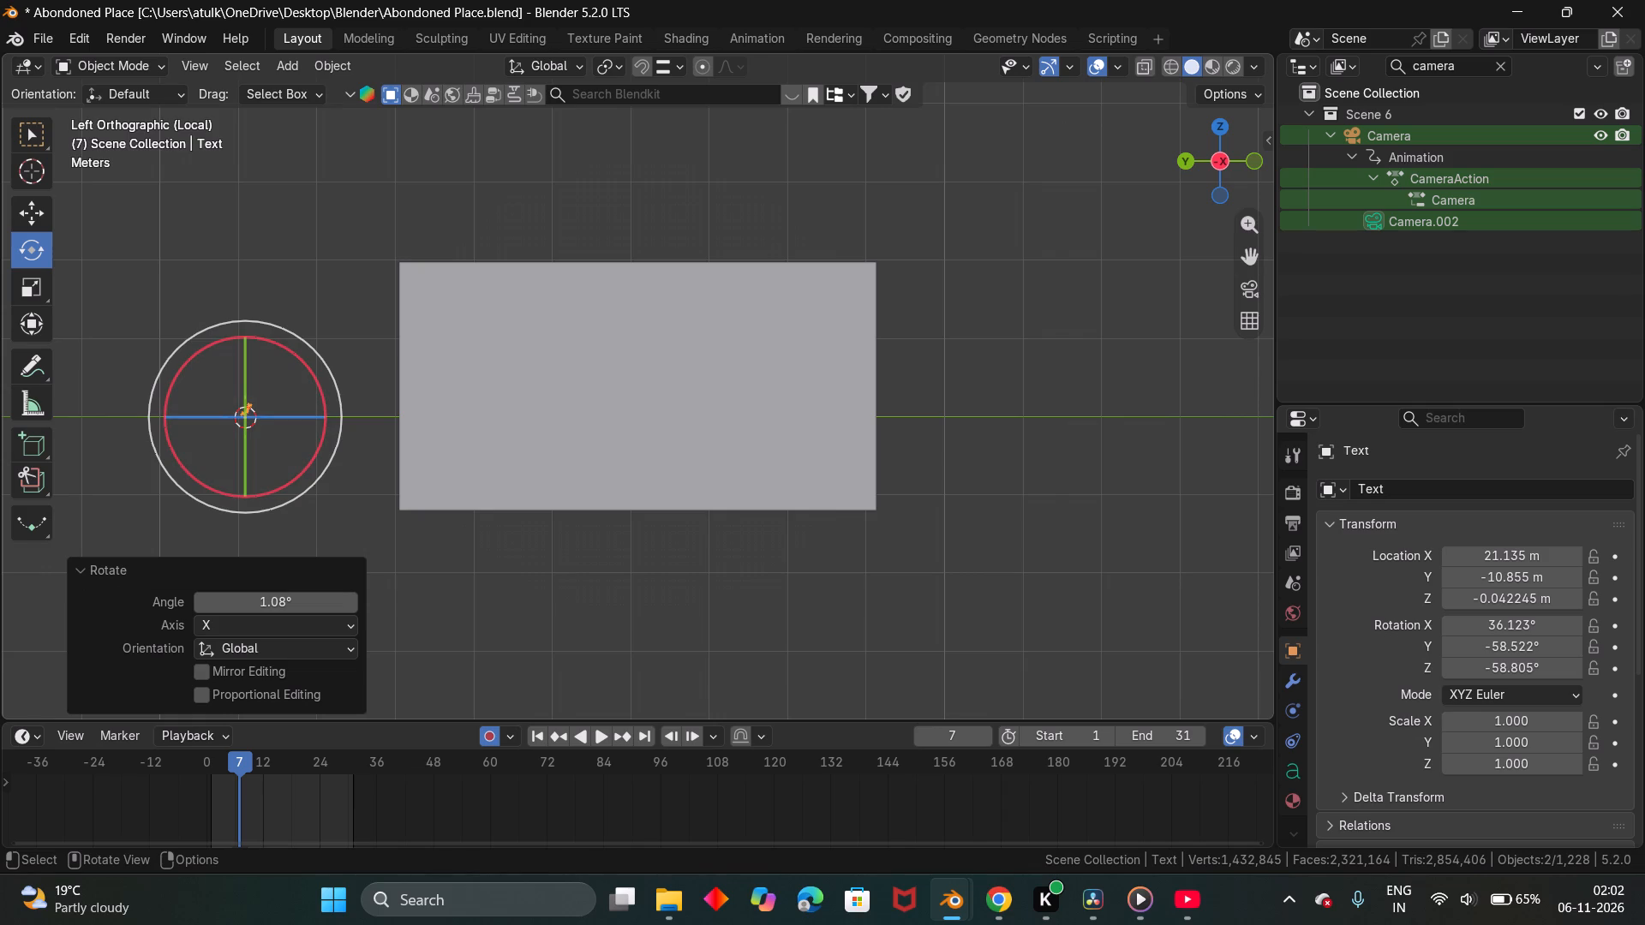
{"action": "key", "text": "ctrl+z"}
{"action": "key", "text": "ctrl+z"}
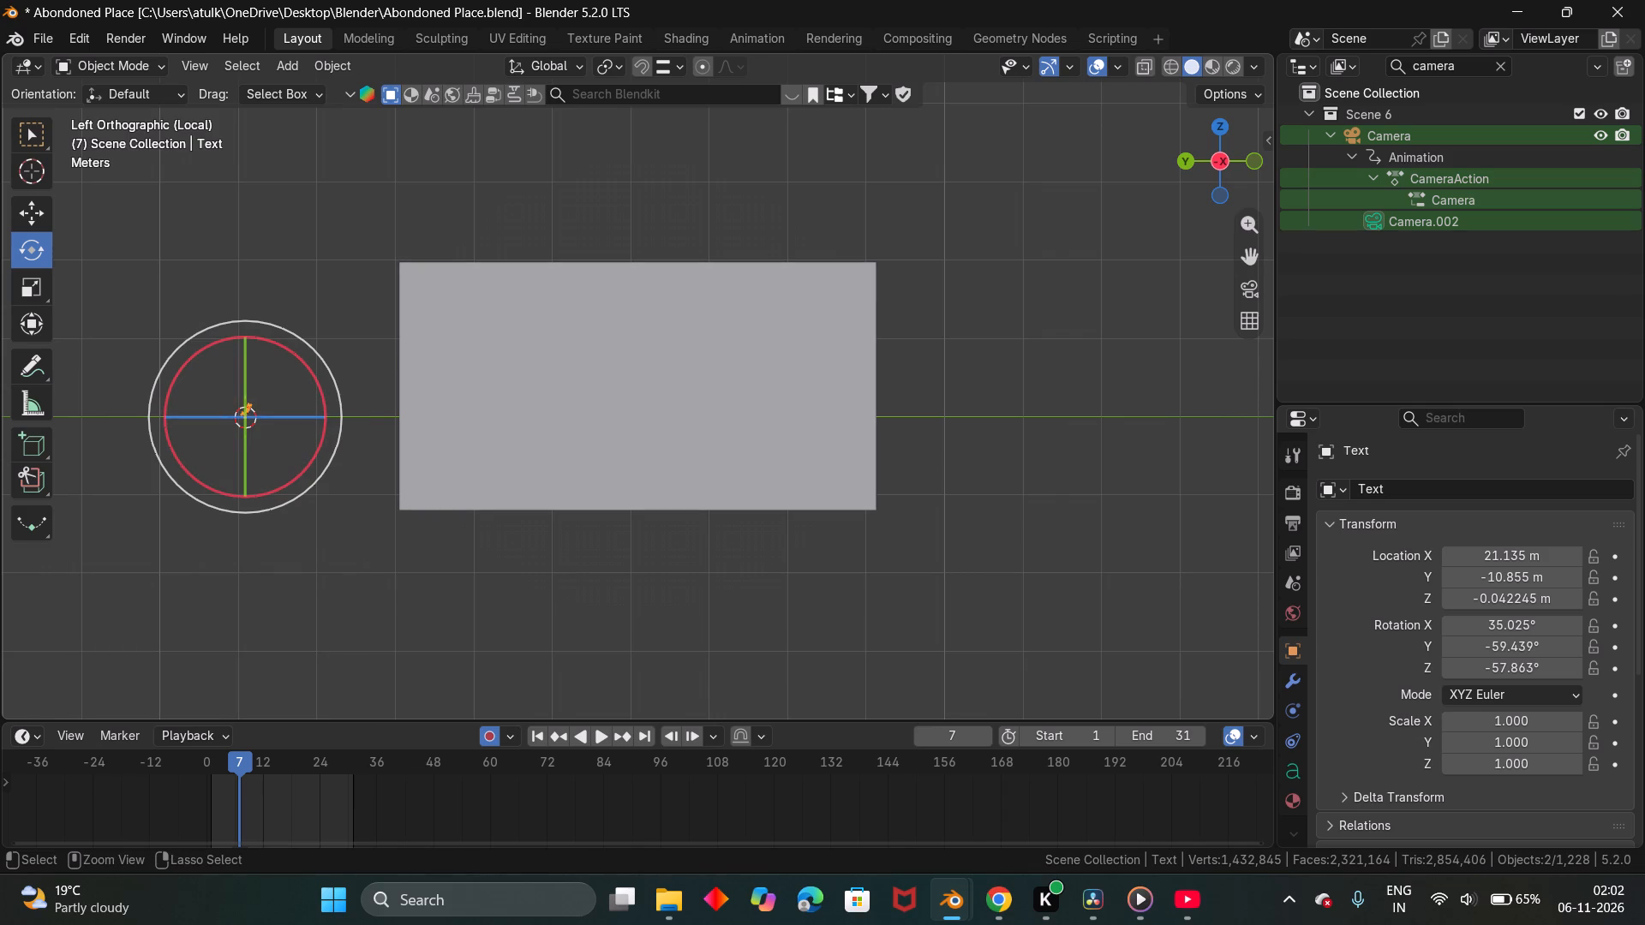
Rotate the text object 90° about the global X axis so it stands upright.
{"action": "left_click_drag", "start_coordinate": [318, 379], "coordinate": [337, 410]}
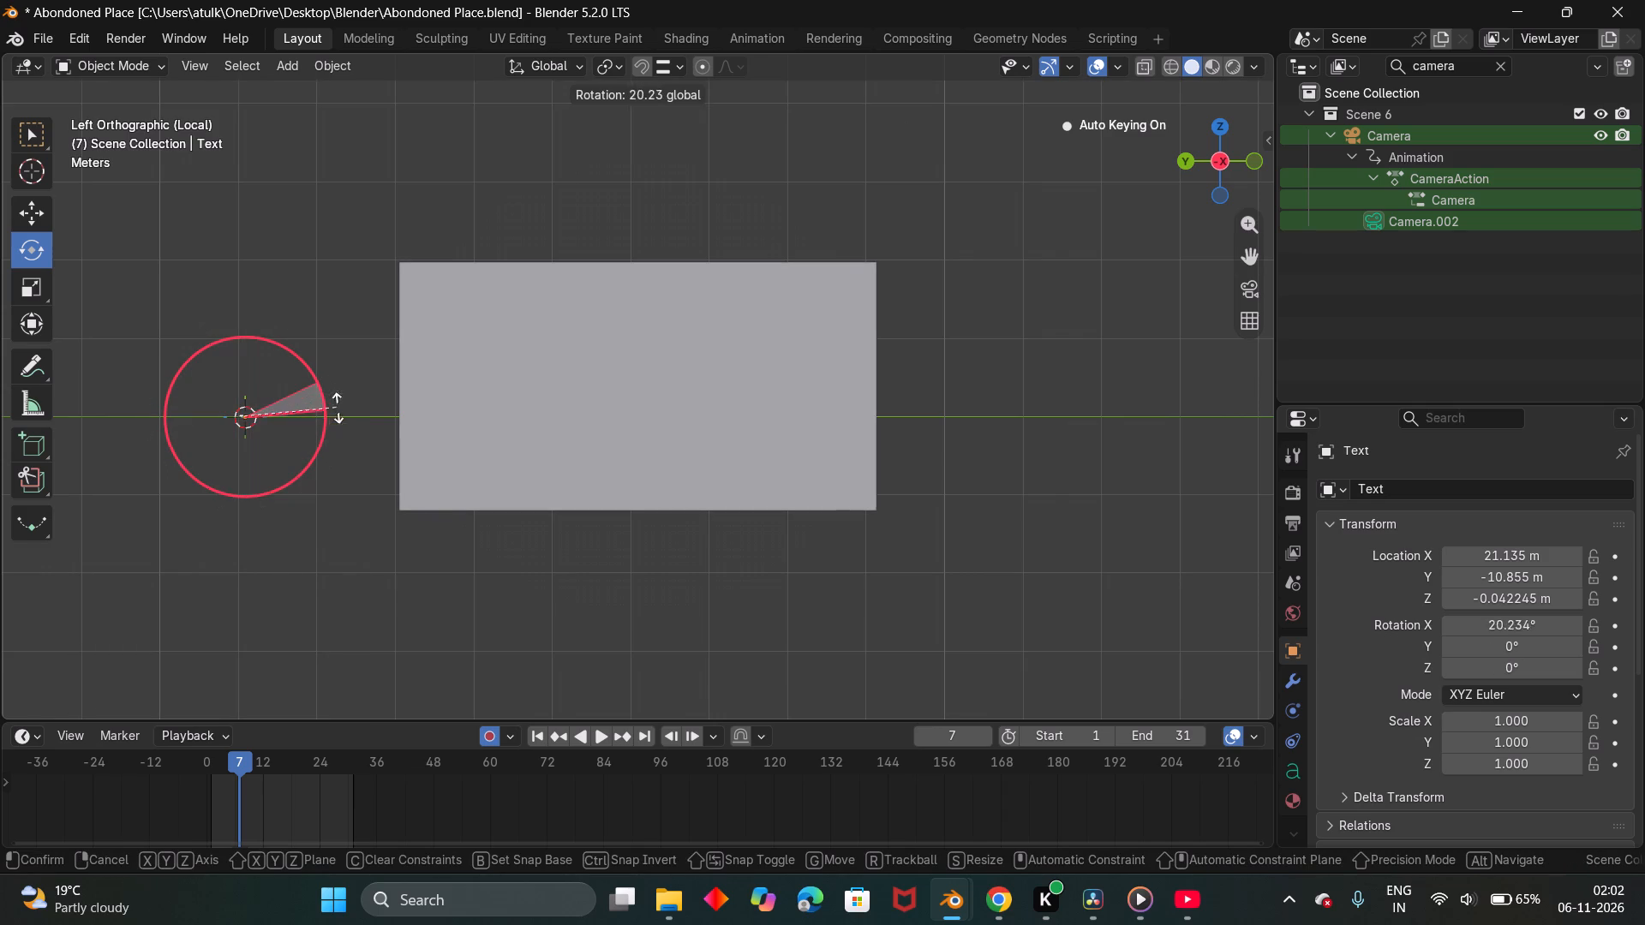
{"action": "left_click_drag", "start_coordinate": [337, 410], "coordinate": [289, 524]}
{"action": "left_click", "coordinate": [271, 606]}
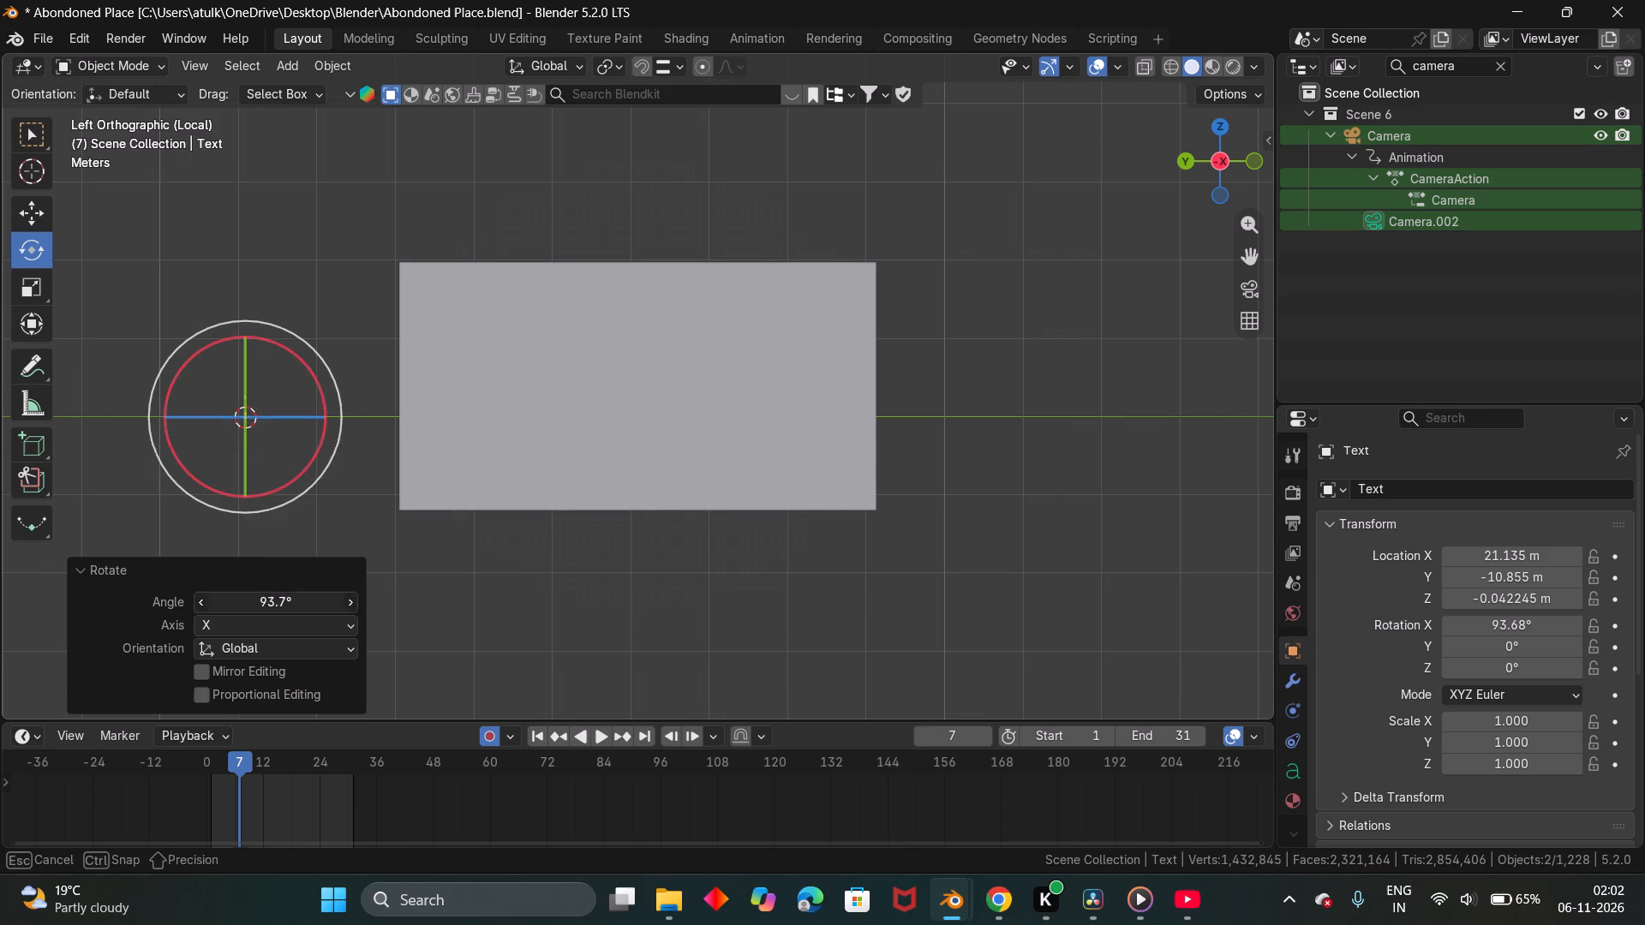
{"action": "key", "text": "8"}
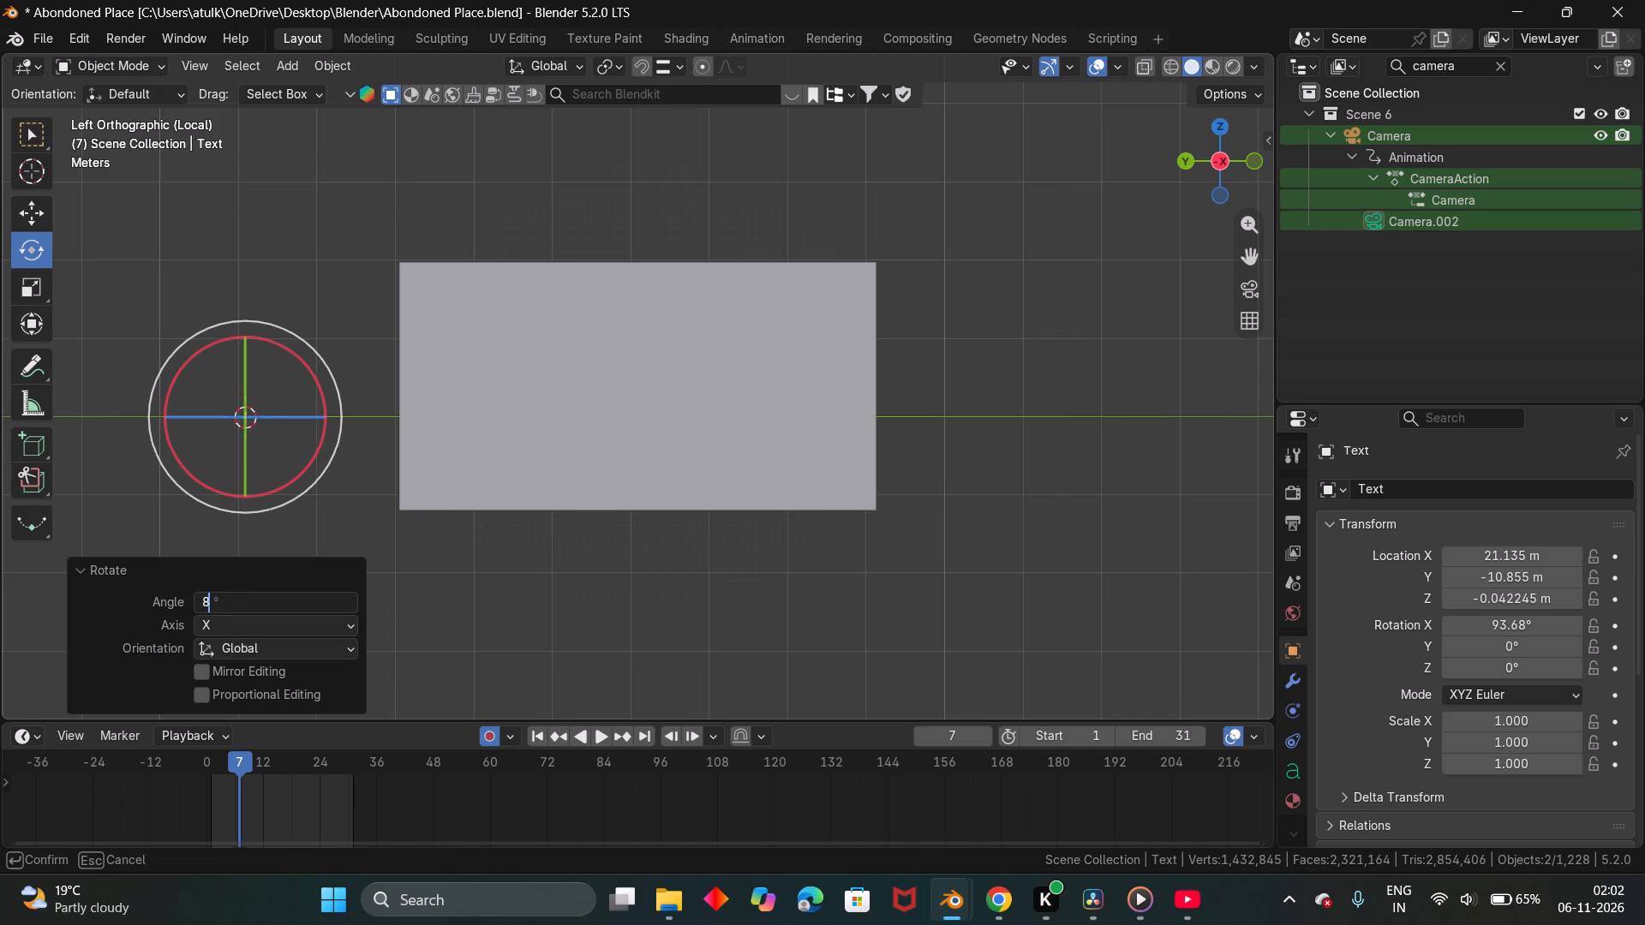
{"action": "key", "text": "BackSpace"}
{"action": "type", "text": "90"}
{"action": "key", "text": "Return"}
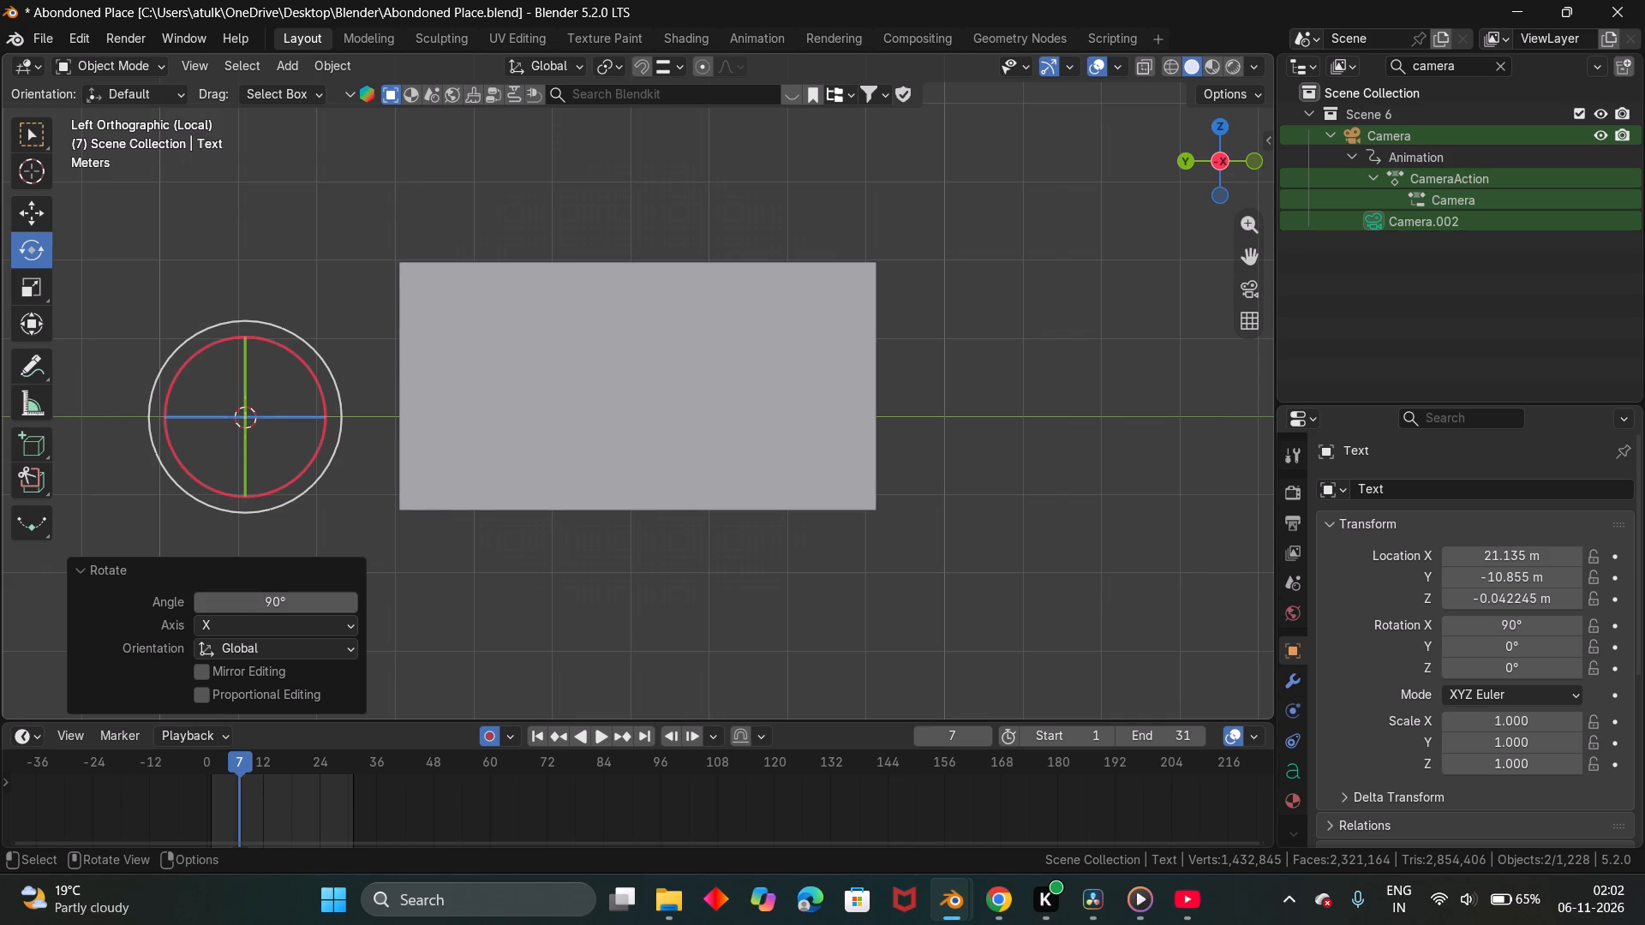
Rotate the text object 90° about the global Z axis so it runs parallel to the wall panel.
{"action": "scroll", "coordinate": [296, 457], "scroll_direction": "up", "scroll_amount": 3}
{"action": "scroll", "coordinate": [284, 456], "scroll_direction": "down", "scroll_amount": 3}
{"action": "left_click_drag", "start_coordinate": [287, 415], "coordinate": [254, 420]}
{"action": "left_click_drag", "start_coordinate": [306, 415], "coordinate": [268, 412]}
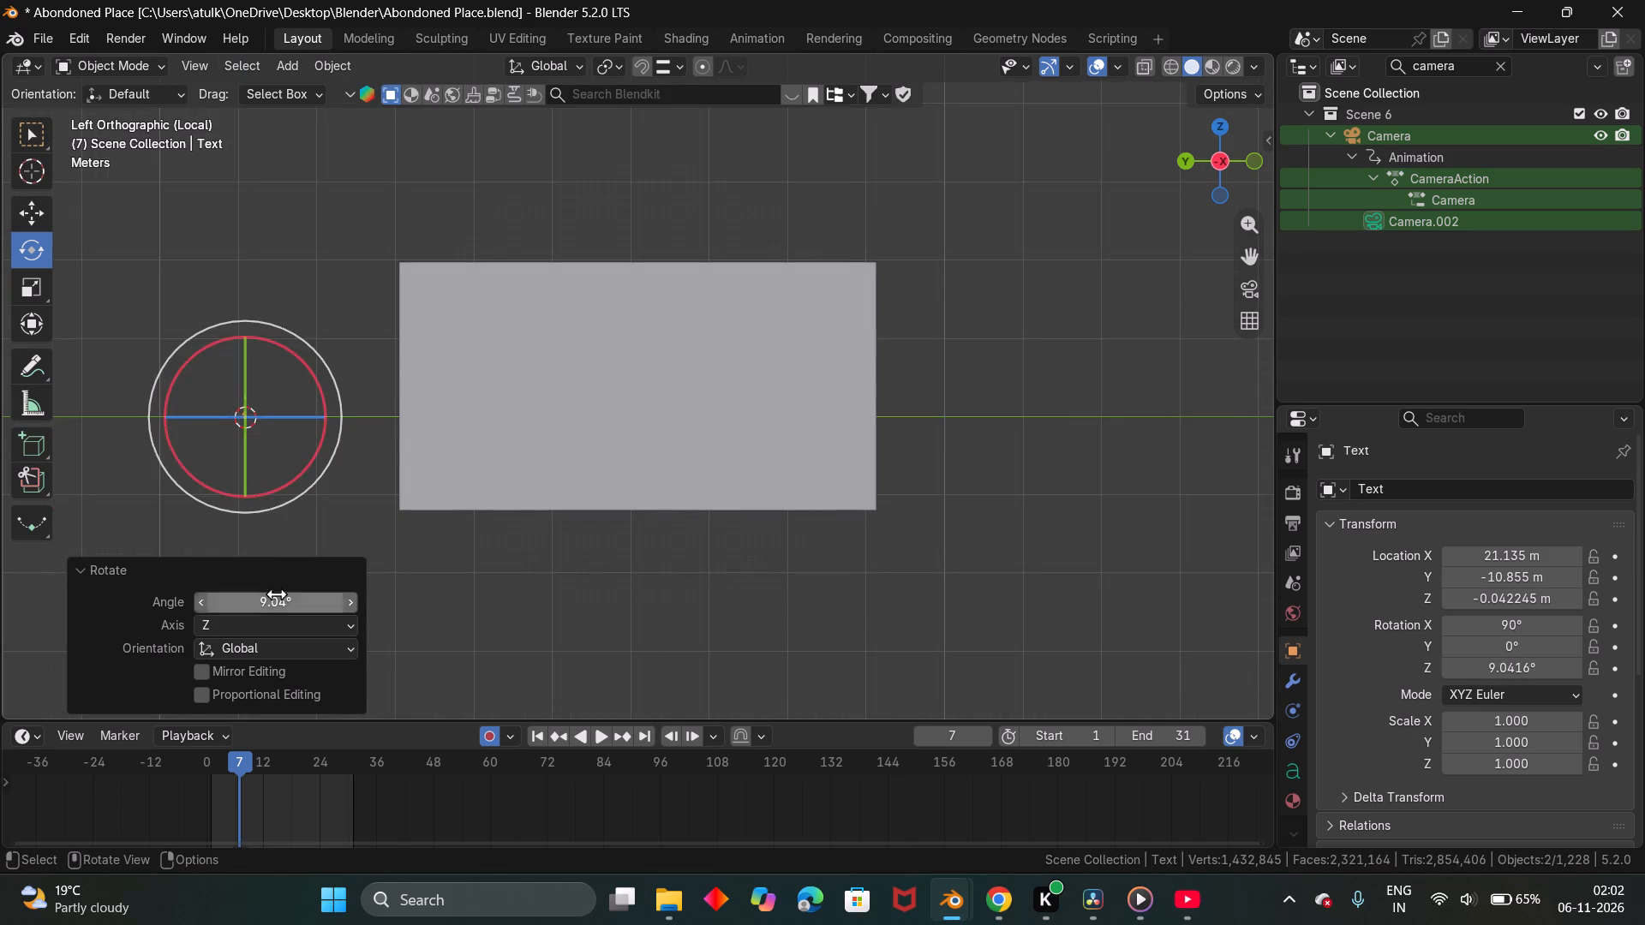
{"action": "left_click", "coordinate": [277, 600]}
{"action": "type", "text": "90"}
{"action": "key", "text": "Return"}
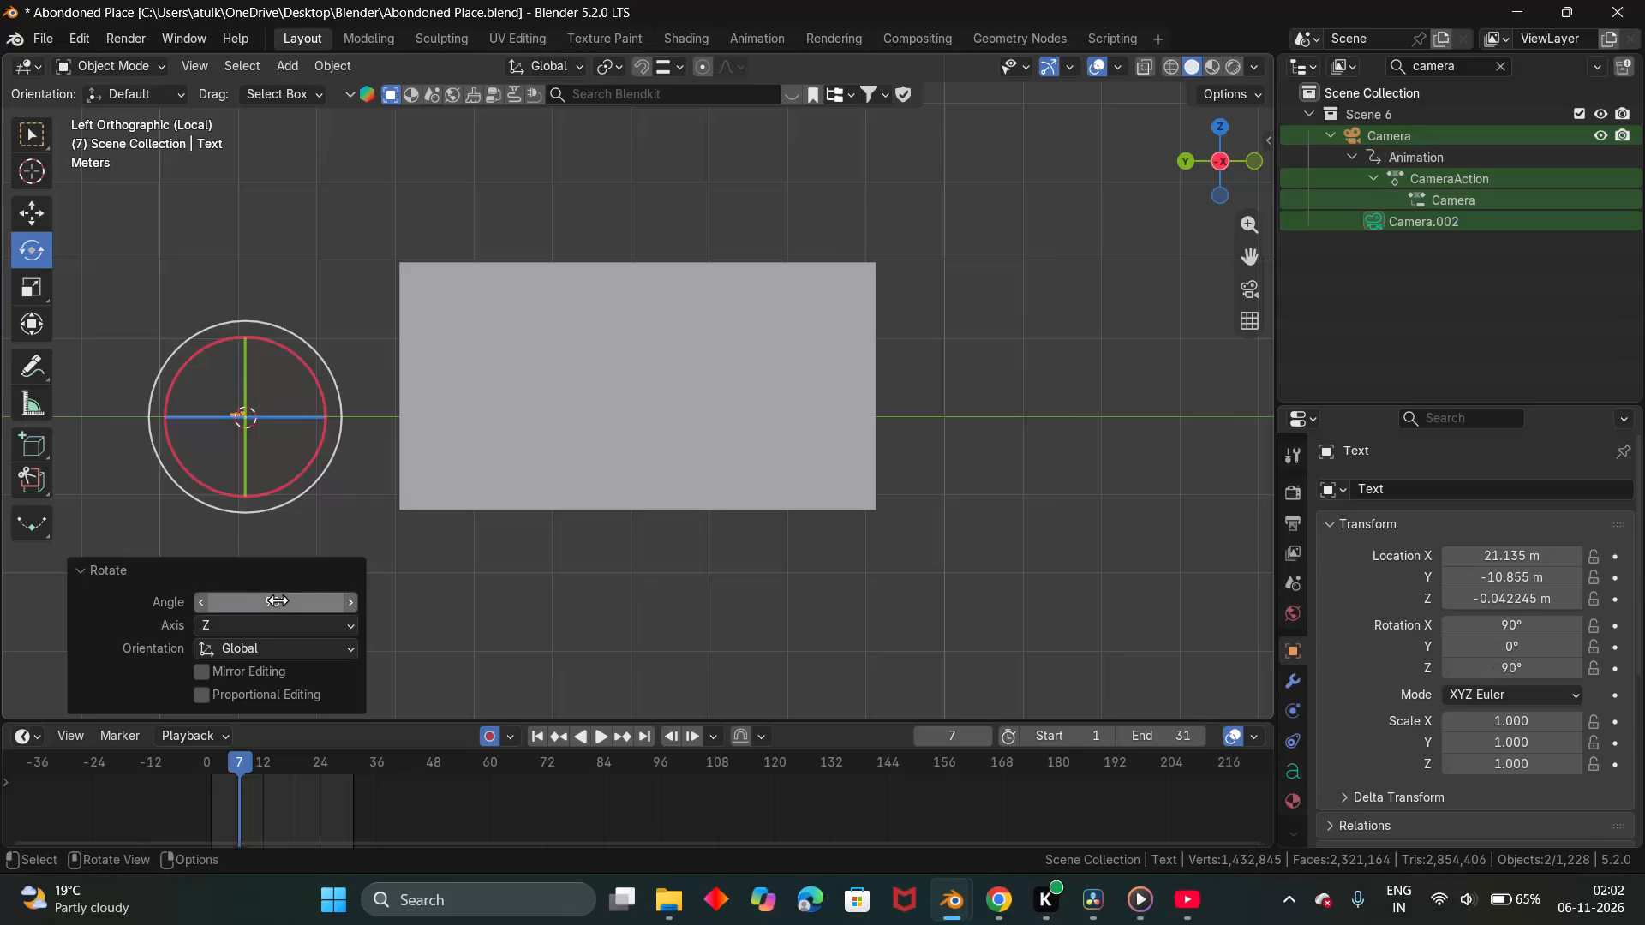
{"action": "left_click", "coordinate": [33, 134]}
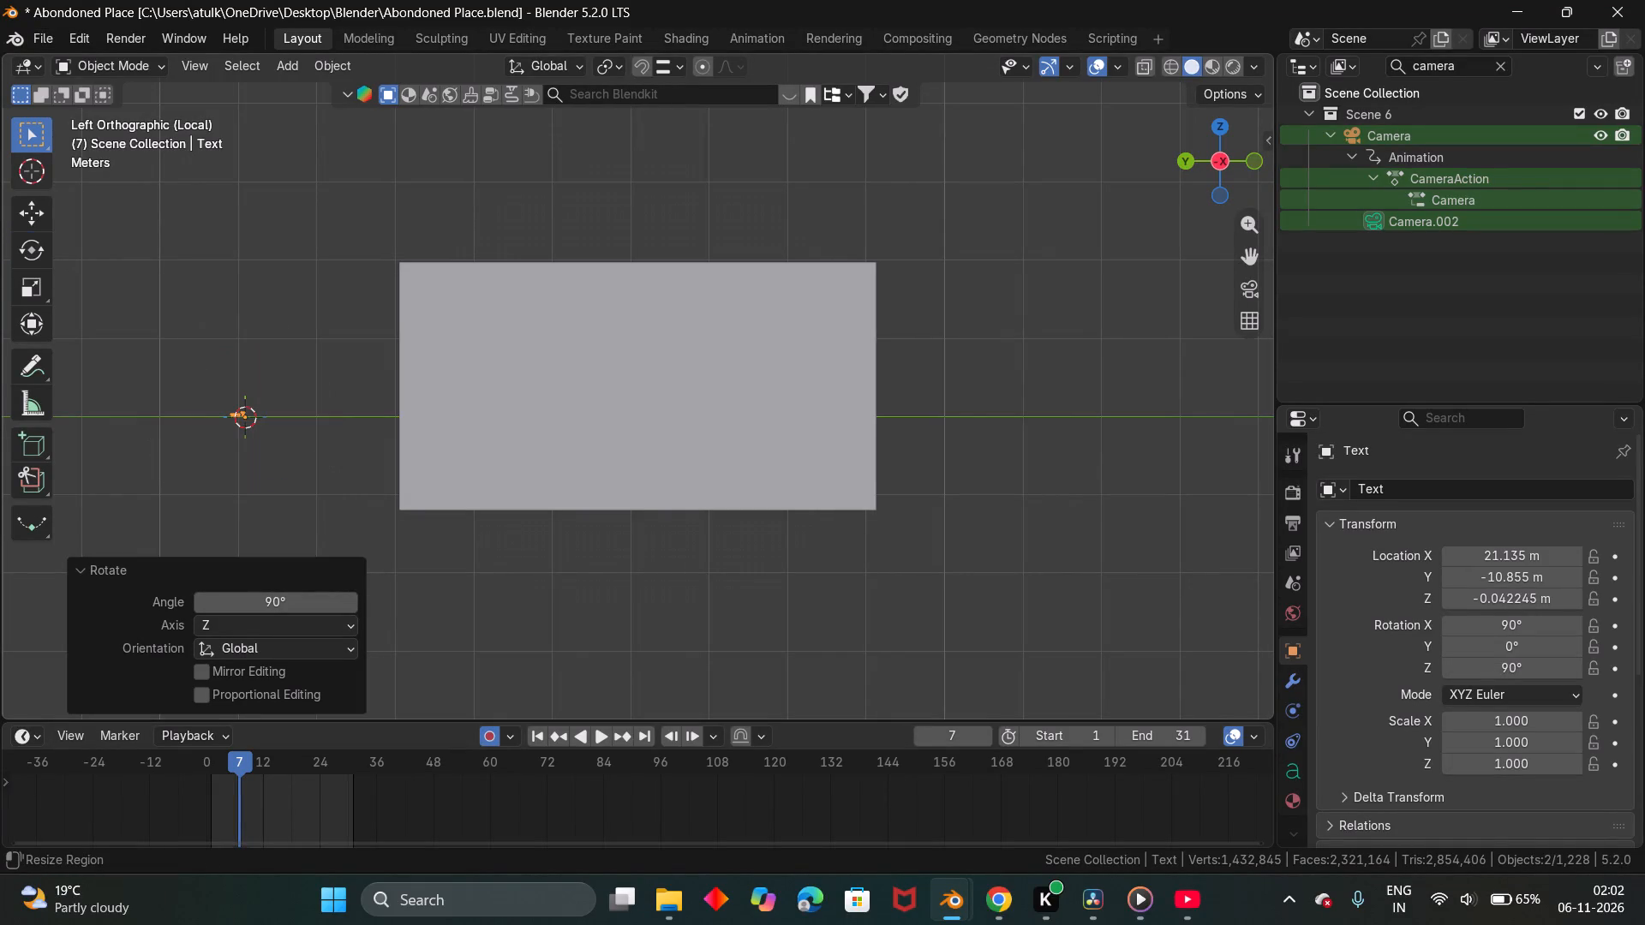
Scale the text object up uniformly by about 2.47.
{"action": "scroll", "coordinate": [202, 385], "scroll_direction": "up", "scroll_amount": 5}
{"action": "middle_click_drag", "start_coordinate": [209, 411], "coordinate": [904, 338], "text": "shift"}
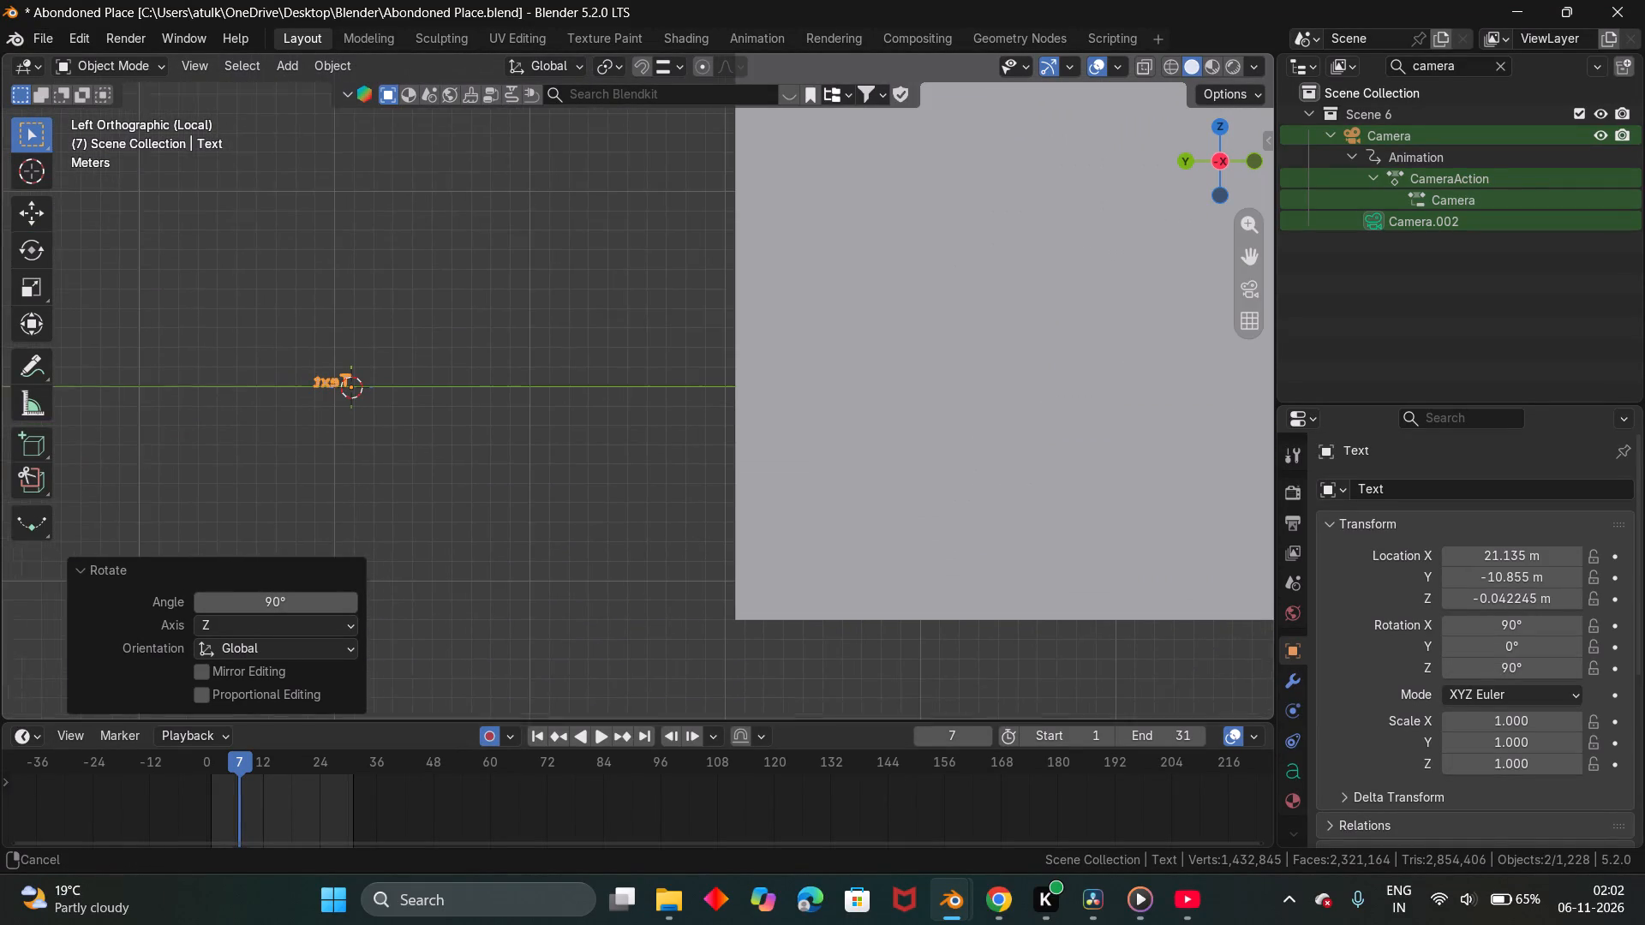
{"action": "middle_click_drag", "start_coordinate": [904, 338], "coordinate": [909, 346], "text": "shift"}
{"action": "scroll", "coordinate": [320, 472], "scroll_direction": "up", "scroll_amount": 3}
{"action": "middle_click_drag", "start_coordinate": [332, 443], "coordinate": [645, 440], "text": "shift"}
{"action": "scroll", "coordinate": [495, 424], "scroll_direction": "up", "scroll_amount": 1}
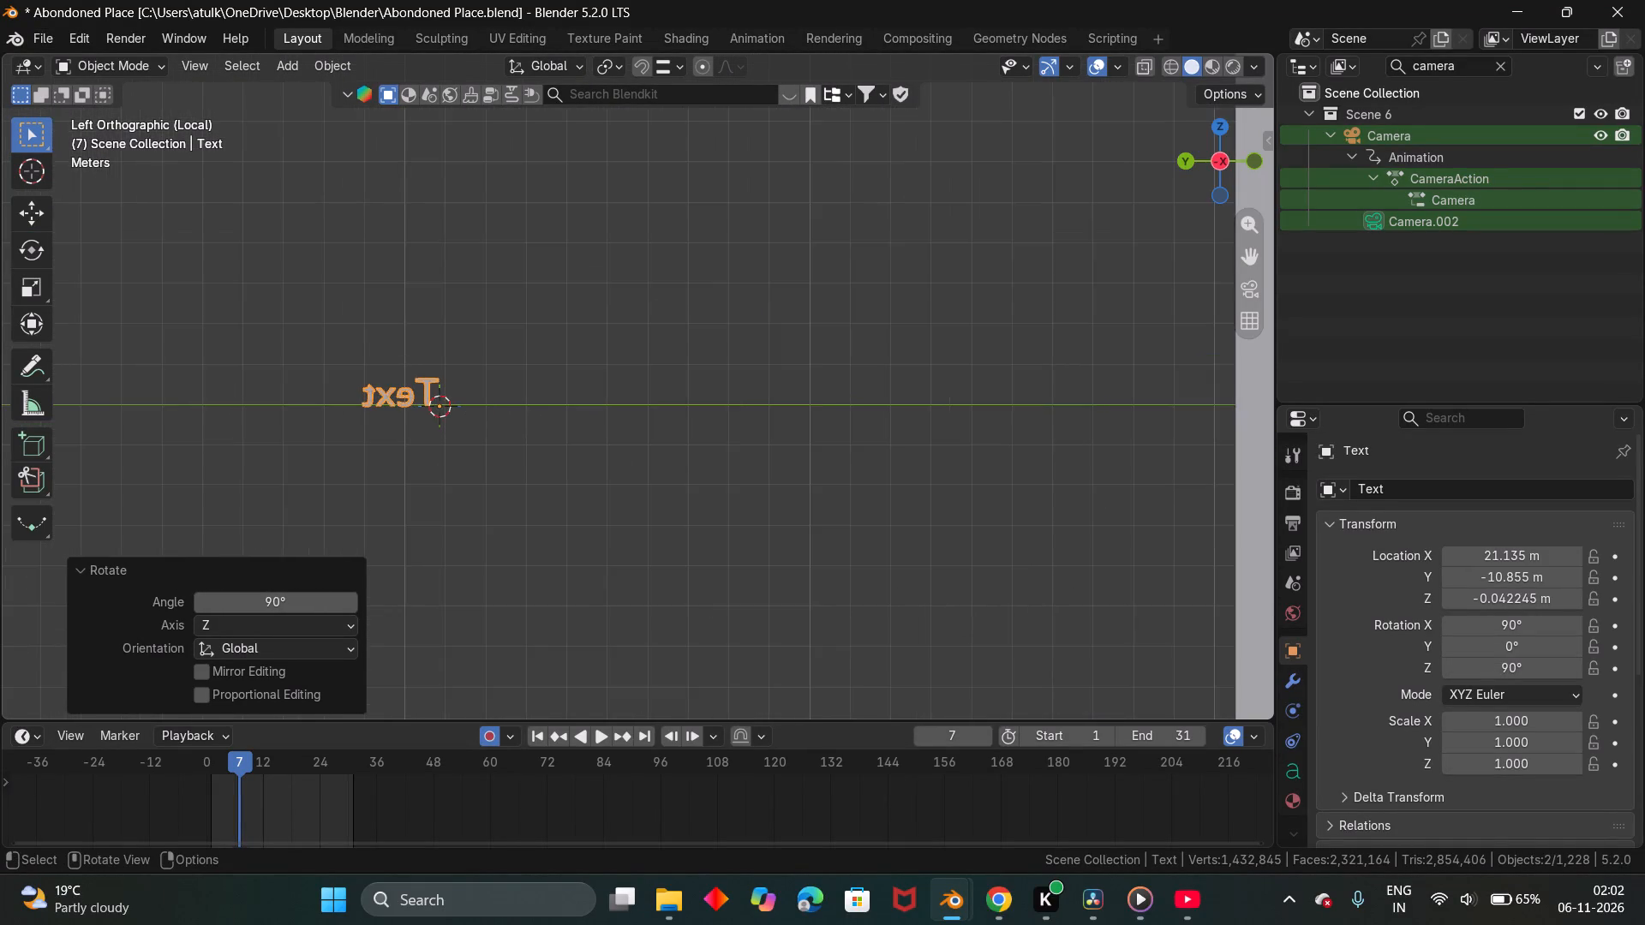
{"action": "middle_click_drag", "start_coordinate": [399, 457], "coordinate": [505, 460]}
{"action": "scroll", "coordinate": [484, 445], "scroll_direction": "down", "scroll_amount": 7}
{"action": "middle_click_drag", "start_coordinate": [480, 472], "coordinate": [505, 487]}
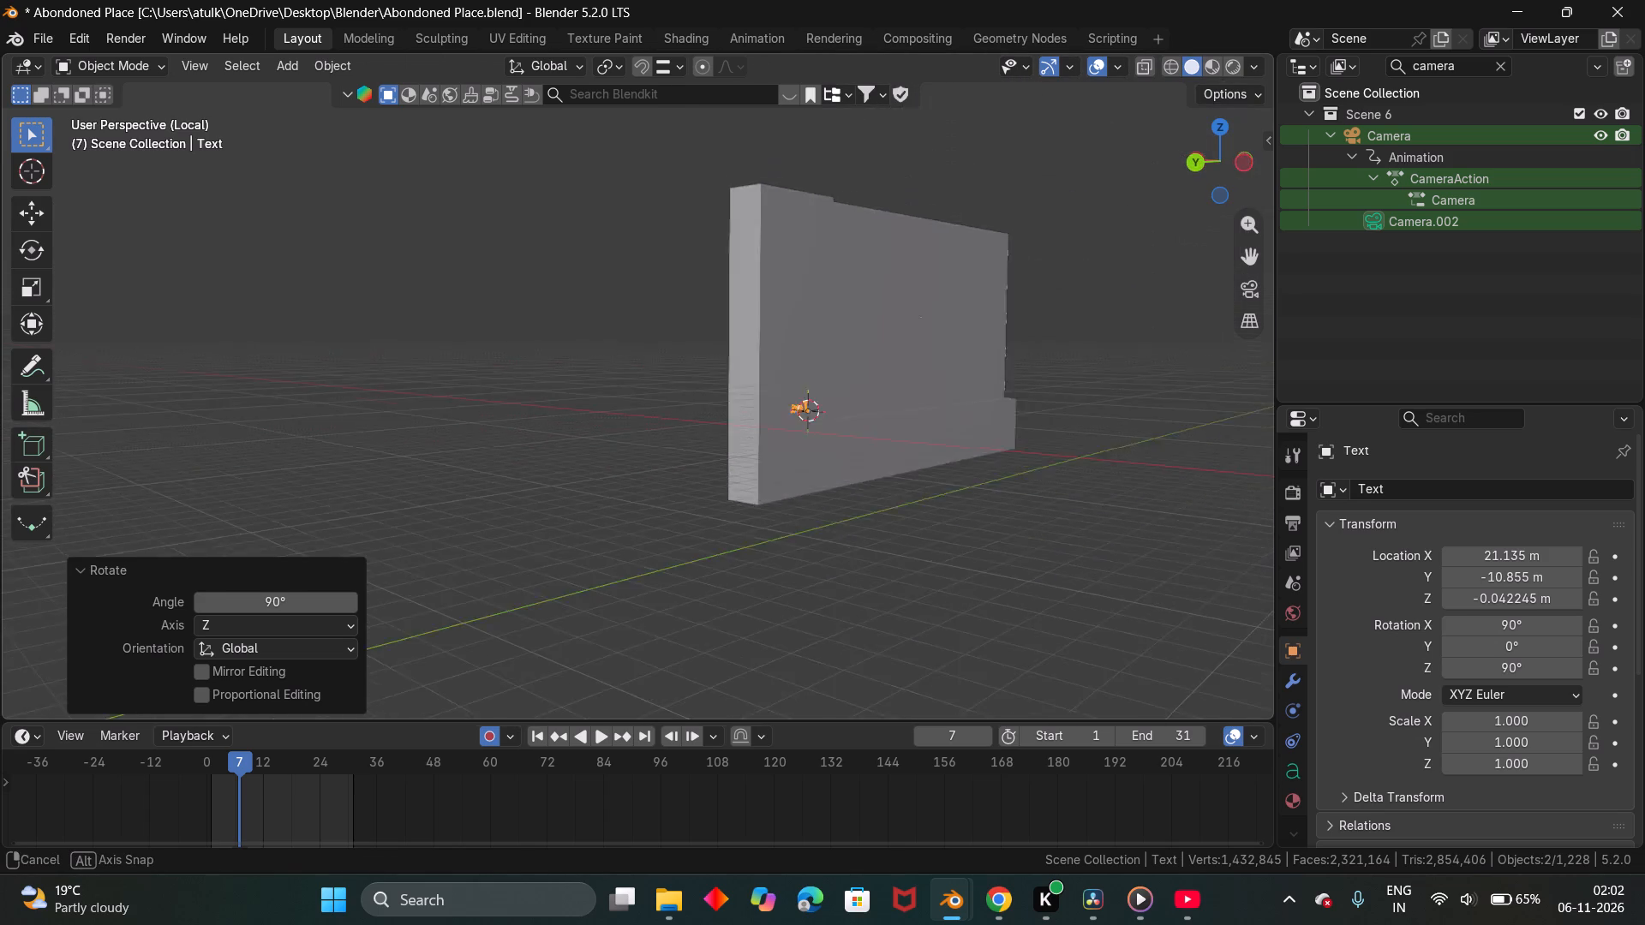
{"action": "middle_click_drag", "start_coordinate": [505, 487], "coordinate": [543, 504]}
{"action": "scroll", "coordinate": [836, 483], "scroll_direction": "up", "scroll_amount": 4}
{"action": "middle_click_drag", "start_coordinate": [882, 481], "coordinate": [593, 387], "text": "shift"}
{"action": "scroll", "coordinate": [727, 423], "scroll_direction": "up", "scroll_amount": 2}
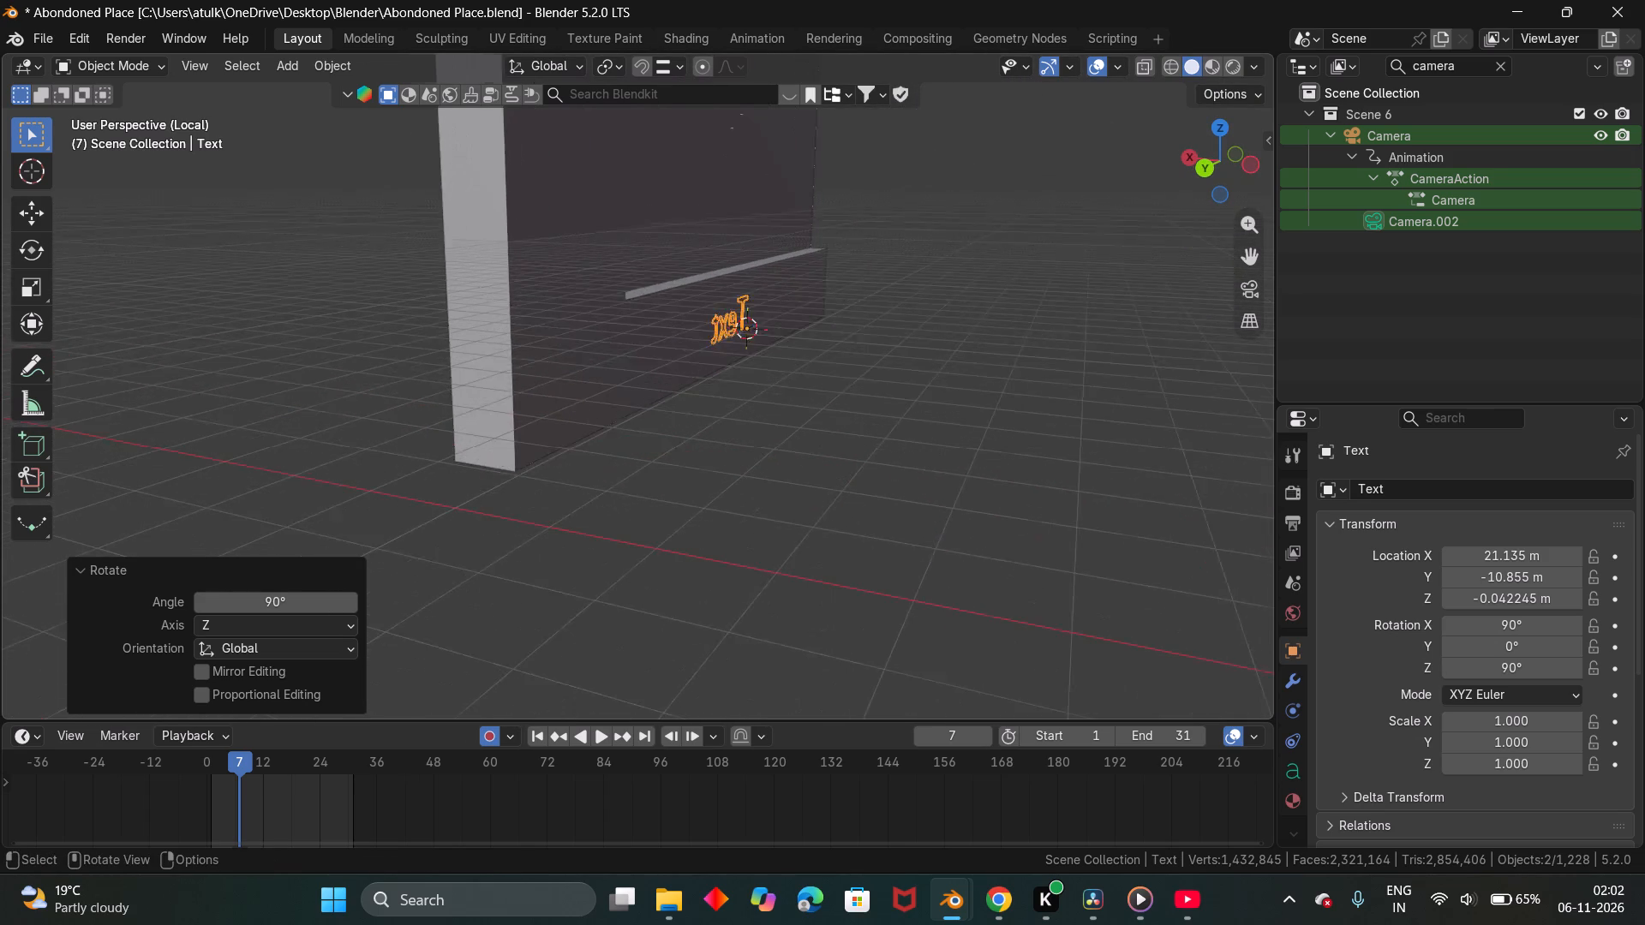
{"action": "scroll", "coordinate": [727, 423], "scroll_direction": "up", "scroll_amount": 1}
{"action": "left_click", "coordinate": [775, 295]}
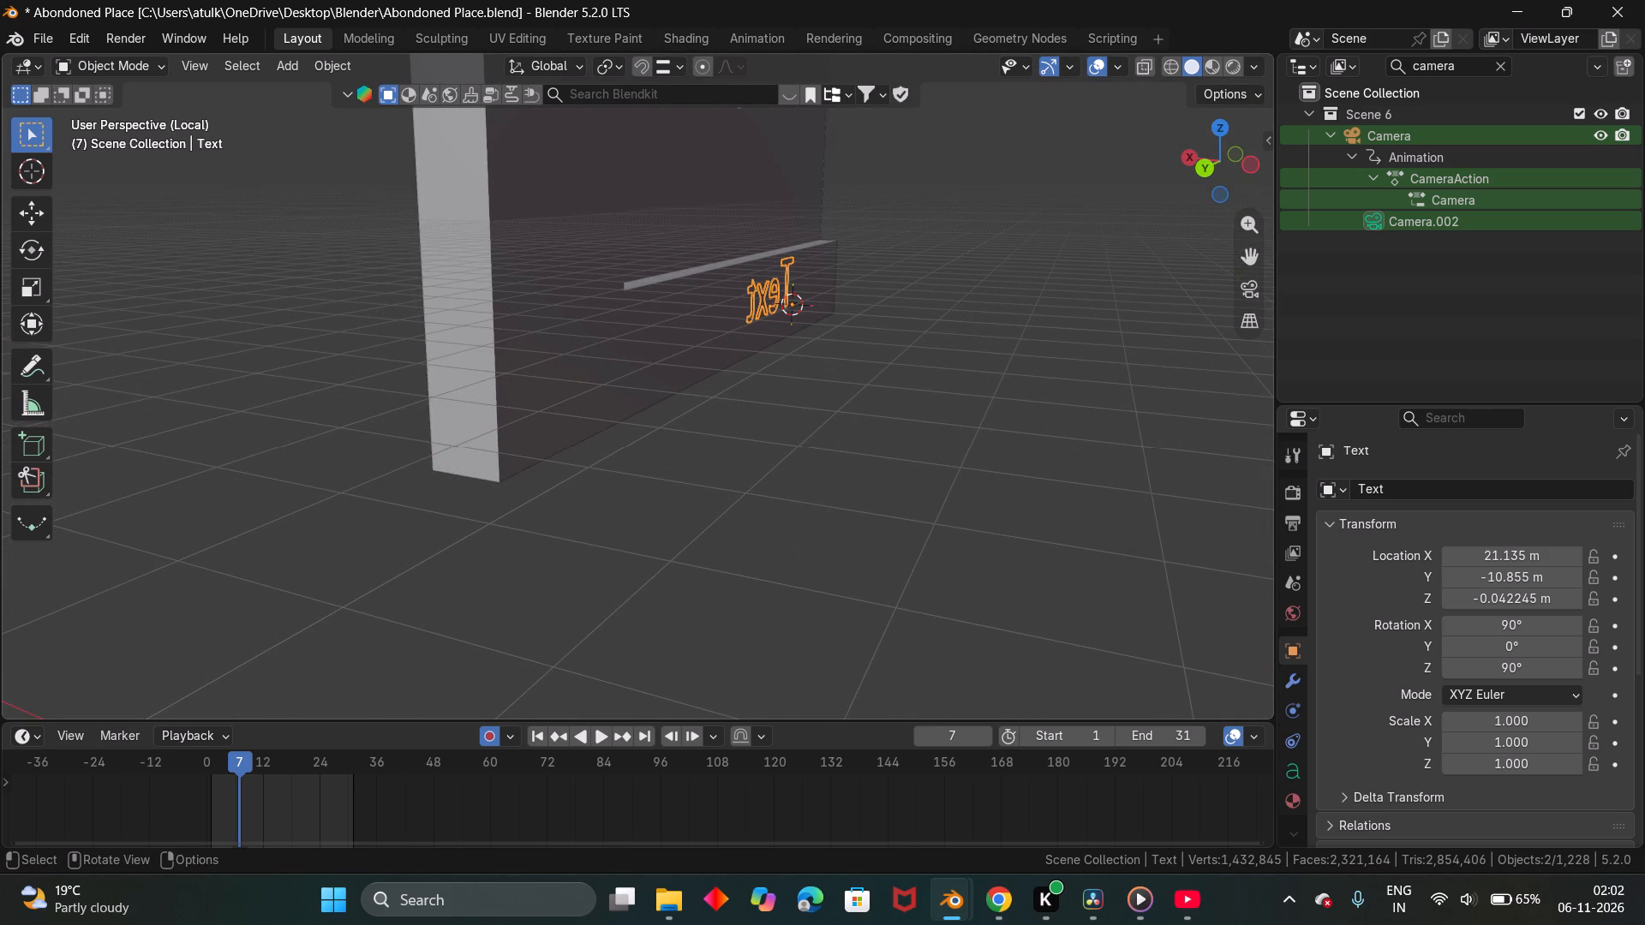
{"action": "key", "text": "s"}
{"action": "left_click", "coordinate": [1122, 476]}
Rotate the text object 180° about the global Z axis so it reads correctly from the wall's front.
{"action": "scroll", "coordinate": [930, 393], "scroll_direction": "down", "scroll_amount": 1}
{"action": "middle_click_drag", "start_coordinate": [852, 374], "coordinate": [834, 371]}
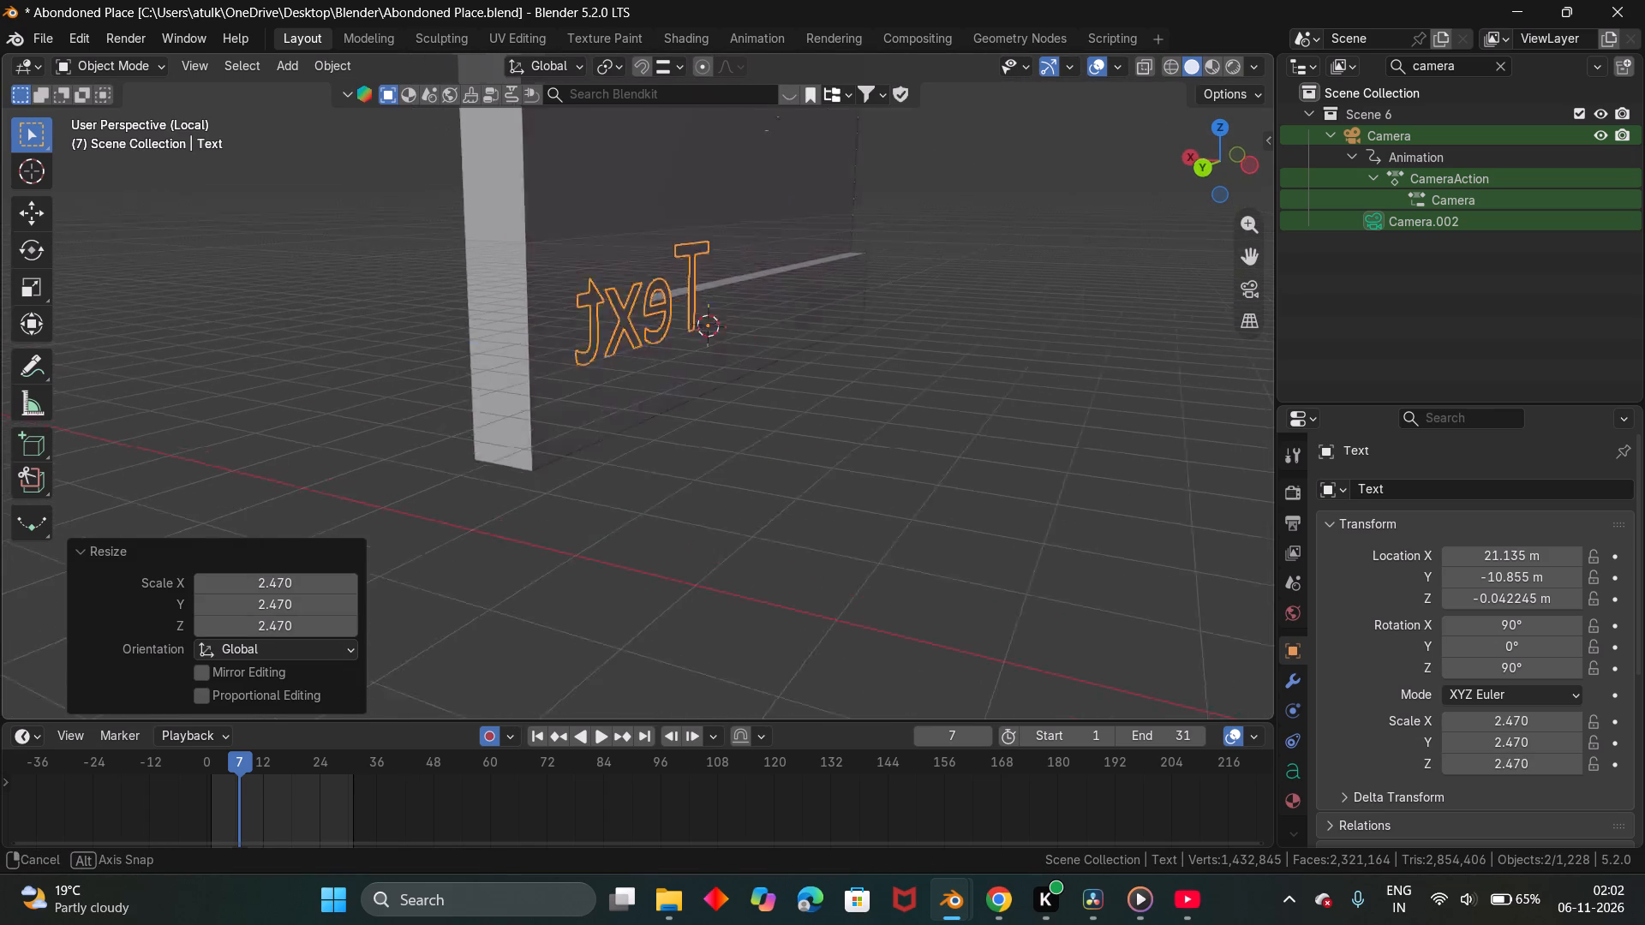
{"action": "middle_click_drag", "start_coordinate": [834, 371], "coordinate": [775, 363]}
{"action": "left_click", "coordinate": [1230, 172]}
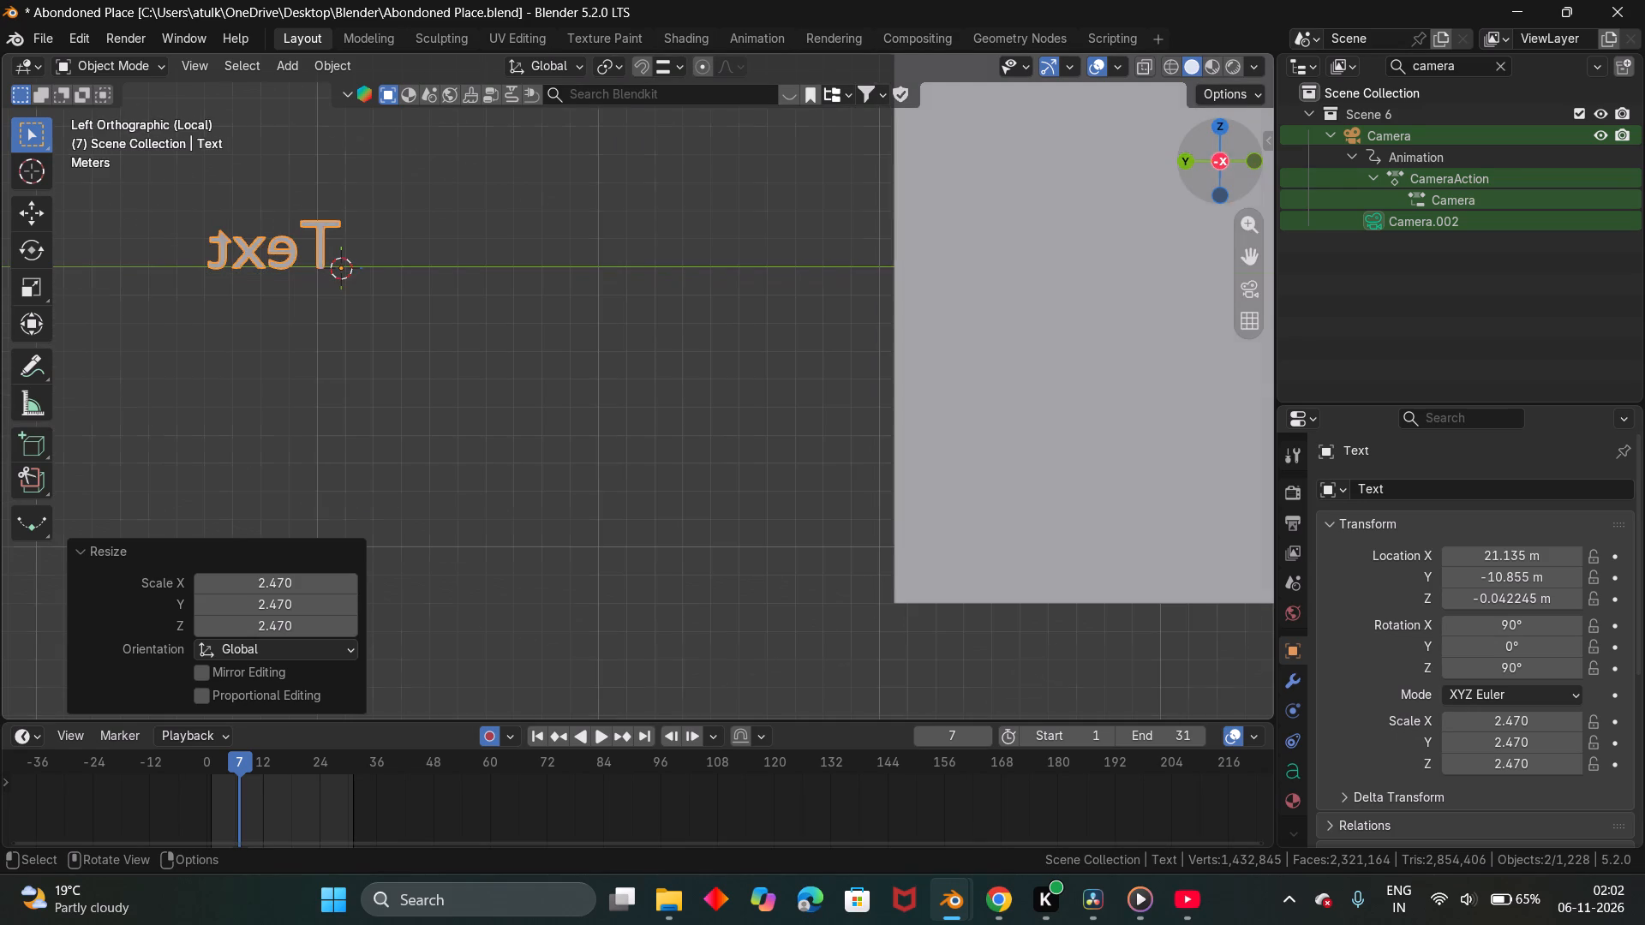
{"action": "scroll", "coordinate": [225, 278], "scroll_direction": "down", "scroll_amount": 4}
{"action": "middle_click_drag", "start_coordinate": [483, 277], "coordinate": [521, 381]}
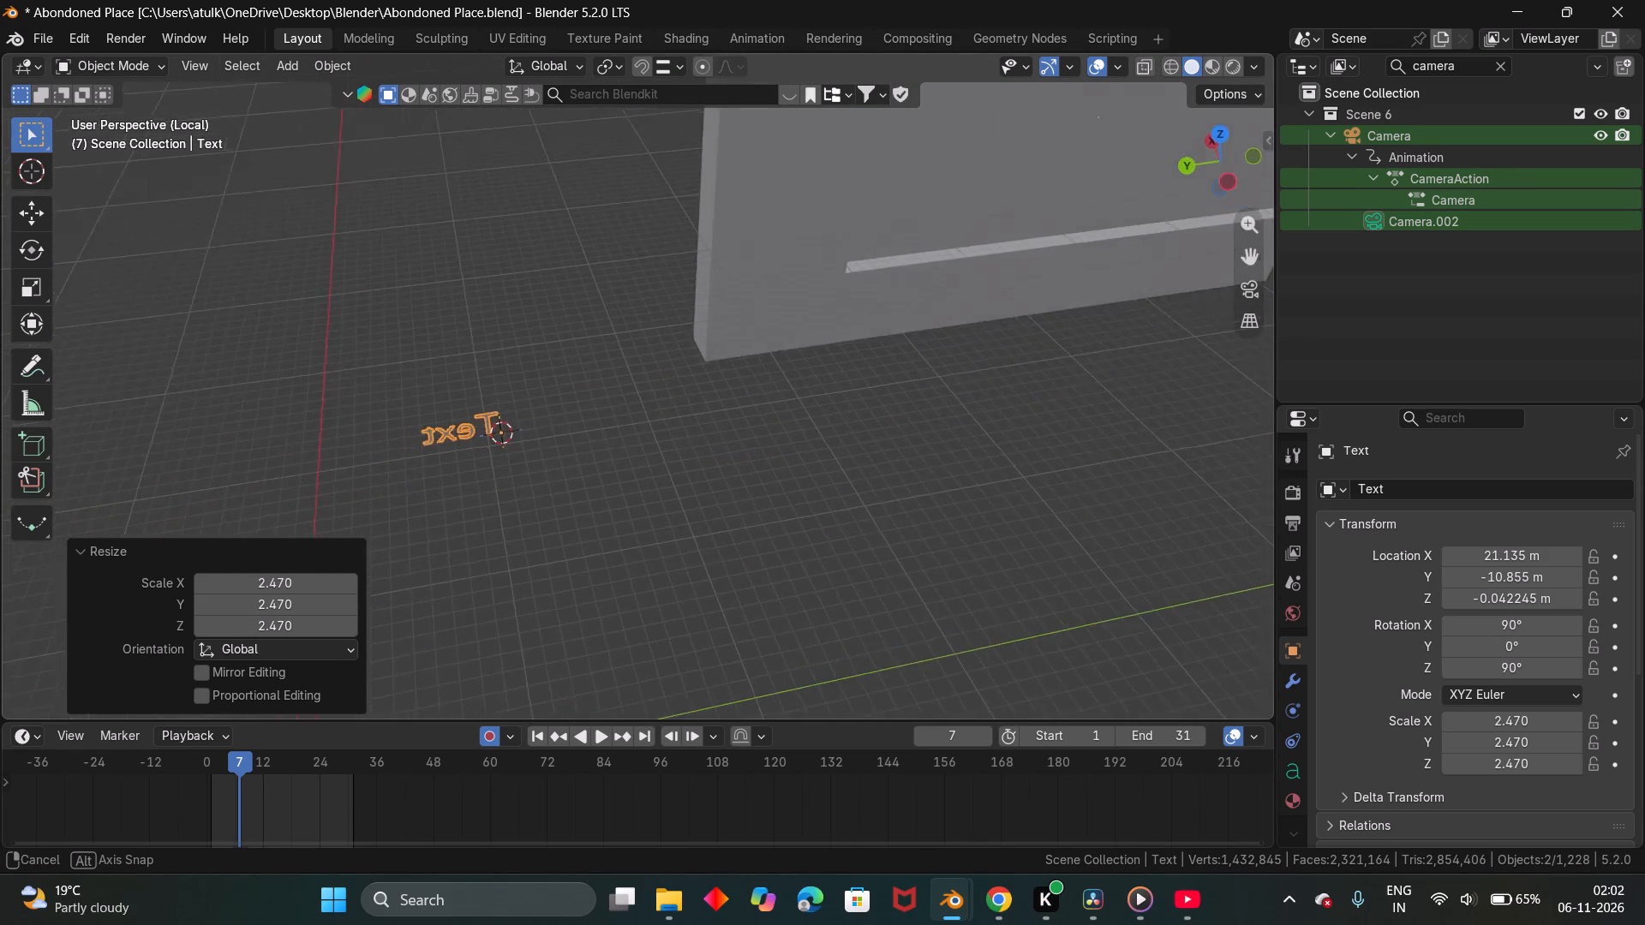
{"action": "middle_click_drag", "start_coordinate": [521, 381], "coordinate": [555, 369]}
{"action": "middle_click_drag", "start_coordinate": [532, 445], "coordinate": [561, 397]}
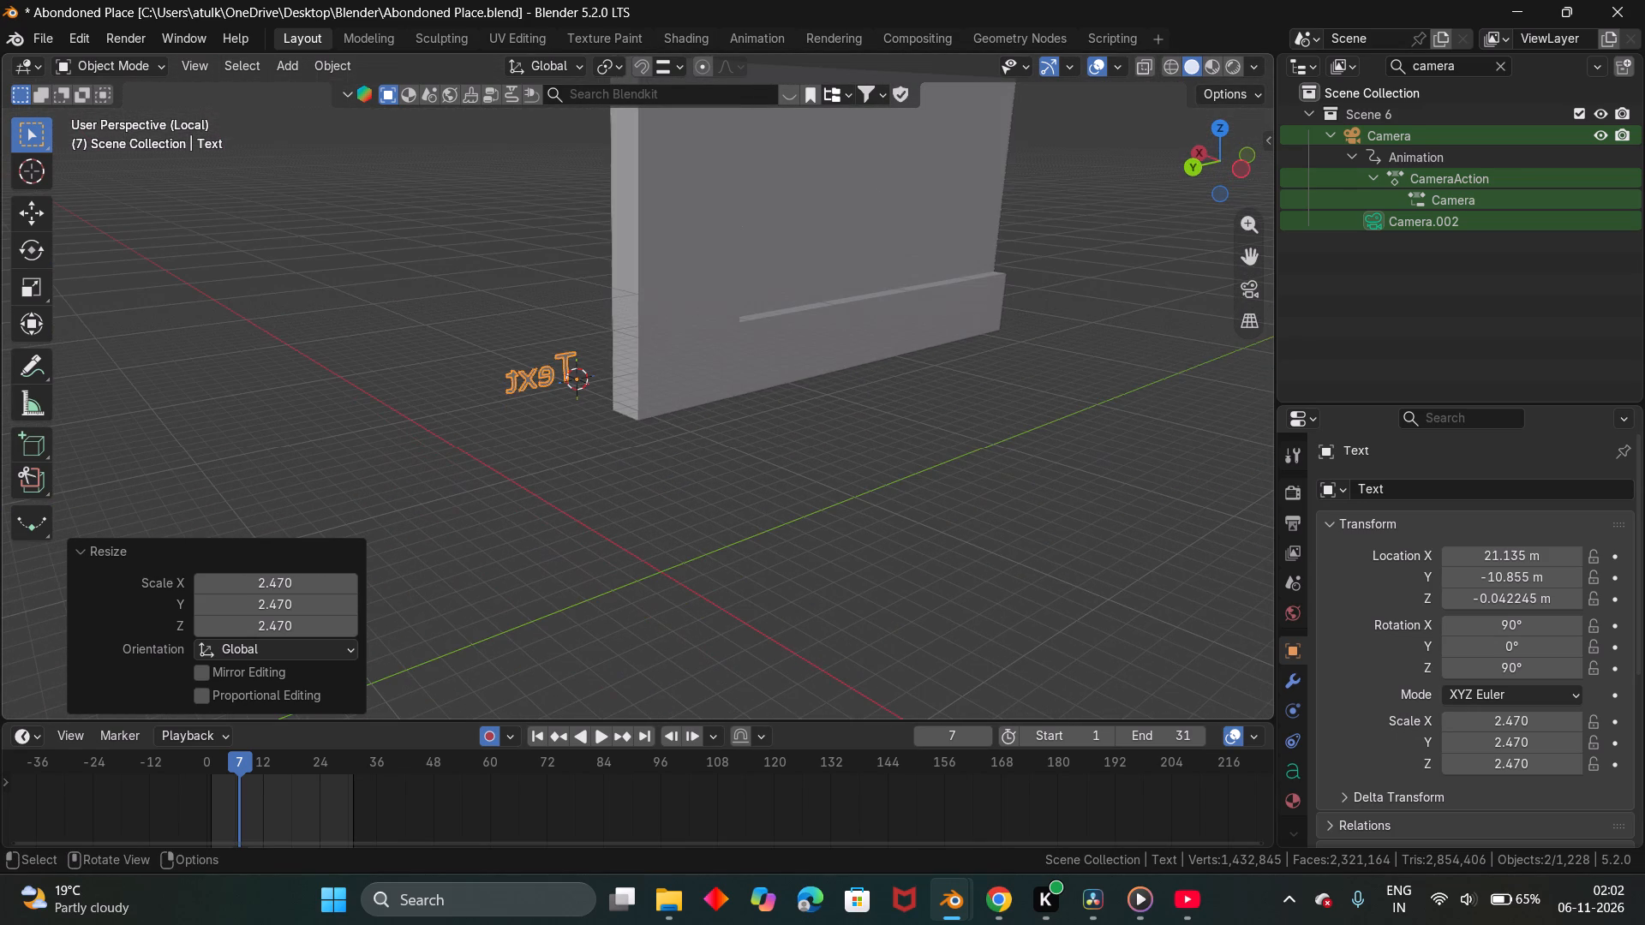
{"action": "left_click", "coordinate": [30, 248]}
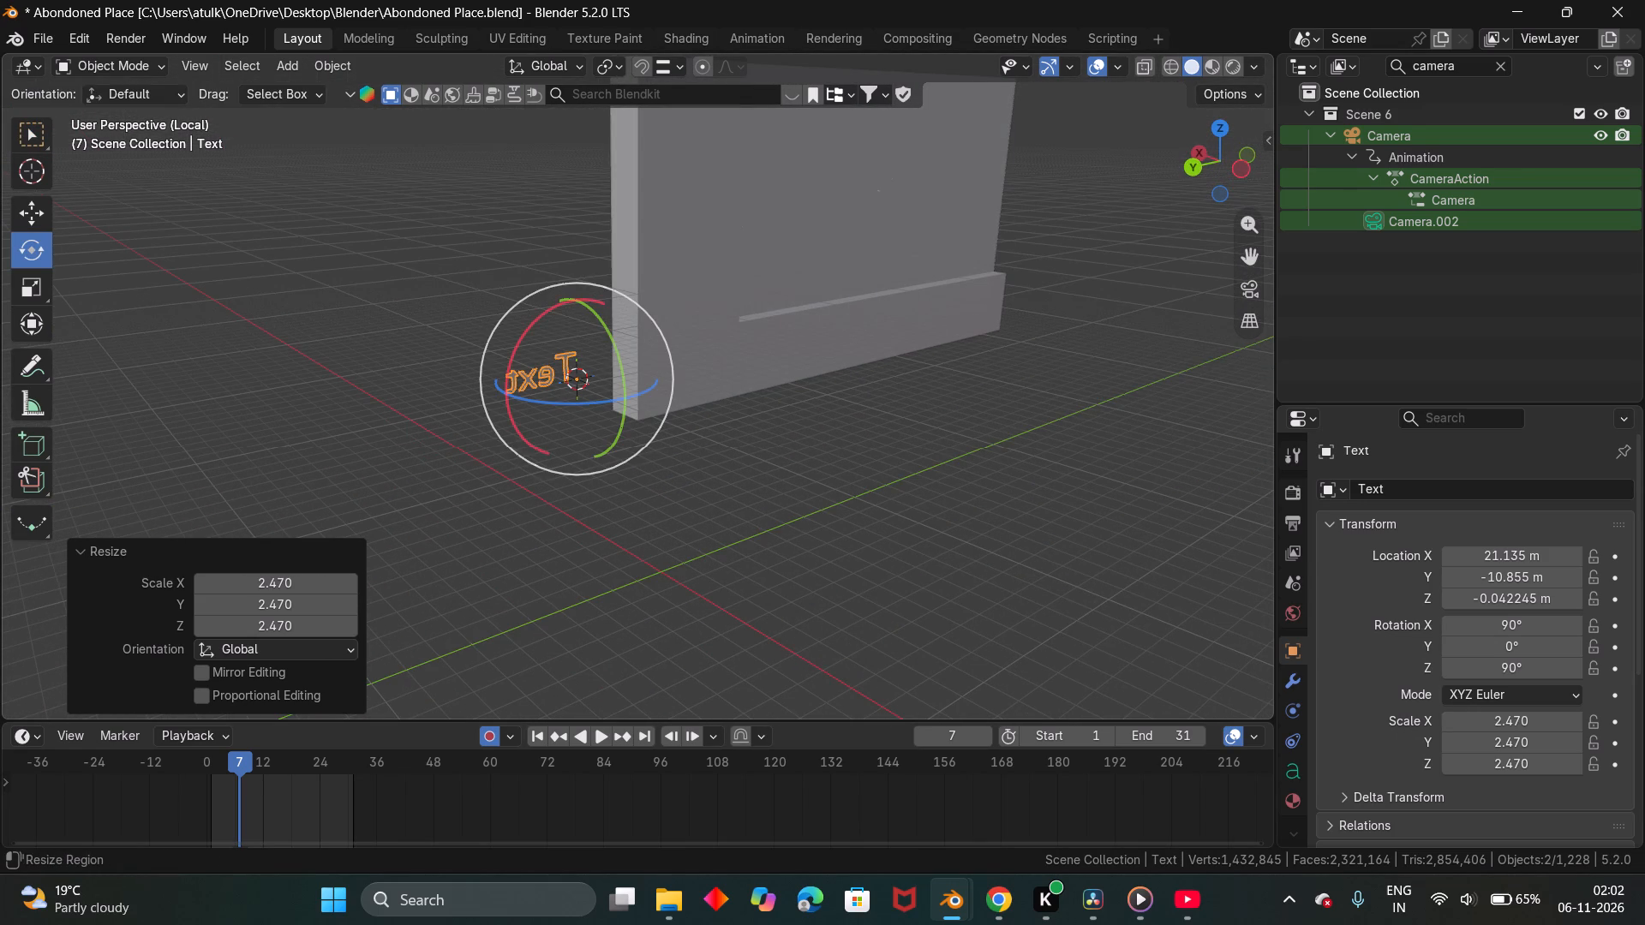
{"action": "left_click_drag", "start_coordinate": [530, 396], "coordinate": [613, 392]}
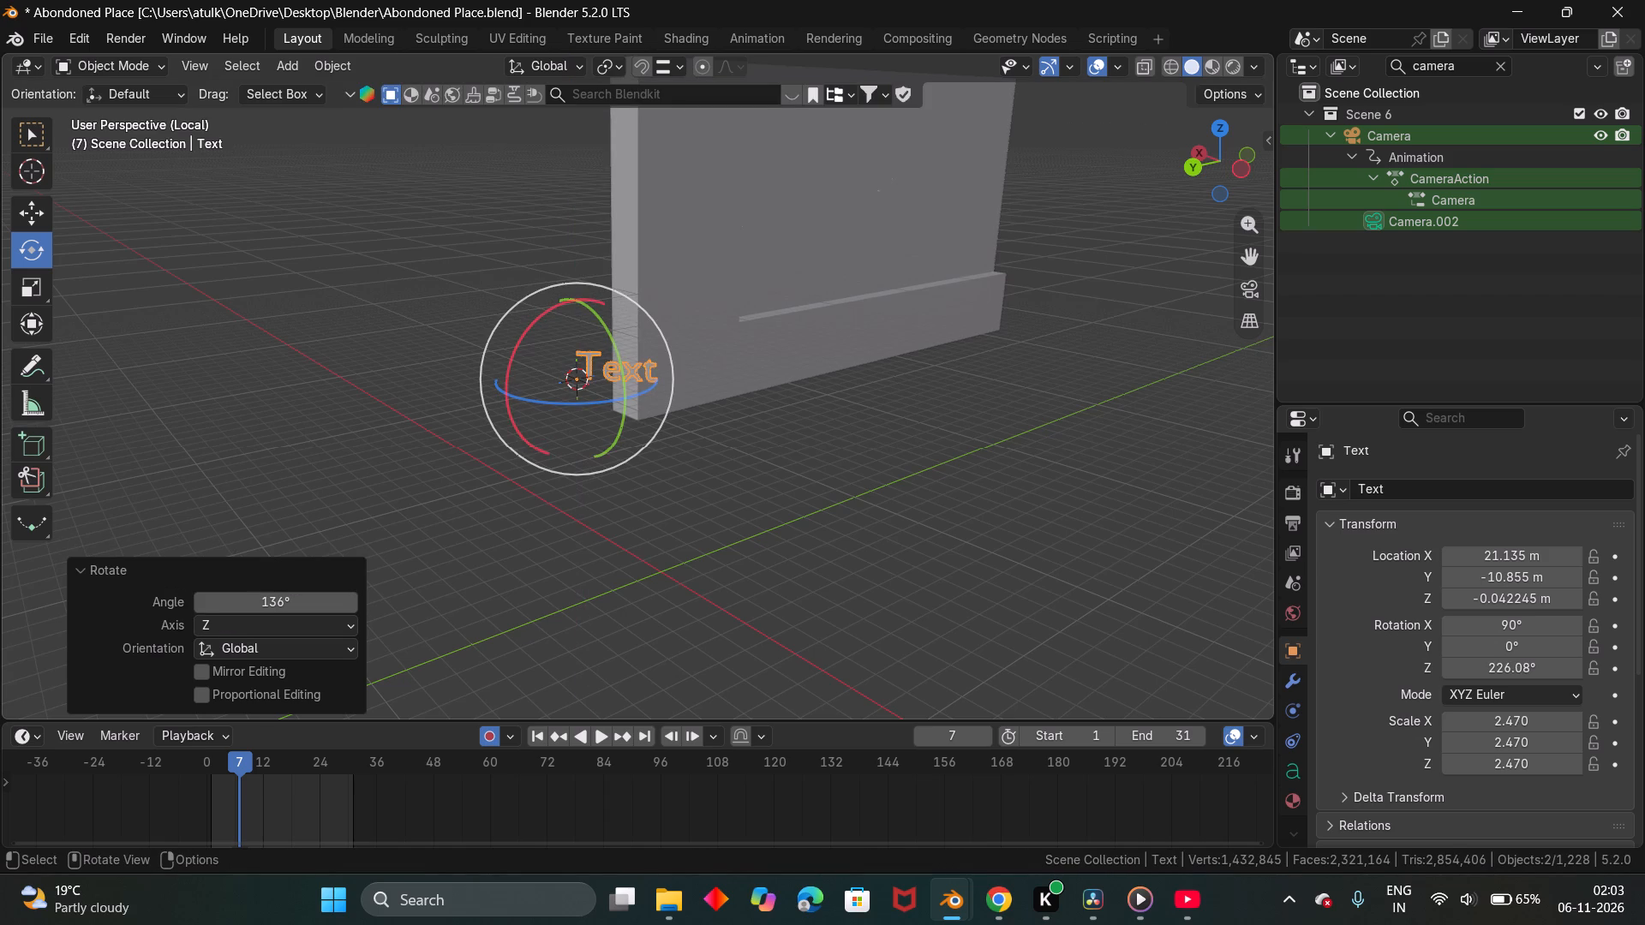
{"action": "left_click", "coordinate": [285, 606]}
{"action": "type", "text": "180"}
{"action": "key", "text": "Return"}
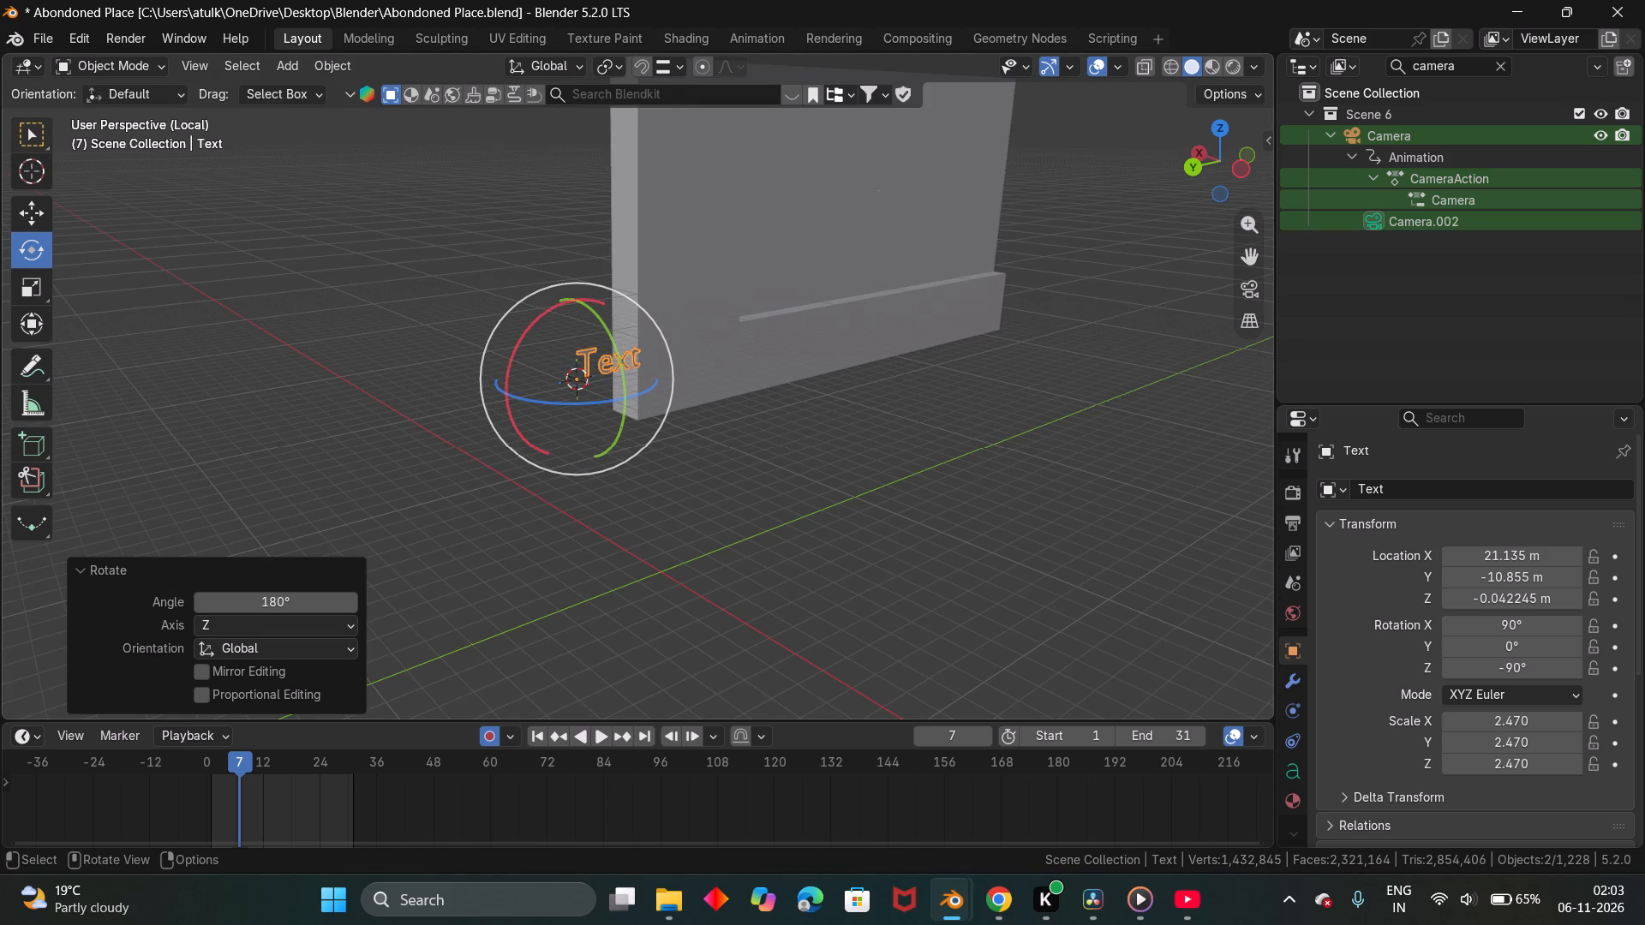
{"action": "left_click", "coordinate": [33, 127]}
Scale the text object up uniformly by about 1.74 in the left orthographic view.
{"action": "middle_click_drag", "start_coordinate": [947, 417], "coordinate": [870, 400]}
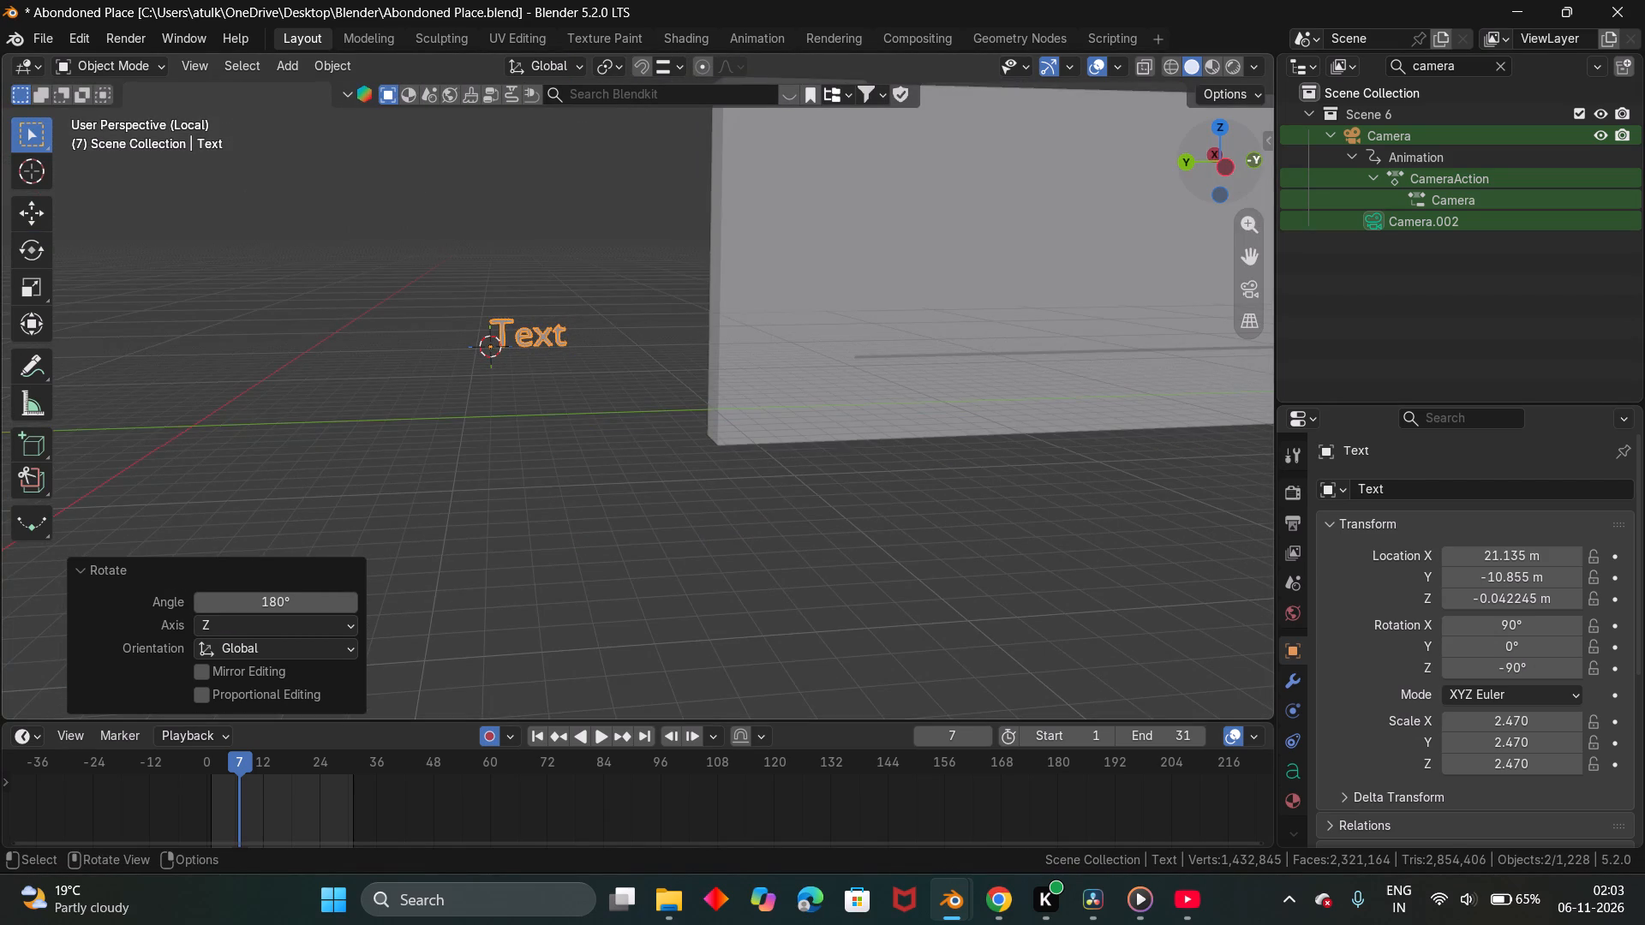
{"action": "left_click", "coordinate": [1220, 170]}
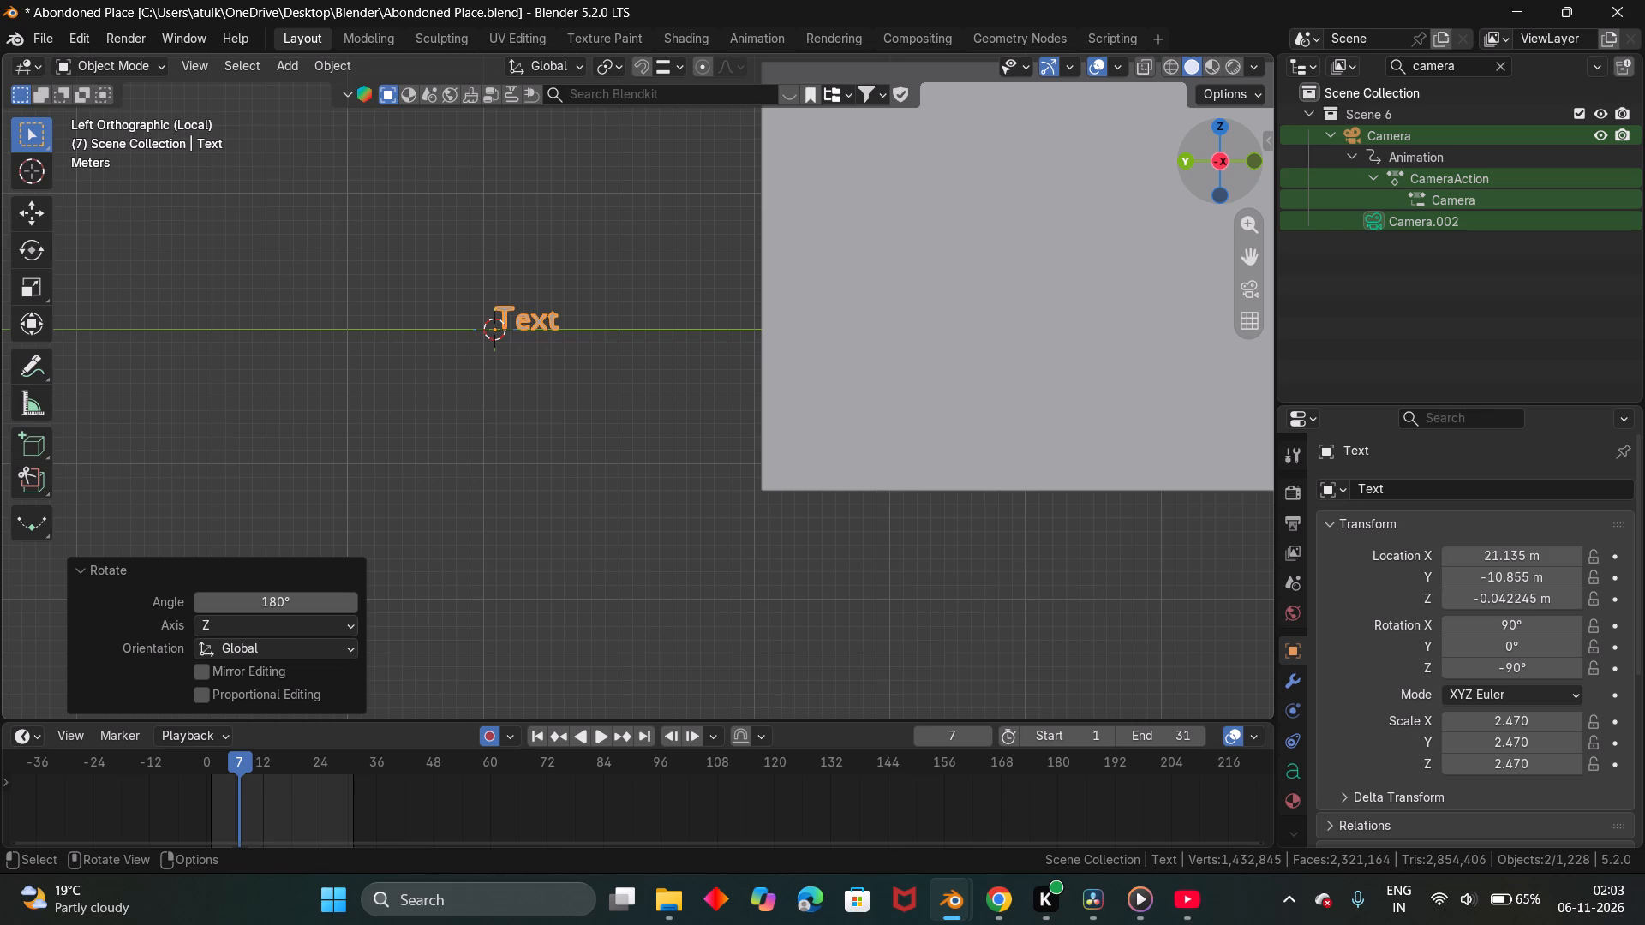
{"action": "key", "text": "s"}
{"action": "left_click", "coordinate": [930, 577]}
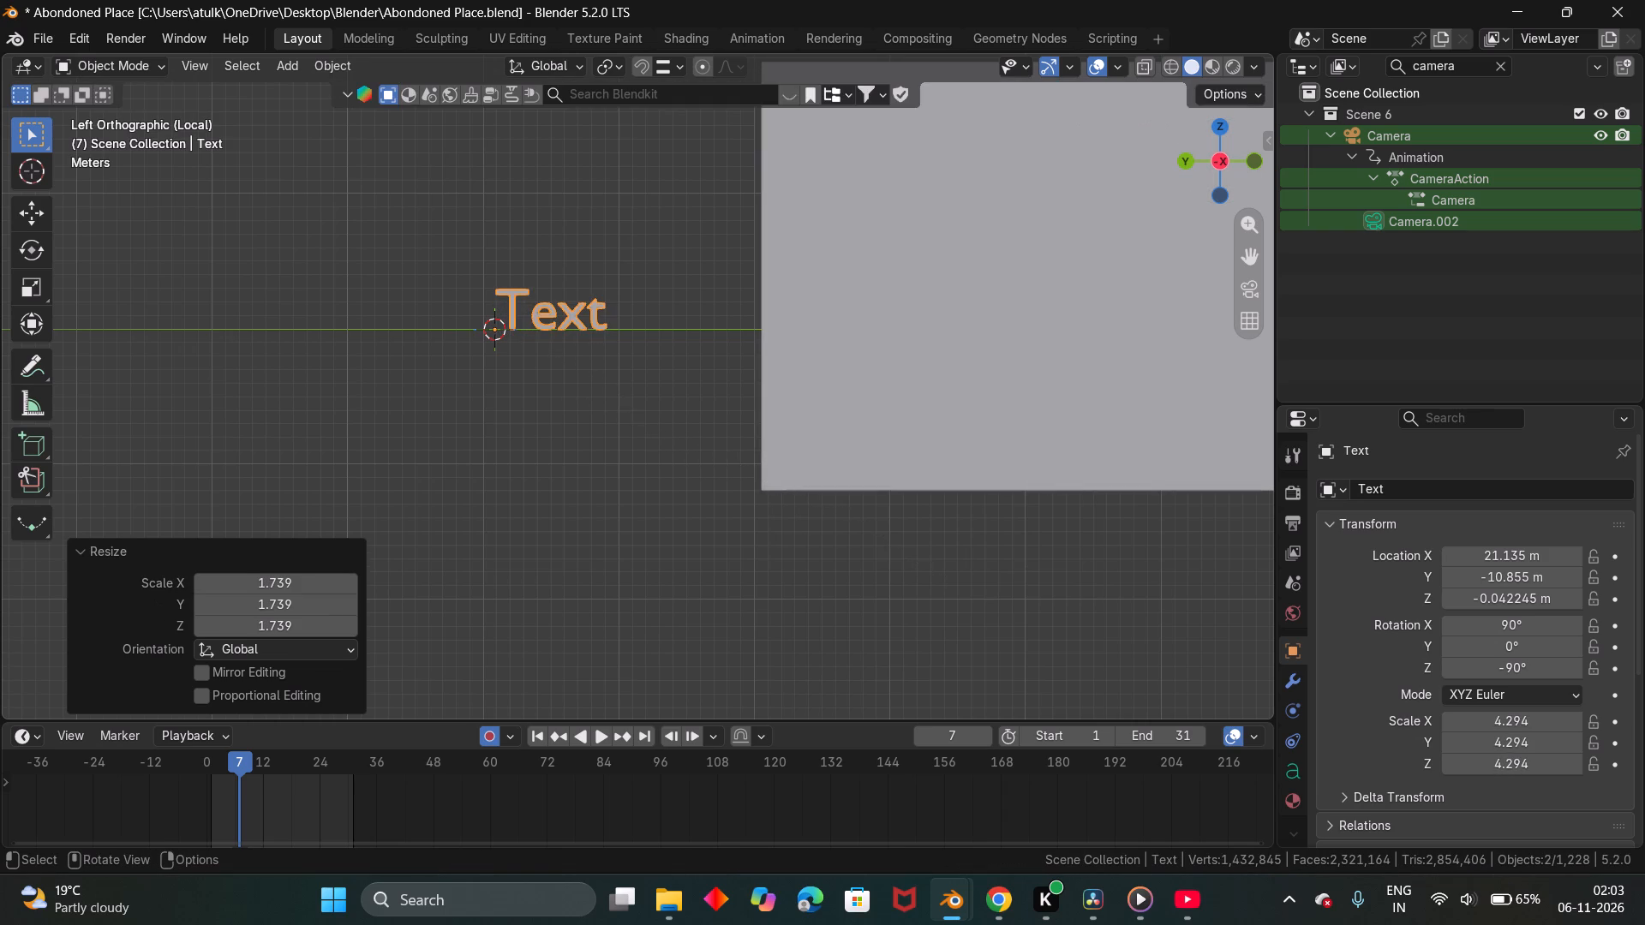
Switch the viewport to Material Preview shading with the whole wall panel in view.
{"action": "scroll", "coordinate": [723, 445], "scroll_direction": "down", "scroll_amount": 2}
{"action": "middle_click_drag", "start_coordinate": [789, 454], "coordinate": [571, 495], "text": "shift"}
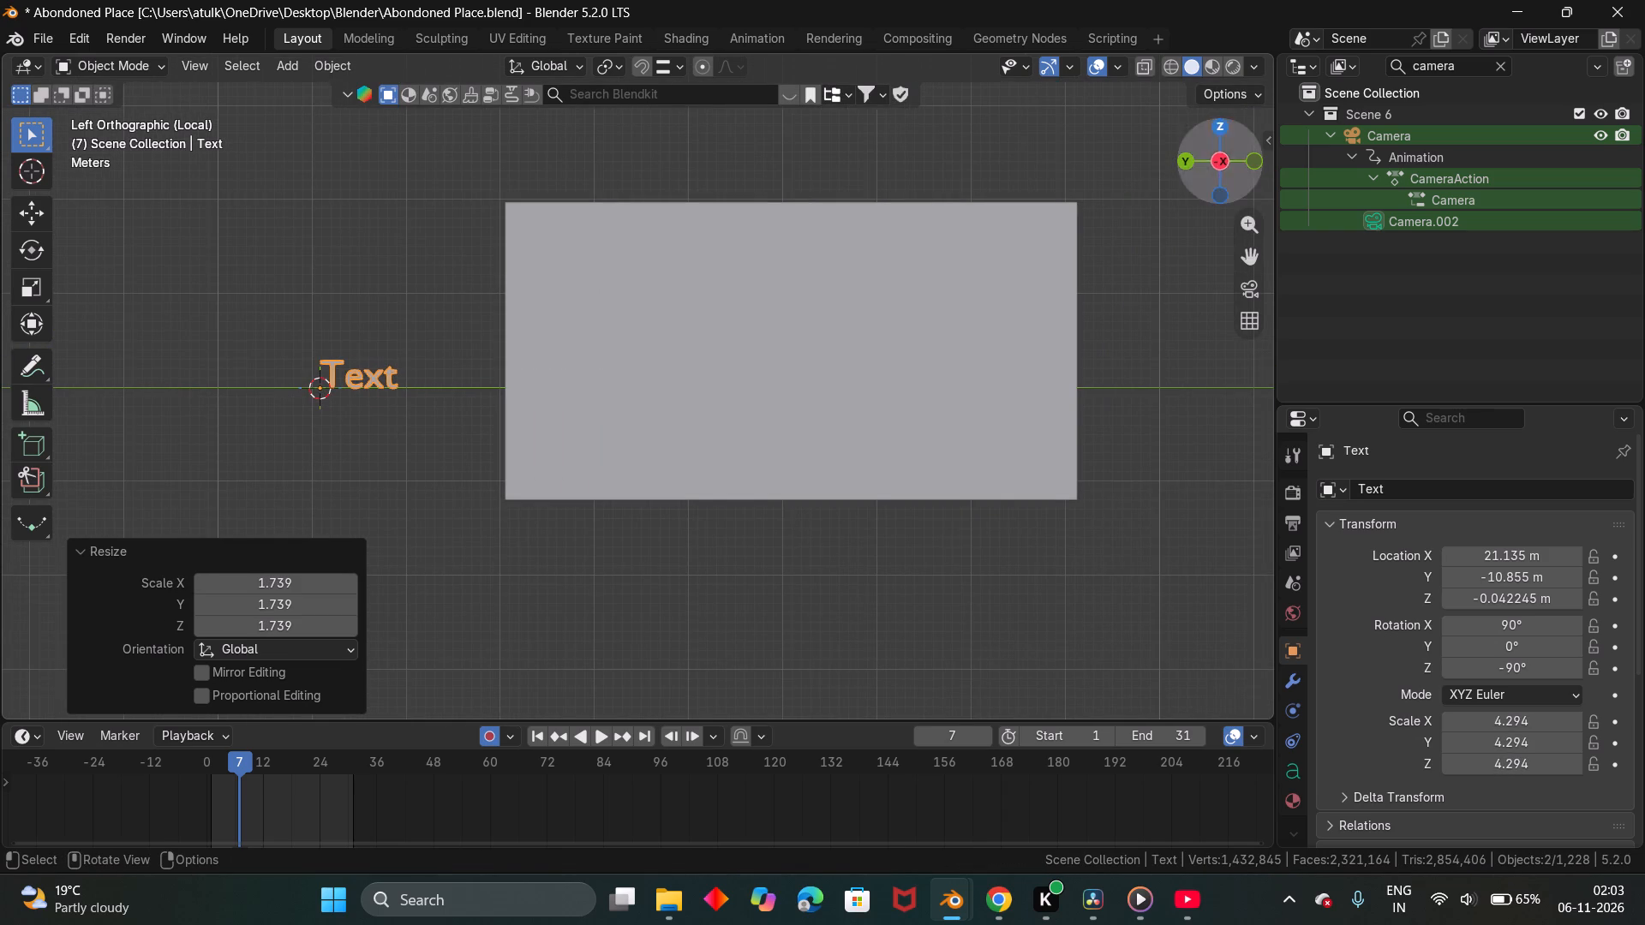
{"action": "left_click", "coordinate": [1209, 76]}
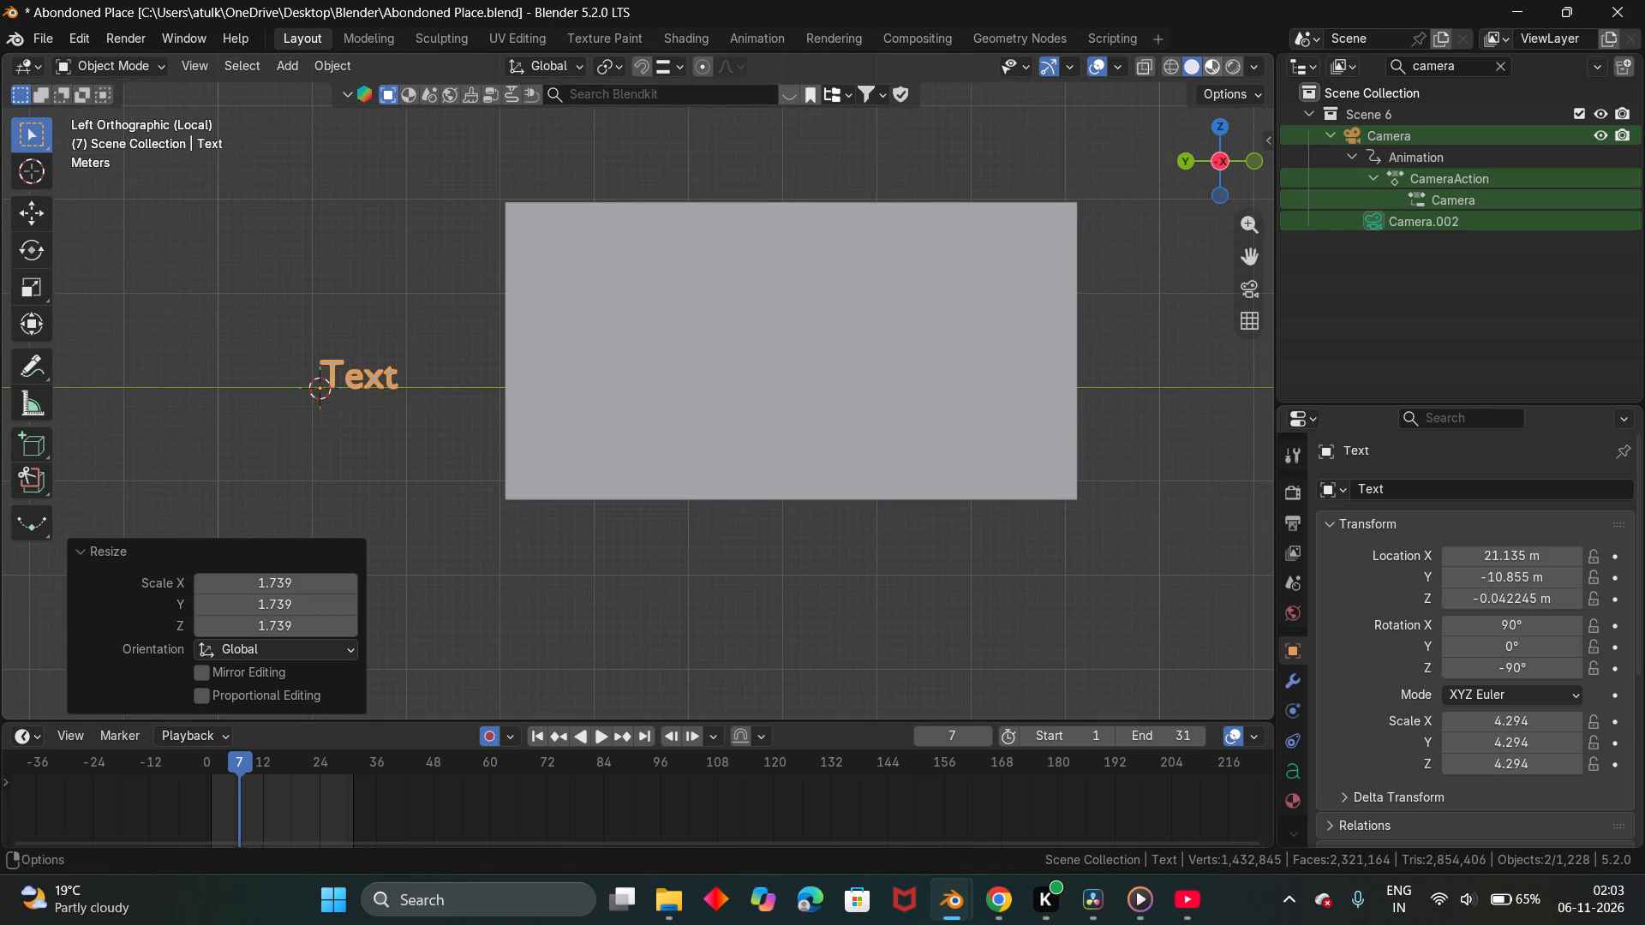
{"action": "left_click", "coordinate": [1216, 63]}
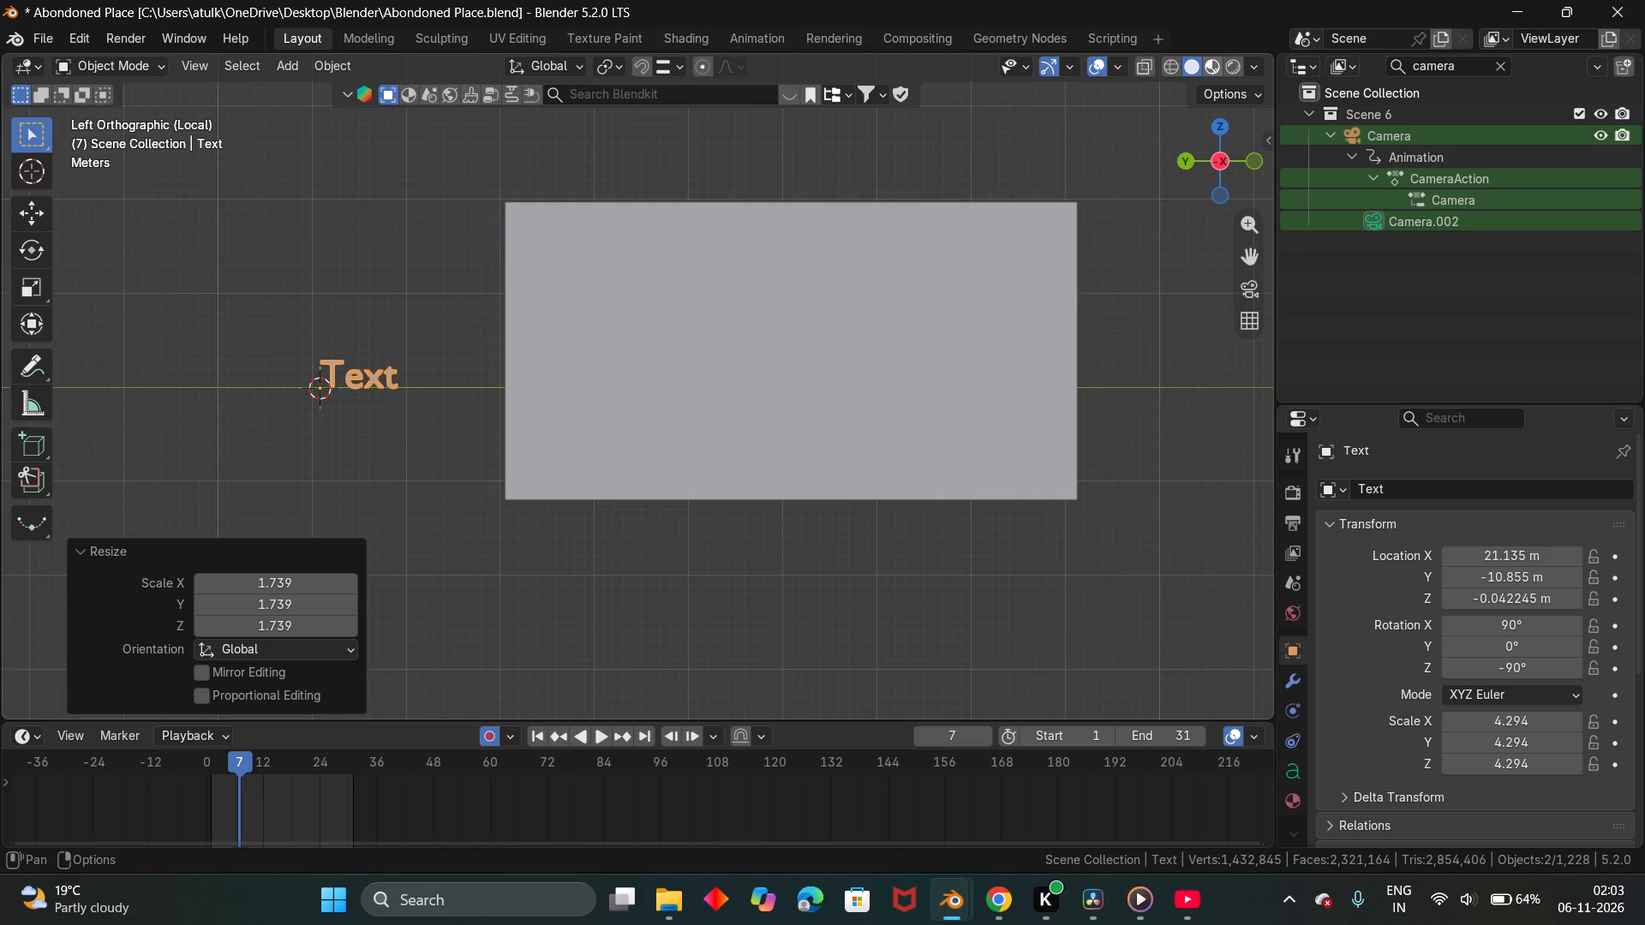
{"action": "left_click", "coordinate": [1217, 61]}
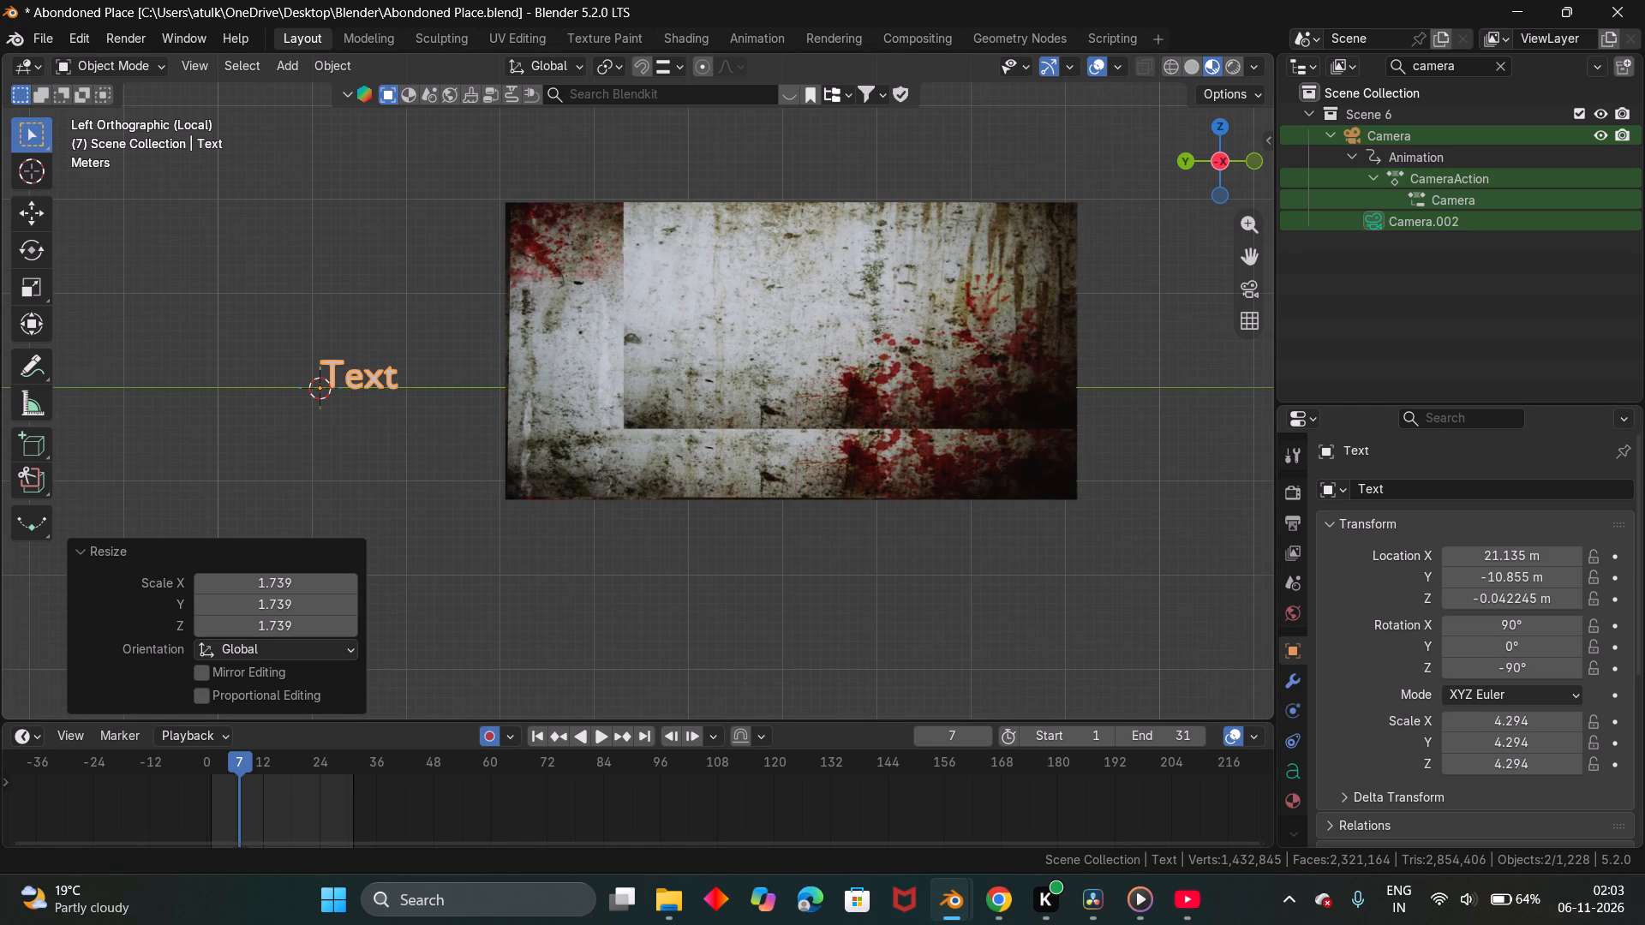
Move the text along global Y and Z over the wall's upper middle, to about Y -61.36 m and Z 11.15 m.
{"action": "key", "text": "g"}
{"action": "key", "text": "y"}
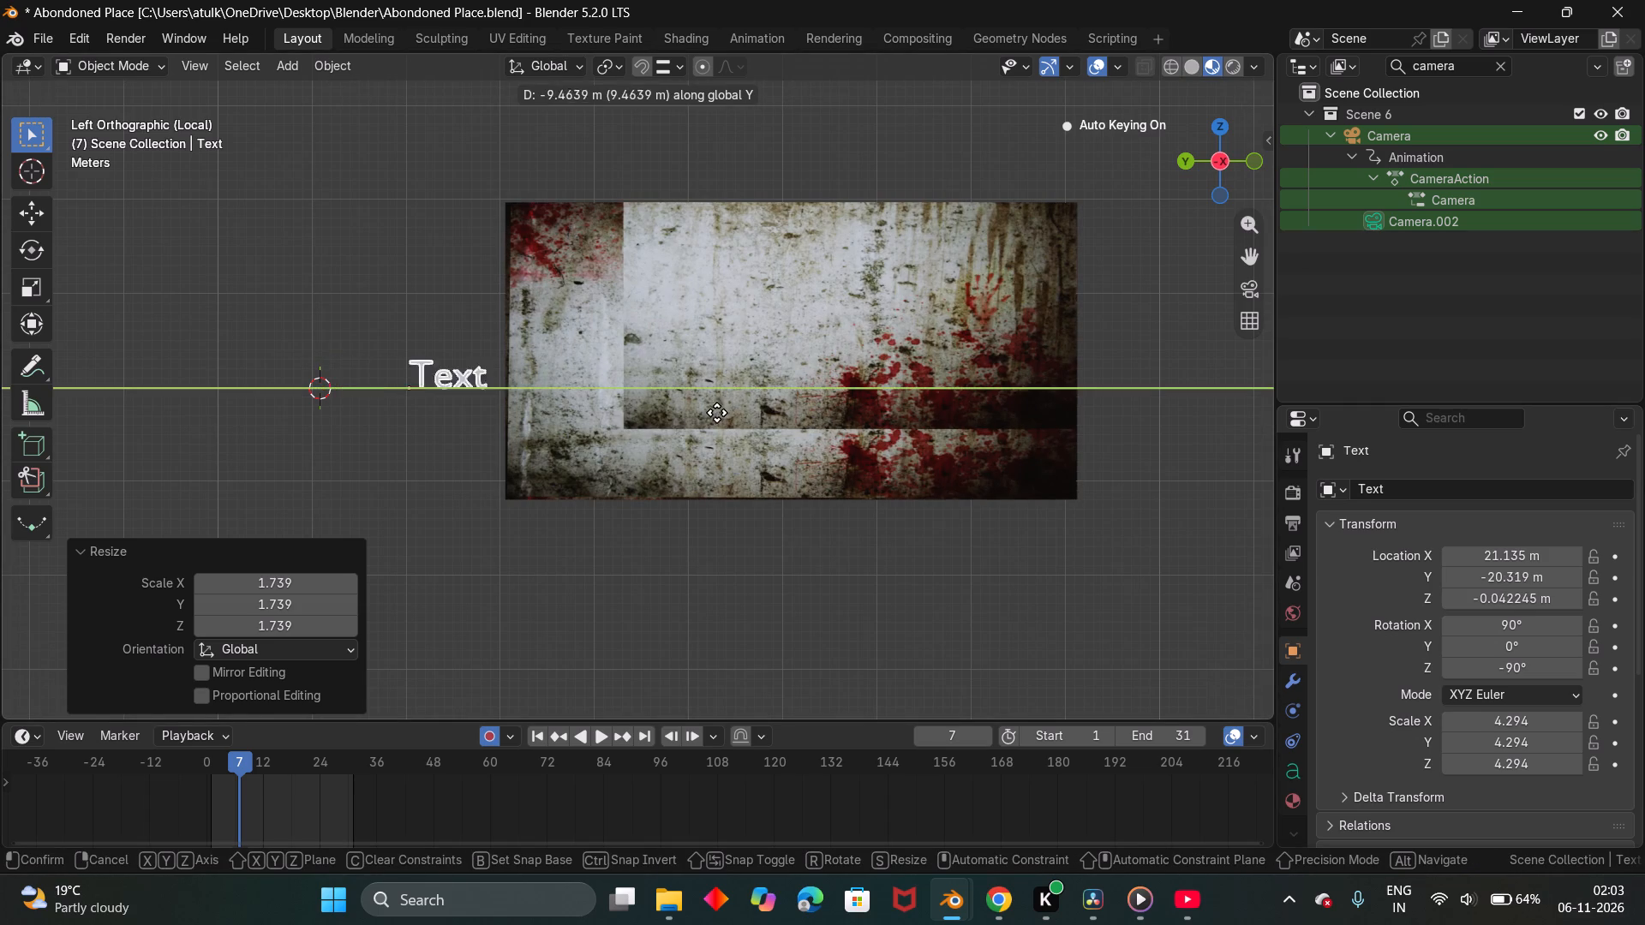
{"action": "left_click", "coordinate": [1017, 338]}
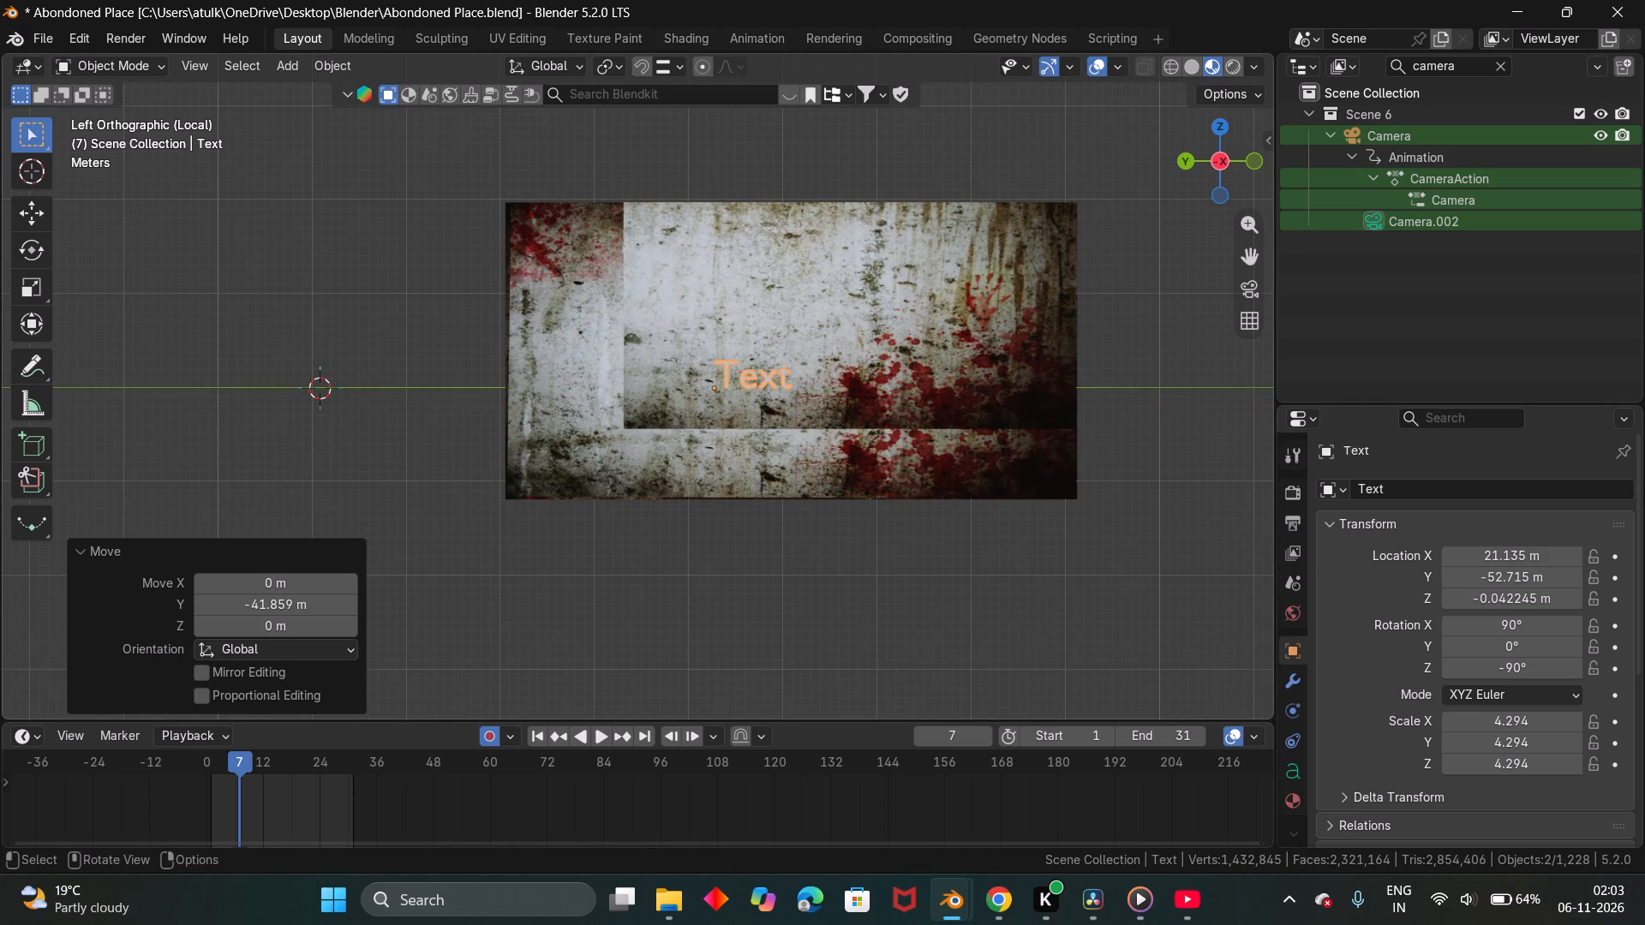
{"action": "type", "text": "gz"}
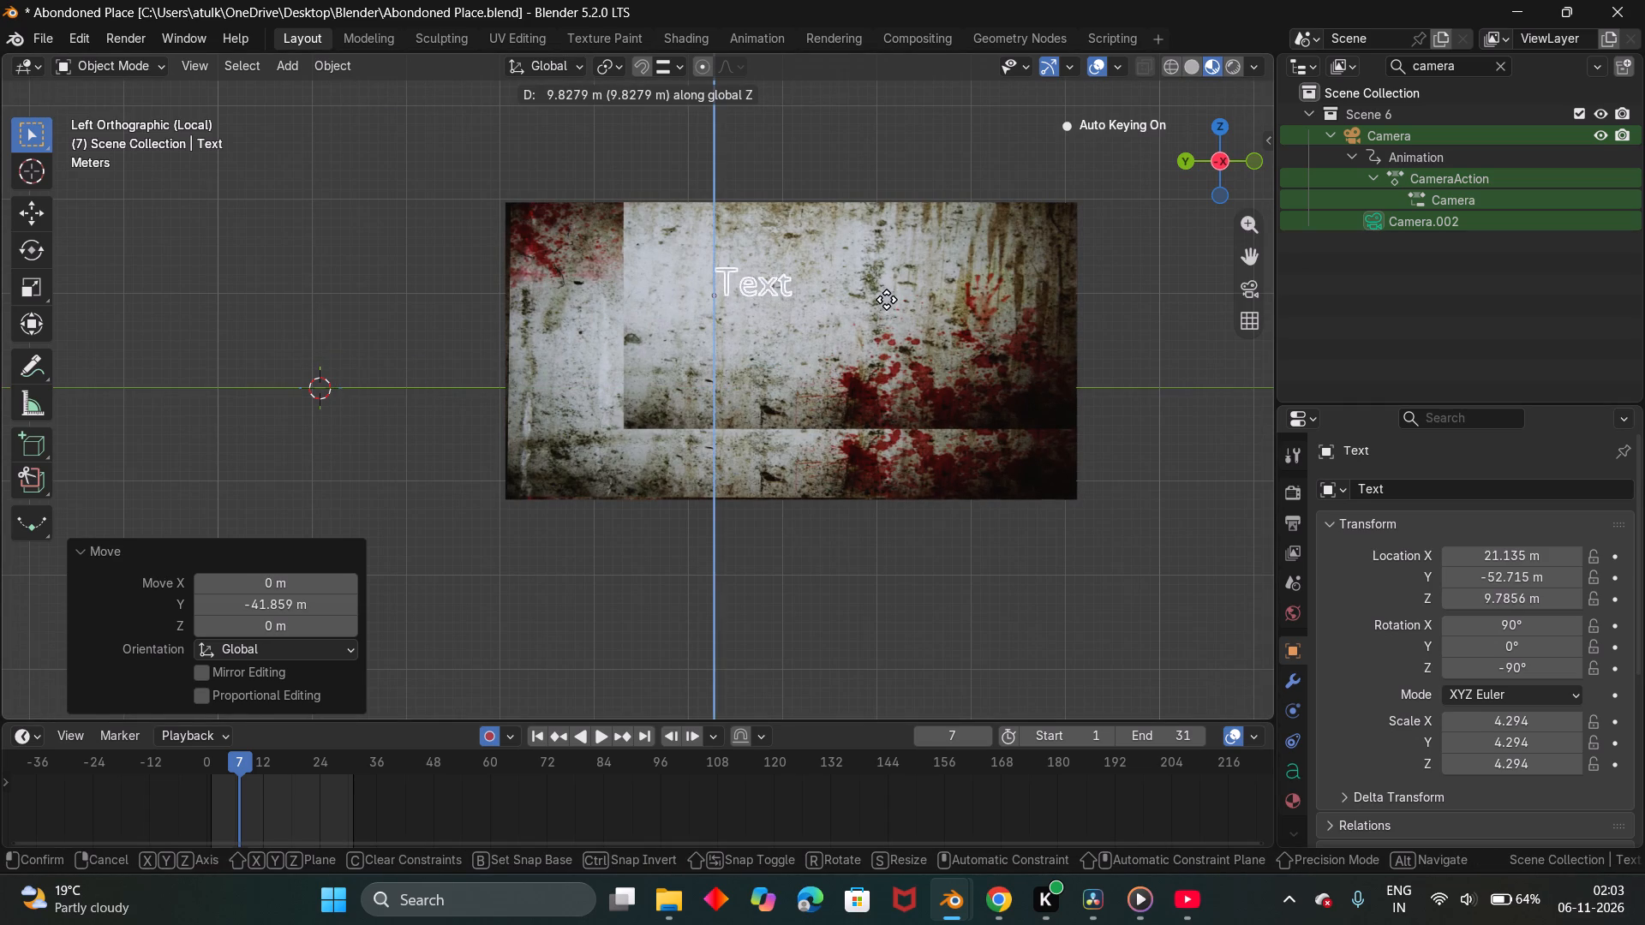
{"action": "left_click", "coordinate": [892, 286]}
{"action": "type", "text": "gx"}
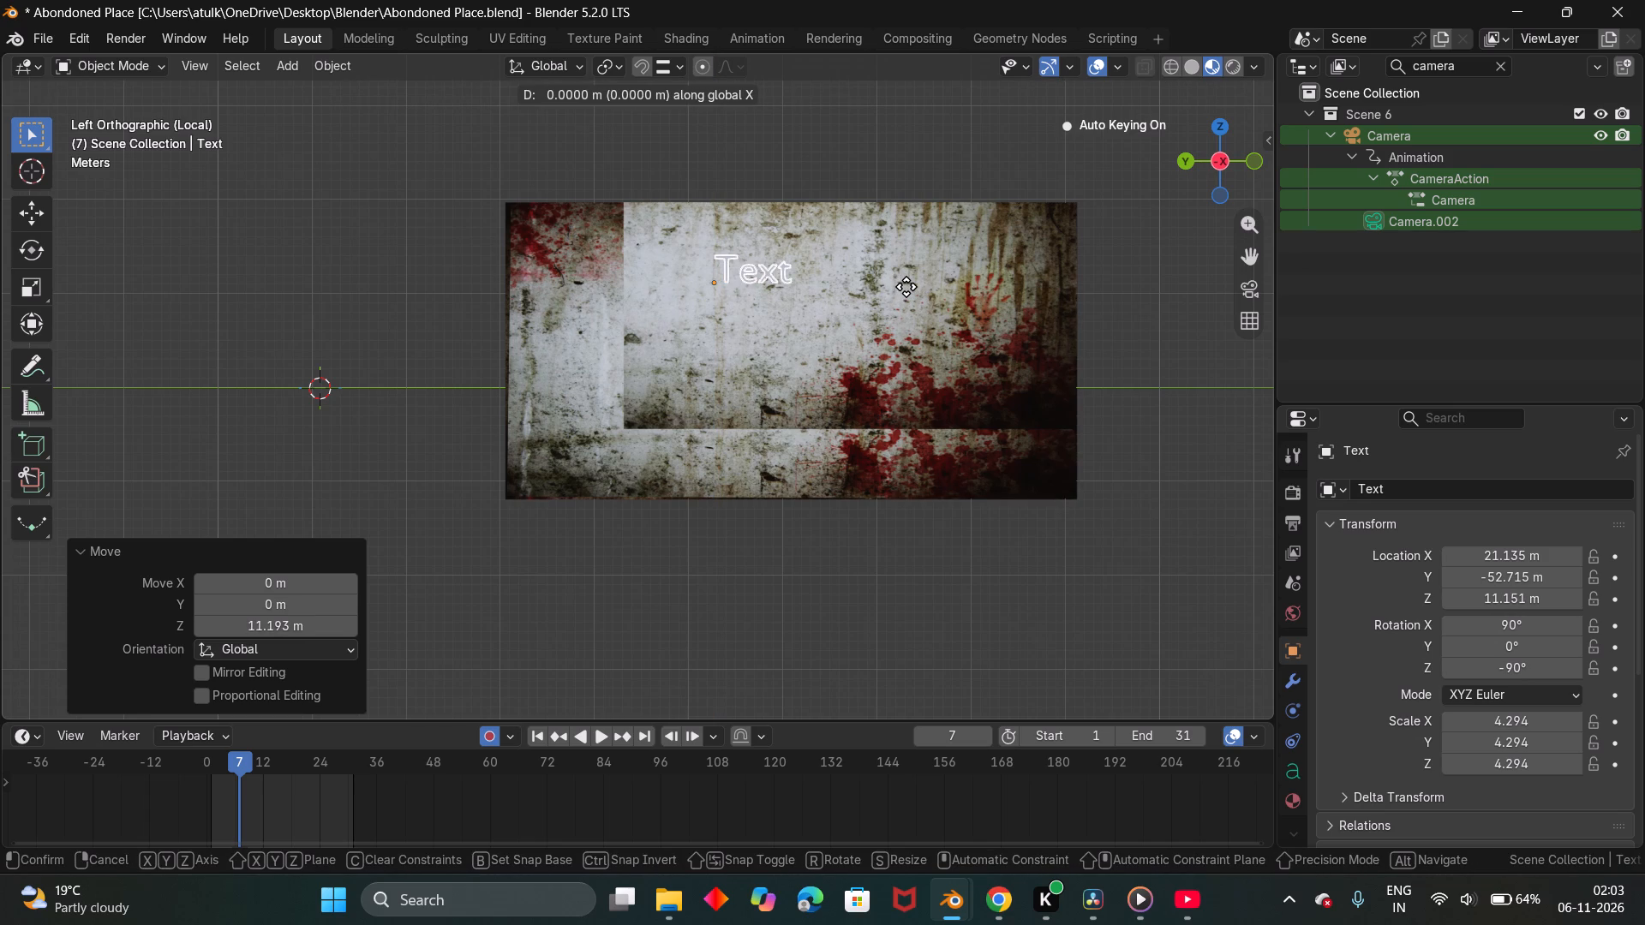
{"action": "key", "text": "y"}
{"action": "left_click", "coordinate": [973, 324]}
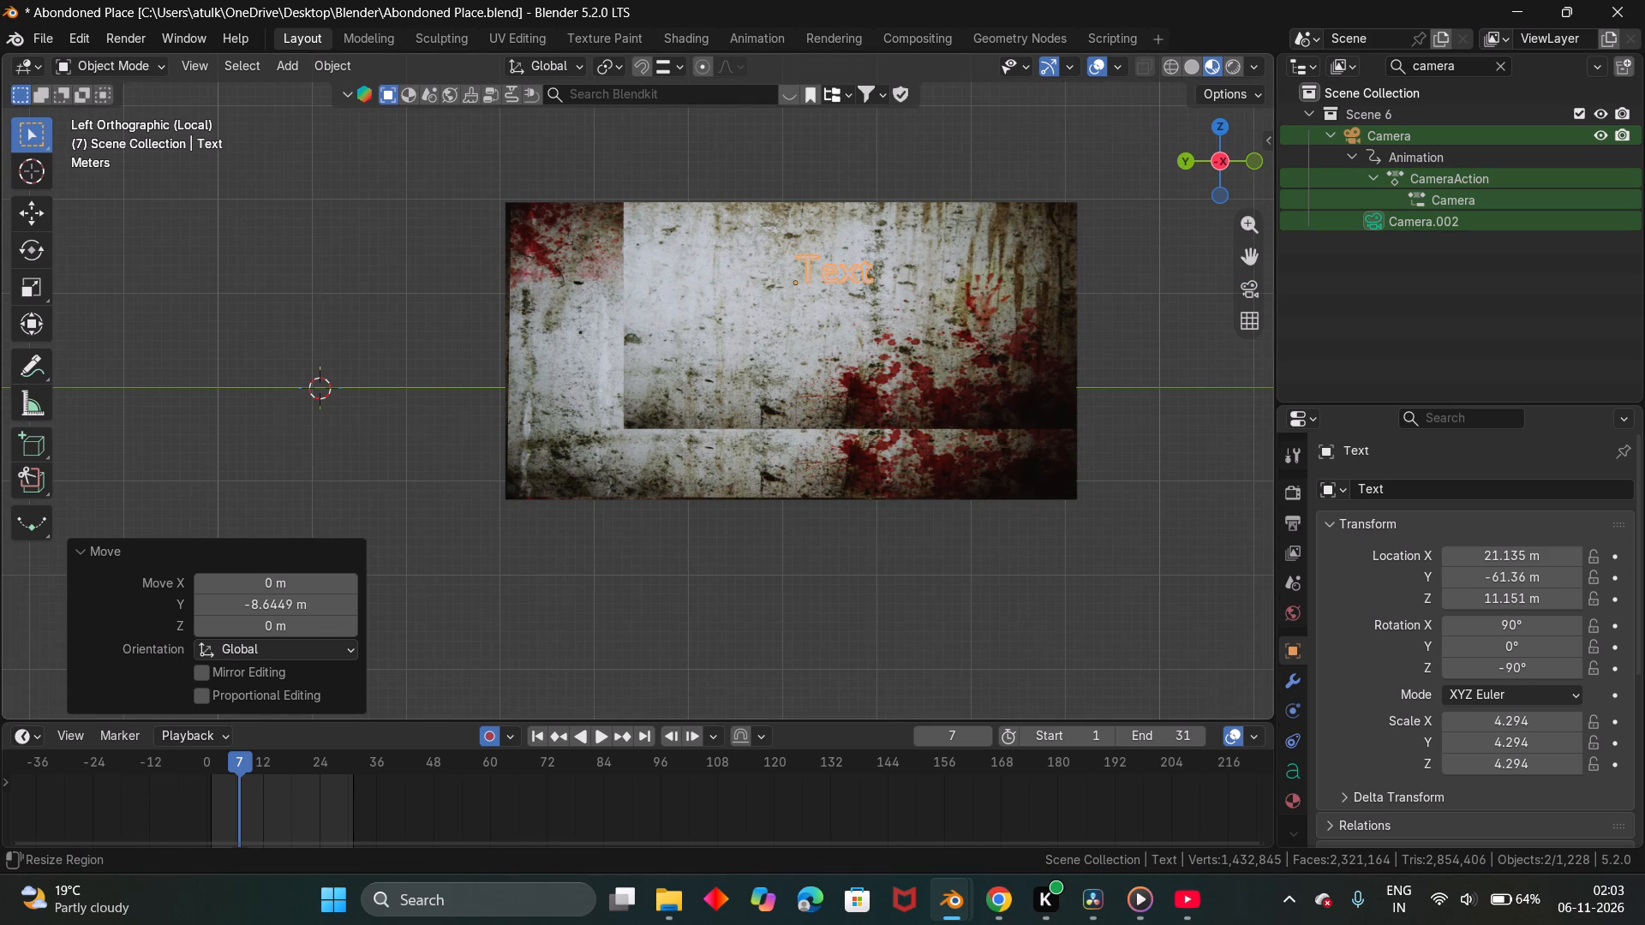
Replace the text object's placeholder content with YOU as the first line.
{"action": "key", "text": "Tab"}
{"action": "scroll", "coordinate": [950, 289], "scroll_direction": "up", "scroll_amount": 3}
{"action": "scroll", "coordinate": [943, 293], "scroll_direction": "up", "scroll_amount": 1, "text": "shift"}
{"action": "middle_click_drag", "start_coordinate": [940, 295], "coordinate": [746, 410], "text": "shift"}
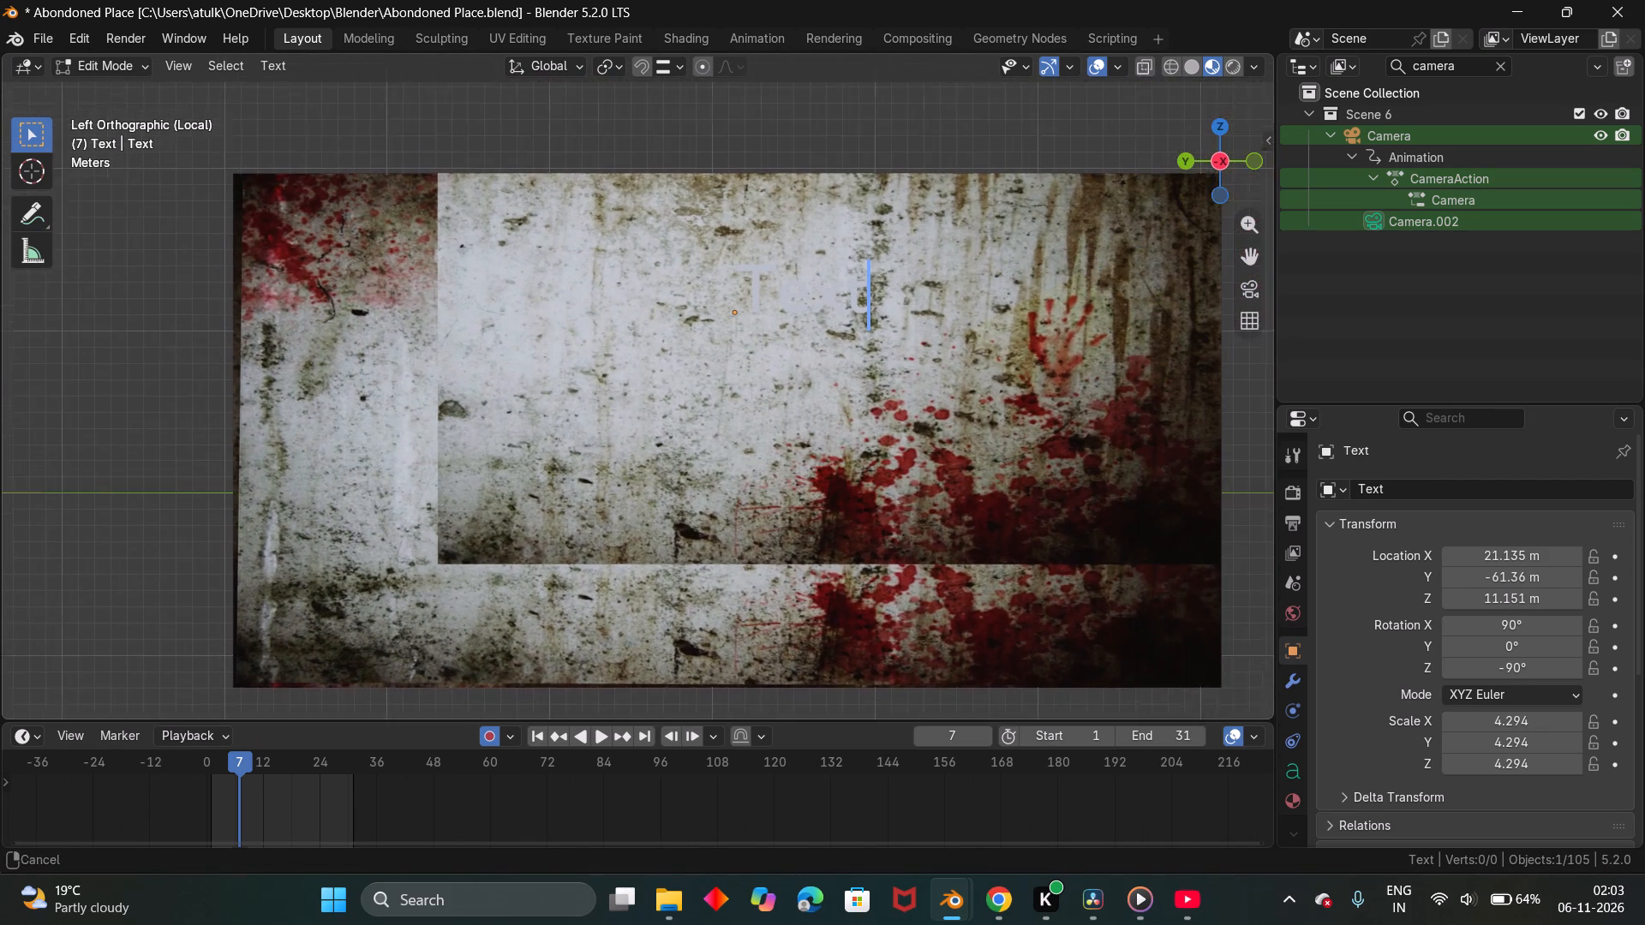
{"action": "middle_click_drag", "start_coordinate": [746, 410], "coordinate": [723, 427], "text": "shift"}
{"action": "key", "text": "BackSpace"}
{"action": "key", "text": "BackSpace"}
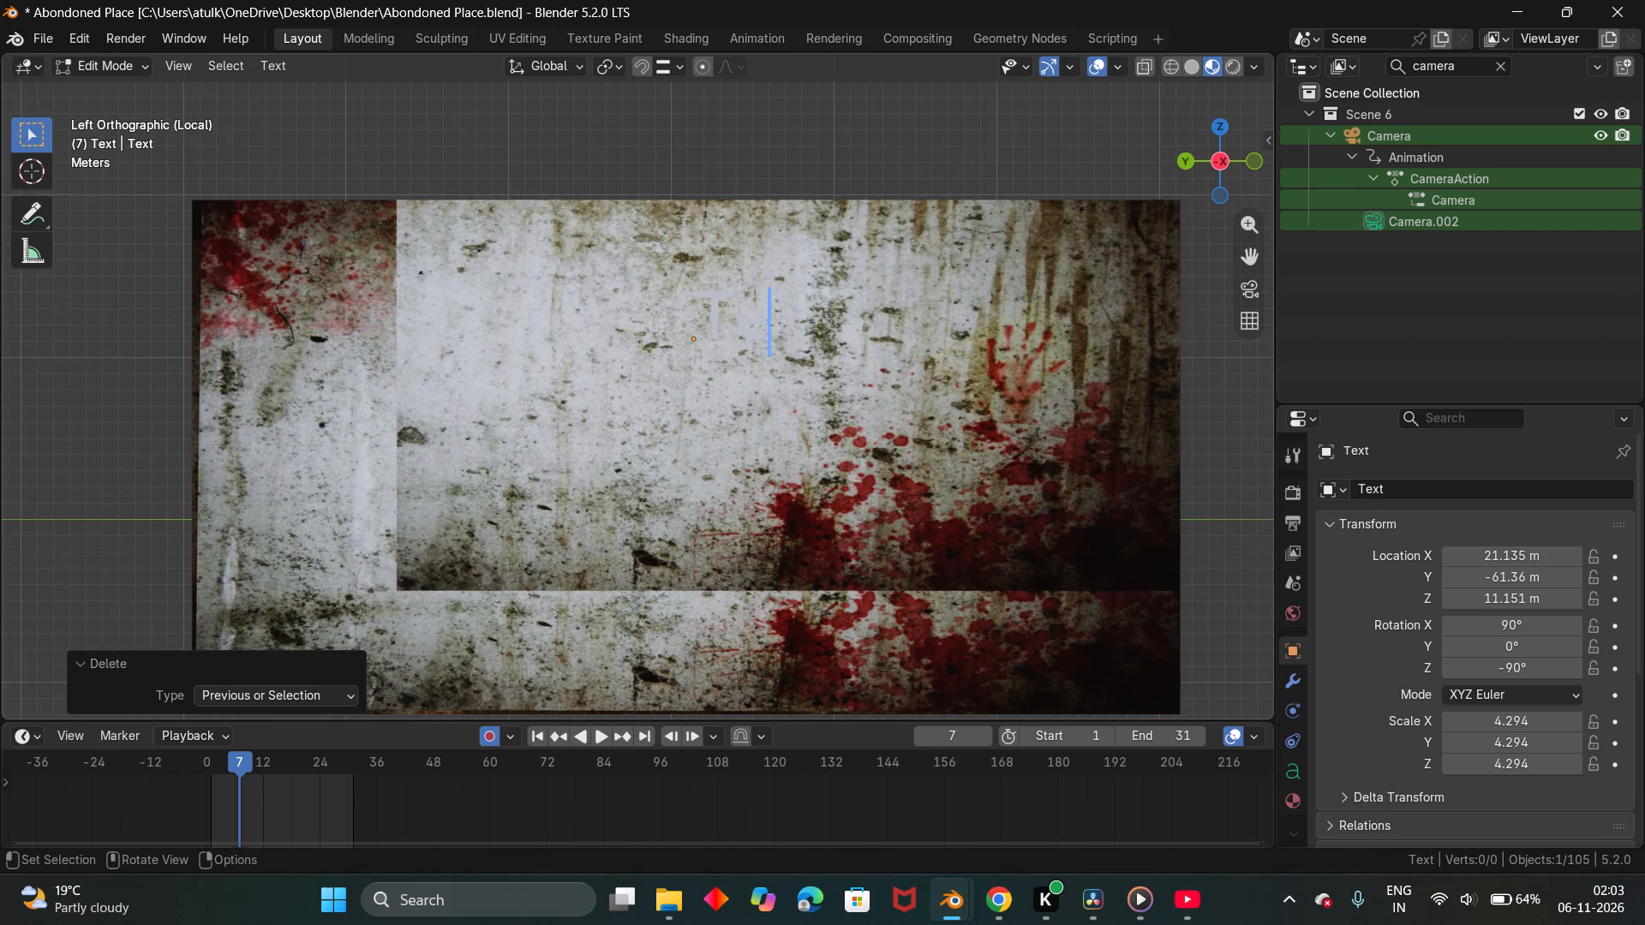
{"action": "key", "text": "BackSpace"}
{"action": "key", "text": "BackSpace"}
{"action": "key", "text": "BackSpace"}
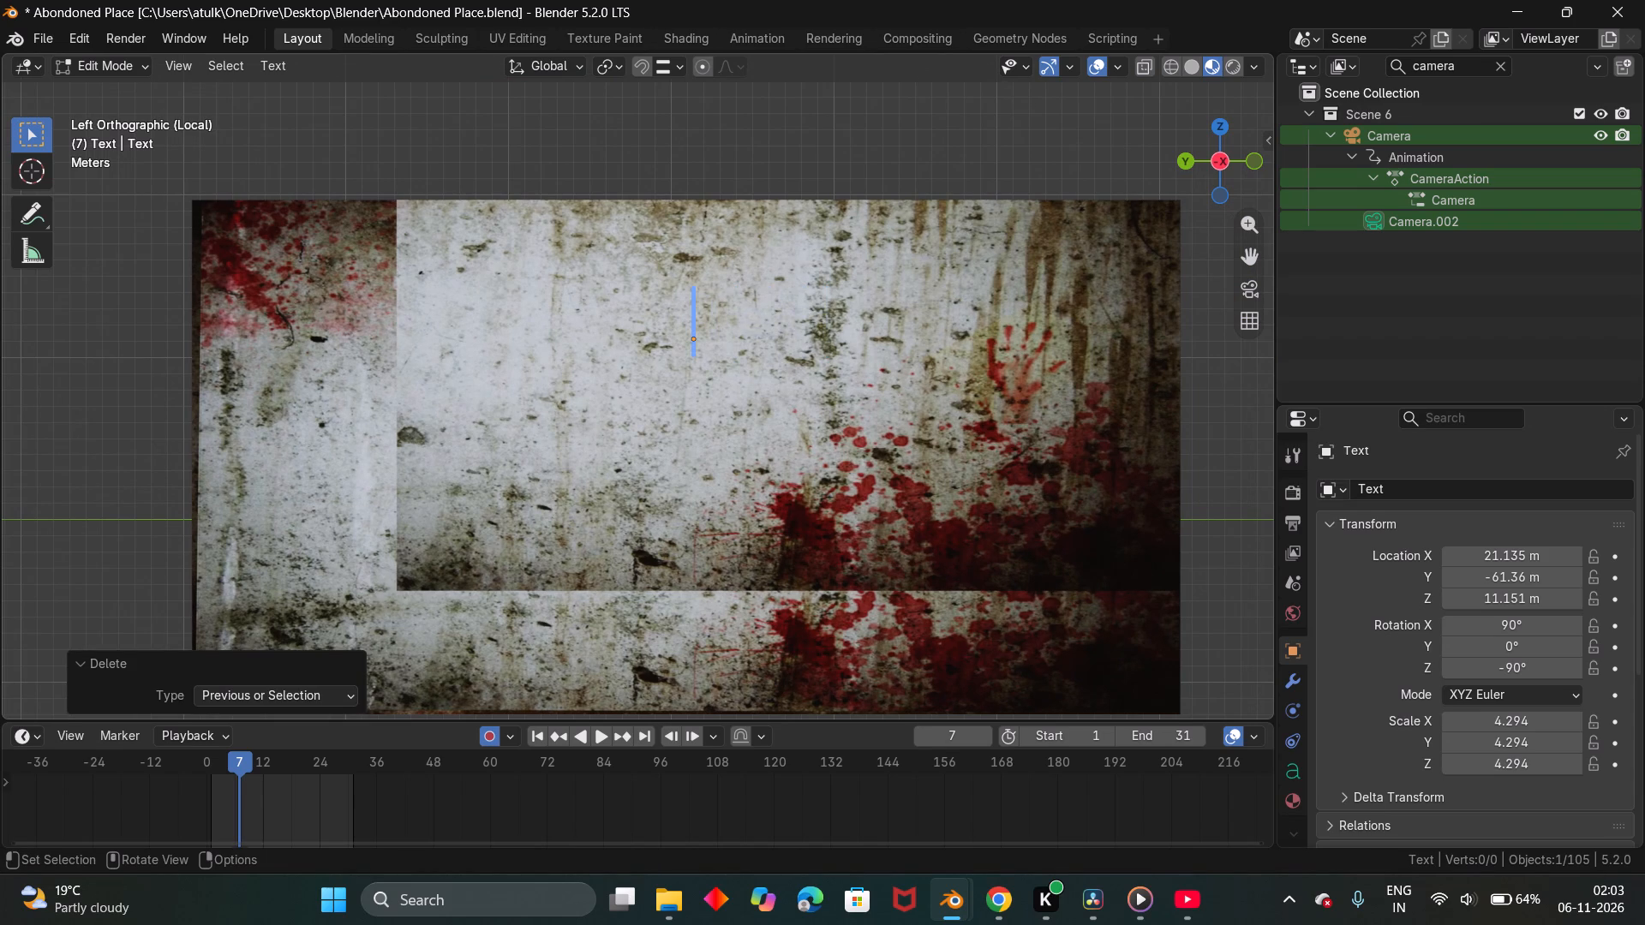
{"action": "type", "text": "YOU"}
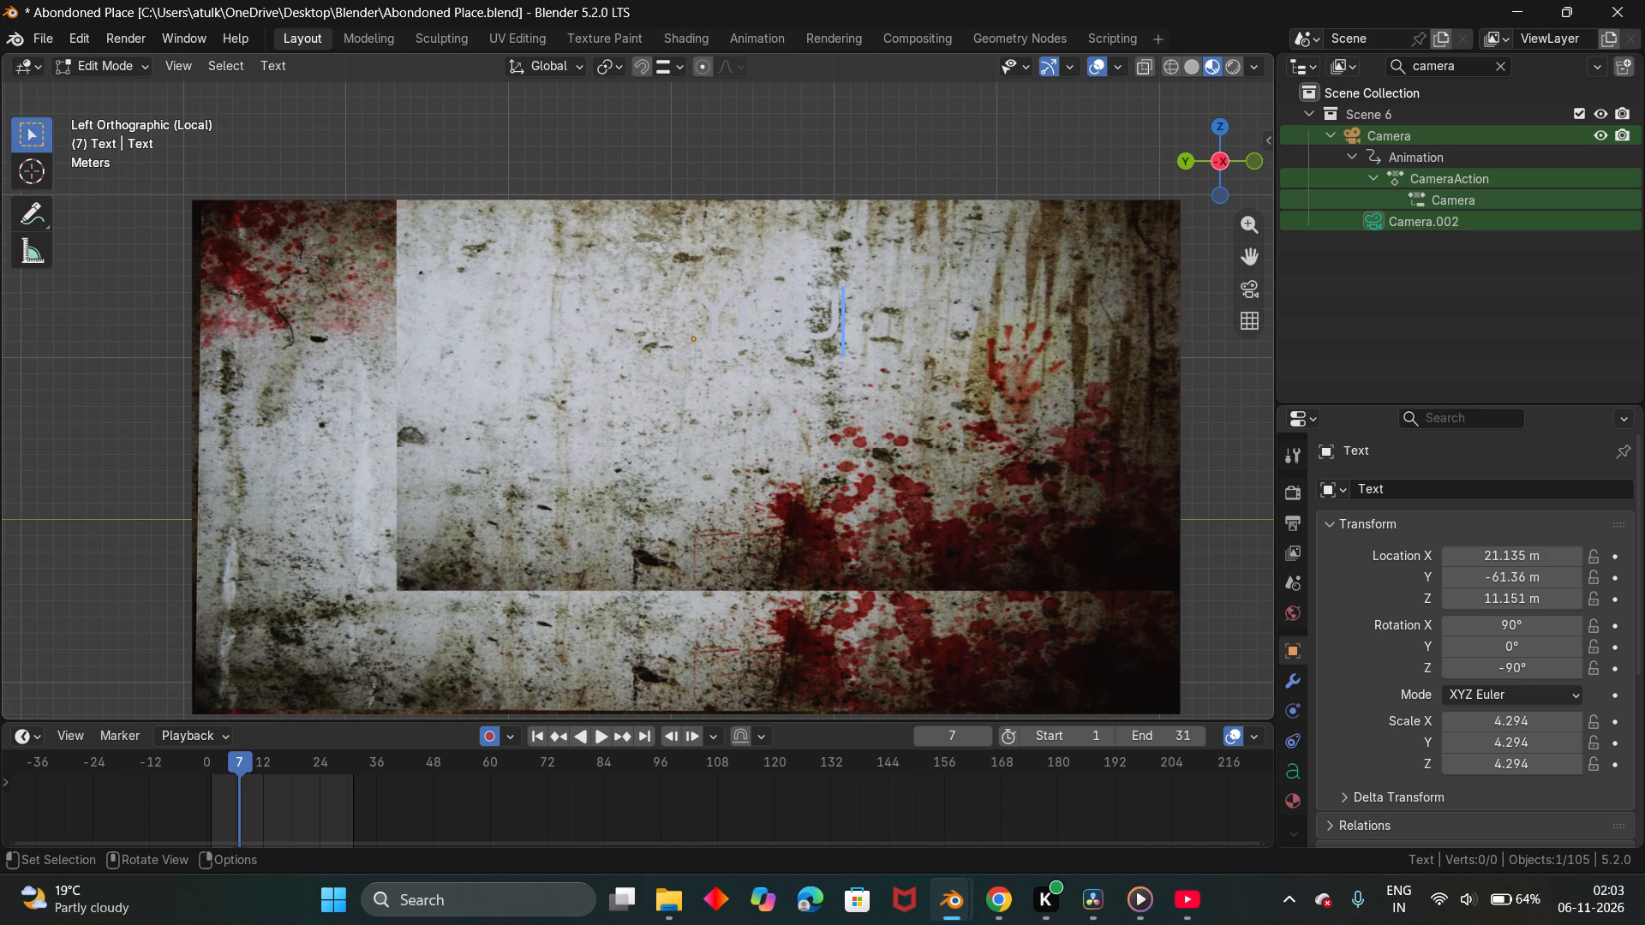
Add a second line to the text reading SHOULD NOT.
{"action": "key", "text": "Return"}
{"action": "type", "text": "SHU"}
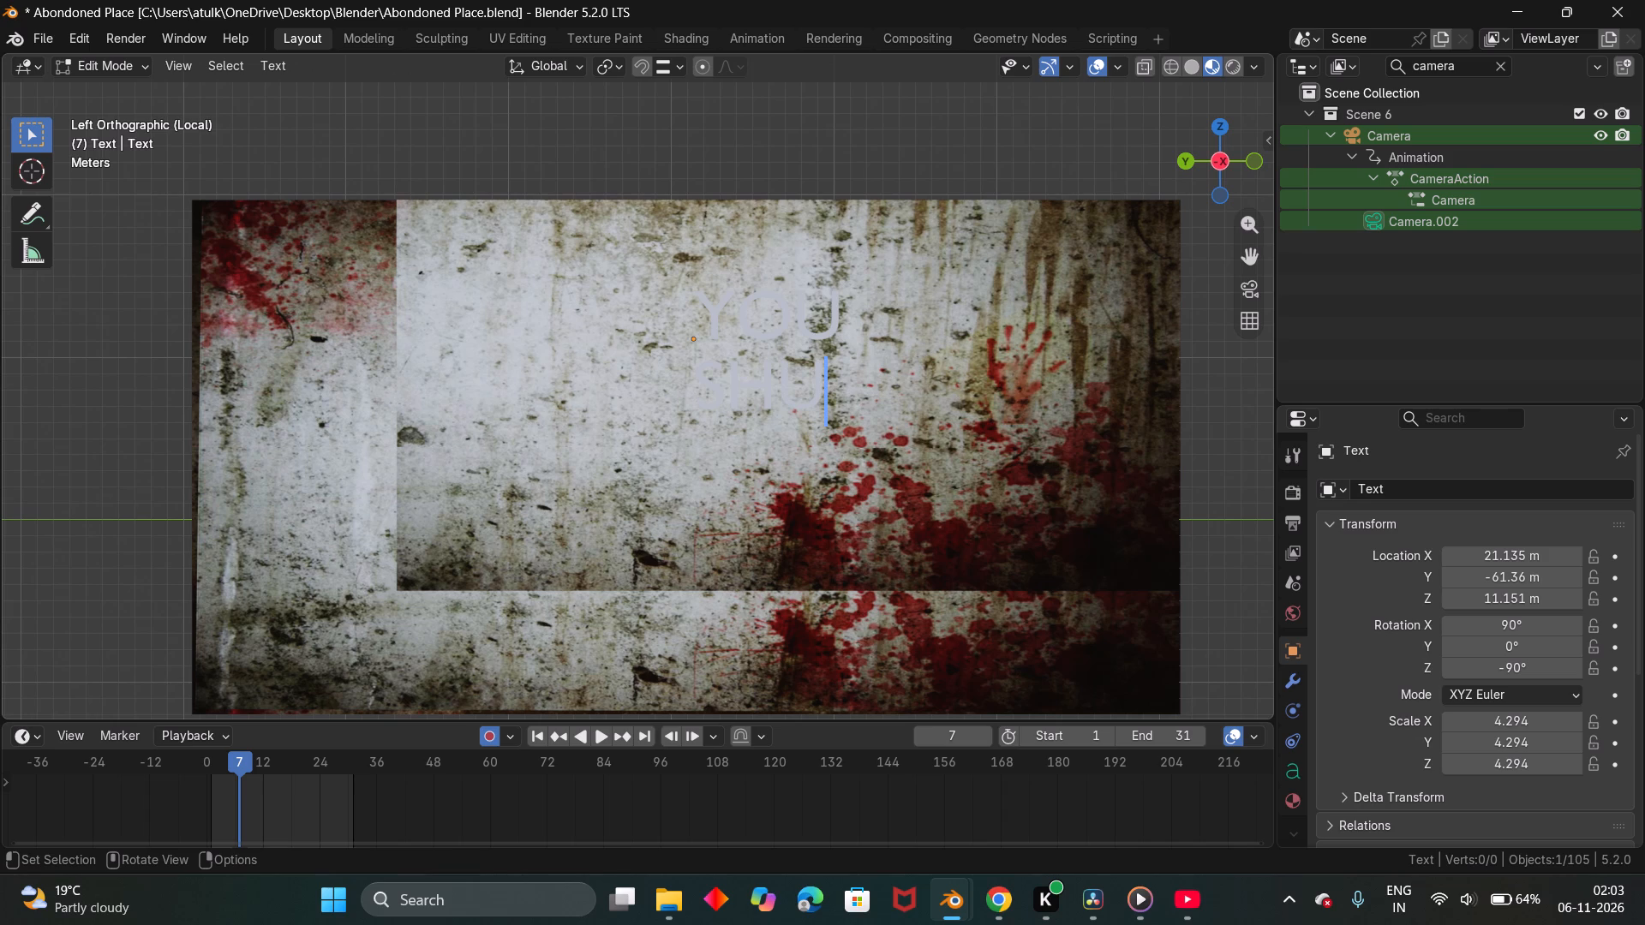
{"action": "key", "text": "BackSpace"}
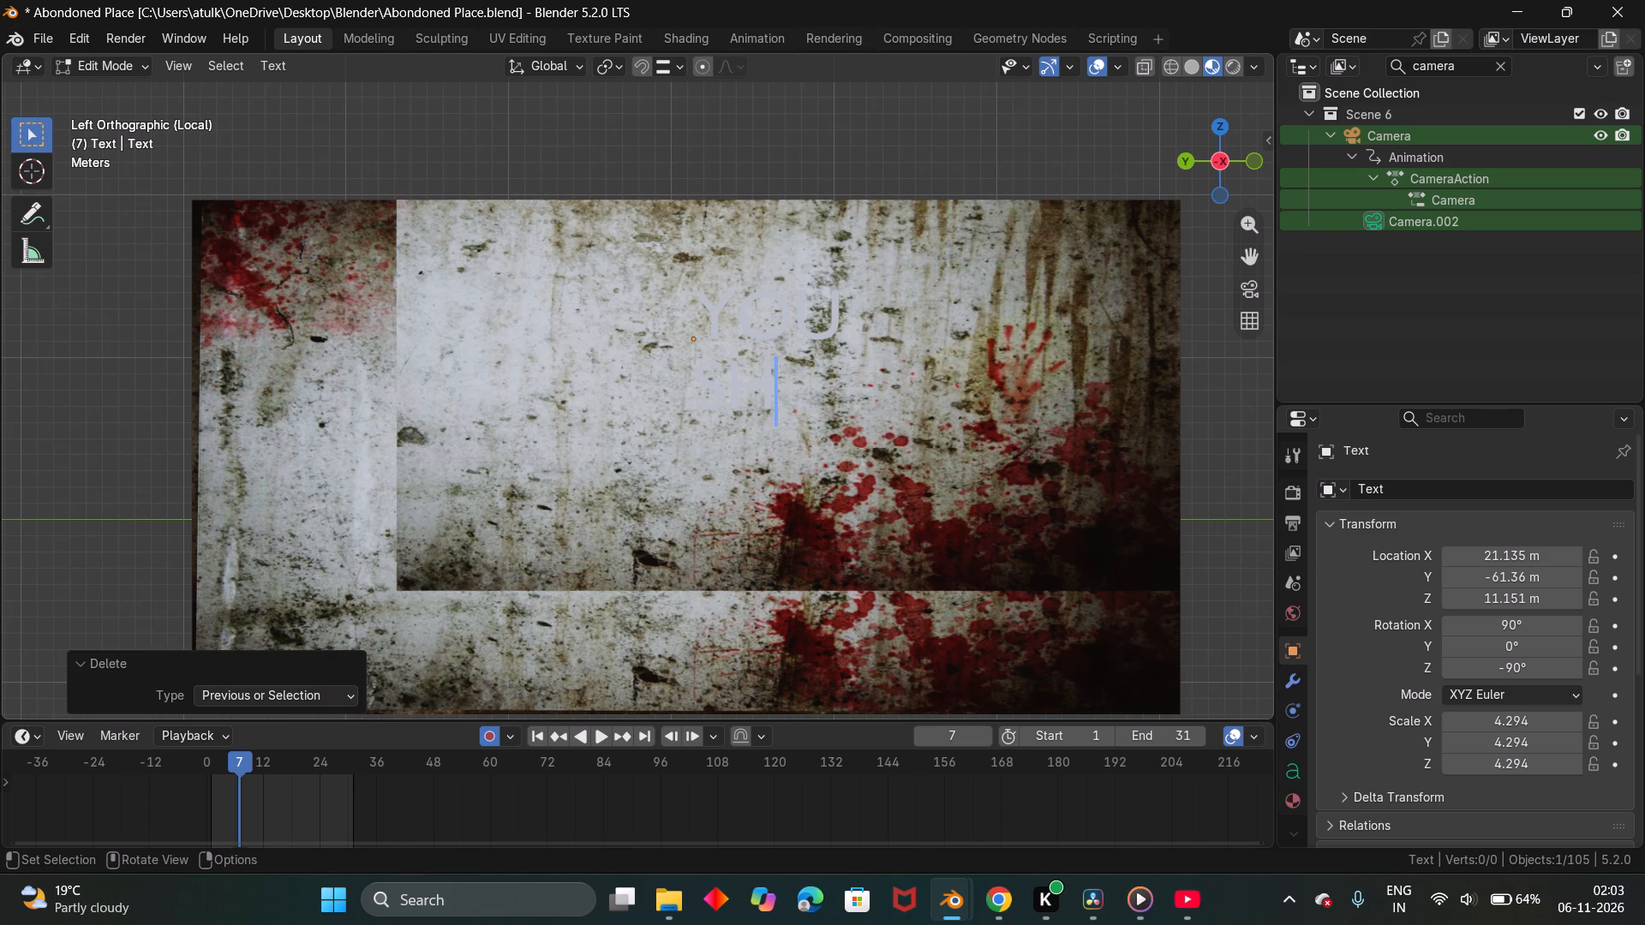
{"action": "type", "text": "OU"}
{"action": "type", "text": "LD"}
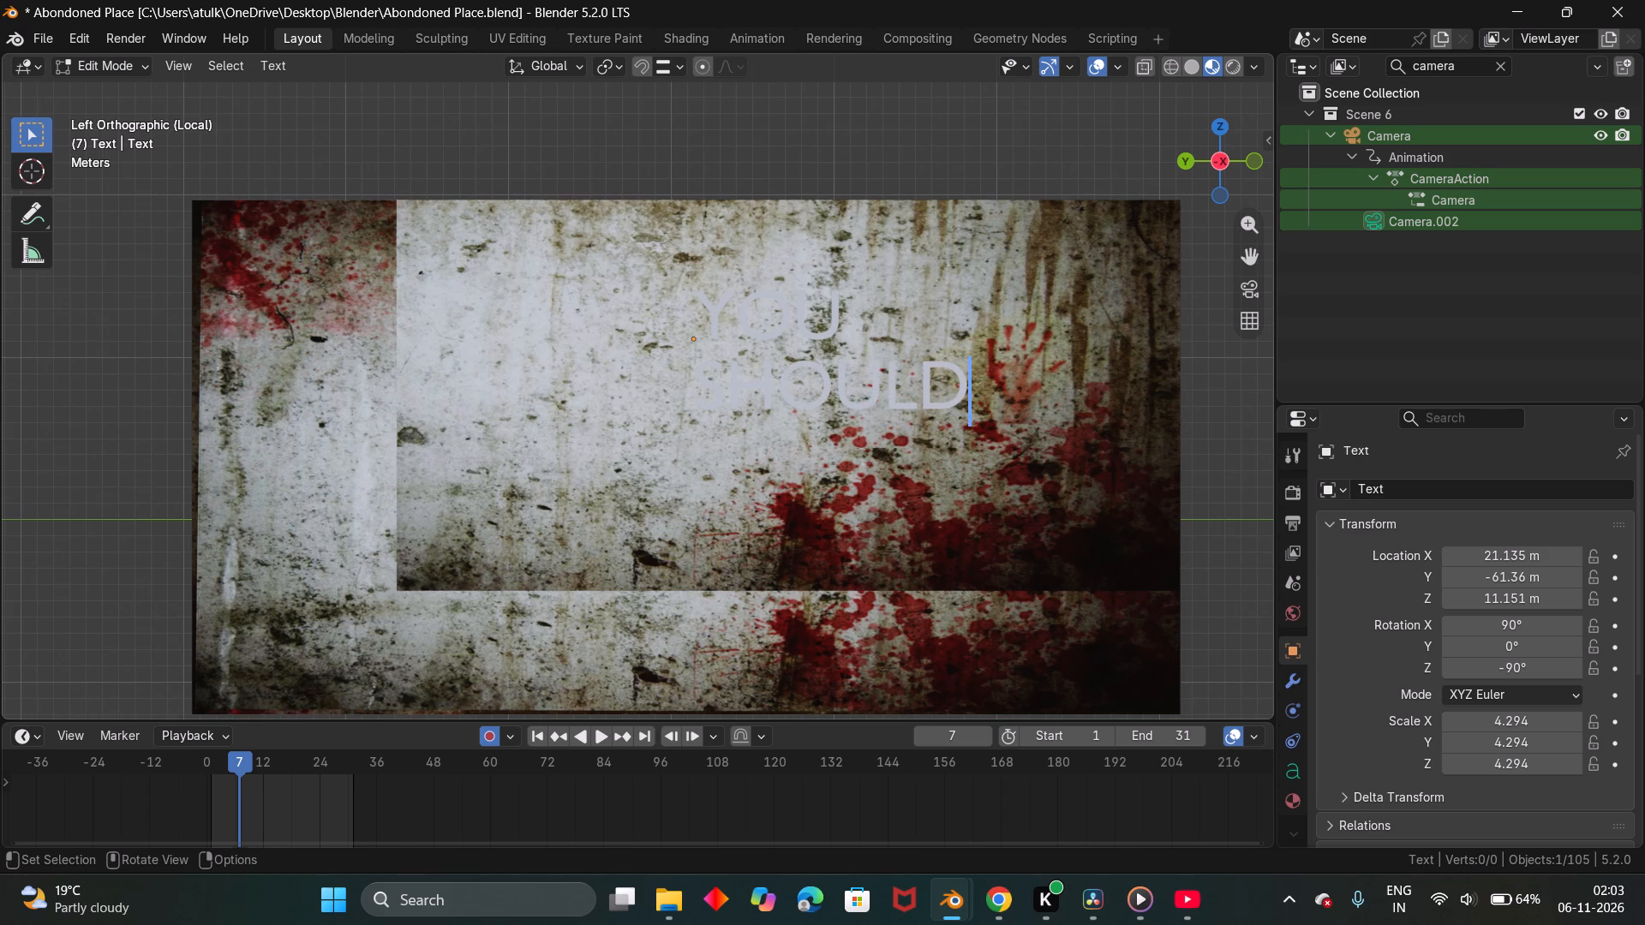
{"action": "key", "text": "space"}
{"action": "type", "text": "NOT"}
{"action": "key", "text": "space"}
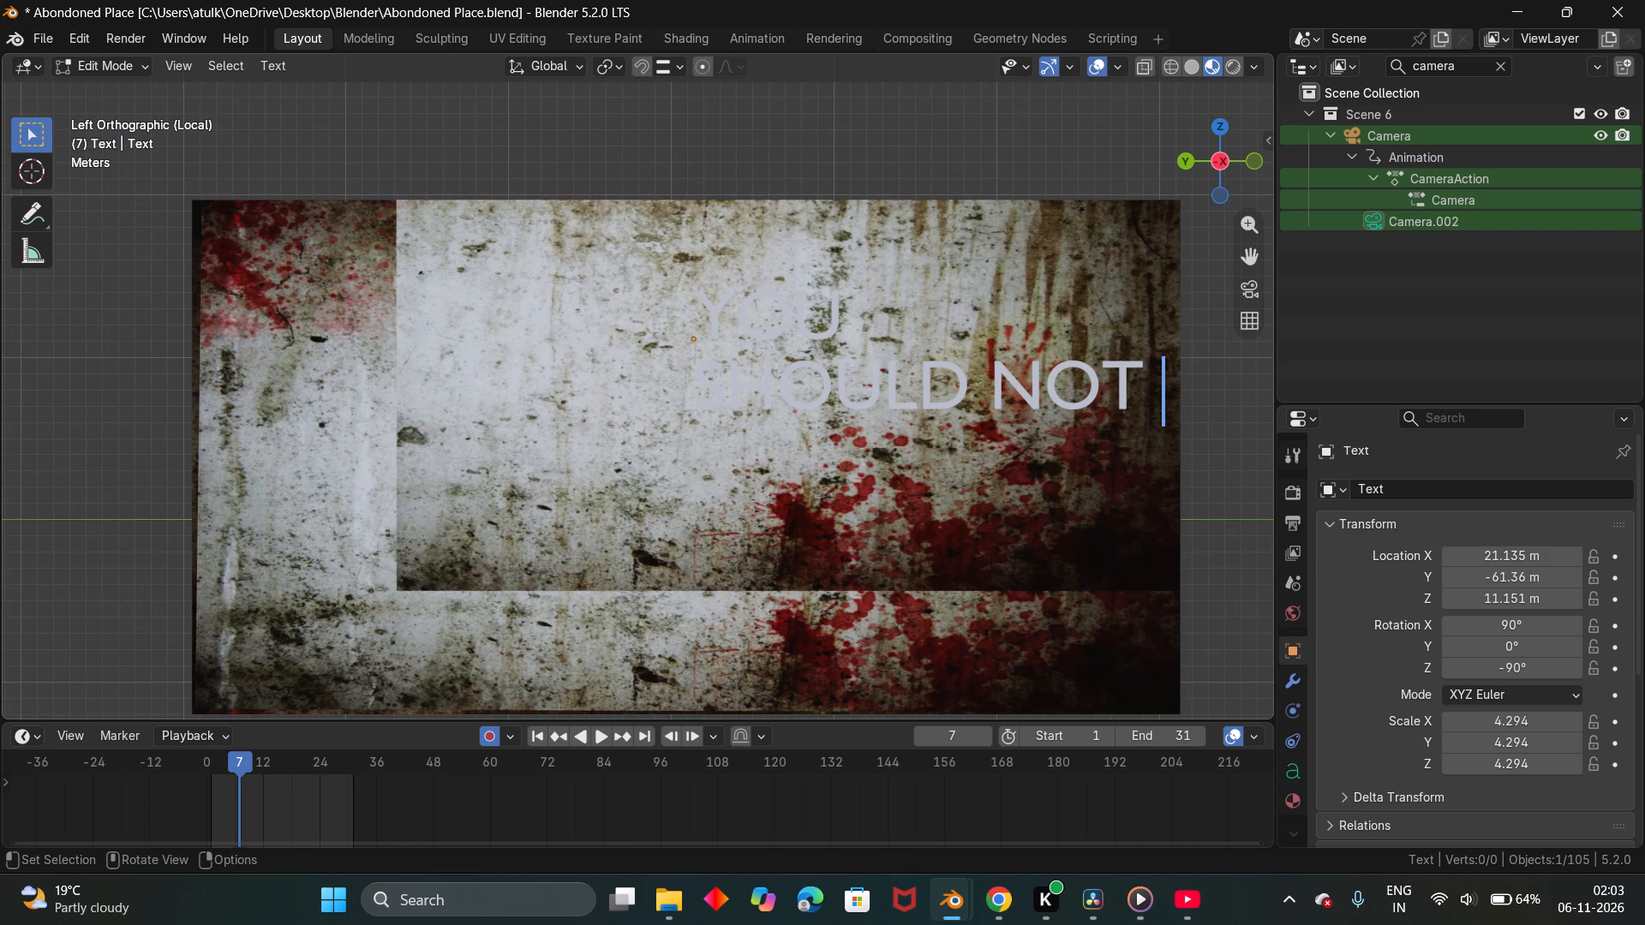
Add a third line to the text, indented by one space, reading HAVE COME.
{"action": "key", "text": "Return"}
{"action": "key", "text": "Return"}
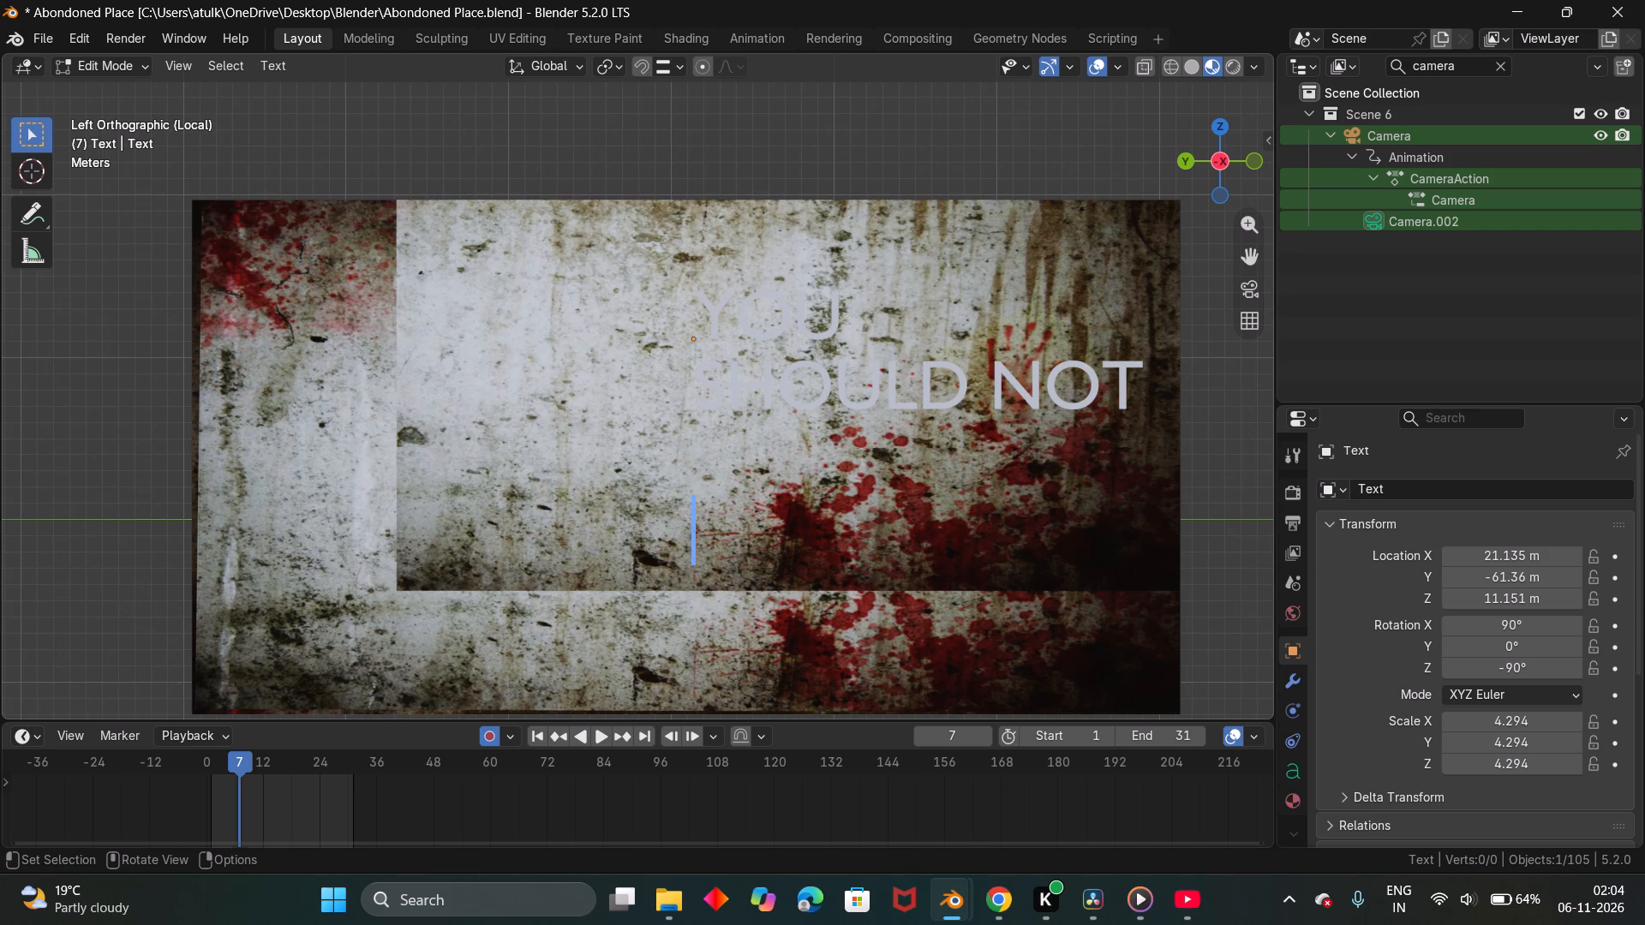
{"action": "key", "text": "BackSpace"}
{"action": "key", "text": "space"}
{"action": "type", "text": "HAVE"}
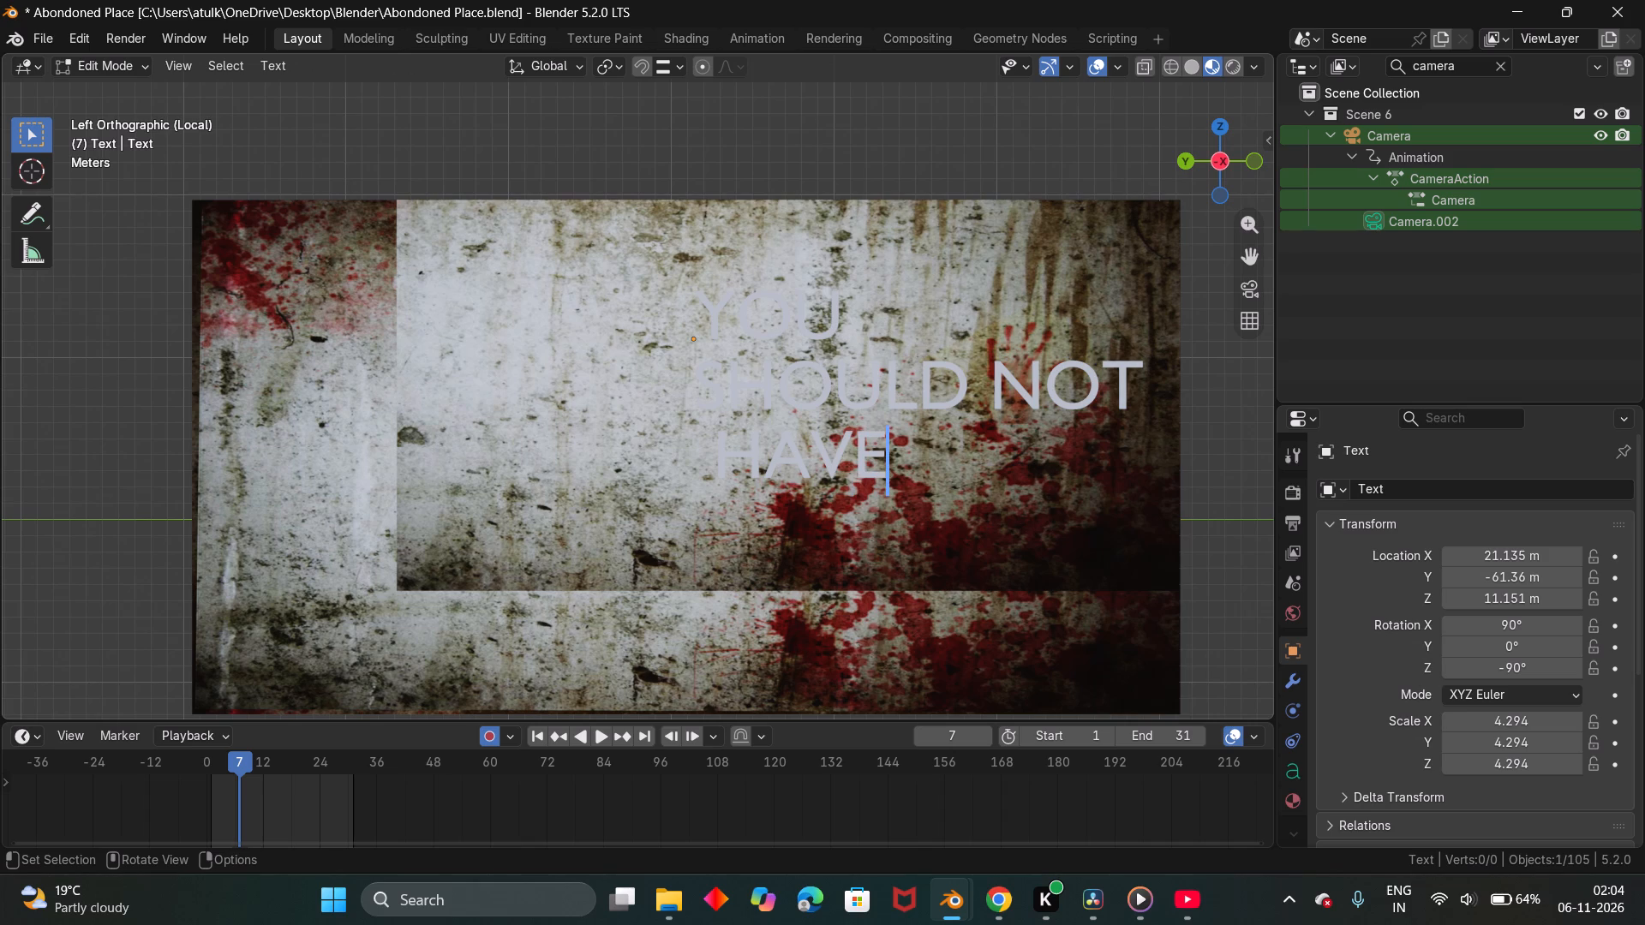
{"action": "key", "text": "space"}
{"action": "type", "text": "COME"}
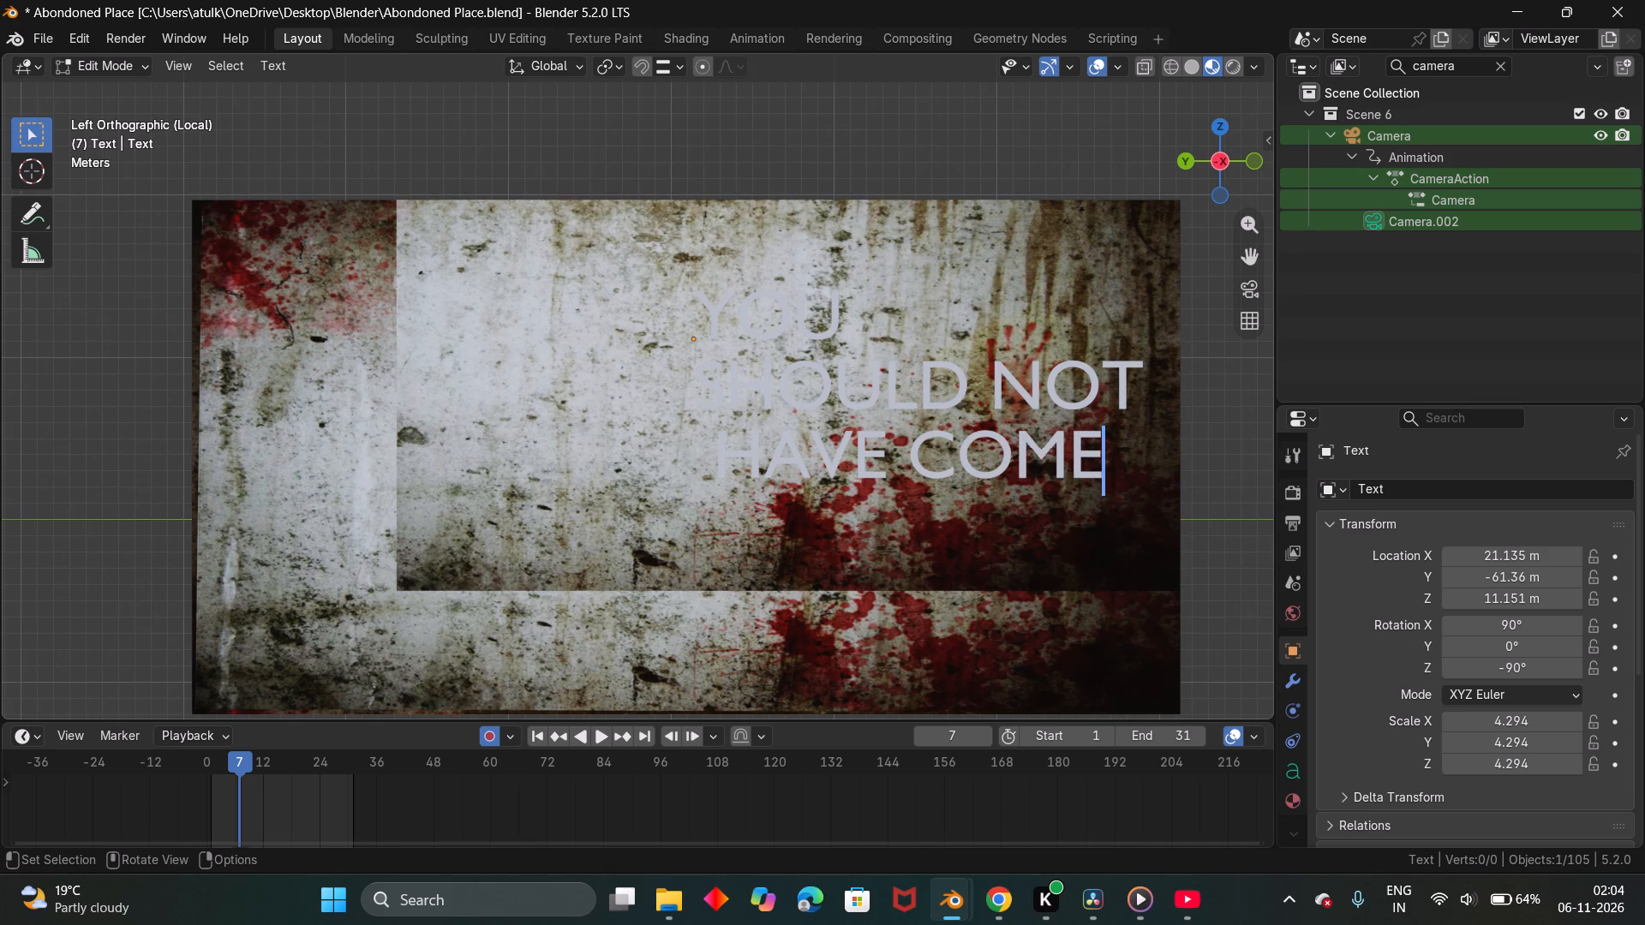
Indent the first line of the text, YOU, by six spaces so it sits further in over SHOULD NOT.
{"action": "scroll", "coordinate": [645, 377], "scroll_direction": "down", "scroll_amount": 2}
{"action": "middle_click_drag", "start_coordinate": [674, 383], "coordinate": [723, 493]}
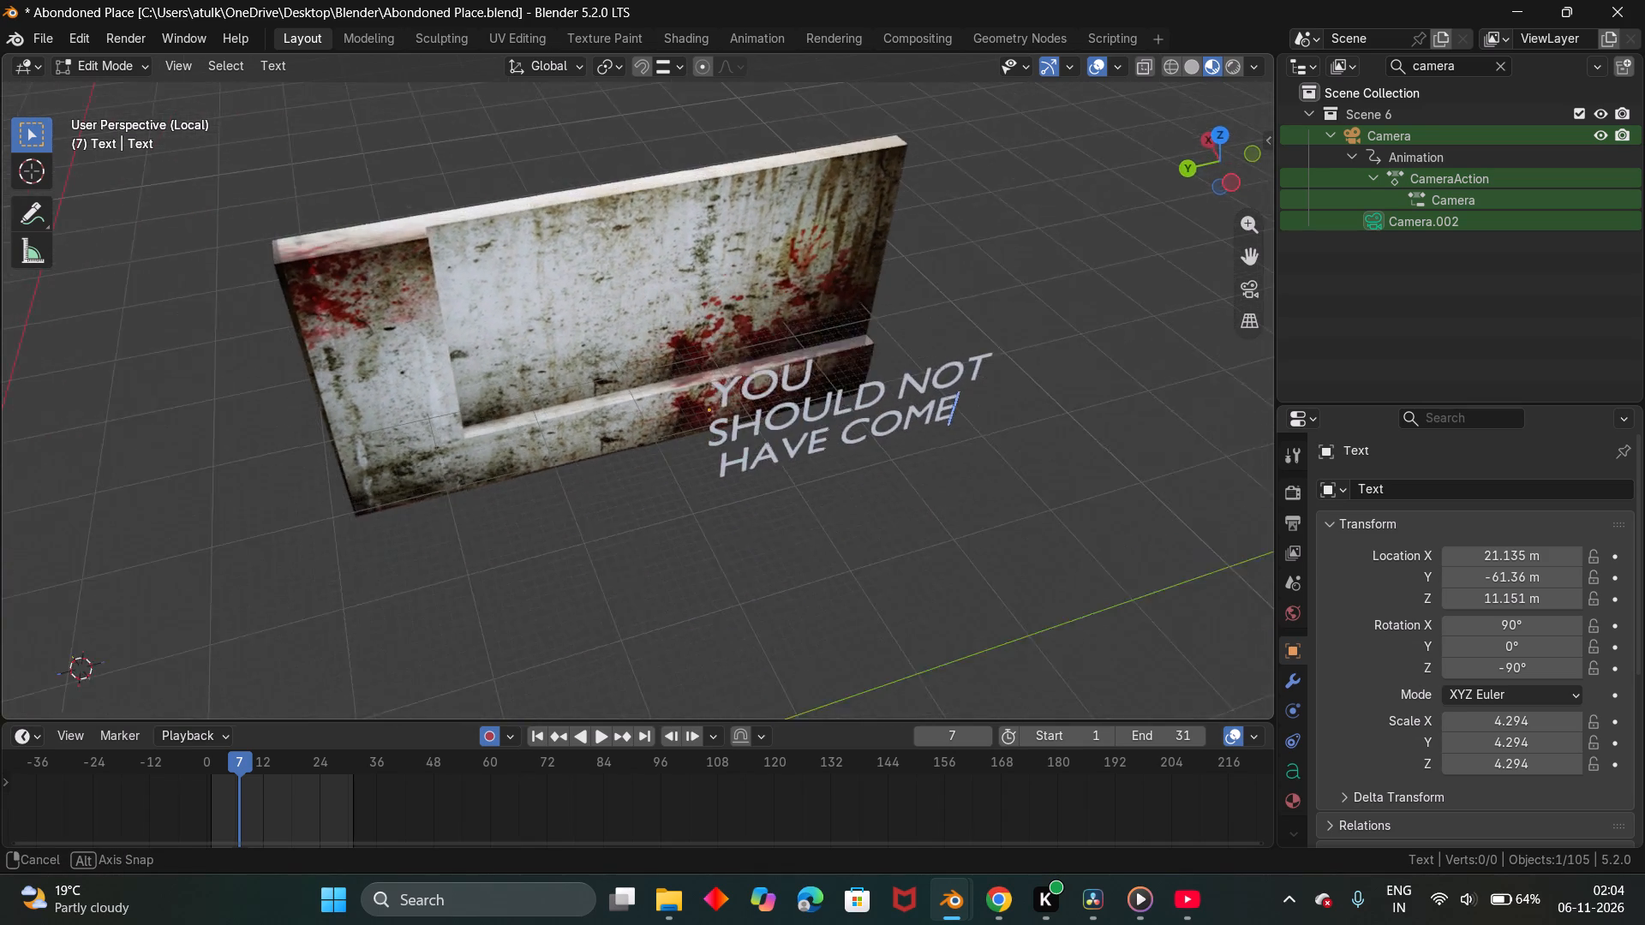
{"action": "middle_click_drag", "start_coordinate": [723, 493], "coordinate": [673, 425]}
{"action": "middle_click_drag", "start_coordinate": [720, 397], "coordinate": [724, 400]}
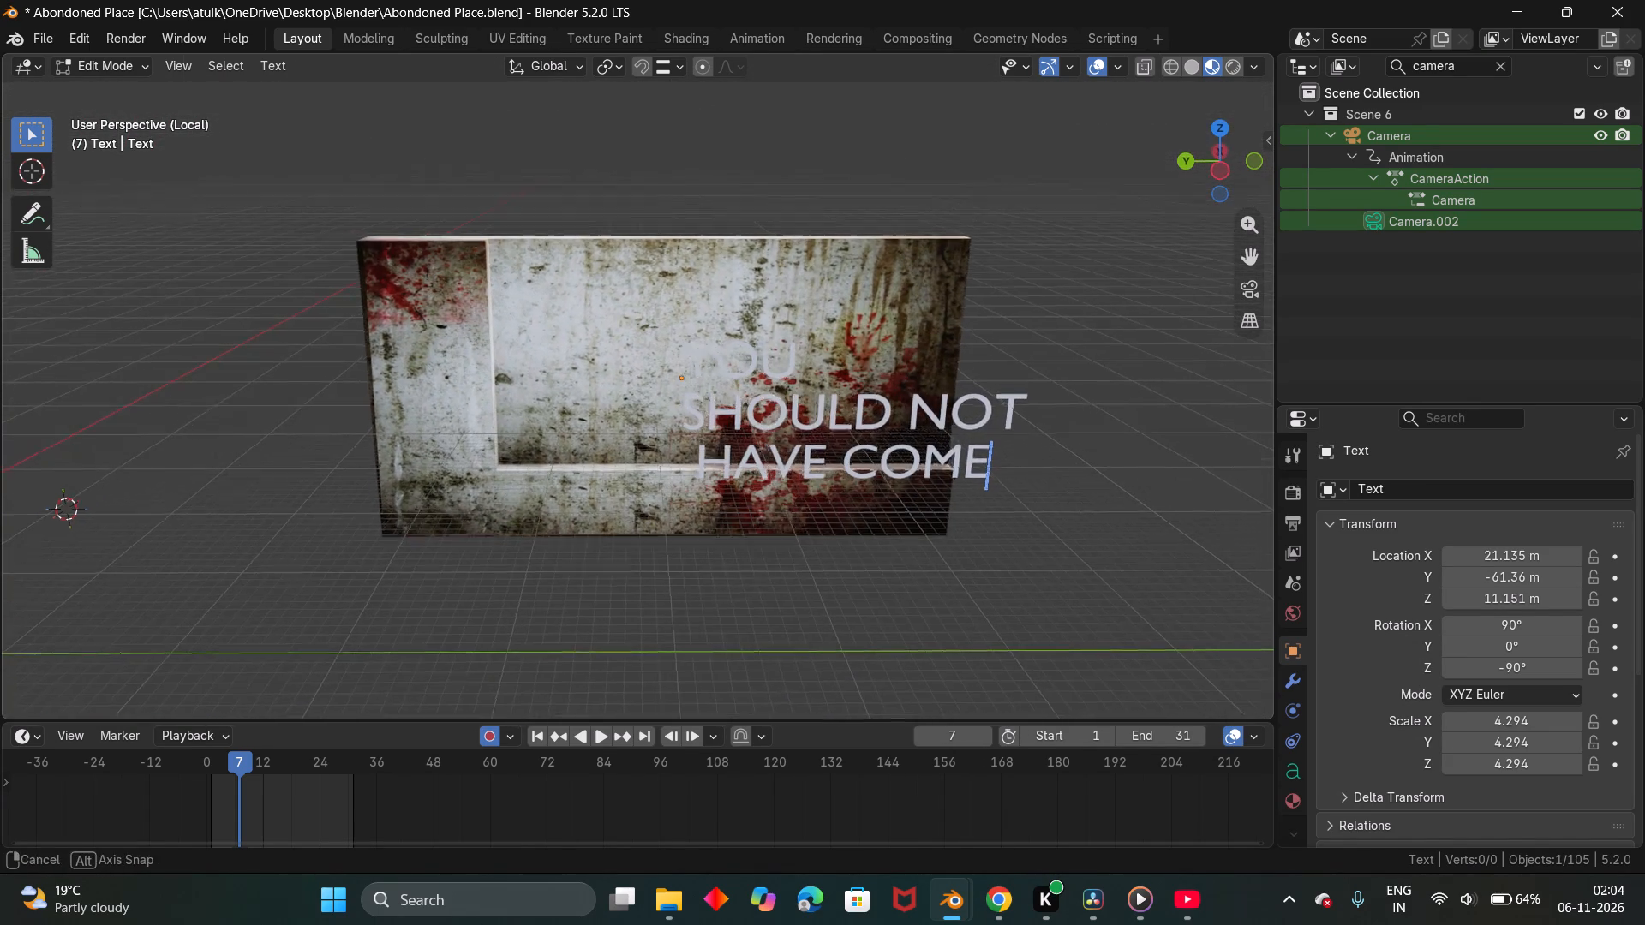
{"action": "middle_click_drag", "start_coordinate": [724, 400], "coordinate": [798, 446]}
{"action": "left_click", "coordinate": [720, 376]}
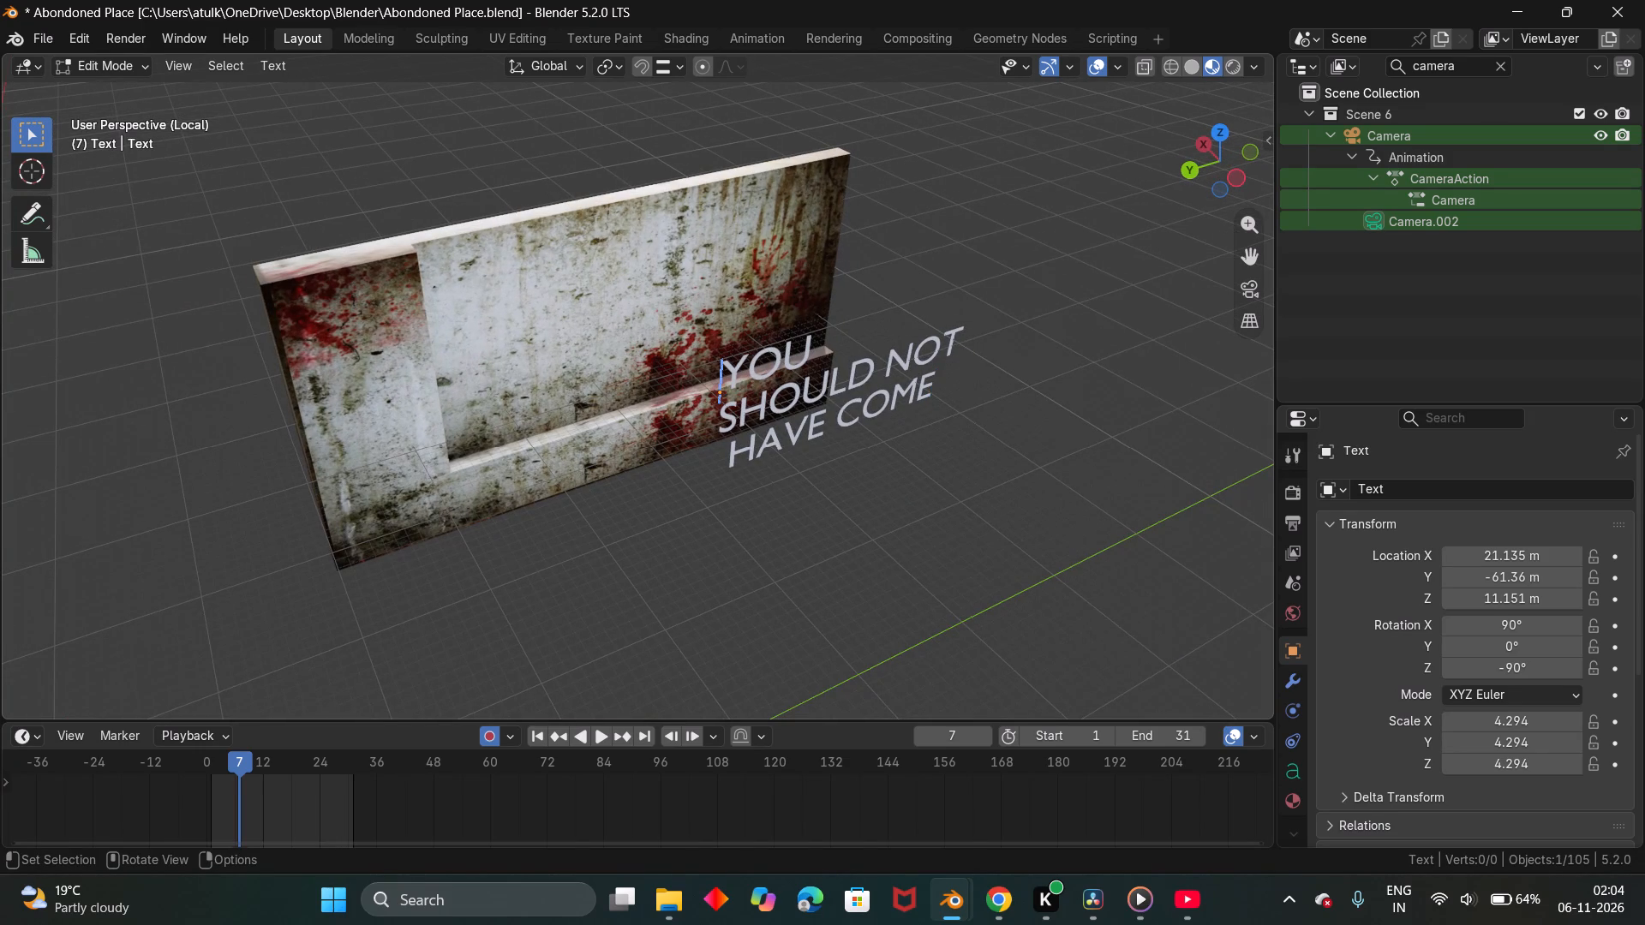
{"action": "key", "text": "space"}
{"action": "key", "text": "space"}
{"action": "key", "text": "space"}
{"action": "key", "text": "space"}
{"action": "key", "text": "space"}
{"action": "scroll", "coordinate": [864, 397], "scroll_direction": "down", "scroll_amount": 1}
{"action": "middle_click_drag", "start_coordinate": [878, 397], "coordinate": [850, 368]}
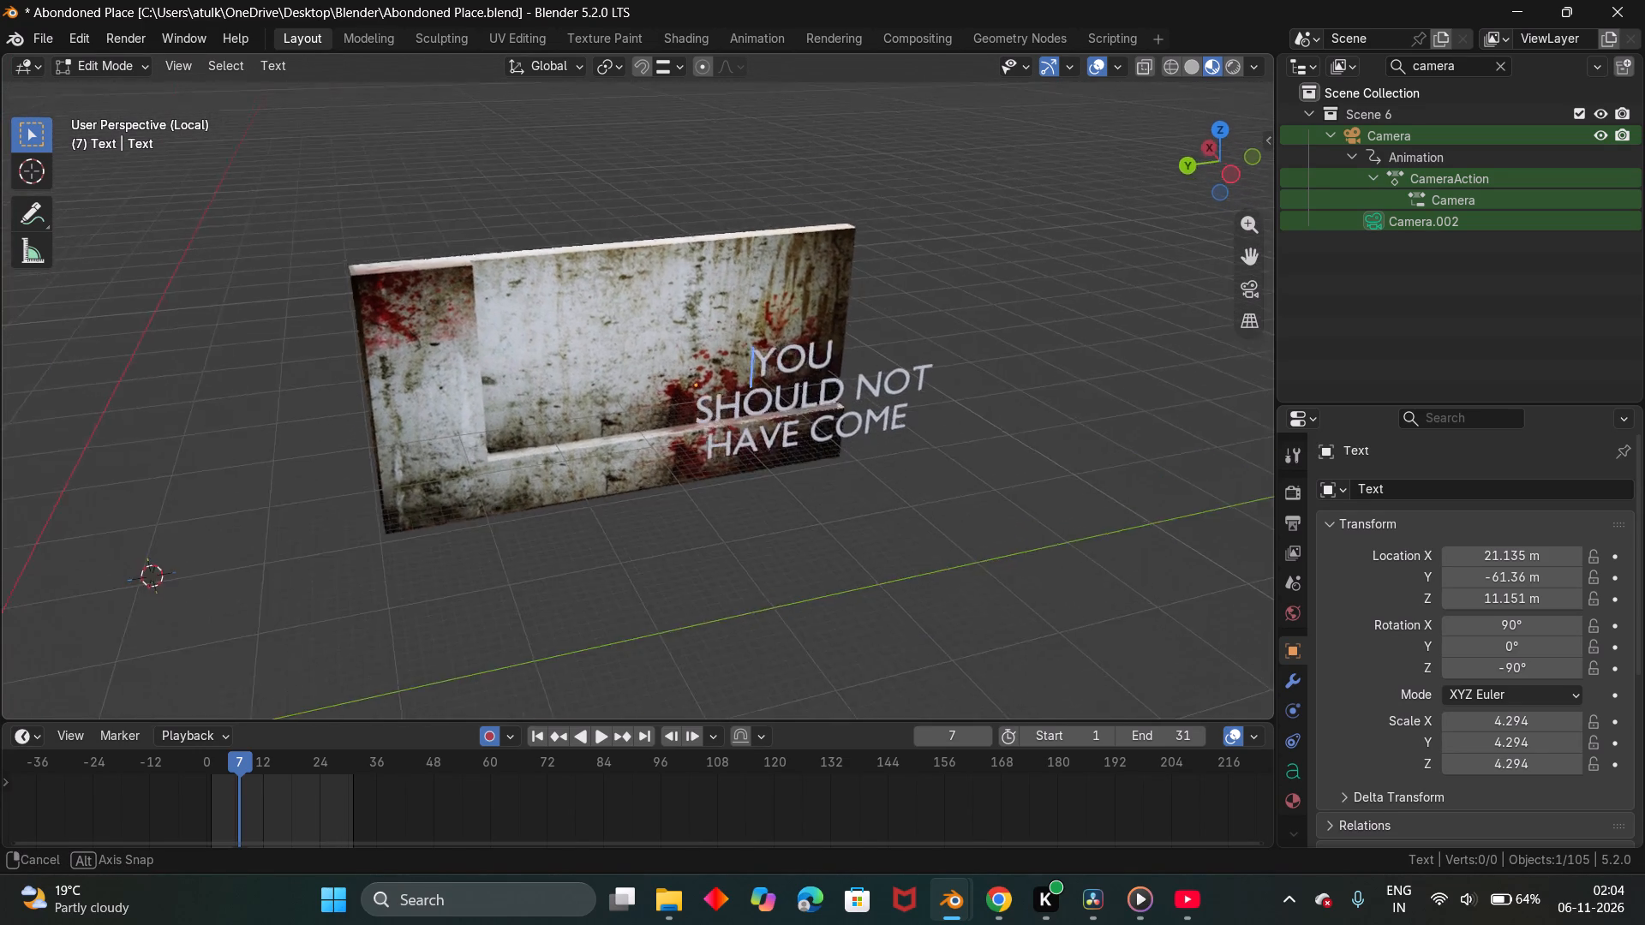
{"action": "middle_click_drag", "start_coordinate": [850, 368], "coordinate": [806, 321]}
{"action": "middle_click_drag", "start_coordinate": [850, 390], "coordinate": [868, 421]}
{"action": "key", "text": "space"}
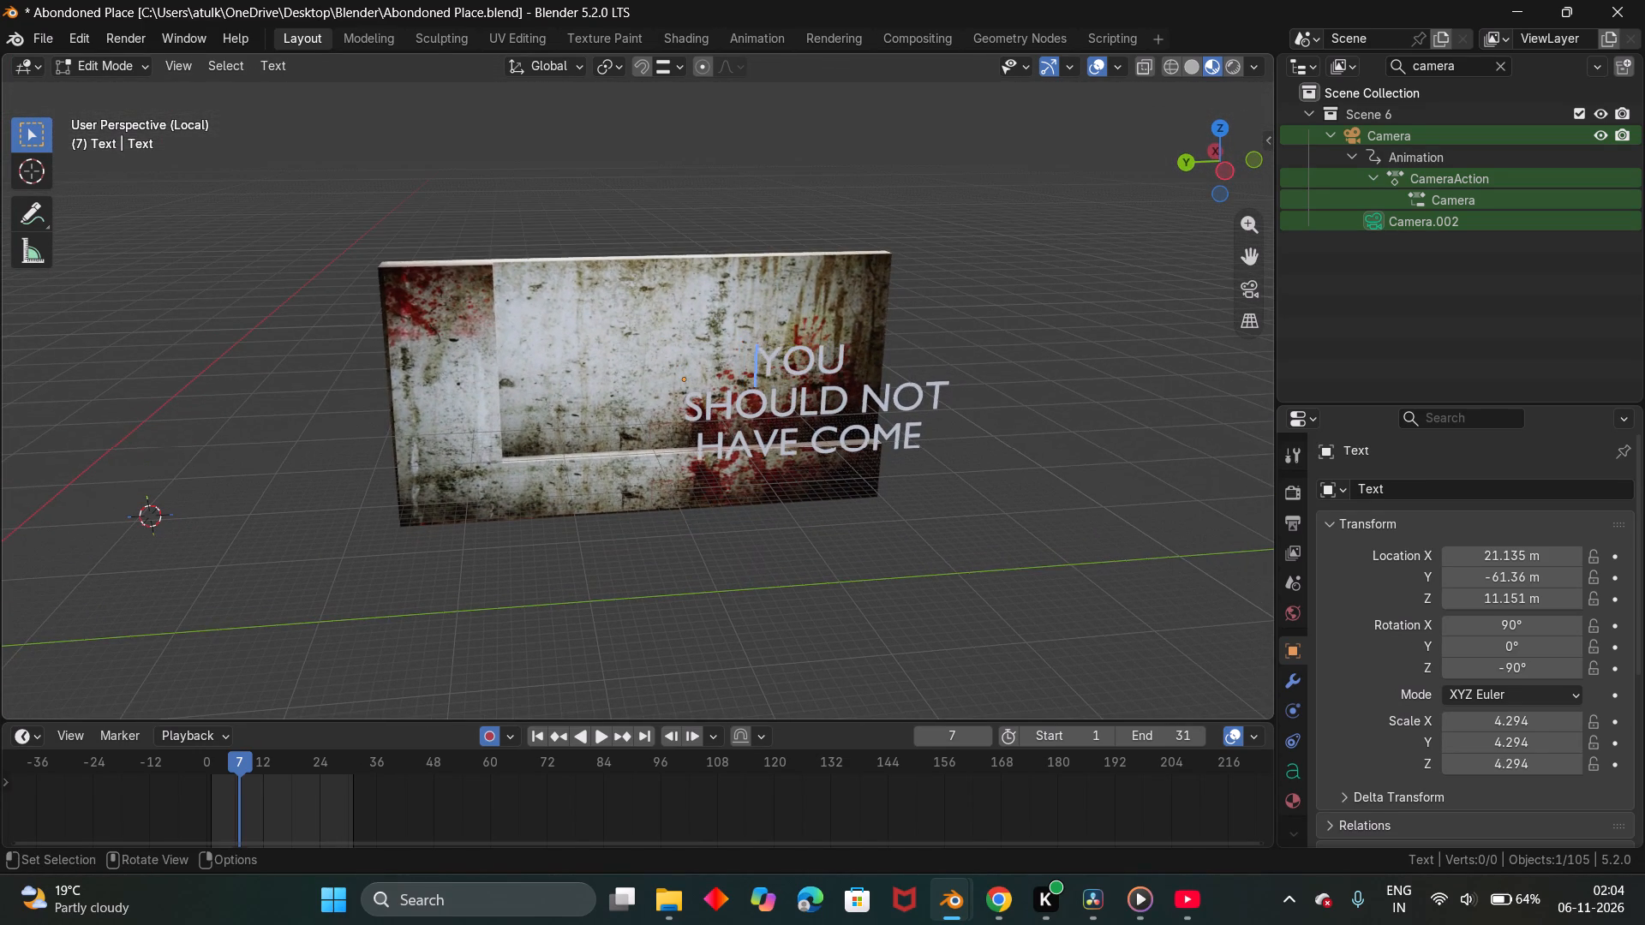
{"action": "middle_click_drag", "start_coordinate": [833, 442], "coordinate": [837, 430]}
{"action": "scroll", "coordinate": [833, 442], "scroll_direction": "up", "scroll_amount": 1}
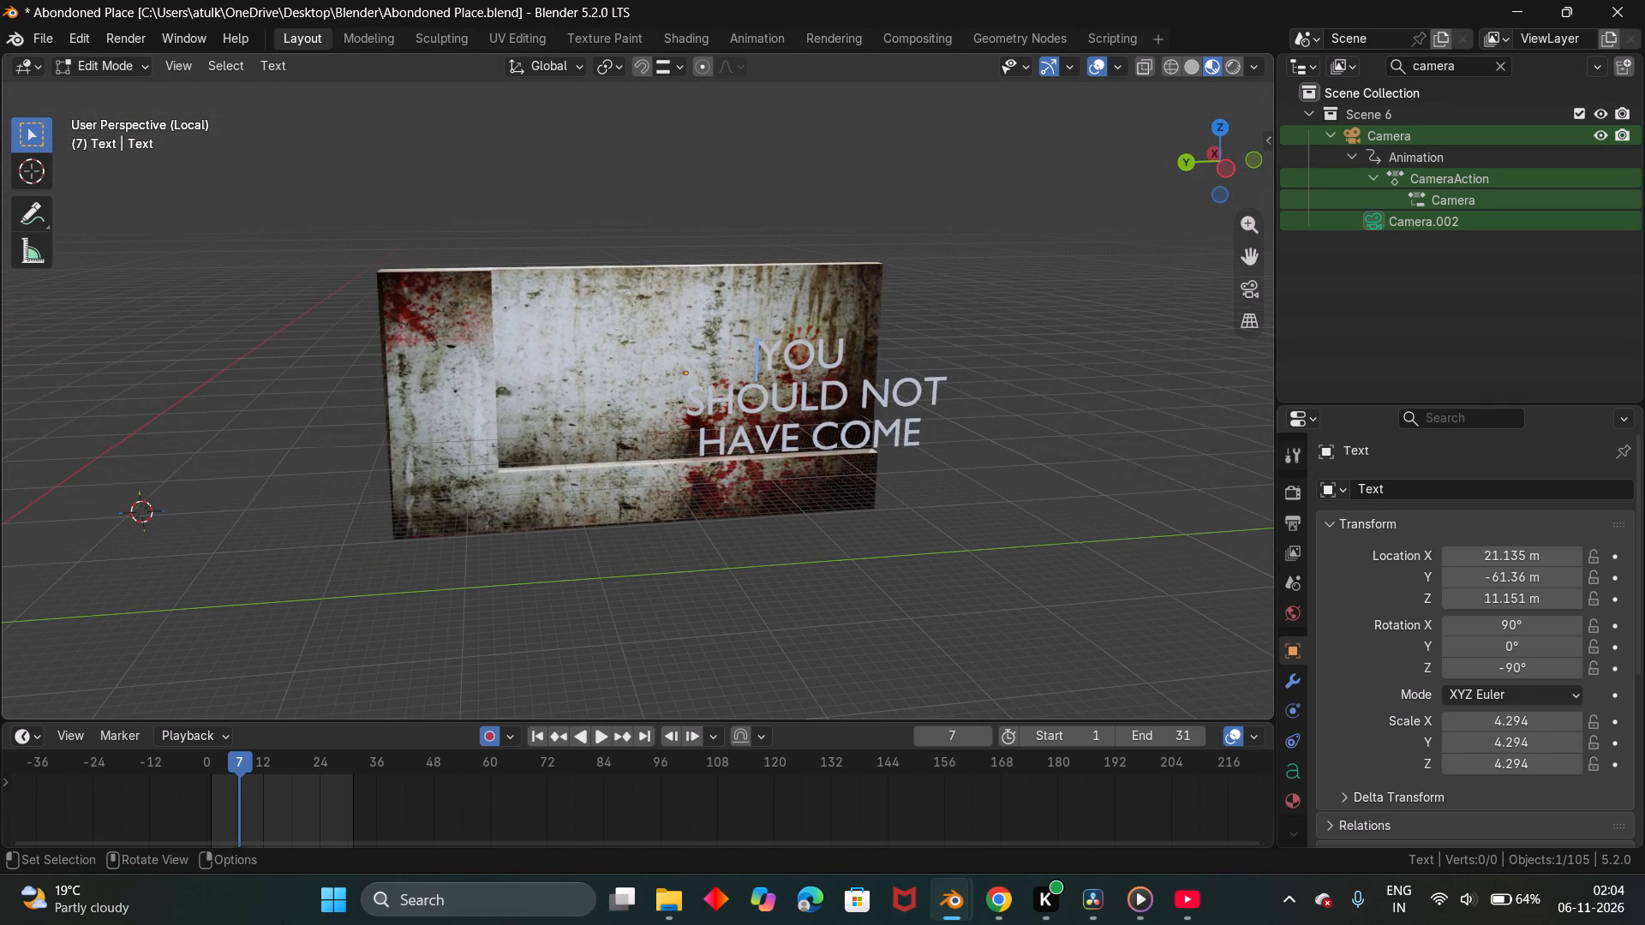
Add an extra space between SHOULD and NOT in the second line of the text.
{"action": "left_click", "coordinate": [862, 403]}
{"action": "key", "text": "space"}
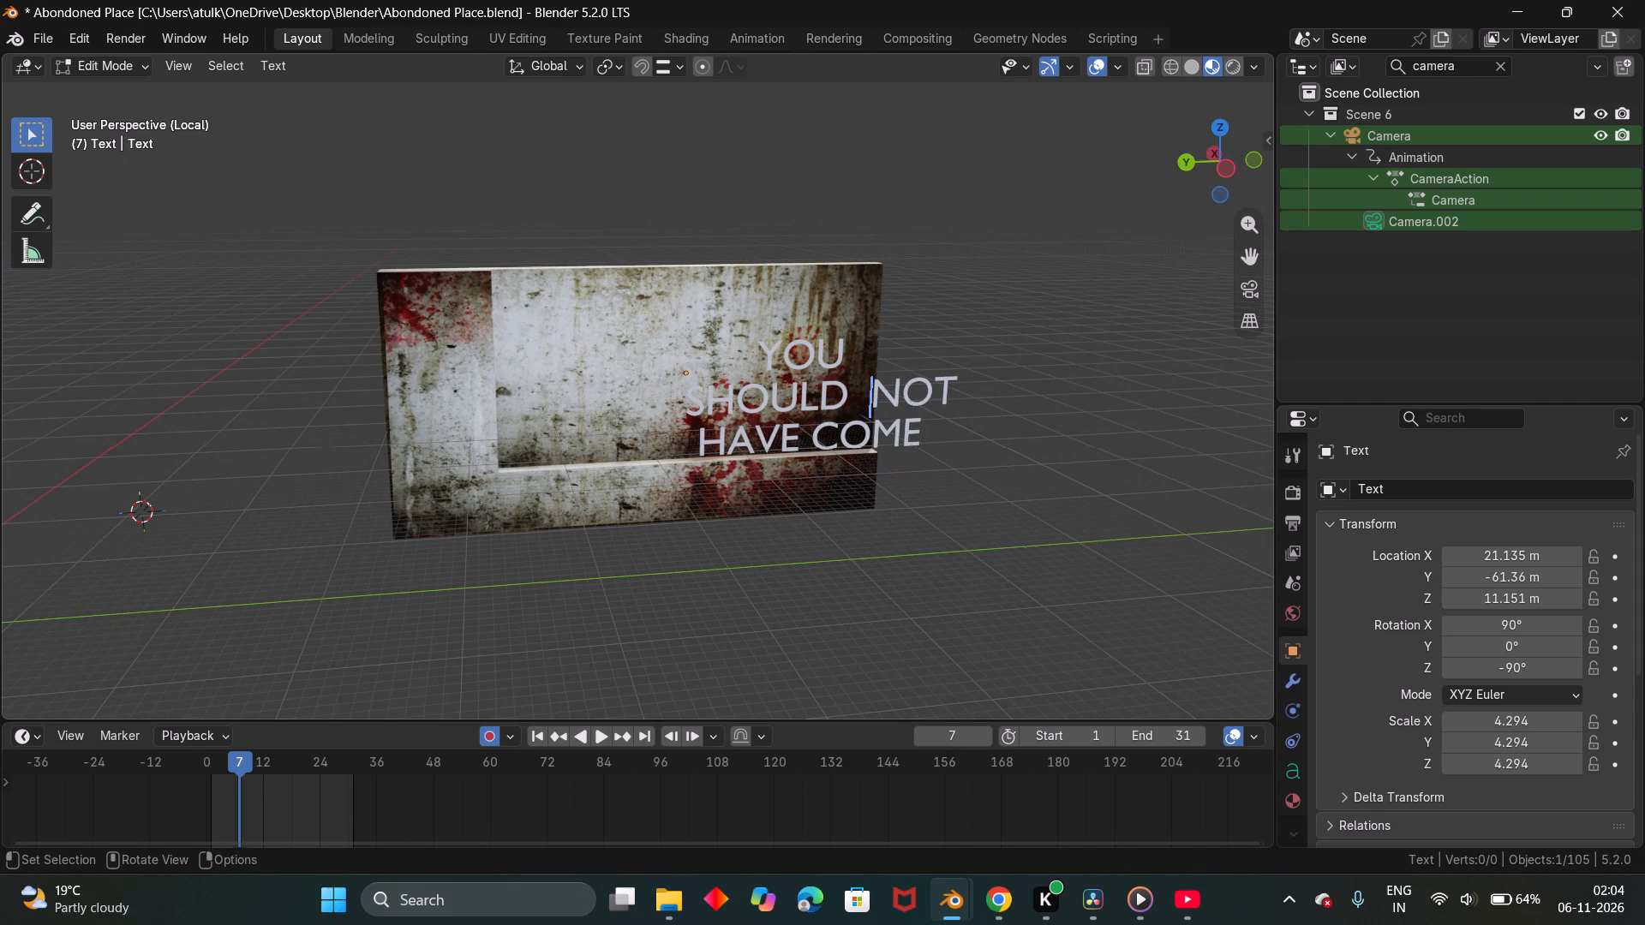
Indent the first line, YOU, by two more spaces.
{"action": "left_click", "coordinate": [751, 353]}
{"action": "key", "text": "space"}
{"action": "key", "text": "space"}
{"action": "middle_click_drag", "start_coordinate": [797, 409], "coordinate": [767, 377]}
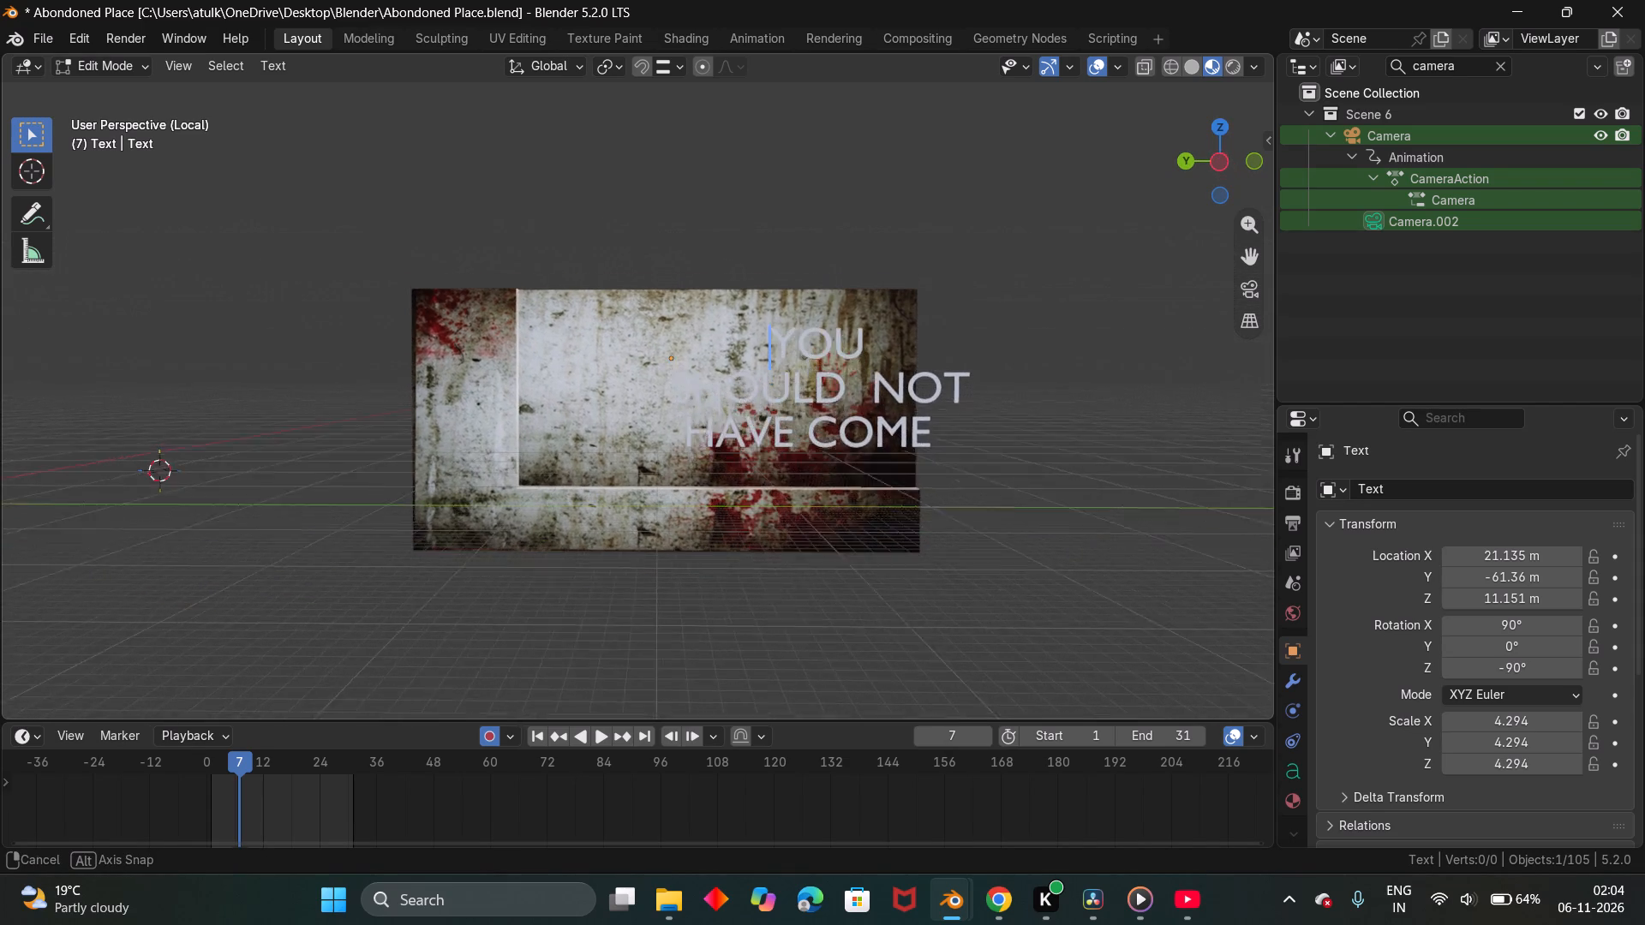
{"action": "middle_click_drag", "start_coordinate": [767, 377], "coordinate": [763, 400]}
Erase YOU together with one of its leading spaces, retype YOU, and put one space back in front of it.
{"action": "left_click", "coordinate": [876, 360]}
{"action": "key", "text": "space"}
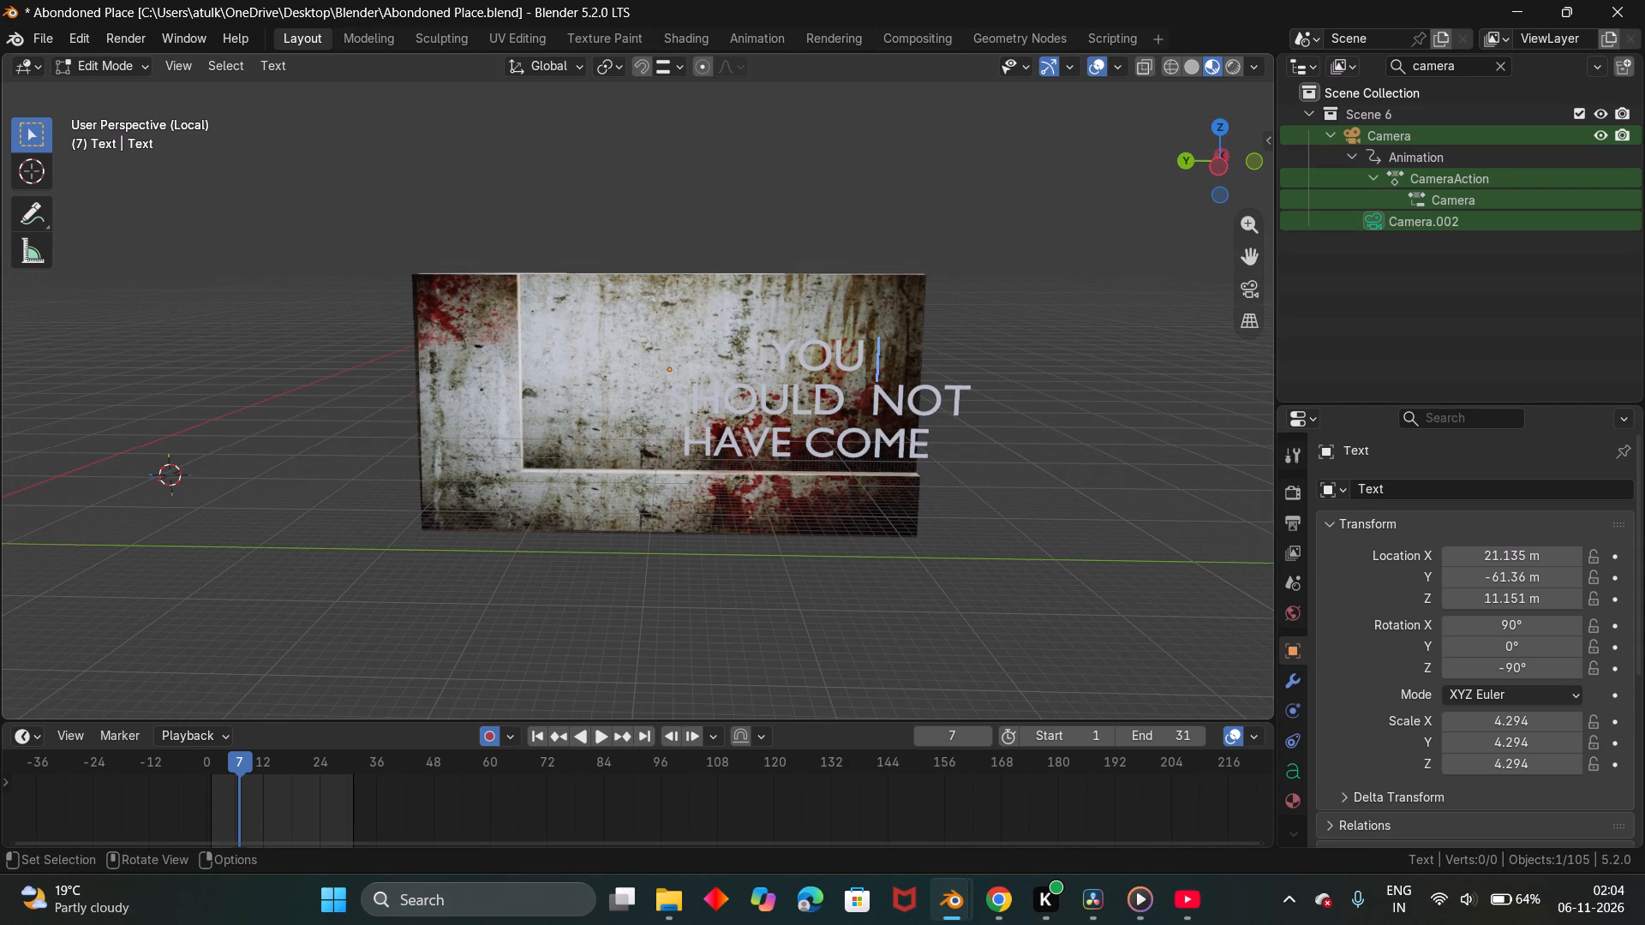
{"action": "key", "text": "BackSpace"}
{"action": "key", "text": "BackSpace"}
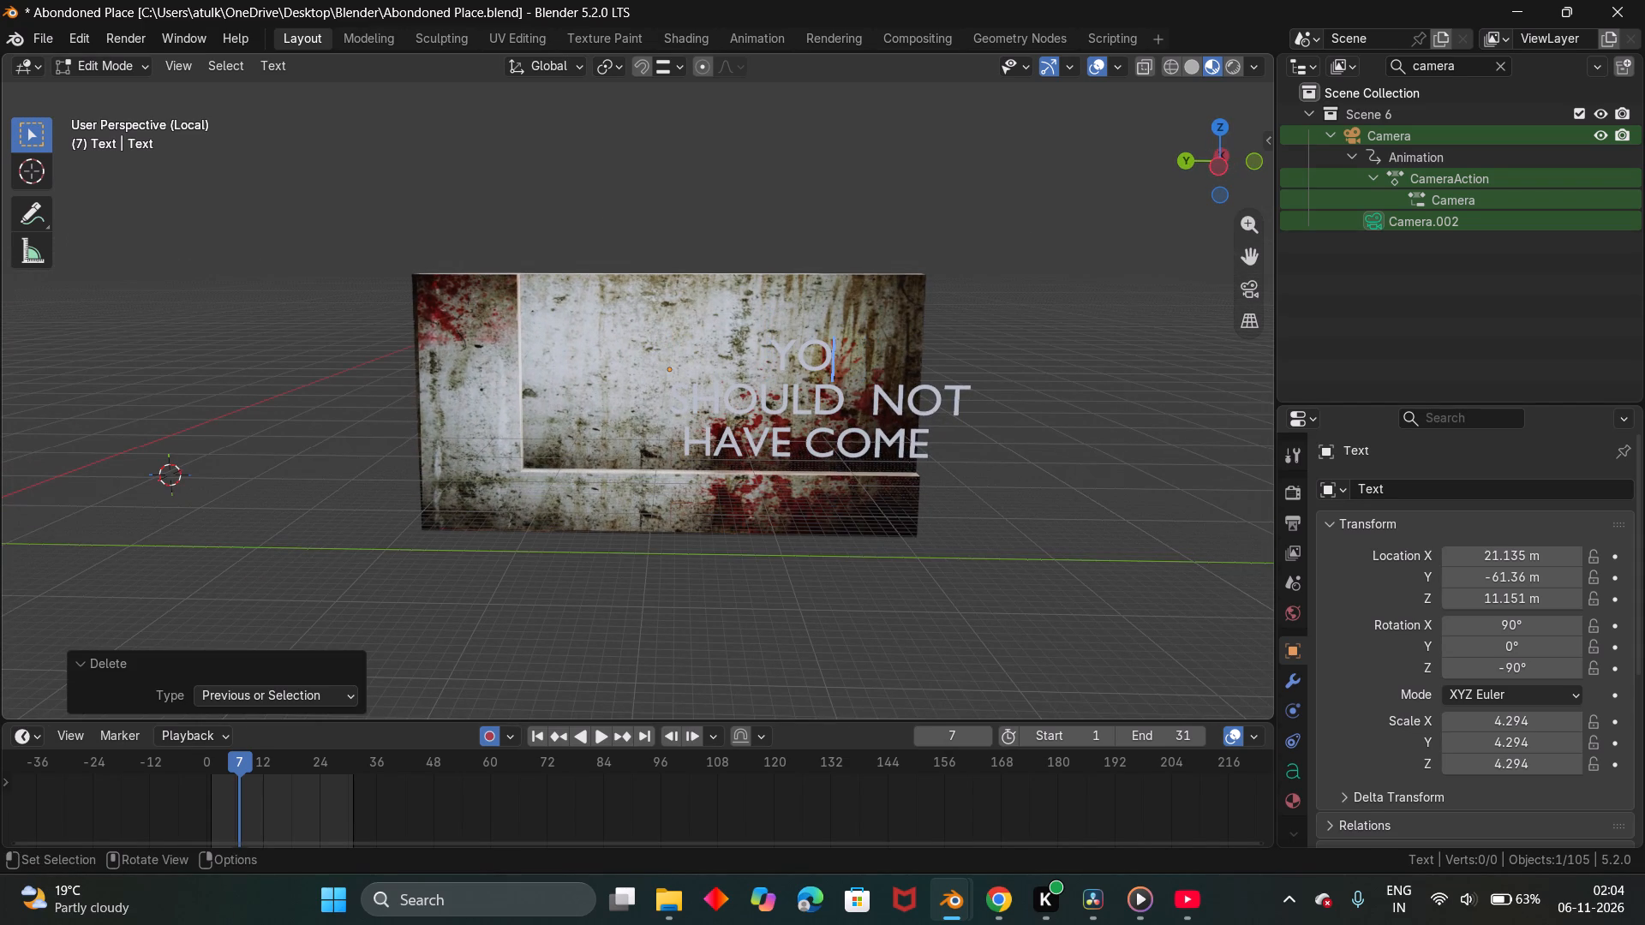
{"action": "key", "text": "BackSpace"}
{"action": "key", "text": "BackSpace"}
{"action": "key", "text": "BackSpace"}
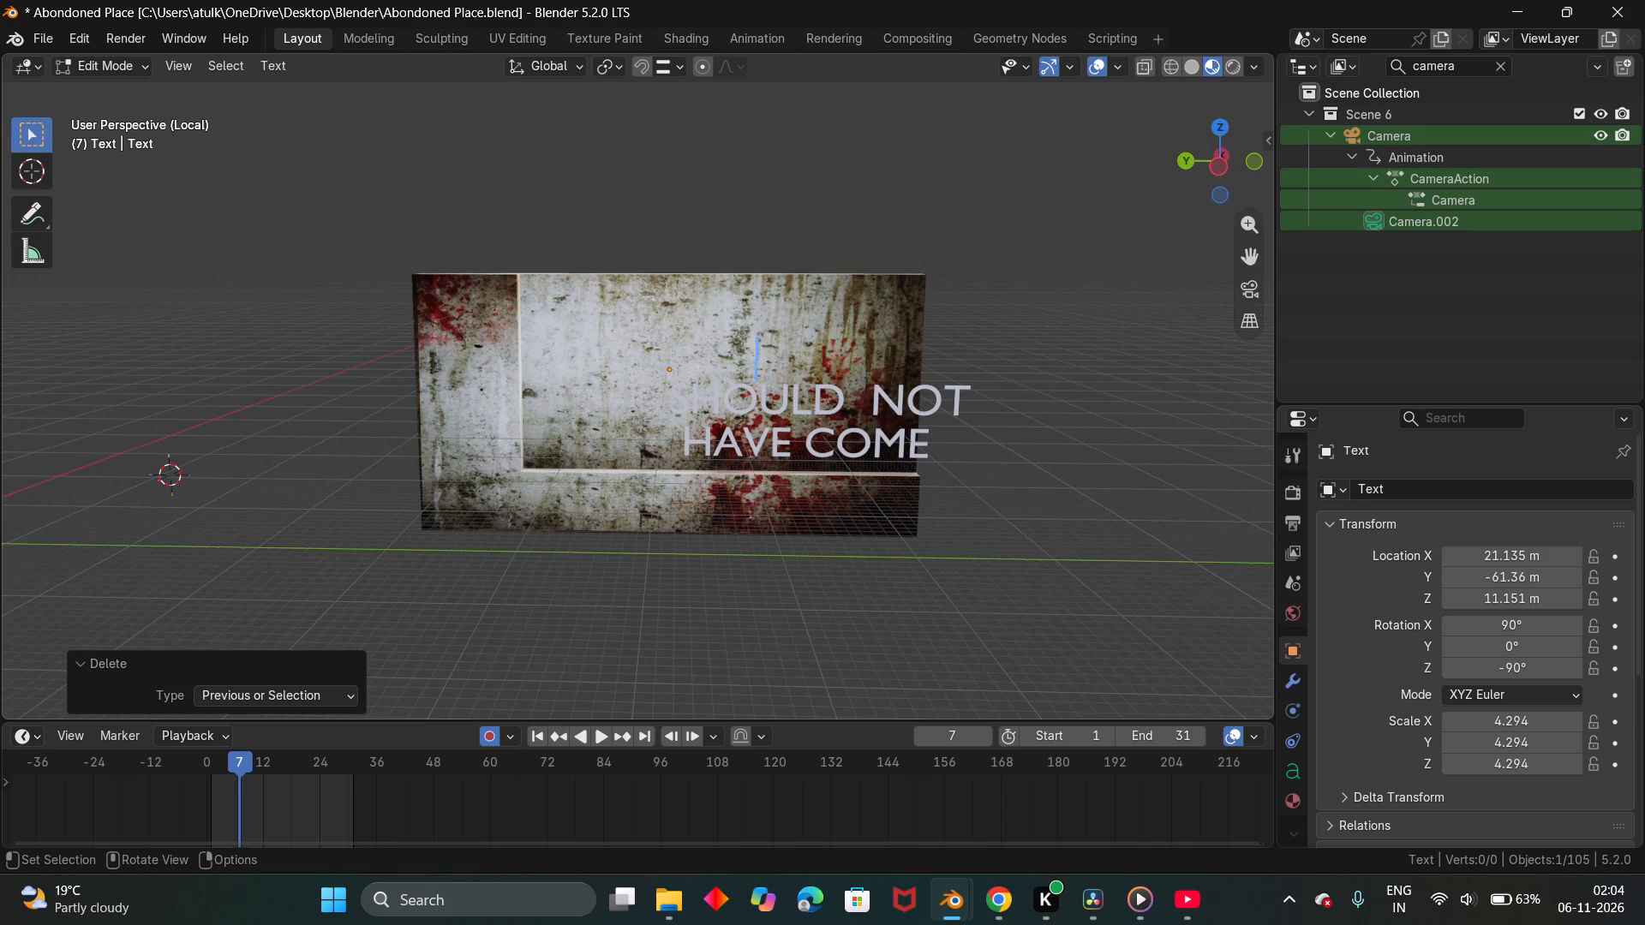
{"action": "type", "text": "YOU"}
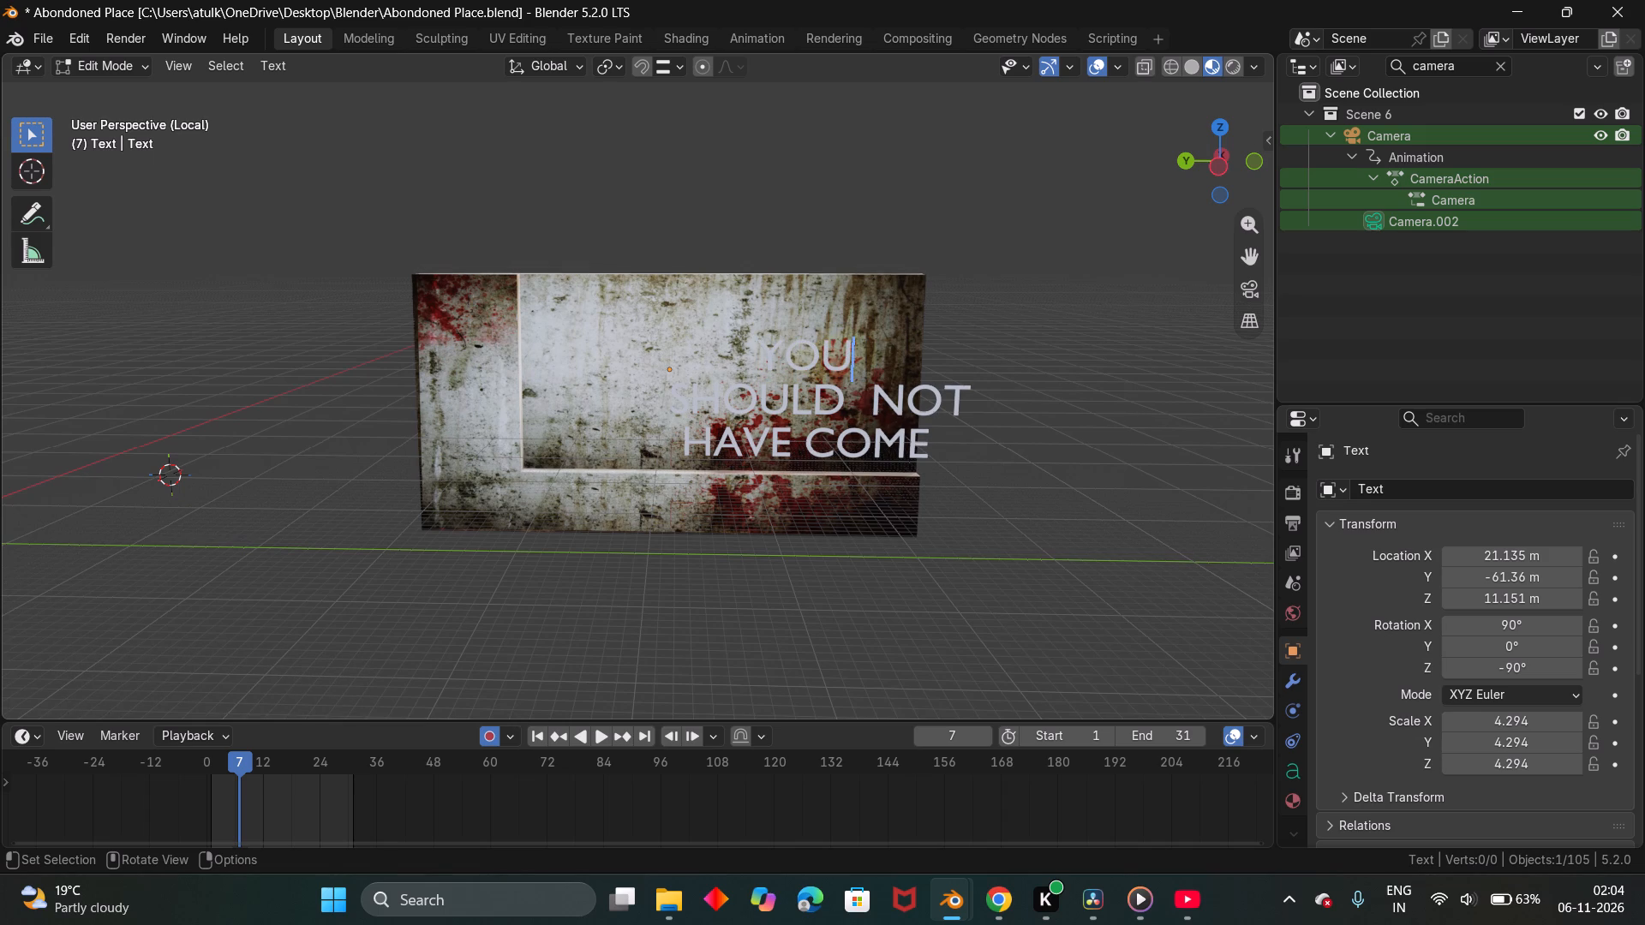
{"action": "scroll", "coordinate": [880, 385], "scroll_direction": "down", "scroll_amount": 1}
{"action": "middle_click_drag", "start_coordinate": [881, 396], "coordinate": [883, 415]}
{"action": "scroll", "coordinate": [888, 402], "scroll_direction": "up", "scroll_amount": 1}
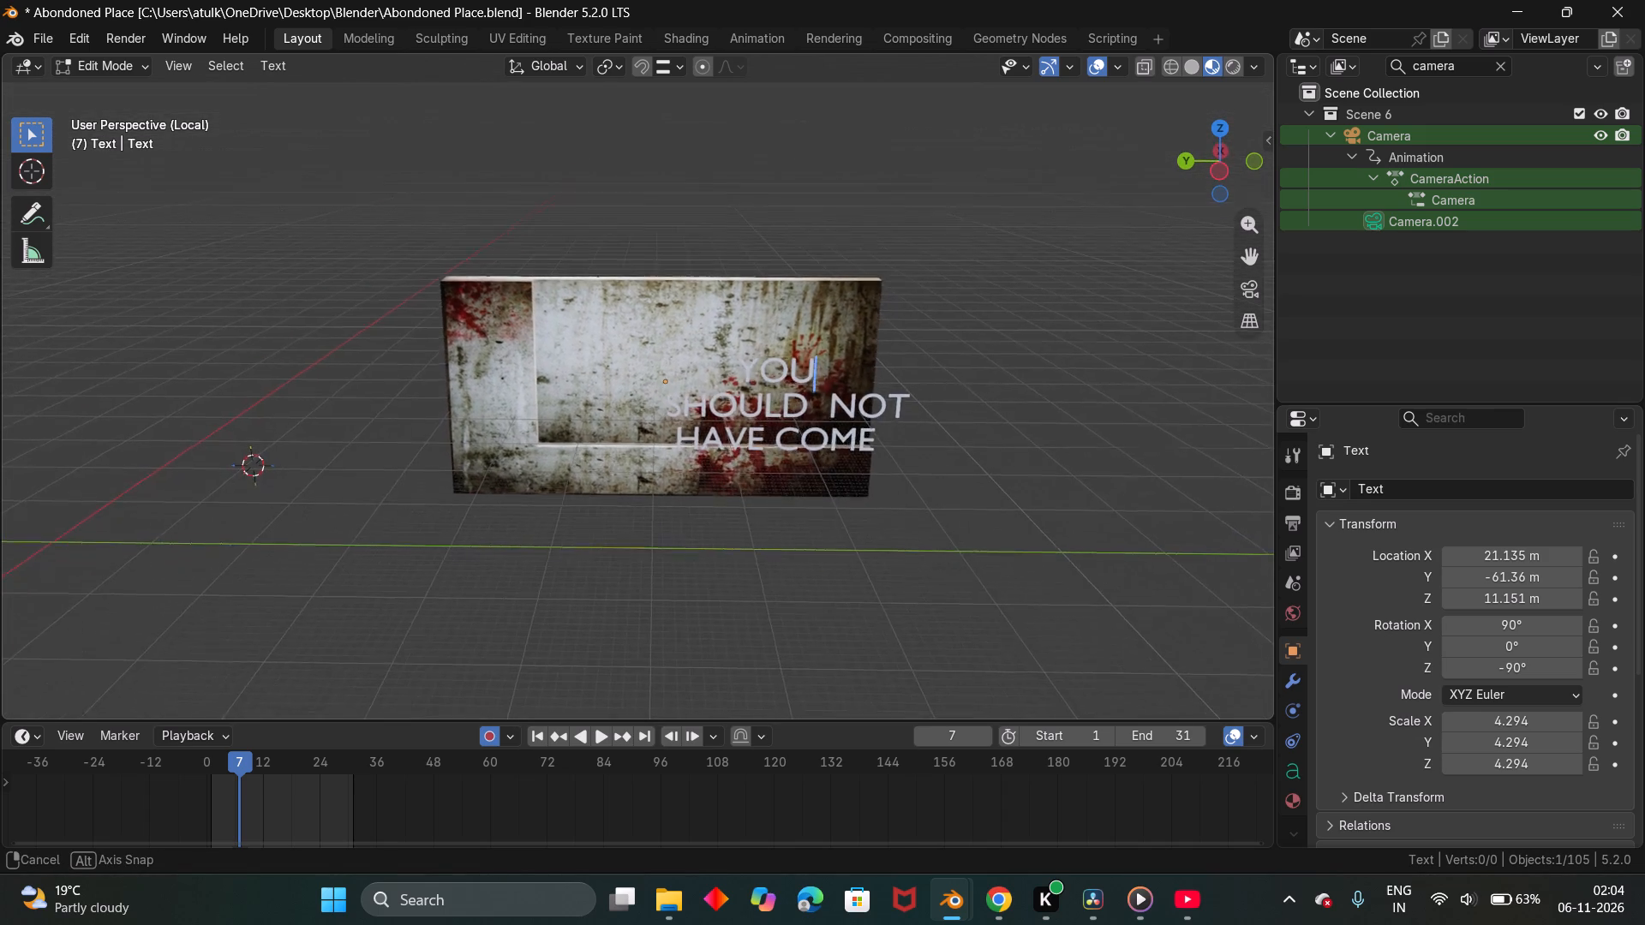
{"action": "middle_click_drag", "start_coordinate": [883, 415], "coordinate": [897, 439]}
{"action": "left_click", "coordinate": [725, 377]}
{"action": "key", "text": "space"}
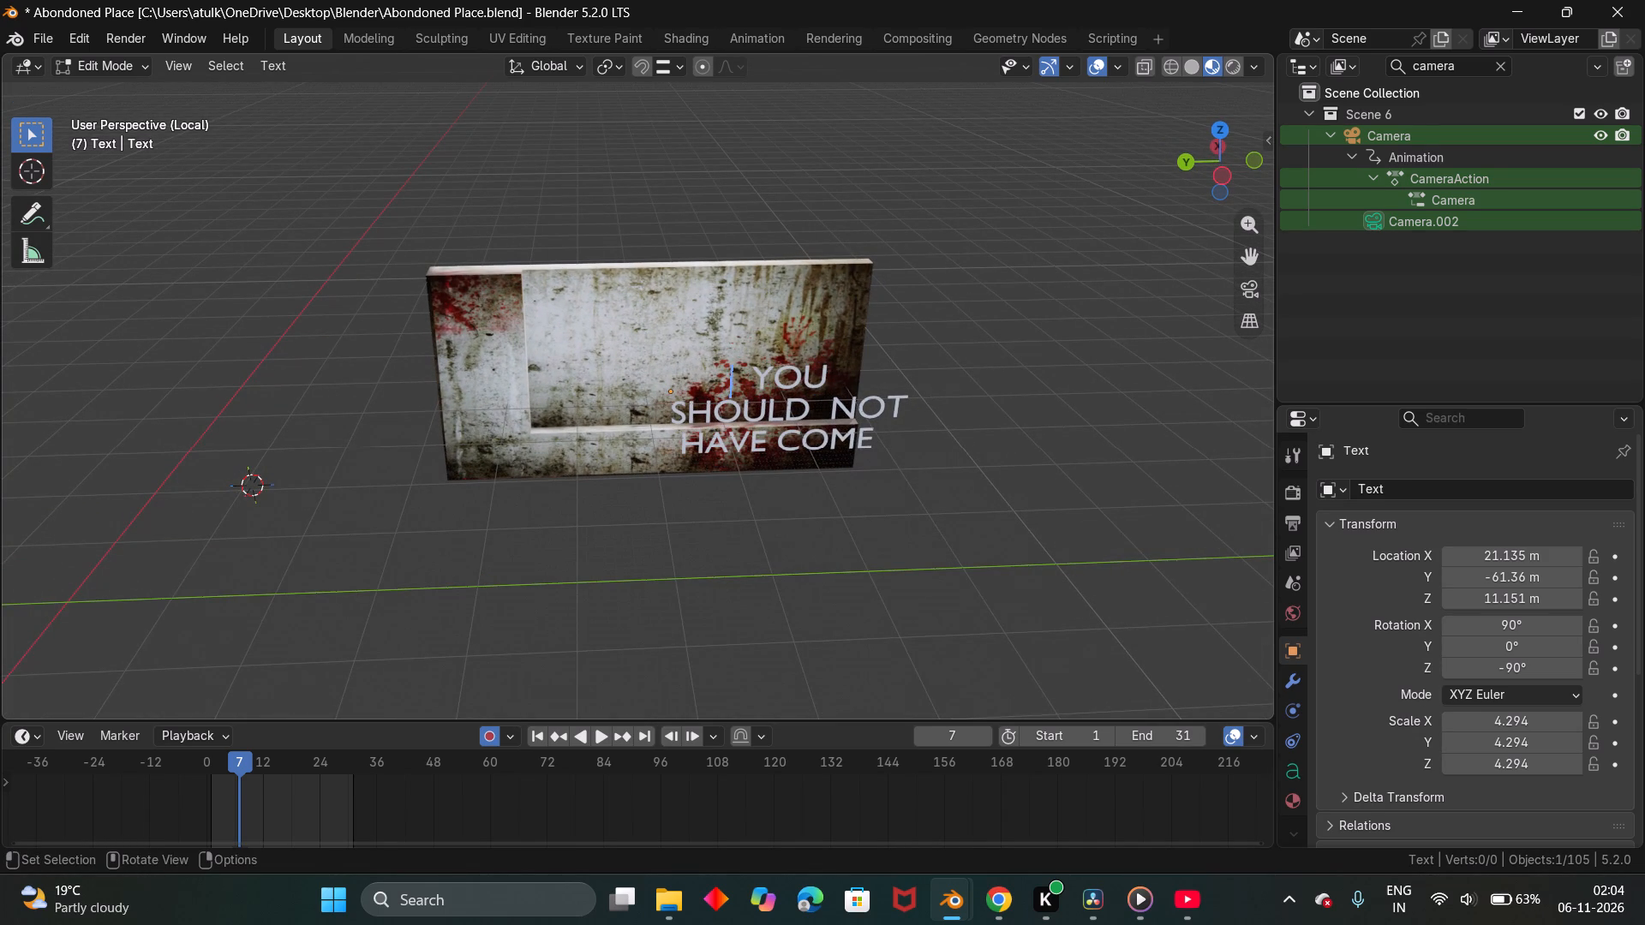
Indent the third line, HAVE COME, by one more space and finish editing the text.
{"action": "left_click", "coordinate": [675, 434]}
{"action": "key", "text": "space"}
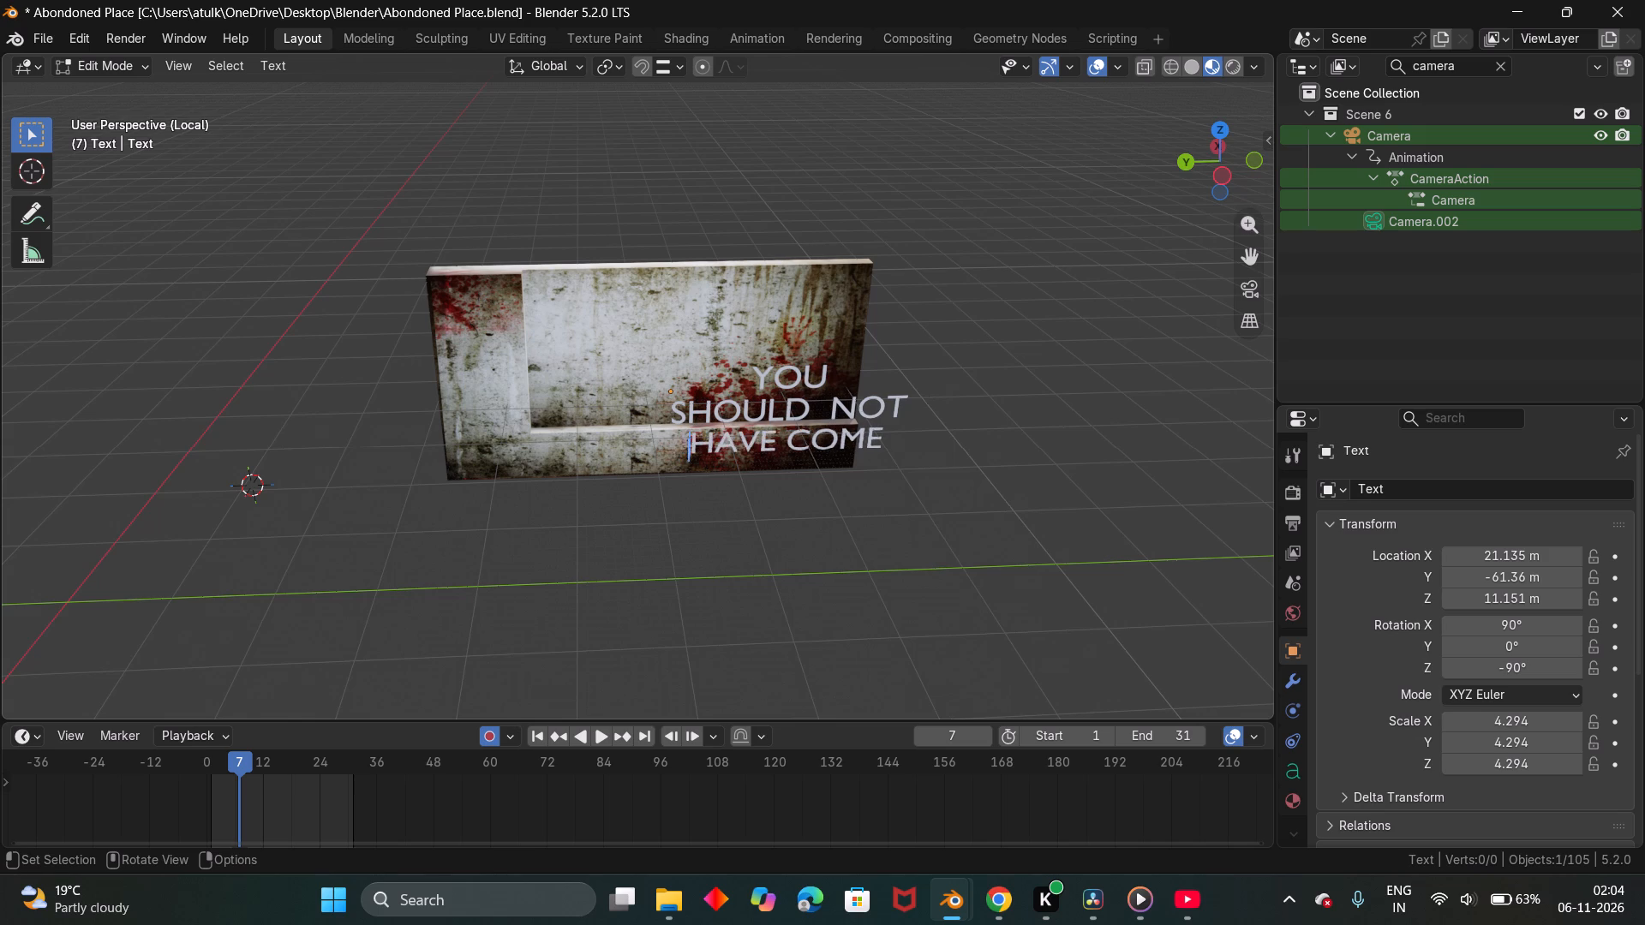
{"action": "middle_click_drag", "start_coordinate": [840, 483], "coordinate": [900, 473]}
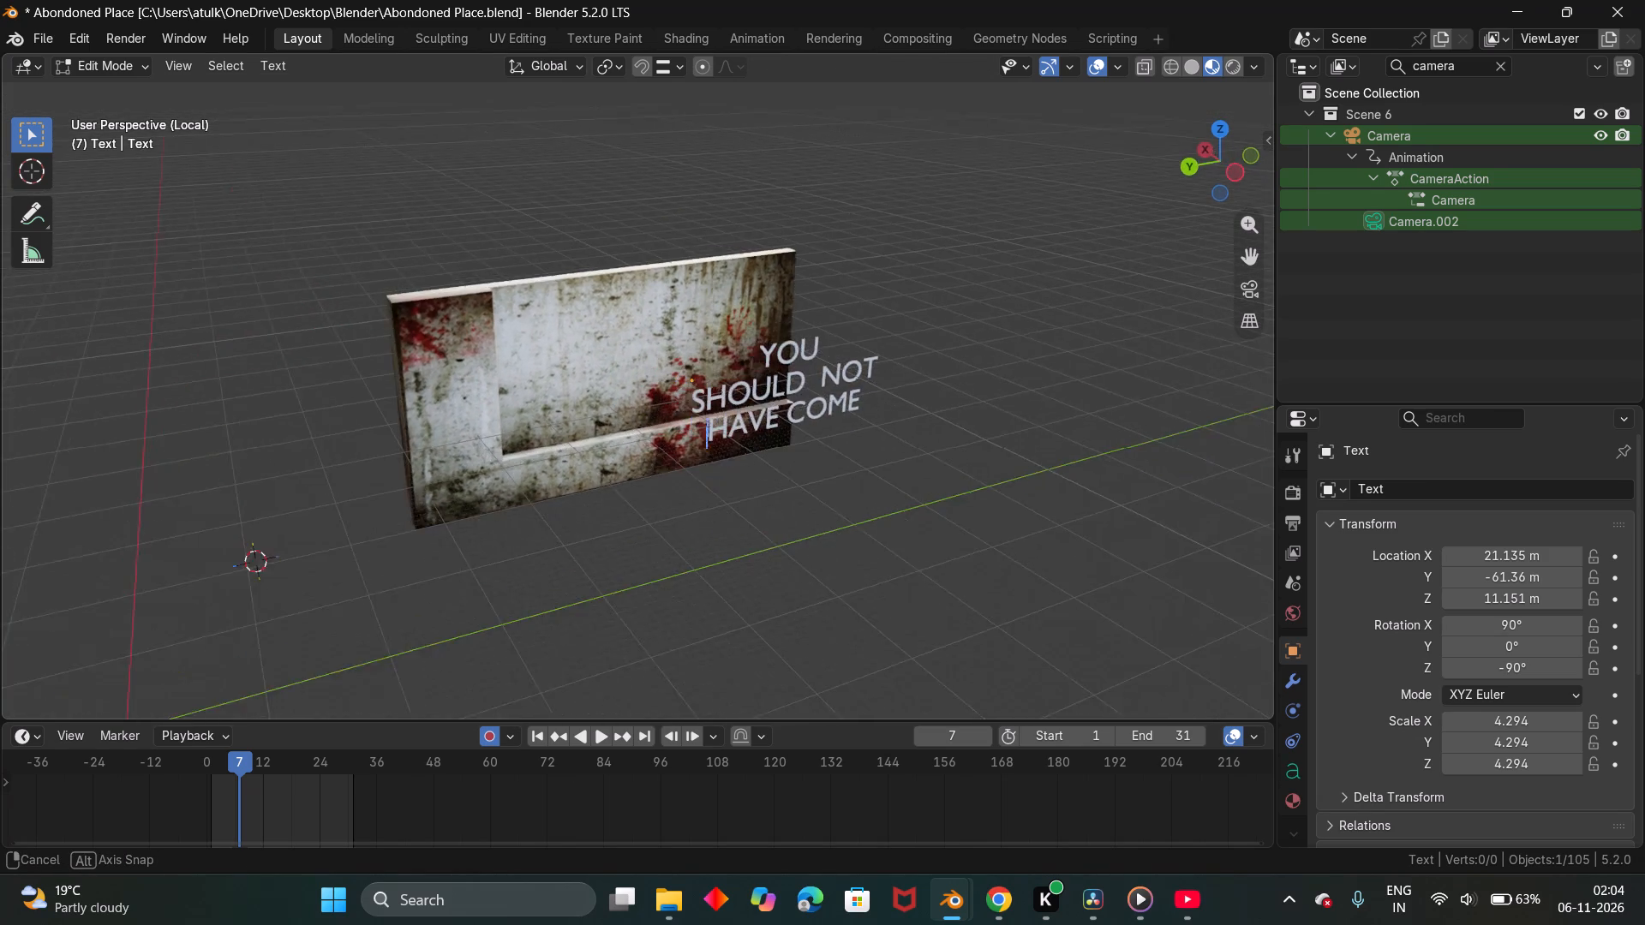
{"action": "middle_click_drag", "start_coordinate": [900, 473], "coordinate": [960, 468]}
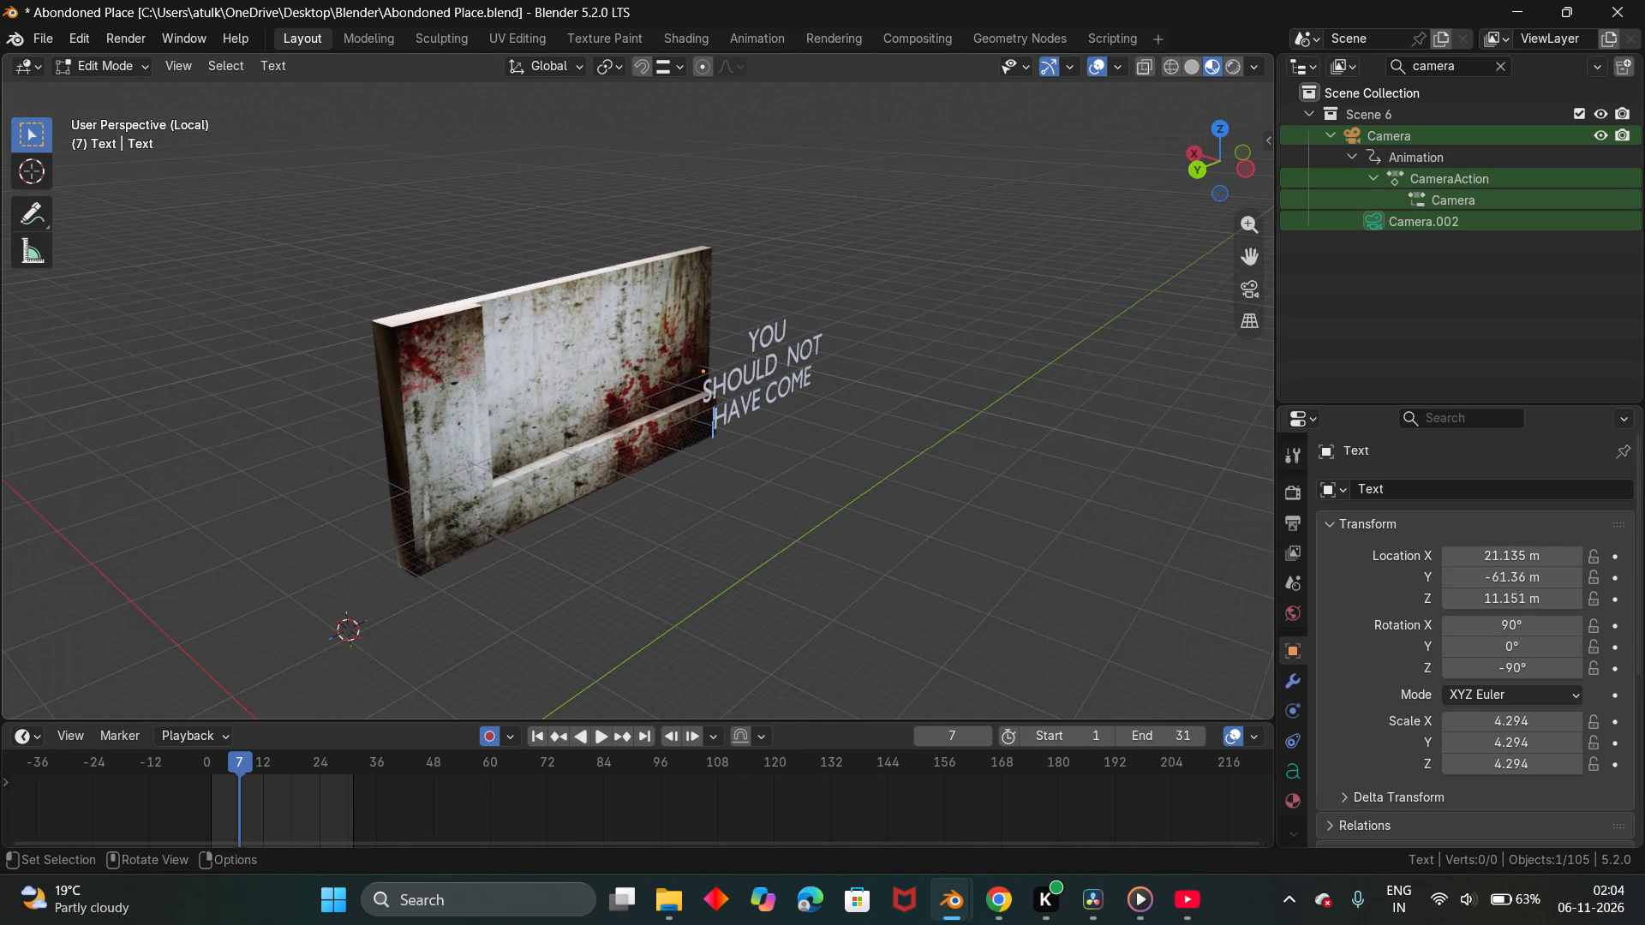
{"action": "key", "text": "Tab"}
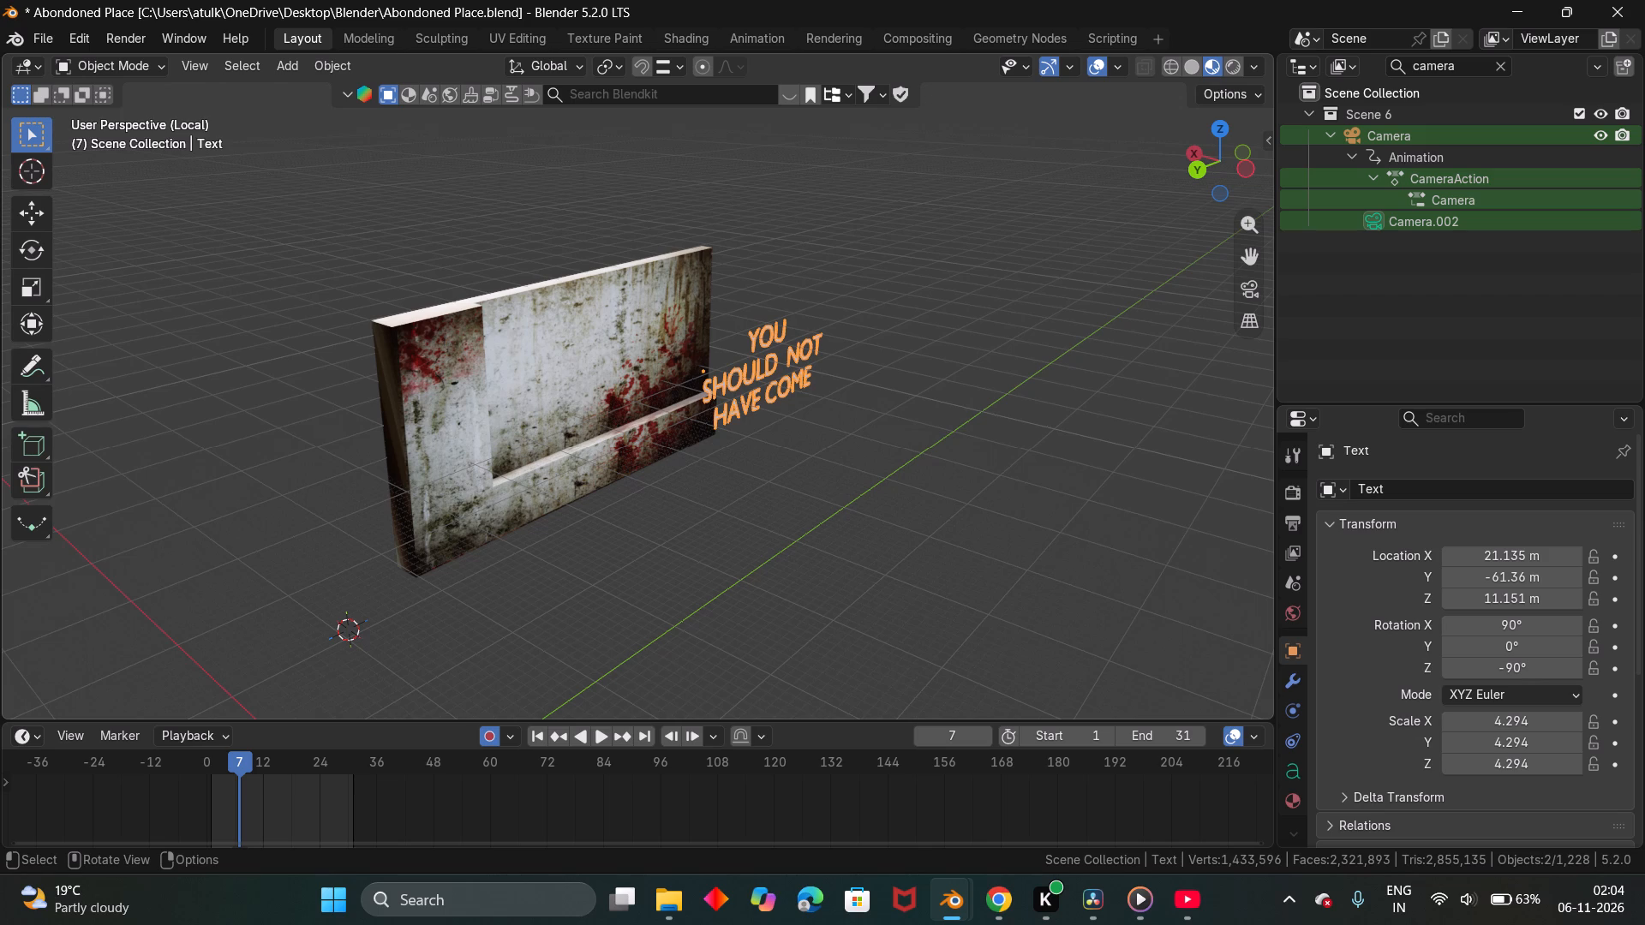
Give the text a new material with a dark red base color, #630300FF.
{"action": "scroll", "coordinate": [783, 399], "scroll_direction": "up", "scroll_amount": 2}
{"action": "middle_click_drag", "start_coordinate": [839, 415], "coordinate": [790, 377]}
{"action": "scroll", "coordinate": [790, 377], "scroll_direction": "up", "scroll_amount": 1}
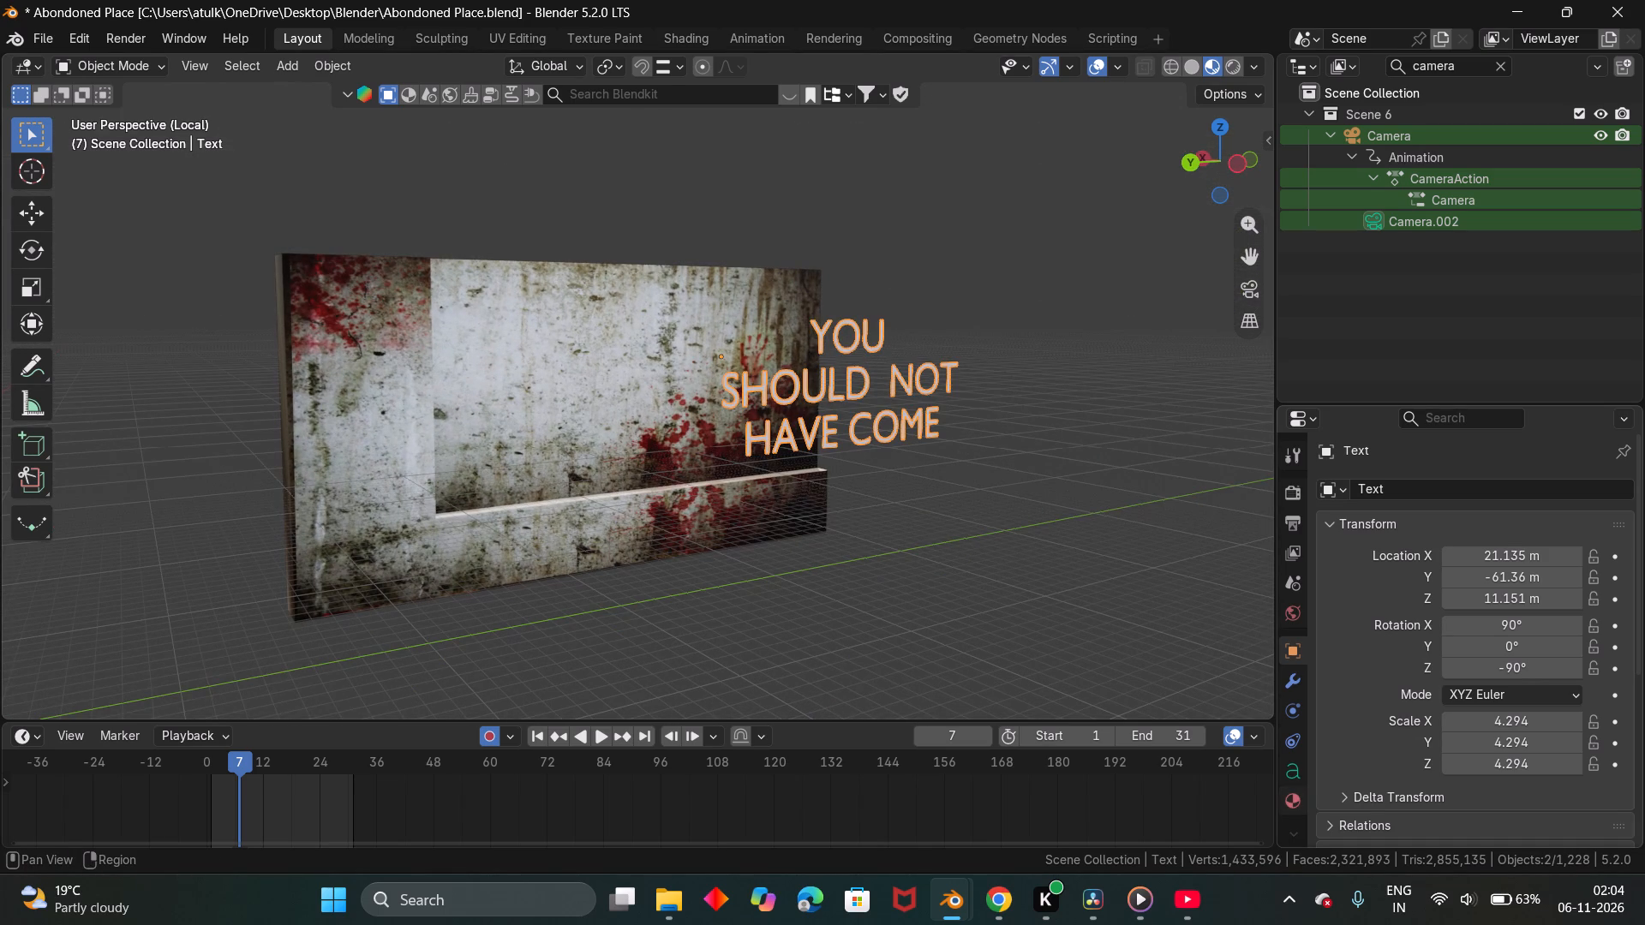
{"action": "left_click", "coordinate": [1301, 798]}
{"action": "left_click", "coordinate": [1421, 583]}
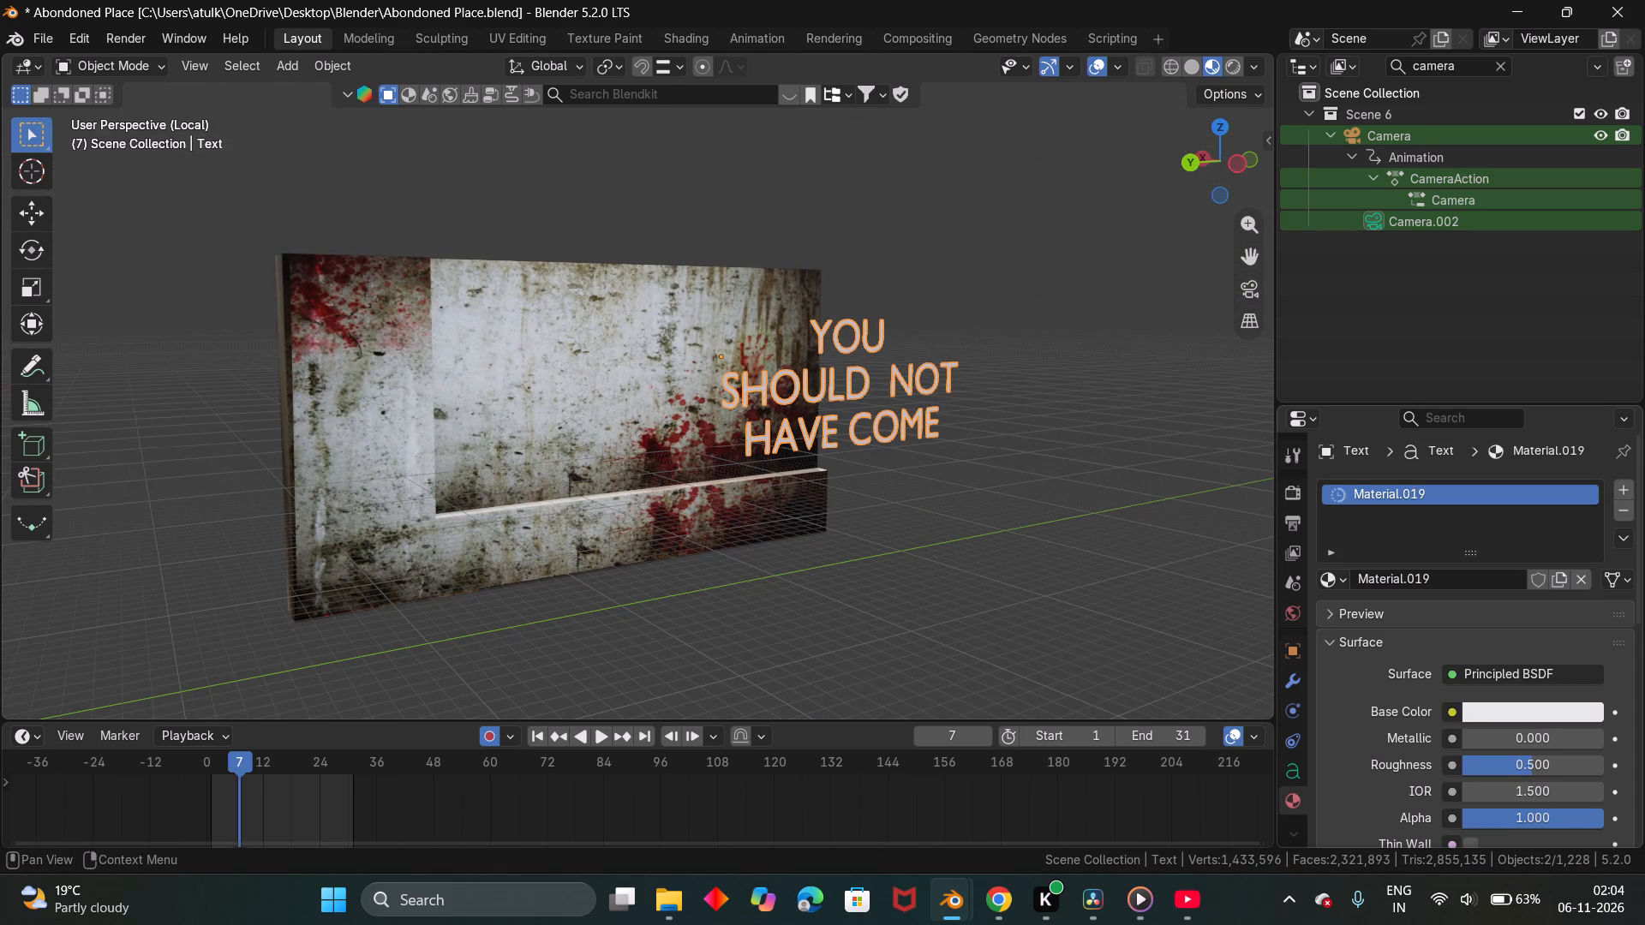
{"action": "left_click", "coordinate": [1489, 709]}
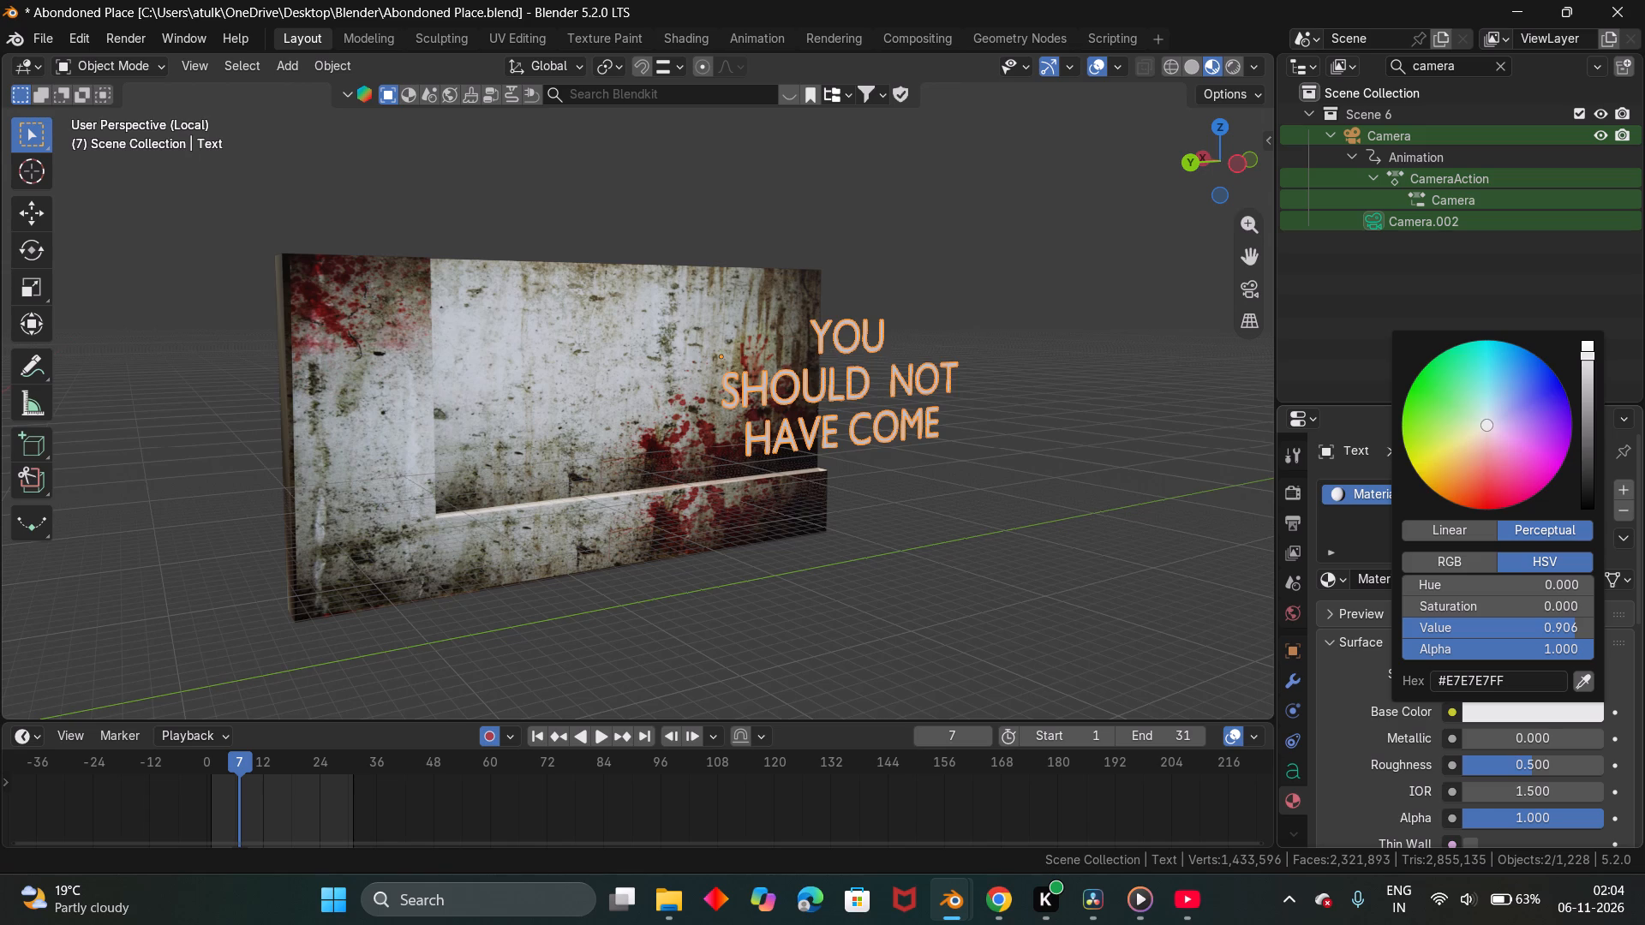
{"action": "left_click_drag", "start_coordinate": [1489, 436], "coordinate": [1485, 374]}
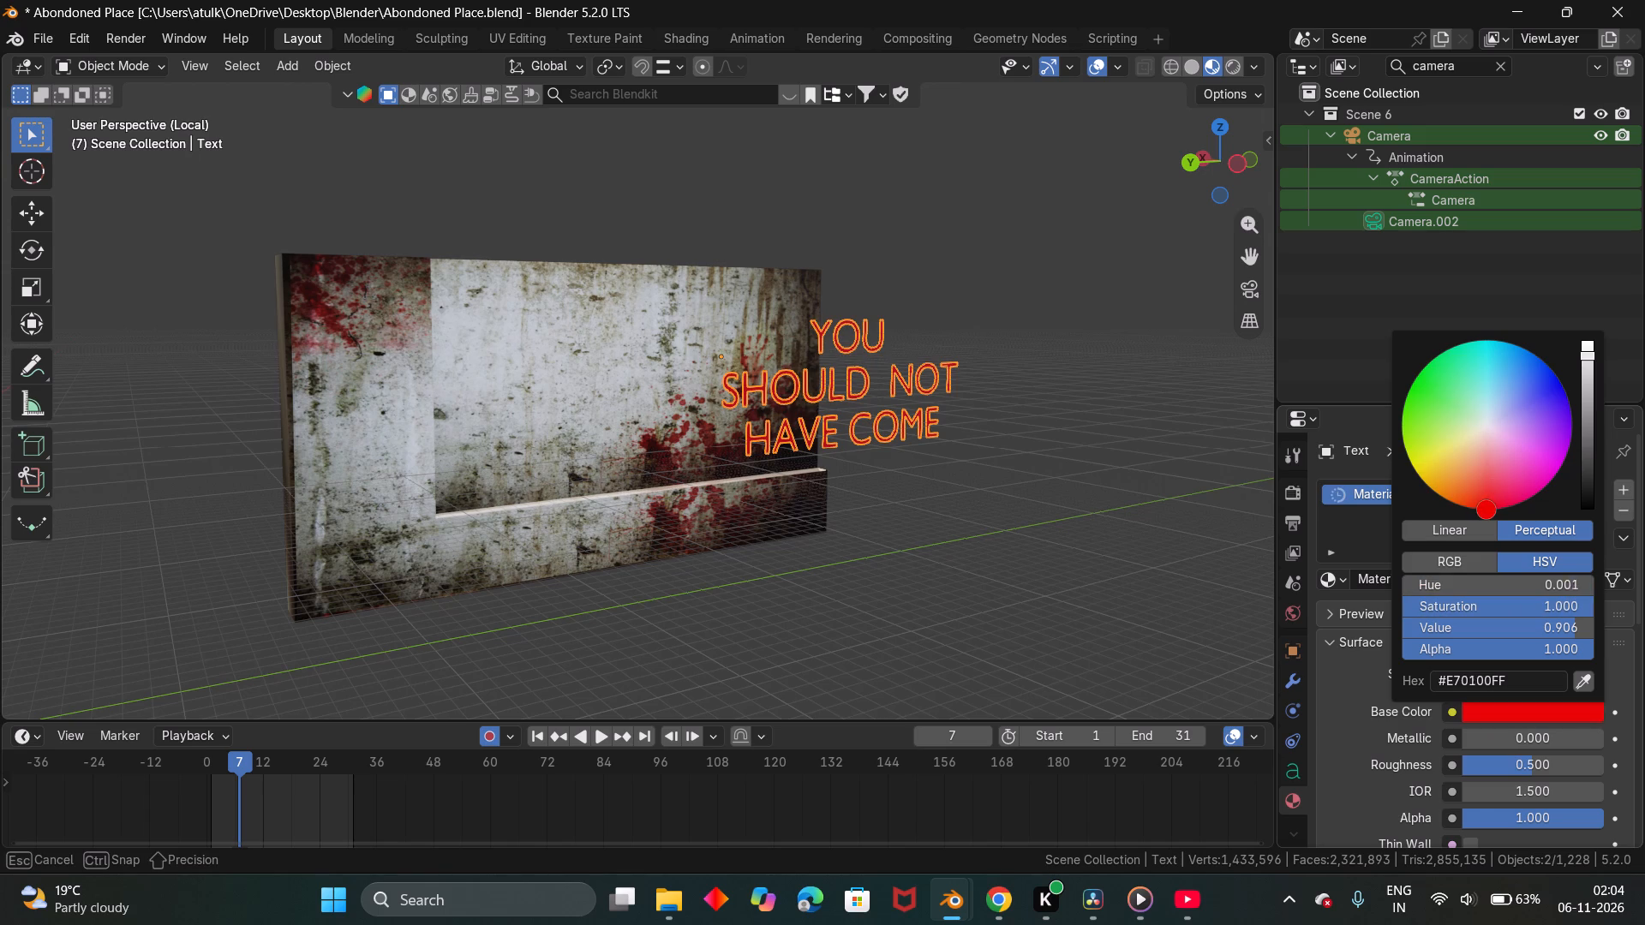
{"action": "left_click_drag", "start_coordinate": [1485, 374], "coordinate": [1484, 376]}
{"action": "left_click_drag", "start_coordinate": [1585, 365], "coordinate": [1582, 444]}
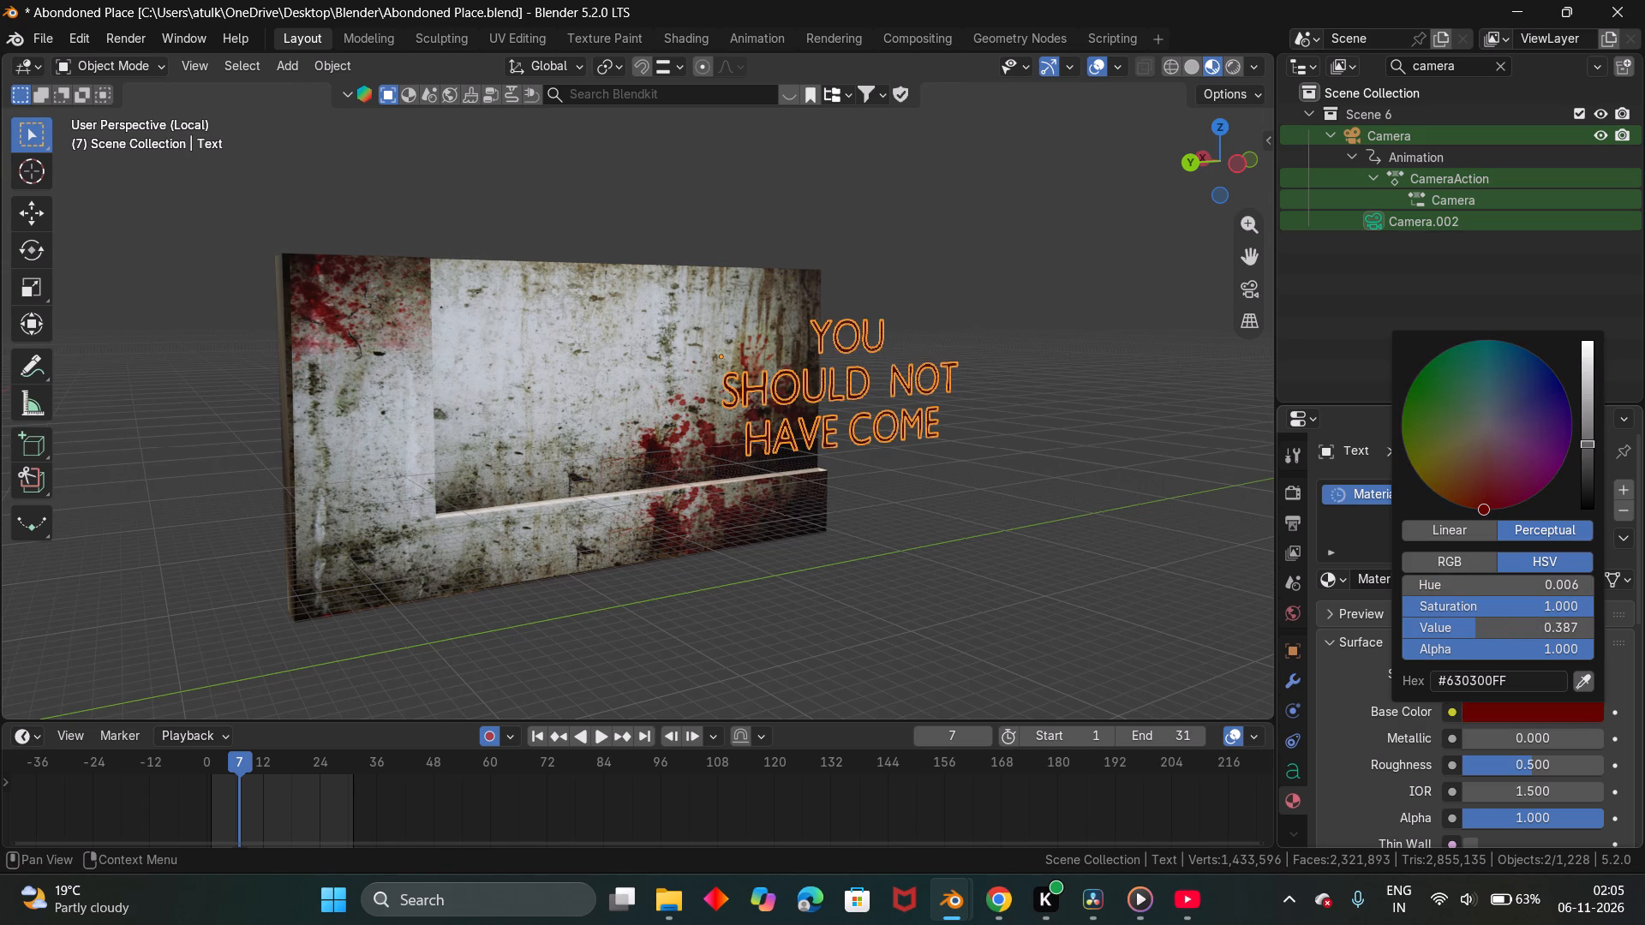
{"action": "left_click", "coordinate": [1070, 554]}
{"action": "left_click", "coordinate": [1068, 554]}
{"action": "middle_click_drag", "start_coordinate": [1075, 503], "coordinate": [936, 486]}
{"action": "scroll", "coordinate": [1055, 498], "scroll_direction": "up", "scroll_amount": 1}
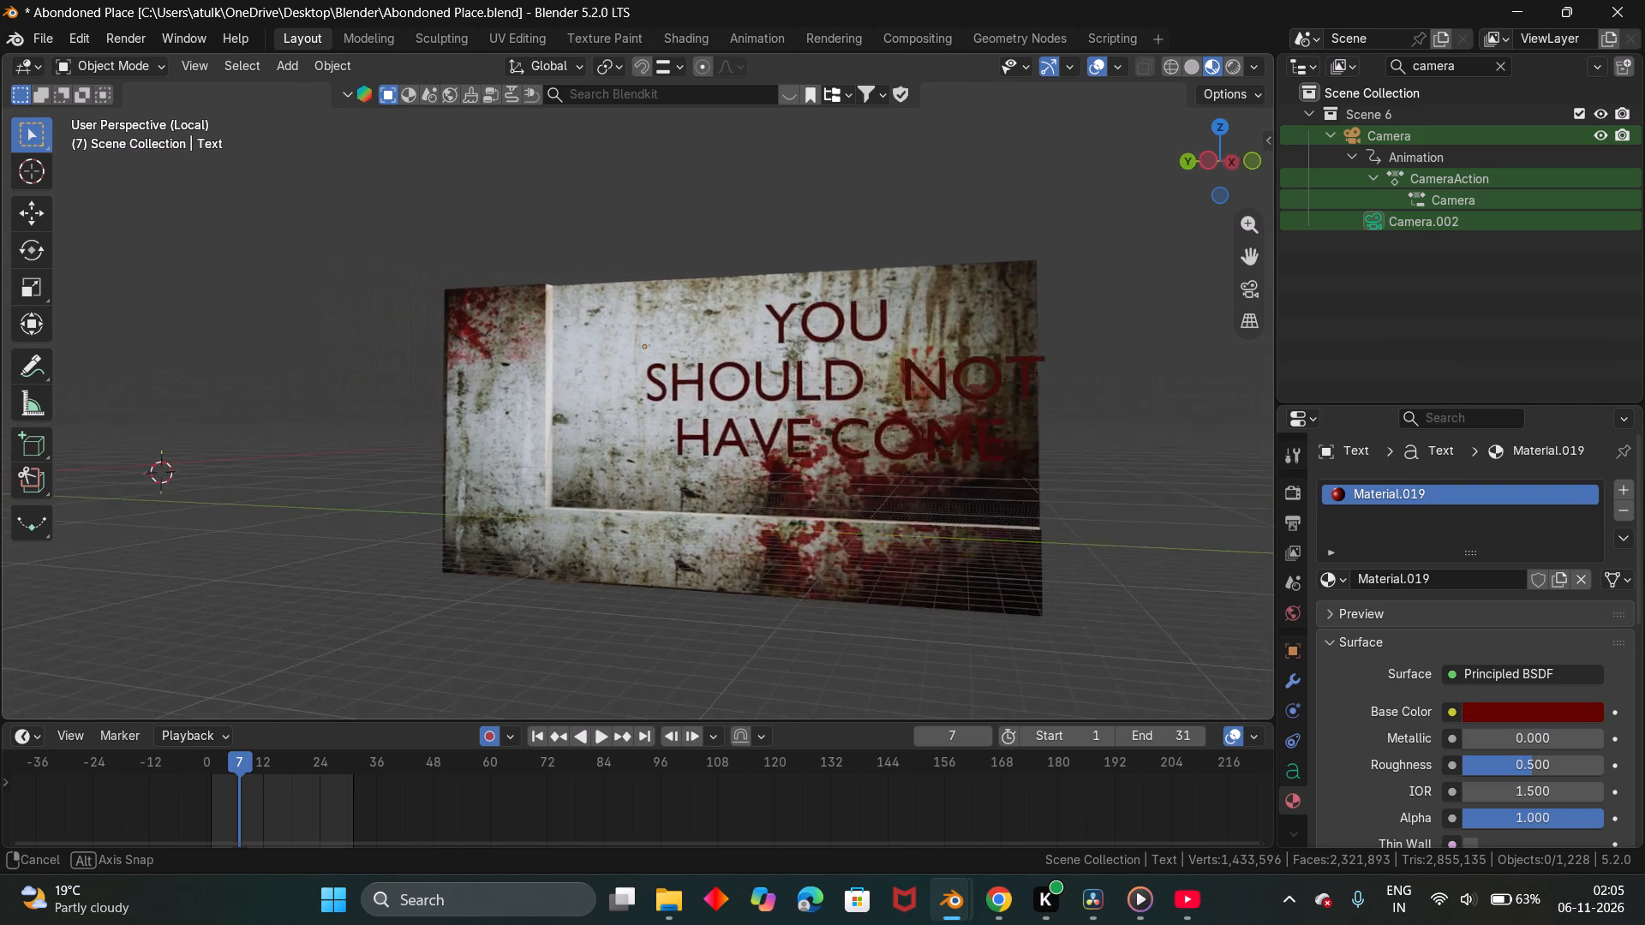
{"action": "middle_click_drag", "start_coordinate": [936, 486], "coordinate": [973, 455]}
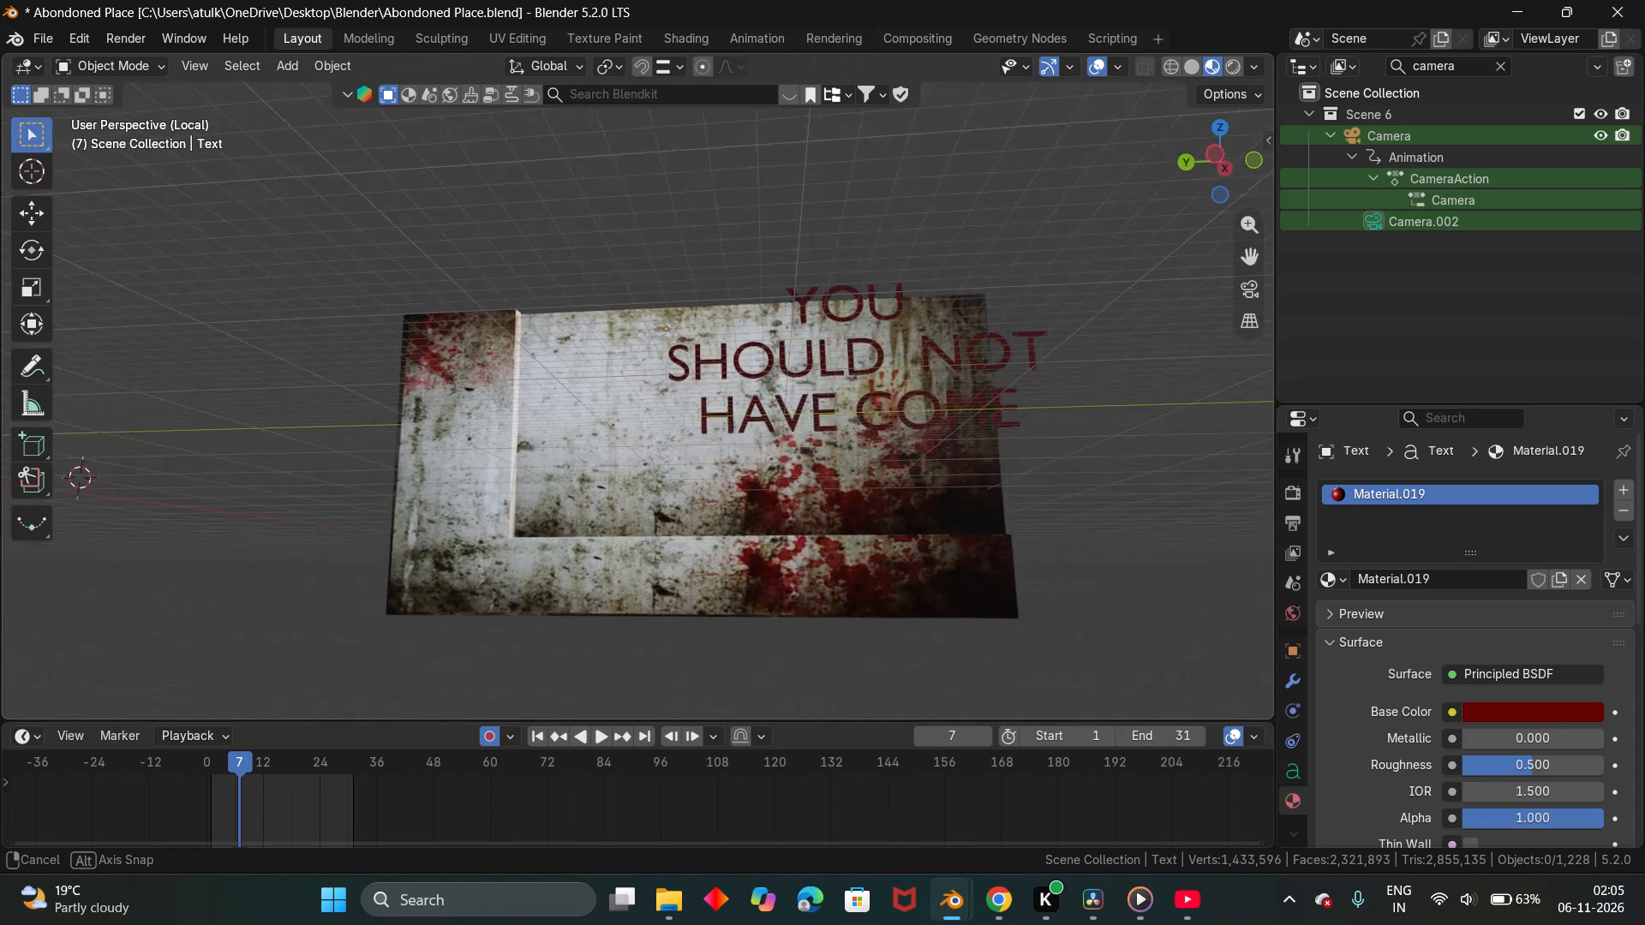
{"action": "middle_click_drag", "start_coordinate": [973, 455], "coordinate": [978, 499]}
Replace the text's material with the existing Material.023 from the Shading workspace, and return to the Layout workspace.
{"action": "left_click", "coordinate": [1006, 388]}
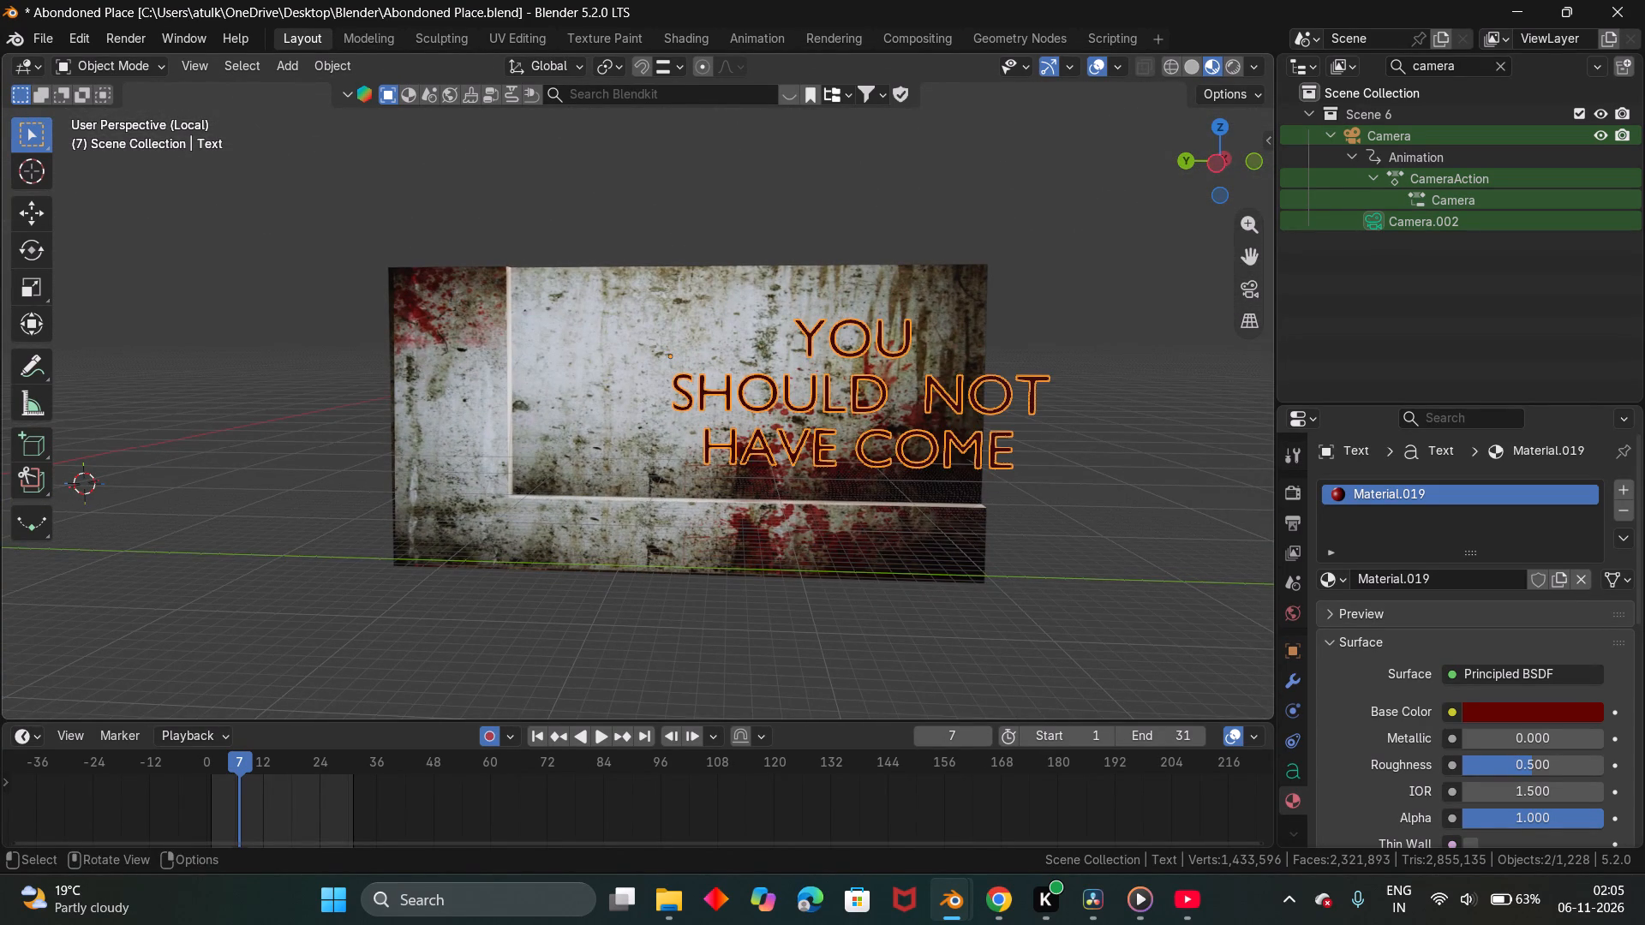
{"action": "left_click", "coordinate": [685, 33]}
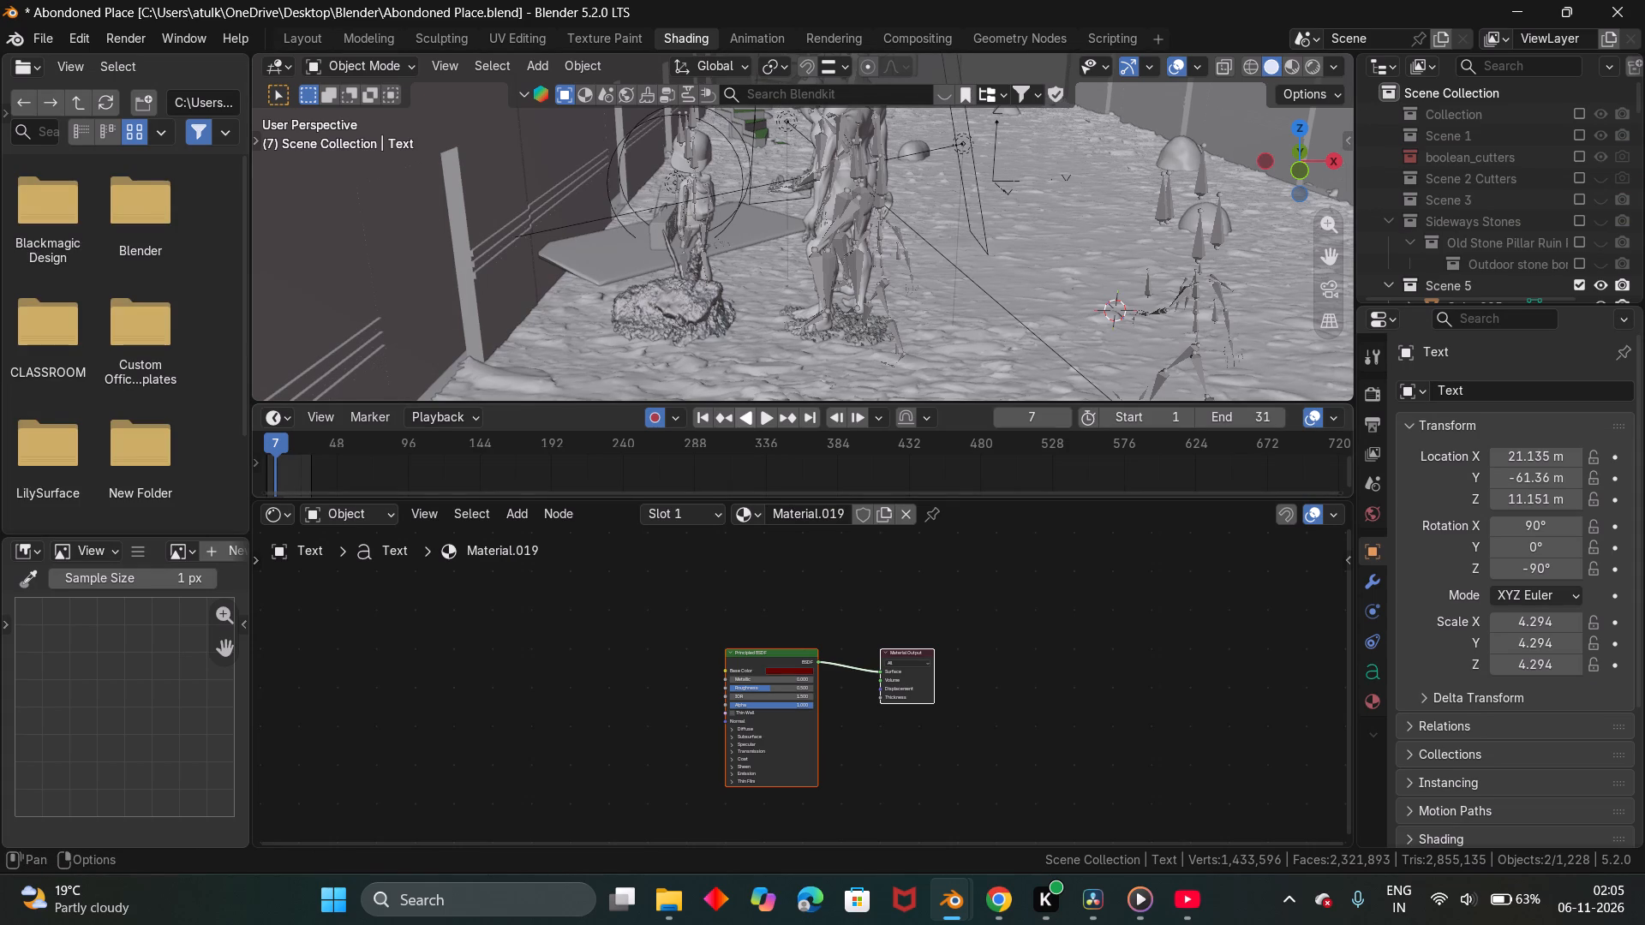
{"action": "left_click", "coordinate": [761, 517]}
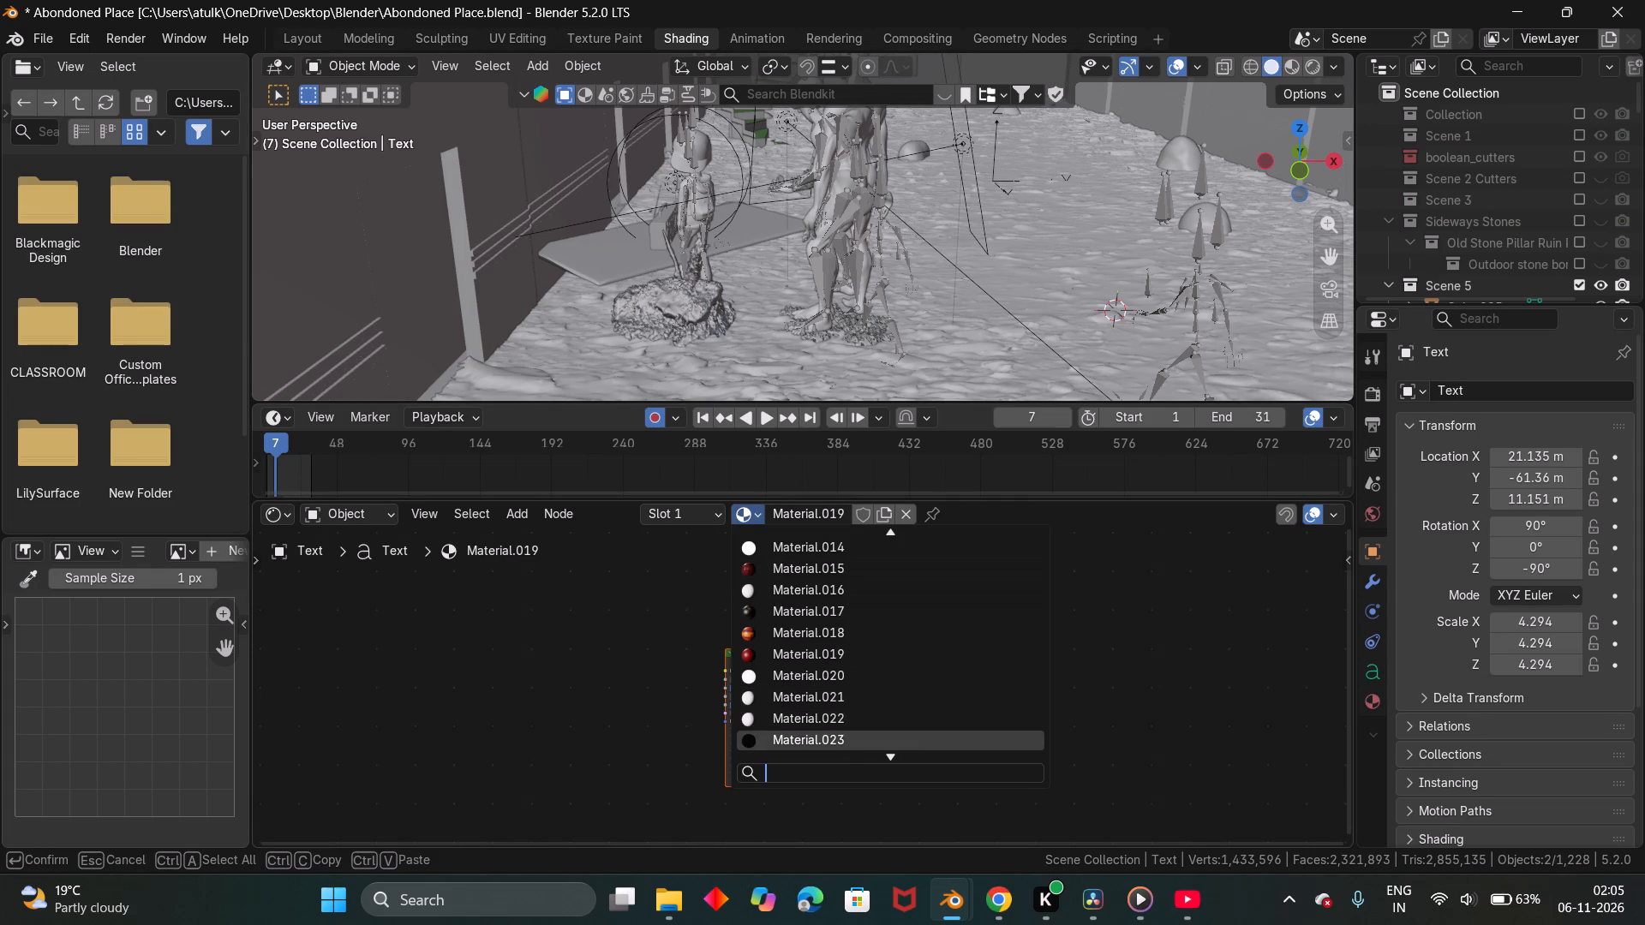
{"action": "left_click", "coordinate": [844, 733]}
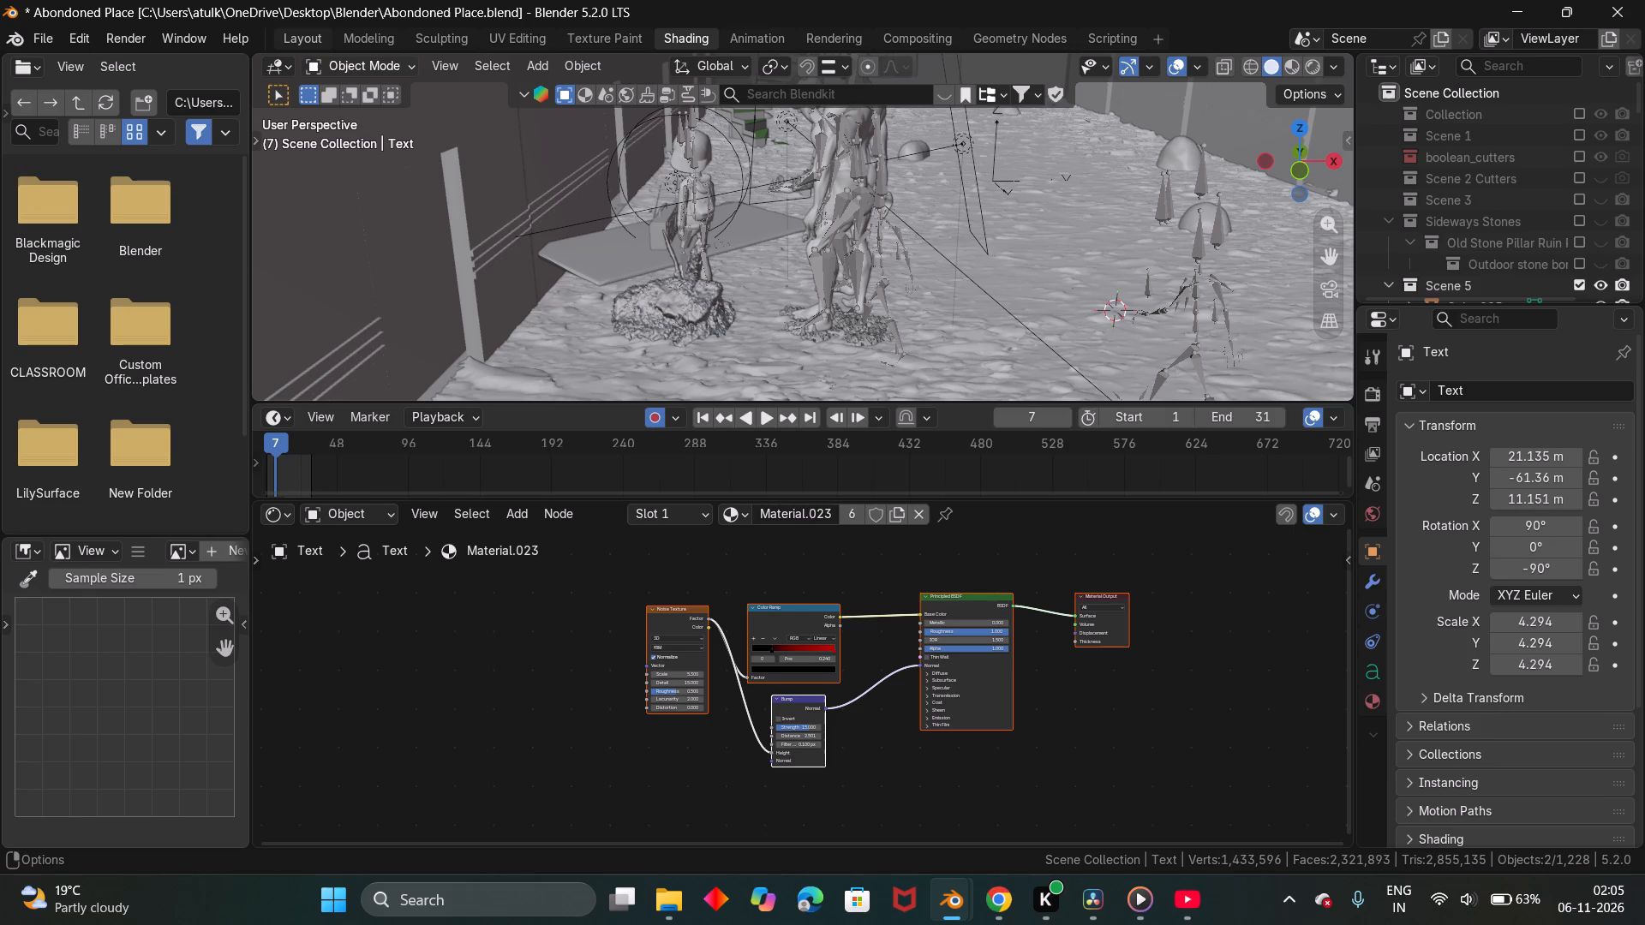
{"action": "left_click", "coordinate": [309, 37]}
{"action": "left_click", "coordinate": [1032, 305]}
{"action": "scroll", "coordinate": [962, 346], "scroll_direction": "up", "scroll_amount": 4}
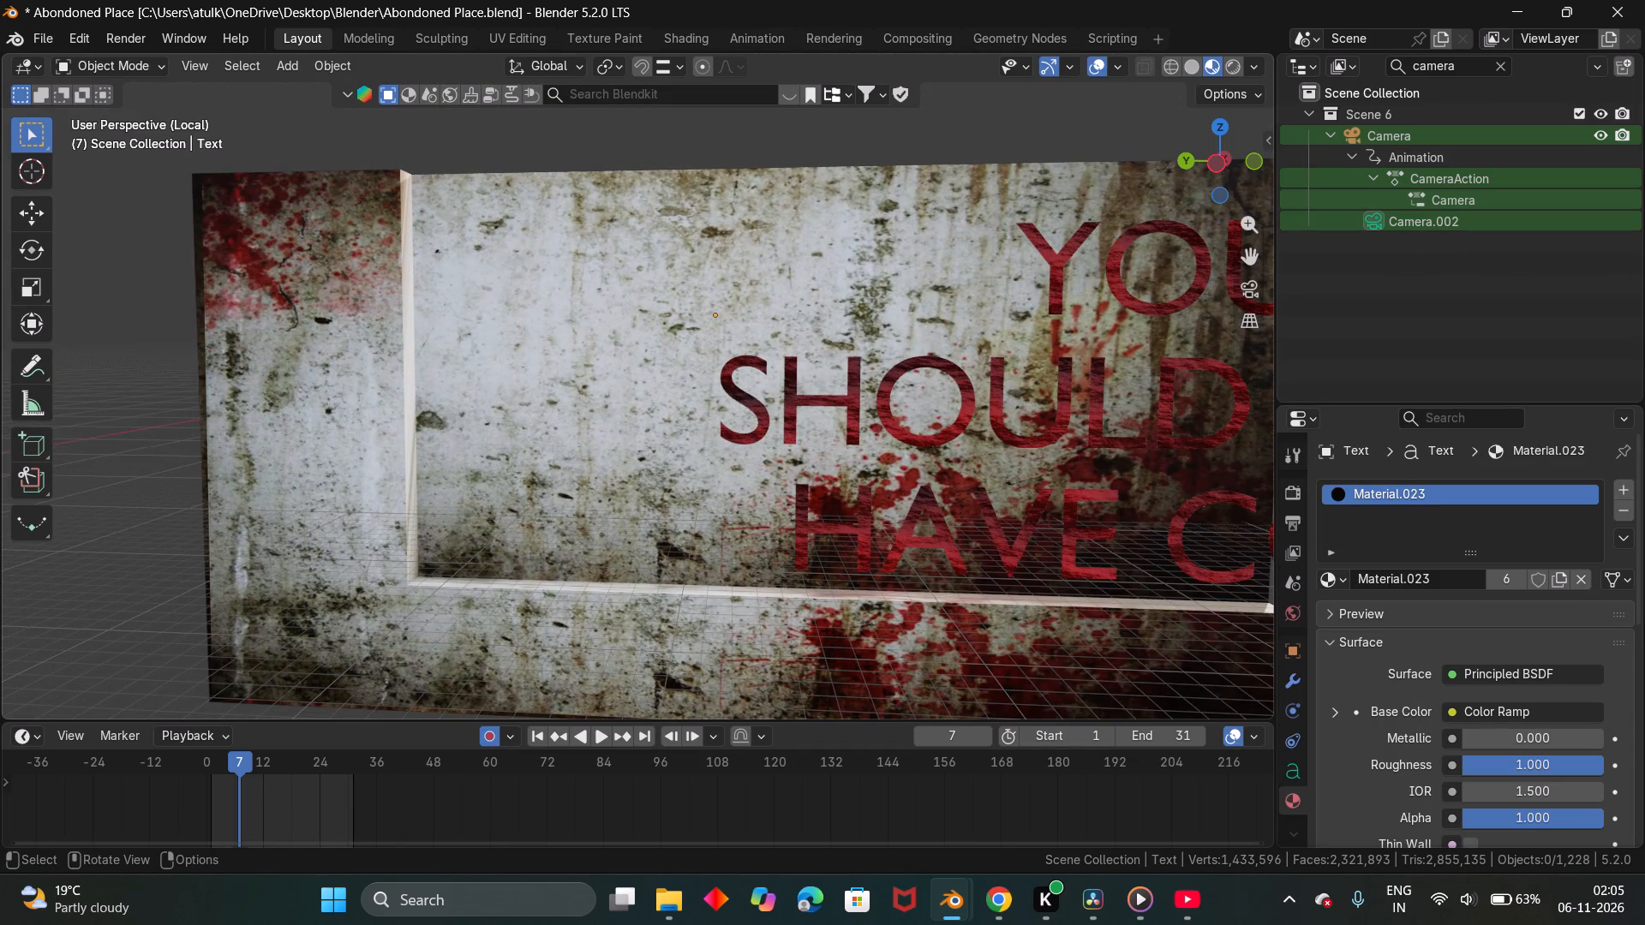
{"action": "middle_click_drag", "start_coordinate": [976, 469], "coordinate": [583, 470], "text": "shift"}
{"action": "scroll", "coordinate": [738, 512], "scroll_direction": "up", "scroll_amount": 2}
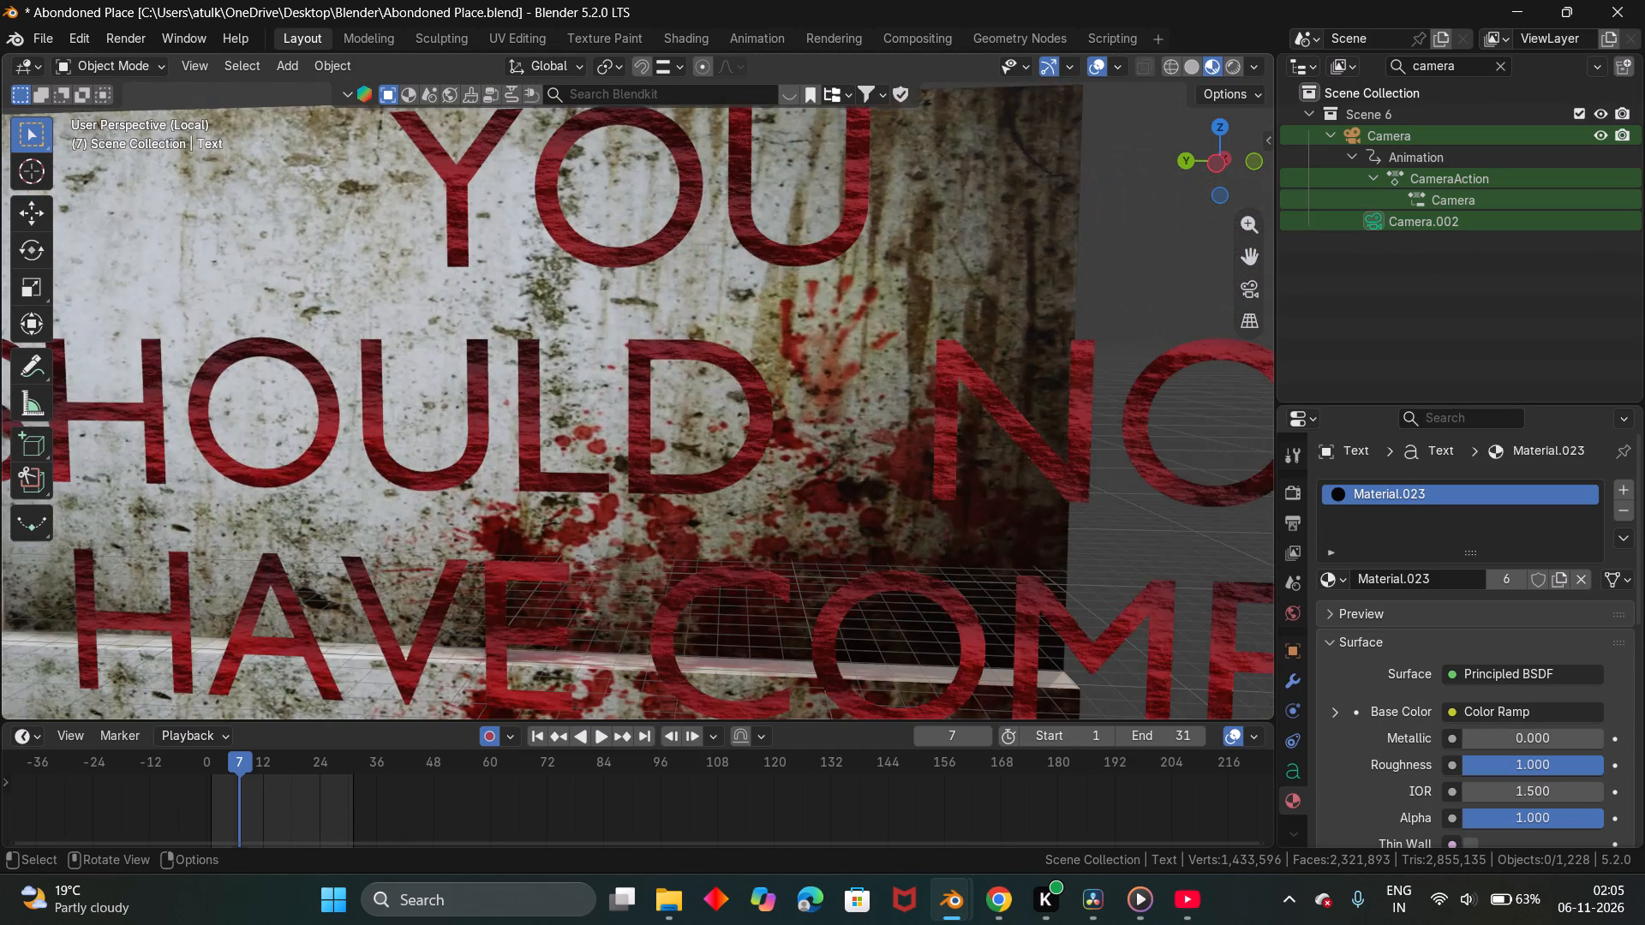
Select the YOU SHOULD NOT HAVE COME text in front of the wall panel and set its bevel resolution to 8.
{"action": "scroll", "coordinate": [820, 493], "scroll_direction": "down", "scroll_amount": 5}
{"action": "middle_click_drag", "start_coordinate": [831, 468], "coordinate": [882, 600]}
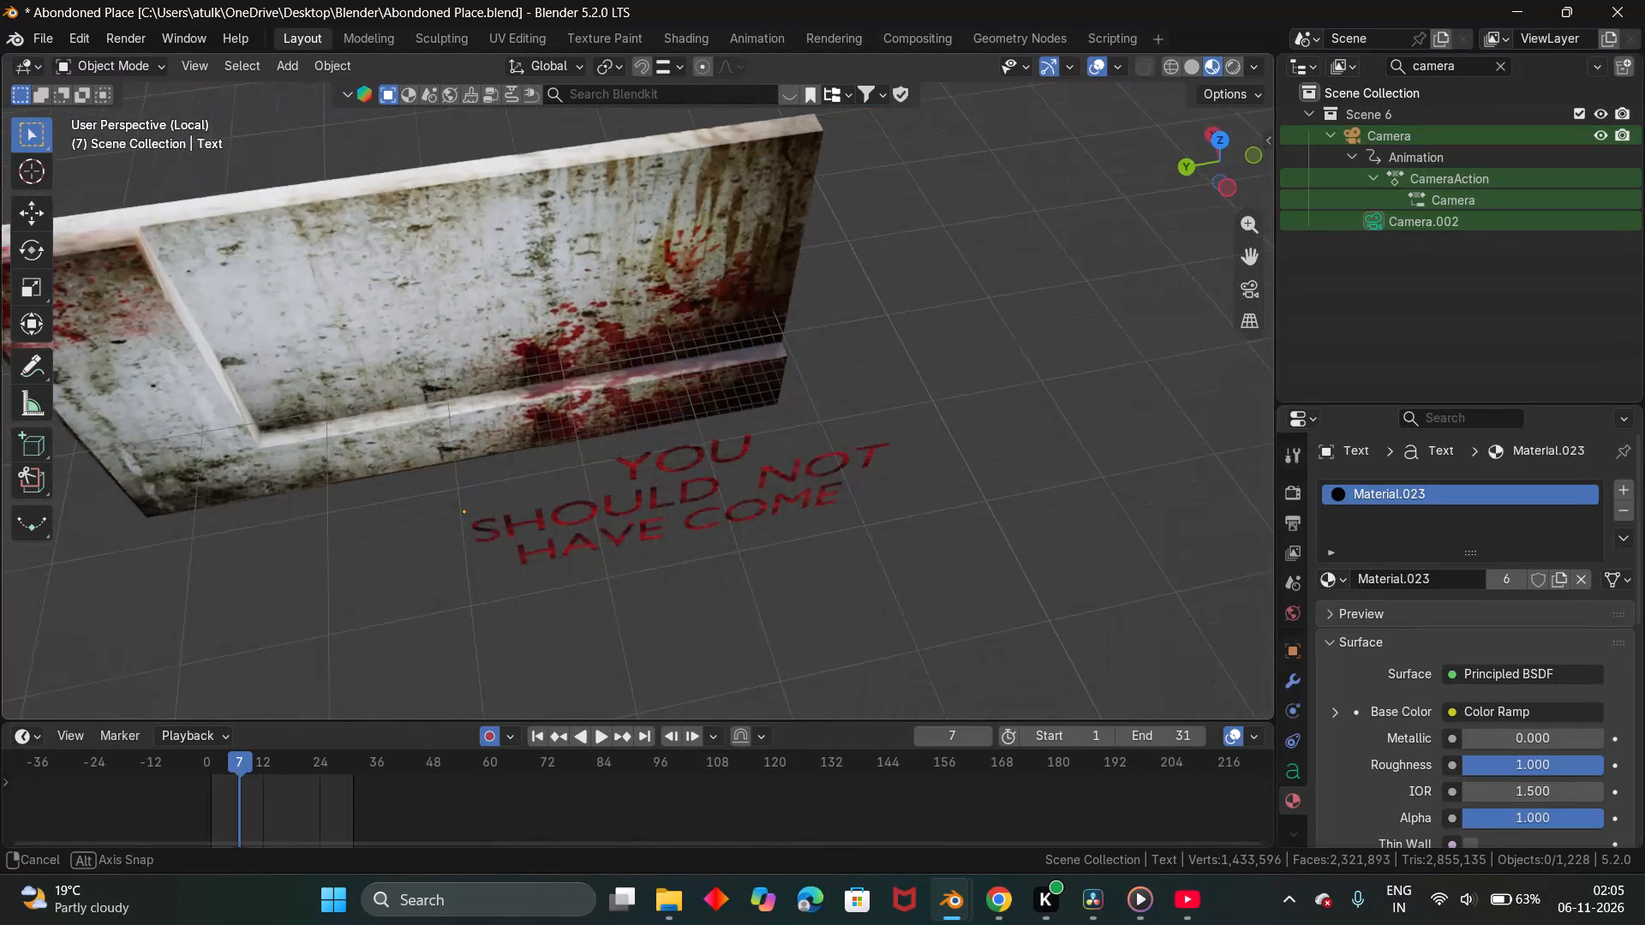
{"action": "middle_click_drag", "start_coordinate": [882, 600], "coordinate": [804, 474]}
{"action": "left_click", "coordinate": [775, 441]}
{"action": "left_click", "coordinate": [778, 415]}
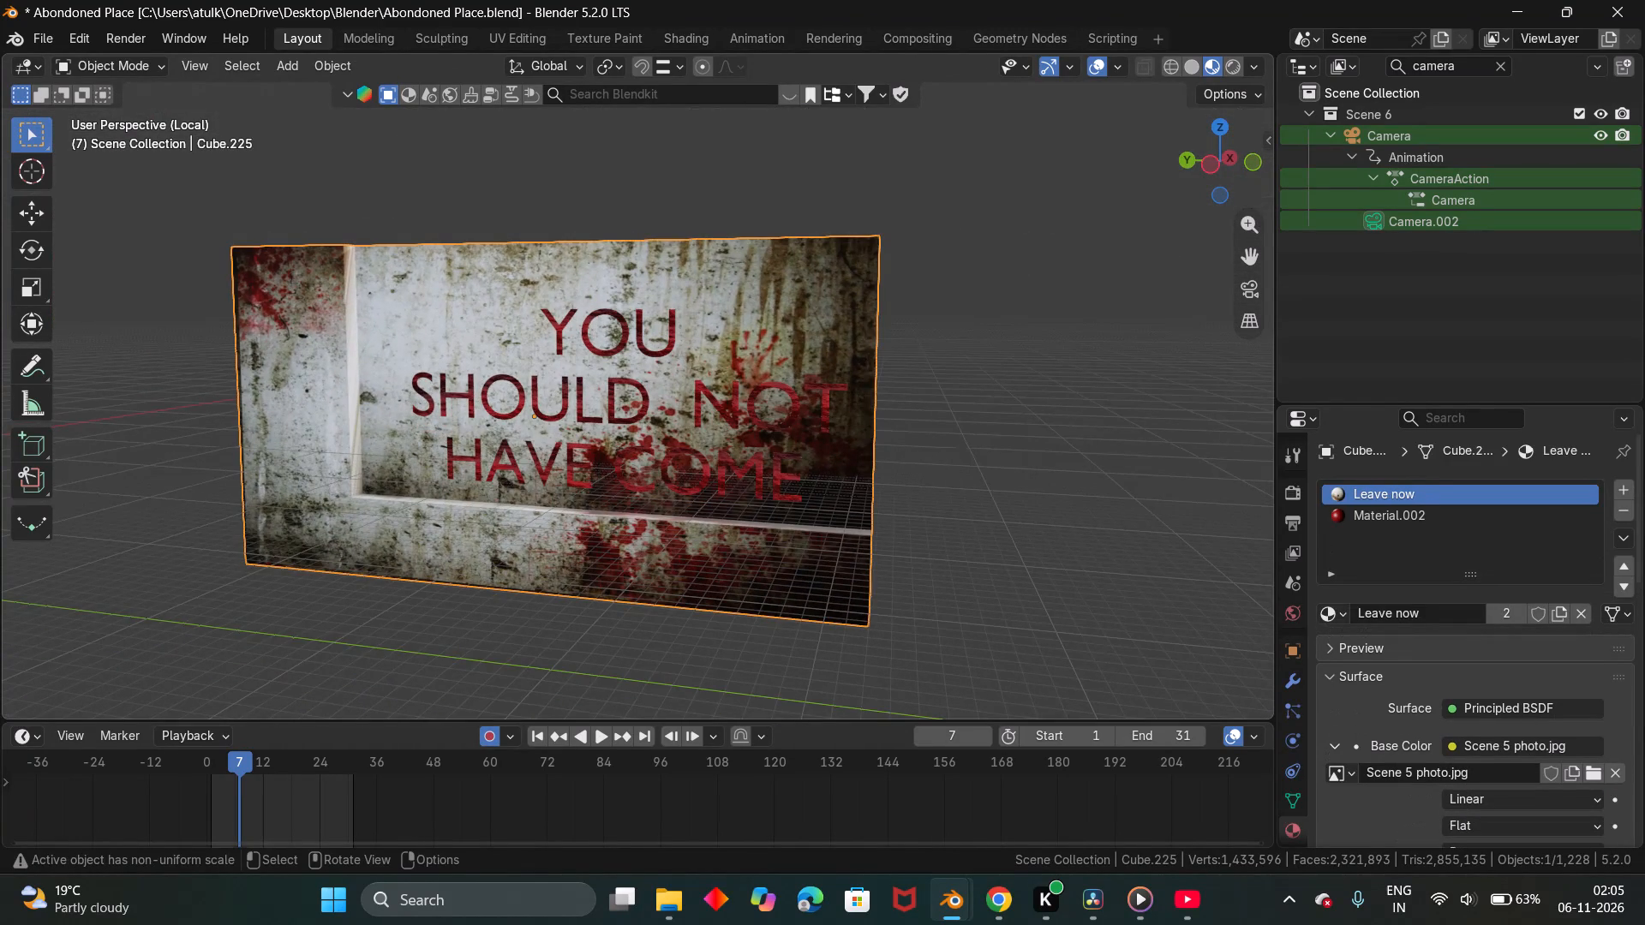
{"action": "left_click", "coordinate": [791, 414]}
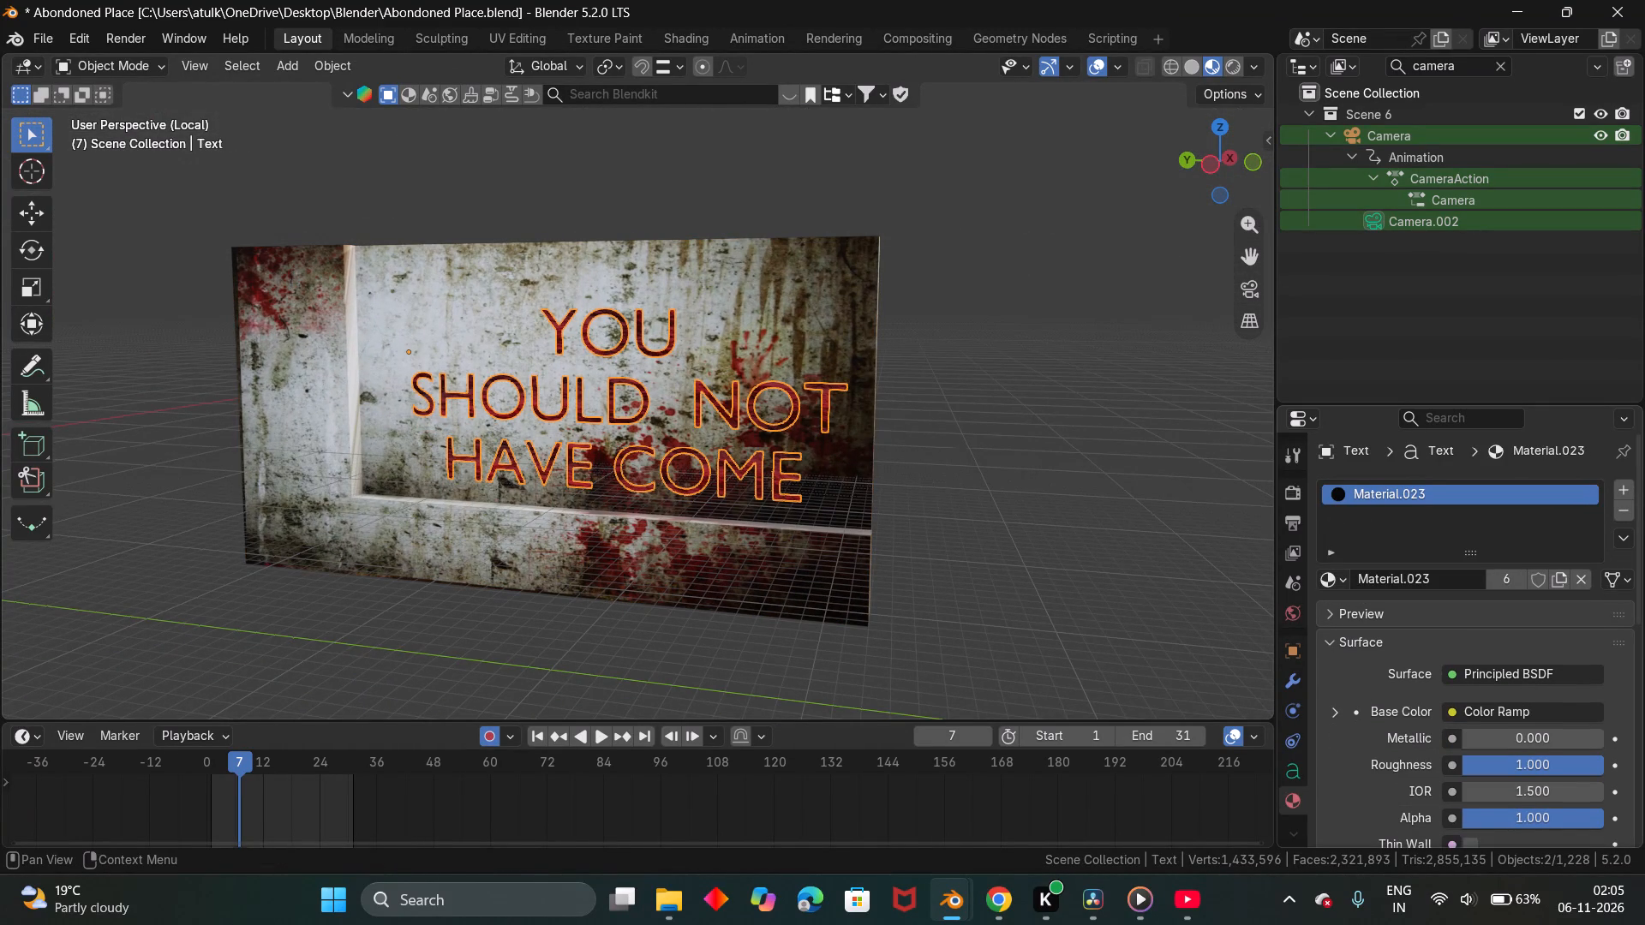
{"action": "left_click", "coordinate": [1297, 762]}
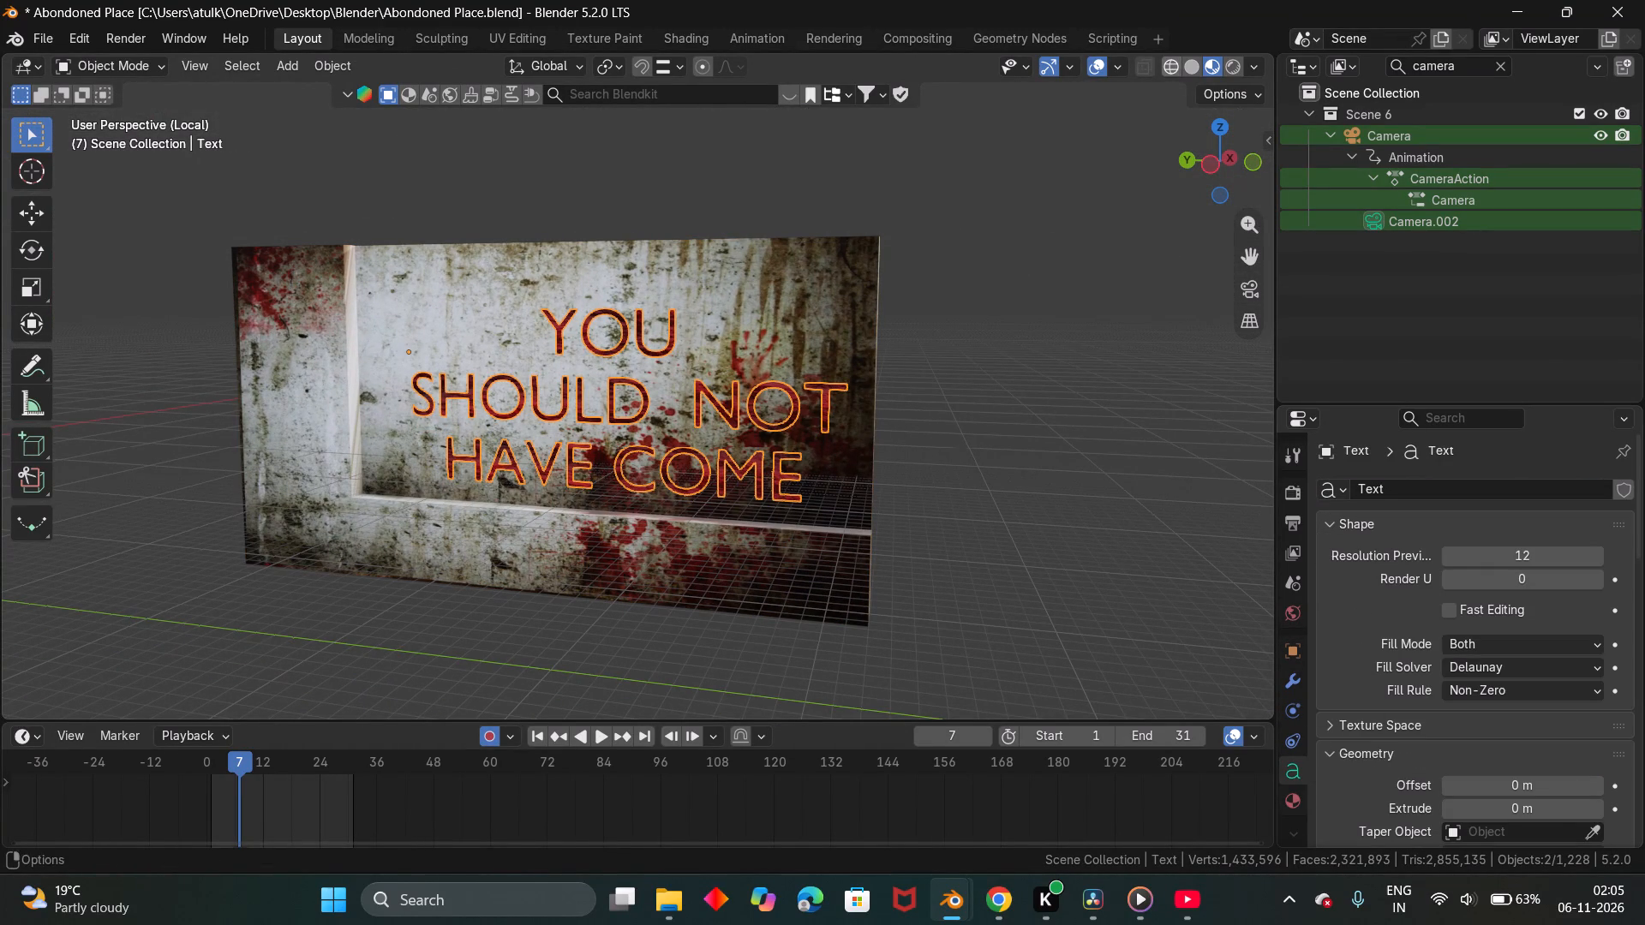
{"action": "scroll", "coordinate": [1478, 589], "scroll_direction": "down", "scroll_amount": 3}
{"action": "middle_click_drag", "start_coordinate": [836, 533], "coordinate": [712, 527]}
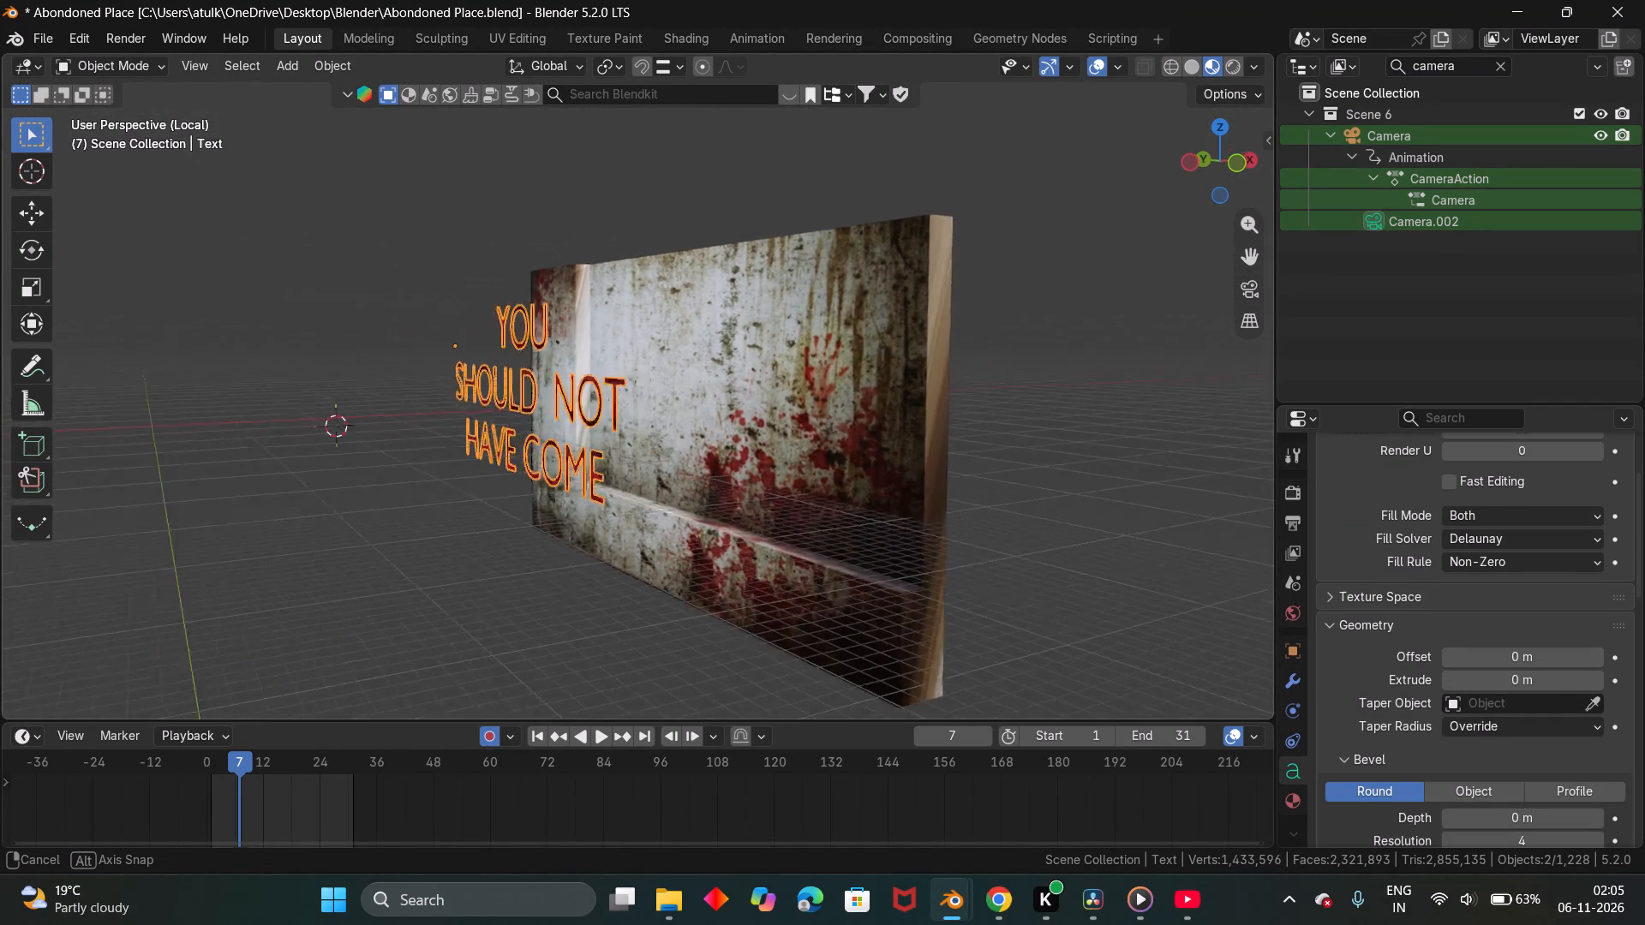
{"action": "middle_click_drag", "start_coordinate": [712, 527], "coordinate": [683, 527]}
{"action": "scroll", "coordinate": [1394, 561], "scroll_direction": "up", "scroll_amount": 3}
{"action": "scroll", "coordinate": [1394, 561], "scroll_direction": "down", "scroll_amount": 1}
{"action": "scroll", "coordinate": [1394, 561], "scroll_direction": "up", "scroll_amount": 3}
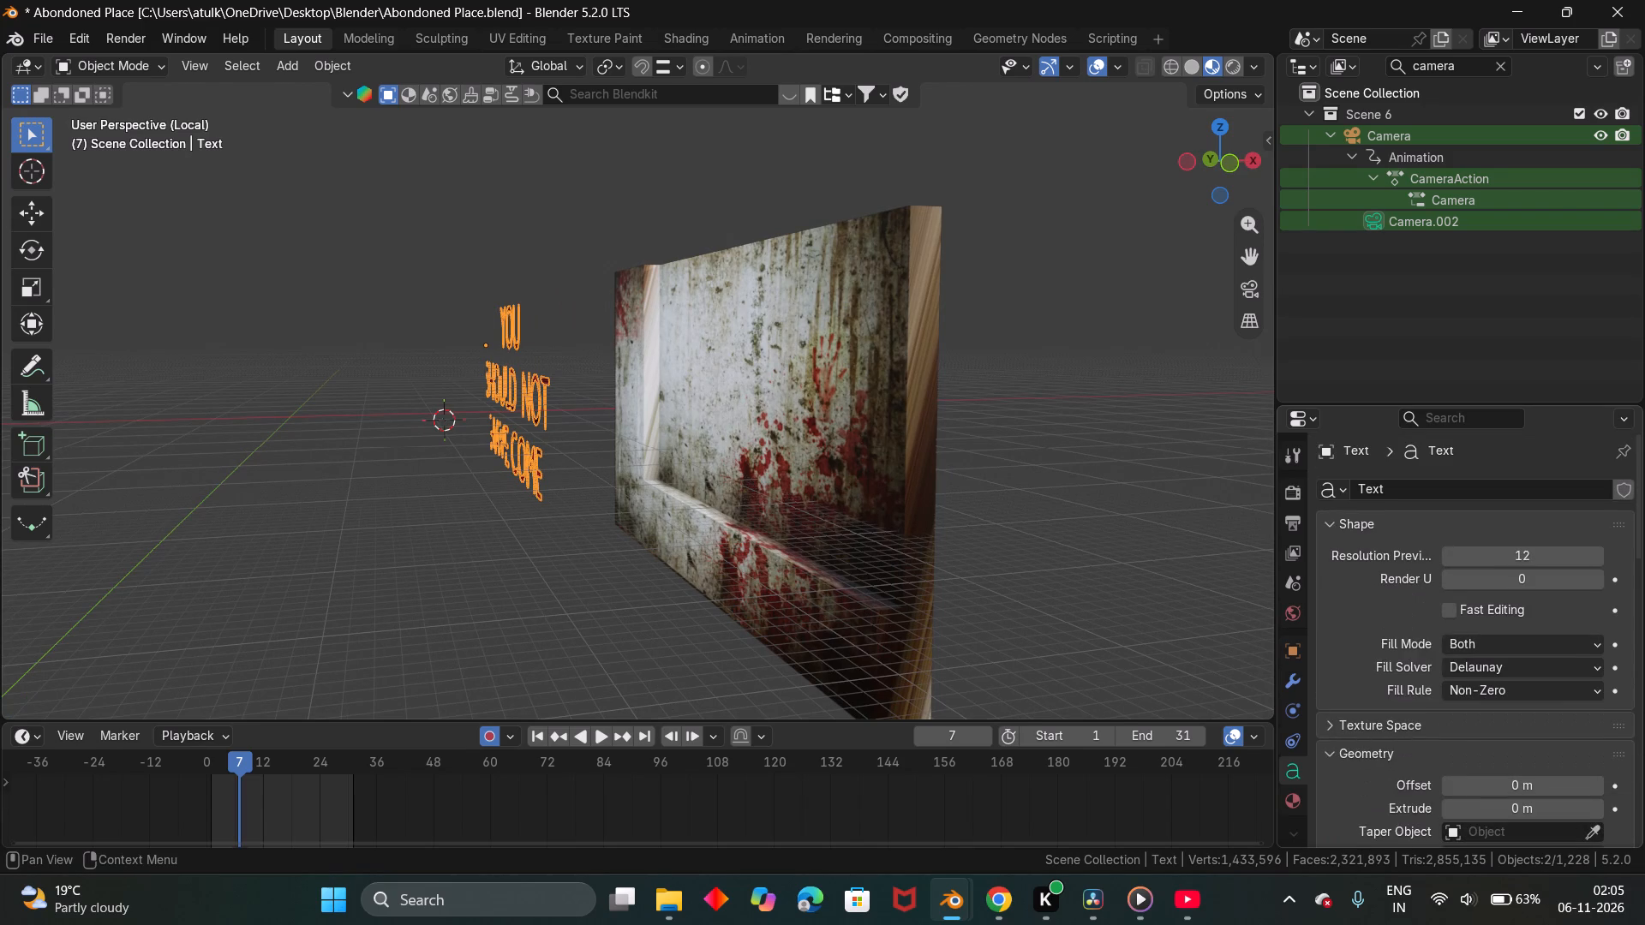
{"action": "scroll", "coordinate": [1407, 594], "scroll_direction": "down", "scroll_amount": 5}
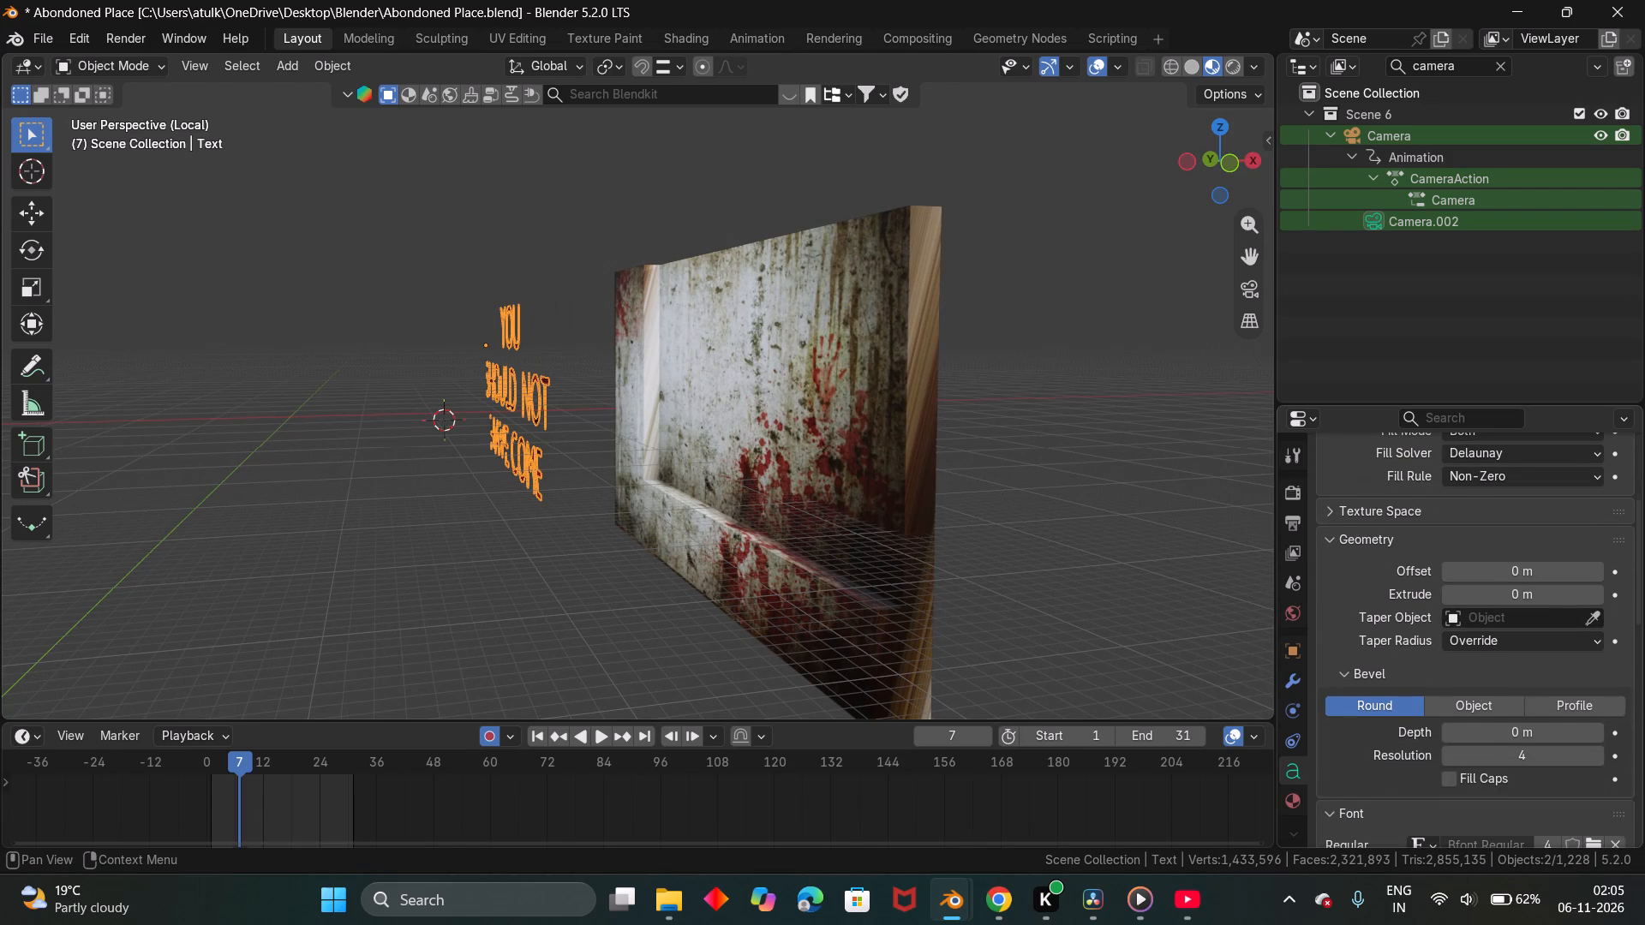
{"action": "scroll", "coordinate": [1415, 627], "scroll_direction": "down", "scroll_amount": 2}
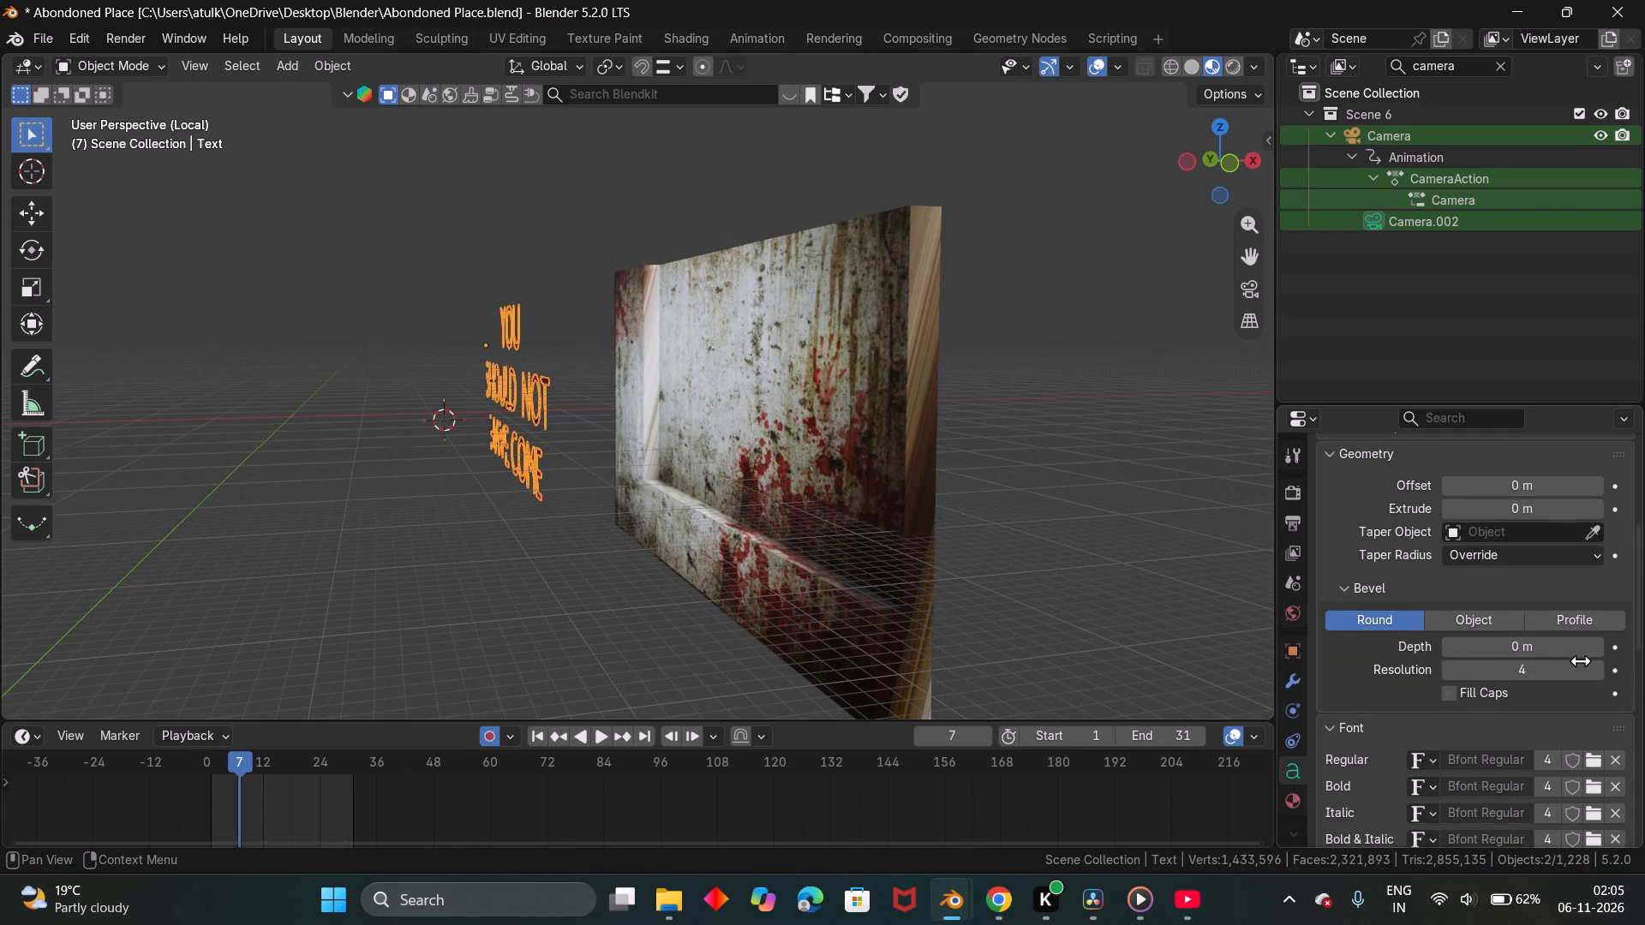
{"action": "left_click", "coordinate": [1524, 675]}
{"action": "key", "text": "8"}
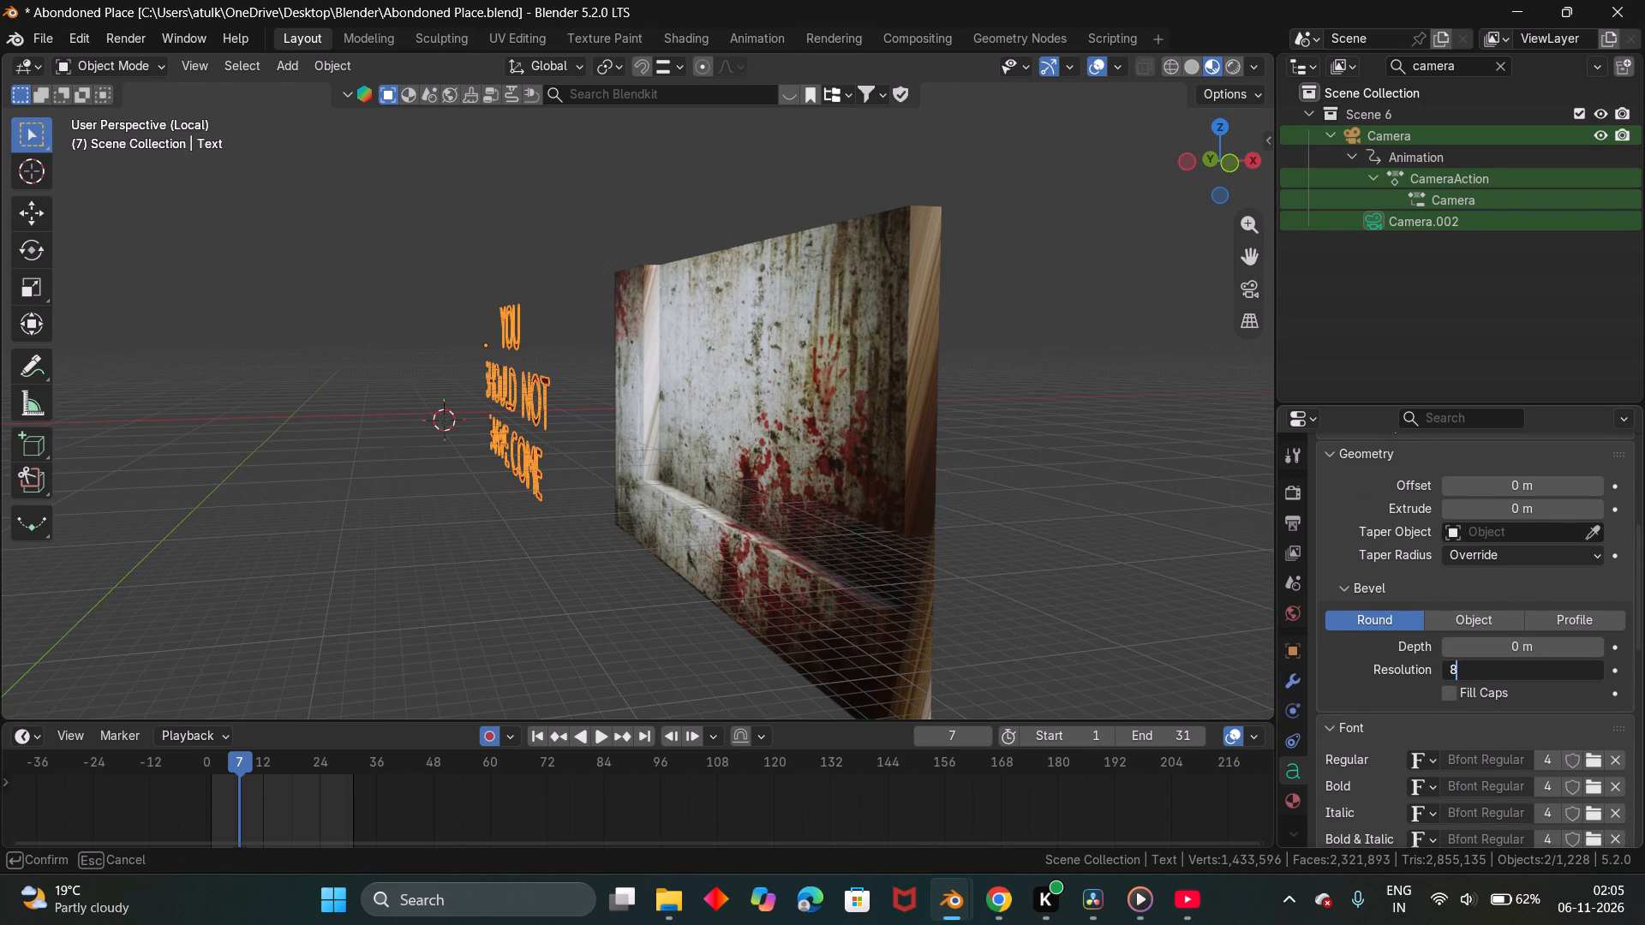
{"action": "key", "text": "Return"}
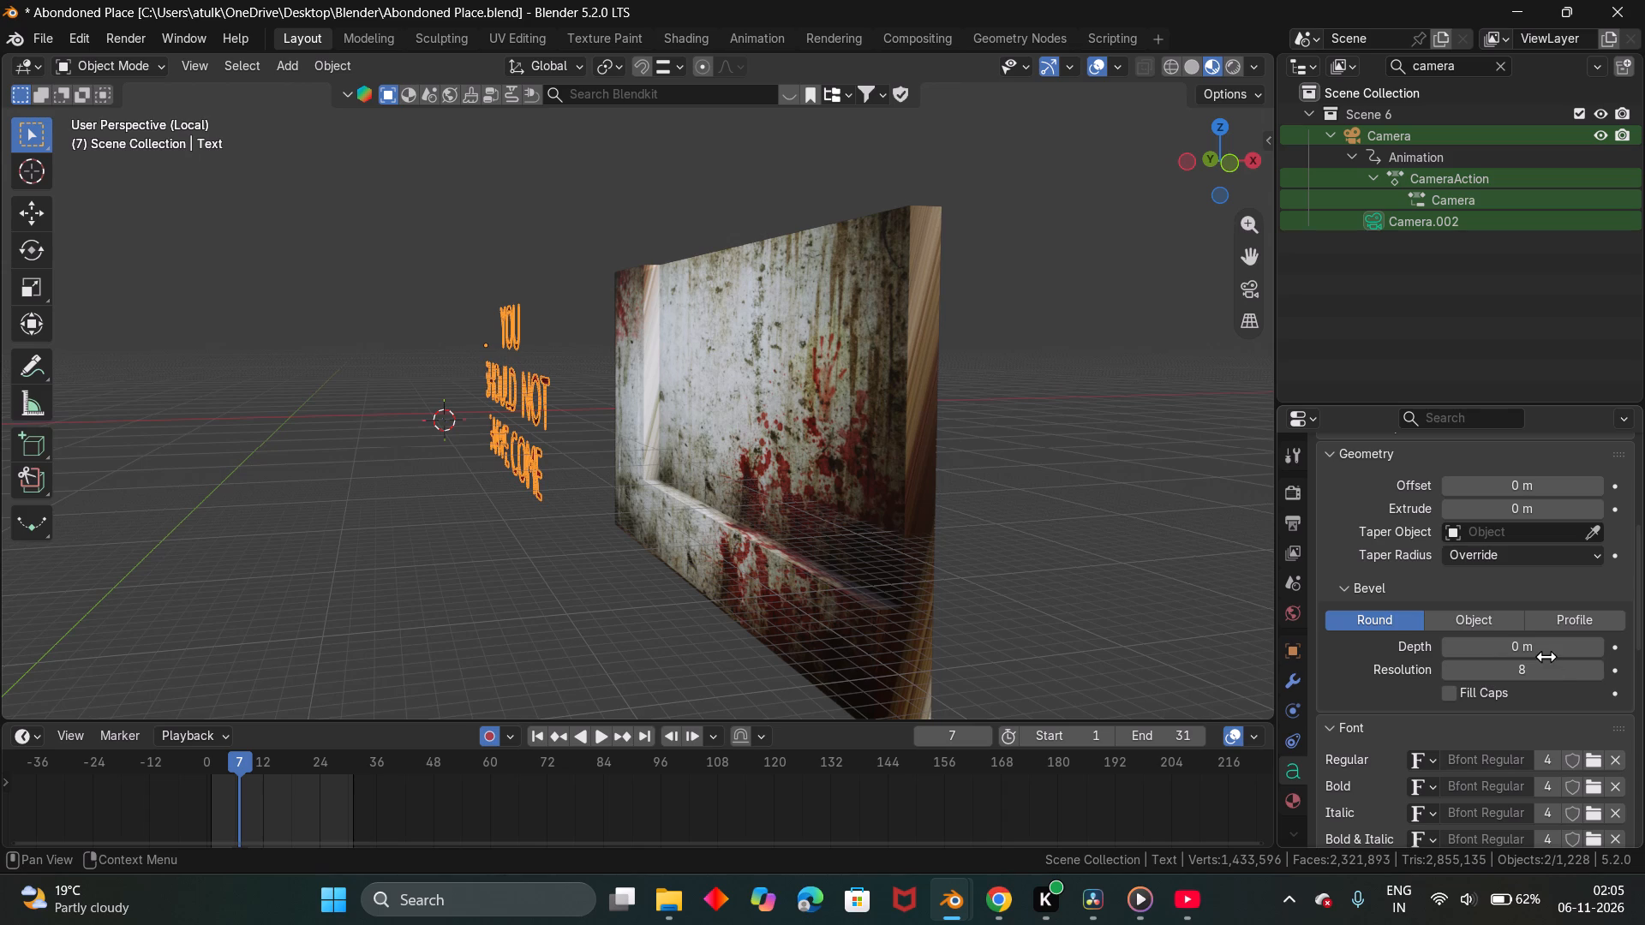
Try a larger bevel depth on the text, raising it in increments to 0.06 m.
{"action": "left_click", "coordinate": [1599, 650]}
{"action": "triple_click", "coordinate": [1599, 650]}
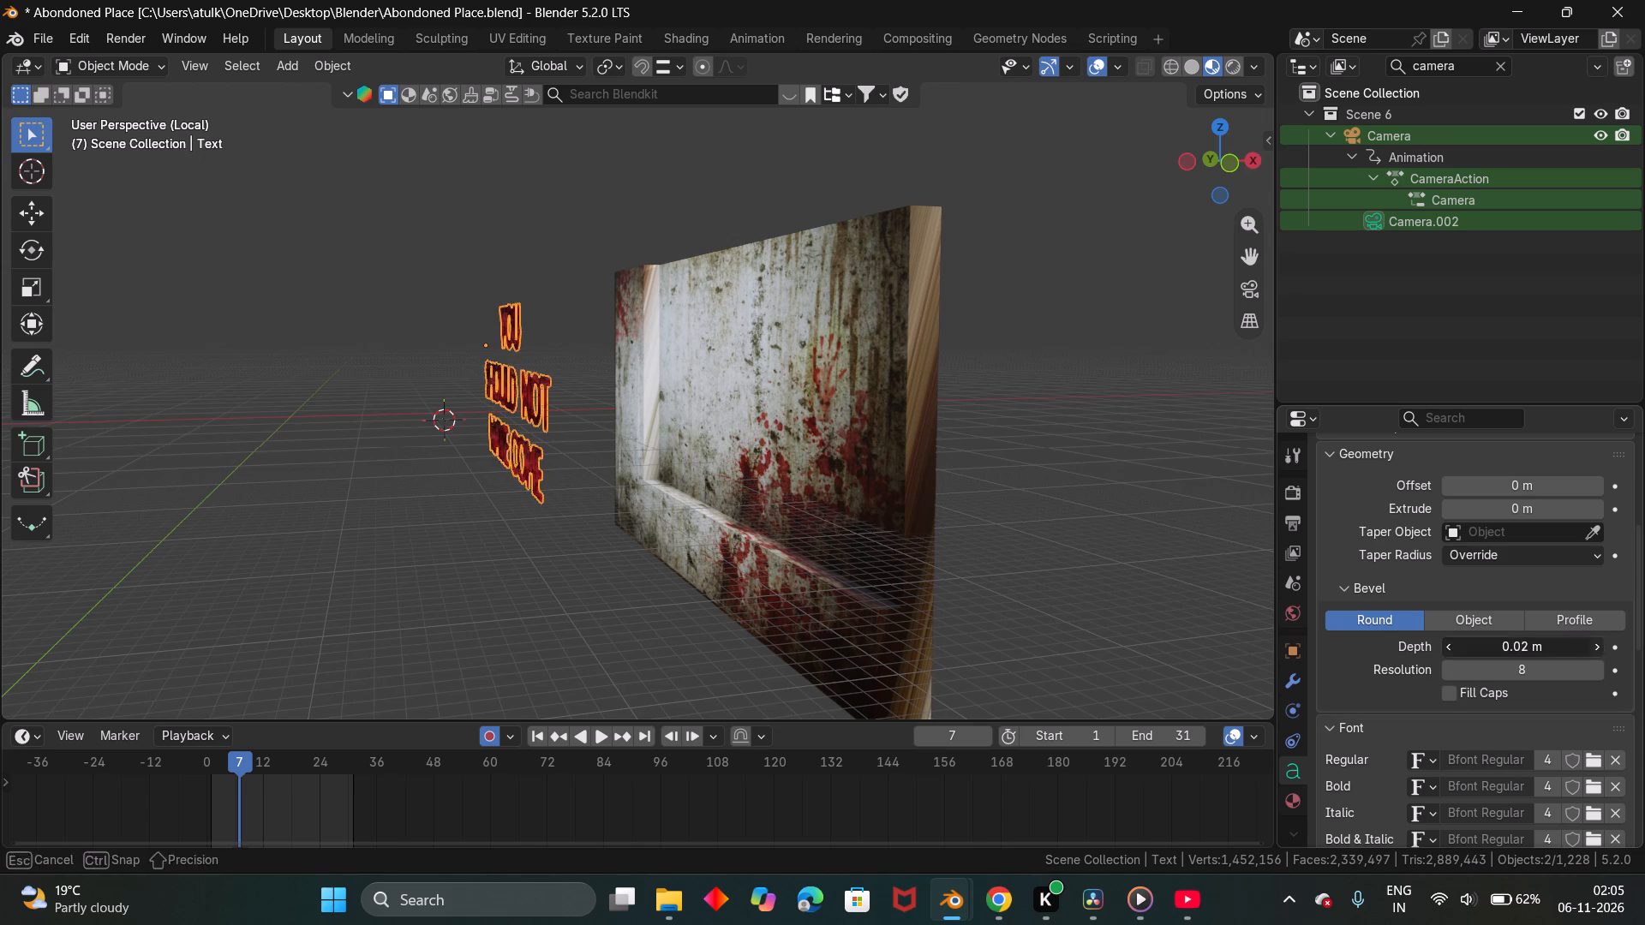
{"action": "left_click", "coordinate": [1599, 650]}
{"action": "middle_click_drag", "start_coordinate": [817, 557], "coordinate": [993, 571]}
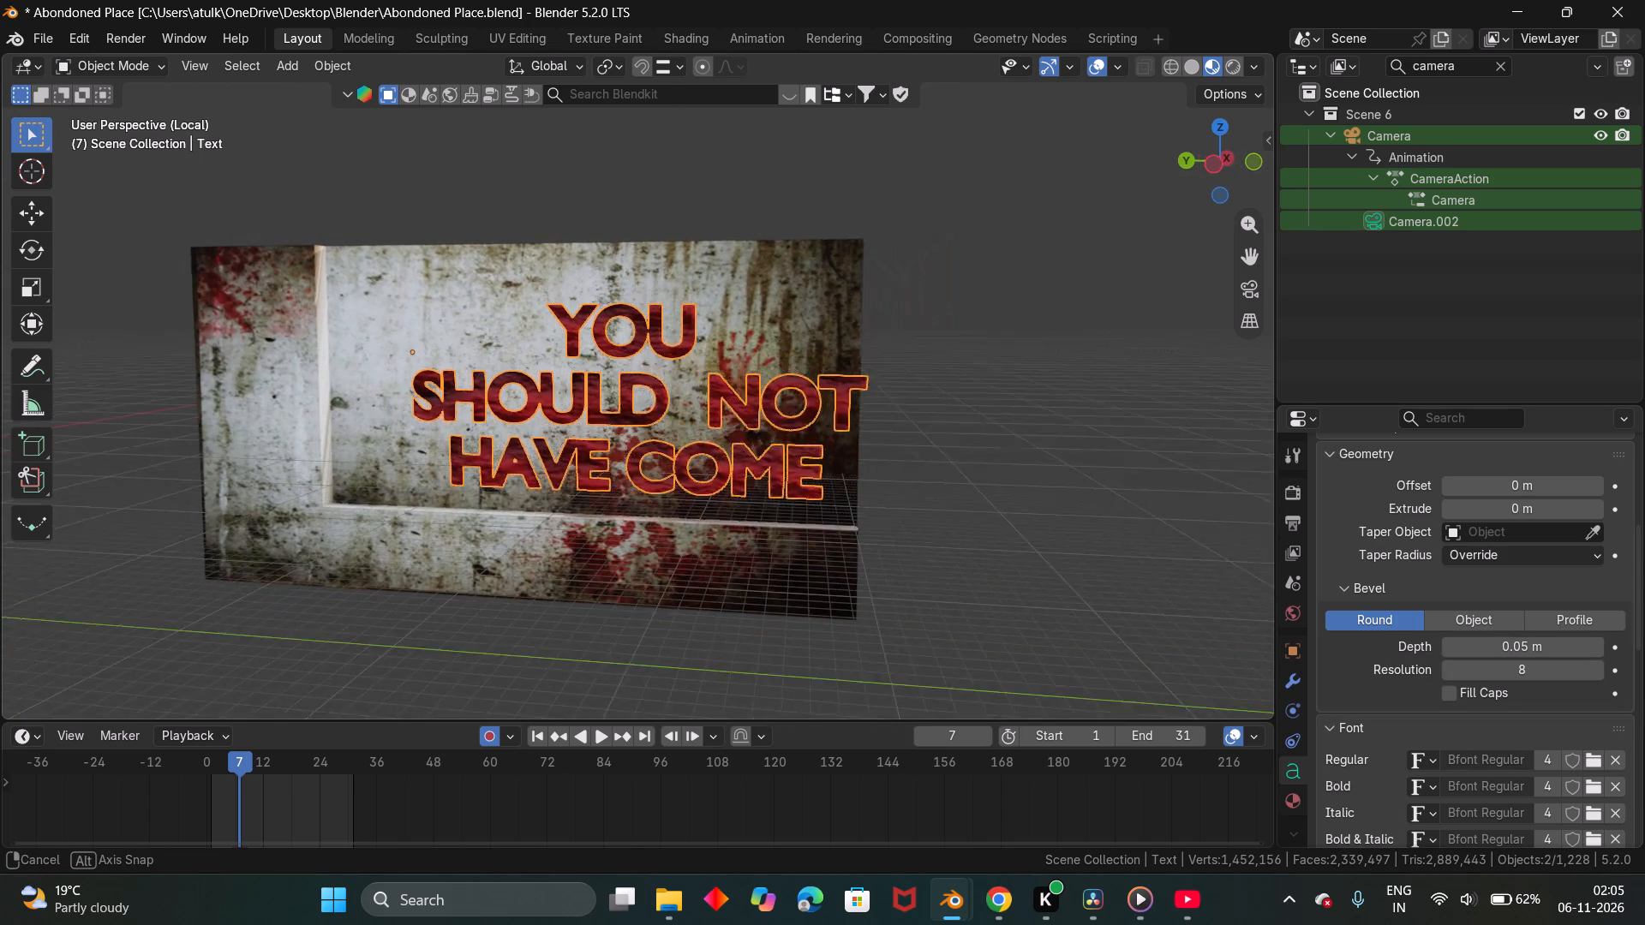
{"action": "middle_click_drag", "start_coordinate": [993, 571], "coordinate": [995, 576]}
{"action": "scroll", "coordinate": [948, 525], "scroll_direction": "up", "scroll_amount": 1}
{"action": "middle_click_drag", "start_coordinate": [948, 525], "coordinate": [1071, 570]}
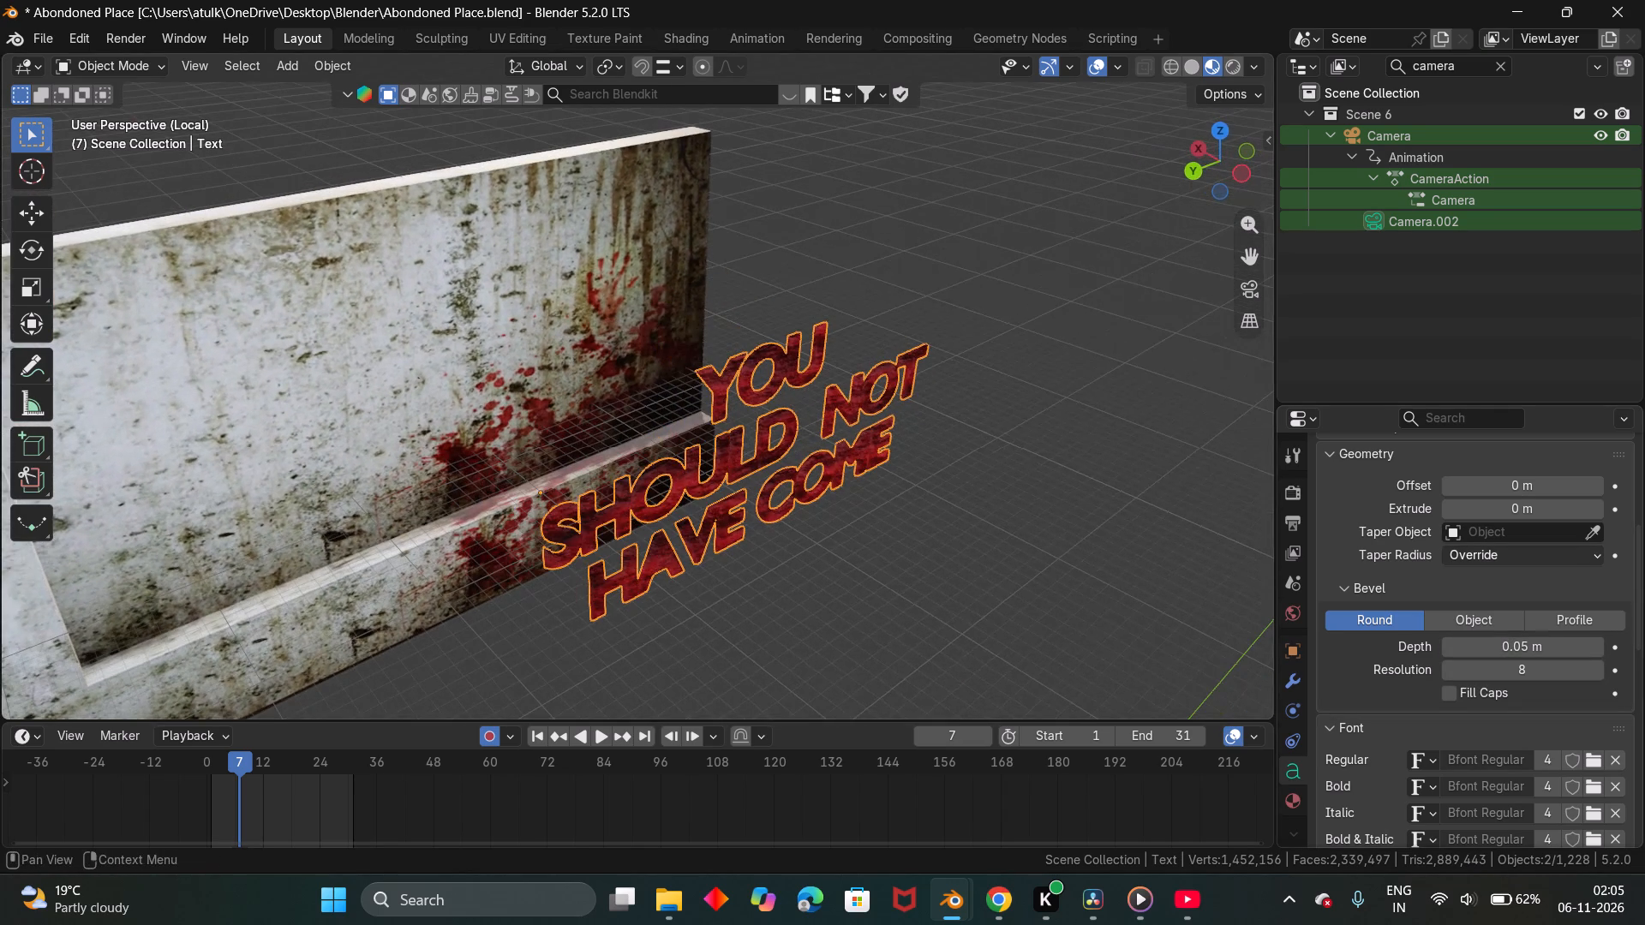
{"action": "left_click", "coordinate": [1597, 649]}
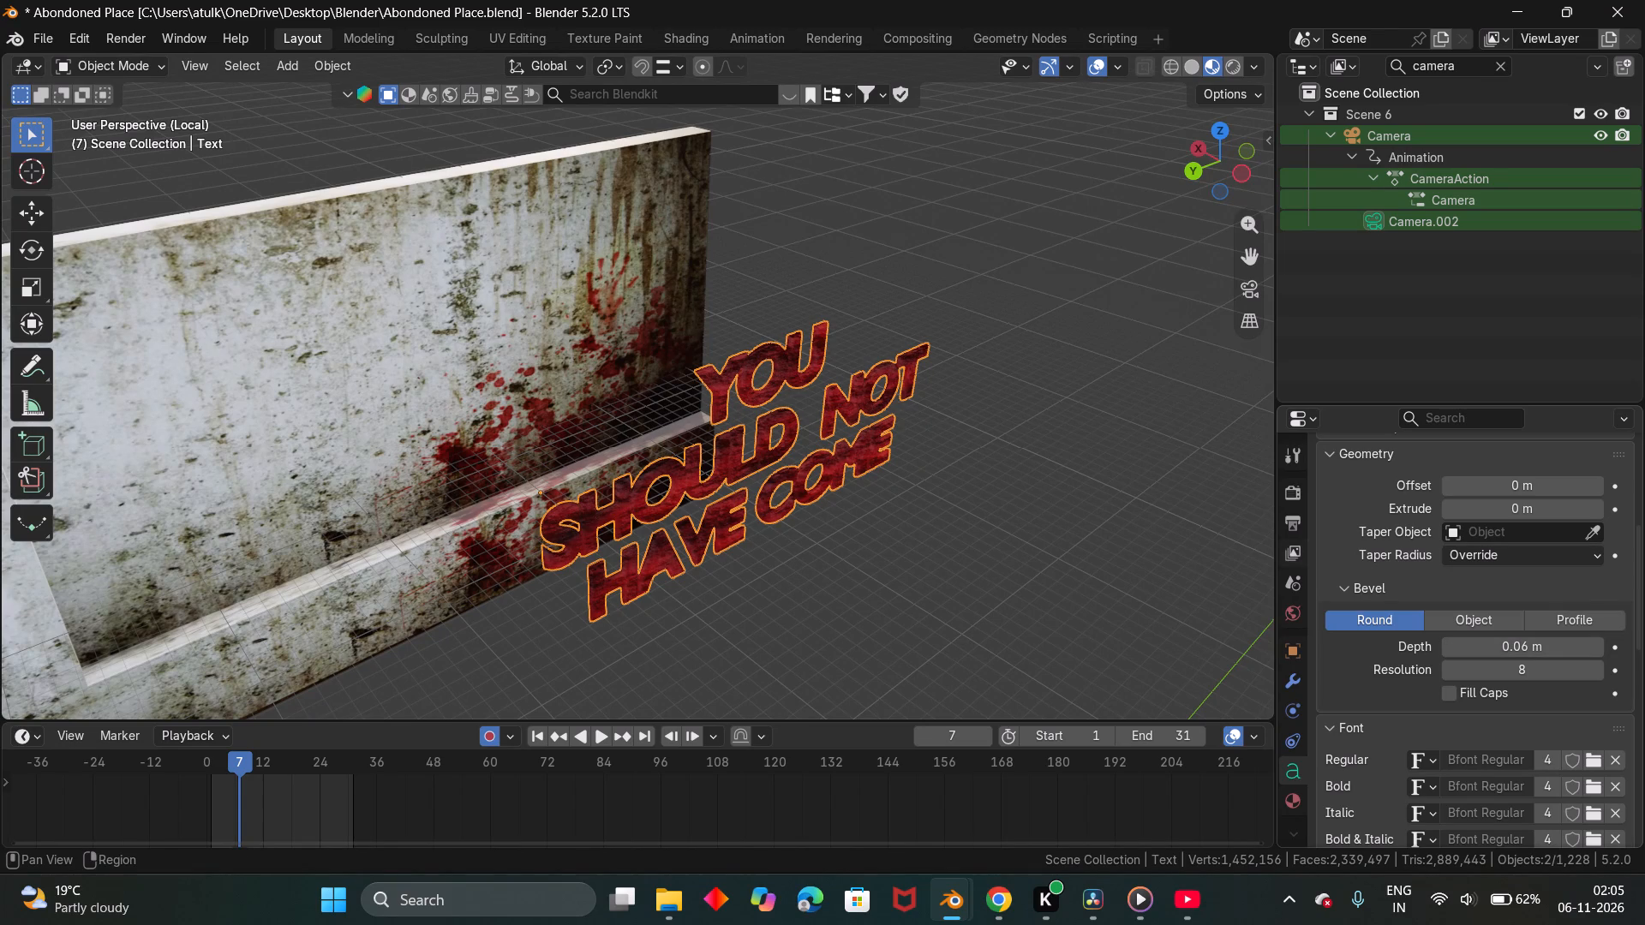
Set the text's bevel depth to 0.02 m and check the lettering against the wall.
{"action": "left_click", "coordinate": [1193, 166]}
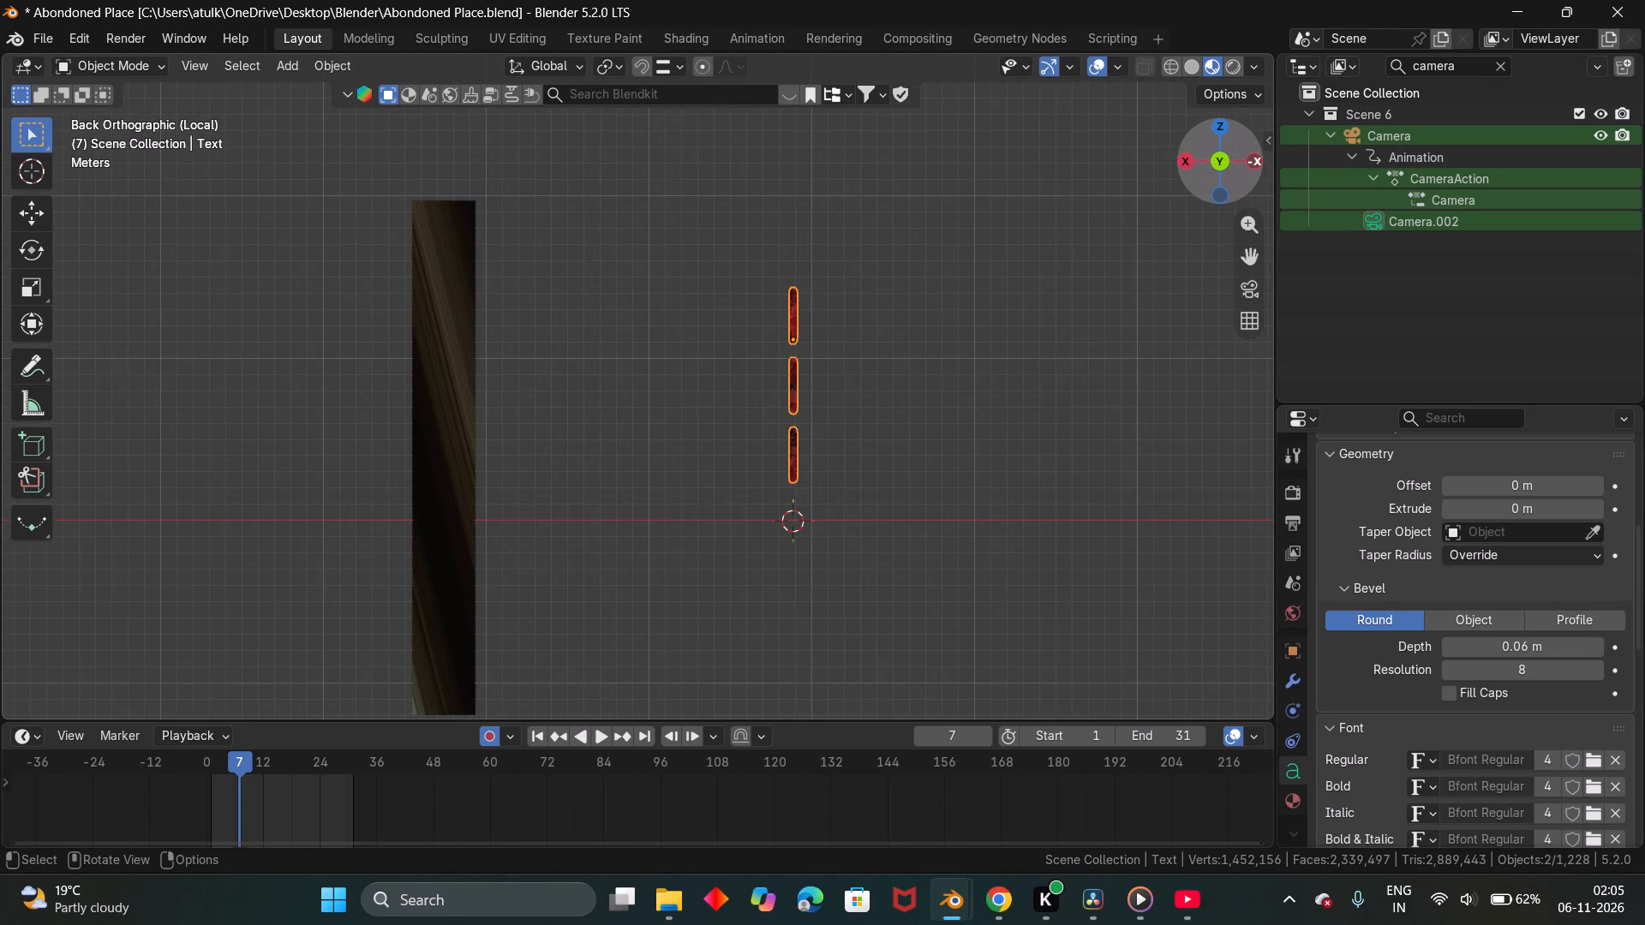
{"action": "left_click", "coordinate": [1247, 161]}
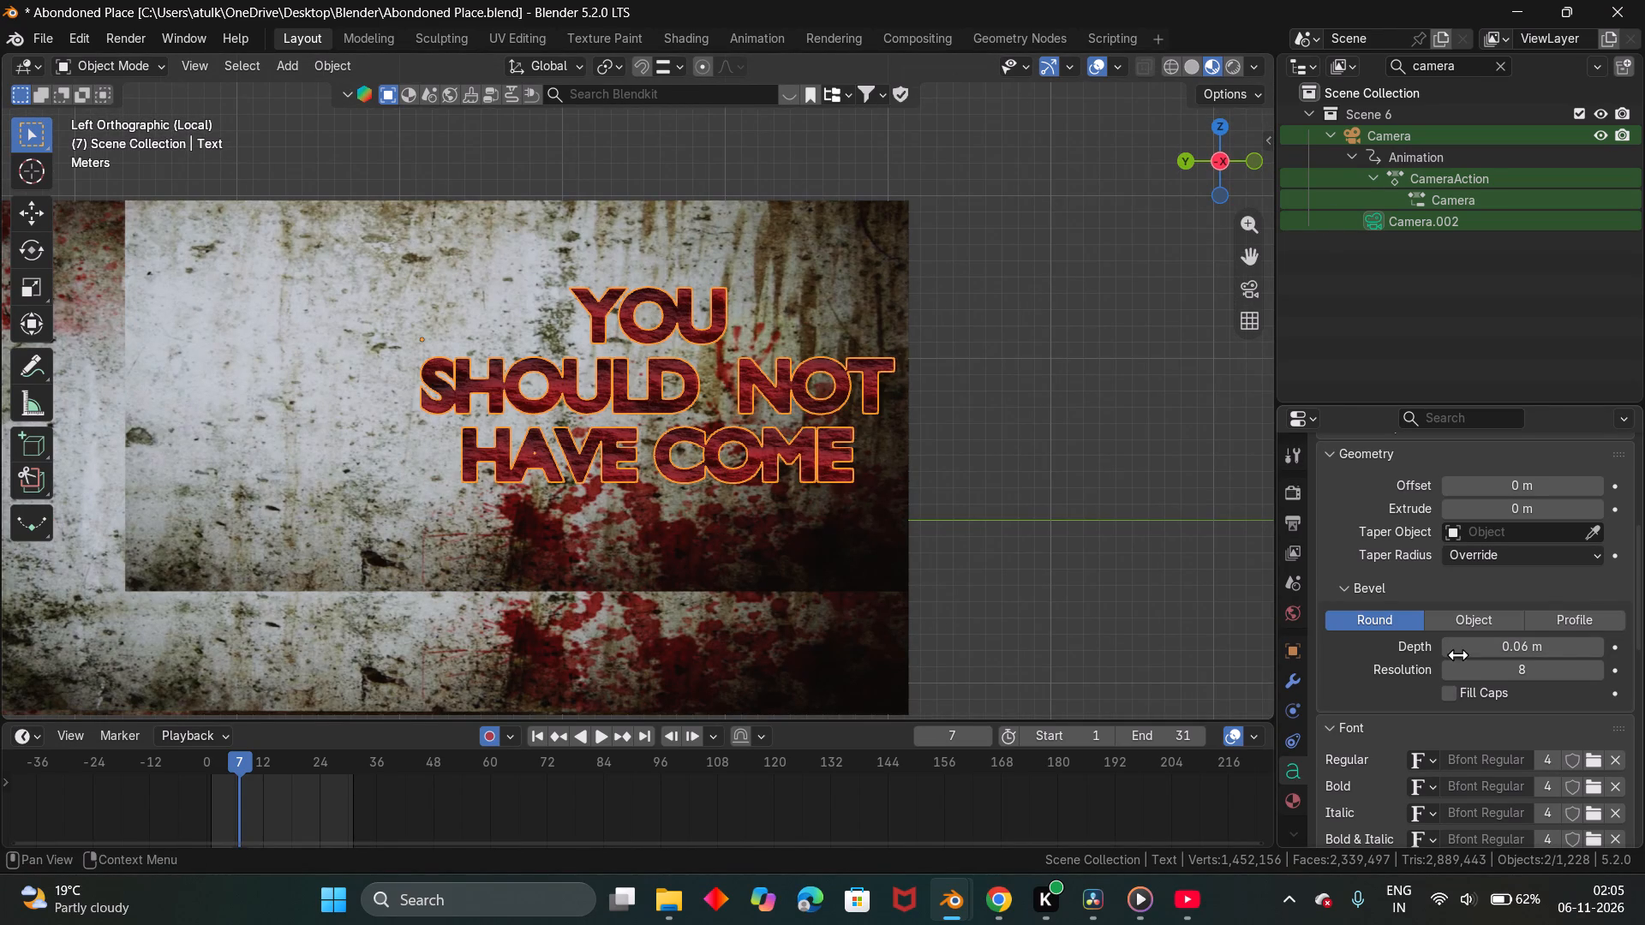
{"action": "triple_click", "coordinate": [1448, 649]}
{"action": "left_click", "coordinate": [1448, 649]}
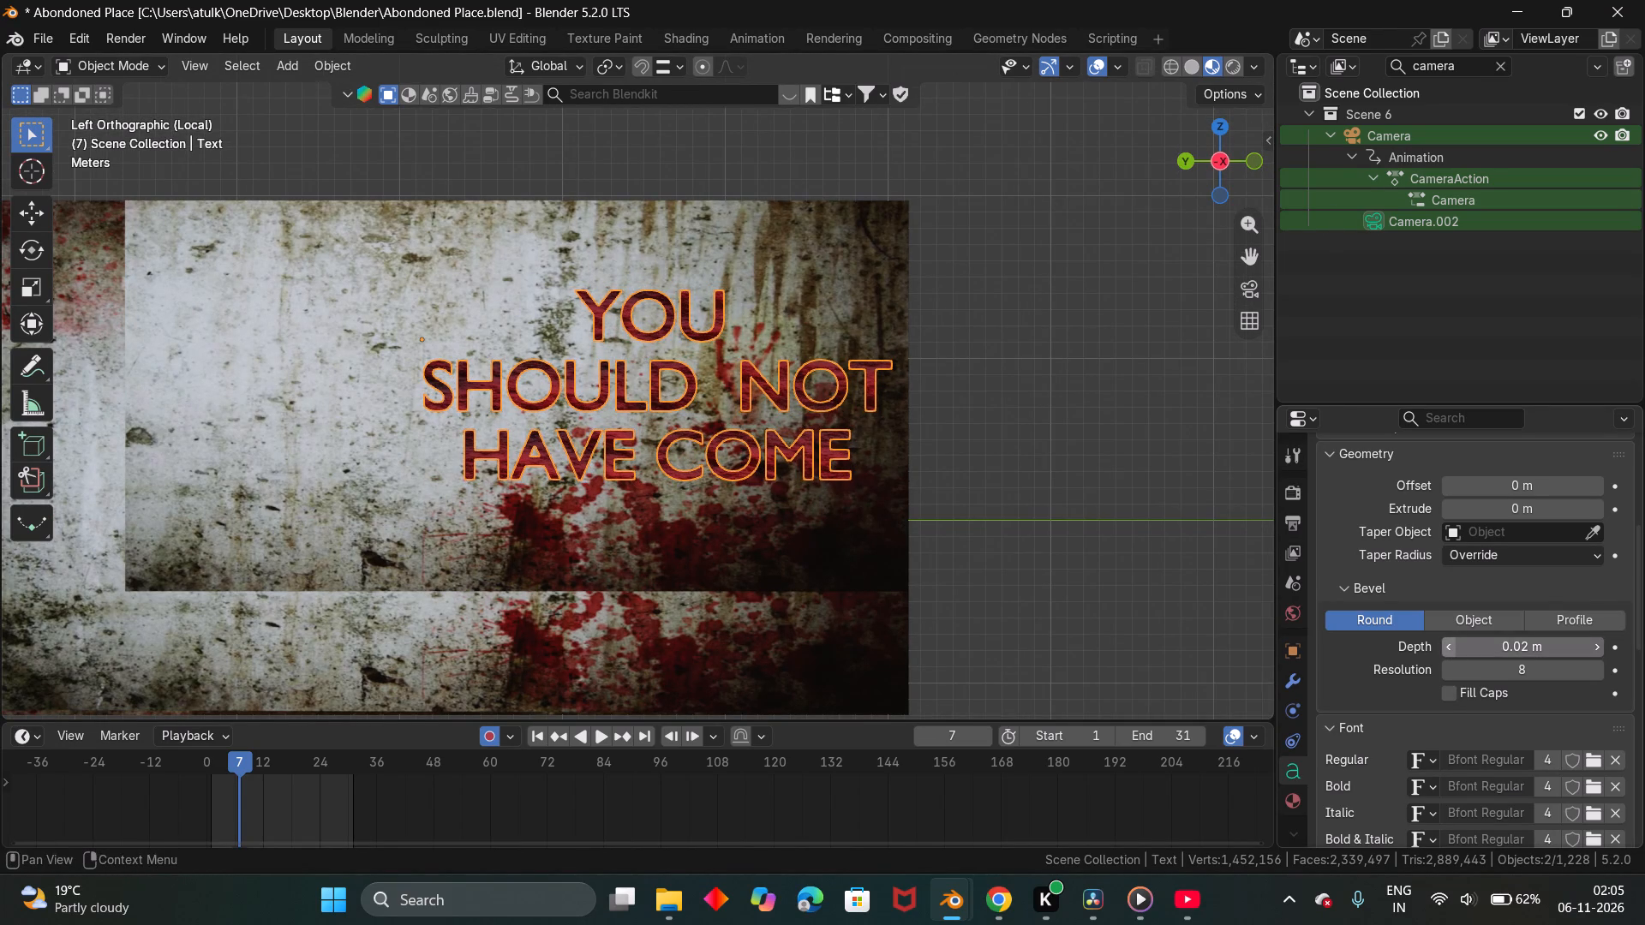
{"action": "scroll", "coordinate": [918, 446], "scroll_direction": "down", "scroll_amount": 2}
{"action": "middle_click_drag", "start_coordinate": [799, 466], "coordinate": [882, 606]}
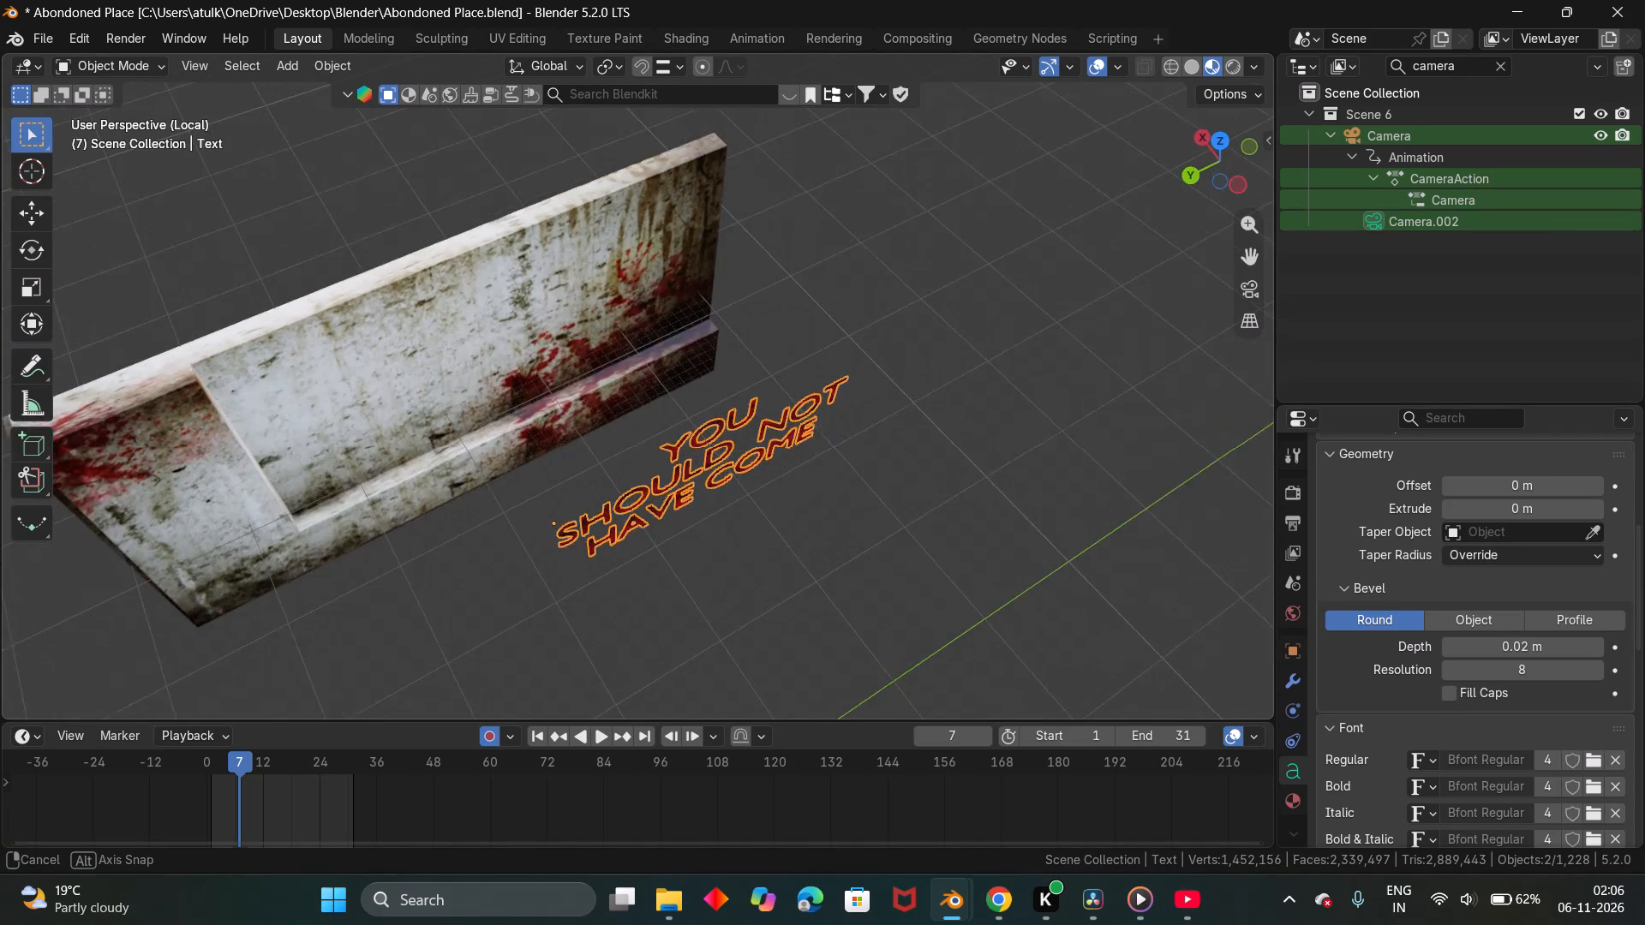
{"action": "middle_click_drag", "start_coordinate": [882, 606], "coordinate": [880, 584]}
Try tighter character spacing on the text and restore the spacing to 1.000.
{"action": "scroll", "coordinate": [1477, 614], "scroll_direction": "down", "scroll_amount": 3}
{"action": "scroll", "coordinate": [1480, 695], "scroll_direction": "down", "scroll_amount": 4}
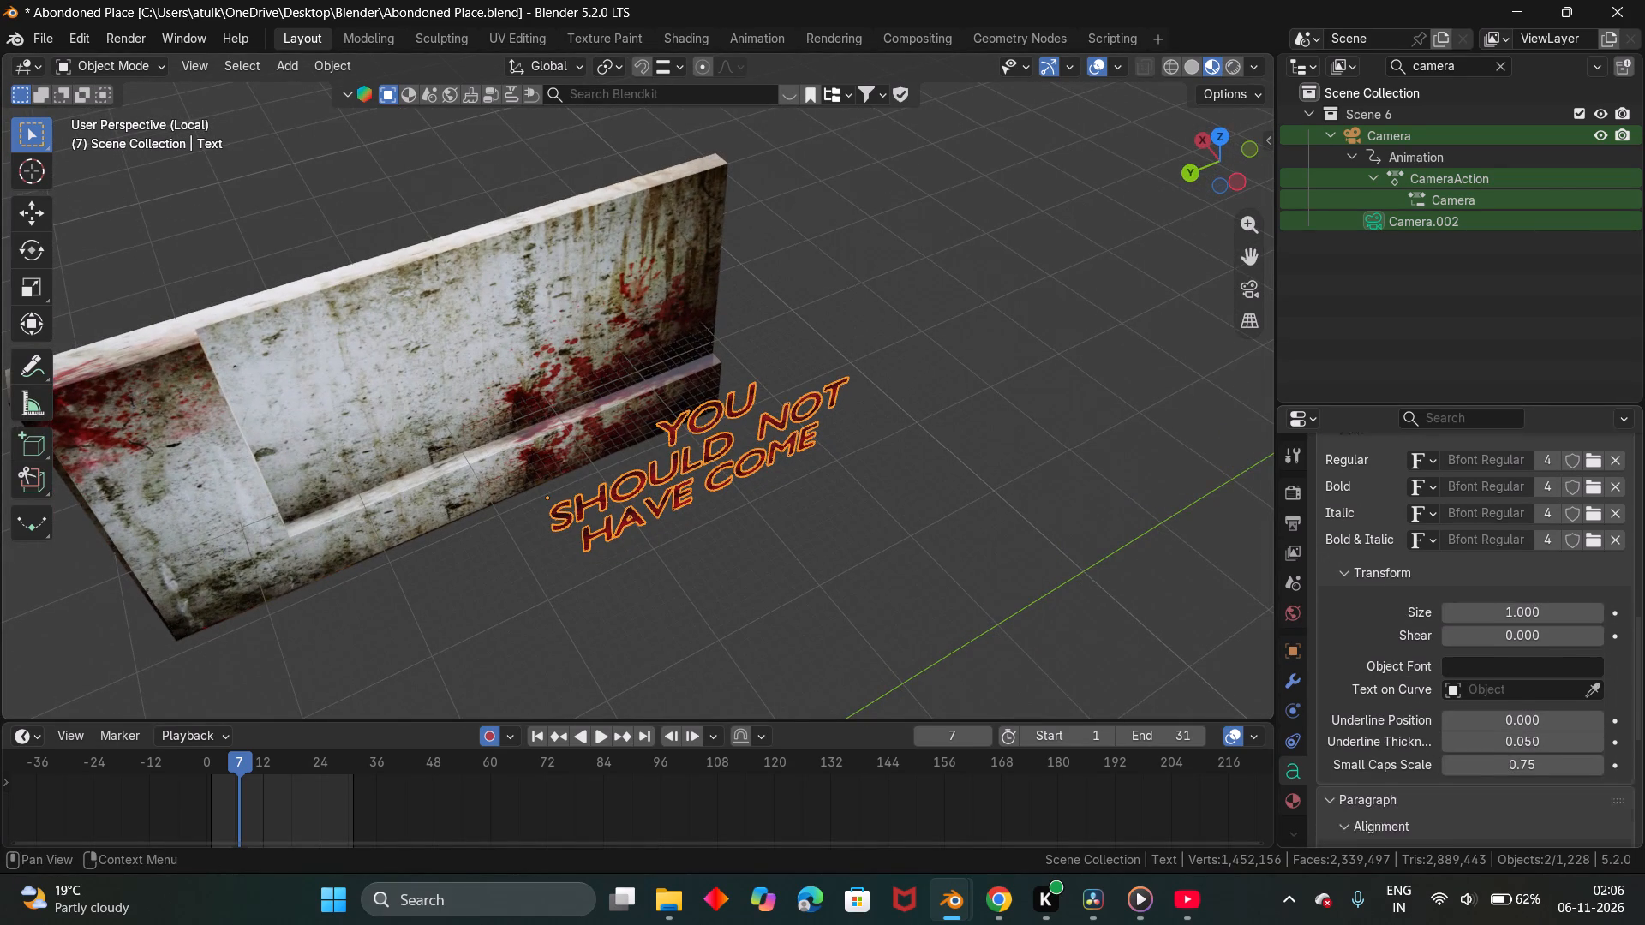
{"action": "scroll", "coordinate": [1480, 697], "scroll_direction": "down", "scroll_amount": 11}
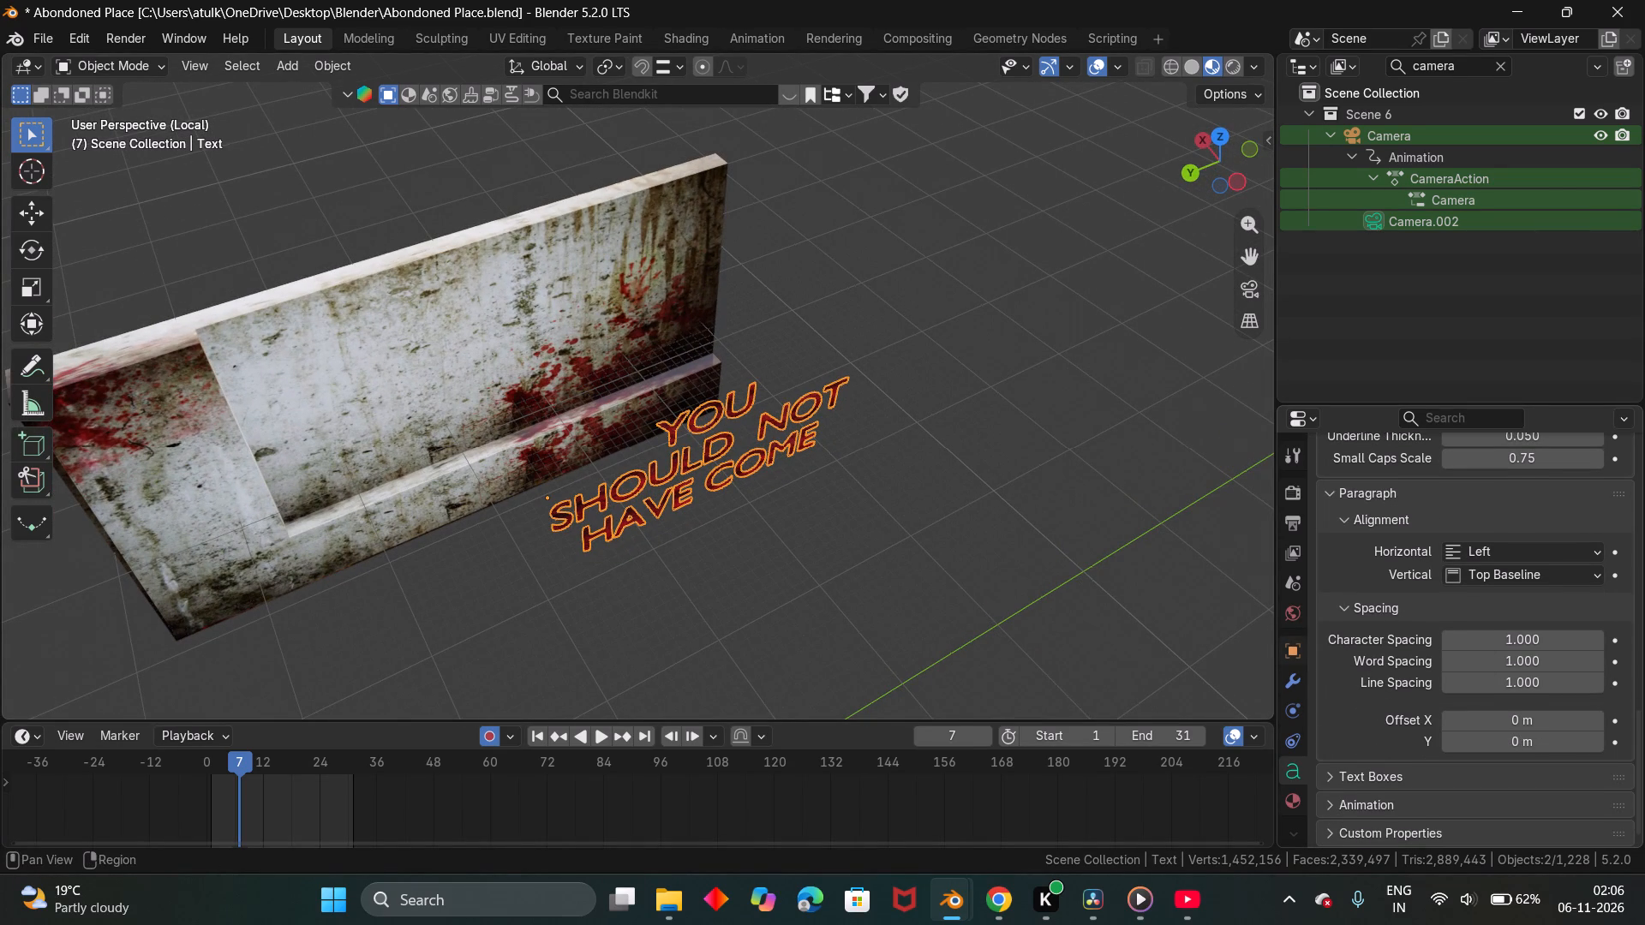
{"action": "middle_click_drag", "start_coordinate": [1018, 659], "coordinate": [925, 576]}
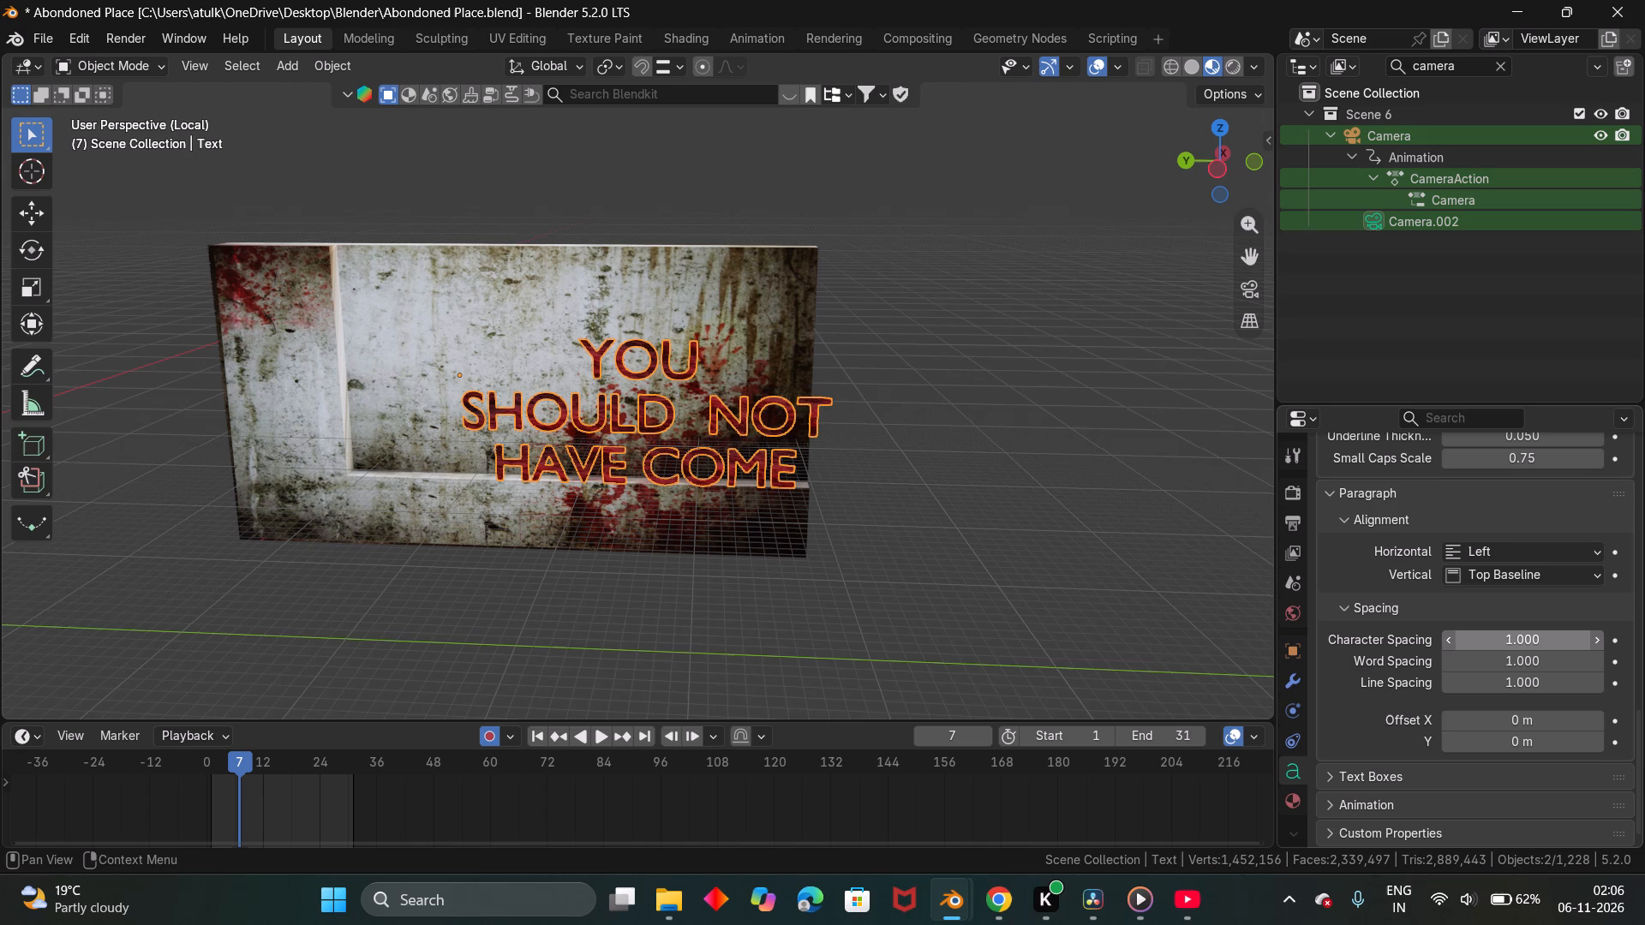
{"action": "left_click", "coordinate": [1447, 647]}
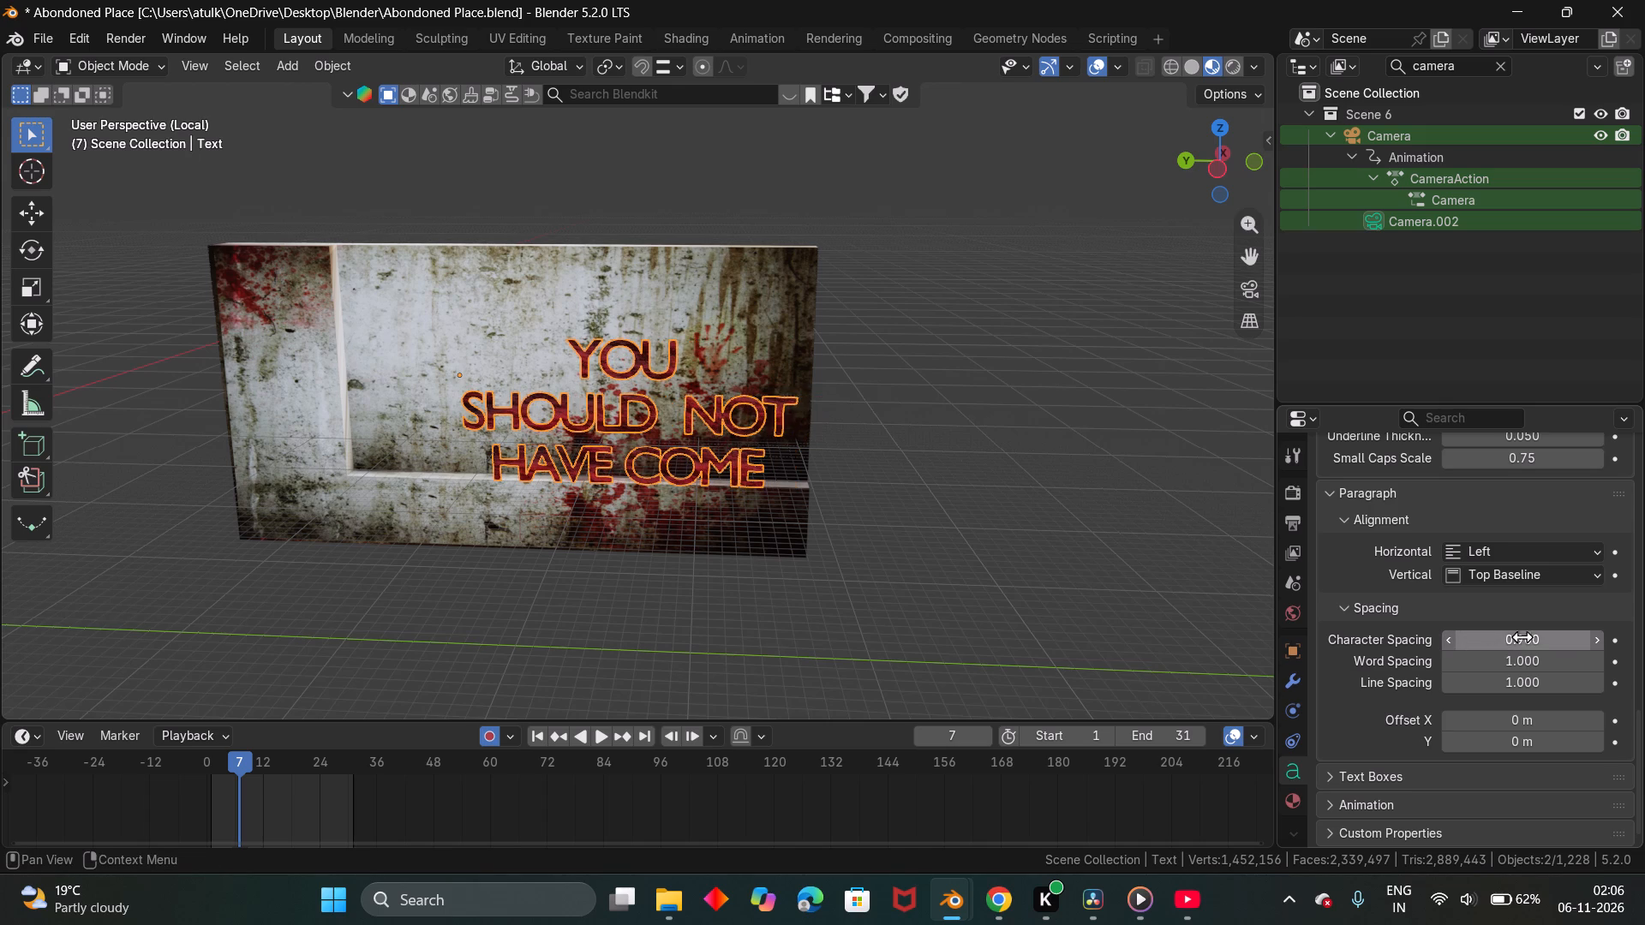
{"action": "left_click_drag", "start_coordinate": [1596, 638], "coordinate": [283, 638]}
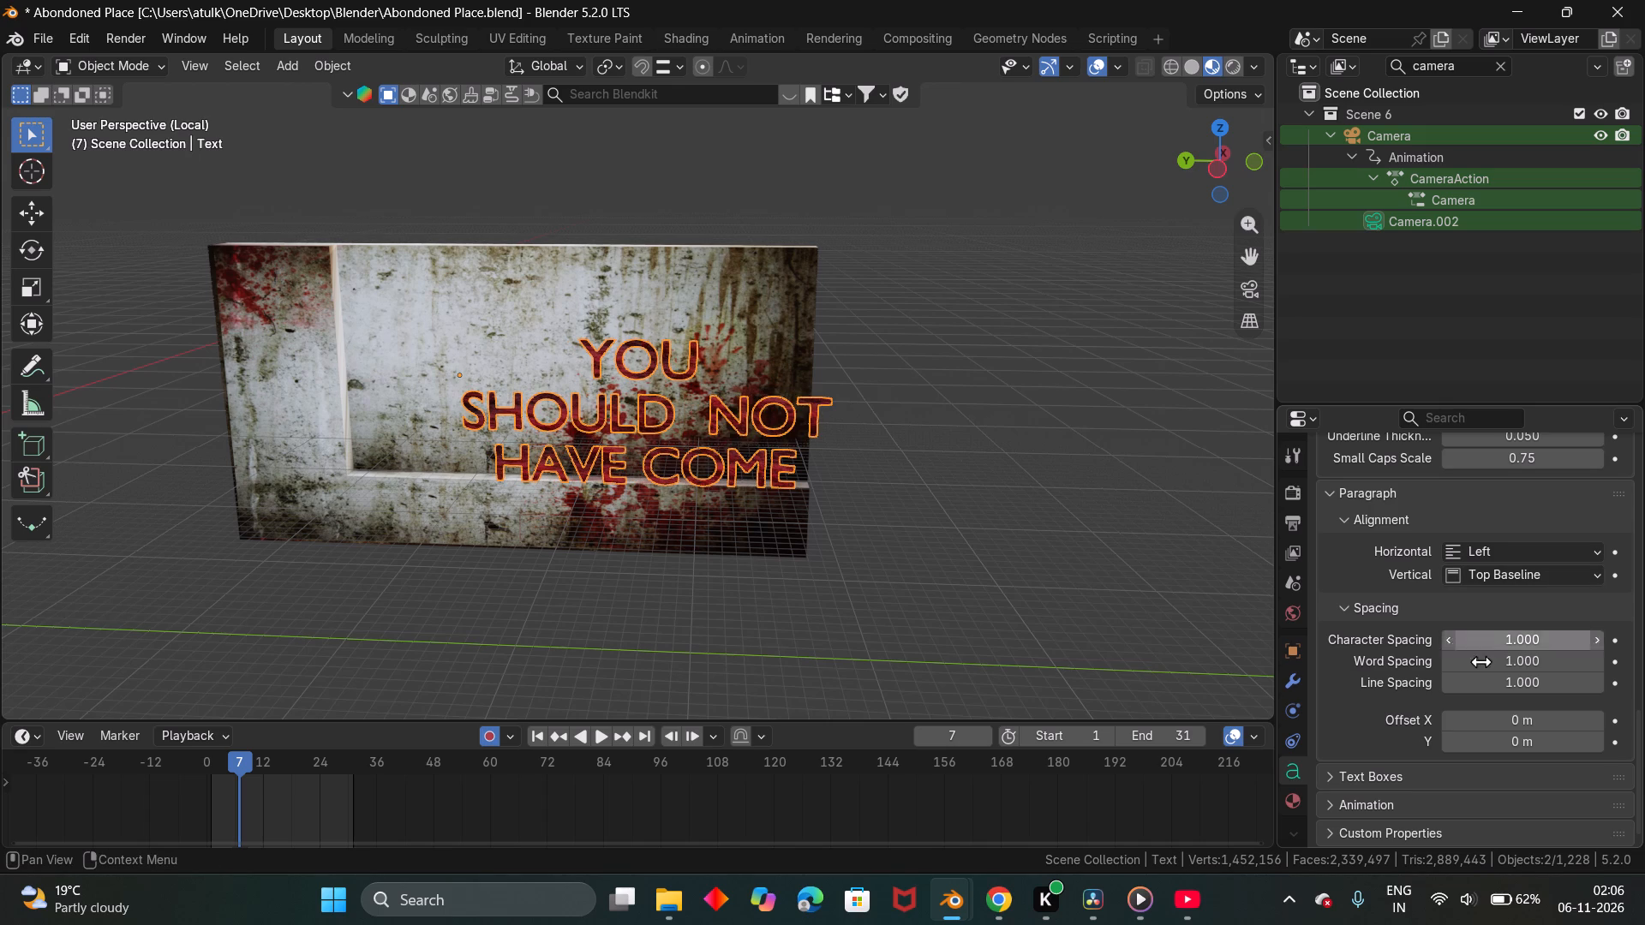
Collapse the Spacing, Paragraph and font Transform sections of the text's properties.
{"action": "left_click", "coordinate": [1371, 774]}
{"action": "left_click", "coordinate": [1371, 774]}
{"action": "left_click", "coordinate": [1359, 615]}
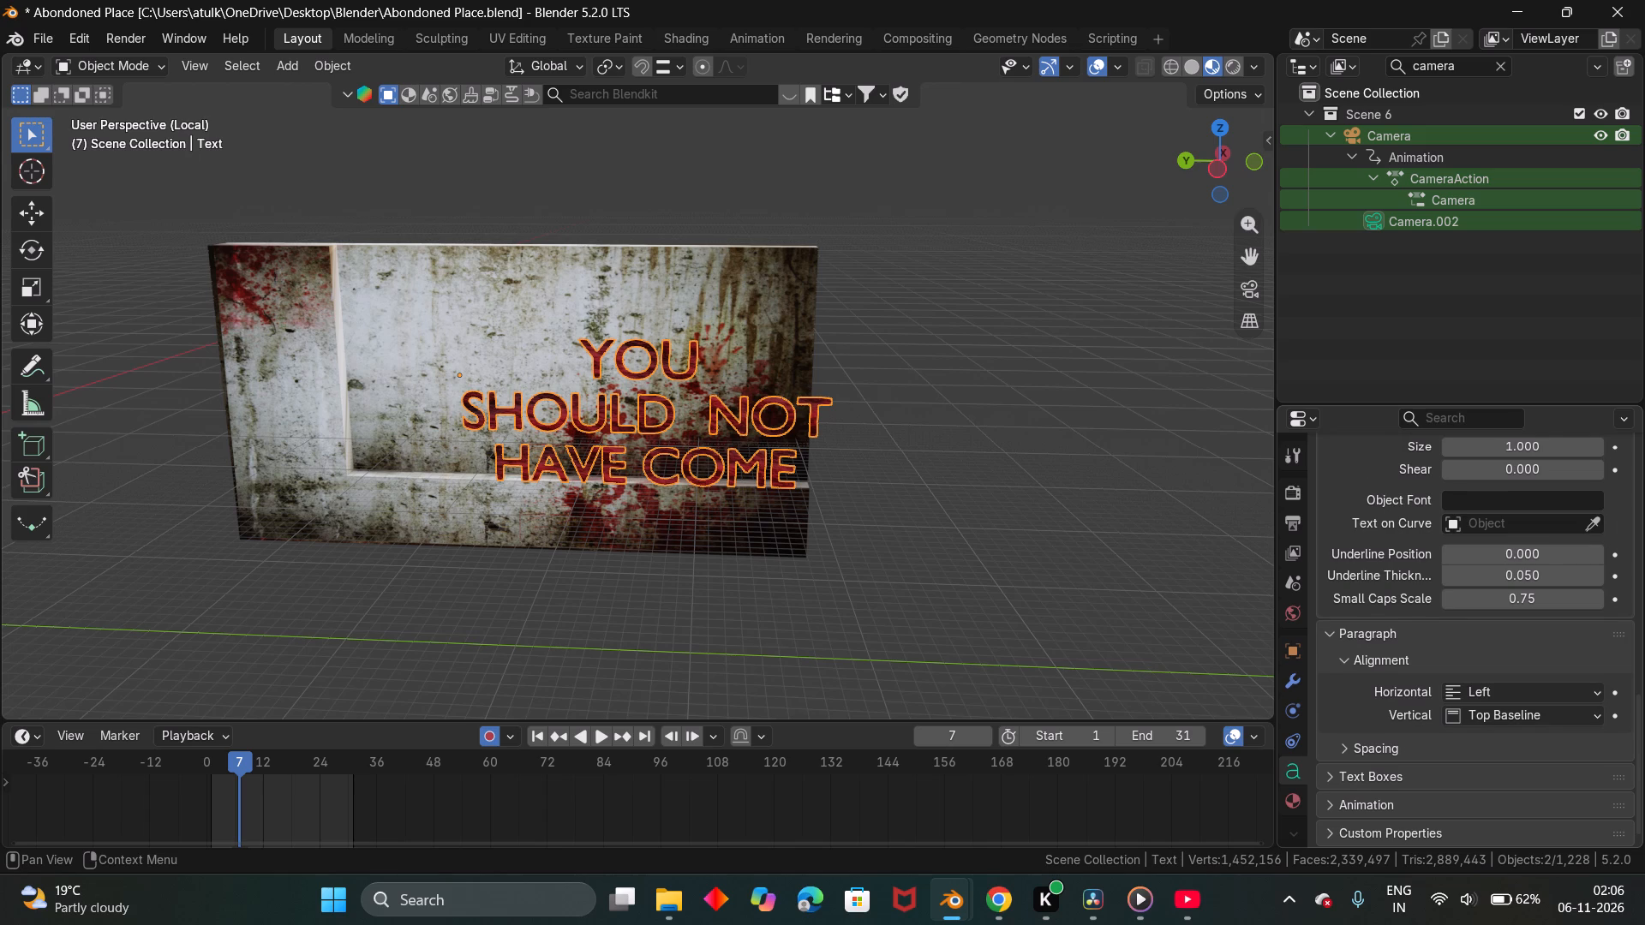
{"action": "left_click", "coordinate": [1364, 634]}
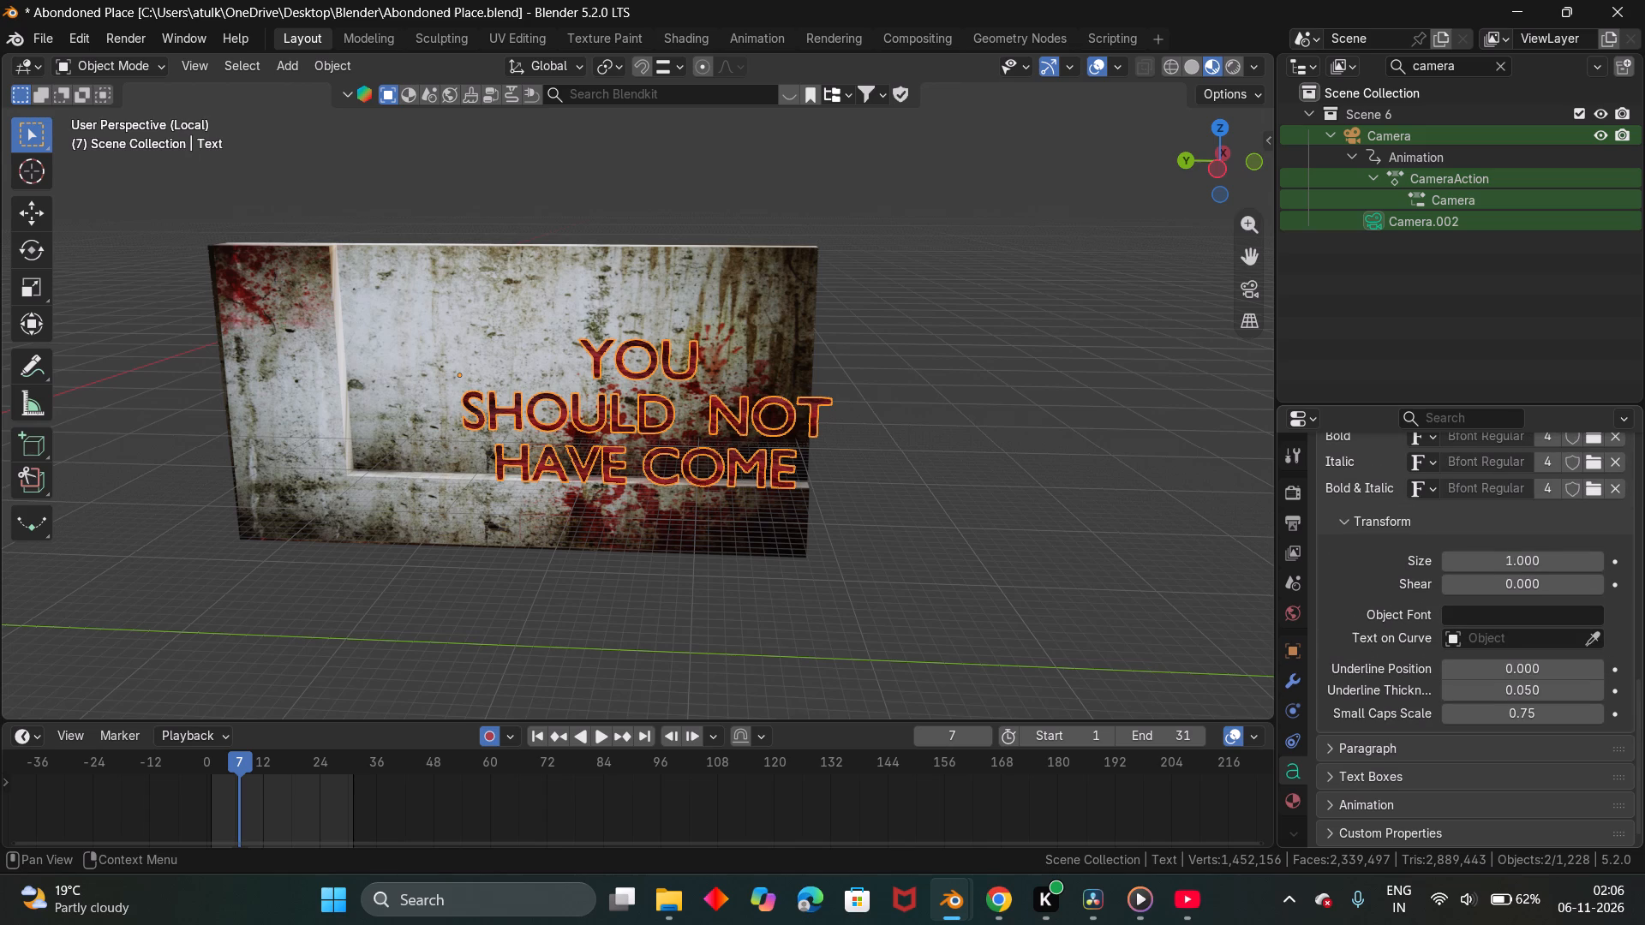
{"action": "left_click", "coordinate": [1337, 520]}
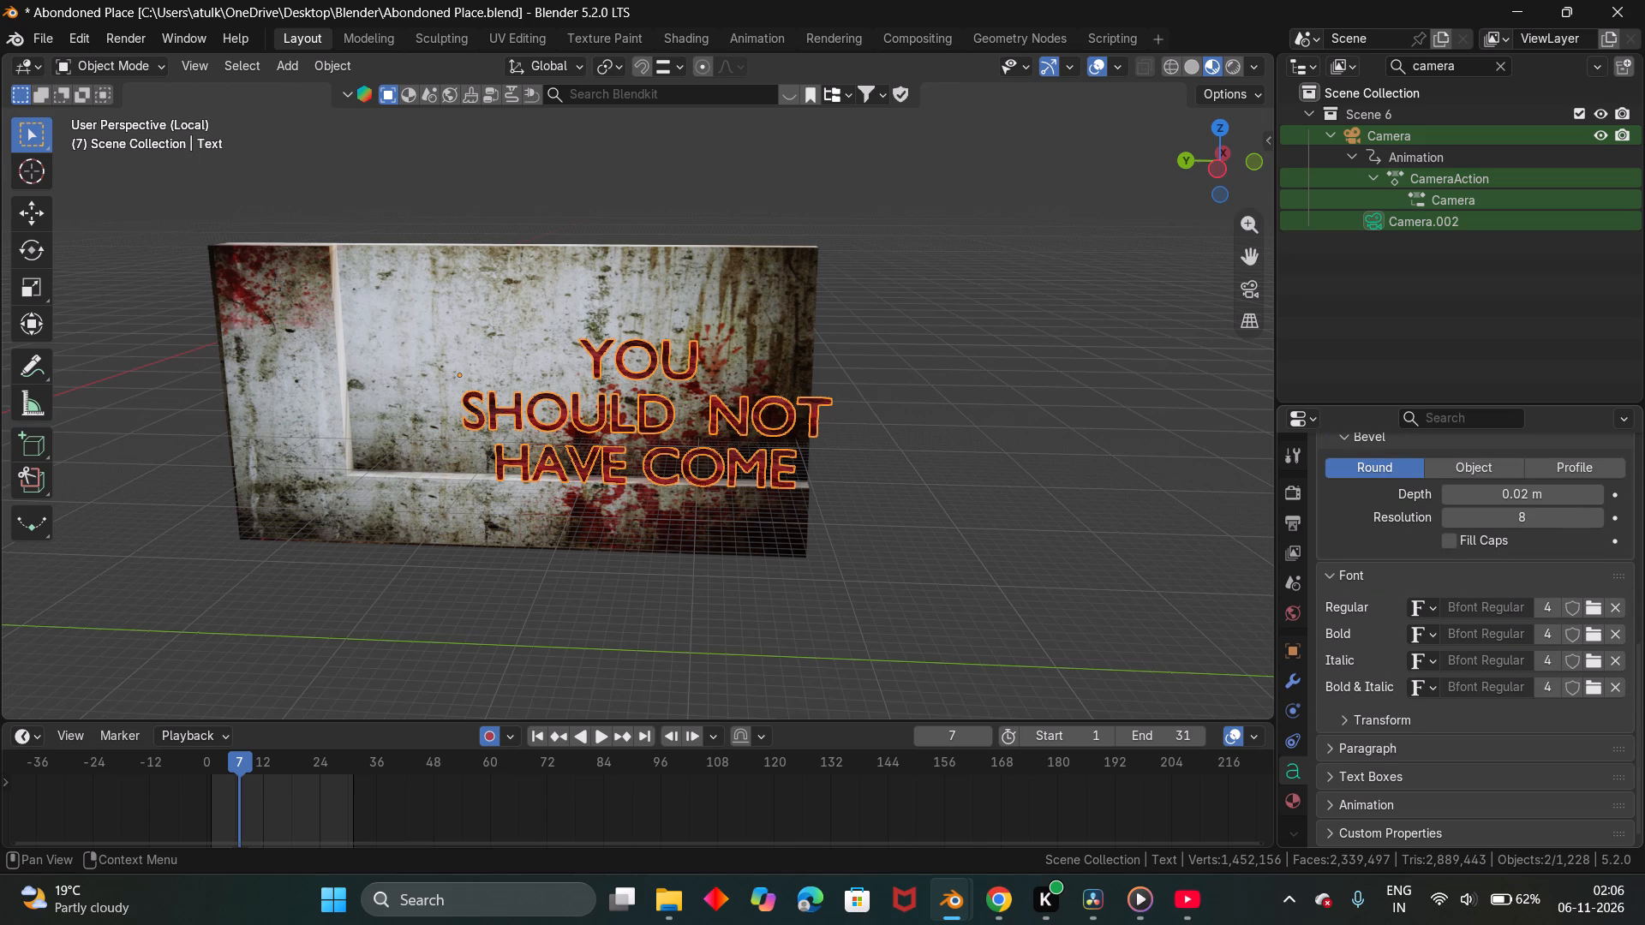
Try a geometry offset of 0.03 m on the text and settle on 0.01 m.
{"action": "scroll", "coordinate": [1392, 550], "scroll_direction": "up", "scroll_amount": 2}
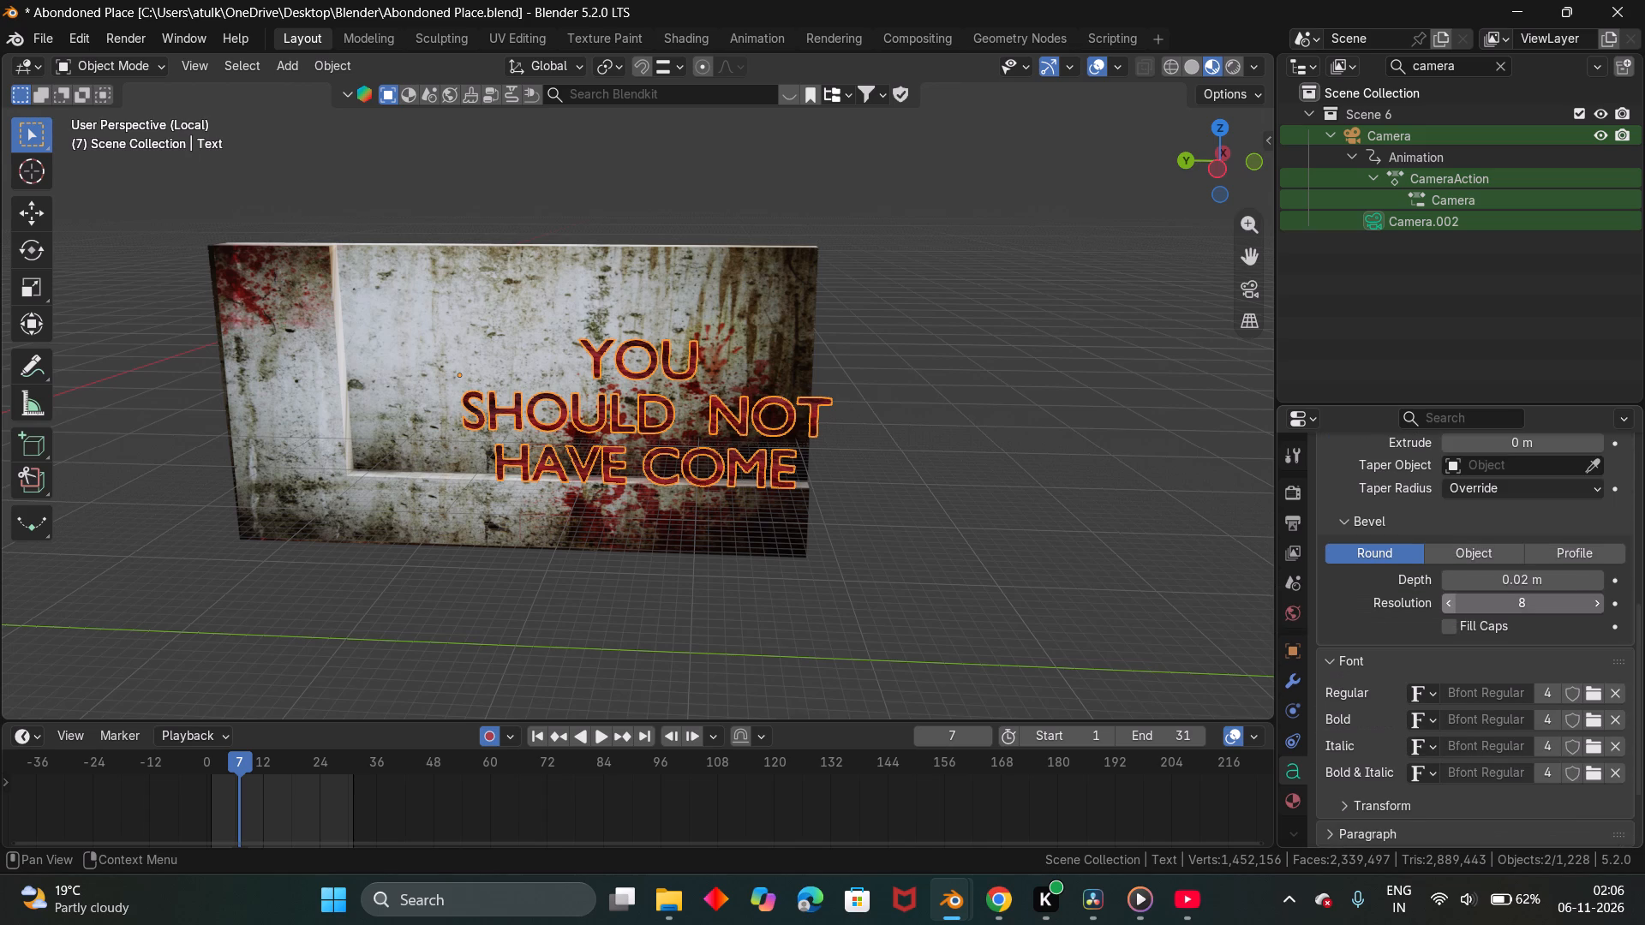
{"action": "scroll", "coordinate": [1462, 564], "scroll_direction": "up", "scroll_amount": 1}
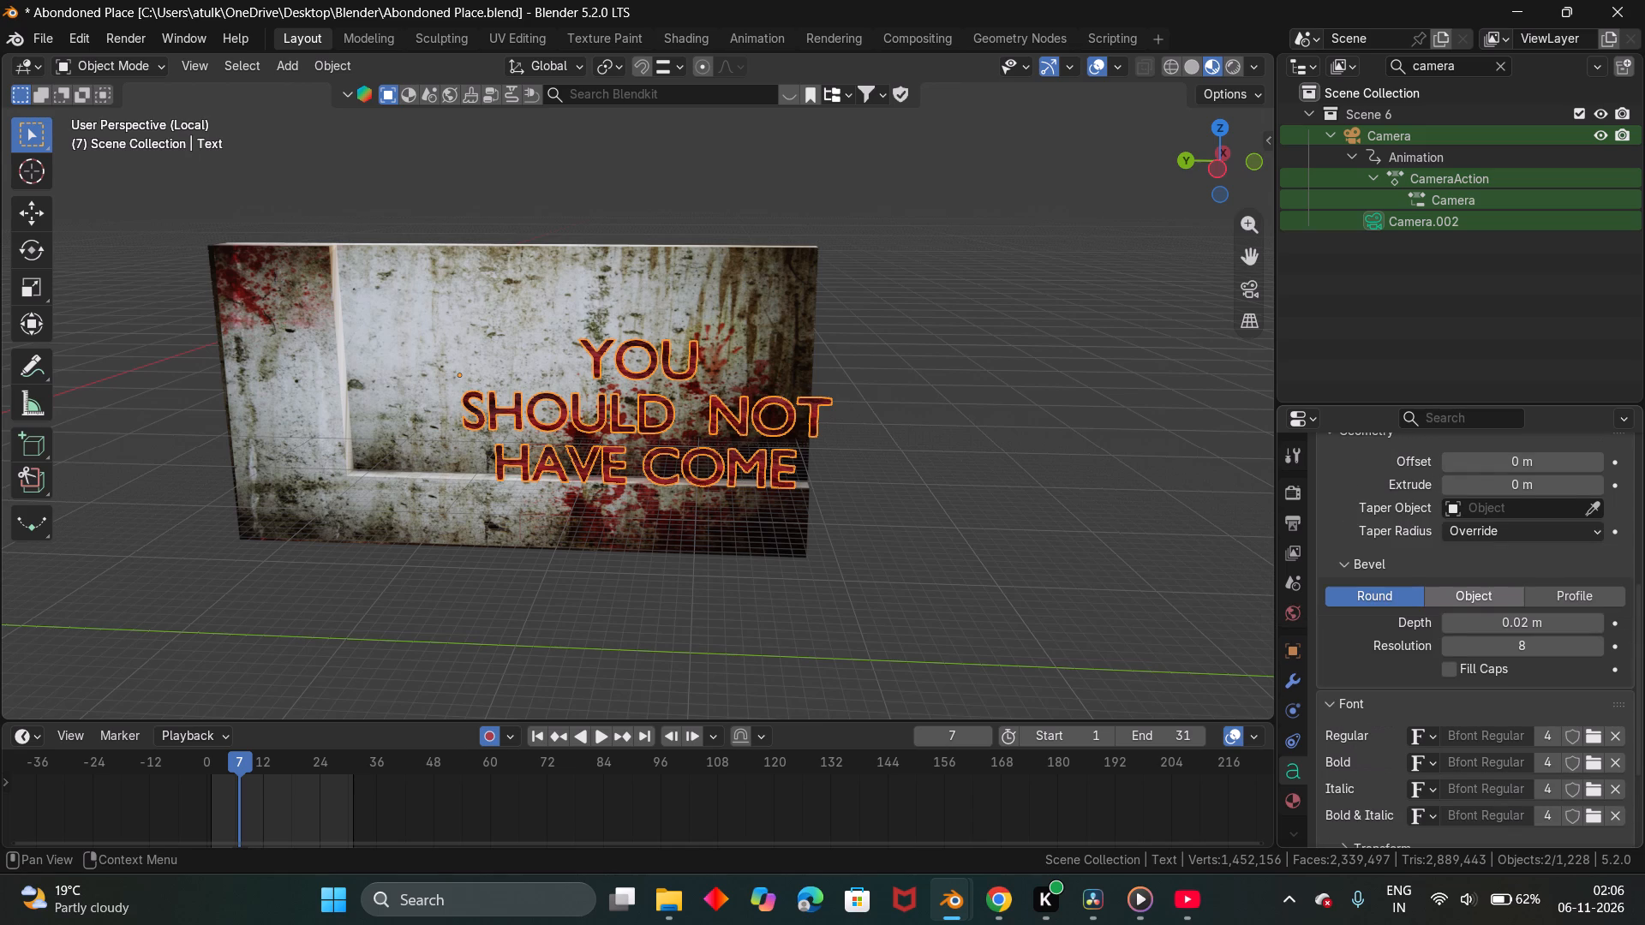
{"action": "scroll", "coordinate": [1469, 561], "scroll_direction": "up", "scroll_amount": 1}
{"action": "left_click", "coordinate": [1596, 504]}
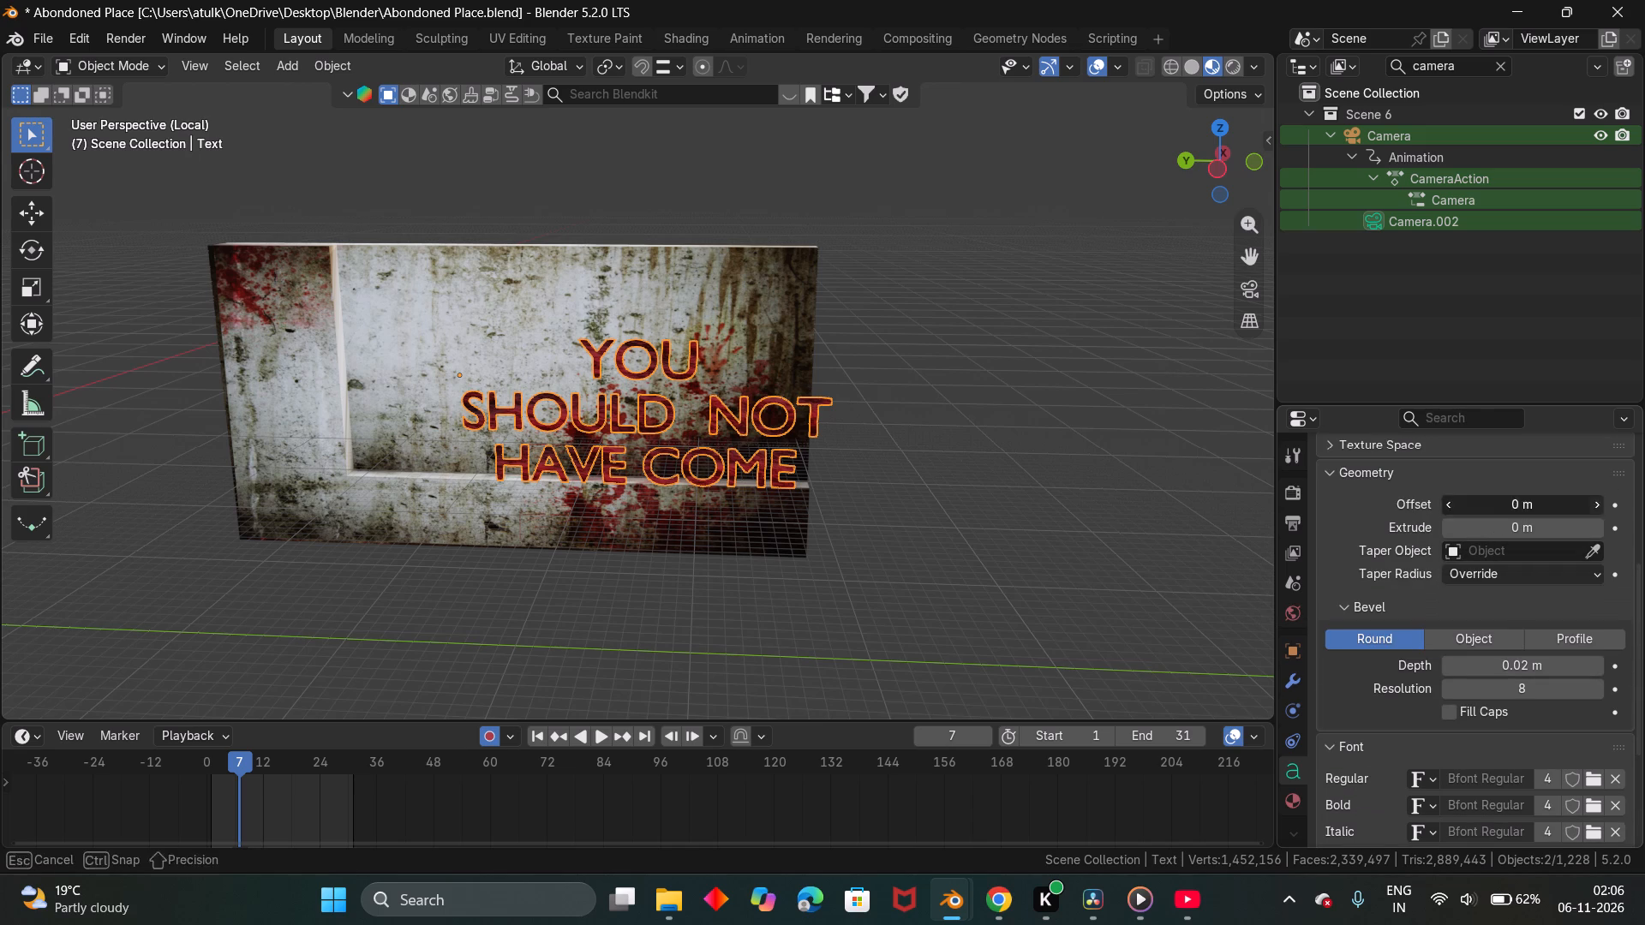
{"action": "left_click", "coordinate": [1596, 504]}
{"action": "left_click", "coordinate": [1596, 504]}
{"action": "scroll", "coordinate": [817, 570], "scroll_direction": "up", "scroll_amount": 1}
{"action": "middle_click_drag", "start_coordinate": [817, 570], "coordinate": [990, 639]}
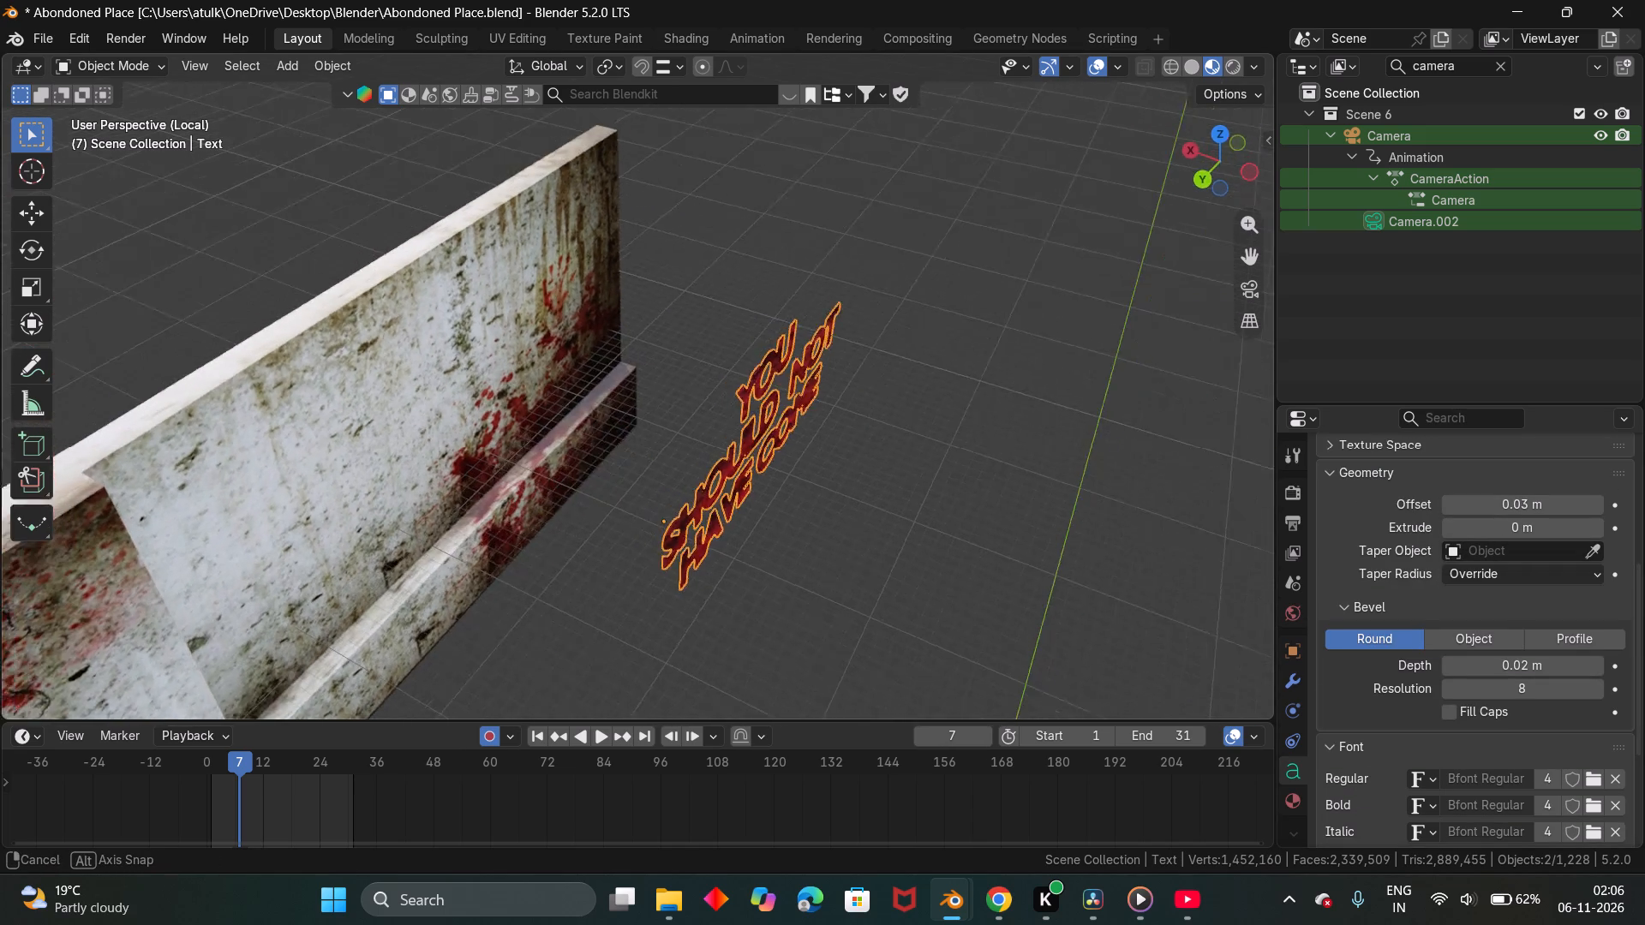
{"action": "middle_click_drag", "start_coordinate": [990, 639], "coordinate": [1000, 647]}
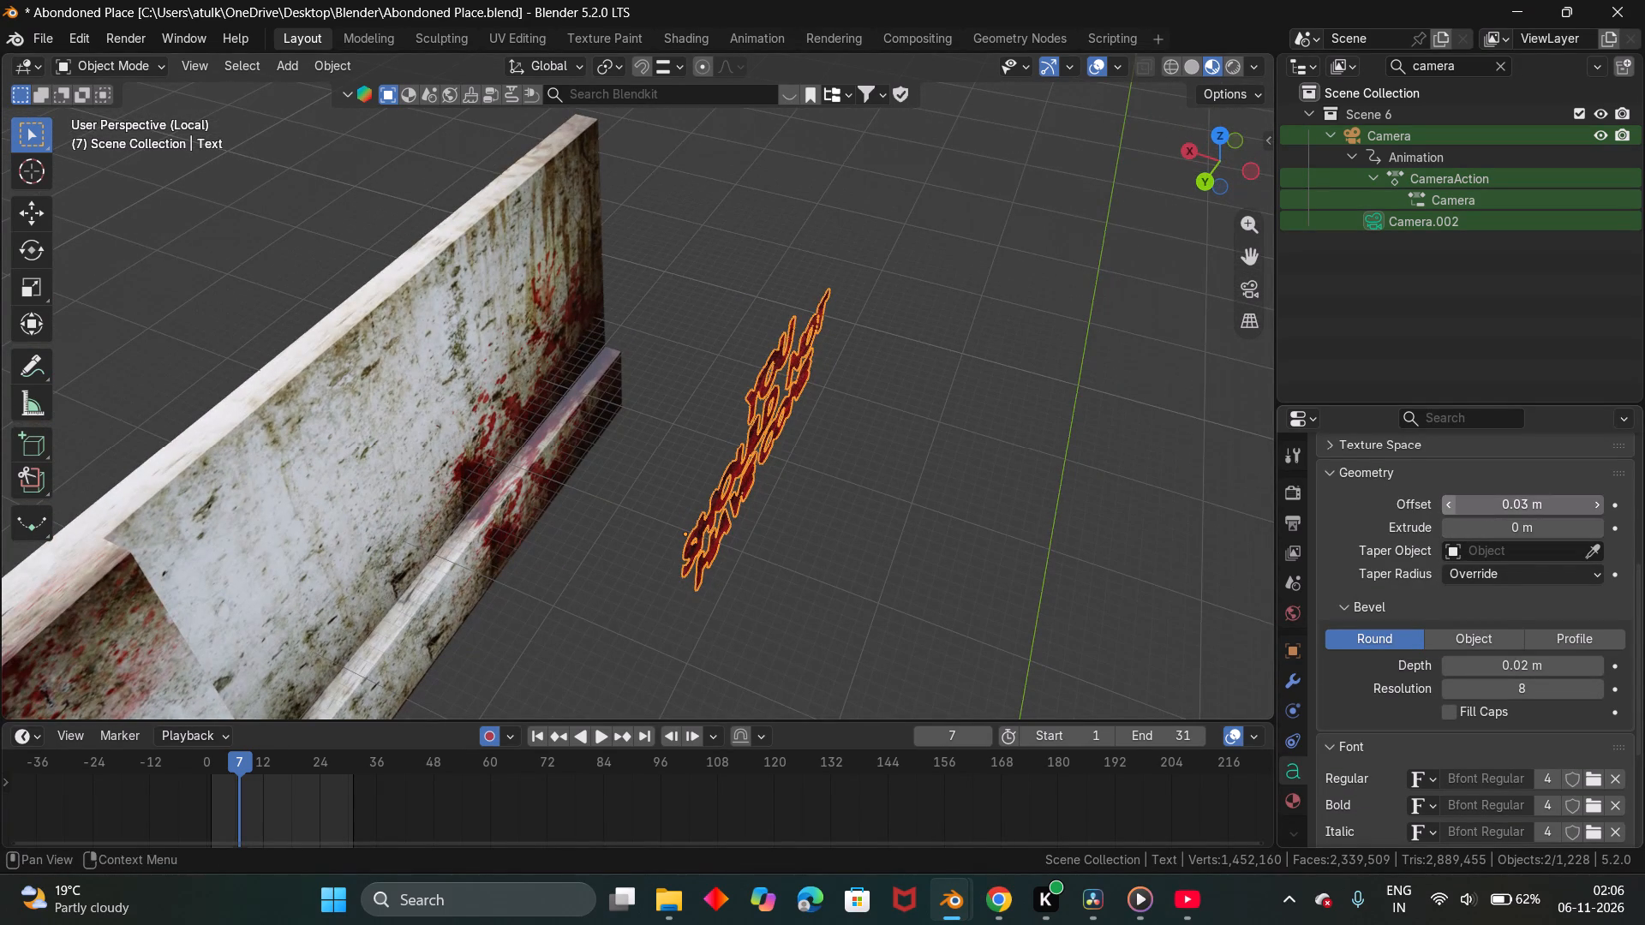
{"action": "double_click", "coordinate": [1452, 504]}
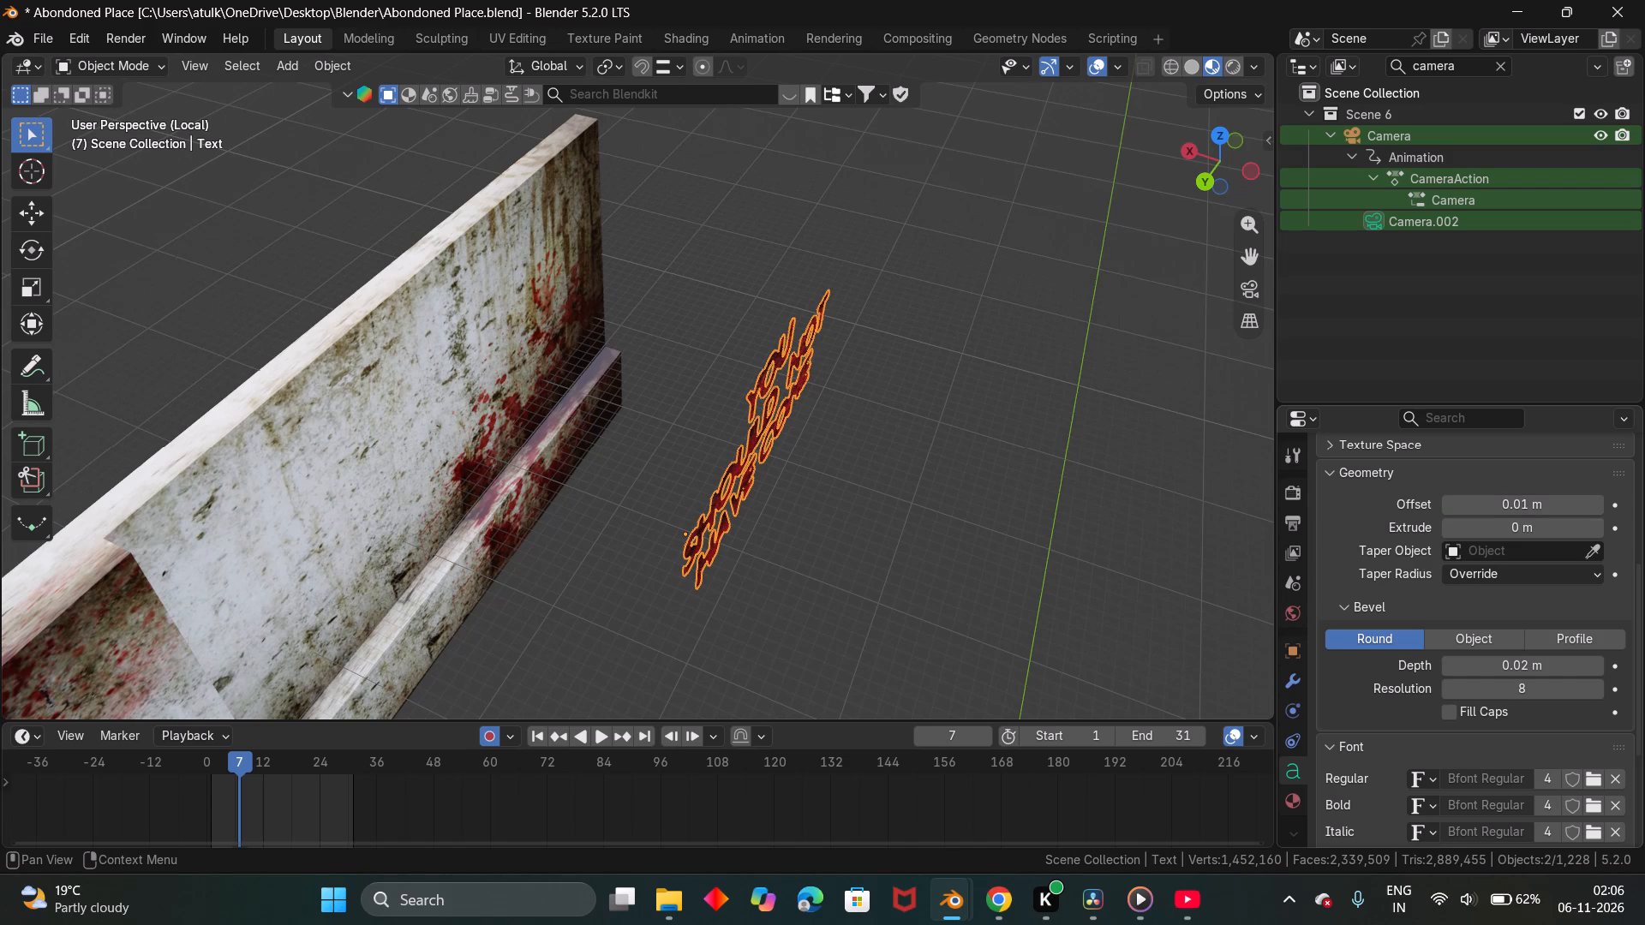
Extrude the text by 0.05 m and check its thickness from the side and front.
{"action": "left_click", "coordinate": [1444, 534]}
{"action": "triple_click", "coordinate": [1597, 529]}
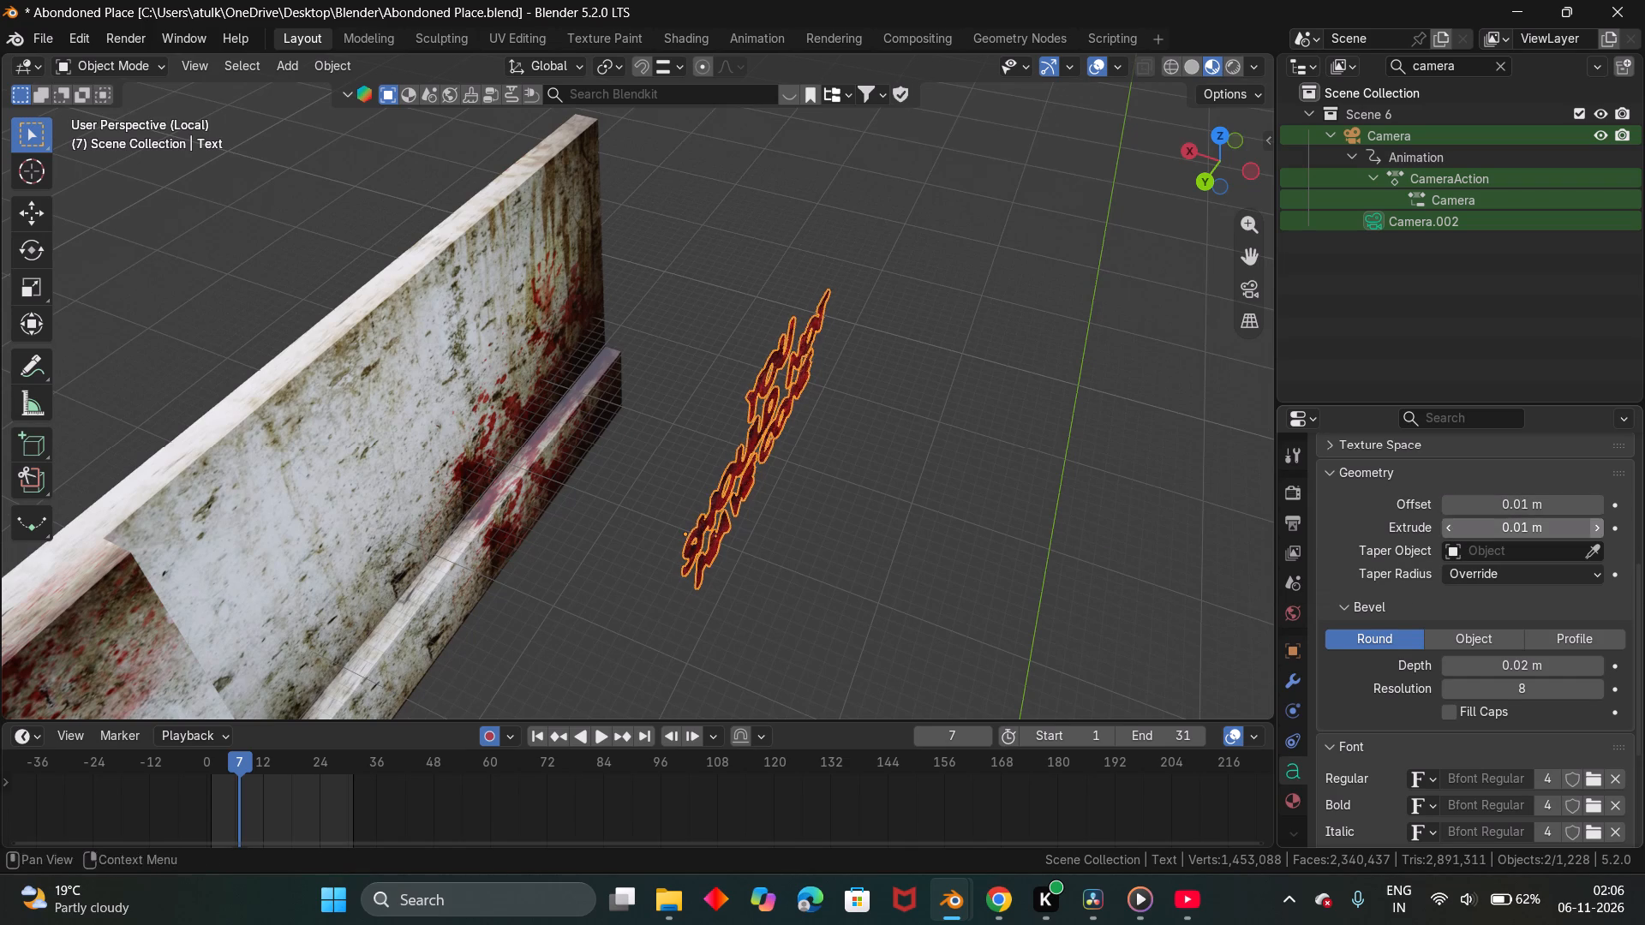
{"action": "double_click", "coordinate": [1597, 529]}
{"action": "middle_click_drag", "start_coordinate": [626, 515], "coordinate": [707, 589]}
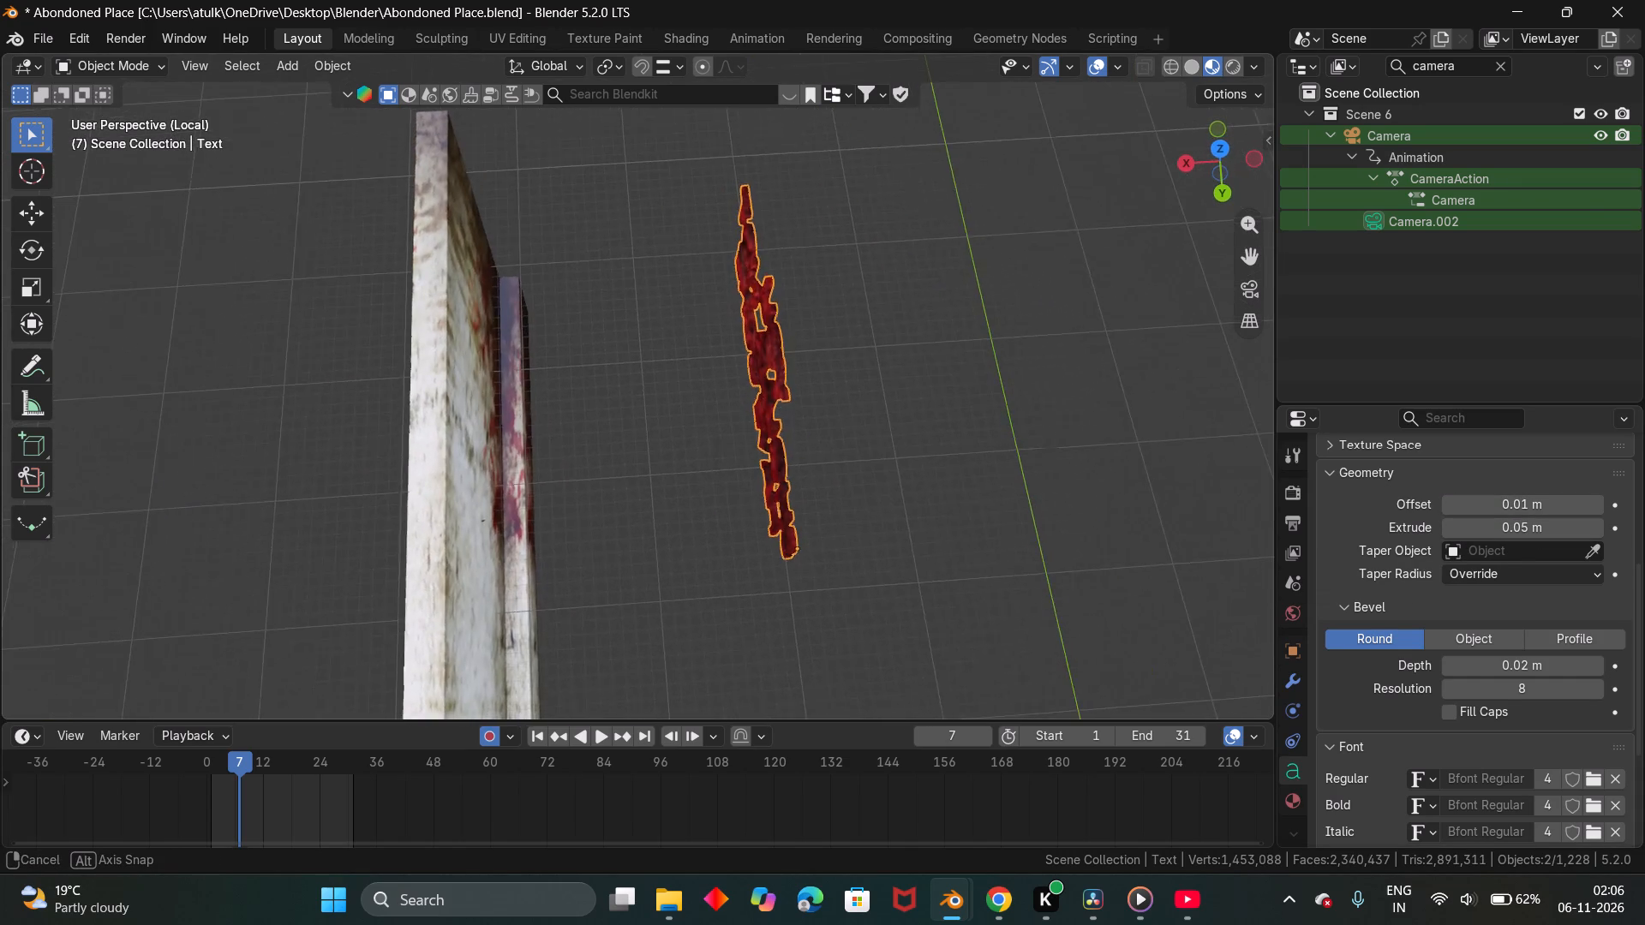
{"action": "middle_click_drag", "start_coordinate": [707, 589], "coordinate": [707, 592]}
{"action": "scroll", "coordinate": [829, 559], "scroll_direction": "up", "scroll_amount": 2}
{"action": "middle_click_drag", "start_coordinate": [909, 517], "coordinate": [679, 362]}
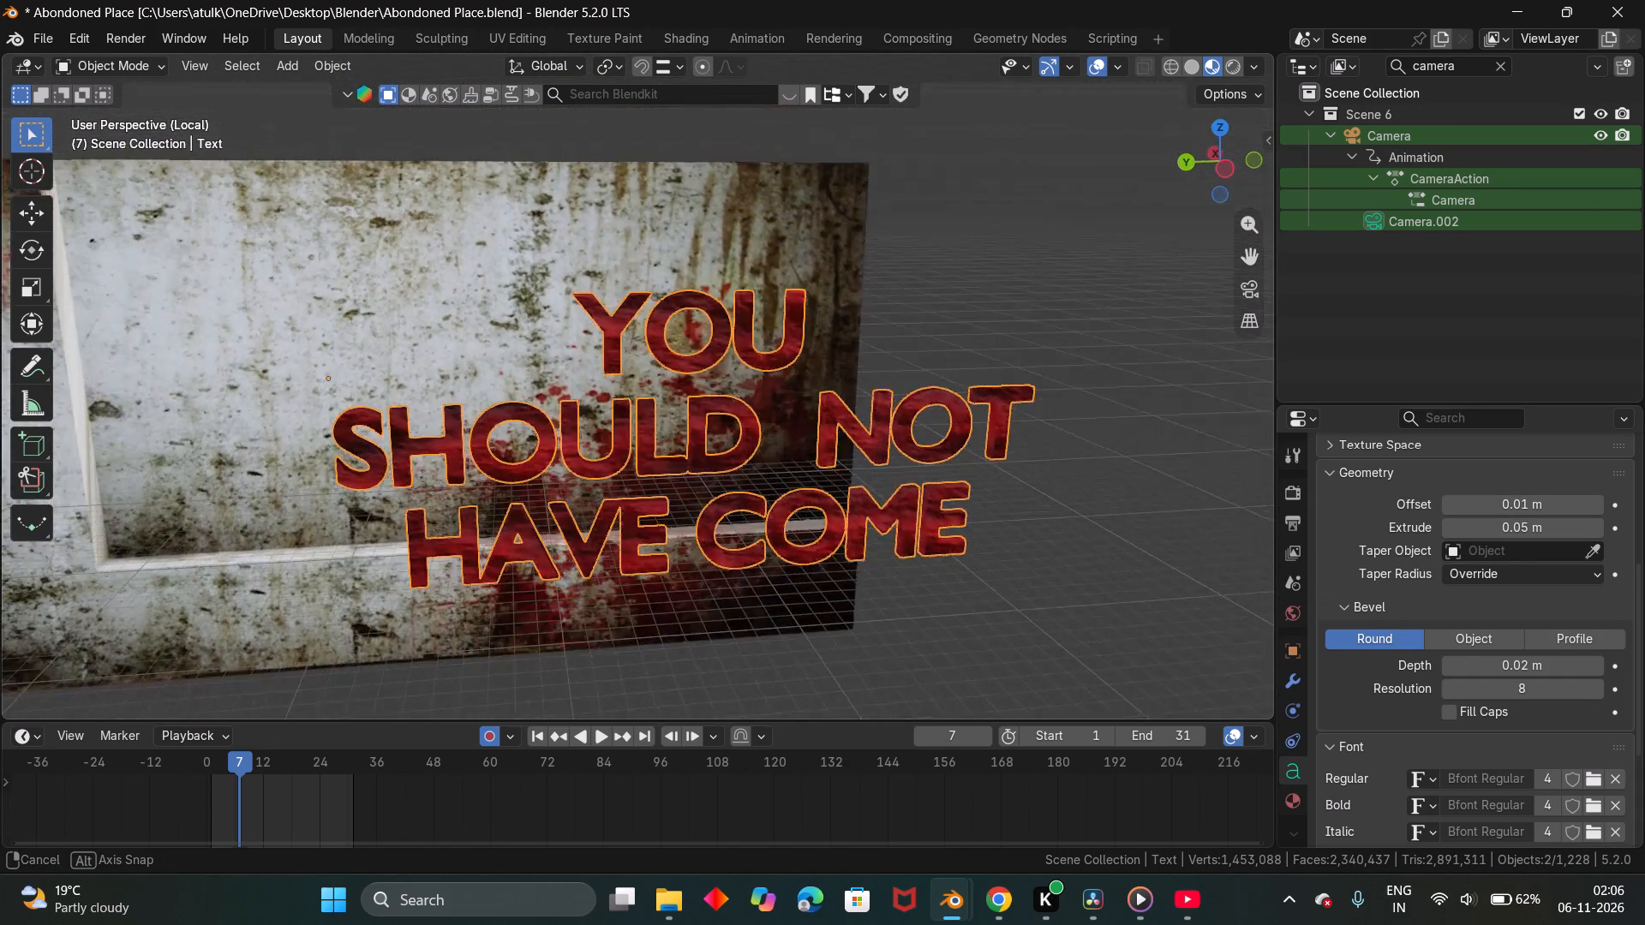
Reduce the text's extrude depth to 0.02 m.
{"action": "middle_click_drag", "start_coordinate": [679, 362], "coordinate": [674, 361]}
{"action": "scroll", "coordinate": [798, 377], "scroll_direction": "up", "scroll_amount": 3}
{"action": "middle_click_drag", "start_coordinate": [876, 360], "coordinate": [903, 453]}
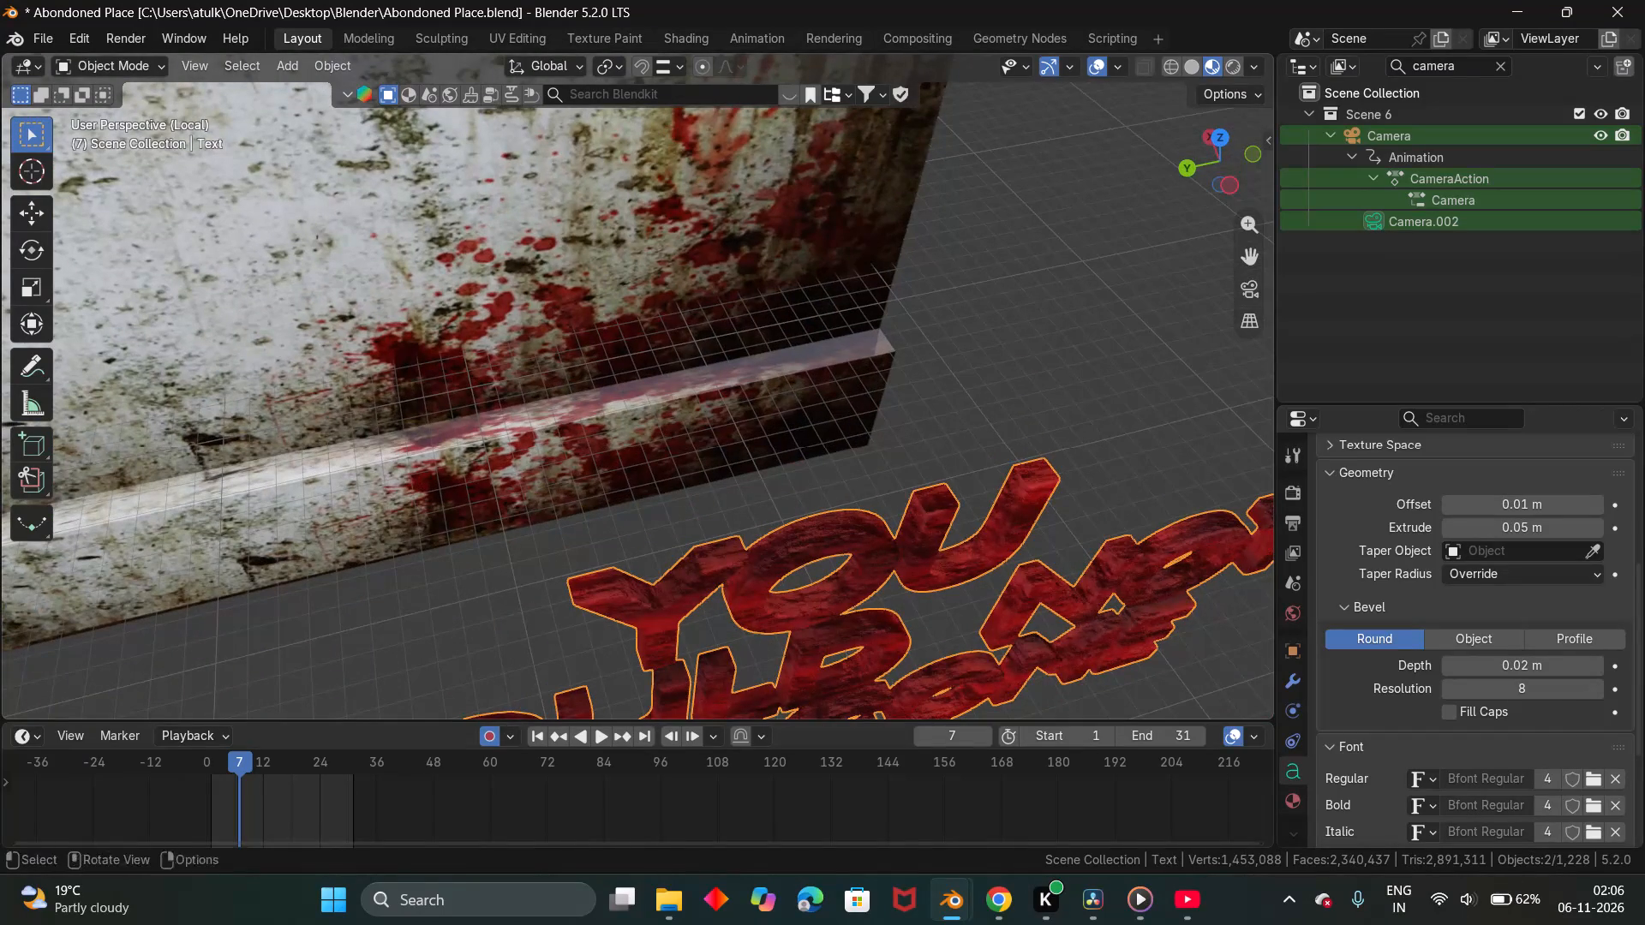
{"action": "left_click", "coordinate": [1448, 525]}
{"action": "left_click", "coordinate": [1448, 525]}
{"action": "left_click", "coordinate": [1448, 525]}
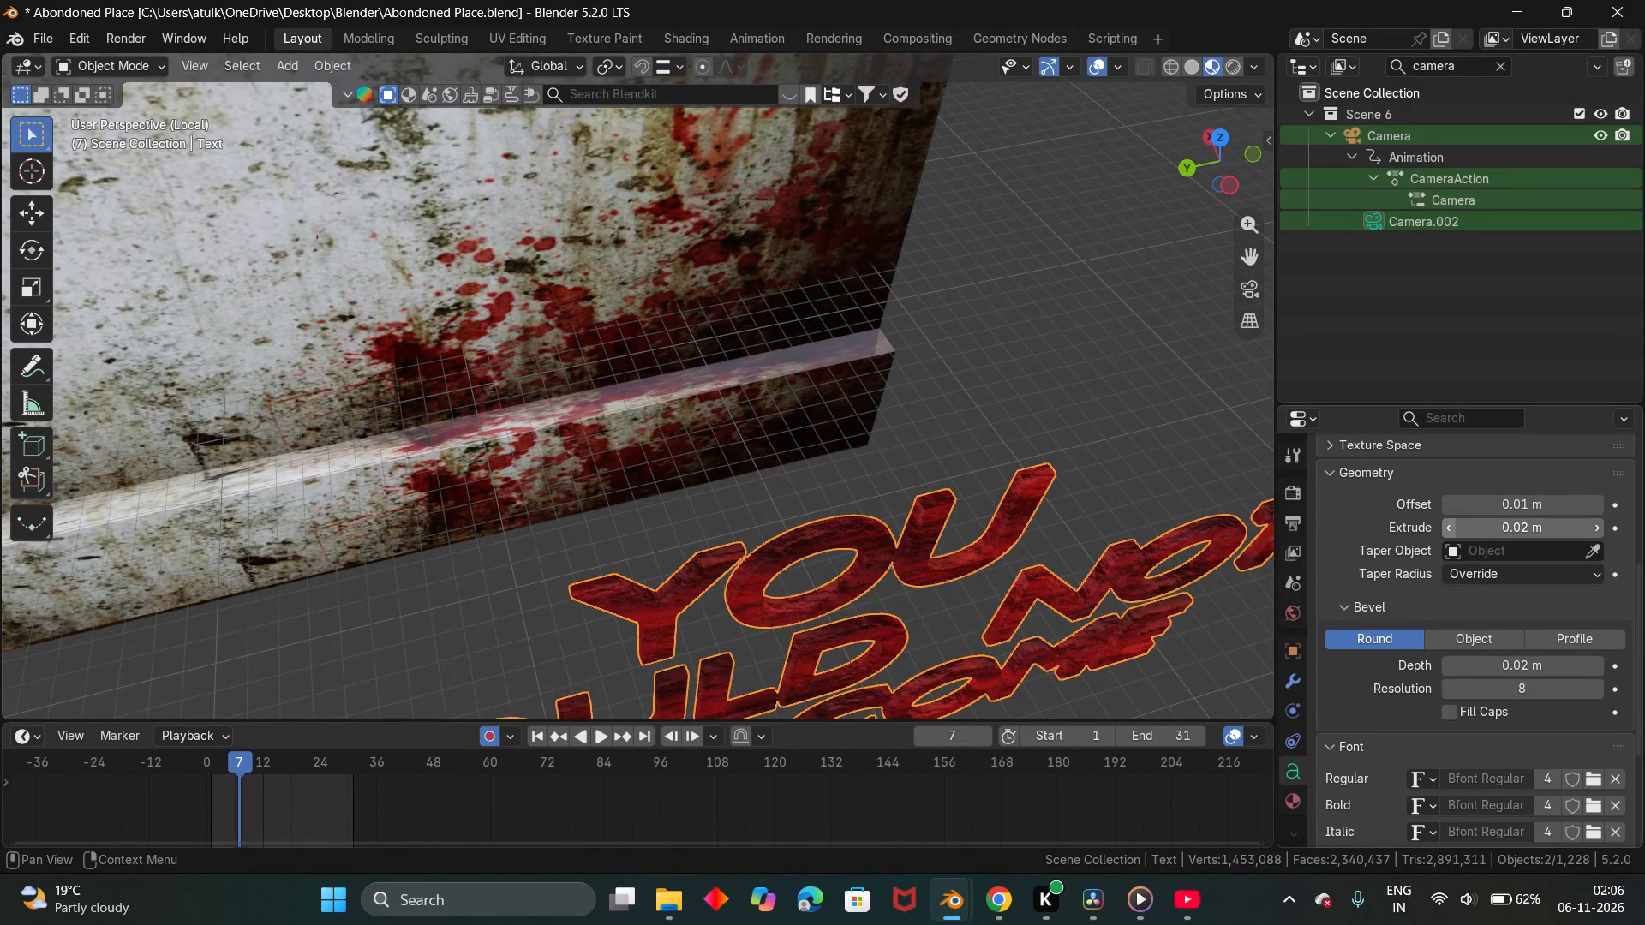
Examine the thinner lettering against the wall panel from the front, from above and from the side.
{"action": "scroll", "coordinate": [802, 537], "scroll_direction": "down", "scroll_amount": 2}
{"action": "middle_click_drag", "start_coordinate": [961, 590], "coordinate": [918, 546]}
{"action": "scroll", "coordinate": [936, 530], "scroll_direction": "down", "scroll_amount": 5}
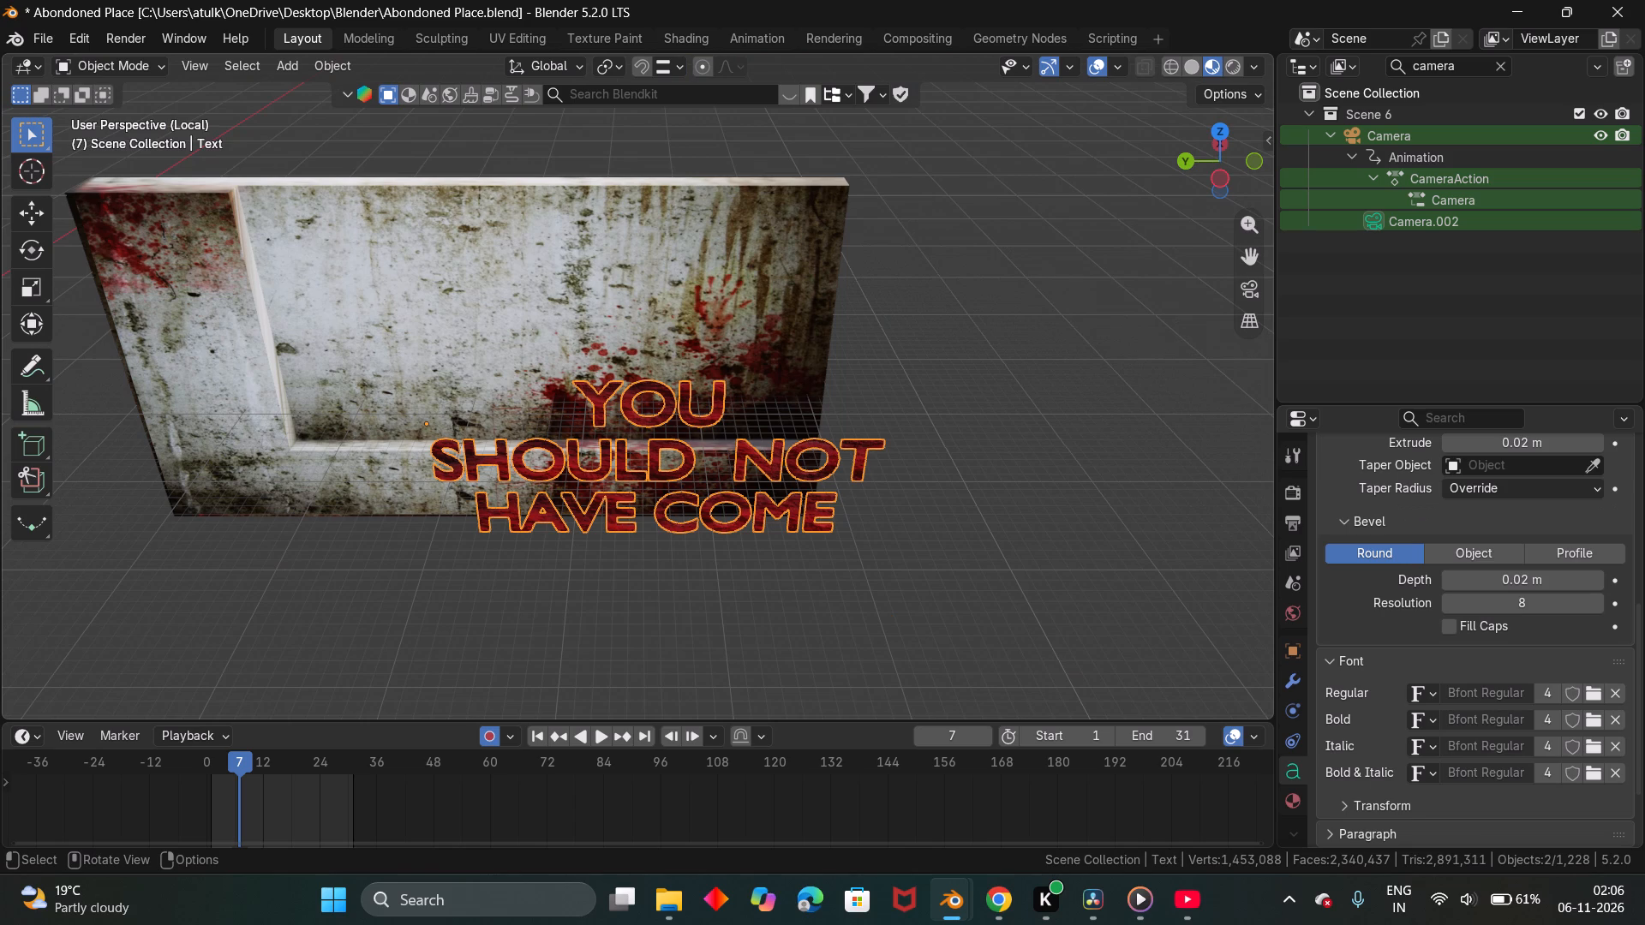
{"action": "scroll", "coordinate": [725, 517], "scroll_direction": "up", "scroll_amount": 4}
{"action": "middle_click_drag", "start_coordinate": [724, 474], "coordinate": [761, 421]}
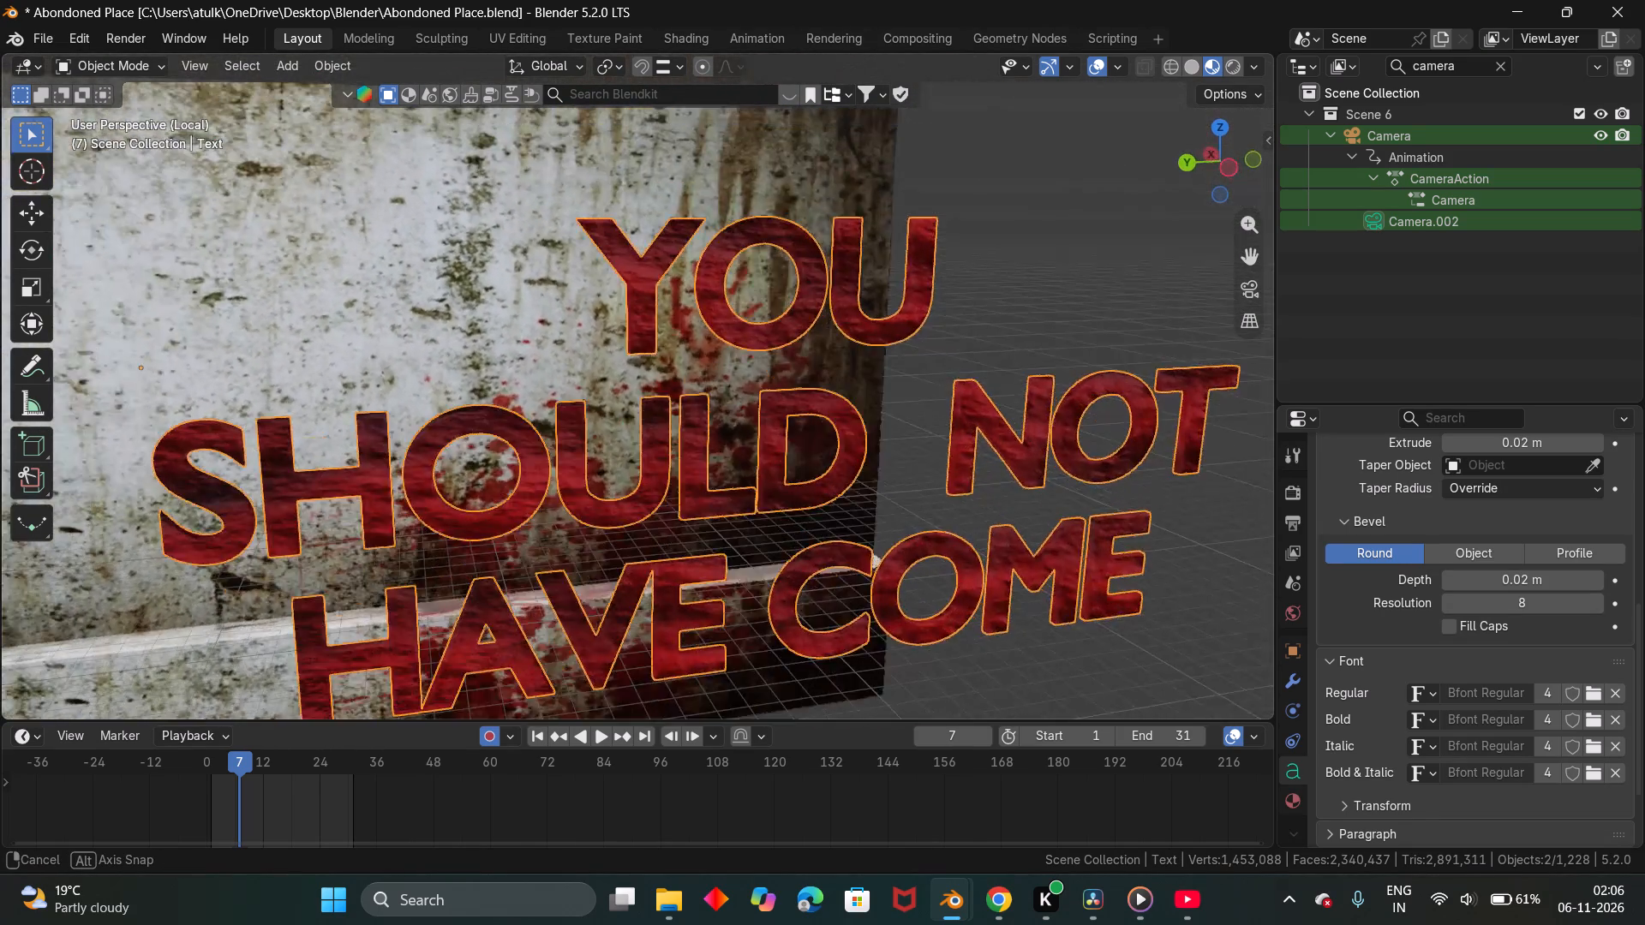
{"action": "middle_click_drag", "start_coordinate": [761, 421], "coordinate": [736, 403]}
{"action": "scroll", "coordinate": [736, 401], "scroll_direction": "down", "scroll_amount": 3}
{"action": "middle_click_drag", "start_coordinate": [888, 415], "coordinate": [709, 427]}
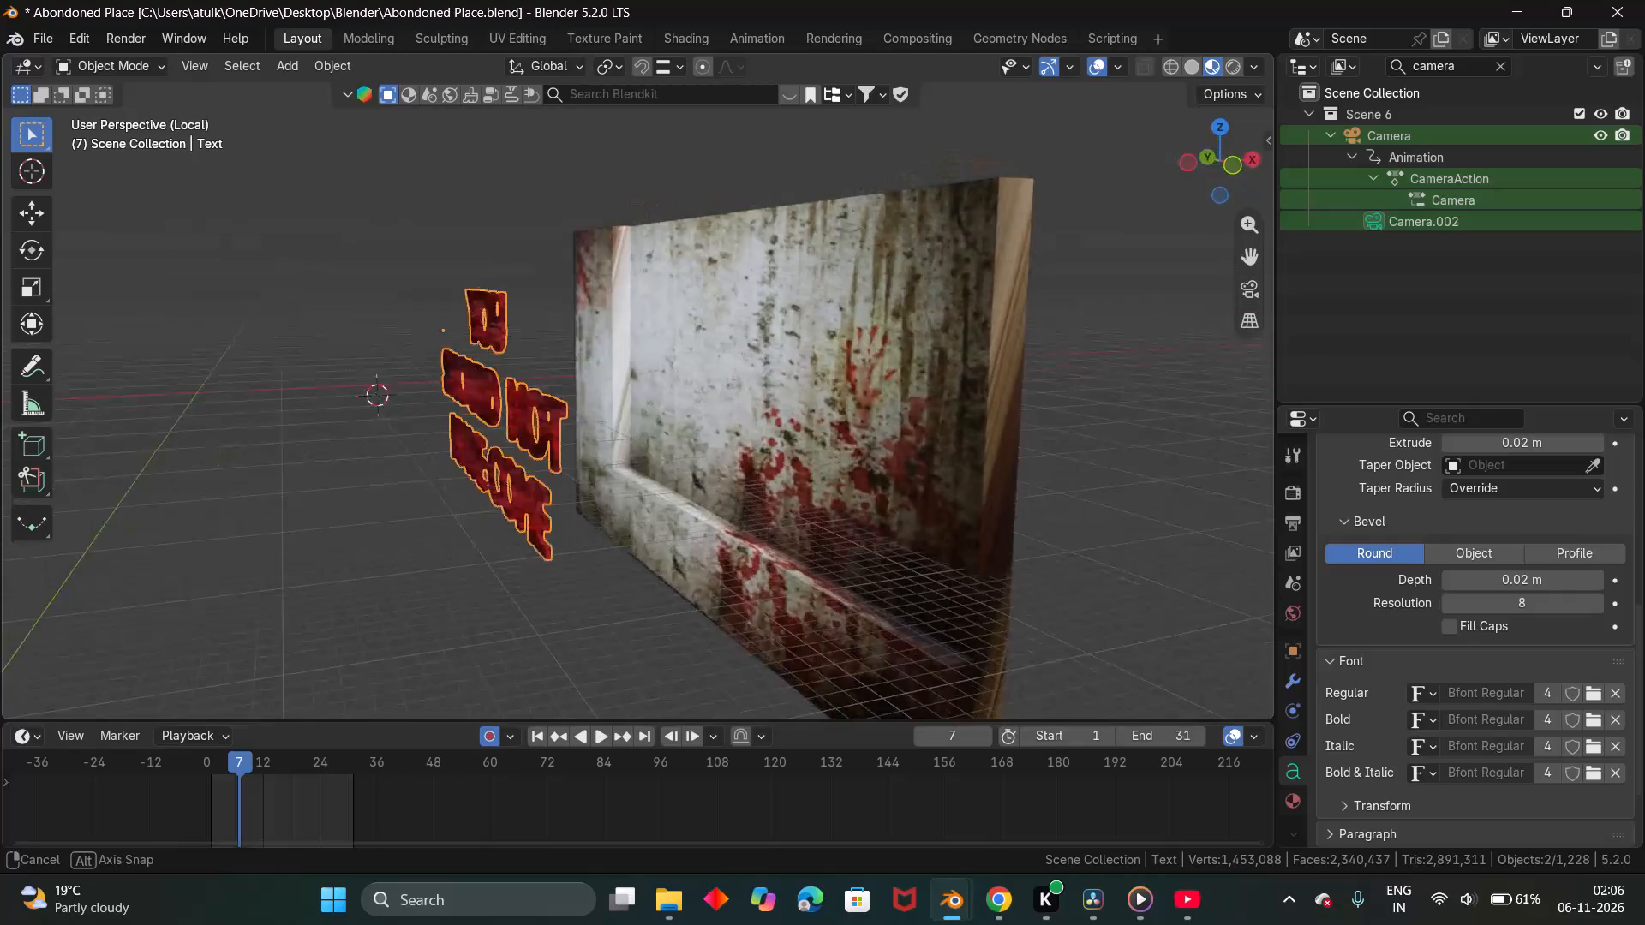
{"action": "middle_click_drag", "start_coordinate": [709, 427], "coordinate": [745, 431]}
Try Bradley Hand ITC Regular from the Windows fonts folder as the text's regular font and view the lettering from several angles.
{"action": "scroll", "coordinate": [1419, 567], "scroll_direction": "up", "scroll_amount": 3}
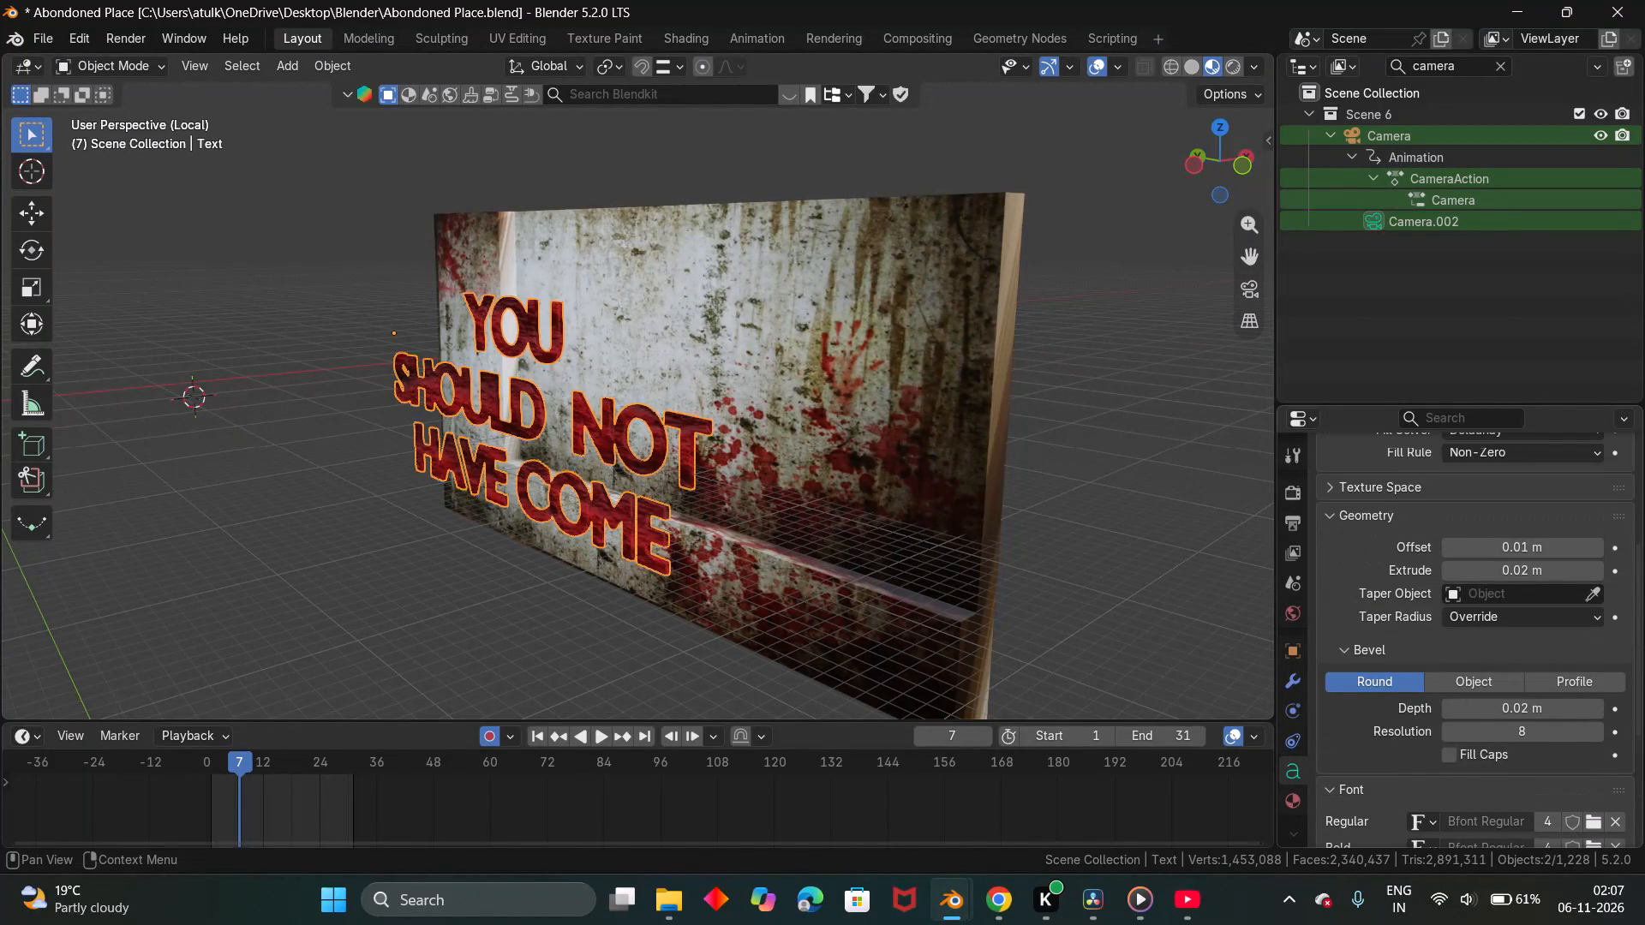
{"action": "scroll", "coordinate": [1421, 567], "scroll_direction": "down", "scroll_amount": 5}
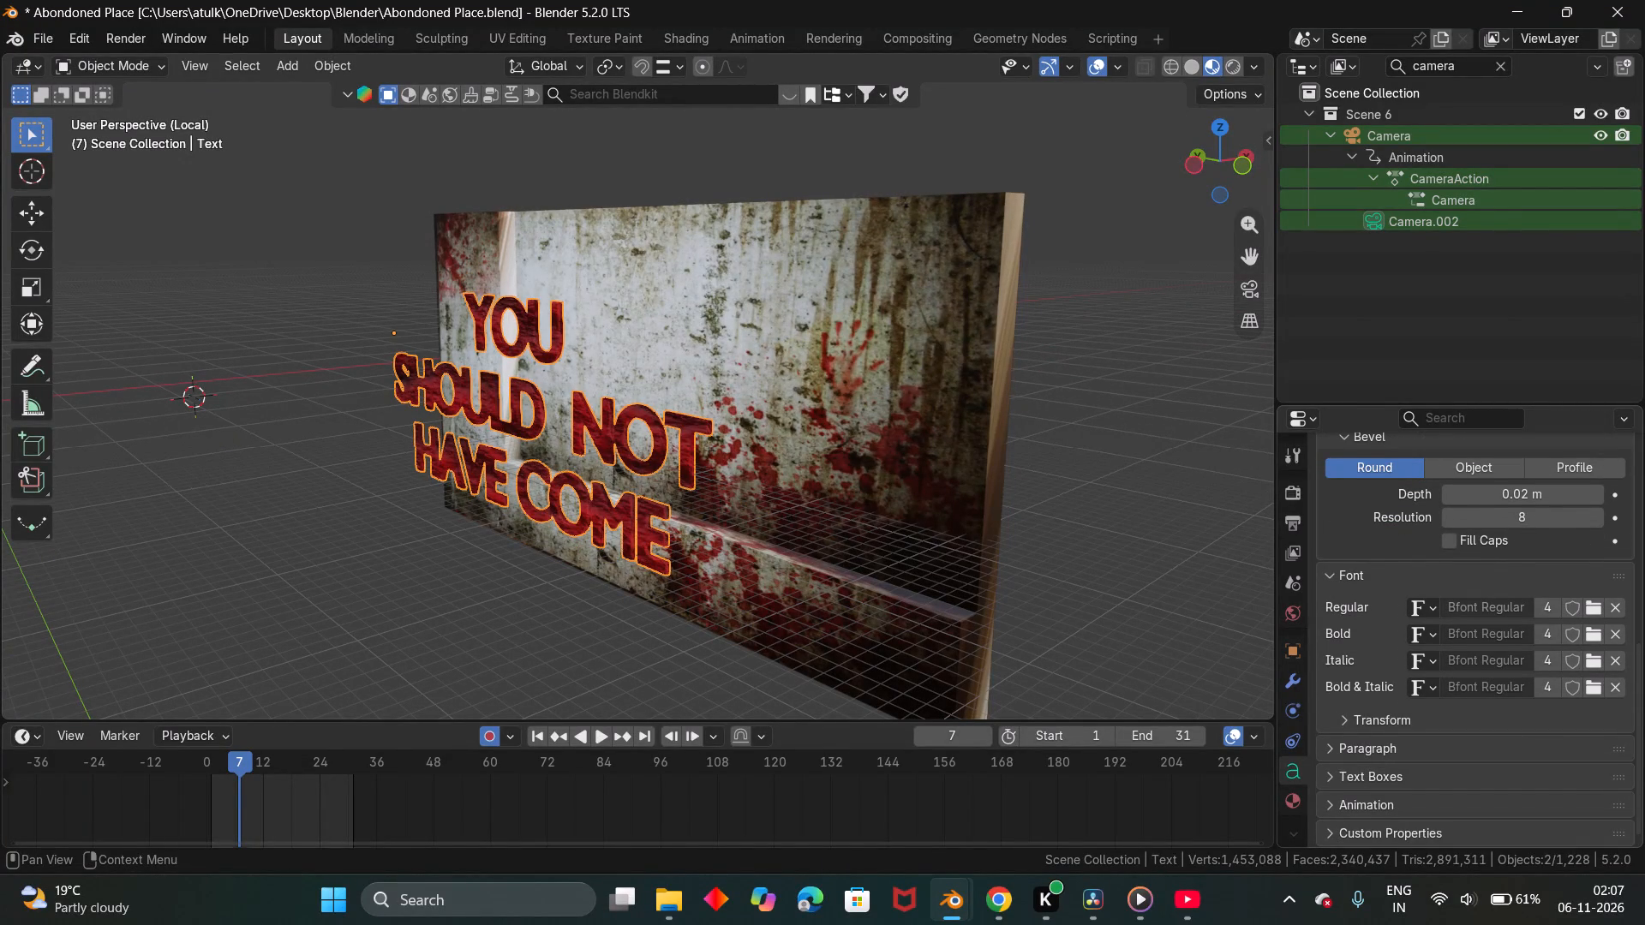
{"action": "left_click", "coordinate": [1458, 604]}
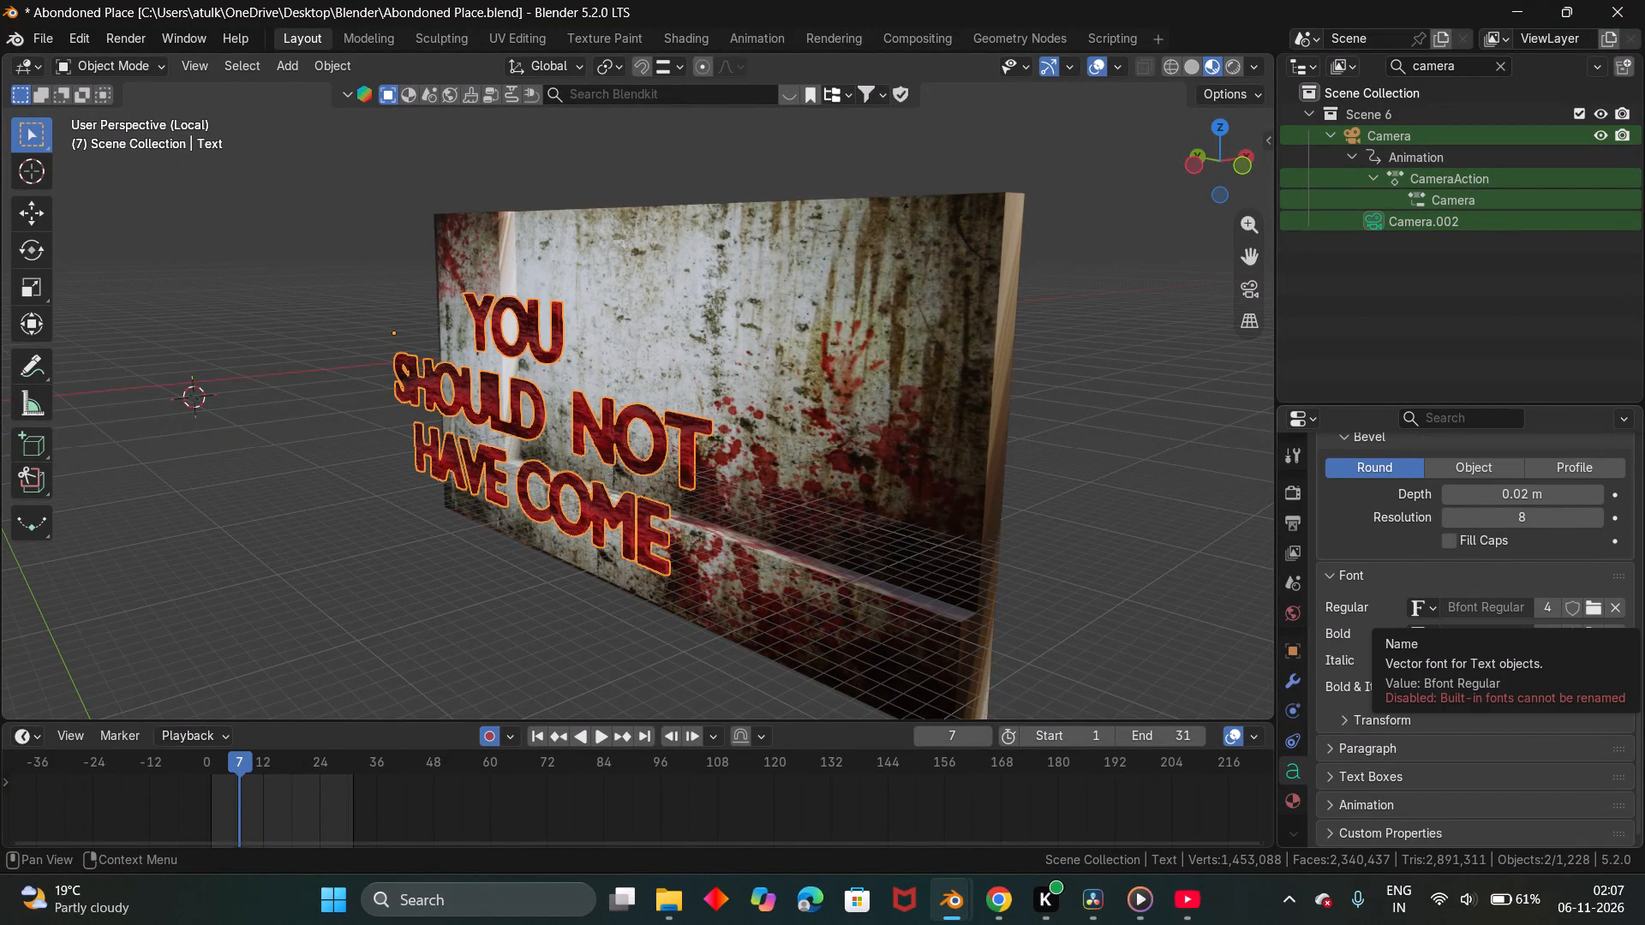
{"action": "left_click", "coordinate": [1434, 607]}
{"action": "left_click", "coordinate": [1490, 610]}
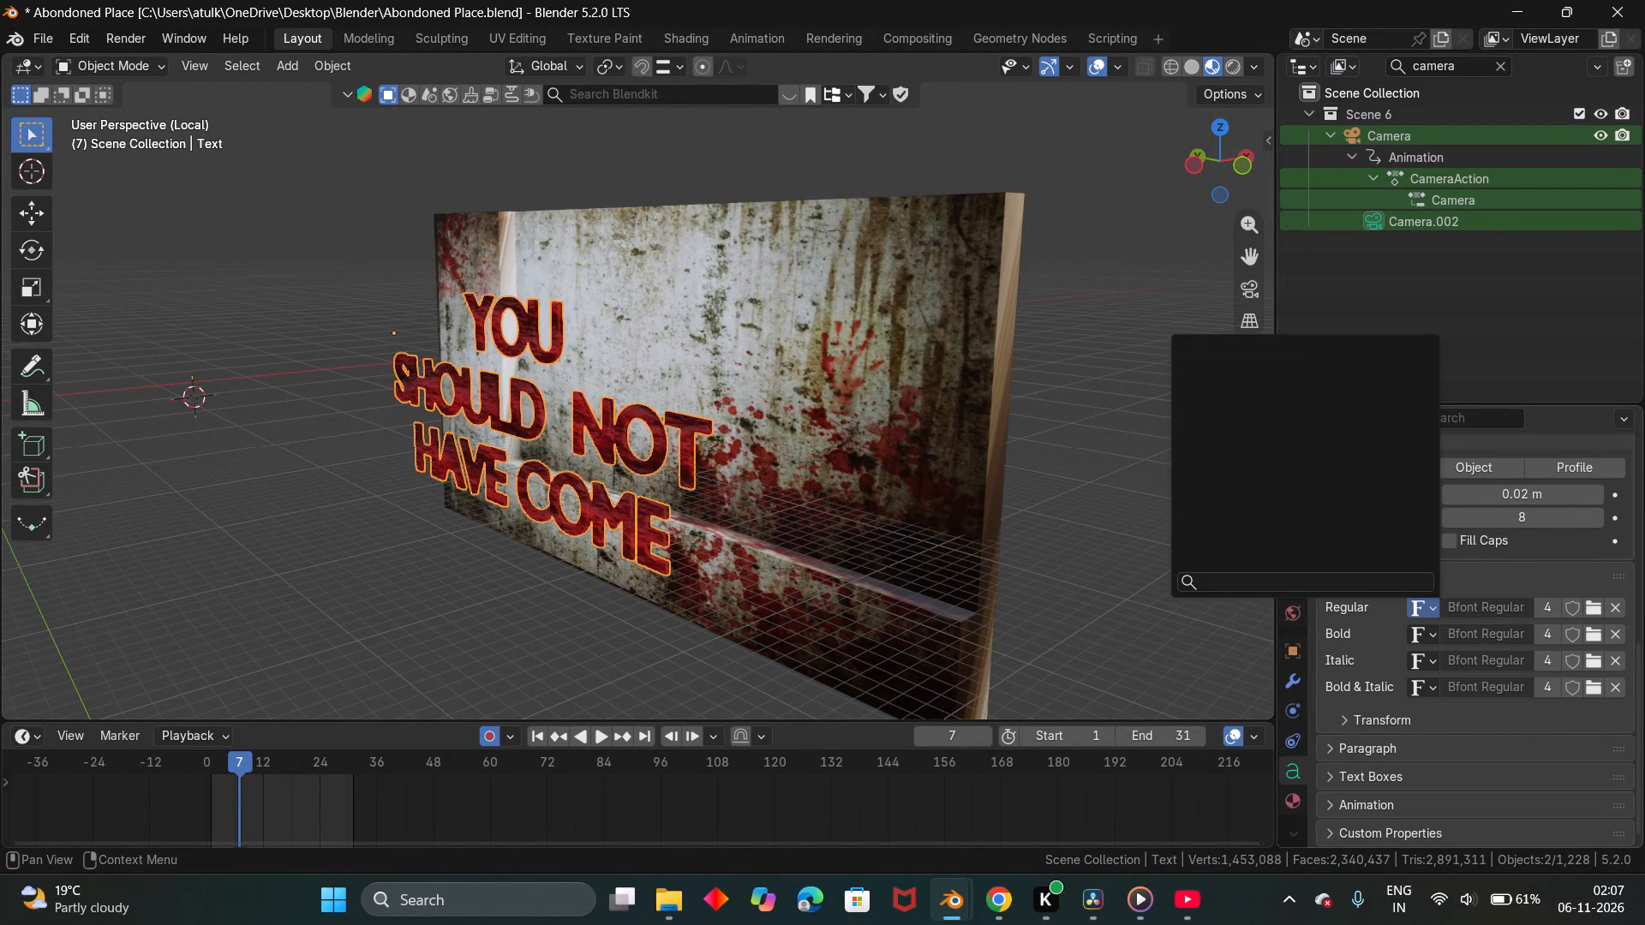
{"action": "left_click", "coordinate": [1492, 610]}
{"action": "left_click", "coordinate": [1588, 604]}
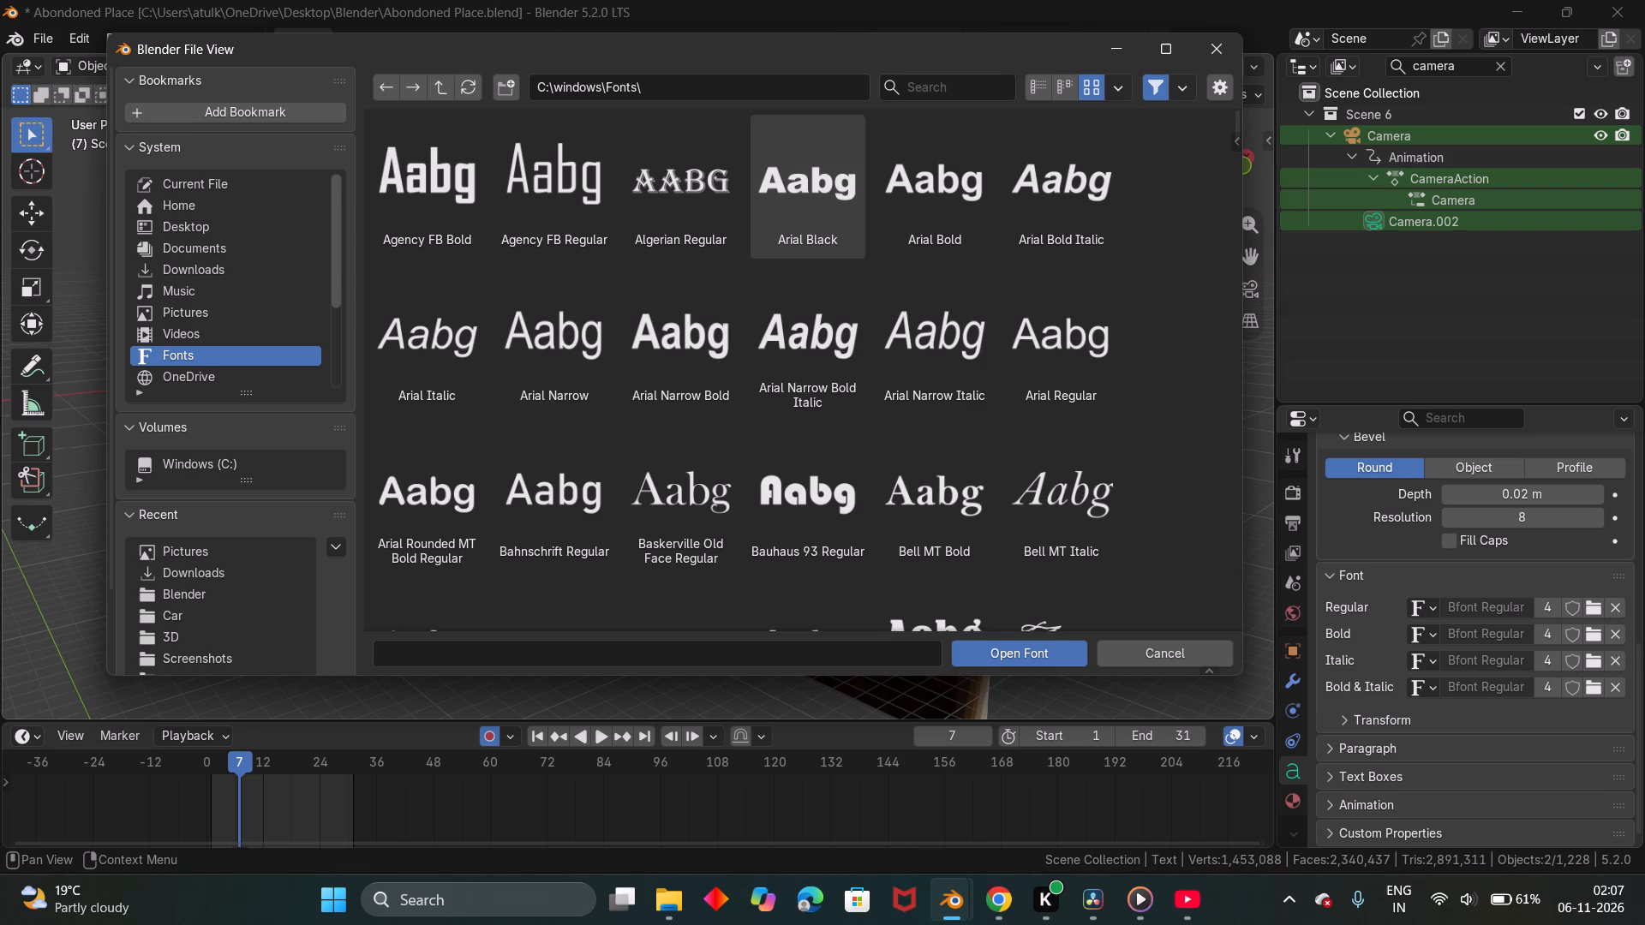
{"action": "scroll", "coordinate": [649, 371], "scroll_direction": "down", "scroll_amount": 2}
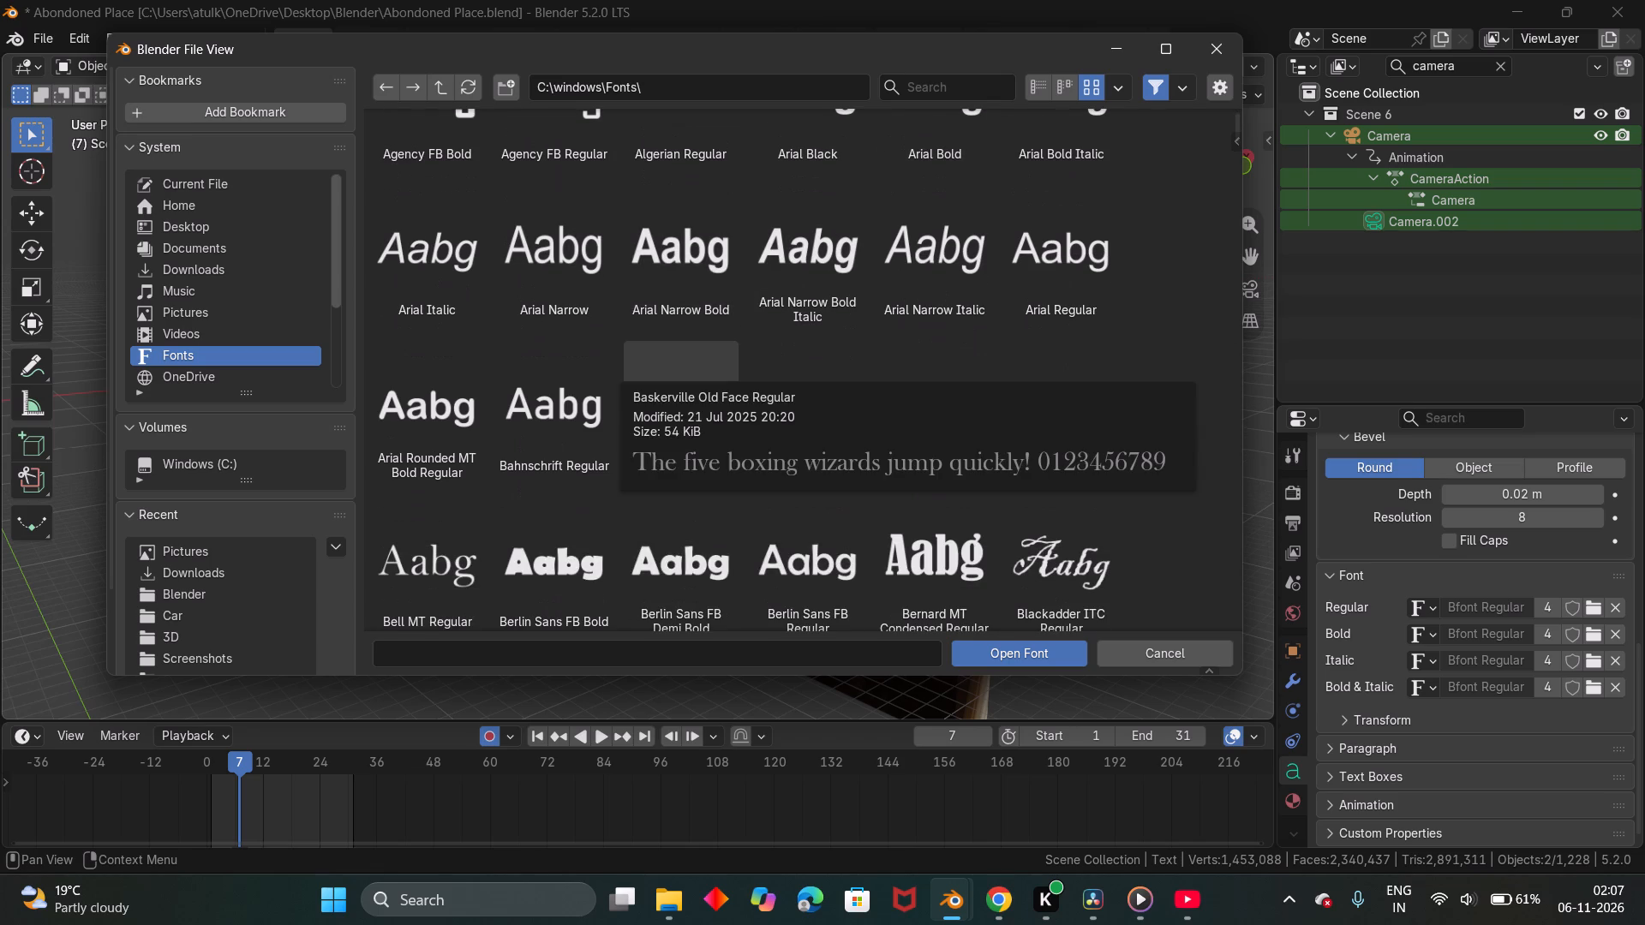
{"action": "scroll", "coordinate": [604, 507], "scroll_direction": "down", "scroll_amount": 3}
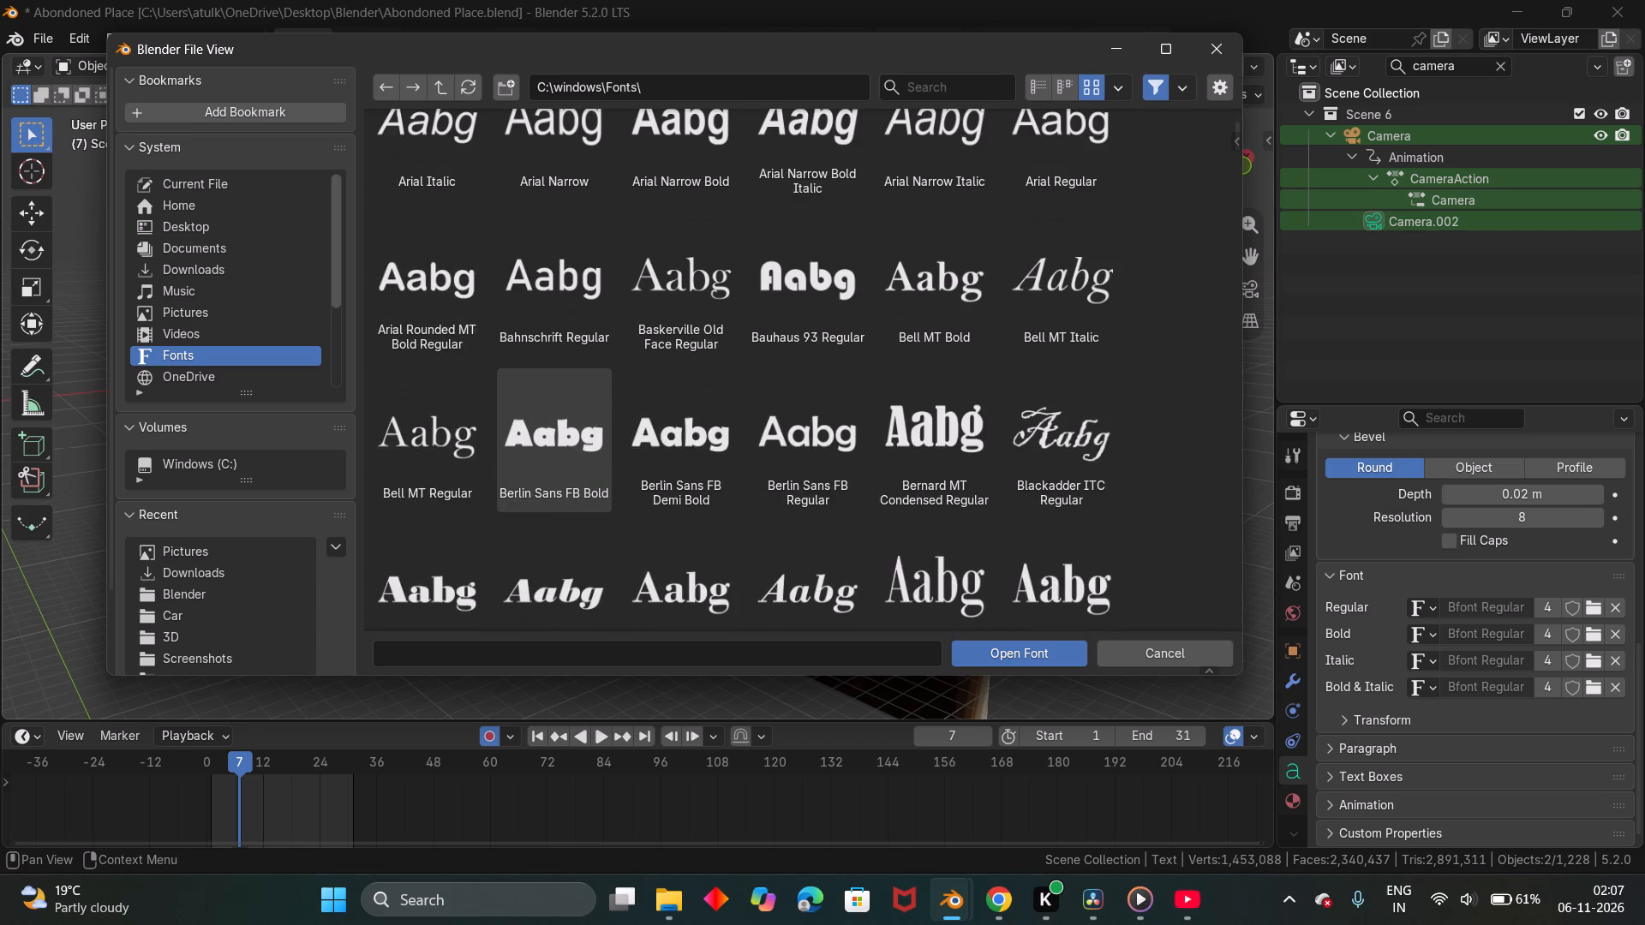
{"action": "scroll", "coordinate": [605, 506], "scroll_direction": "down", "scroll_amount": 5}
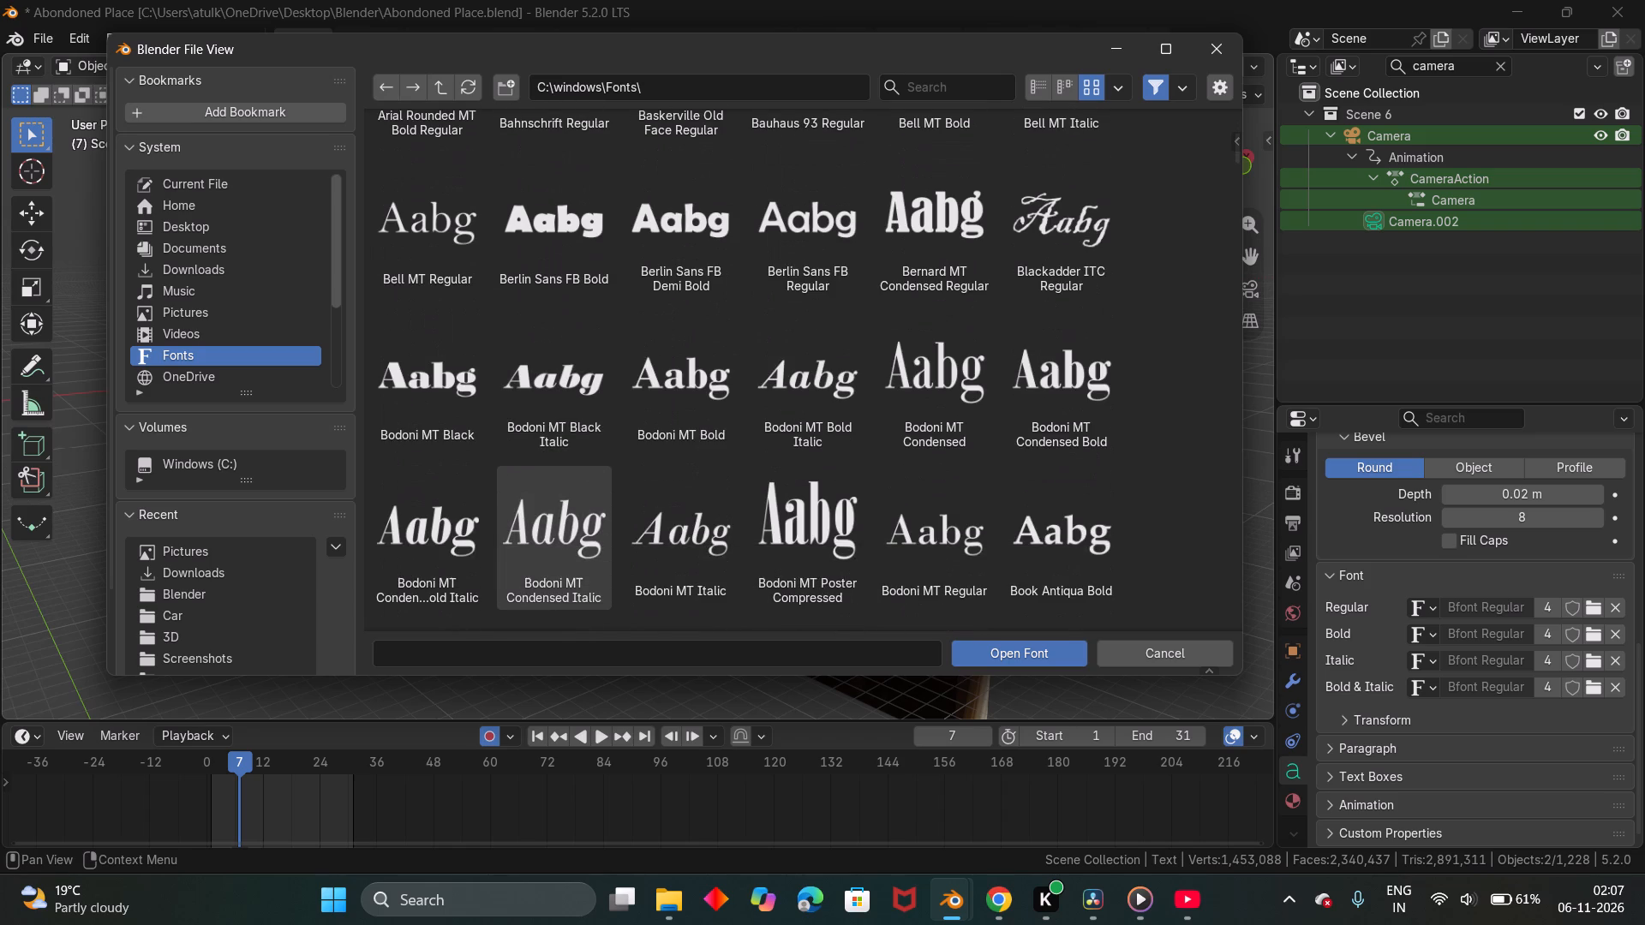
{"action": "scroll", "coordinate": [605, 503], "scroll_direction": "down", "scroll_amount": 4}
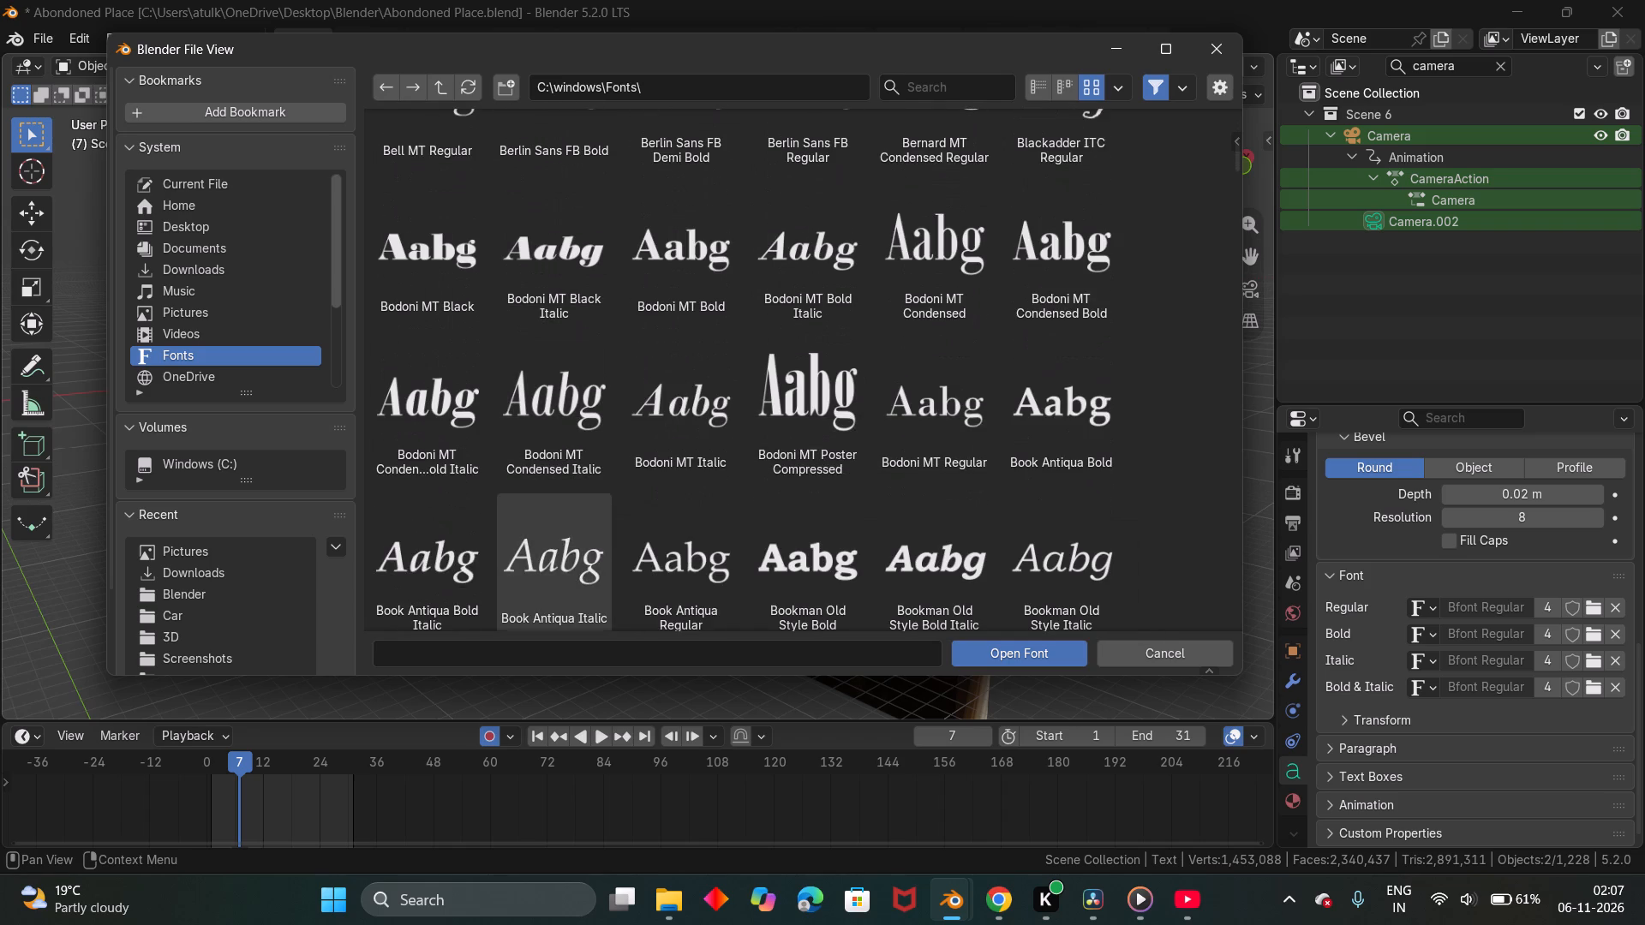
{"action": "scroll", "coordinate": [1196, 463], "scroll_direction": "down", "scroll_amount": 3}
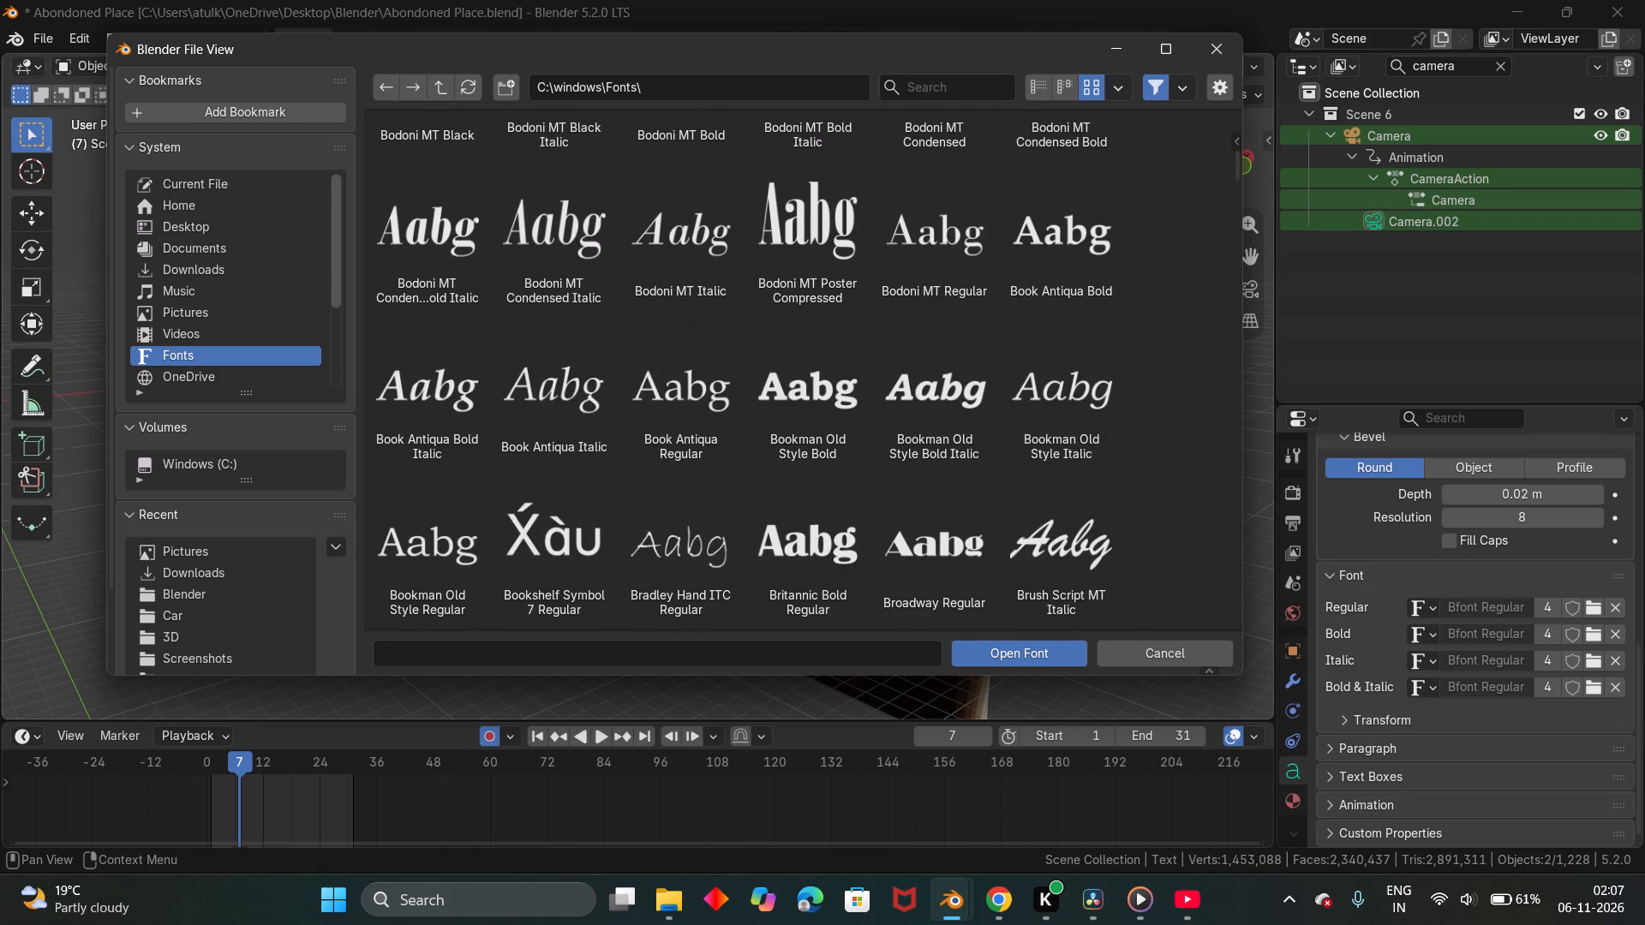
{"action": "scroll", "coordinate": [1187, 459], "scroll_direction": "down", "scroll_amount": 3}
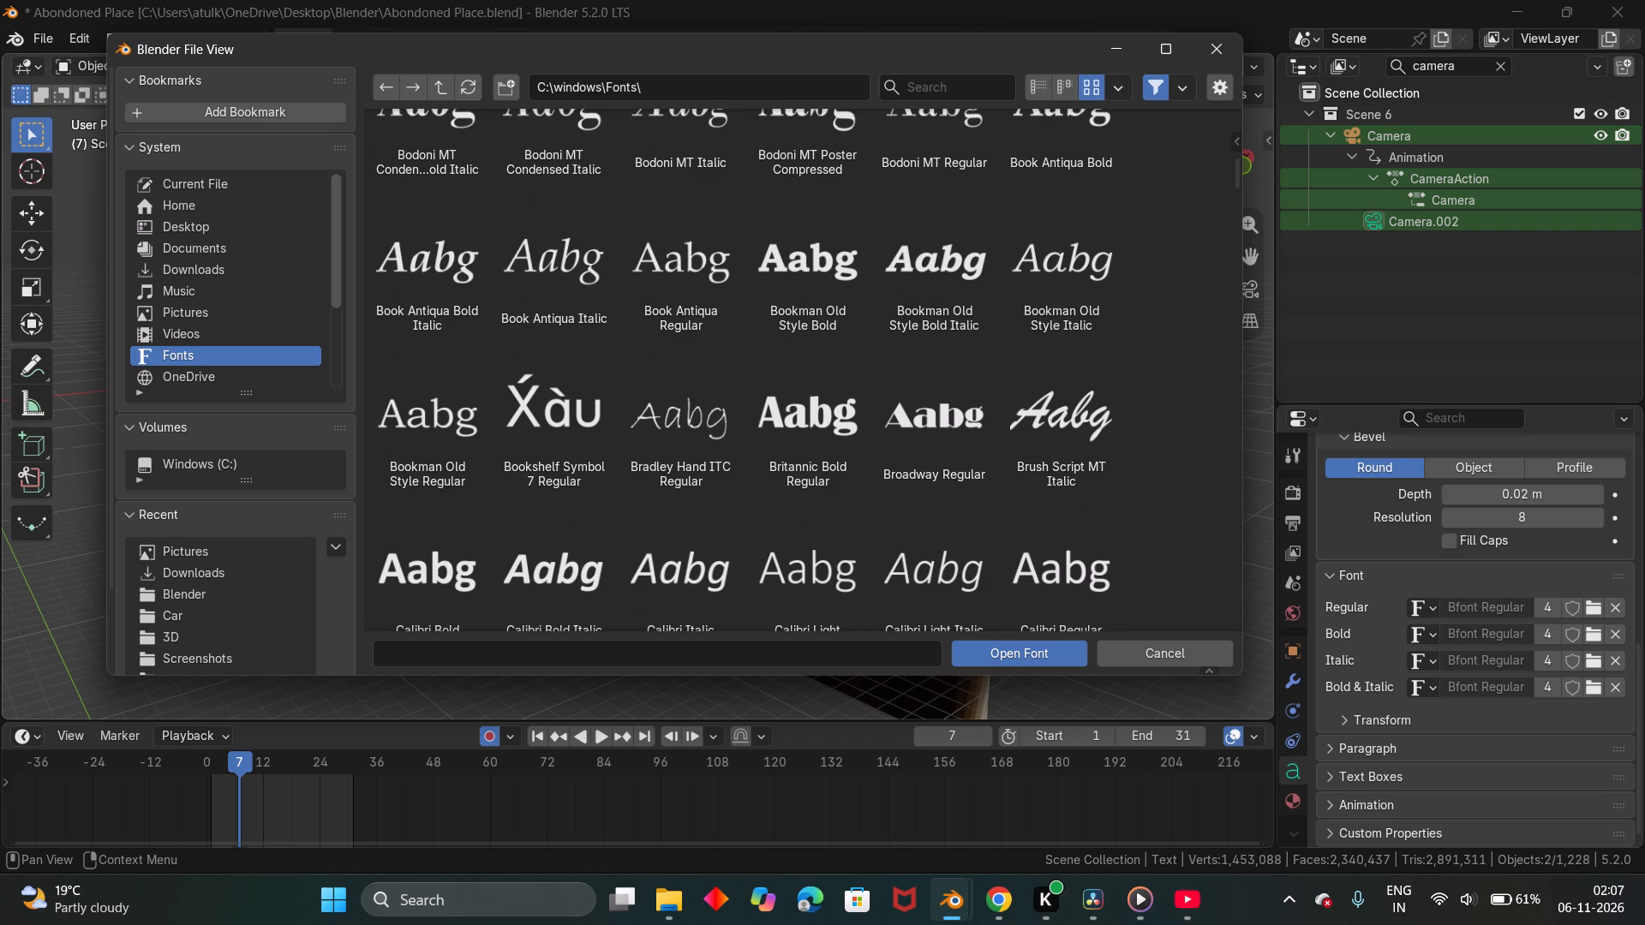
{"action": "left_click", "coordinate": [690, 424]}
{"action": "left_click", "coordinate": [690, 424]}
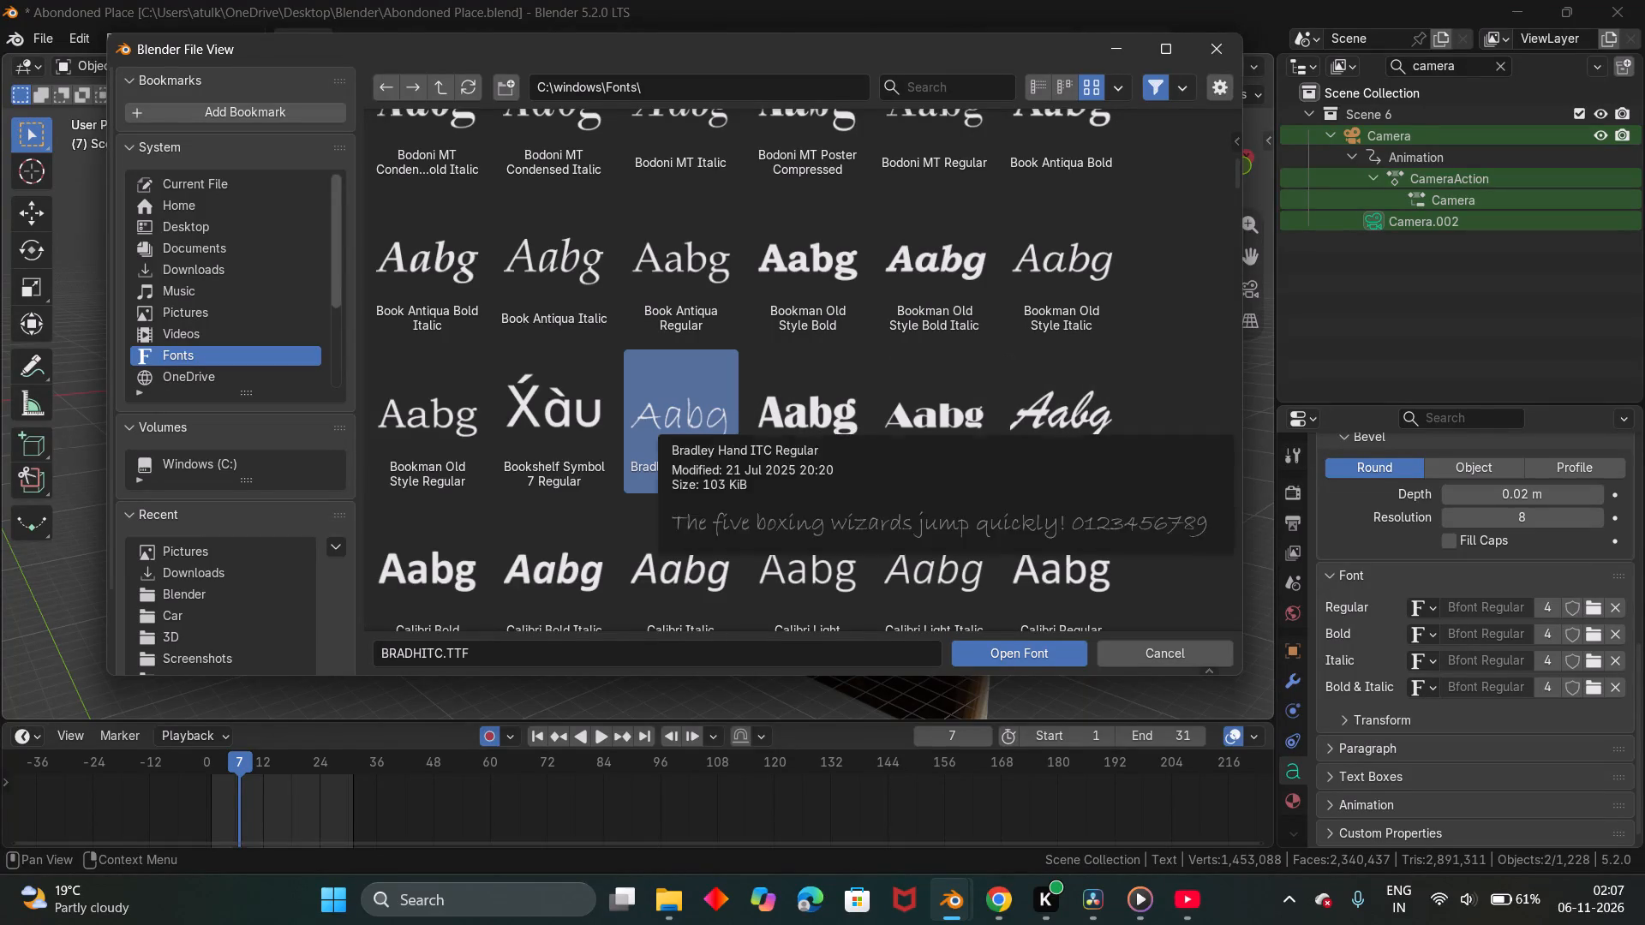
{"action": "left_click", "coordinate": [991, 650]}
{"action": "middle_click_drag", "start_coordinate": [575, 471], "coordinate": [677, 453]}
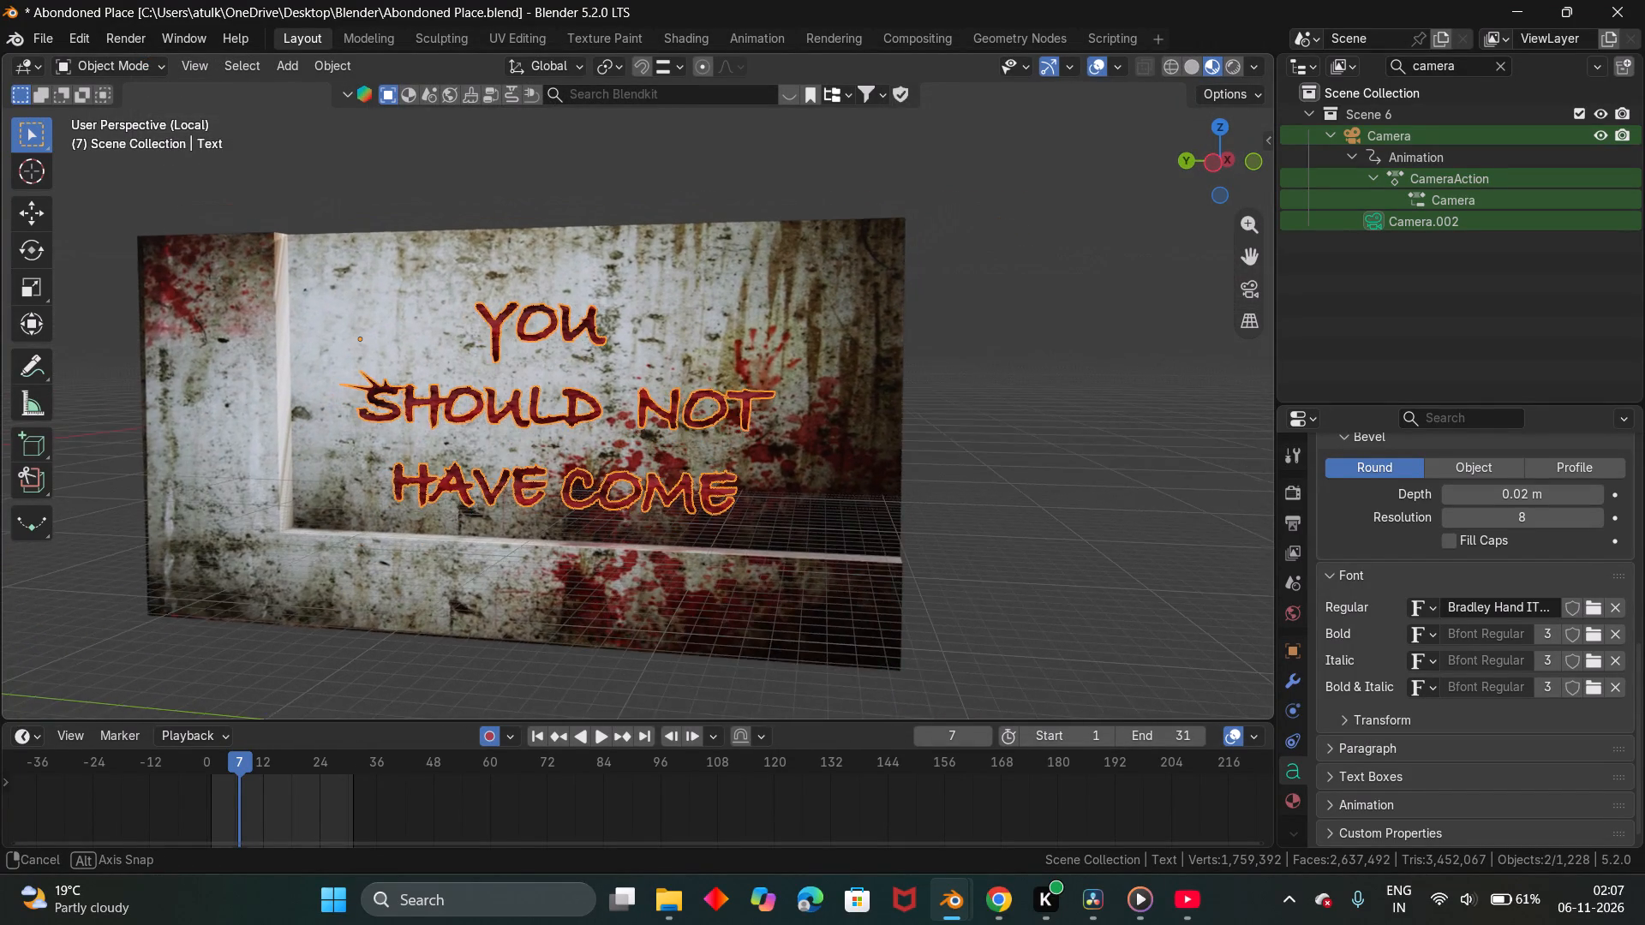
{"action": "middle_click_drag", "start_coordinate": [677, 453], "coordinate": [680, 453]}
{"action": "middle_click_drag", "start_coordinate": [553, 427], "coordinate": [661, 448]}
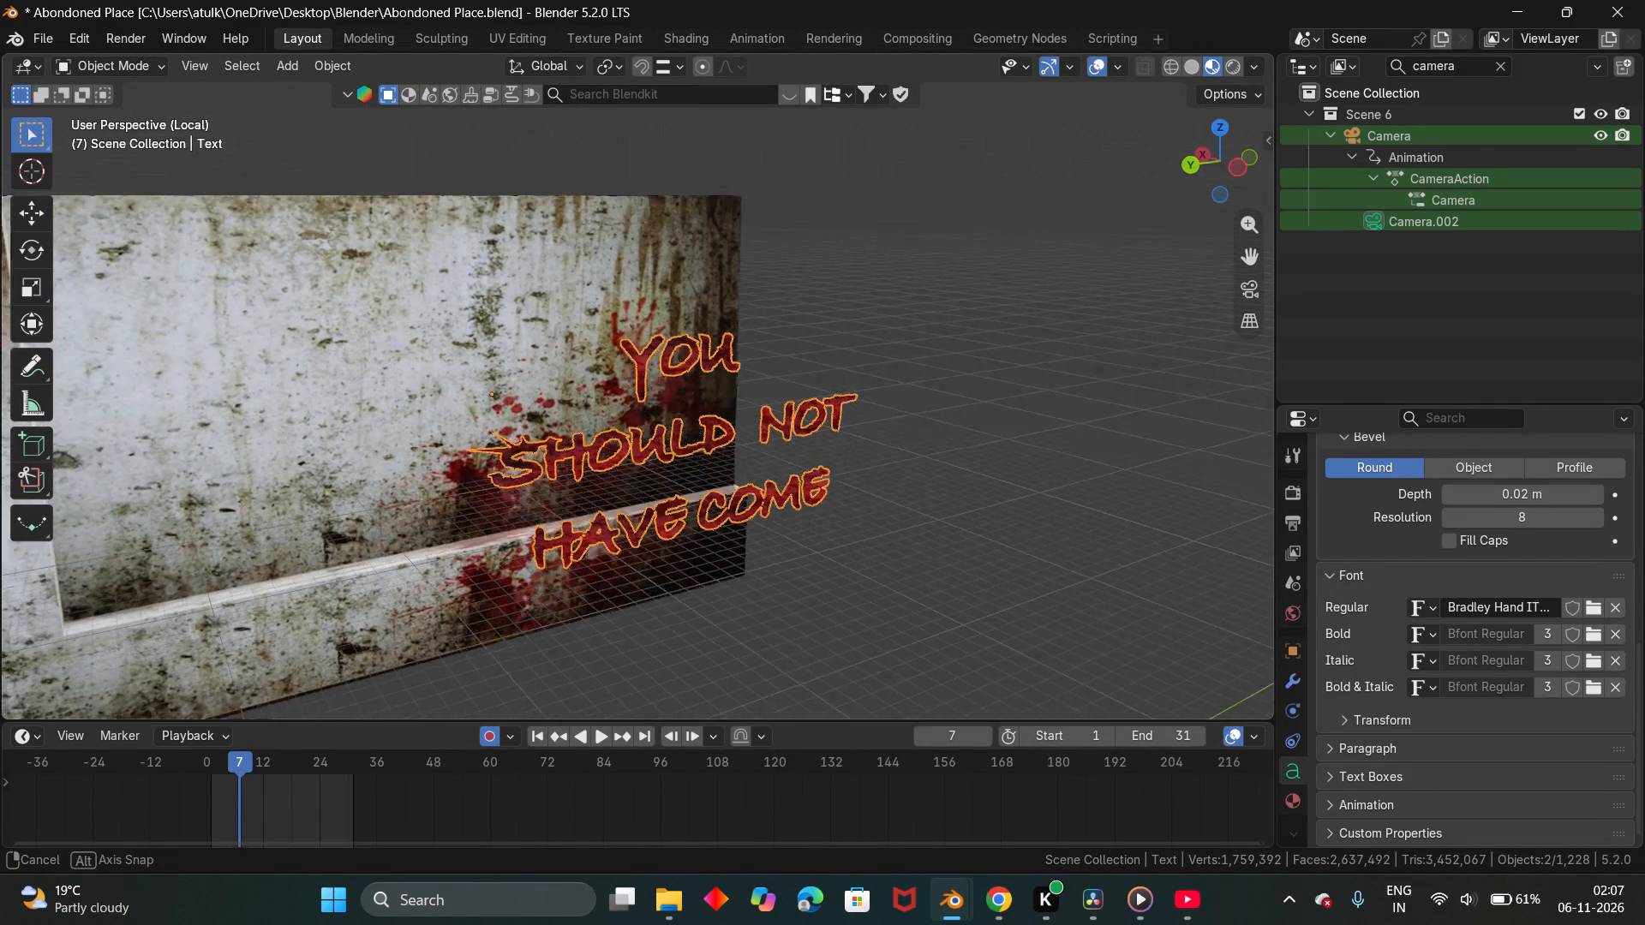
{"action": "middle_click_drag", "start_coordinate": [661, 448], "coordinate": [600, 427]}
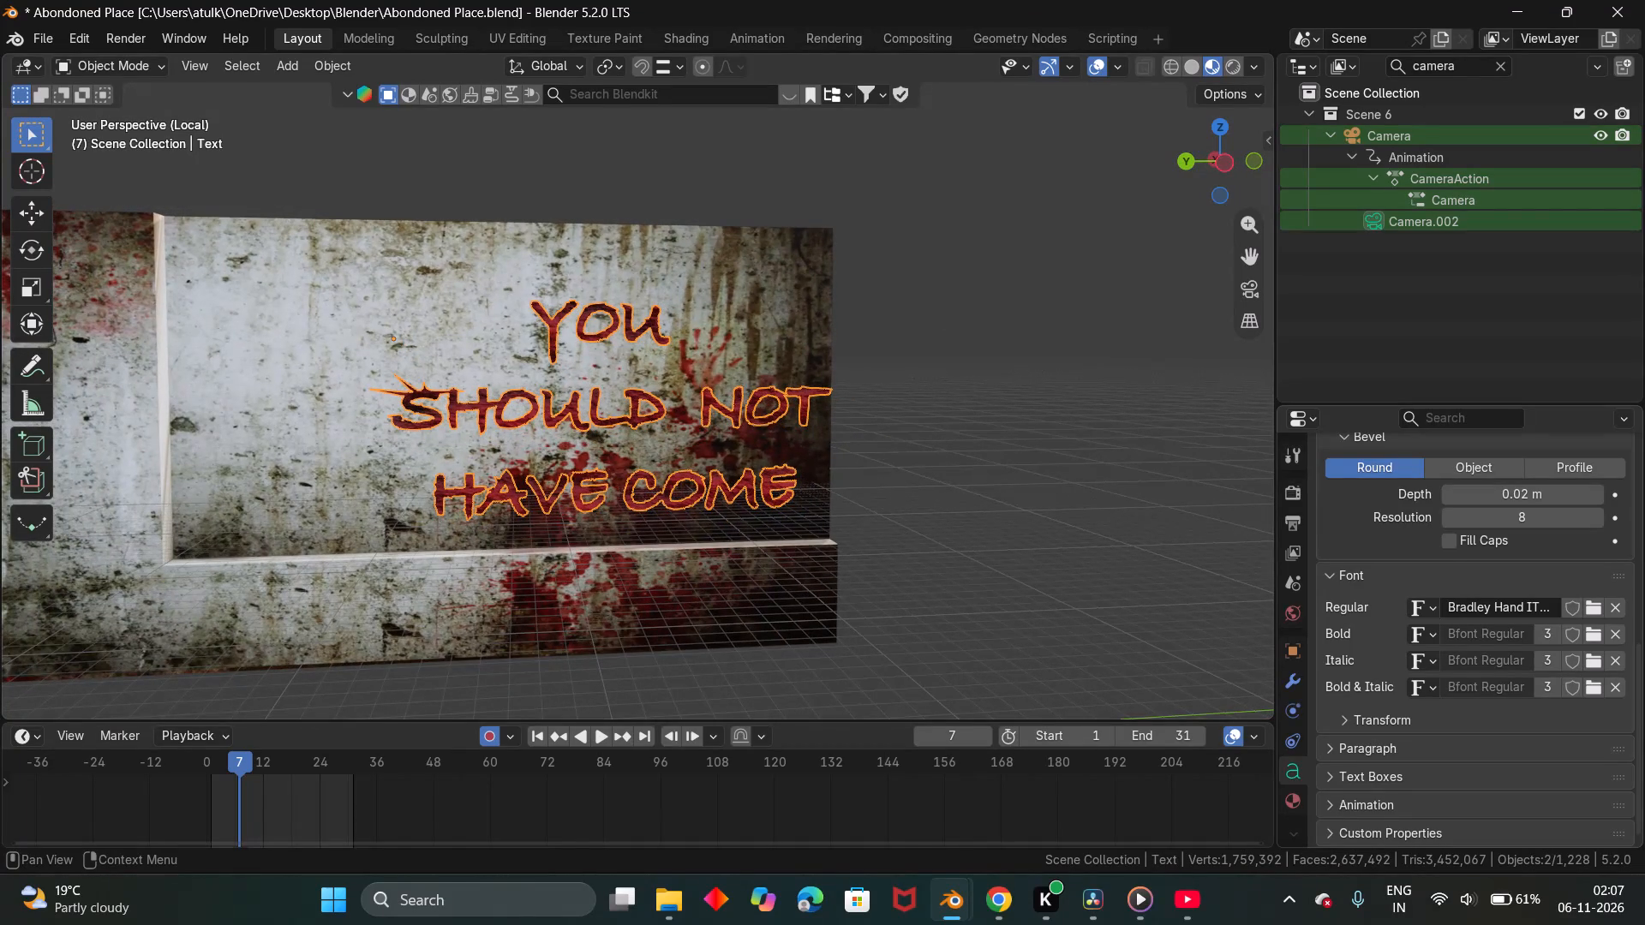
Load Chiller Regular from the Windows fonts folder as the text's regular font.
{"action": "left_click", "coordinate": [1589, 606]}
{"action": "scroll", "coordinate": [715, 421], "scroll_direction": "down", "scroll_amount": 1}
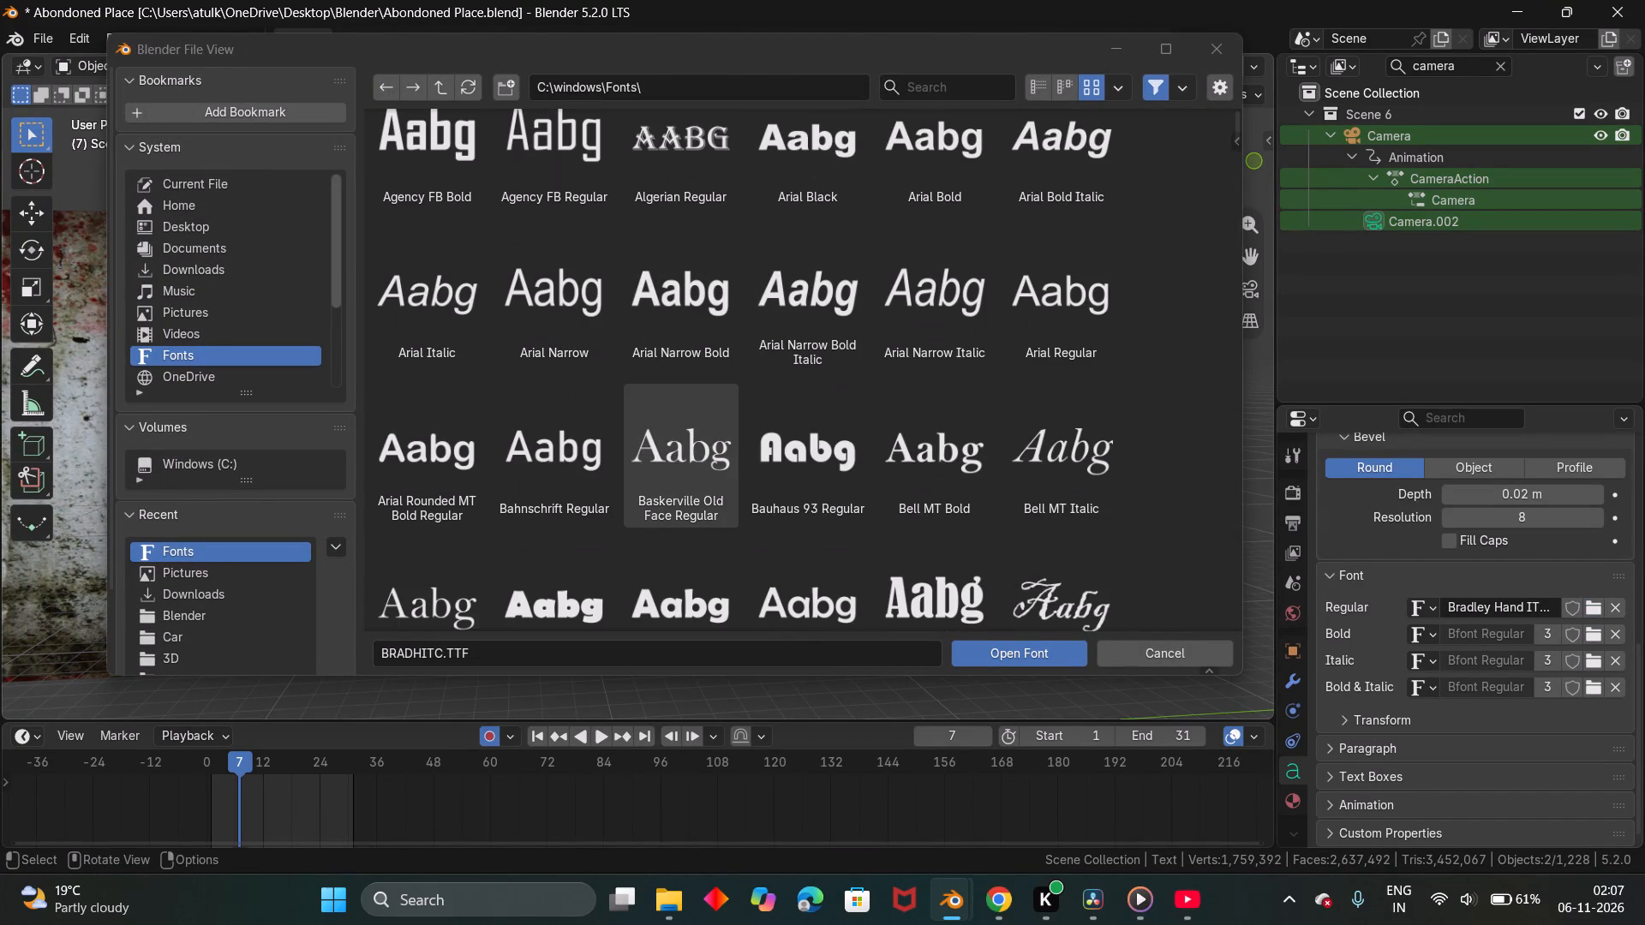
{"action": "scroll", "coordinate": [715, 425], "scroll_direction": "up", "scroll_amount": 2}
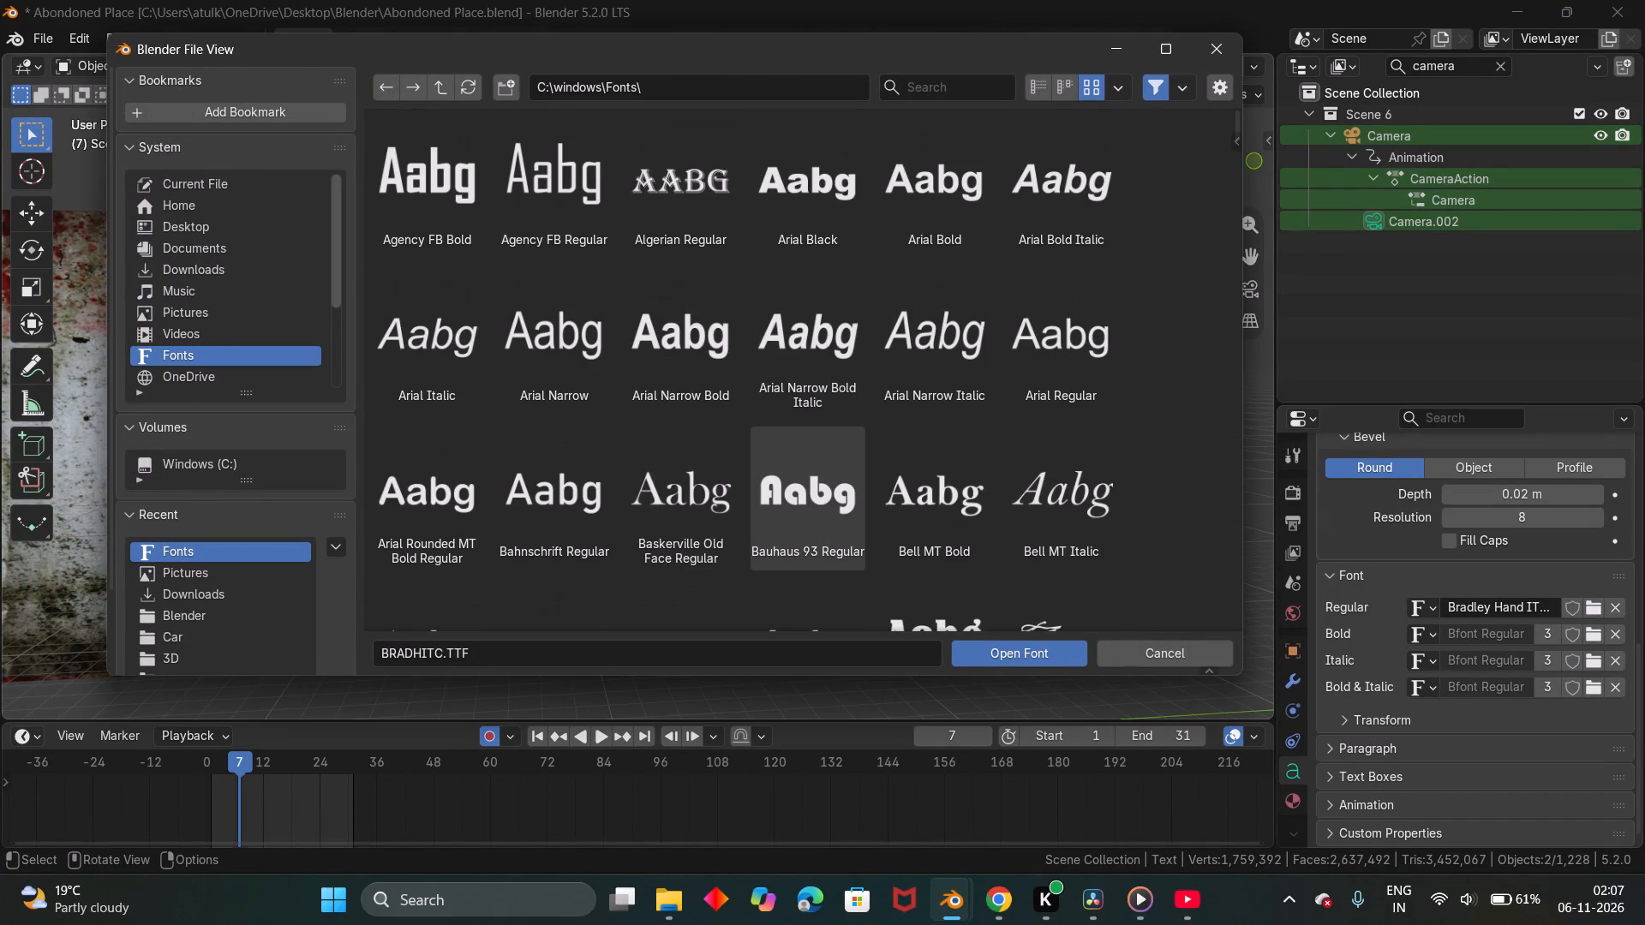
{"action": "scroll", "coordinate": [778, 428], "scroll_direction": "down", "scroll_amount": 7}
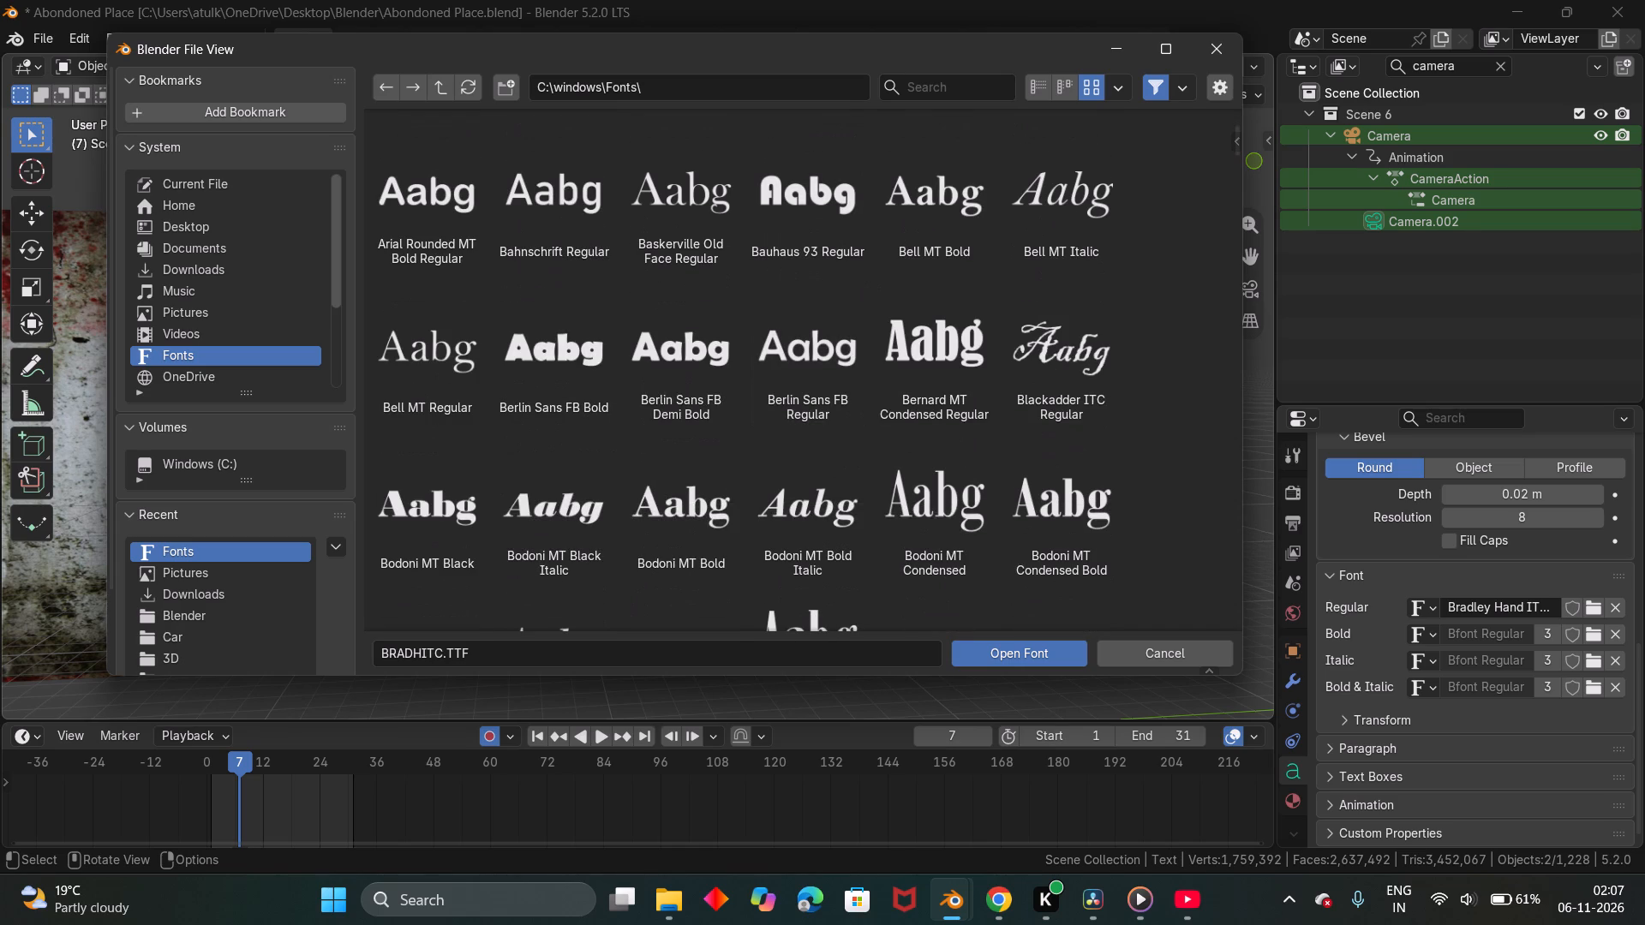
{"action": "scroll", "coordinate": [1180, 338], "scroll_direction": "down", "scroll_amount": 4}
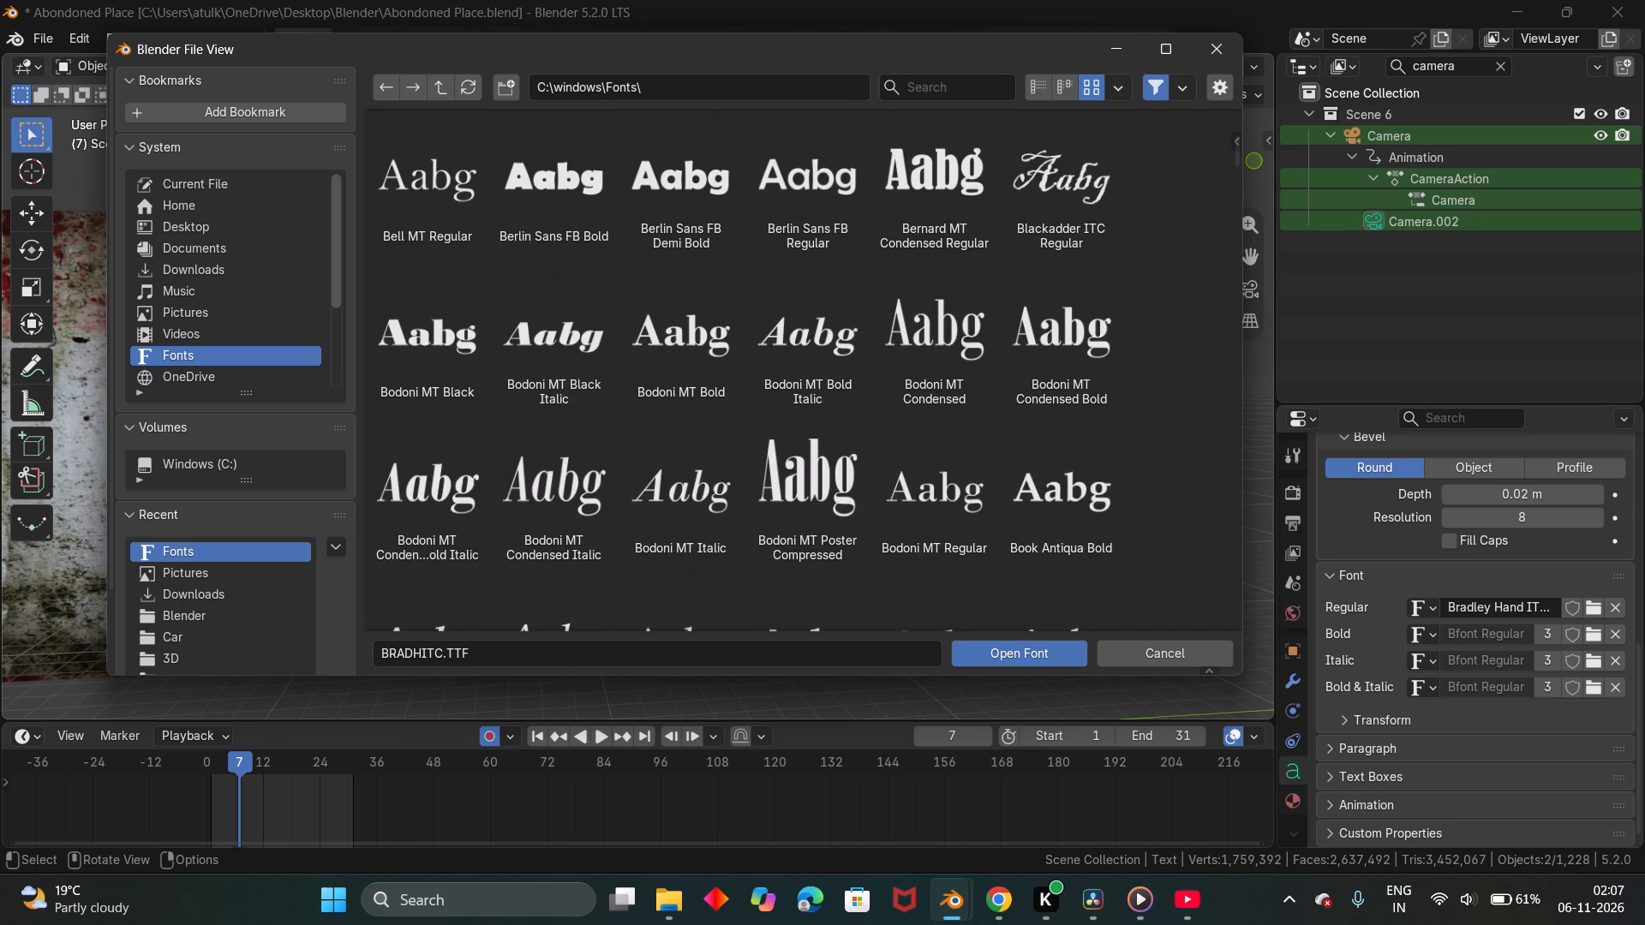
{"action": "scroll", "coordinate": [1180, 337], "scroll_direction": "down", "scroll_amount": 6}
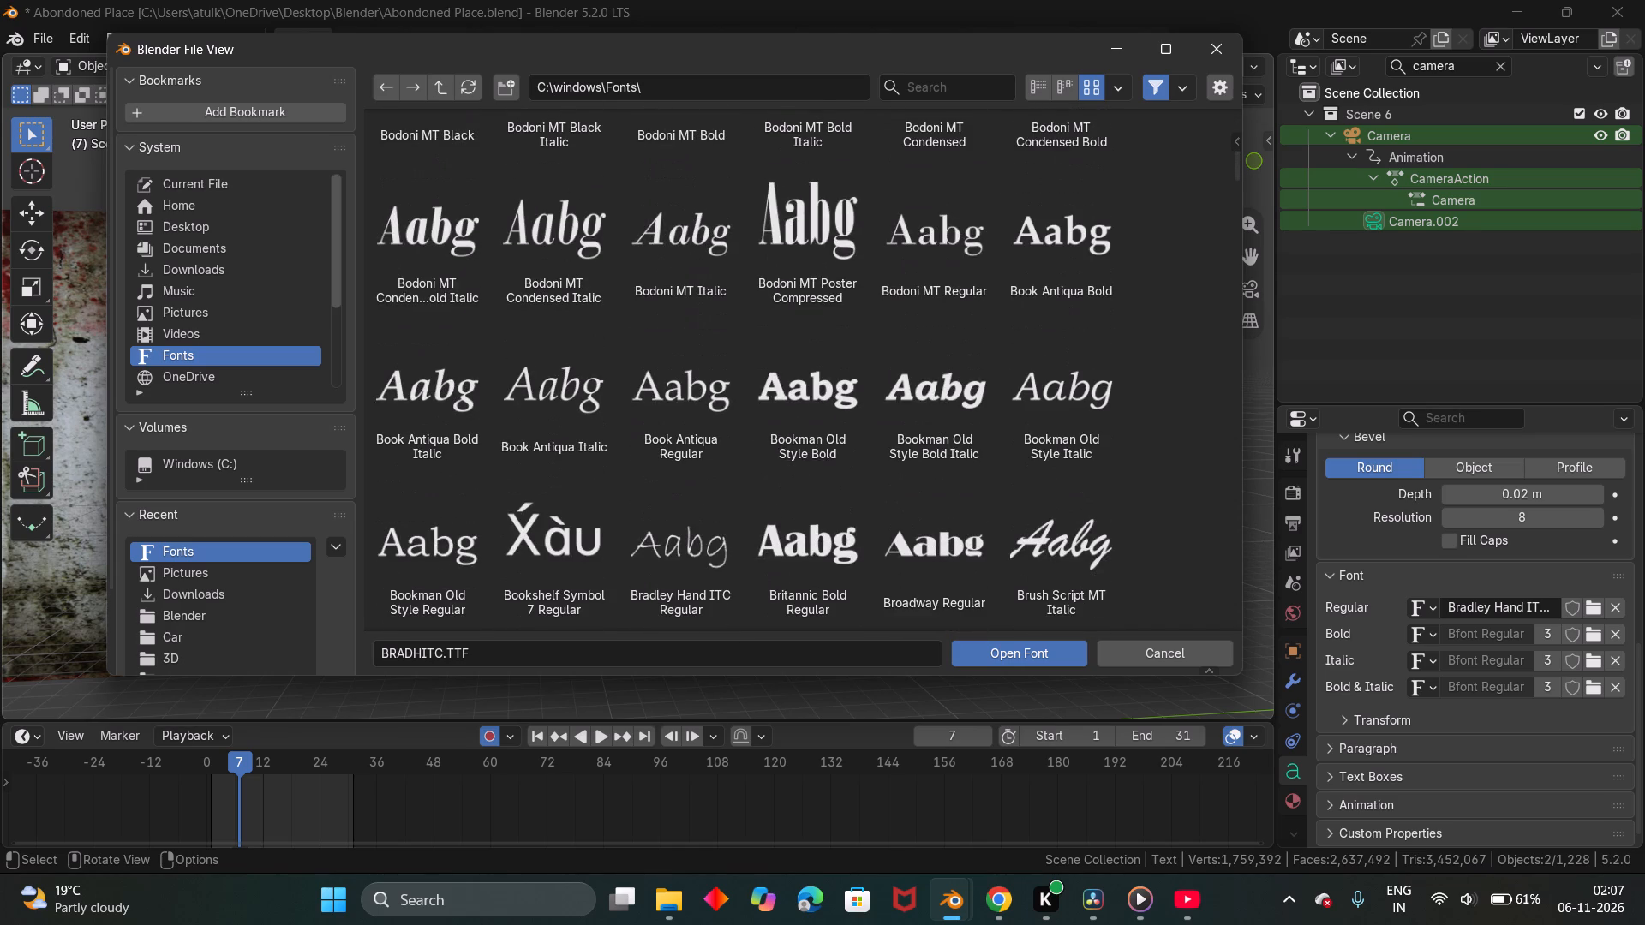
{"action": "scroll", "coordinate": [1180, 337], "scroll_direction": "down", "scroll_amount": 6}
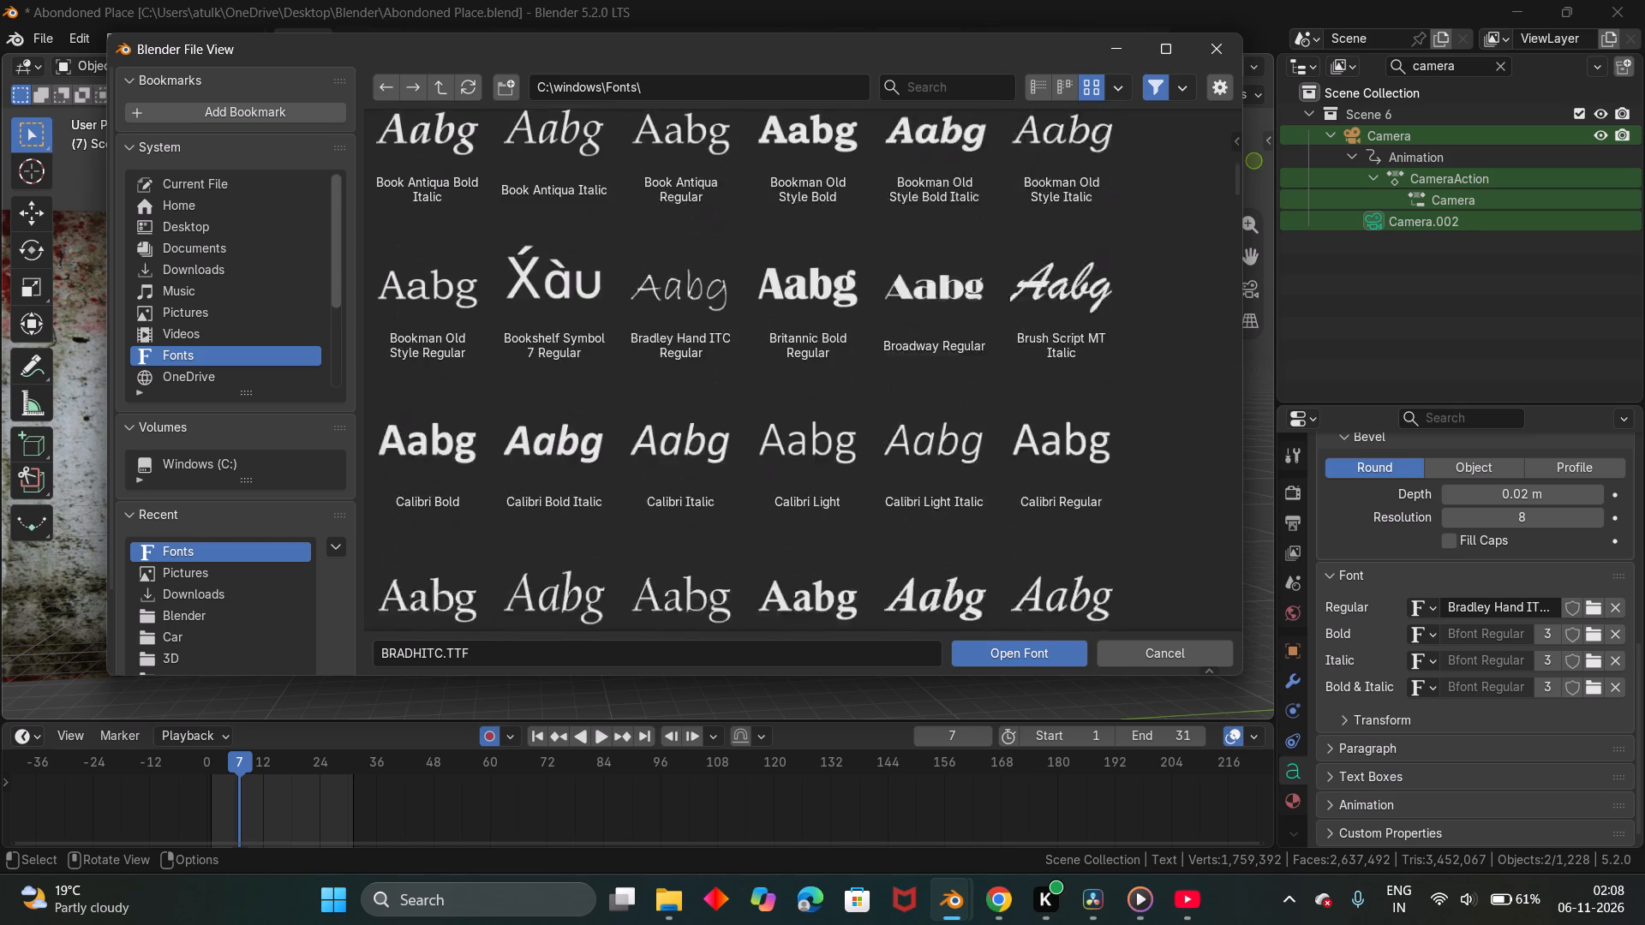
{"action": "scroll", "coordinate": [1180, 337], "scroll_direction": "down", "scroll_amount": 7}
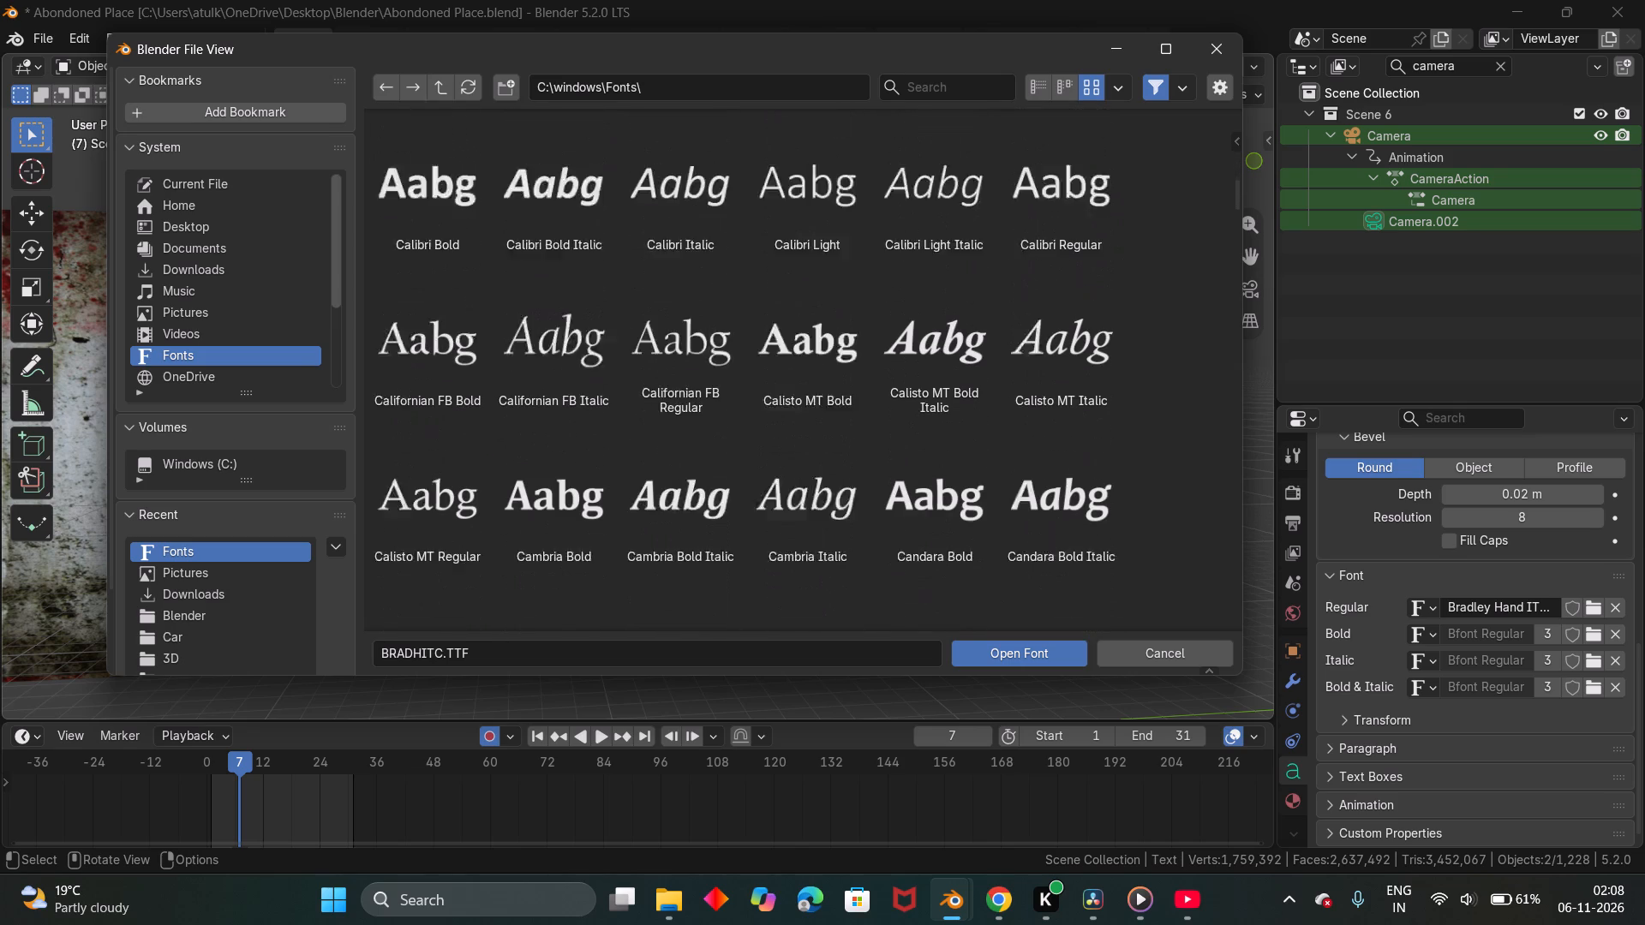
{"action": "scroll", "coordinate": [1181, 336], "scroll_direction": "down", "scroll_amount": 7}
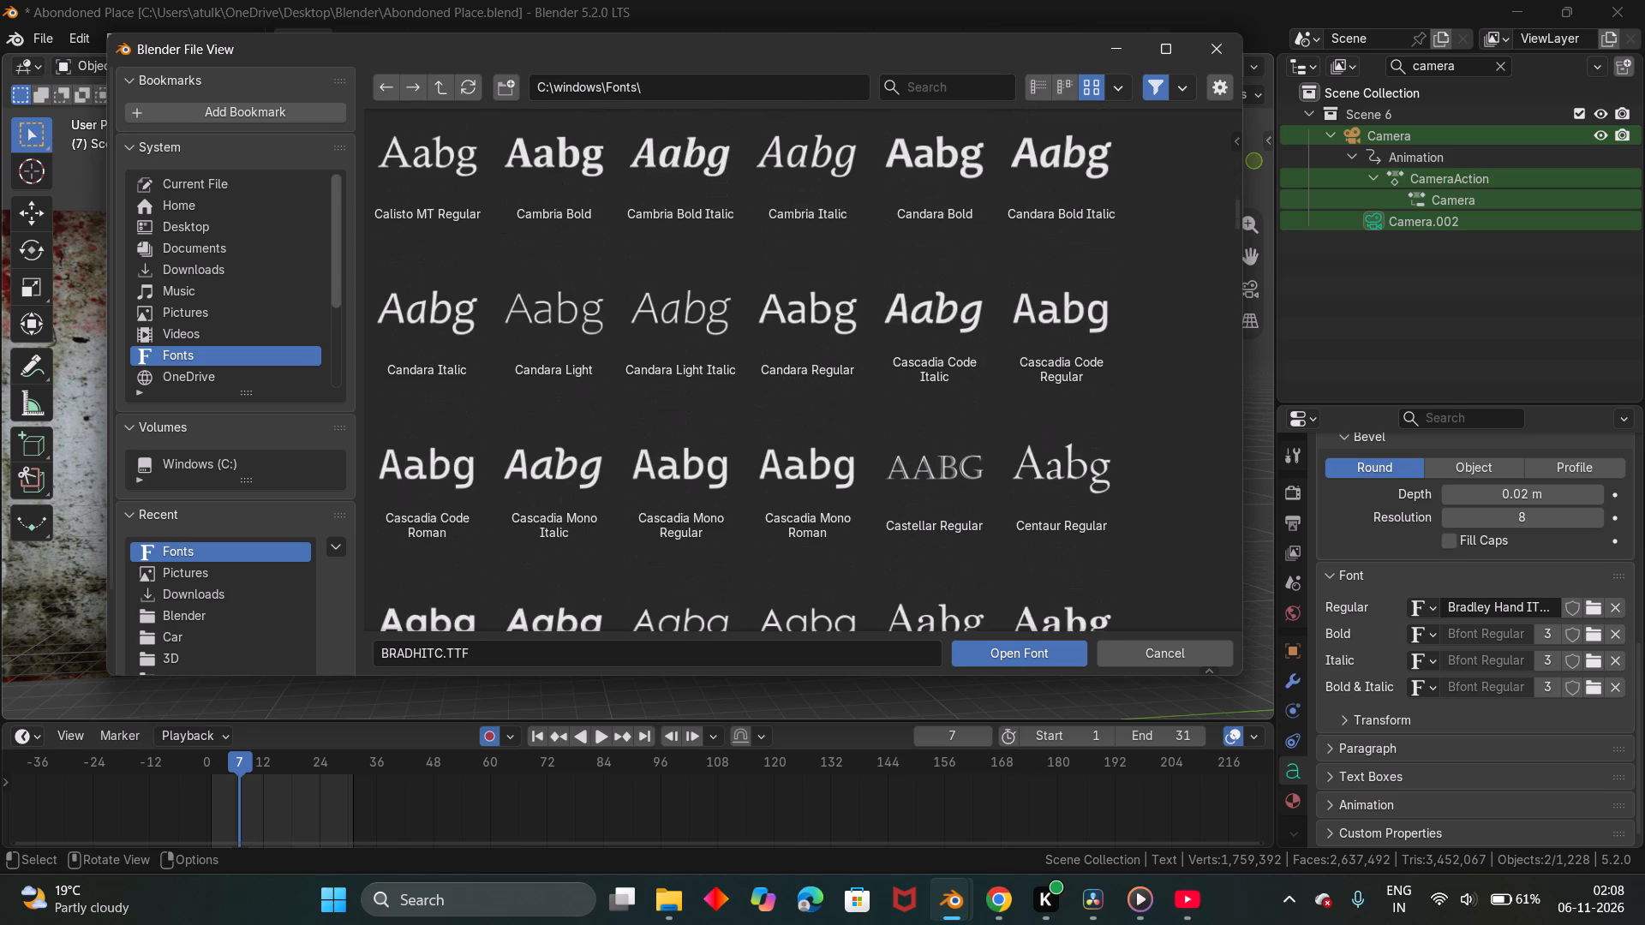
{"action": "scroll", "coordinate": [1181, 334], "scroll_direction": "down", "scroll_amount": 8}
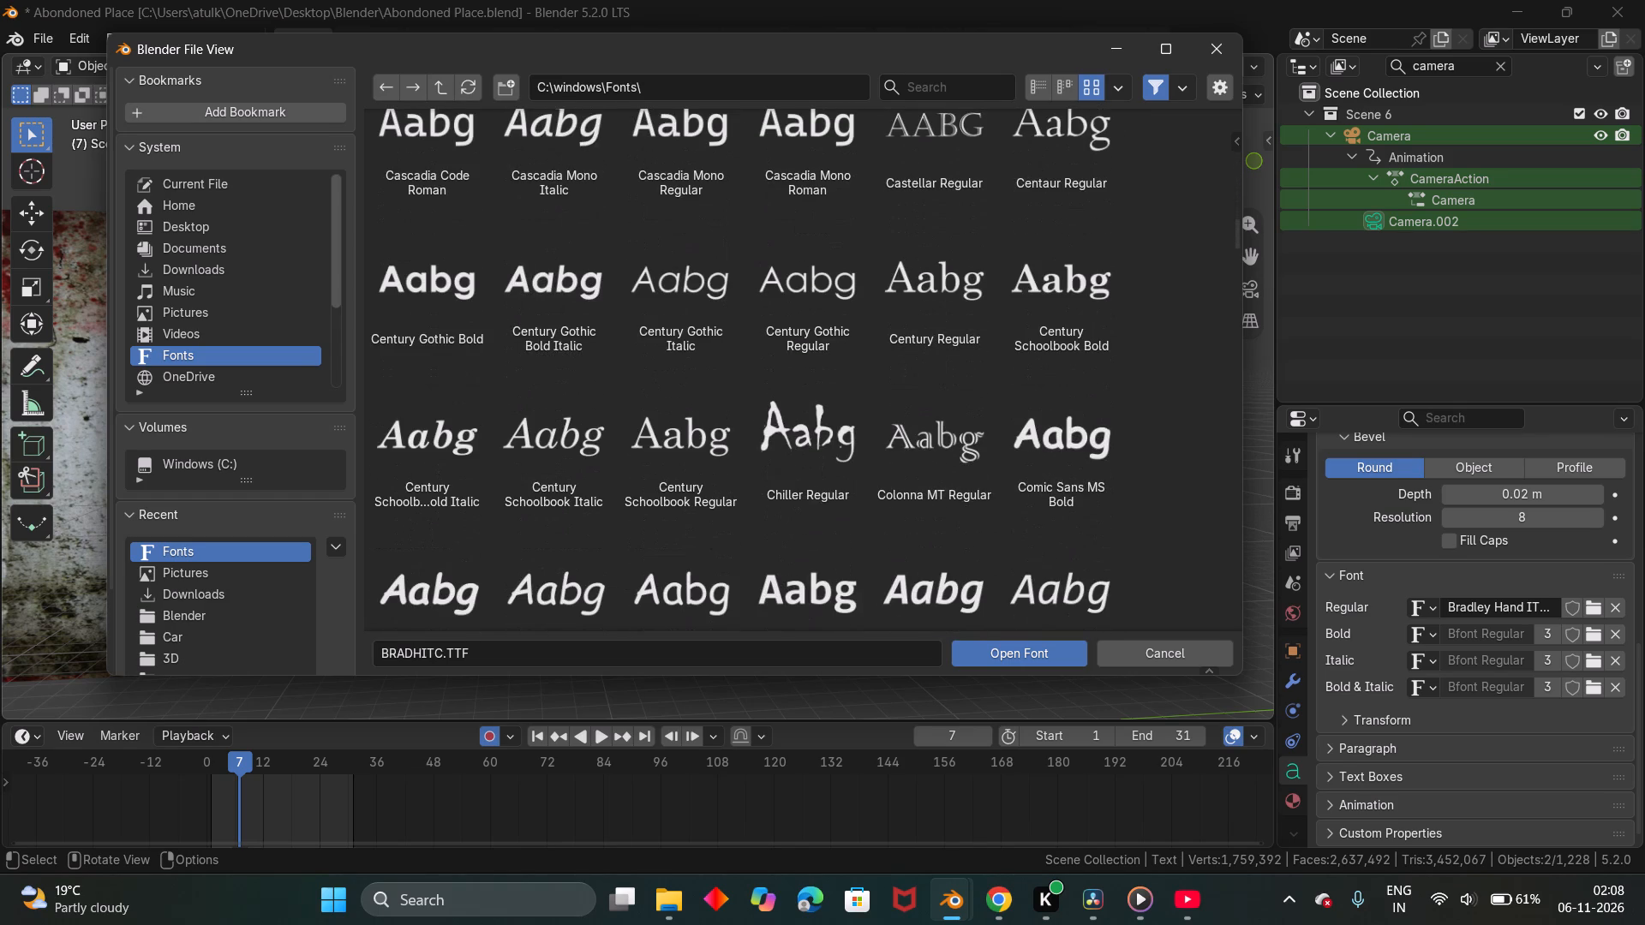
{"action": "left_click", "coordinate": [781, 451]}
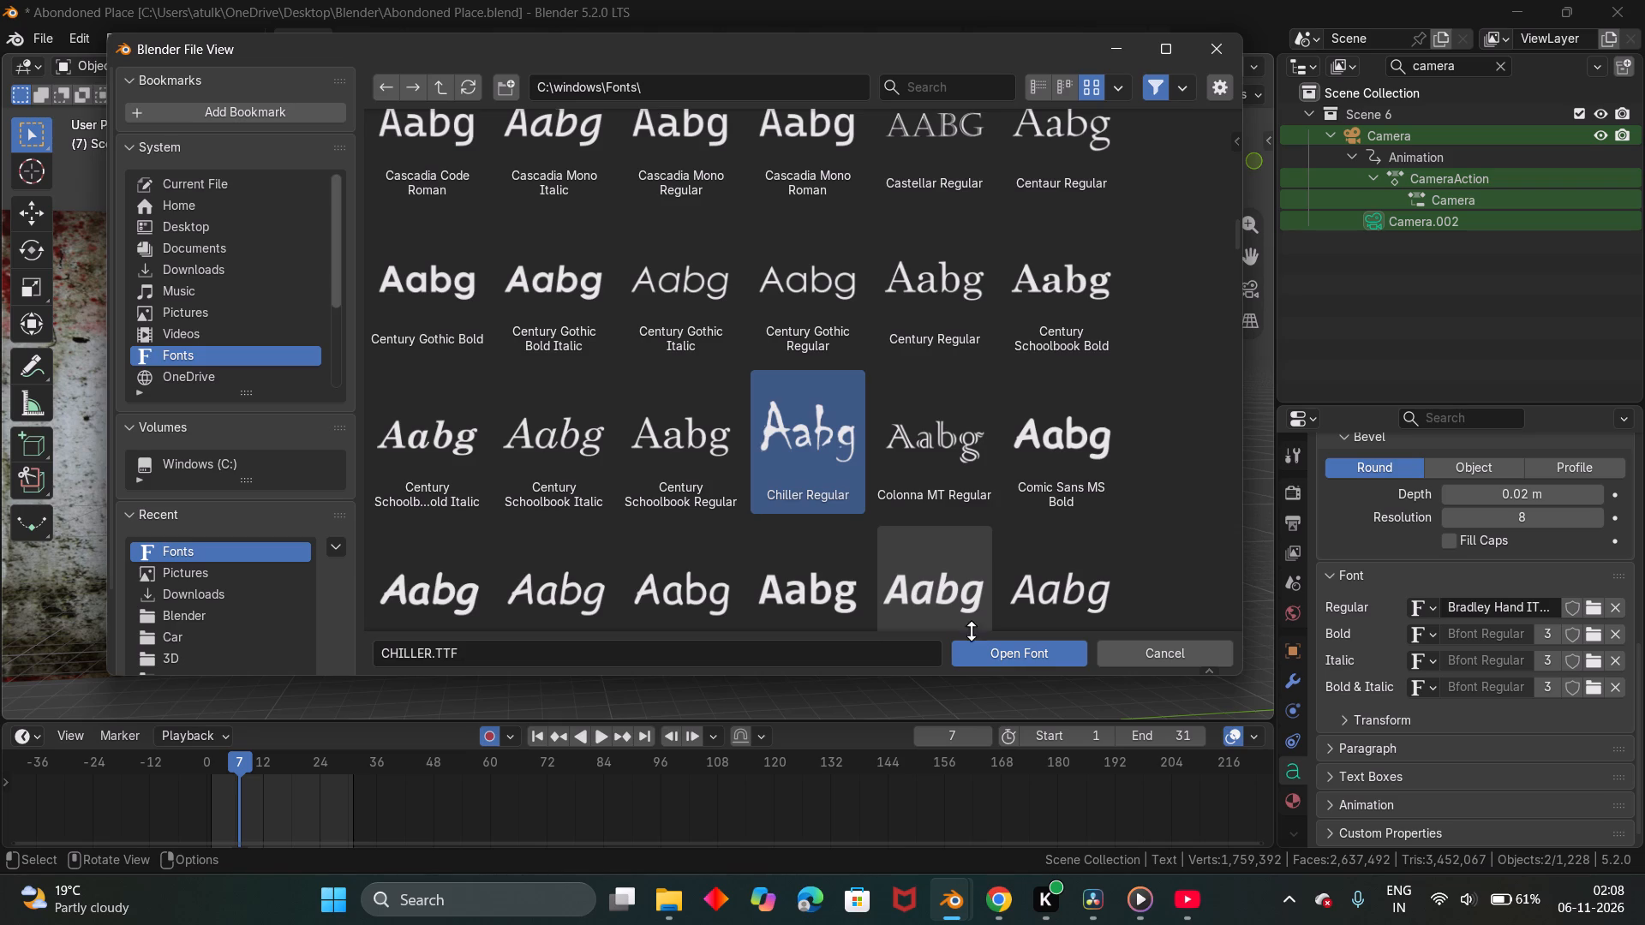
{"action": "left_click", "coordinate": [986, 654]}
{"action": "middle_click_drag", "start_coordinate": [896, 467], "coordinate": [851, 461]}
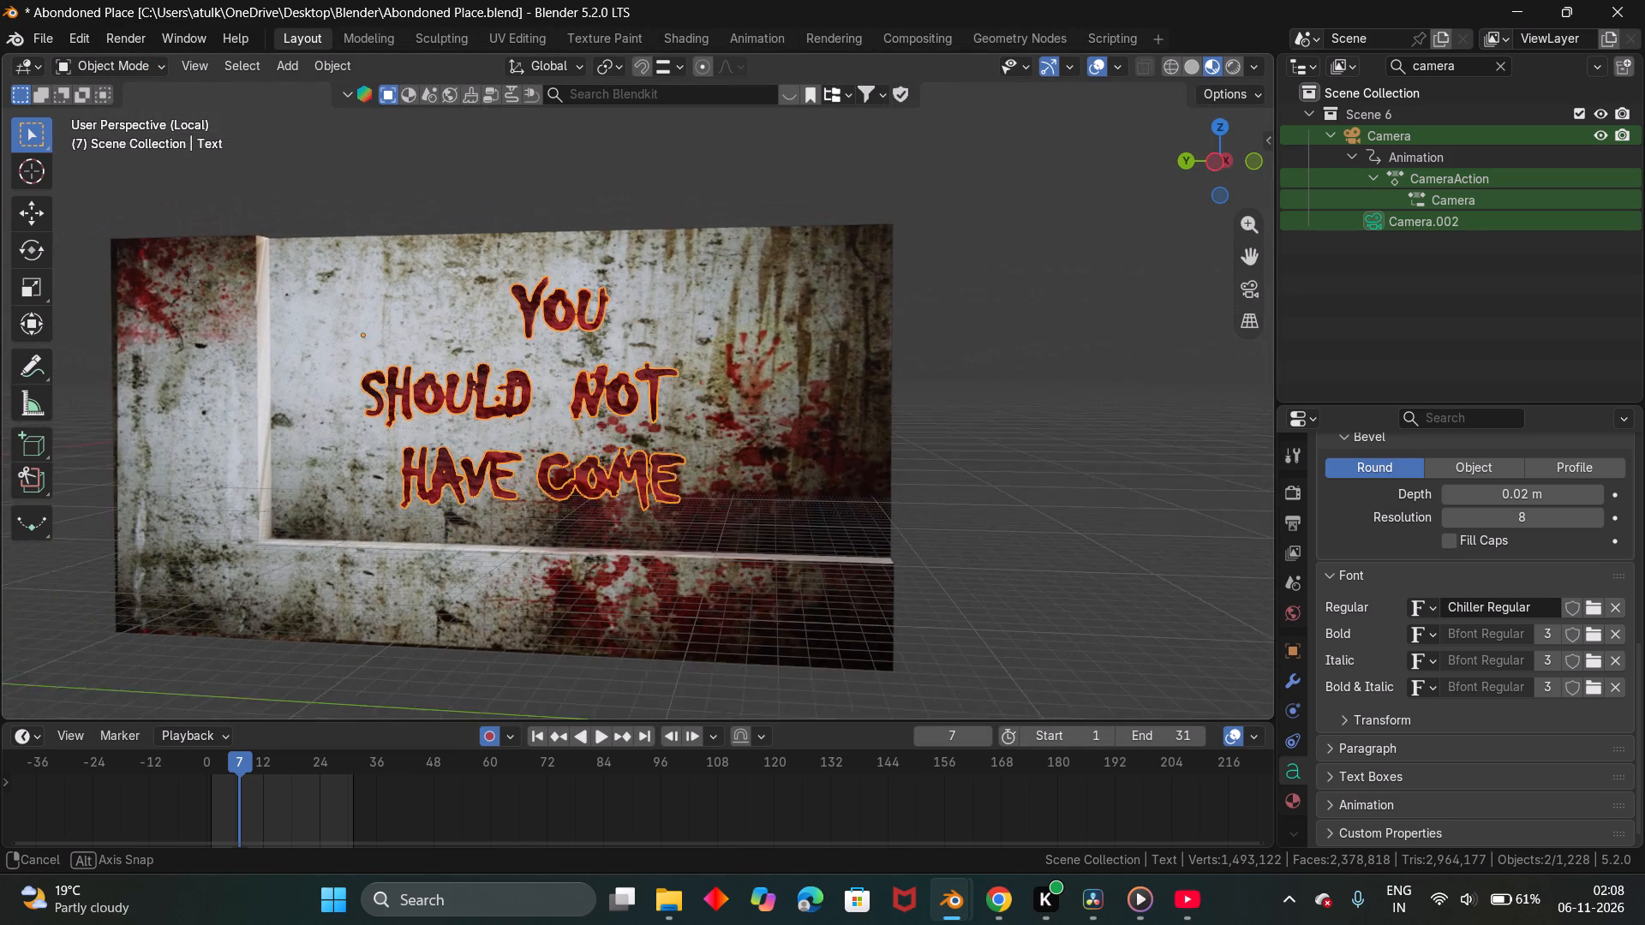
From the top view, move the lettering about 18.17 m along the global X axis toward the wall panel.
{"action": "middle_click_drag", "start_coordinate": [851, 461], "coordinate": [1048, 567]}
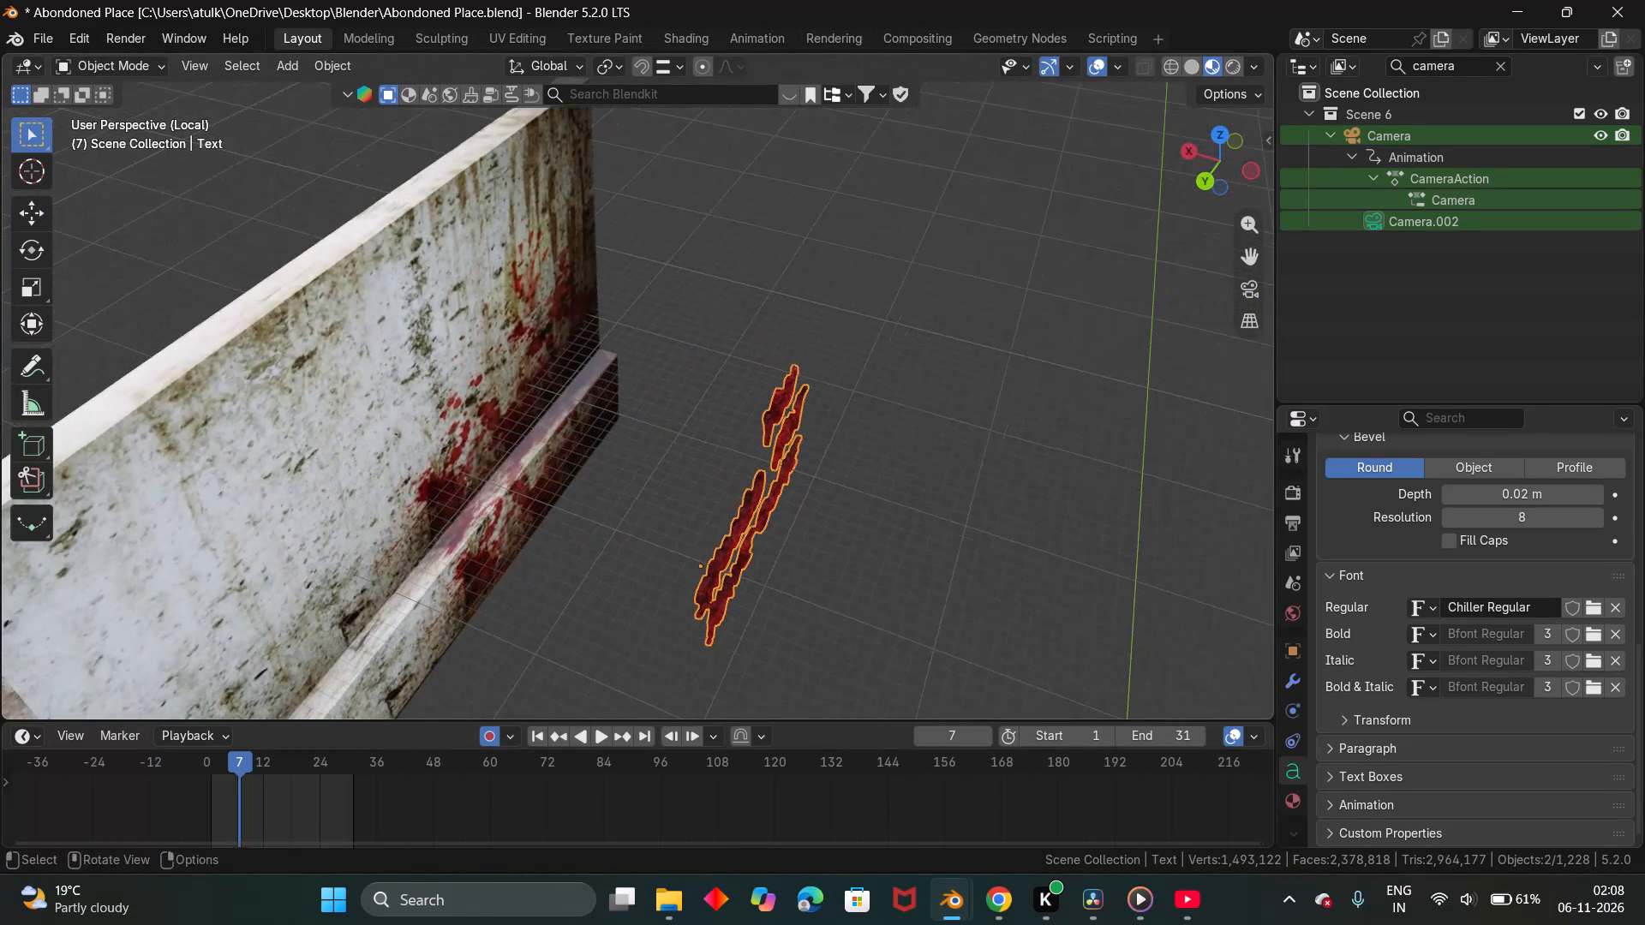
{"action": "left_click", "coordinate": [1217, 134]}
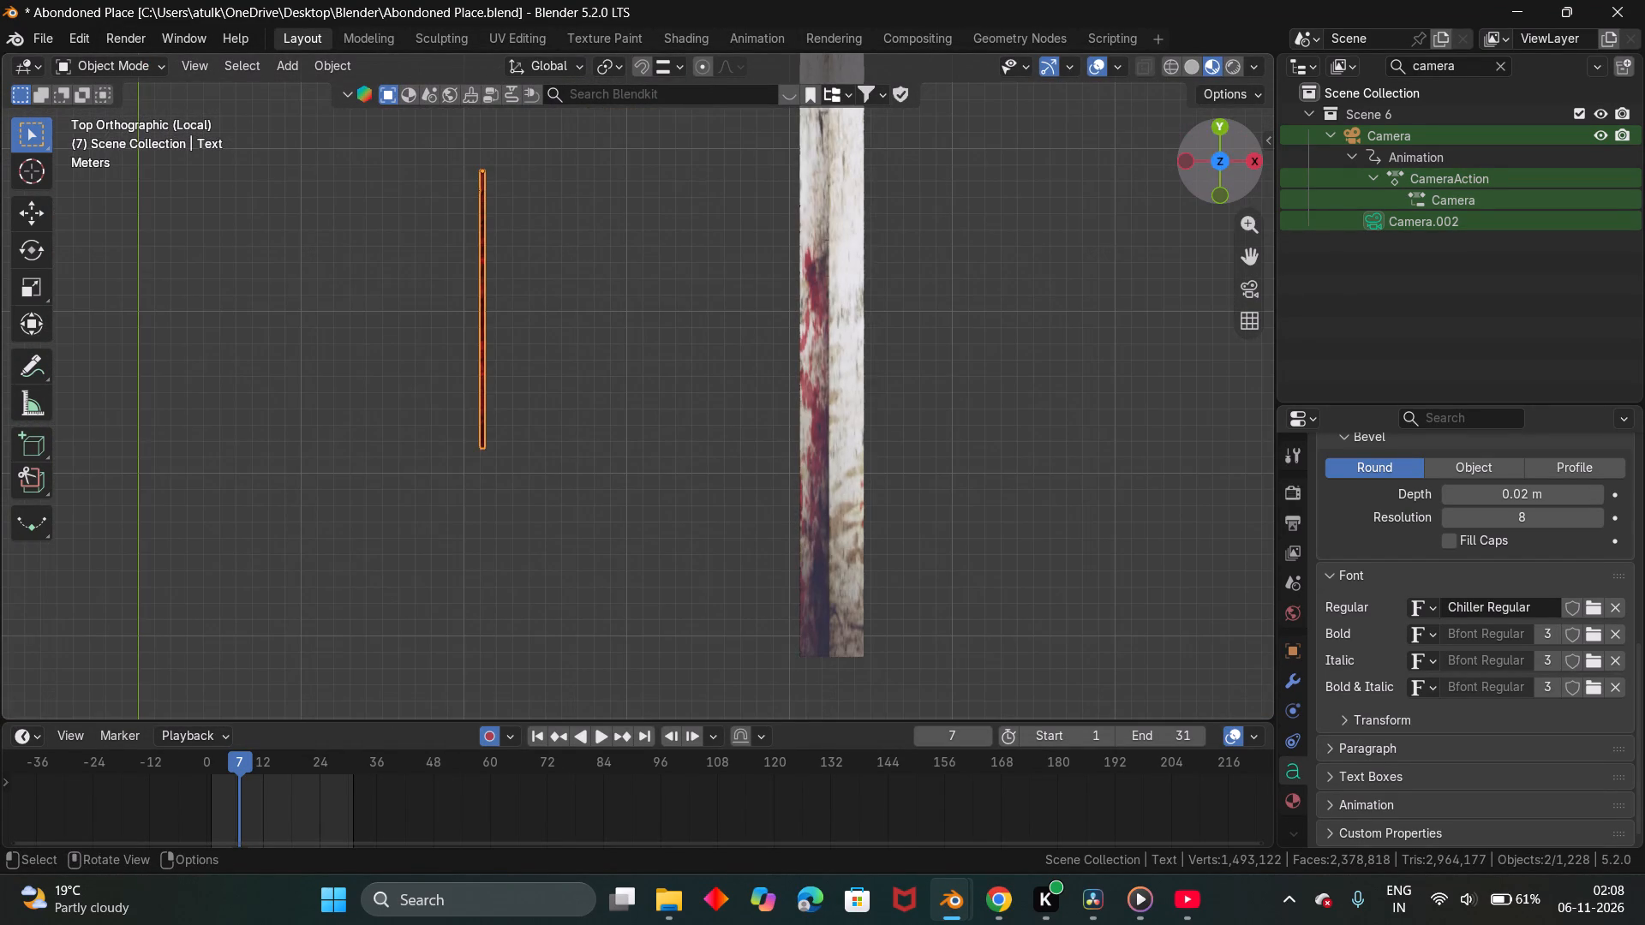
{"action": "type", "text": "GX"}
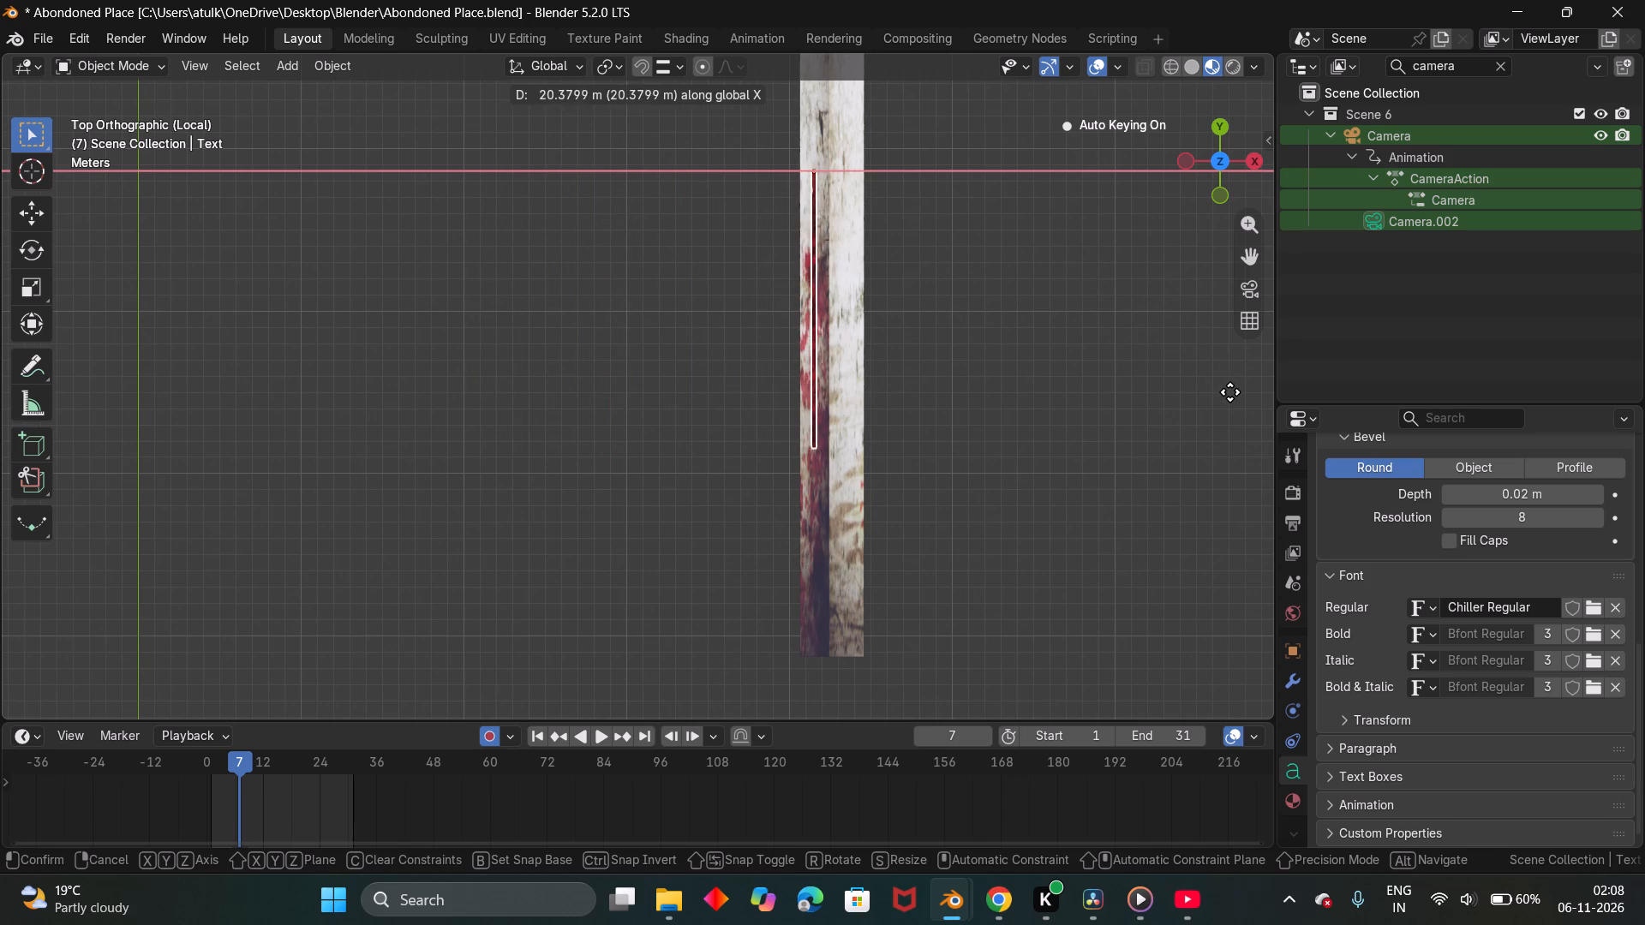
{"action": "left_click", "coordinate": [1193, 386]}
Move the lettering about 3.1 m further along global X so it sits against the wall panel's recessed face.
{"action": "scroll", "coordinate": [855, 323], "scroll_direction": "up", "scroll_amount": 5}
{"action": "middle_click_drag", "start_coordinate": [906, 333], "coordinate": [482, 432], "text": "shift"}
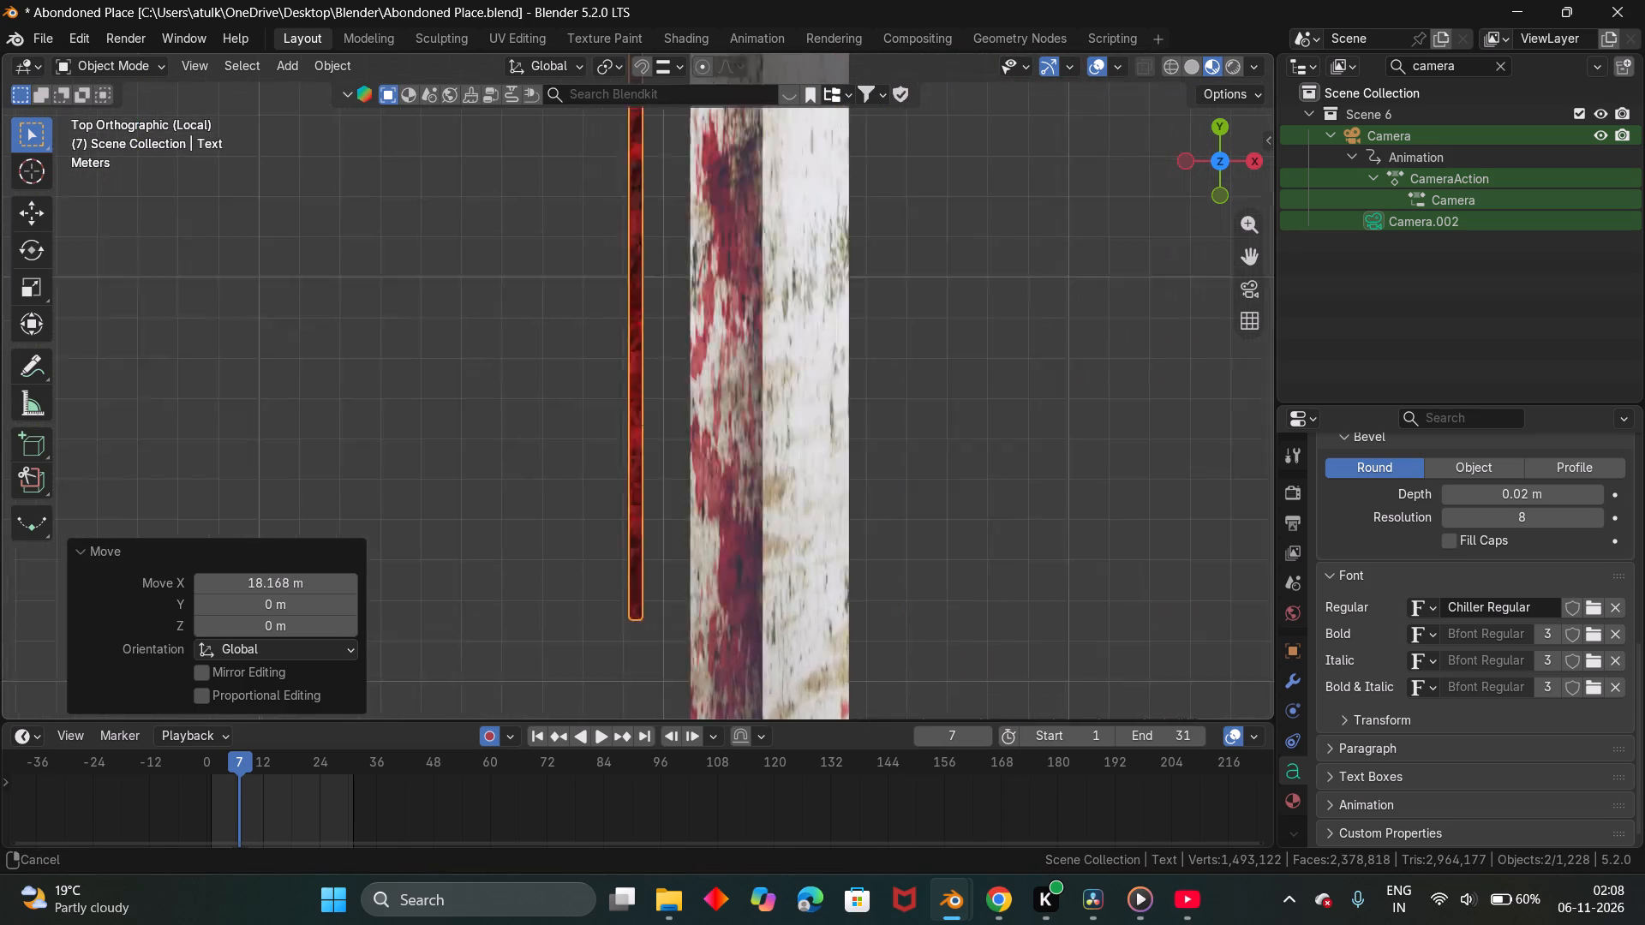
{"action": "middle_click_drag", "start_coordinate": [482, 432], "coordinate": [401, 436], "text": "shift"}
{"action": "scroll", "coordinate": [576, 379], "scroll_direction": "up", "scroll_amount": 4}
{"action": "scroll", "coordinate": [625, 333], "scroll_direction": "down", "scroll_amount": 1}
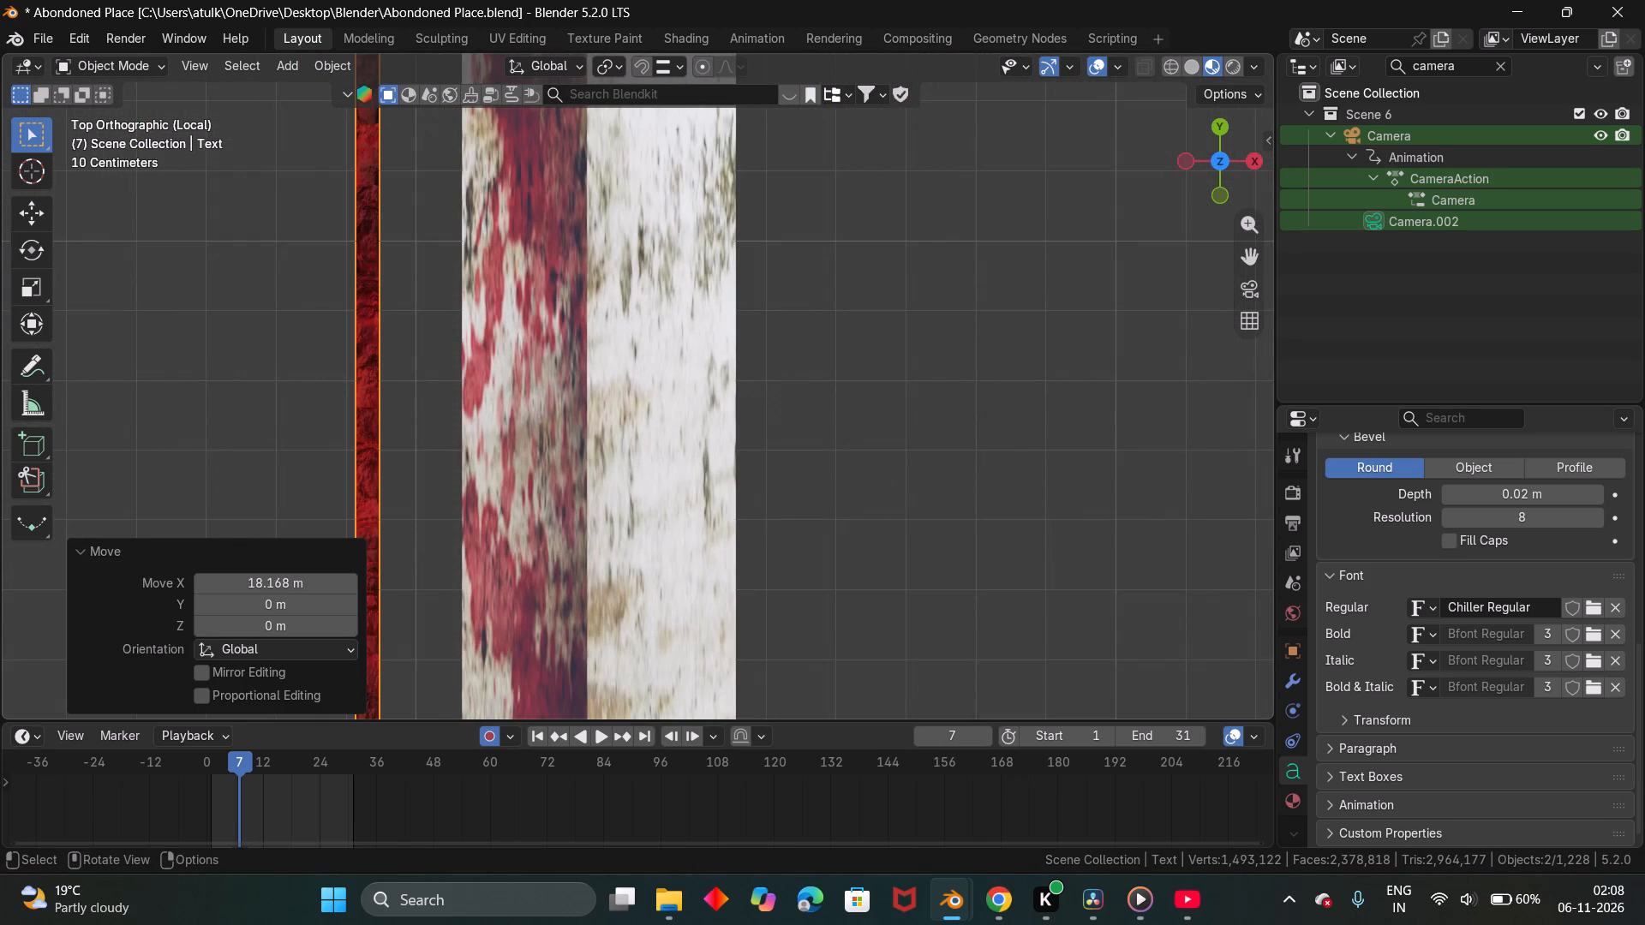
{"action": "type", "text": "GX"}
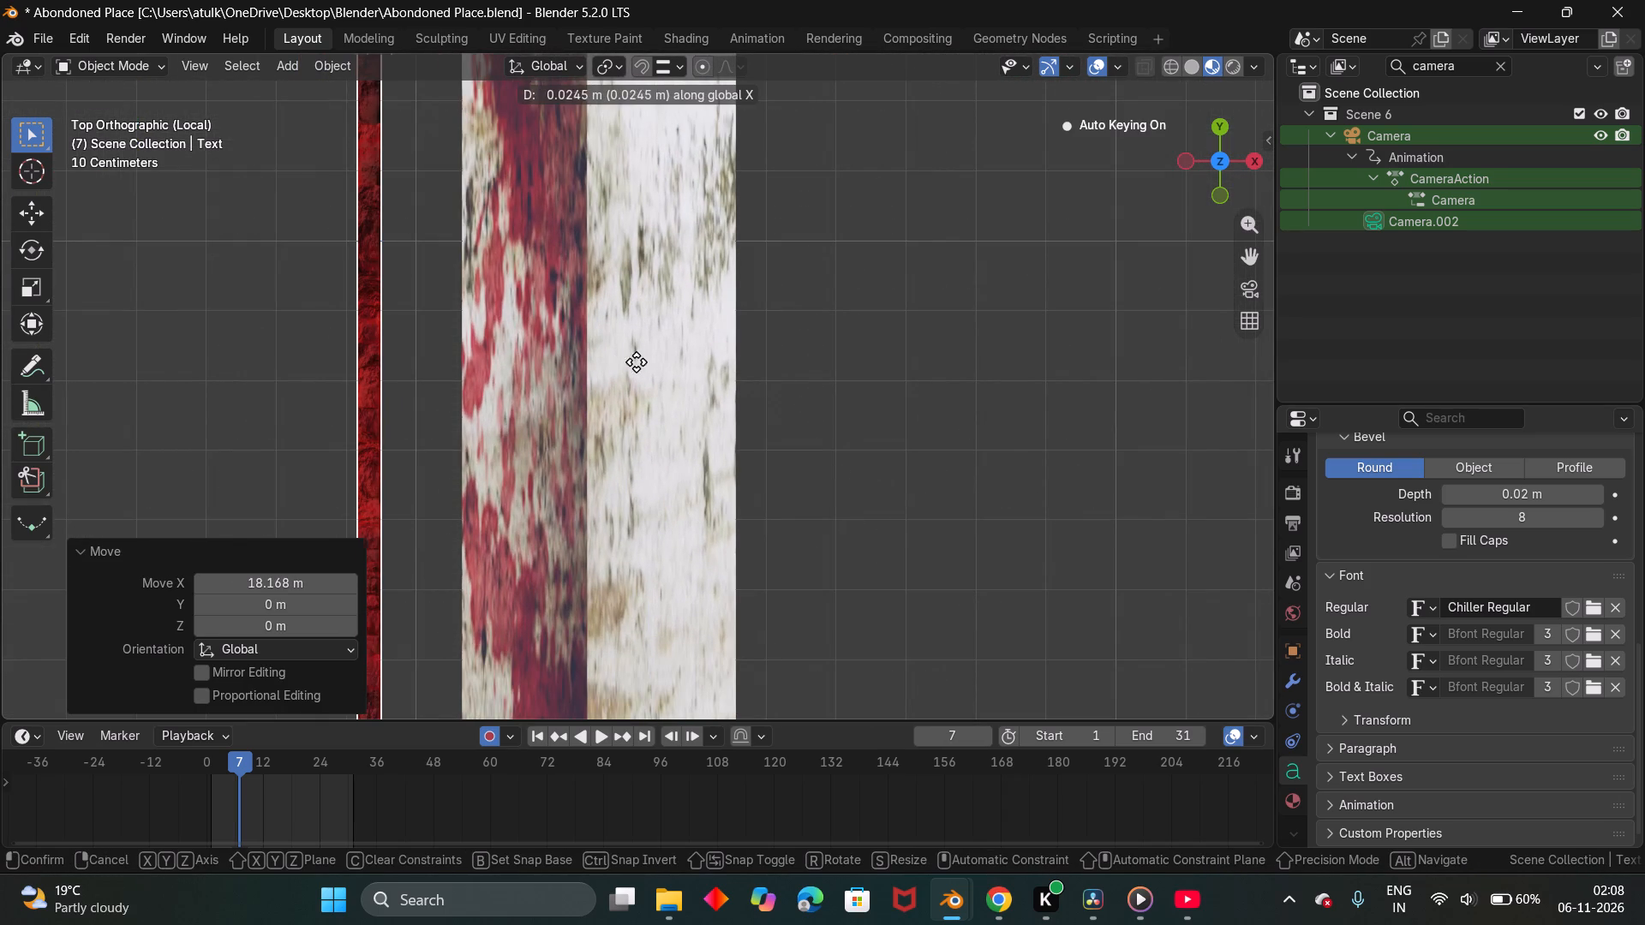
{"action": "left_click", "coordinate": [839, 451]}
{"action": "scroll", "coordinate": [670, 427], "scroll_direction": "down", "scroll_amount": 2}
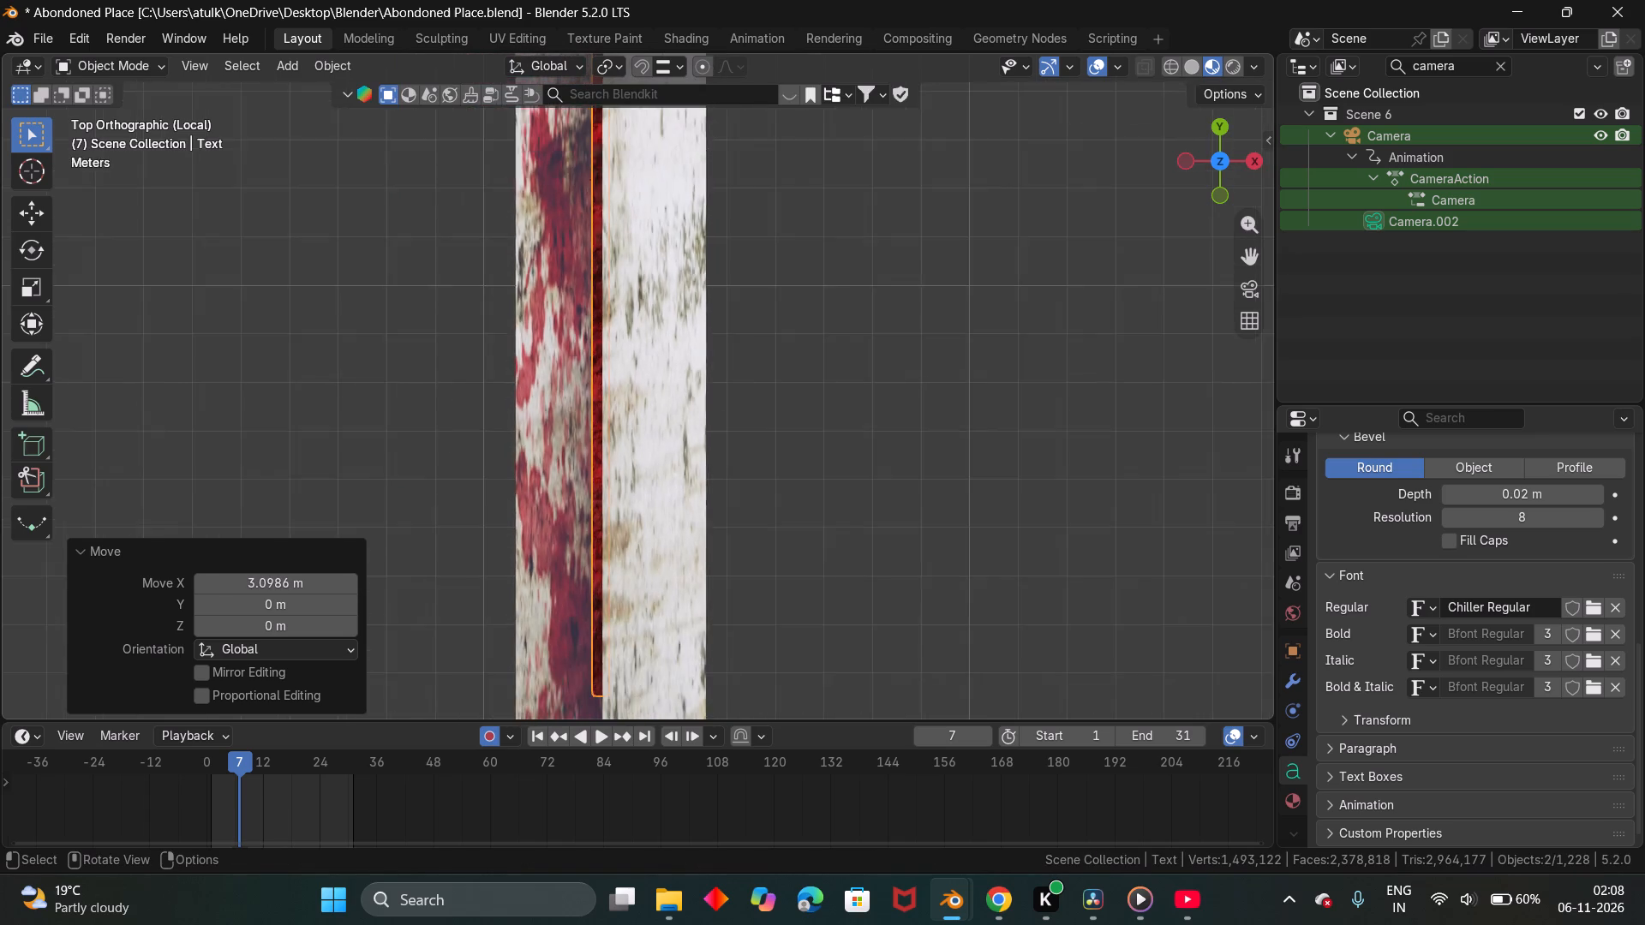
{"action": "middle_click_drag", "start_coordinate": [651, 433], "coordinate": [882, 263]}
{"action": "scroll", "coordinate": [882, 263], "scroll_direction": "up", "scroll_amount": 1}
{"action": "scroll", "coordinate": [882, 259], "scroll_direction": "down", "scroll_amount": 8}
{"action": "left_click", "coordinate": [968, 358]}
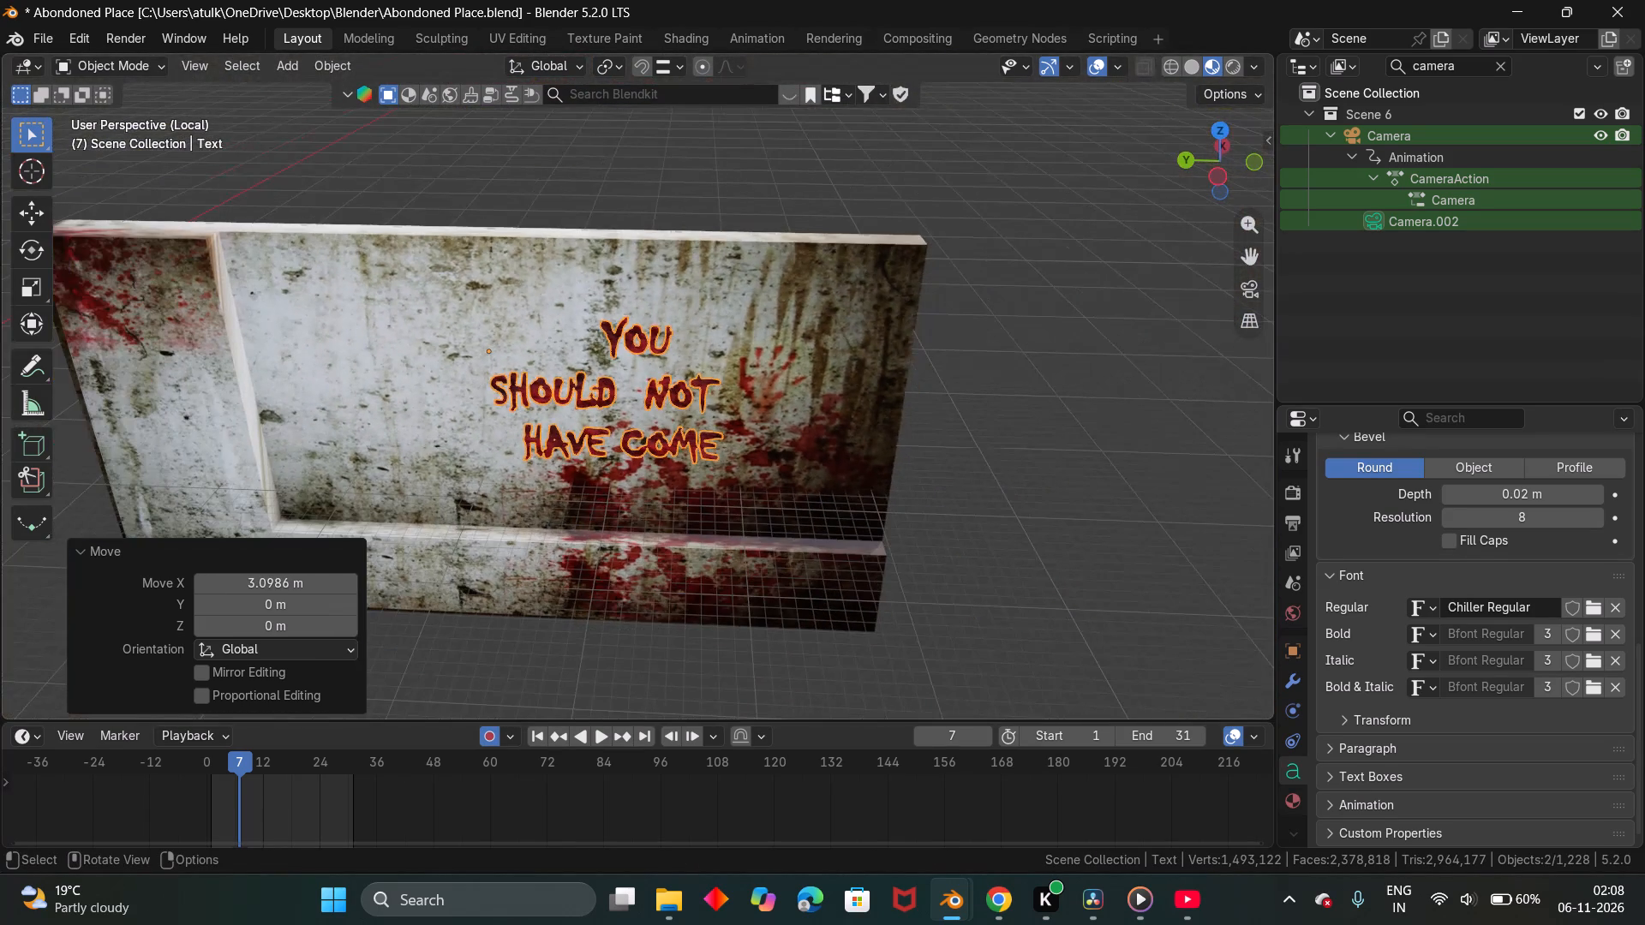
{"action": "middle_click_drag", "start_coordinate": [892, 373], "coordinate": [824, 321]}
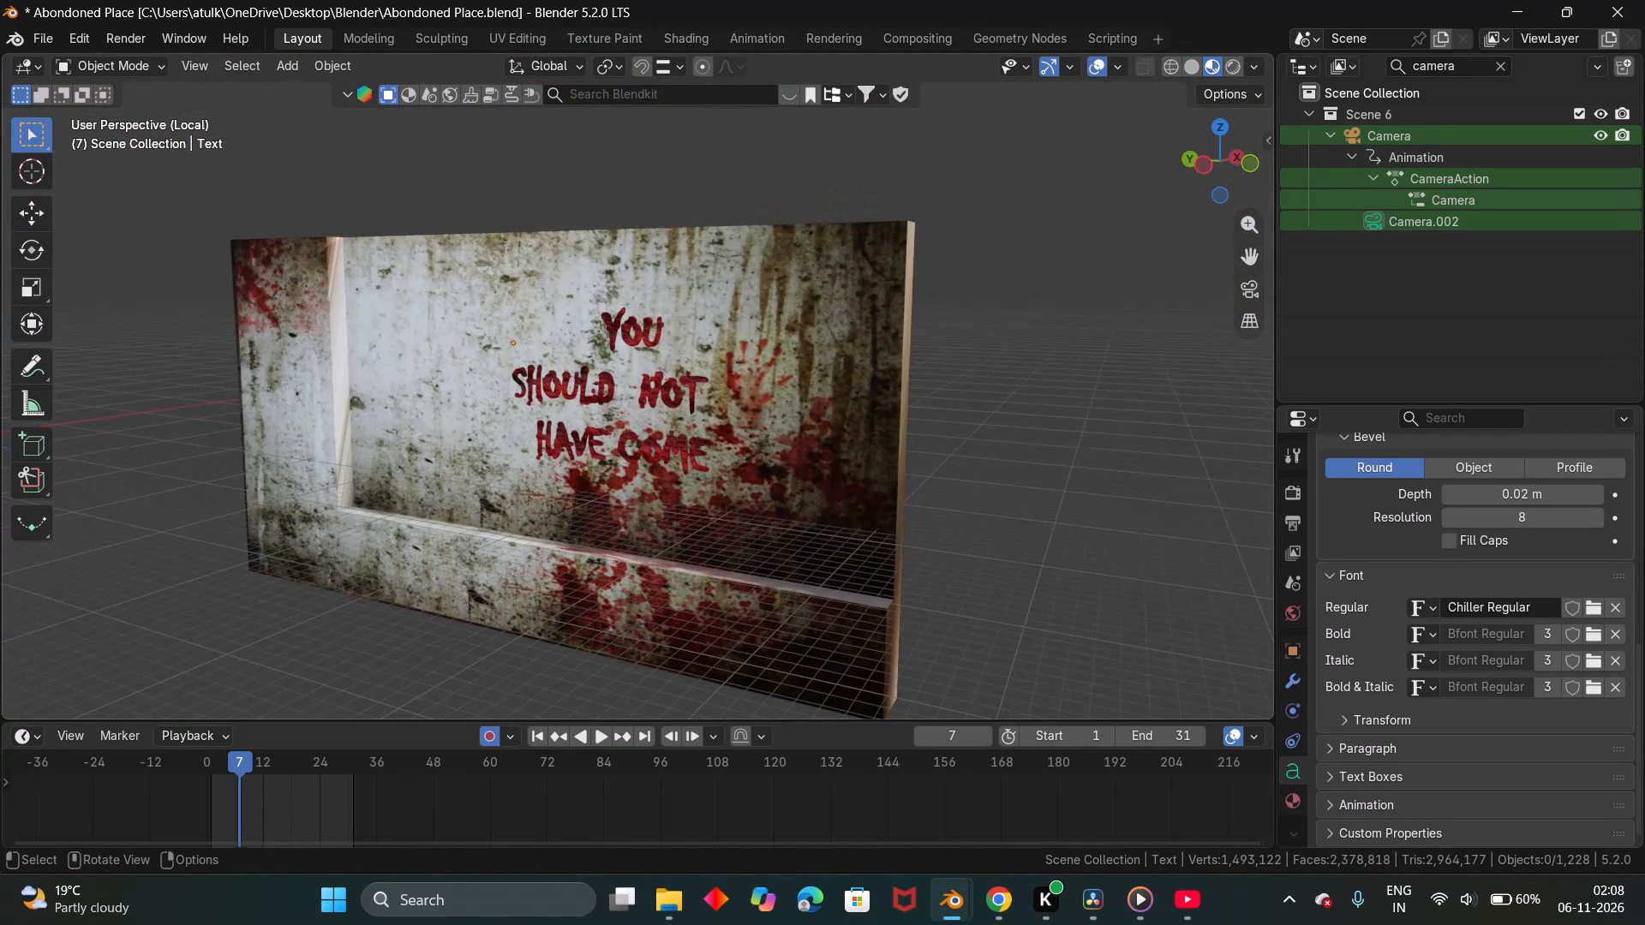
Save the project file.
{"action": "key", "text": "ctrl+s"}
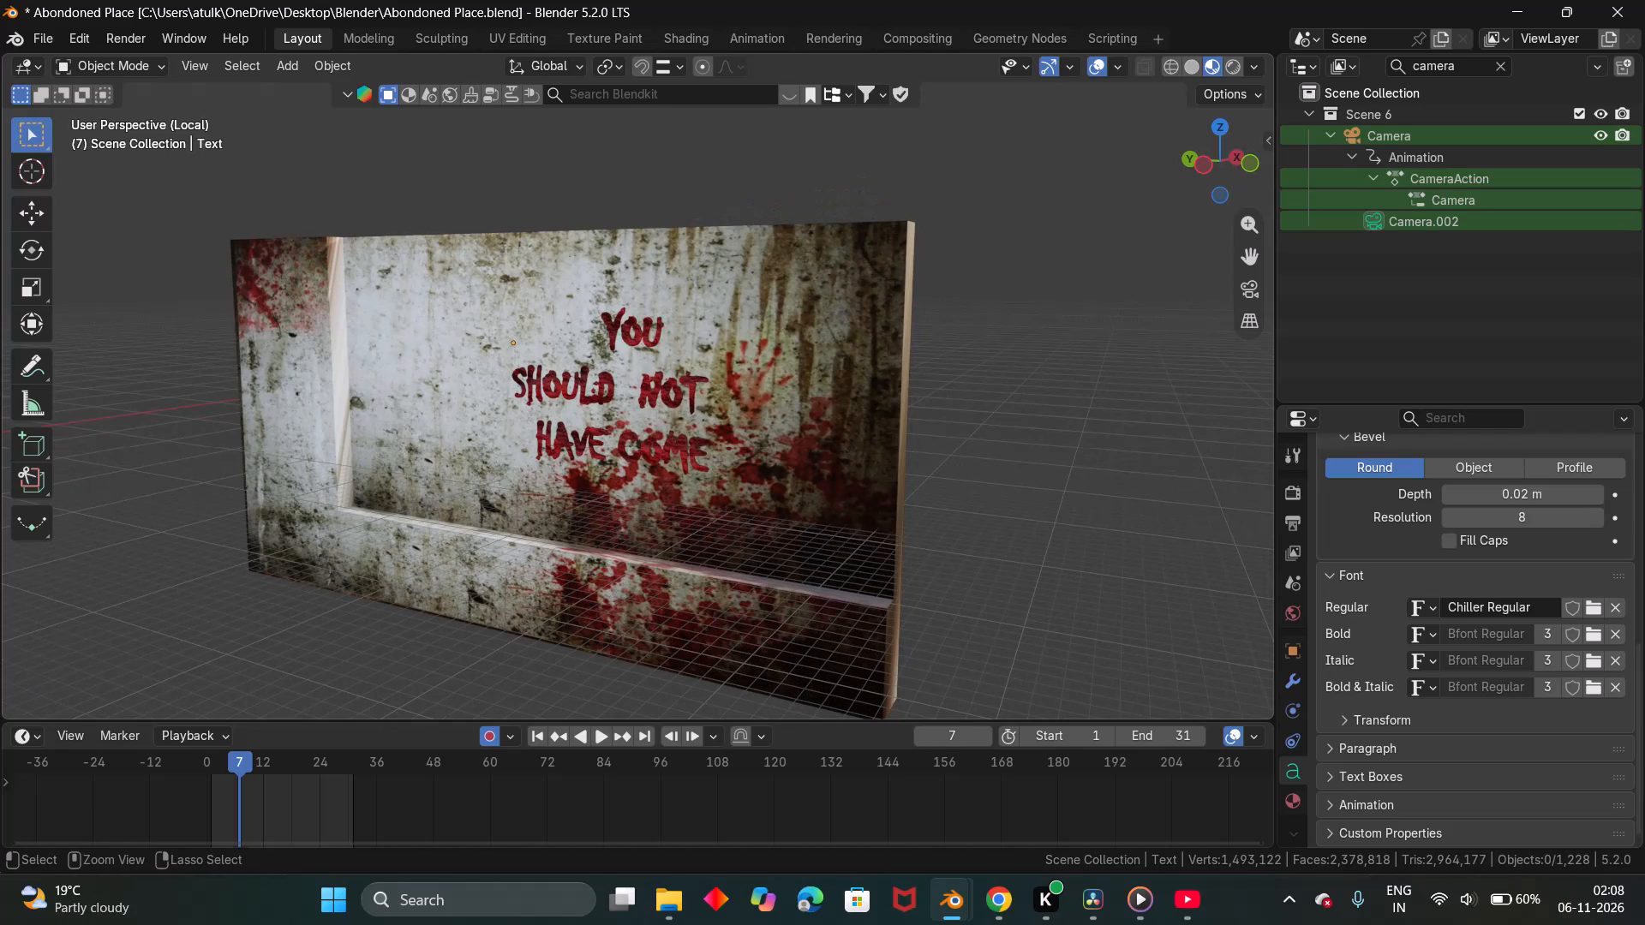
Exit local view and check the placed lettering in the full scene through the camera.
{"action": "key", "text": "slash"}
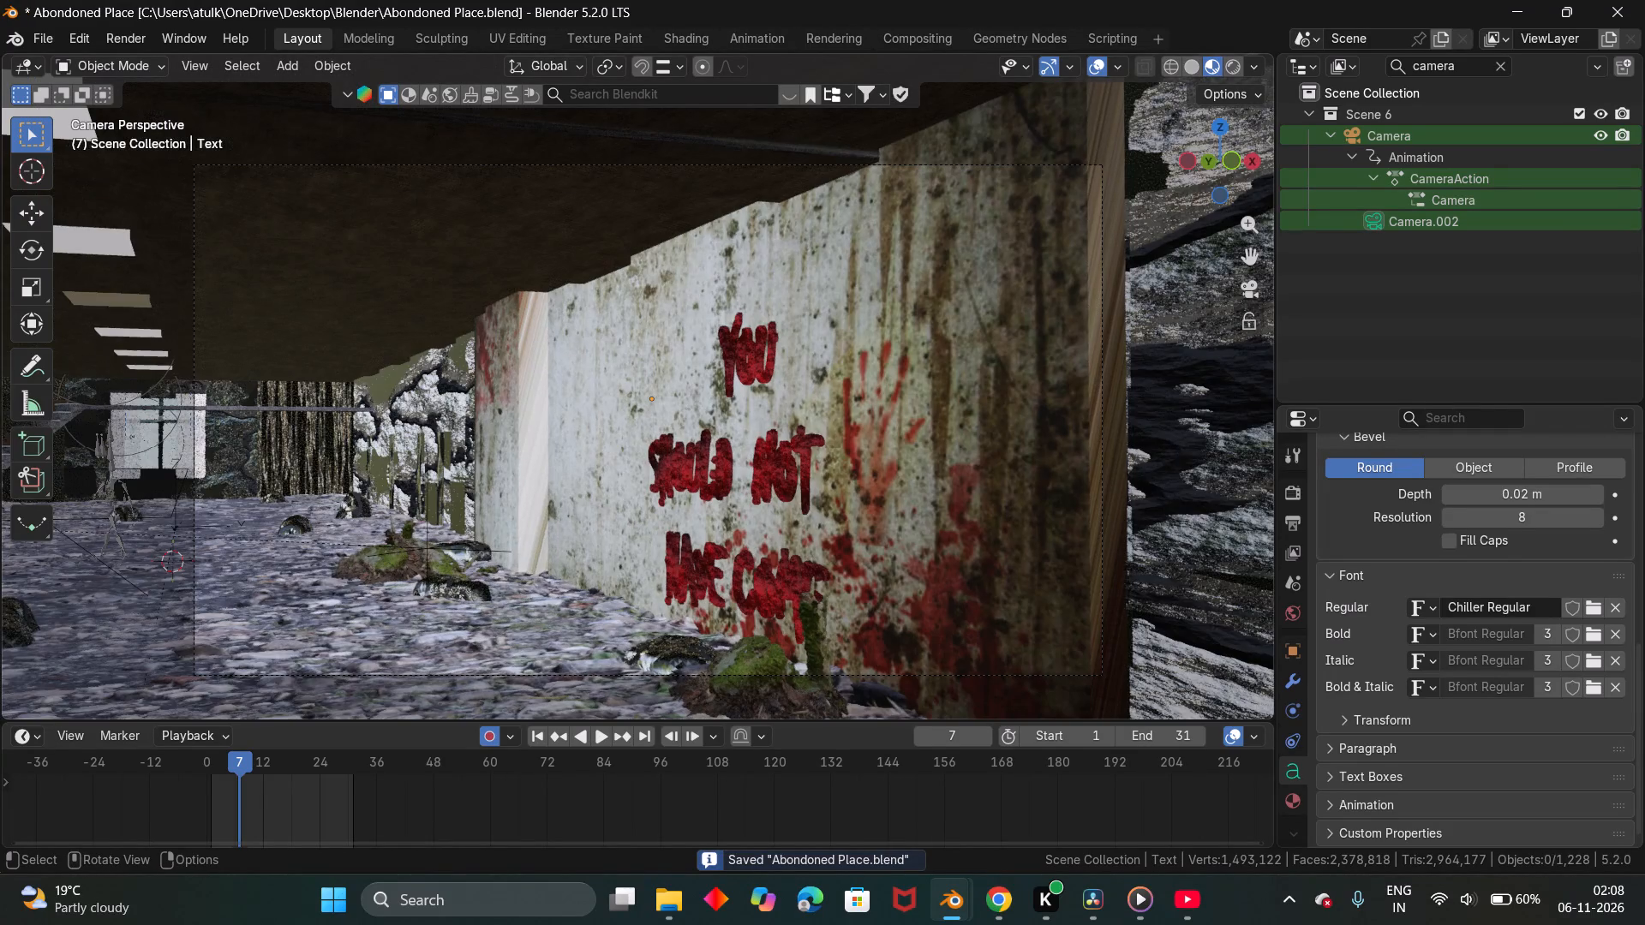
{"action": "scroll", "coordinate": [852, 346], "scroll_direction": "down", "scroll_amount": 2}
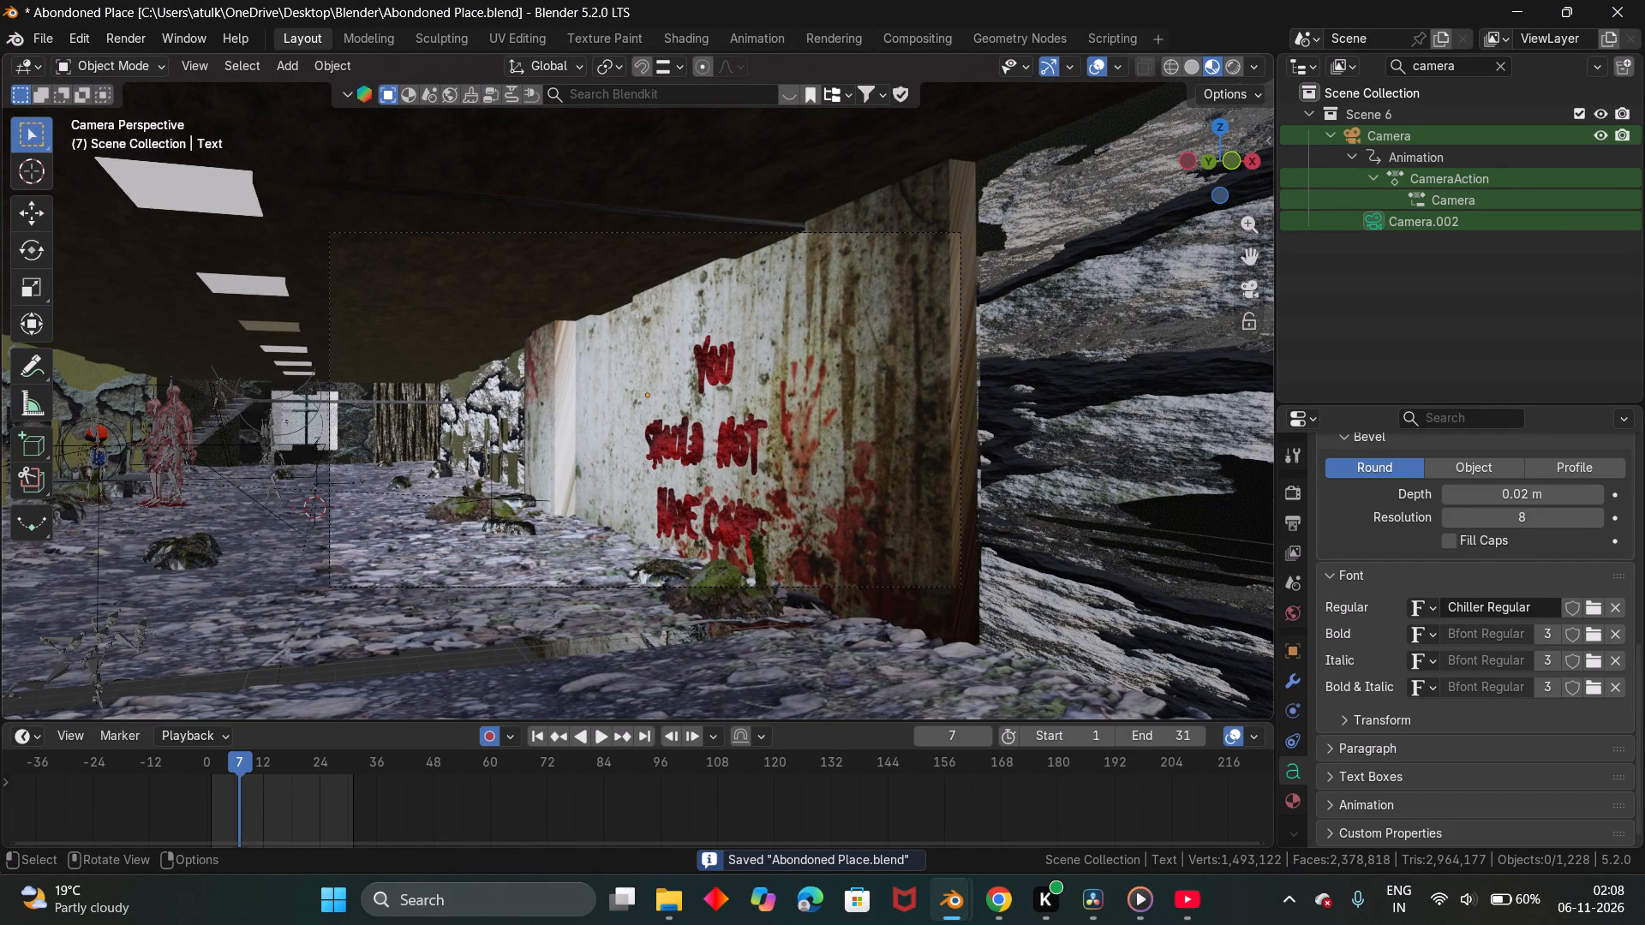
{"action": "scroll", "coordinate": [847, 383], "scroll_direction": "up", "scroll_amount": 2}
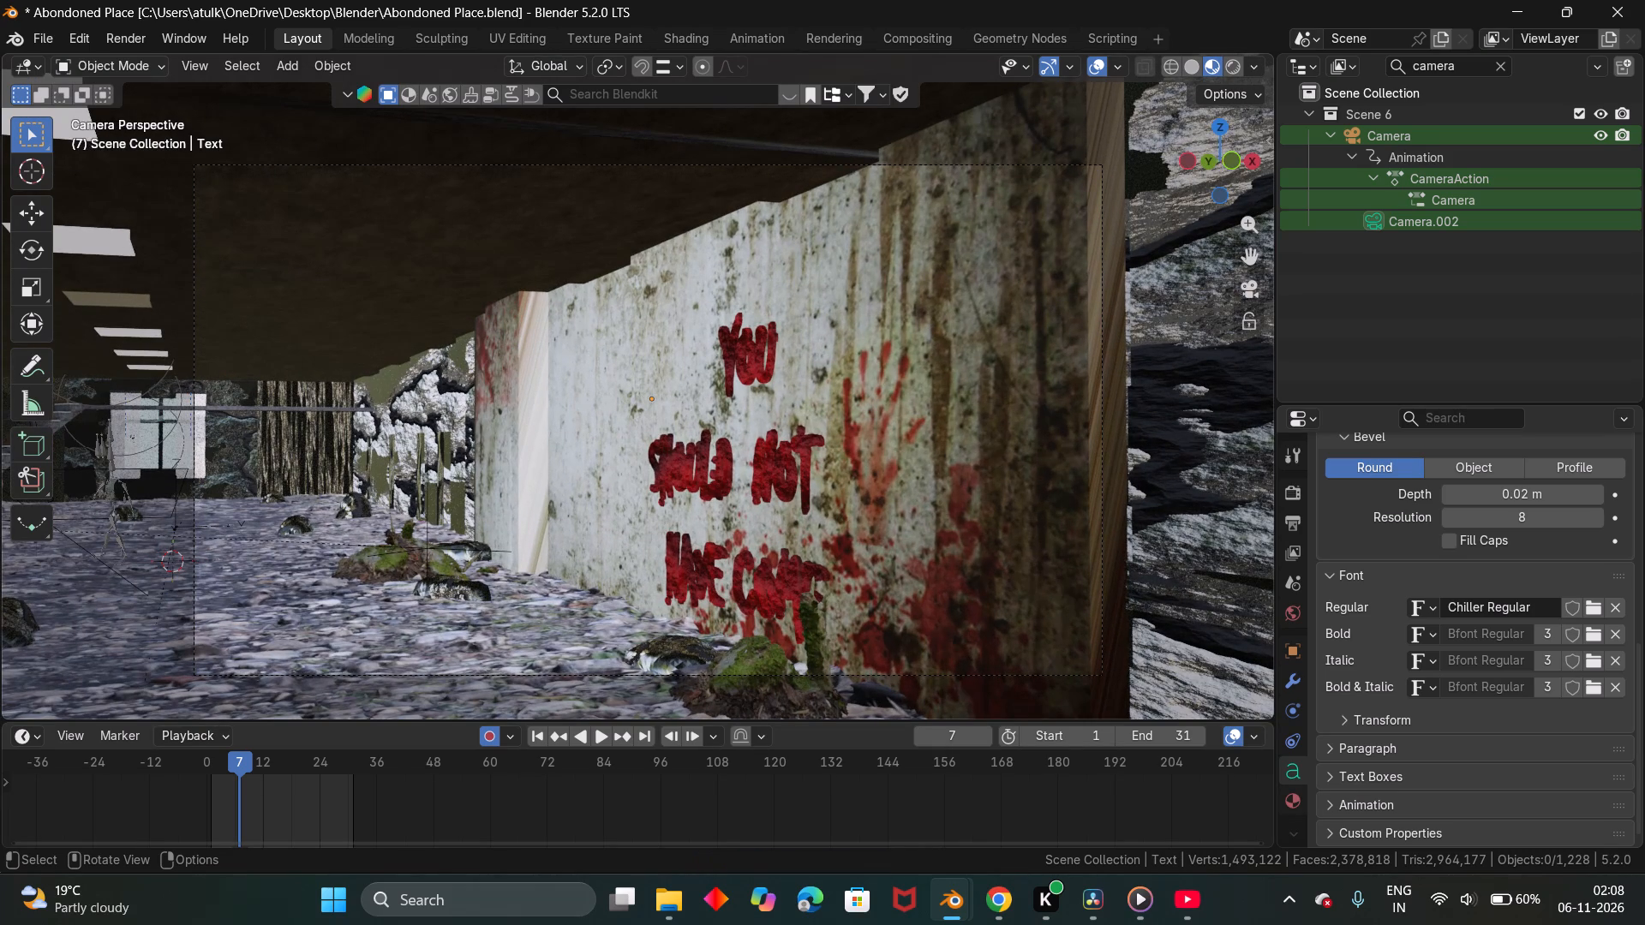
{"action": "scroll", "coordinate": [1077, 347], "scroll_direction": "down", "scroll_amount": 2}
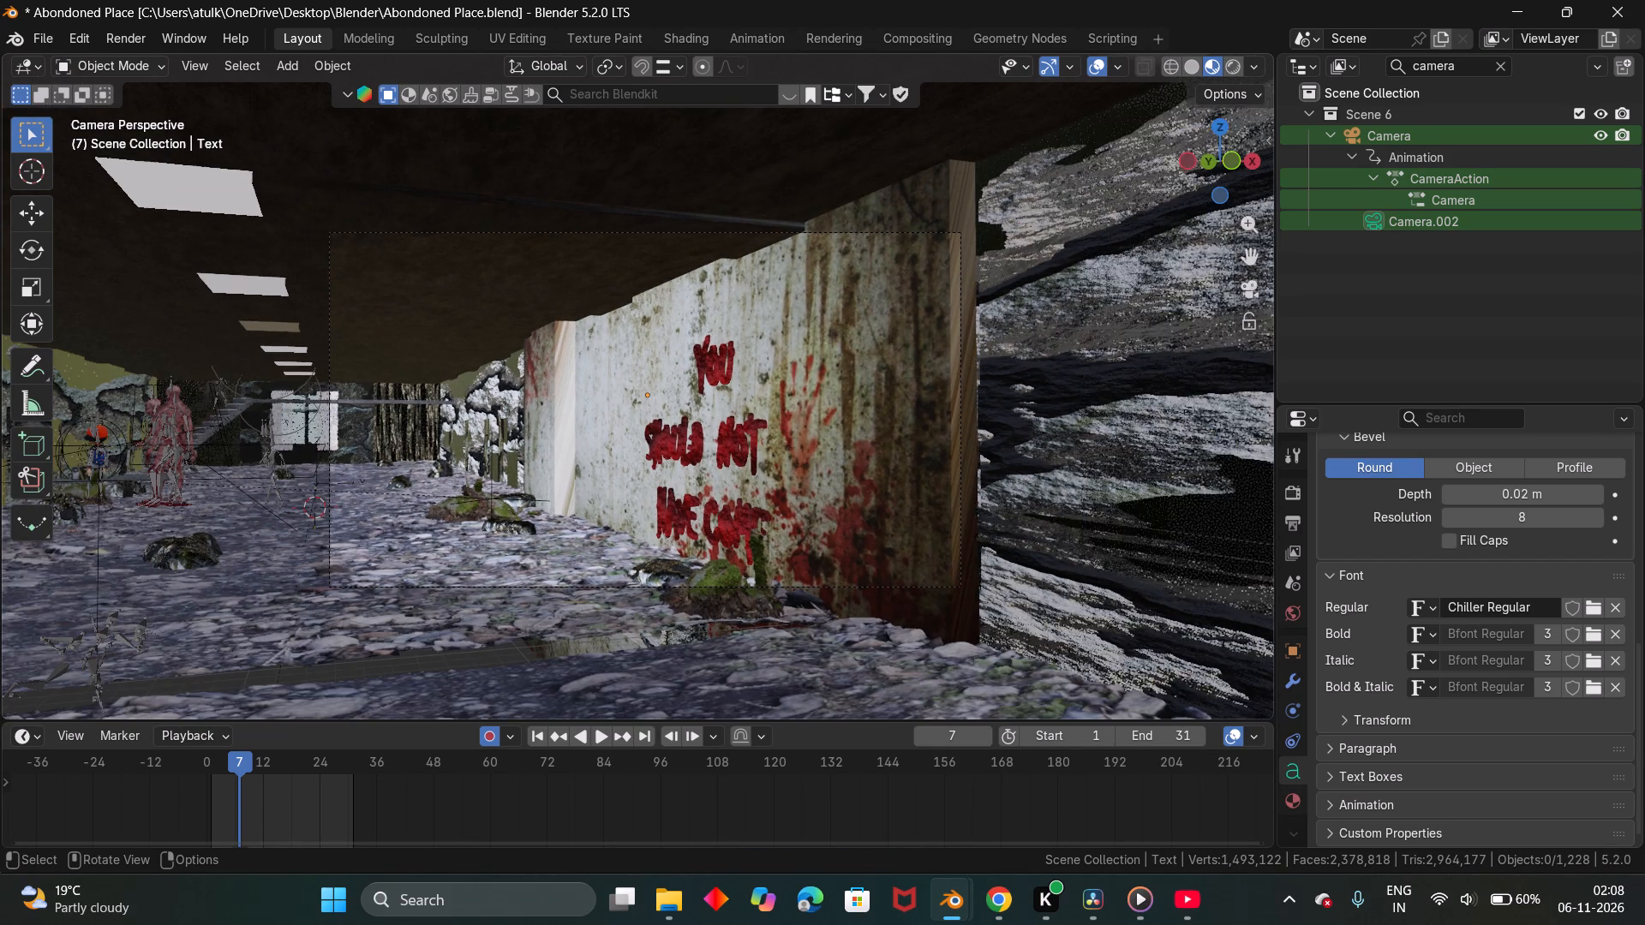
{"action": "left_click", "coordinate": [957, 291]}
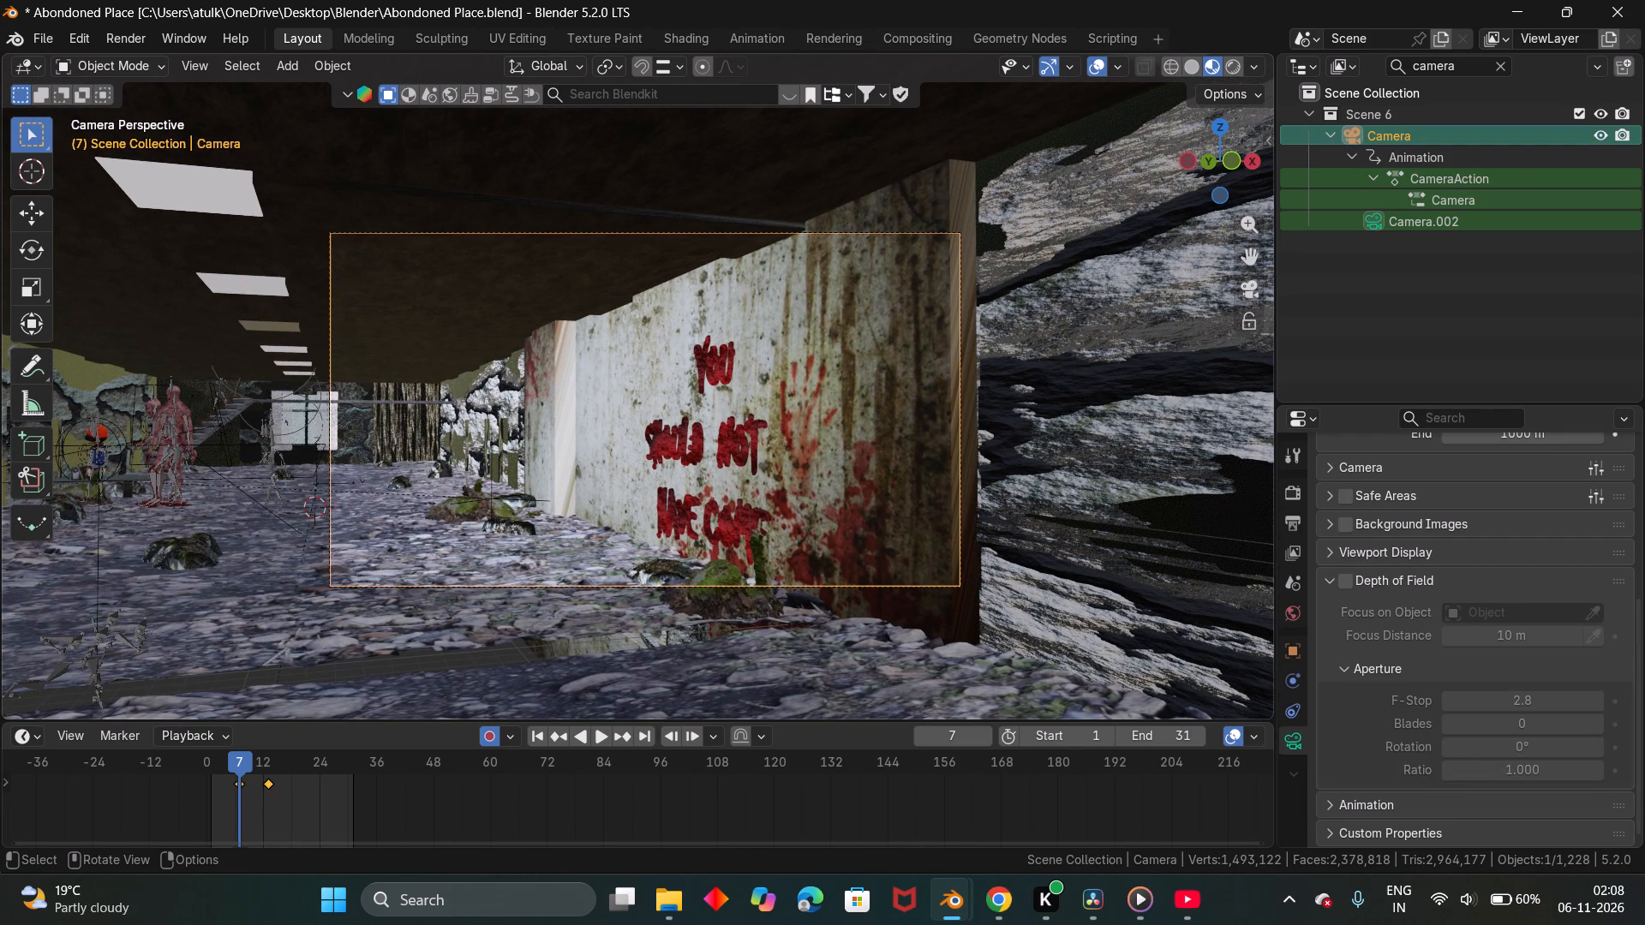
{"action": "scroll", "coordinate": [847, 338], "scroll_direction": "down", "scroll_amount": 3}
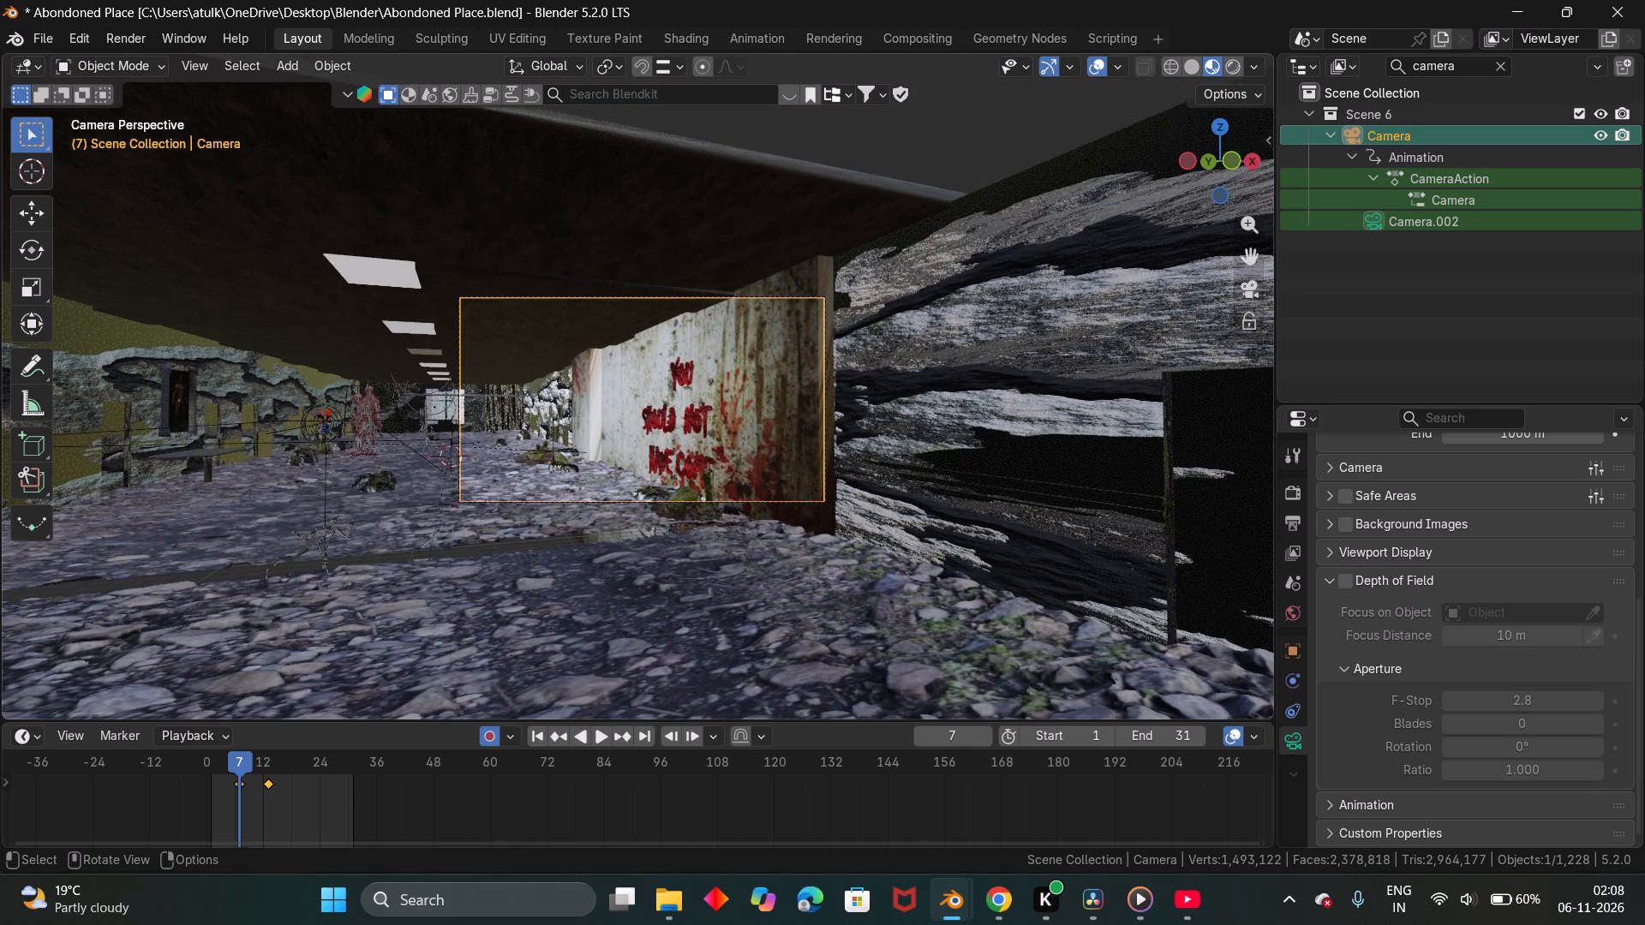
Move the lettering about 3.92 m along the global Y axis, away from the bloody handprint on the wall.
{"action": "left_click", "coordinate": [695, 419]}
{"action": "scroll", "coordinate": [718, 421], "scroll_direction": "up", "scroll_amount": 2}
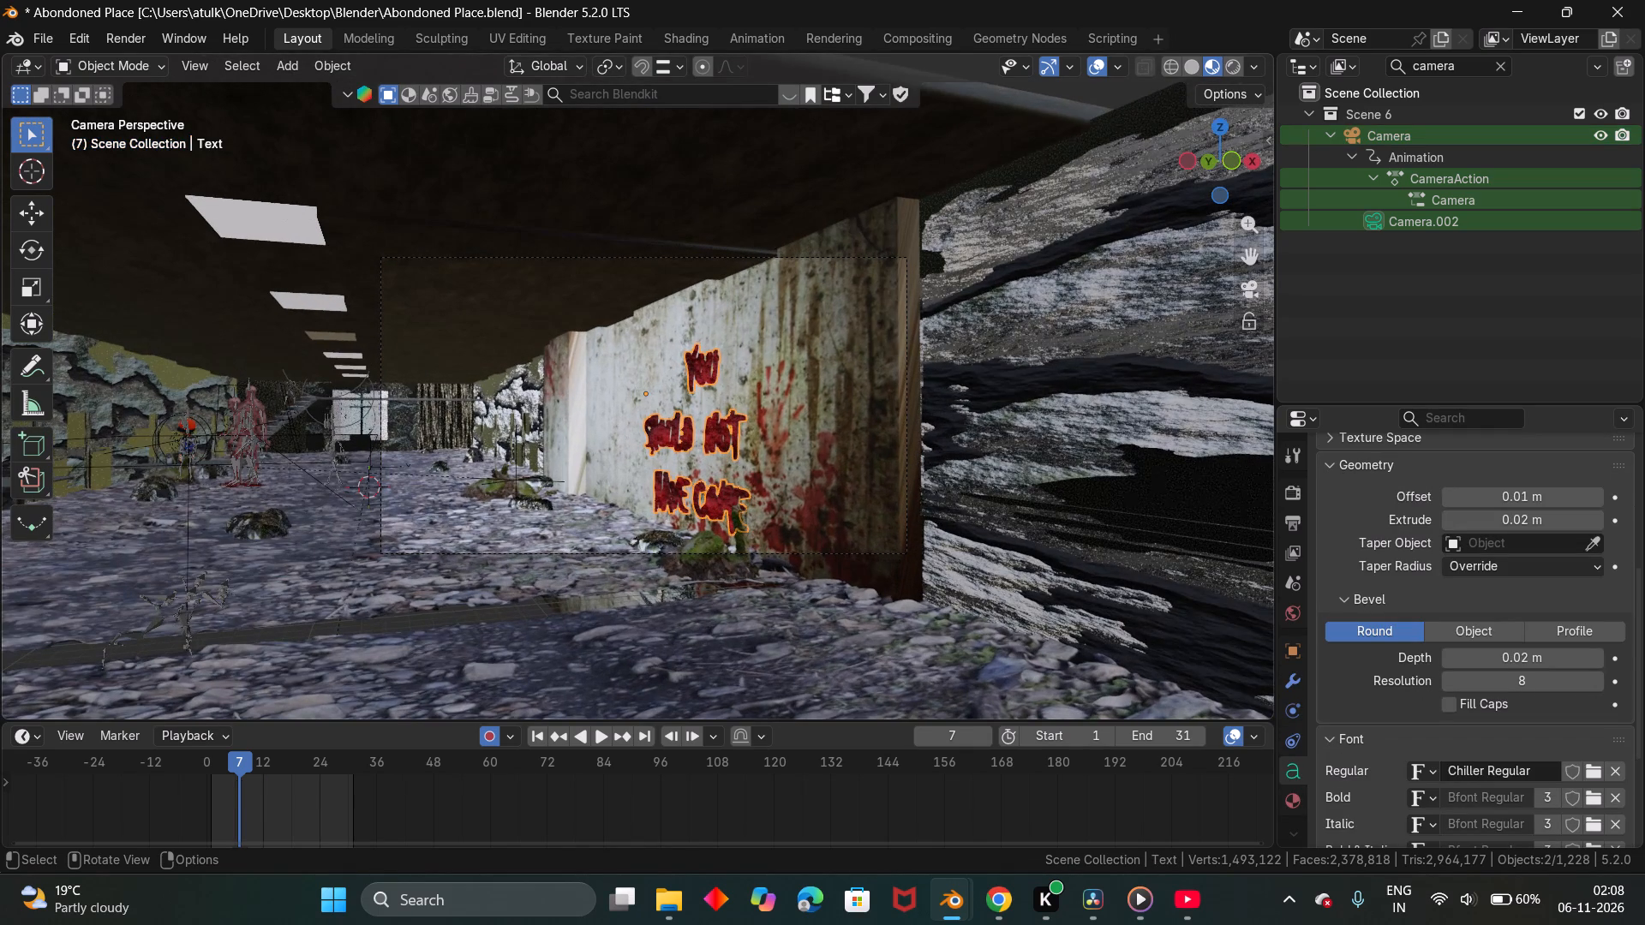
{"action": "key", "text": "g"}
{"action": "key", "text": "y"}
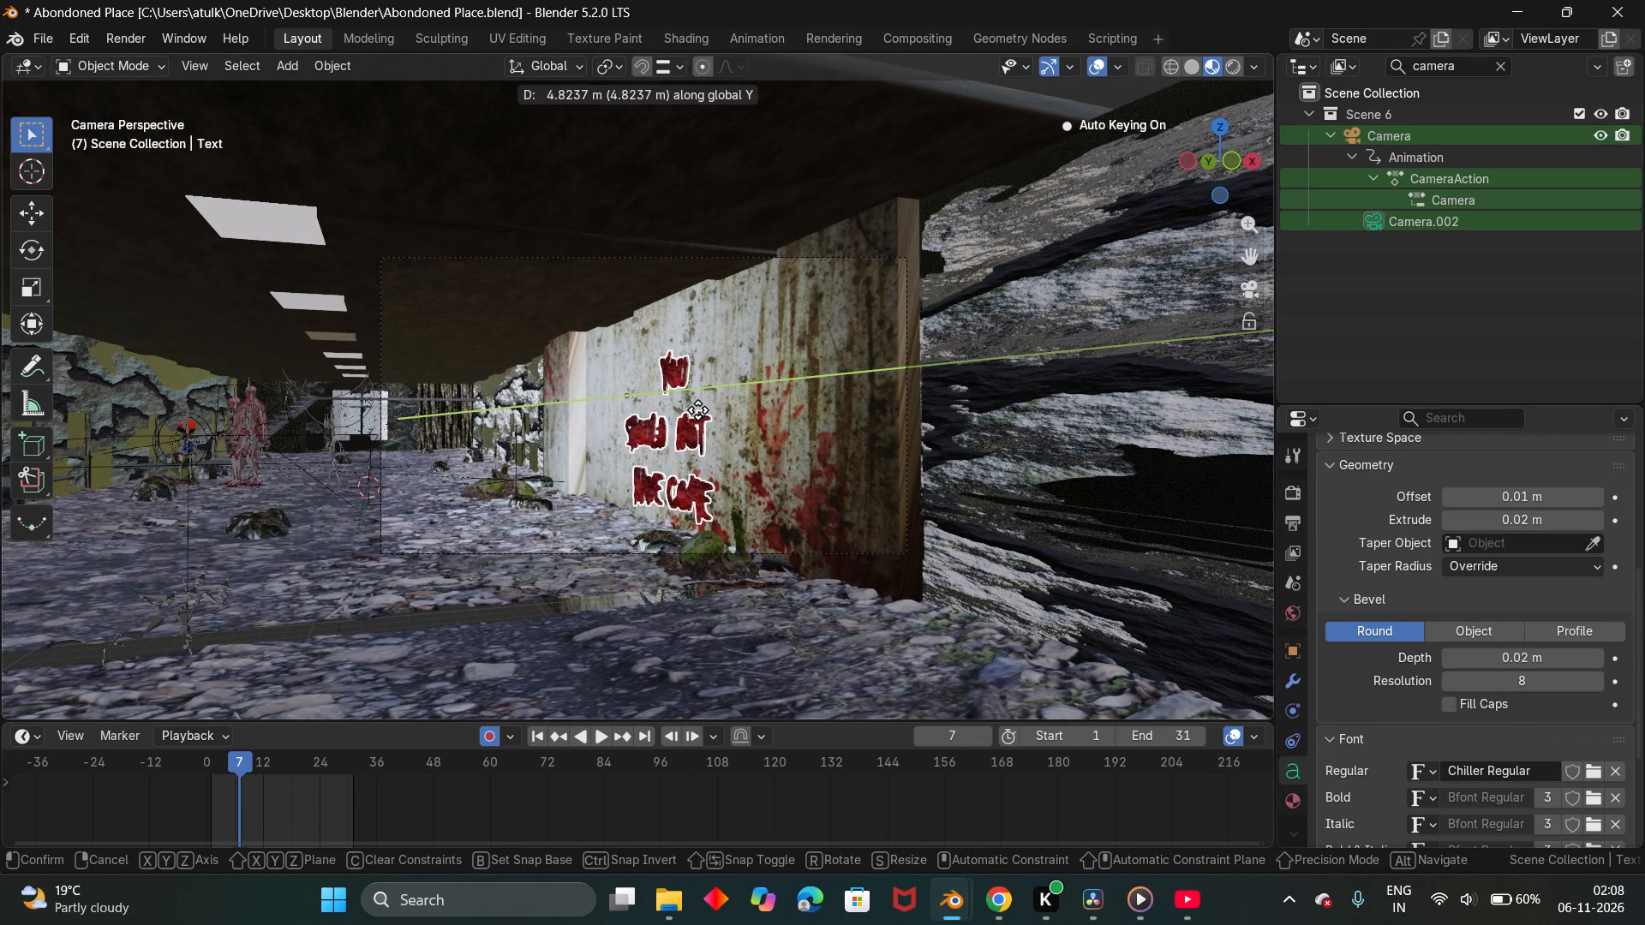
{"action": "left_click", "coordinate": [701, 409]}
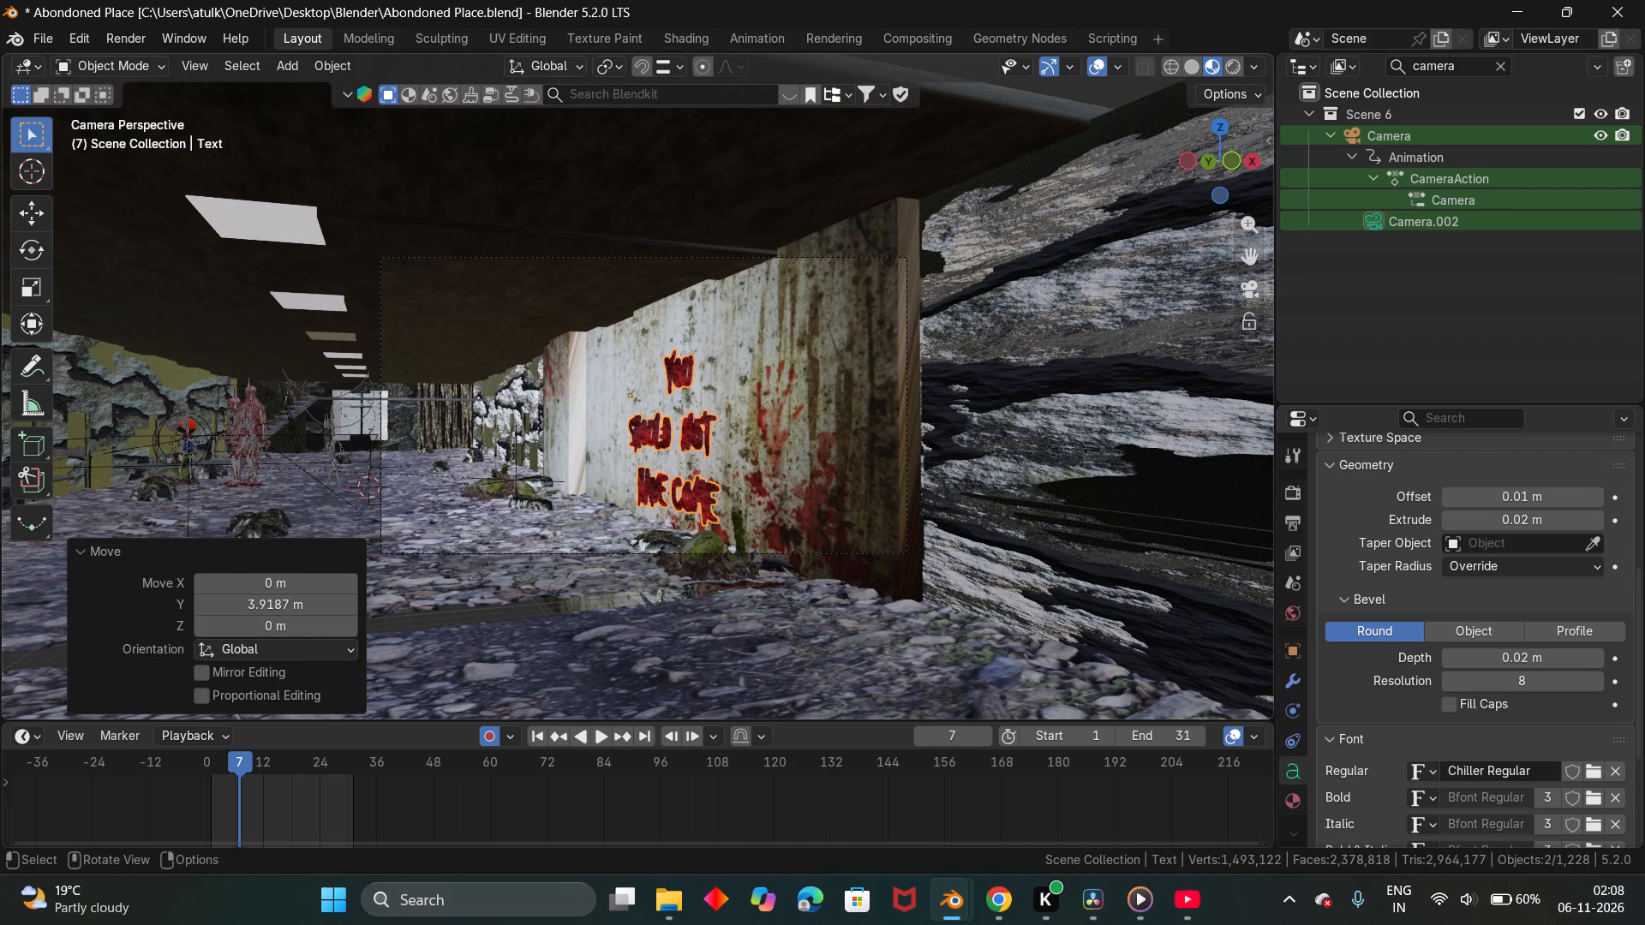
Select the Scene 6 camera and enable the To 3D Cursor and Camera to View locks.
{"action": "left_click", "coordinate": [907, 386]}
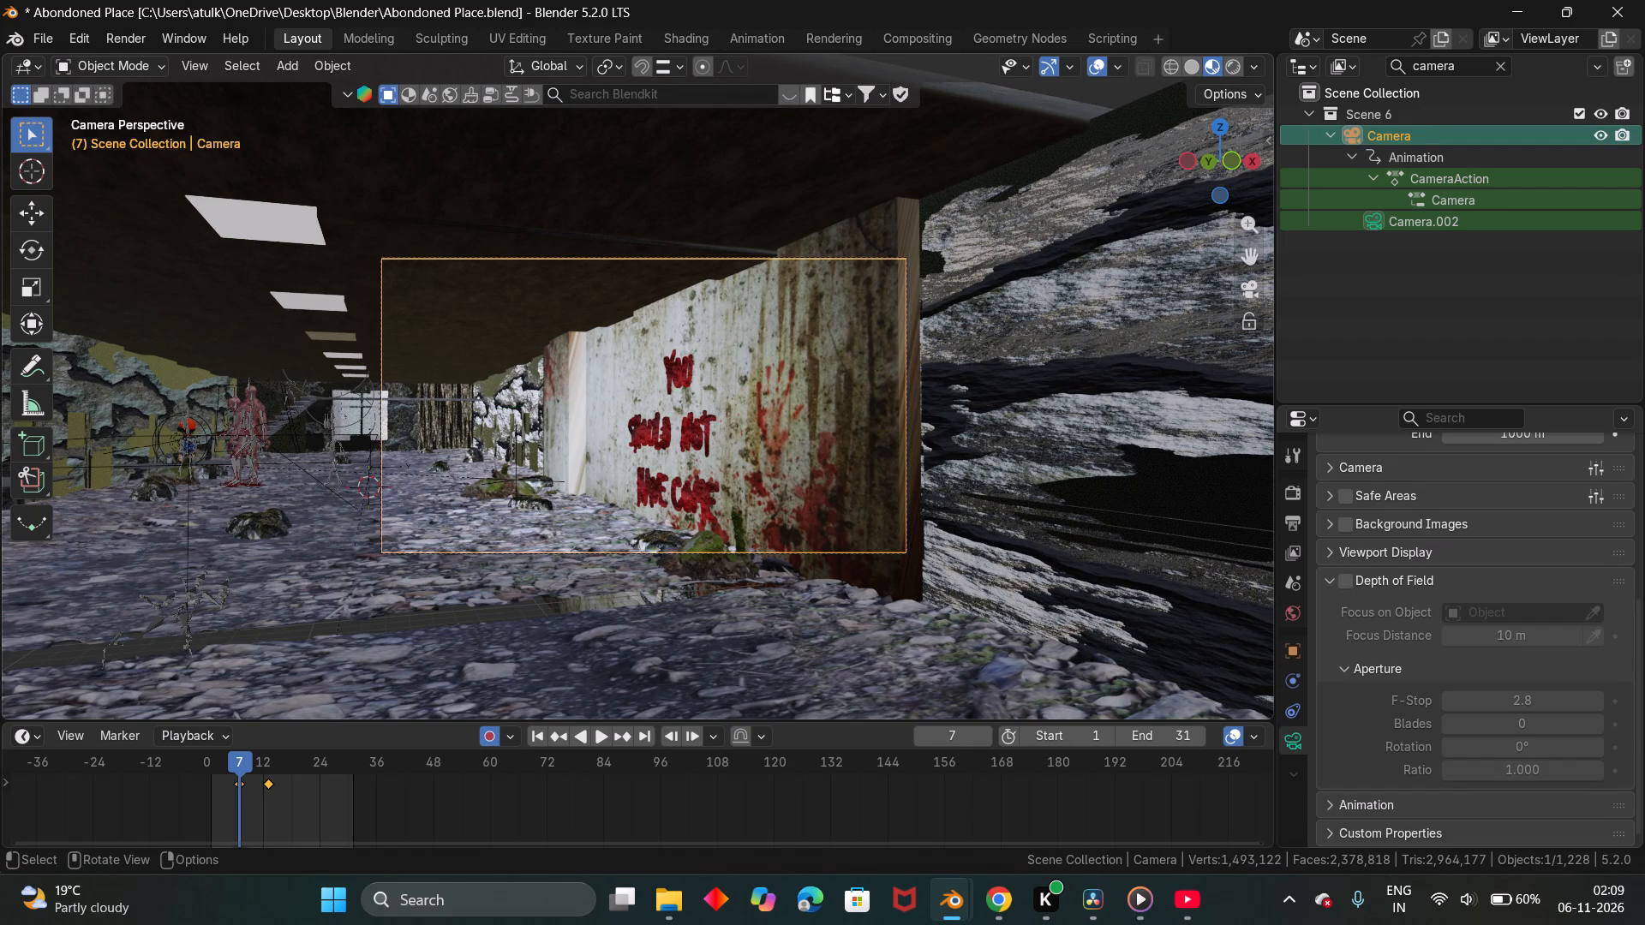
{"action": "key", "text": "n"}
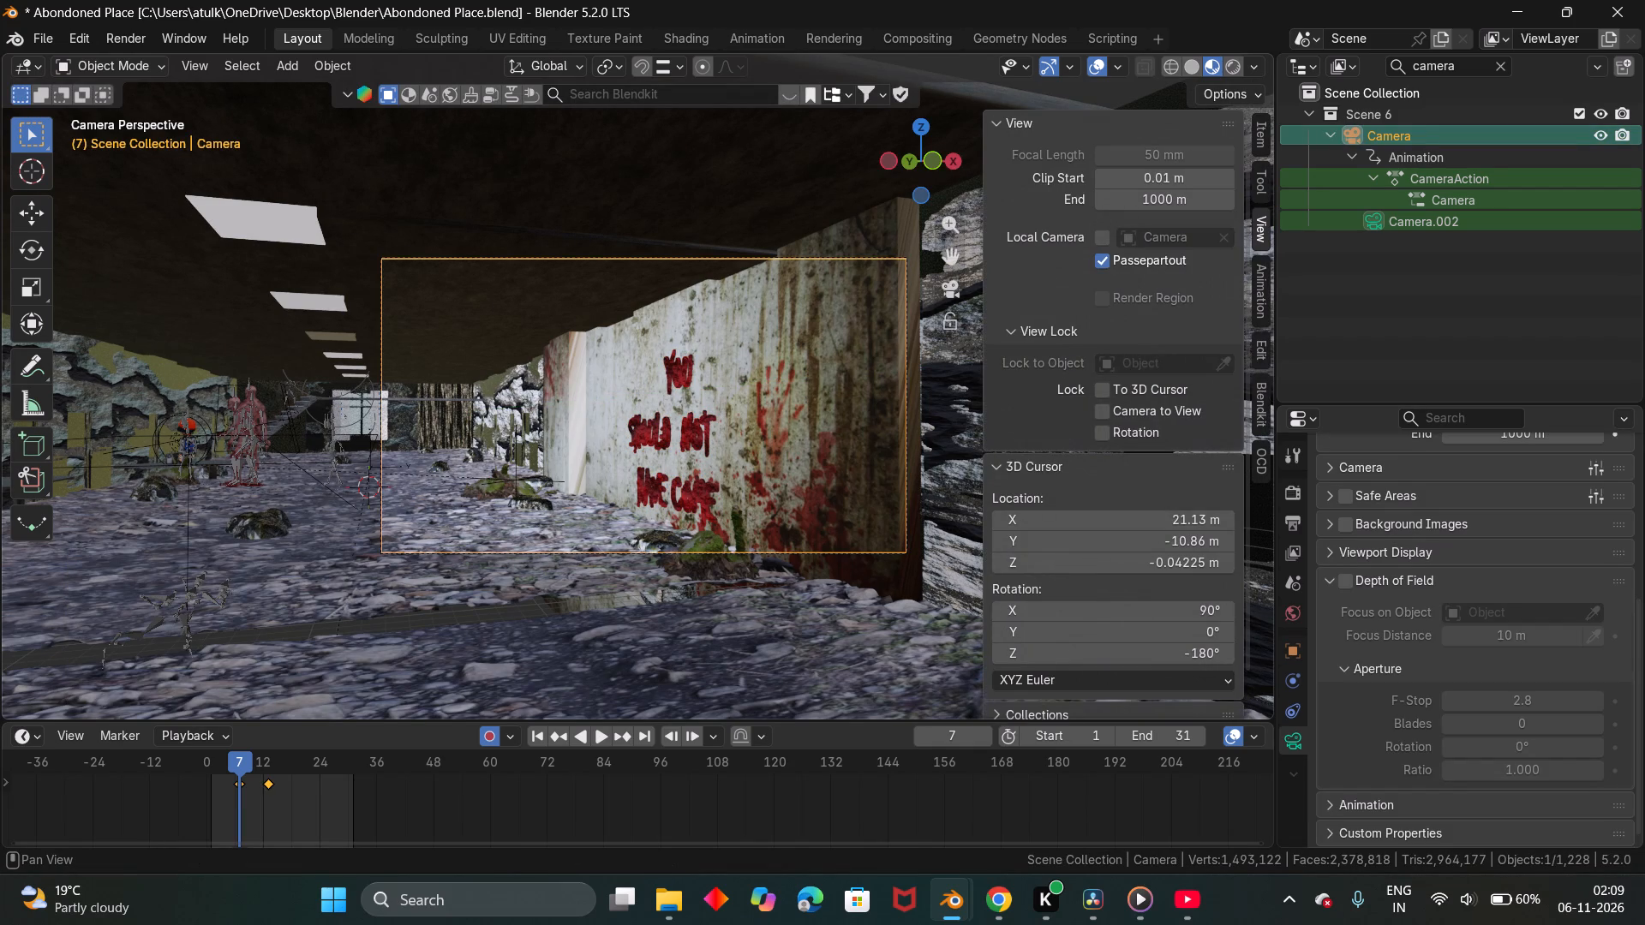
{"action": "left_click", "coordinate": [1098, 388]}
{"action": "left_click", "coordinate": [1101, 410]}
{"action": "key", "text": "n"}
Reframe the locked camera at frame 7 to face the wall more directly, with the whole lettering and bloody handprint inside the frame.
{"action": "middle_click_drag", "start_coordinate": [866, 418], "coordinate": [894, 418]}
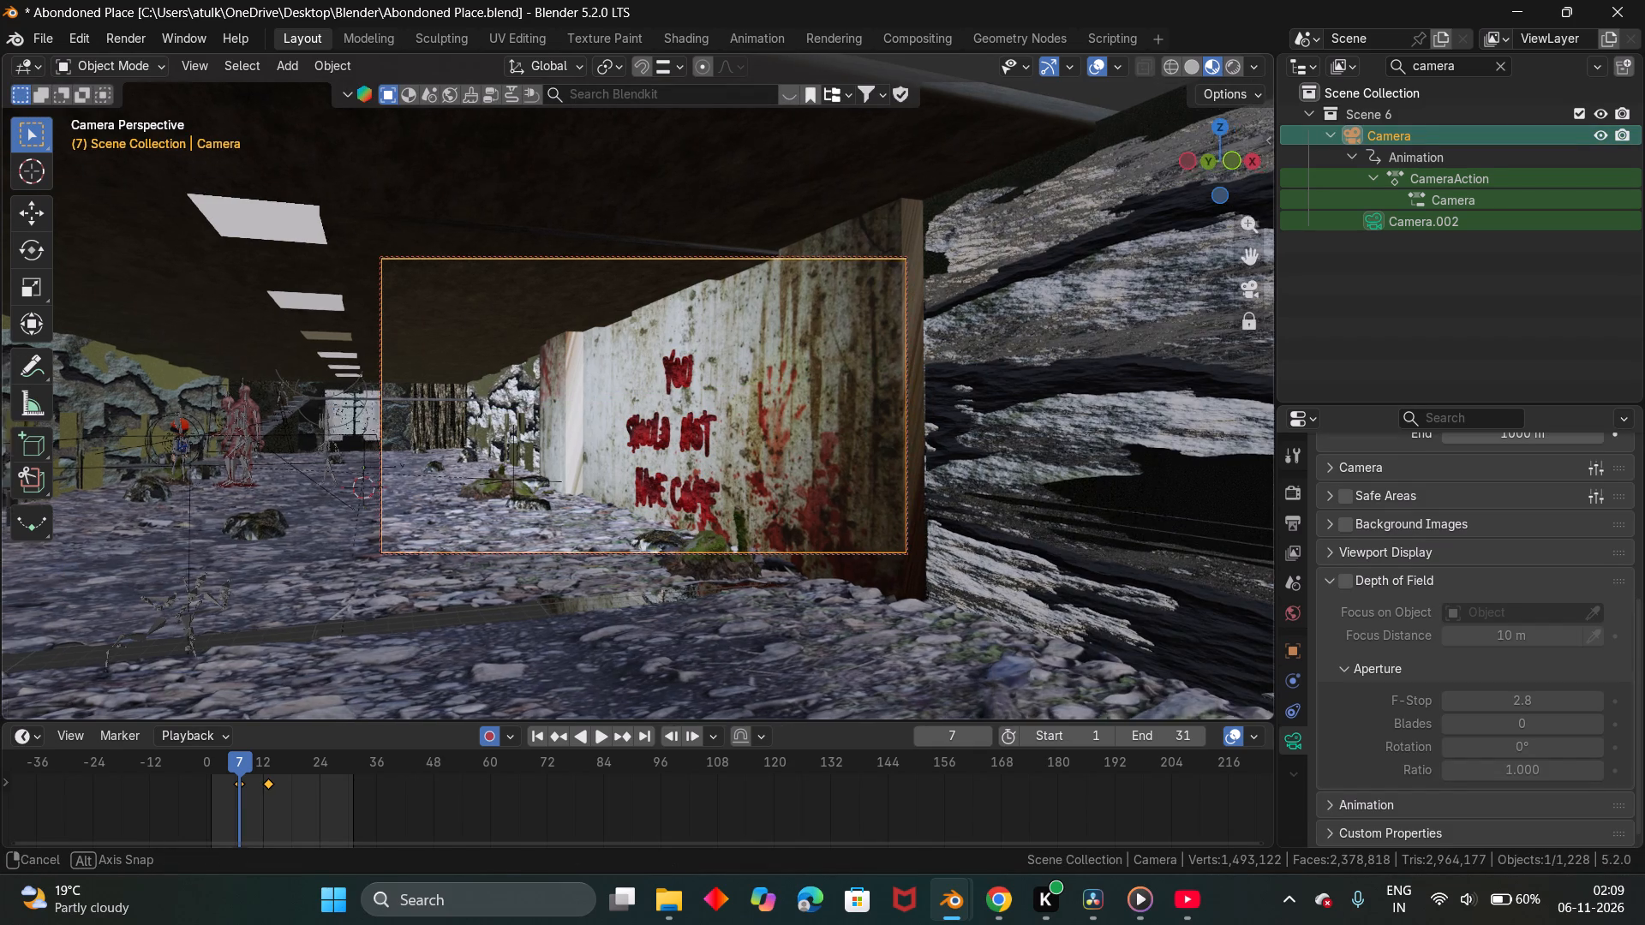
{"action": "middle_click_drag", "start_coordinate": [894, 418], "coordinate": [953, 416]}
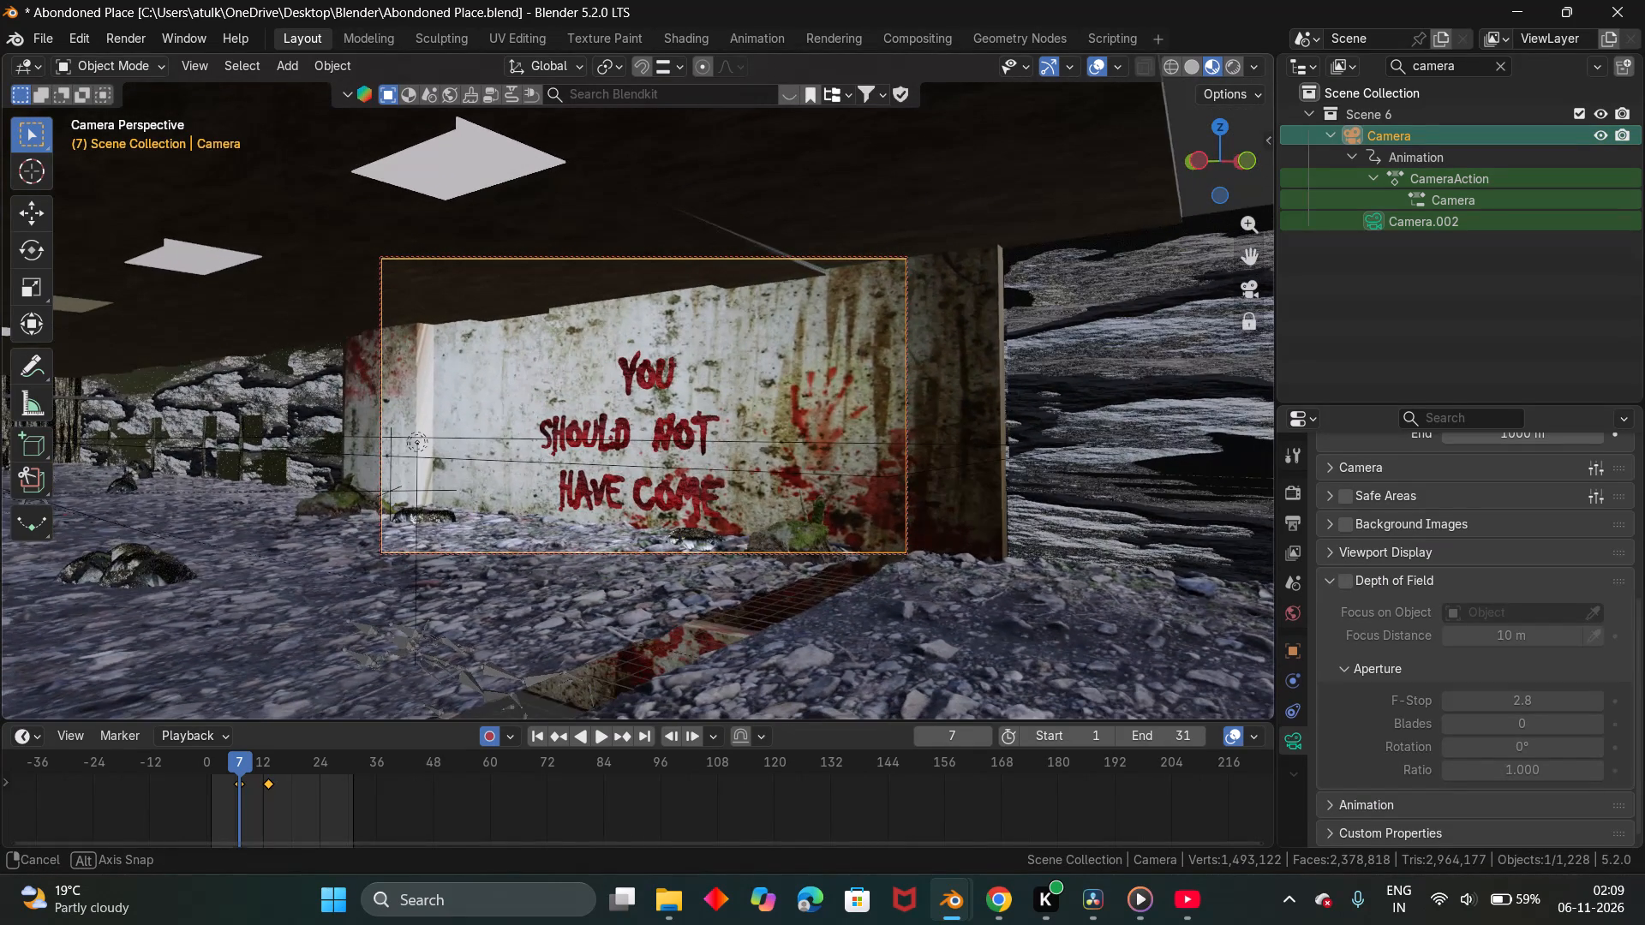
{"action": "middle_click_drag", "start_coordinate": [953, 416], "coordinate": [983, 416]}
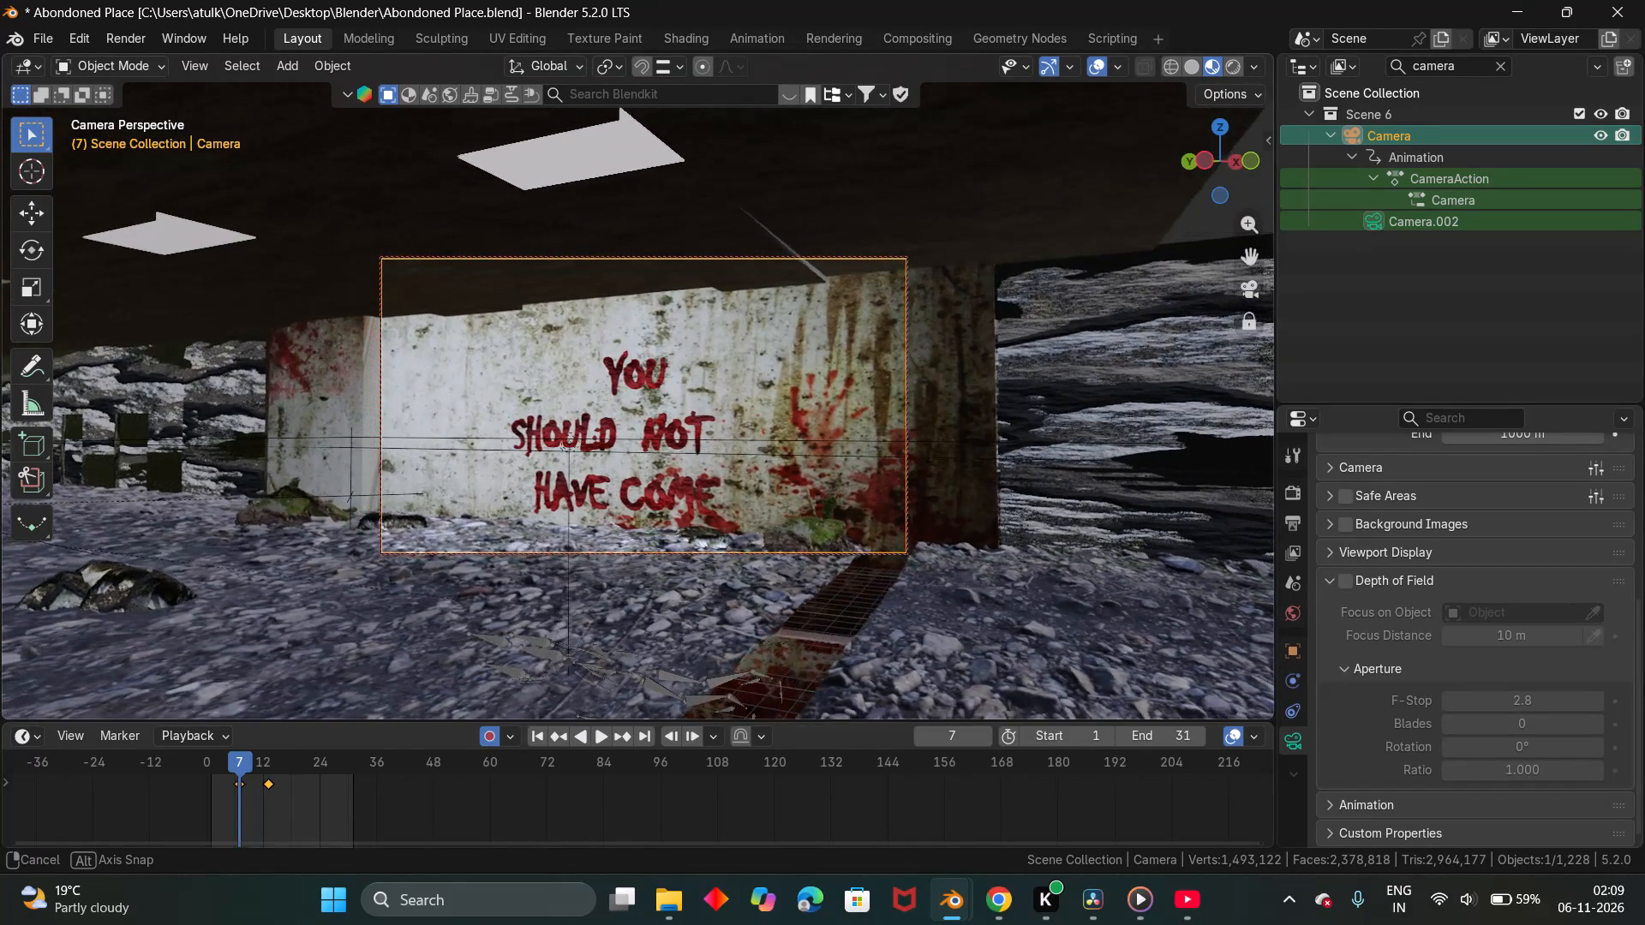
{"action": "middle_click_drag", "start_coordinate": [983, 416], "coordinate": [978, 415]}
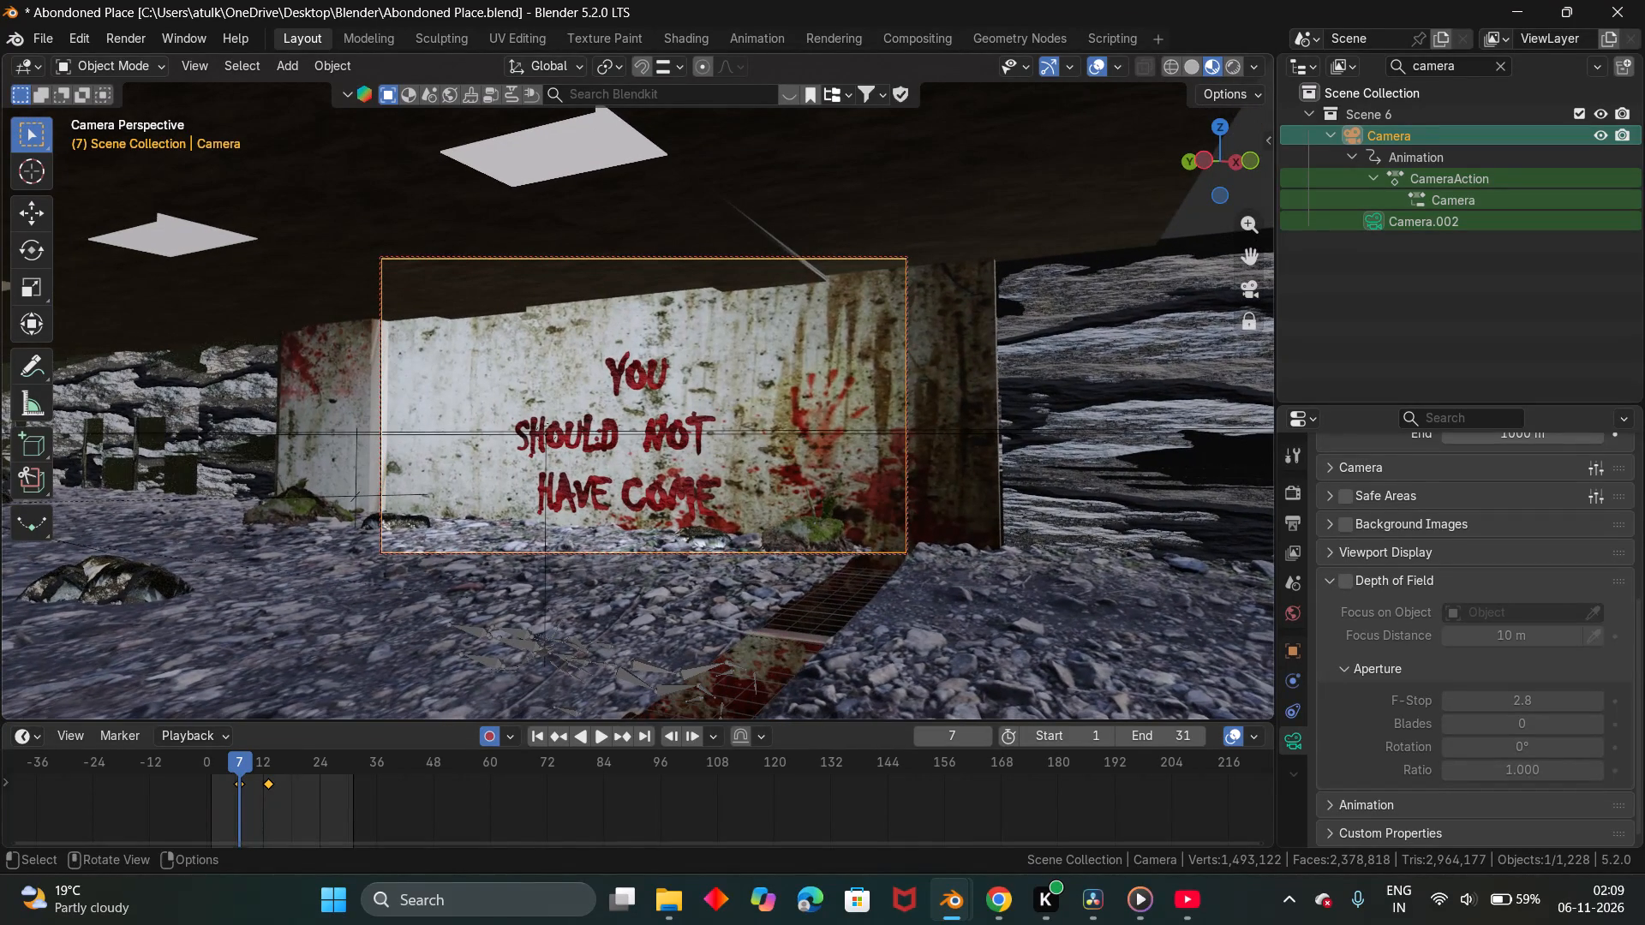
{"action": "scroll", "coordinate": [848, 412], "scroll_direction": "up", "scroll_amount": 1}
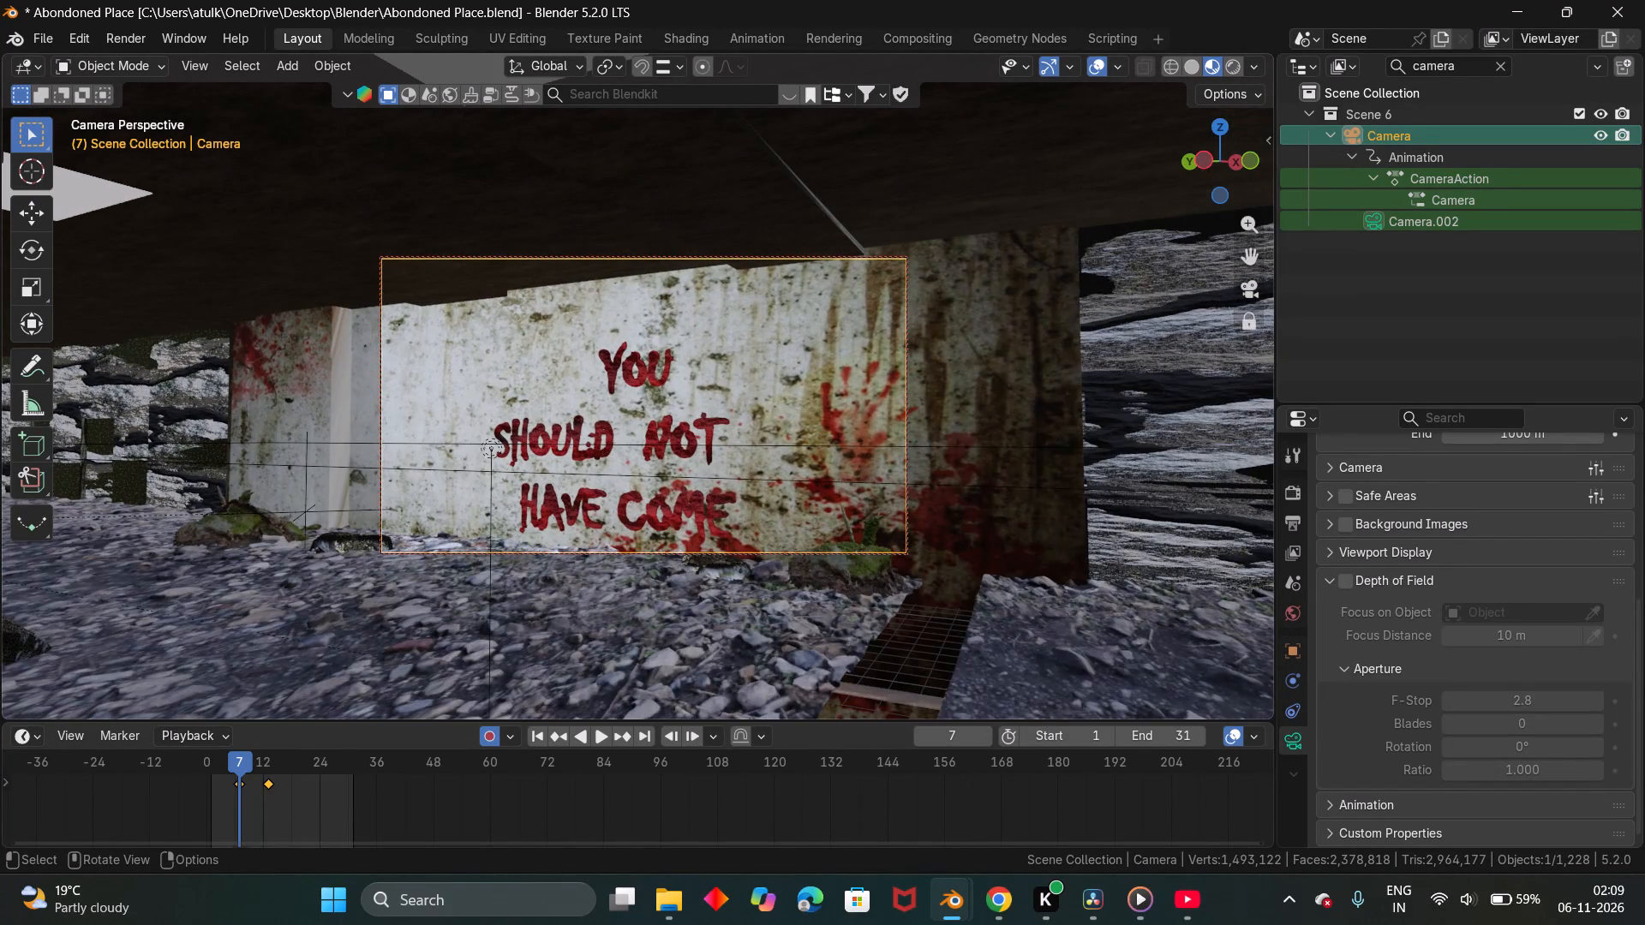
{"action": "scroll", "coordinate": [848, 412], "scroll_direction": "down", "scroll_amount": 1}
{"action": "scroll", "coordinate": [848, 412], "scroll_direction": "up", "scroll_amount": 5}
{"action": "scroll", "coordinate": [848, 412], "scroll_direction": "down", "scroll_amount": 2}
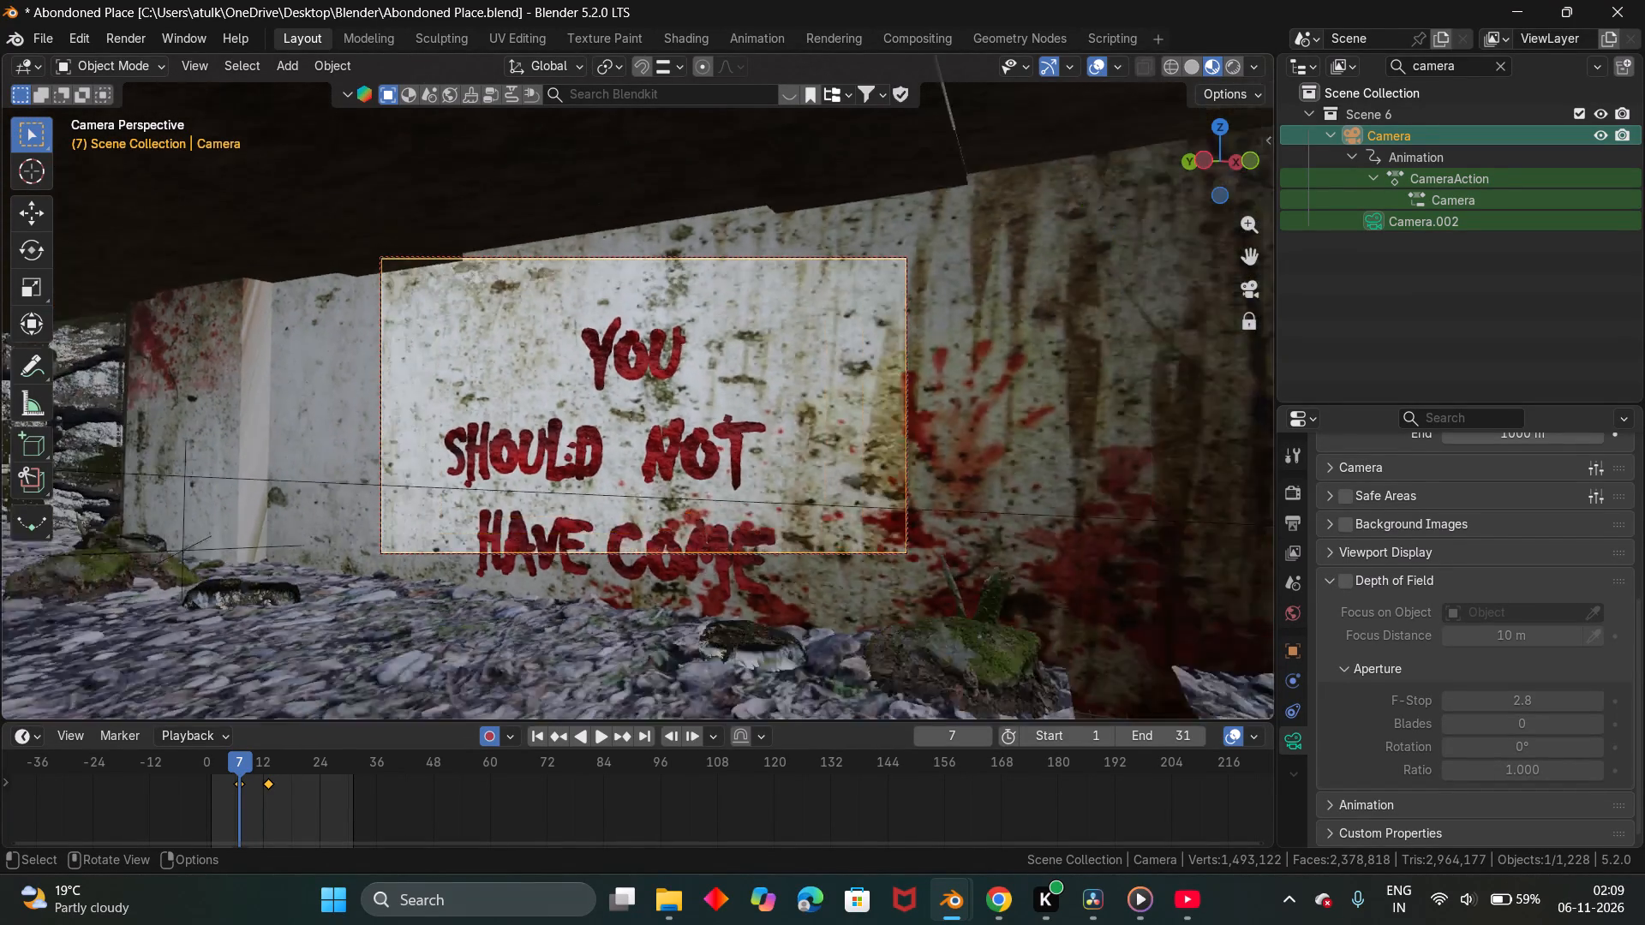
{"action": "scroll", "coordinate": [848, 412], "scroll_direction": "down", "scroll_amount": 4}
{"action": "scroll", "coordinate": [848, 412], "scroll_direction": "up", "scroll_amount": 1}
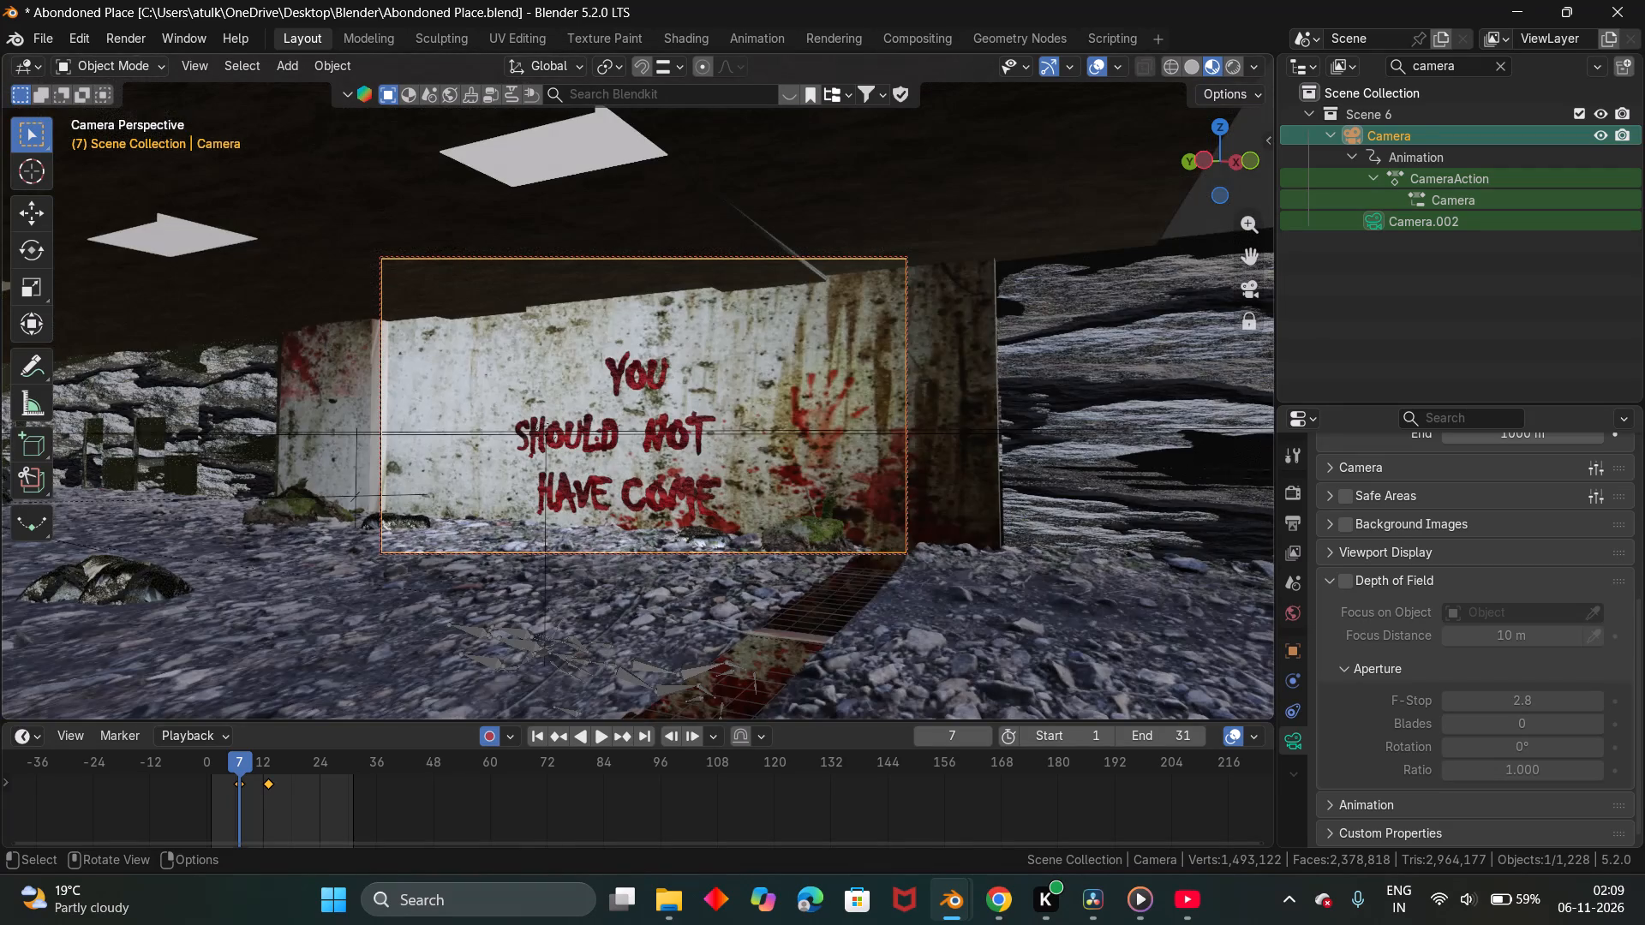
{"action": "scroll", "coordinate": [848, 412], "scroll_direction": "up", "scroll_amount": 1}
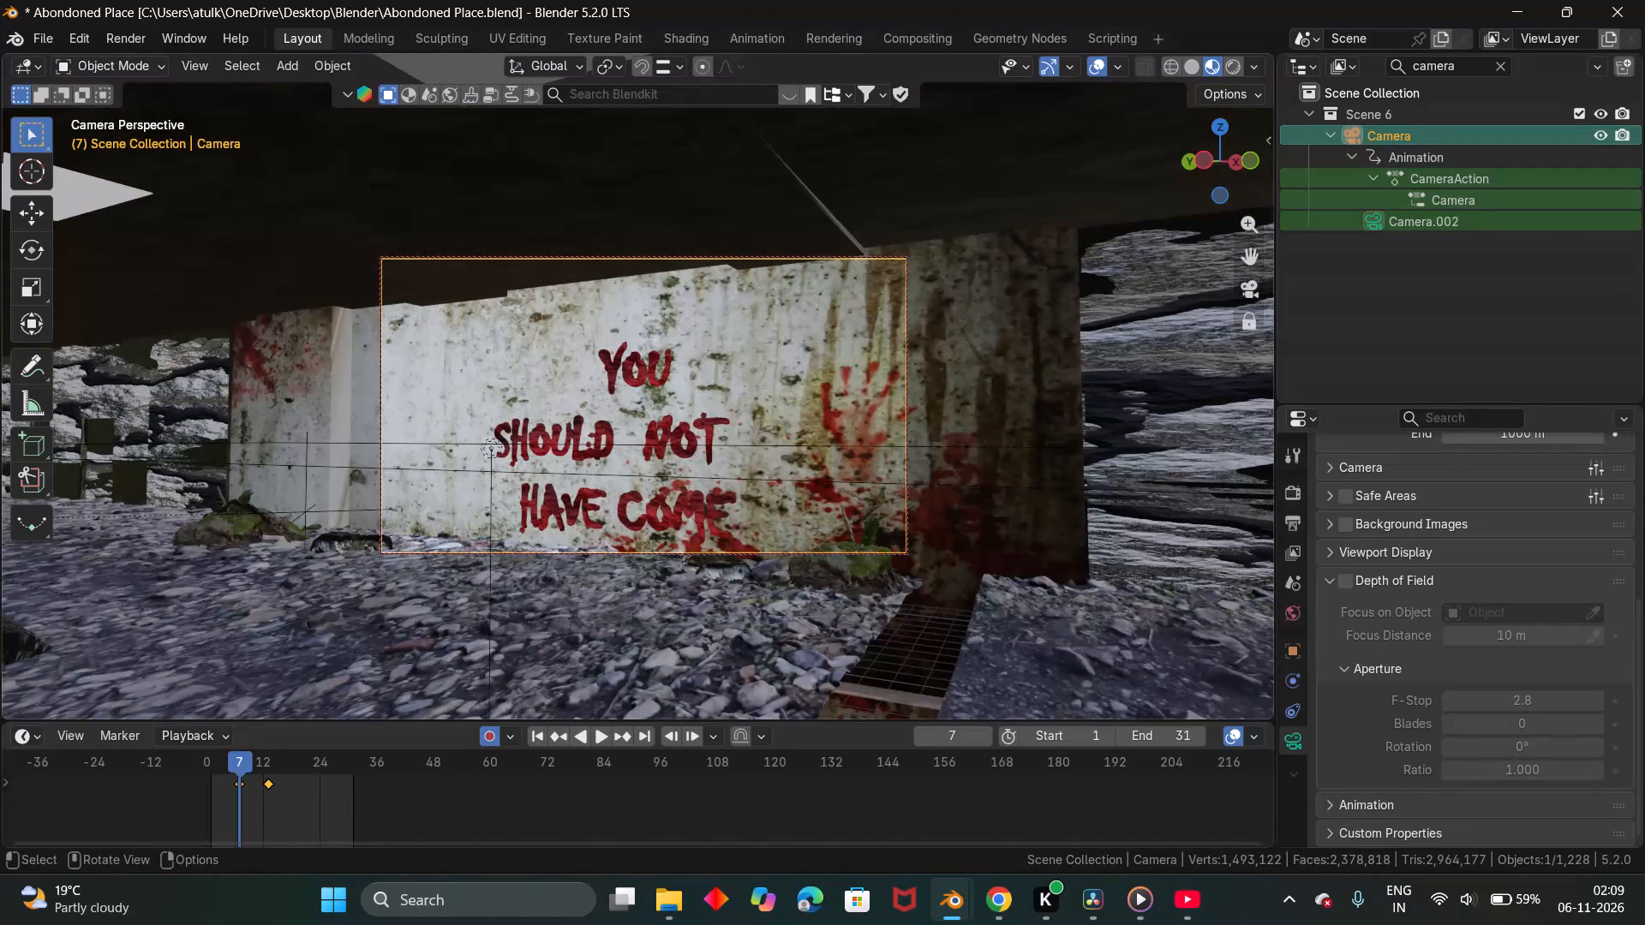
{"action": "middle_click_drag", "start_coordinate": [796, 420], "coordinate": [806, 402], "text": "shift"}
{"action": "scroll", "coordinate": [806, 402], "scroll_direction": "down", "scroll_amount": 1}
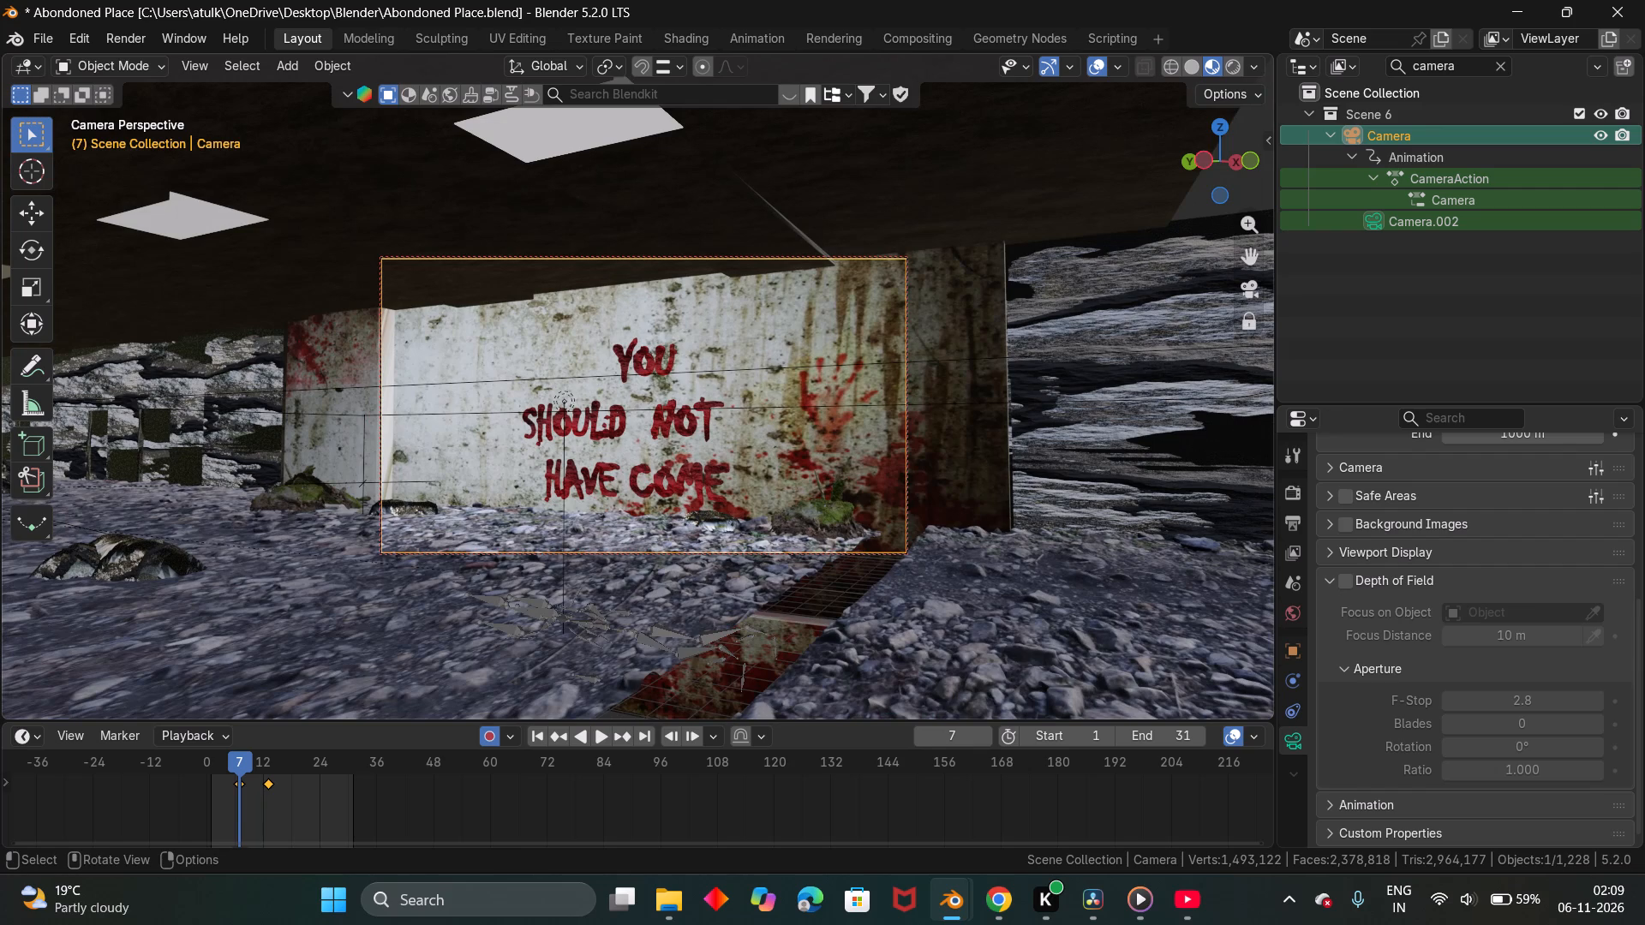
Preview the new camera framing in rendered viewport shading.
{"action": "left_click", "coordinate": [1230, 64]}
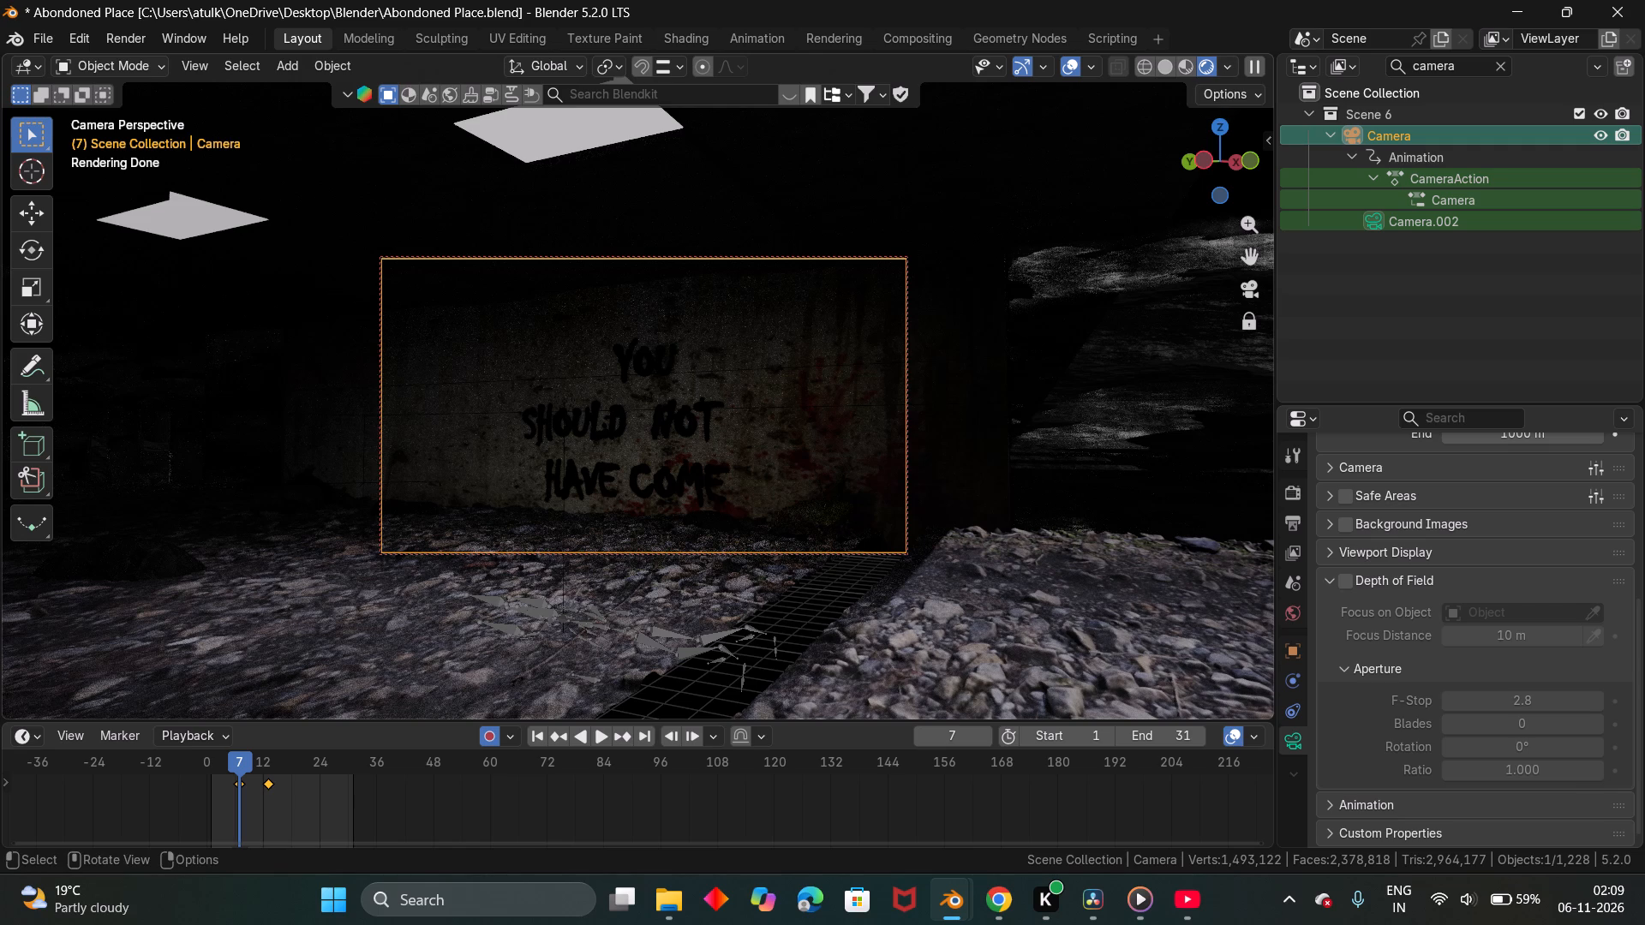
Turn off the To 3D Cursor and Camera to View locks.
{"action": "key", "text": "n"}
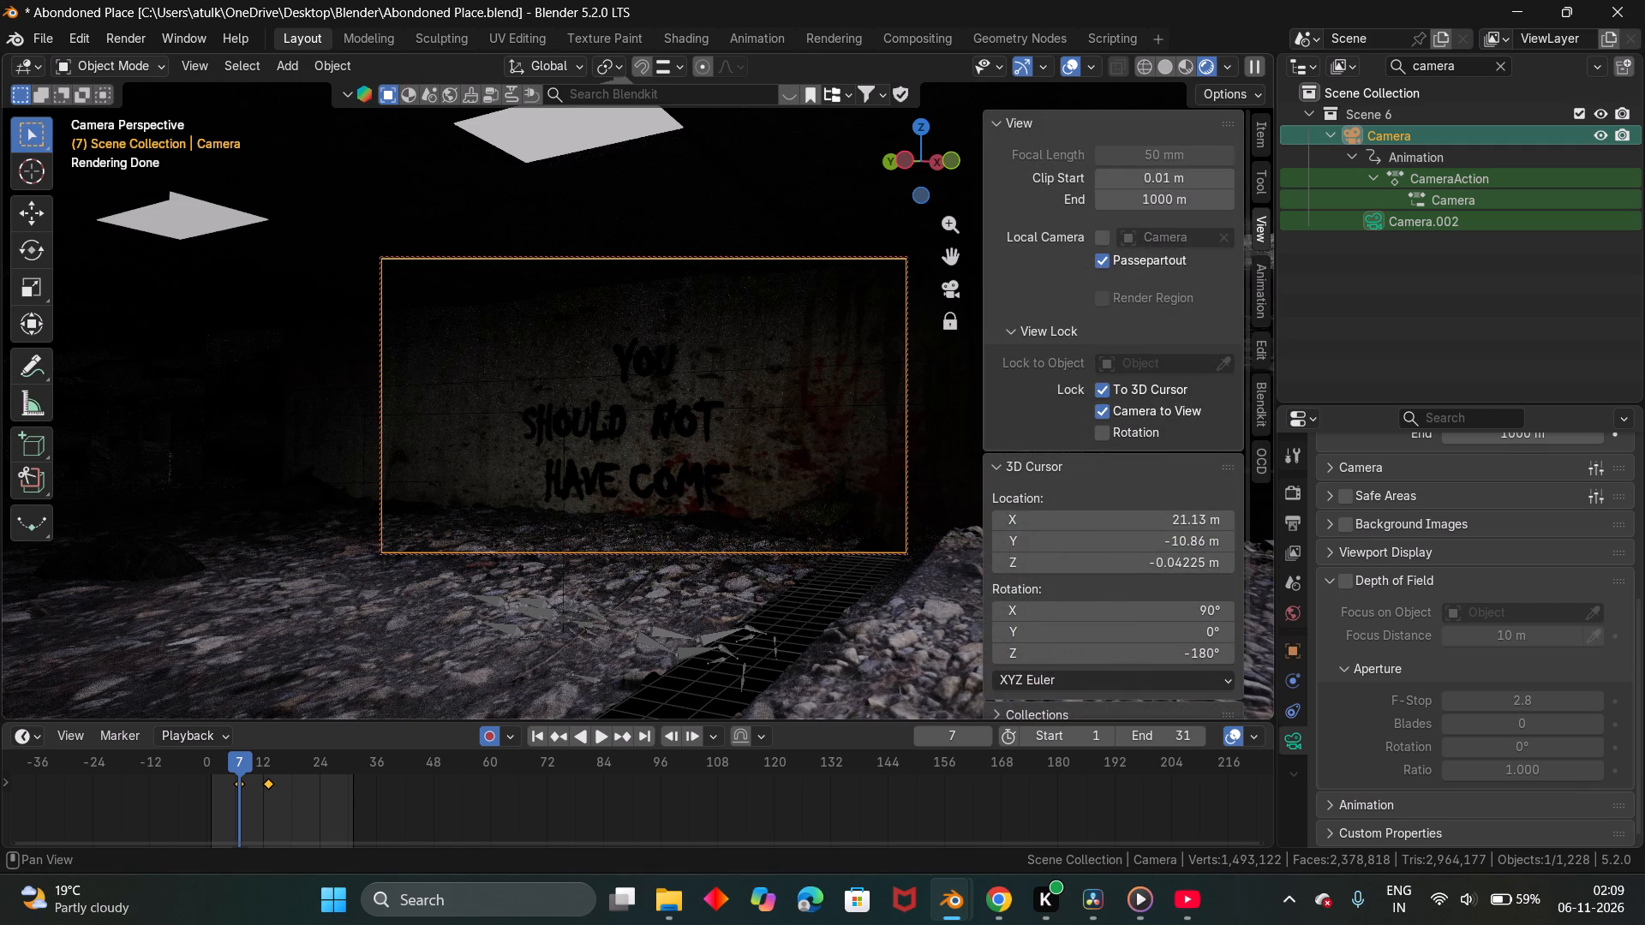
{"action": "left_click", "coordinate": [1103, 392]}
{"action": "left_click", "coordinate": [1103, 403]}
{"action": "key", "text": "n"}
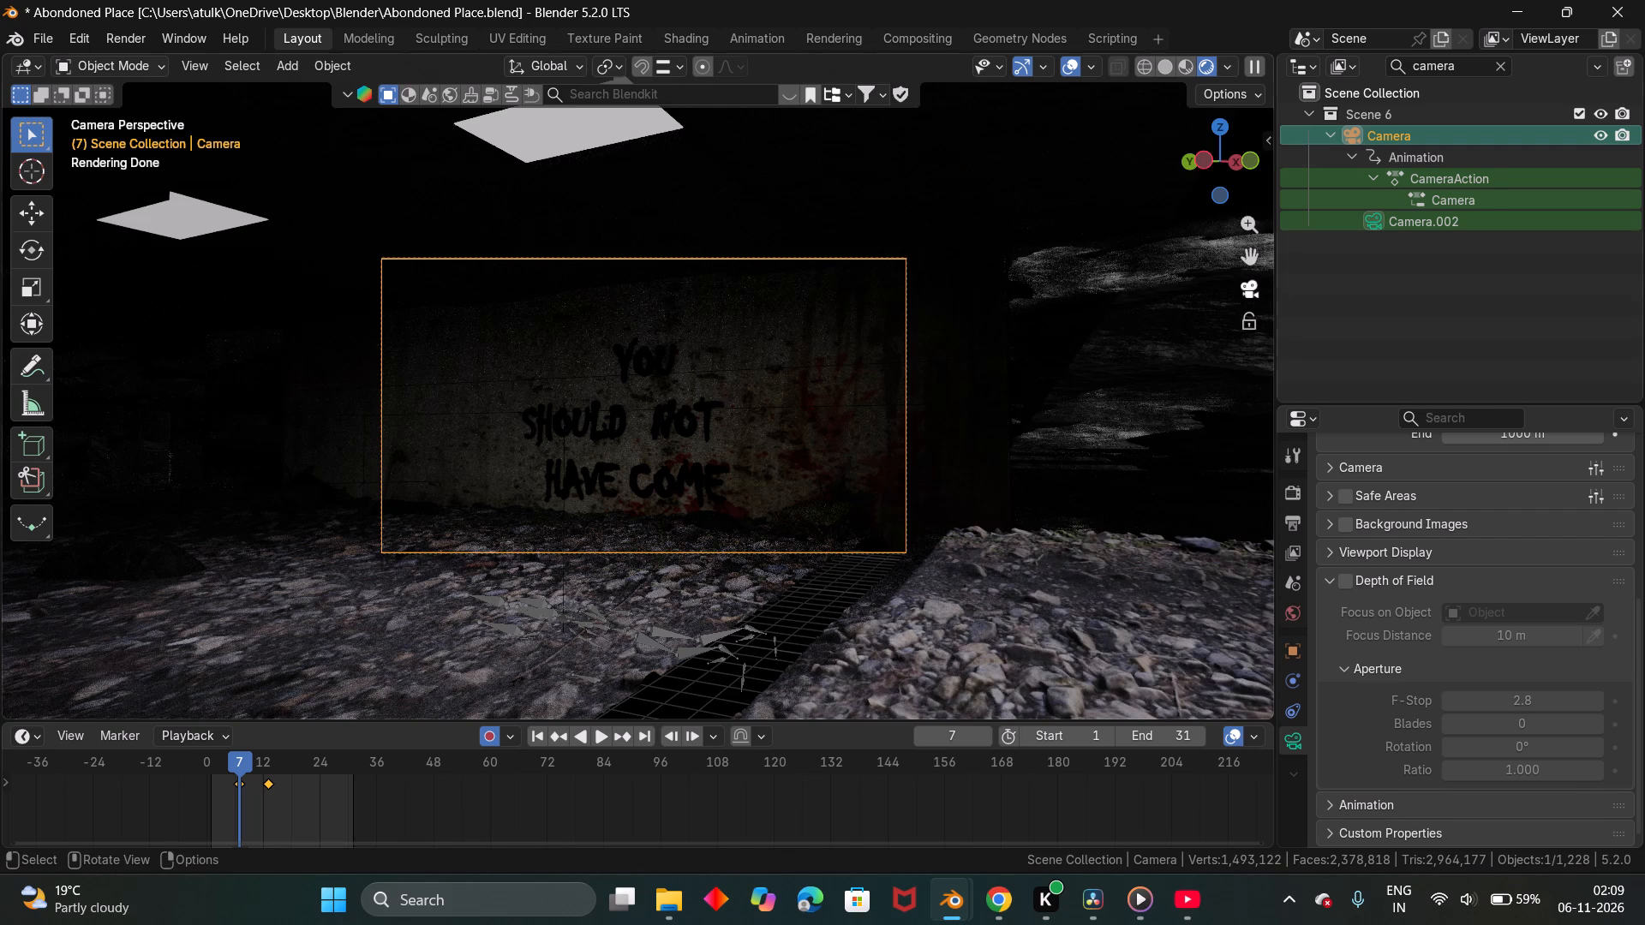
Switch the viewport to solid shading and hide the roof object of Scene 6, filtering the outliner for ROOF.
{"action": "left_click", "coordinate": [1166, 59]}
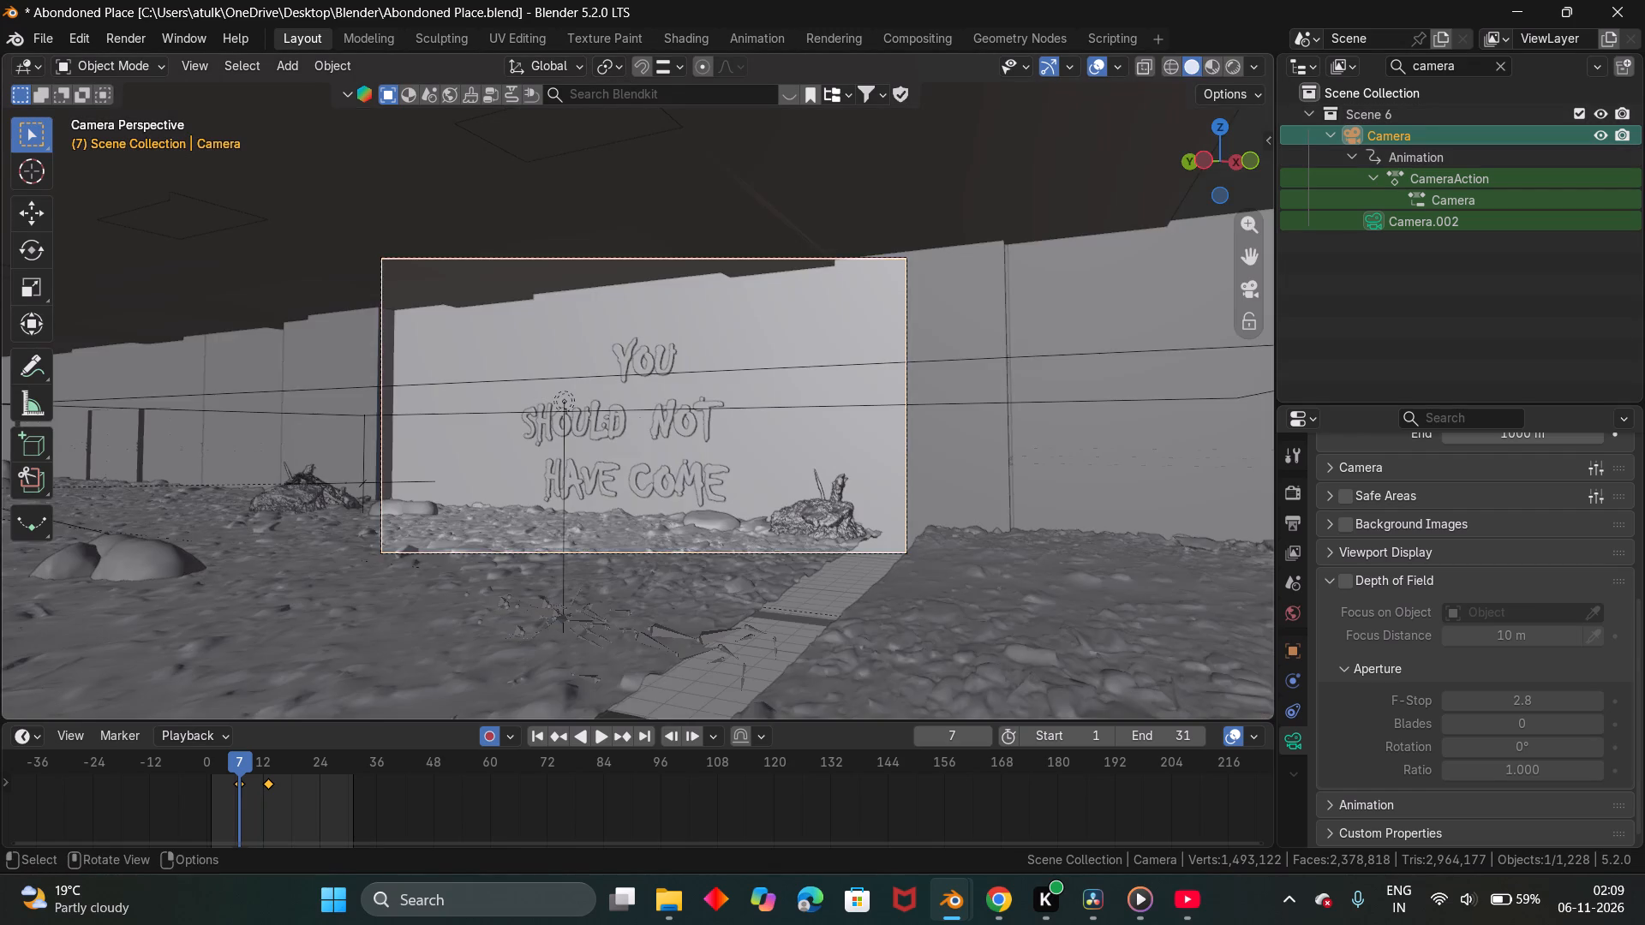
{"action": "scroll", "coordinate": [649, 349], "scroll_direction": "down", "scroll_amount": 3}
{"action": "middle_click_drag", "start_coordinate": [1135, 110], "coordinate": [1094, 188]}
{"action": "scroll", "coordinate": [989, 214], "scroll_direction": "down", "scroll_amount": 2}
{"action": "middle_click_drag", "start_coordinate": [840, 307], "coordinate": [814, 266]}
{"action": "scroll", "coordinate": [839, 306], "scroll_direction": "up", "scroll_amount": 1}
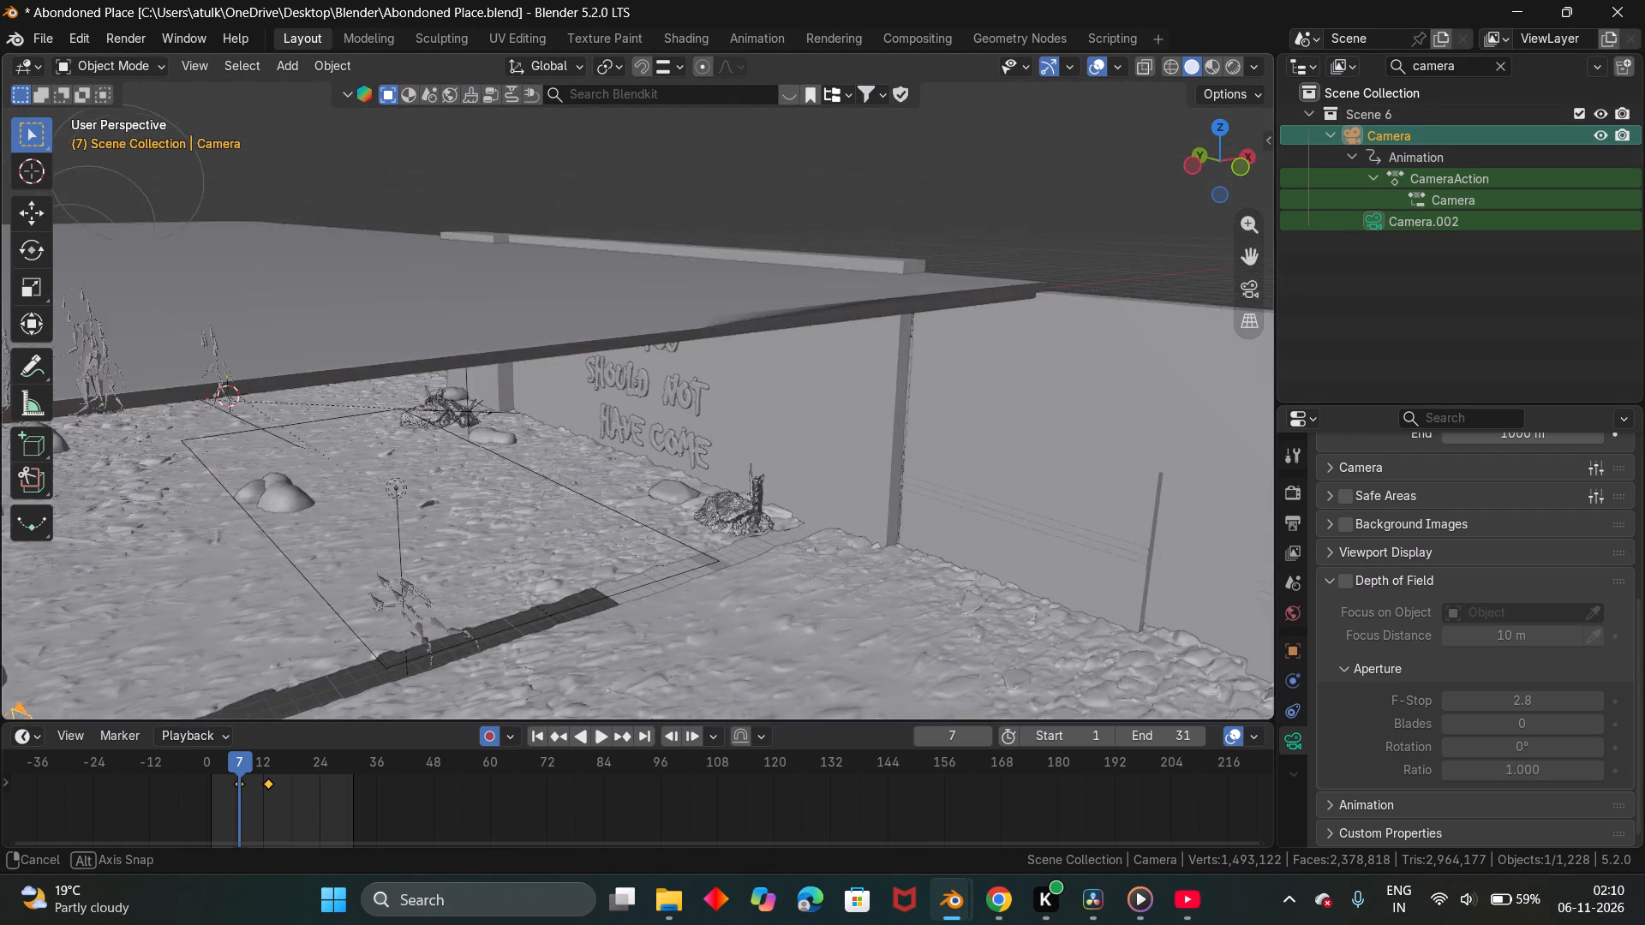
{"action": "middle_click_drag", "start_coordinate": [814, 266], "coordinate": [806, 255]}
{"action": "scroll", "coordinate": [754, 327], "scroll_direction": "up", "scroll_amount": 3}
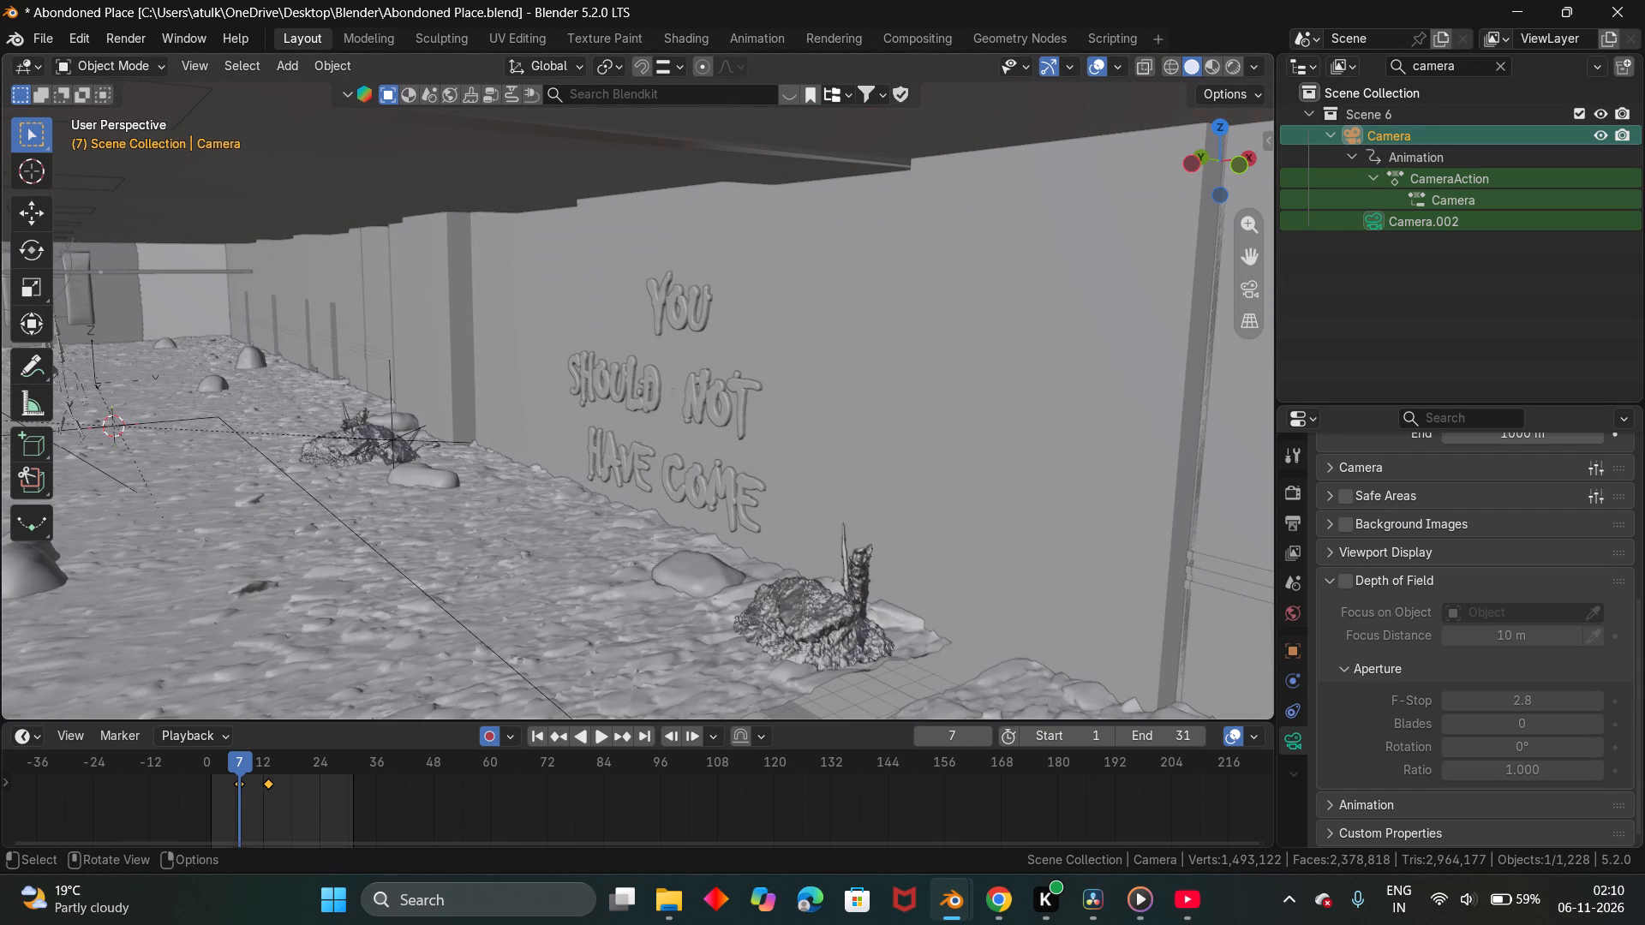
{"action": "left_click", "coordinate": [593, 170]}
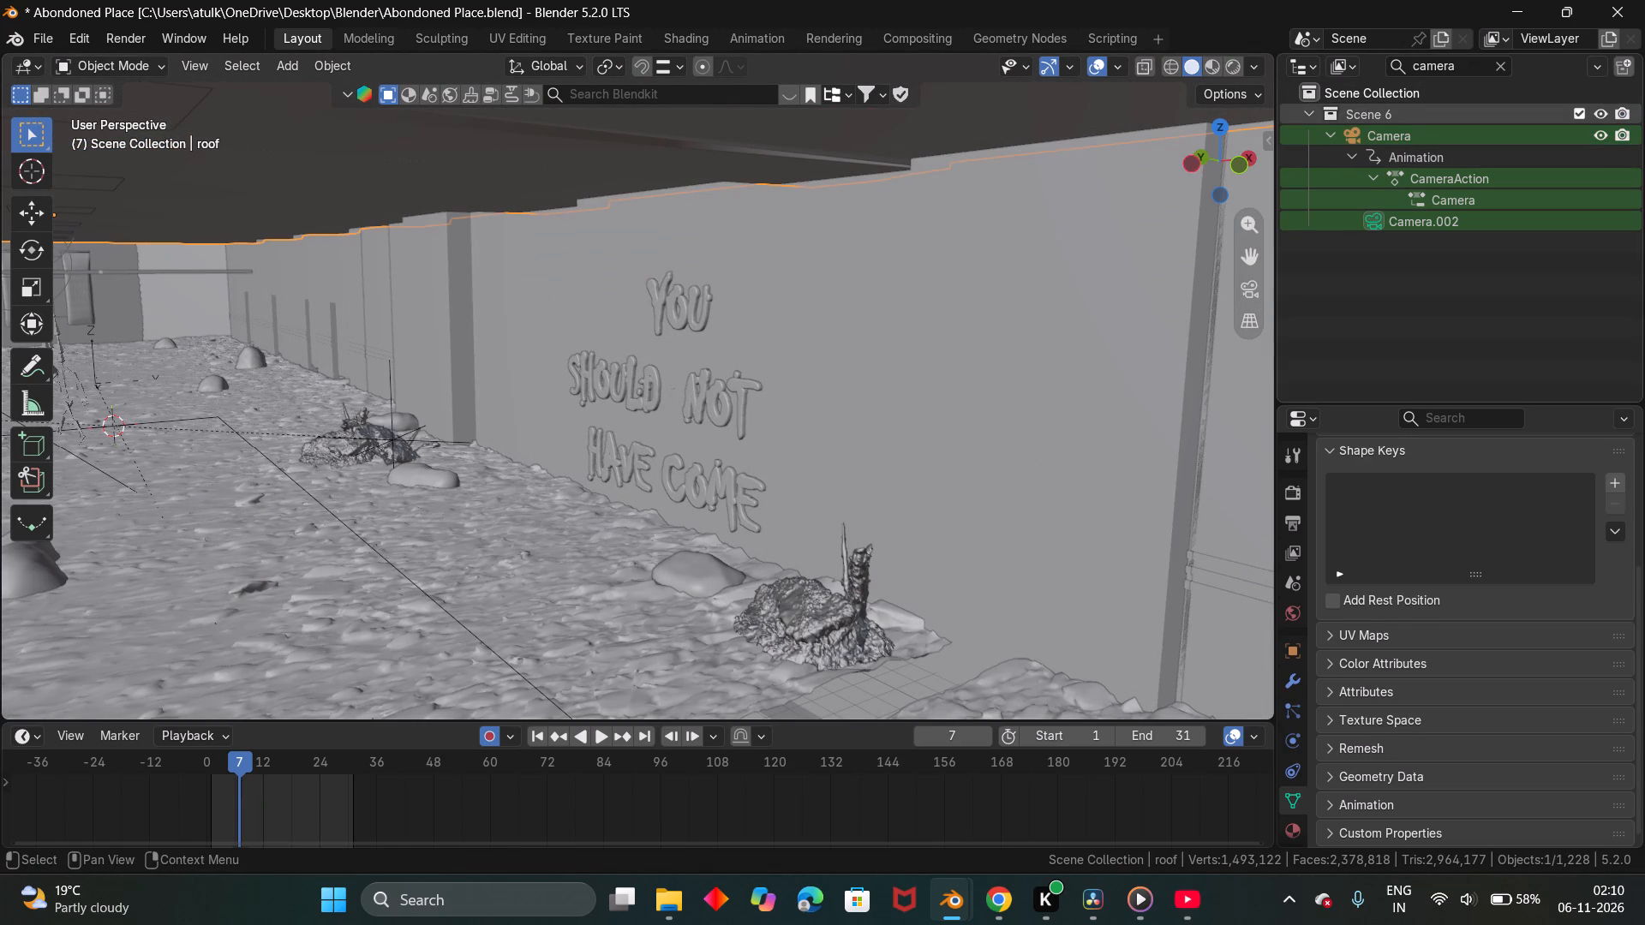
{"action": "left_click", "coordinate": [1493, 68]}
{"action": "left_click", "coordinate": [1463, 59]}
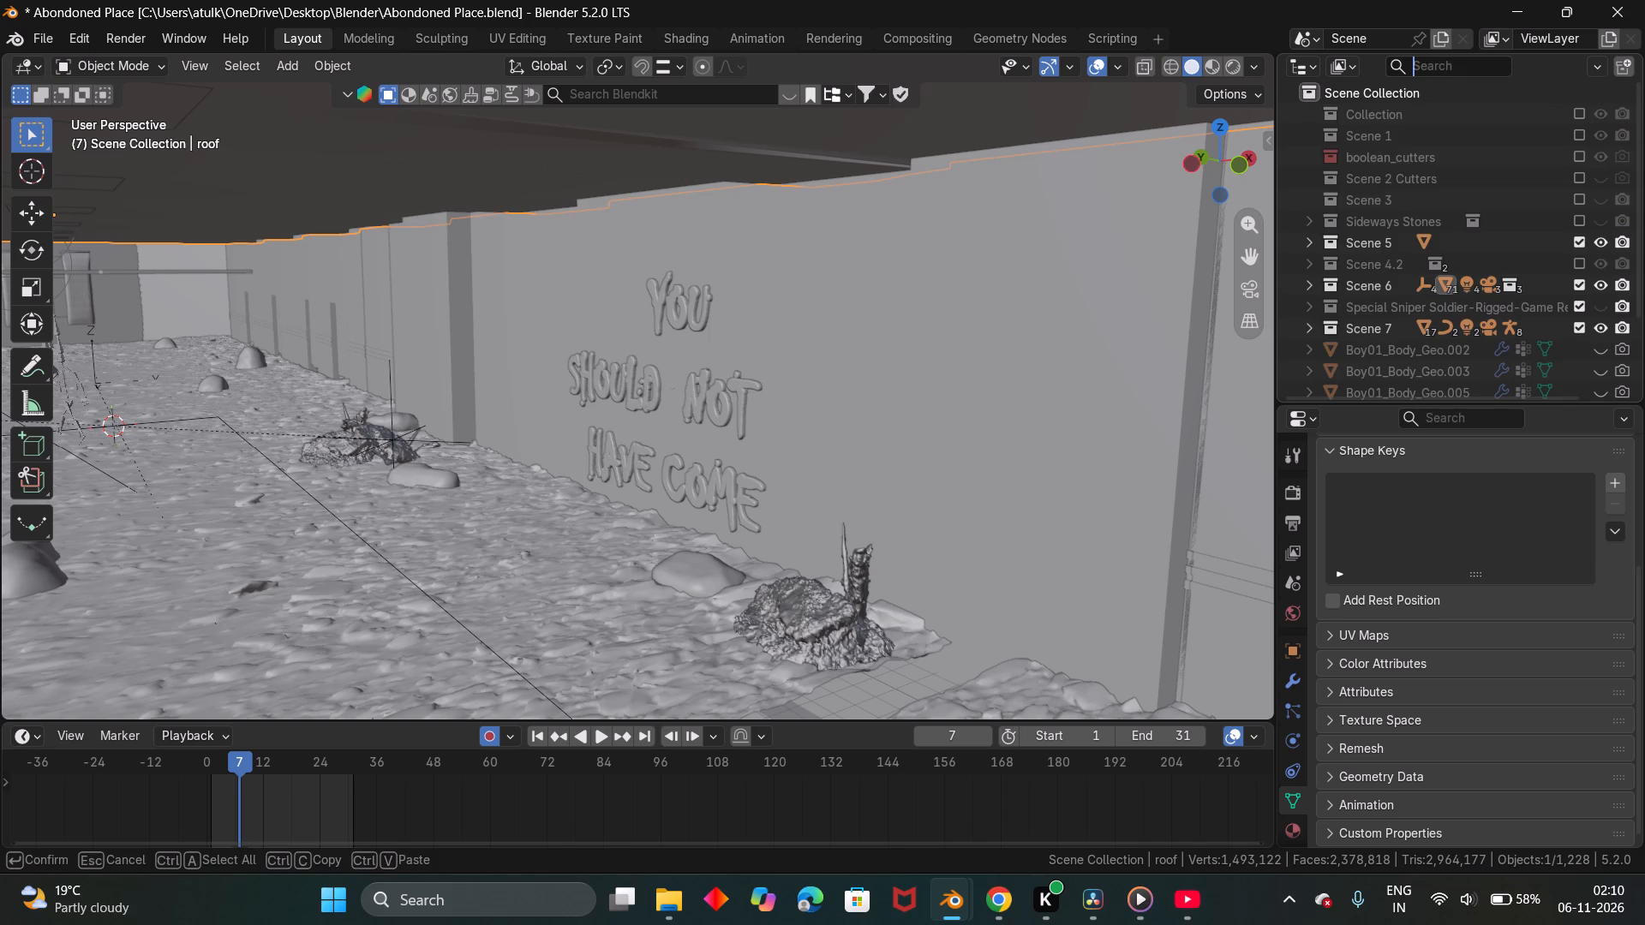
{"action": "type", "text": "ROOF"}
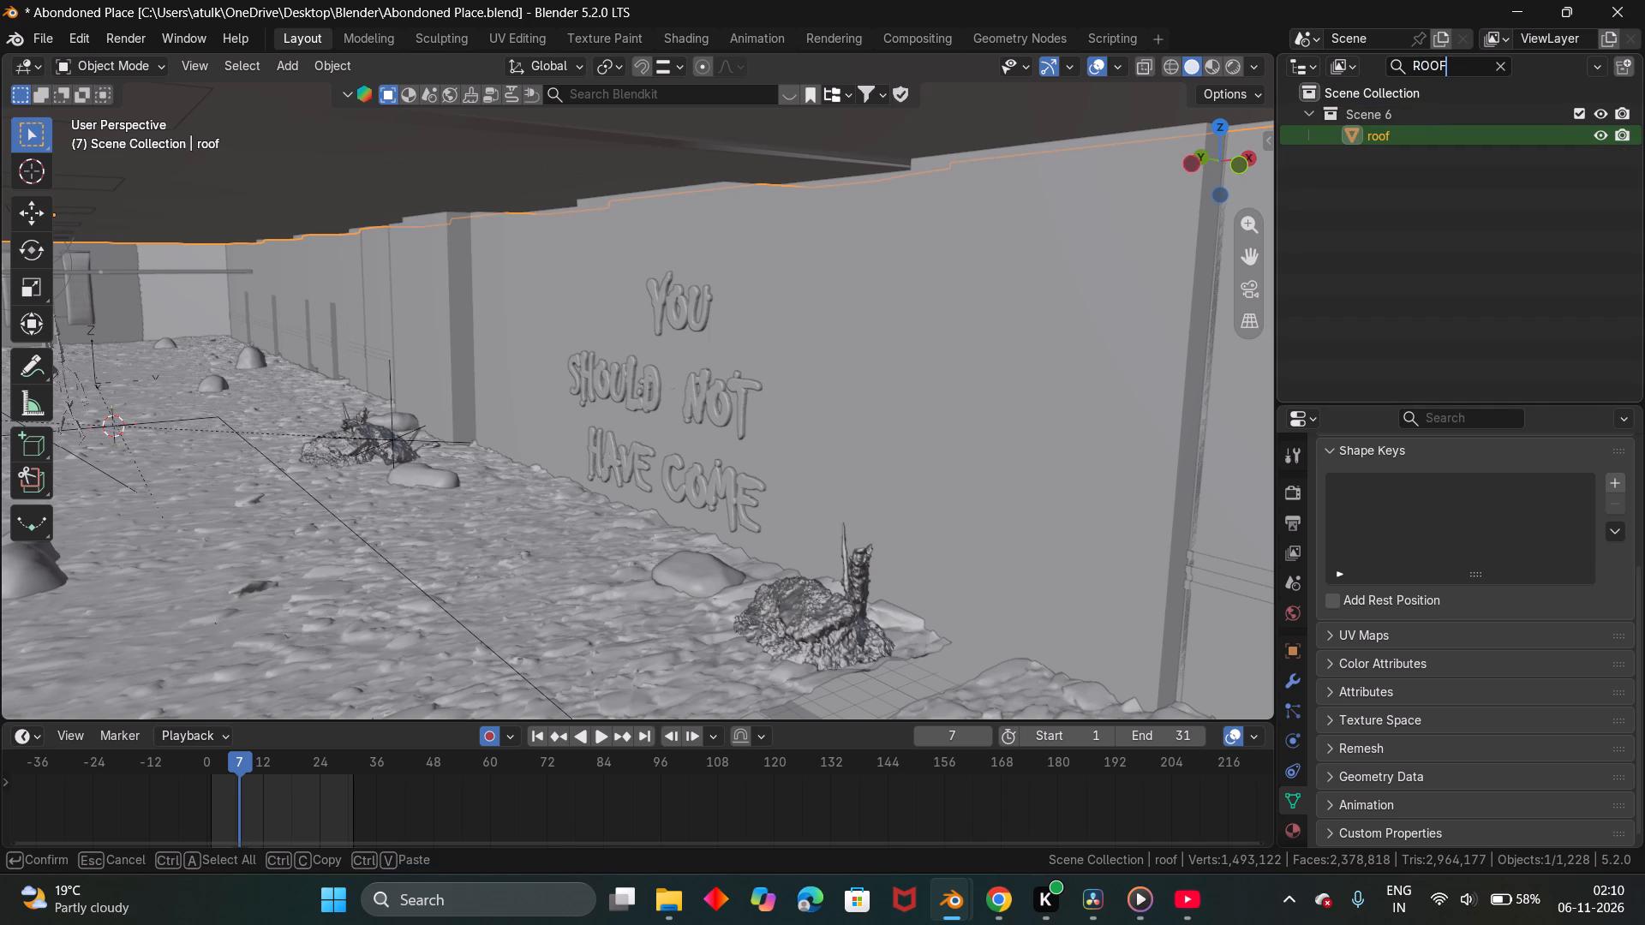
{"action": "left_click", "coordinate": [1599, 139]}
{"action": "left_click", "coordinate": [1599, 137]}
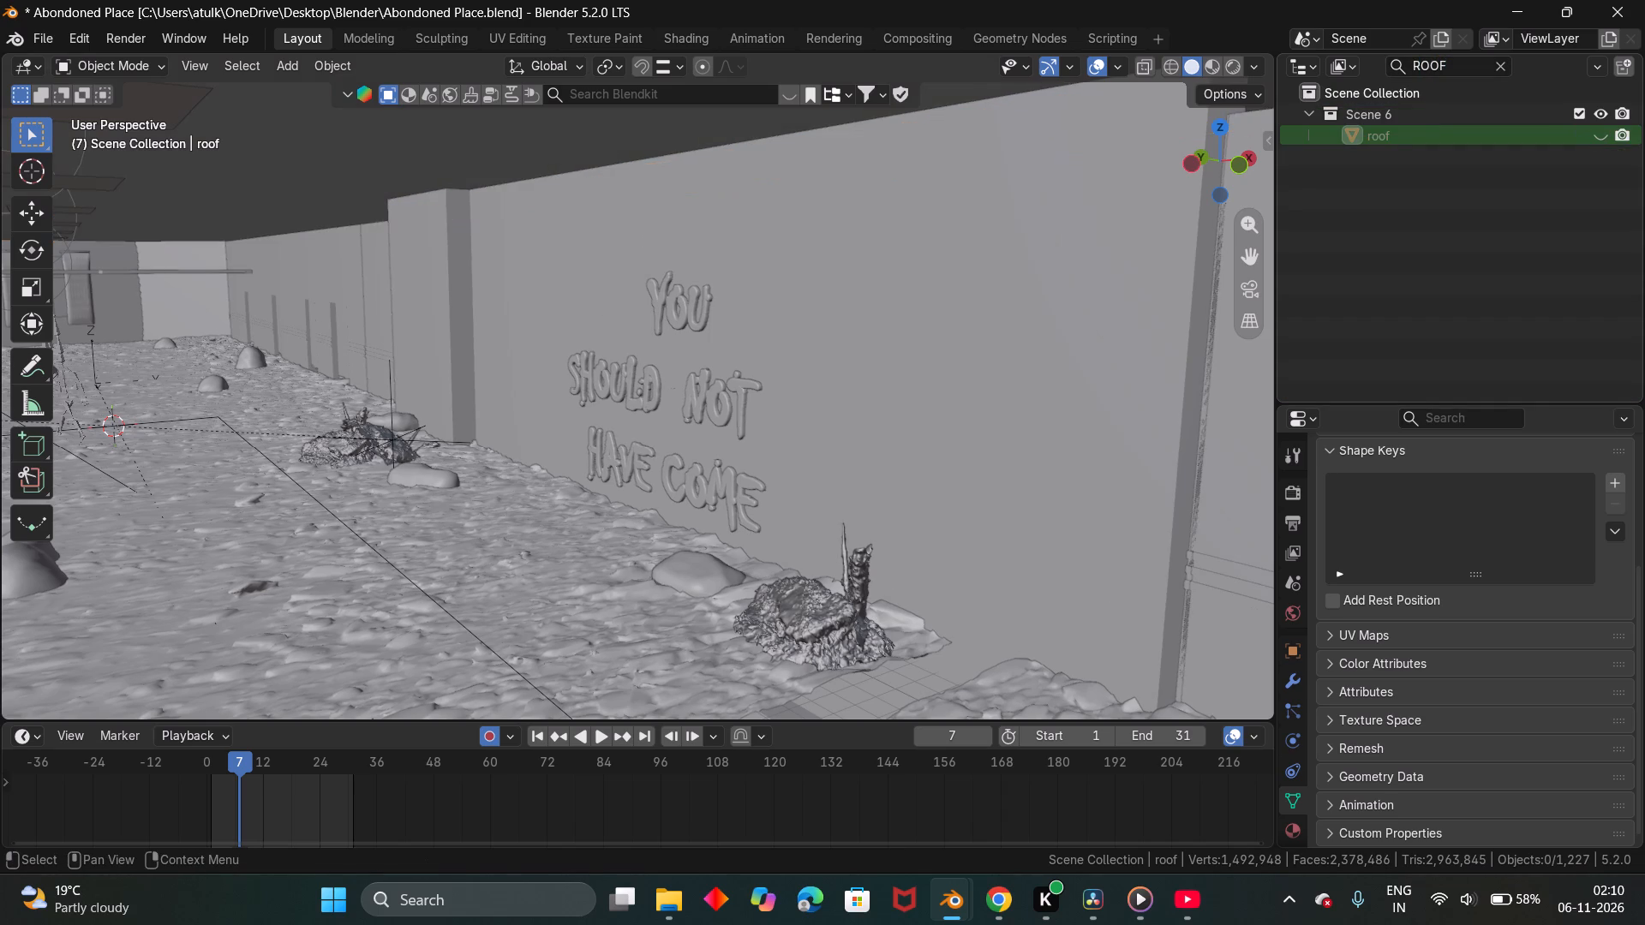
Add a 2 m cube mesh while viewing the corridor from the top.
{"action": "scroll", "coordinate": [1091, 318], "scroll_direction": "down", "scroll_amount": 3}
{"action": "left_click", "coordinate": [762, 393]}
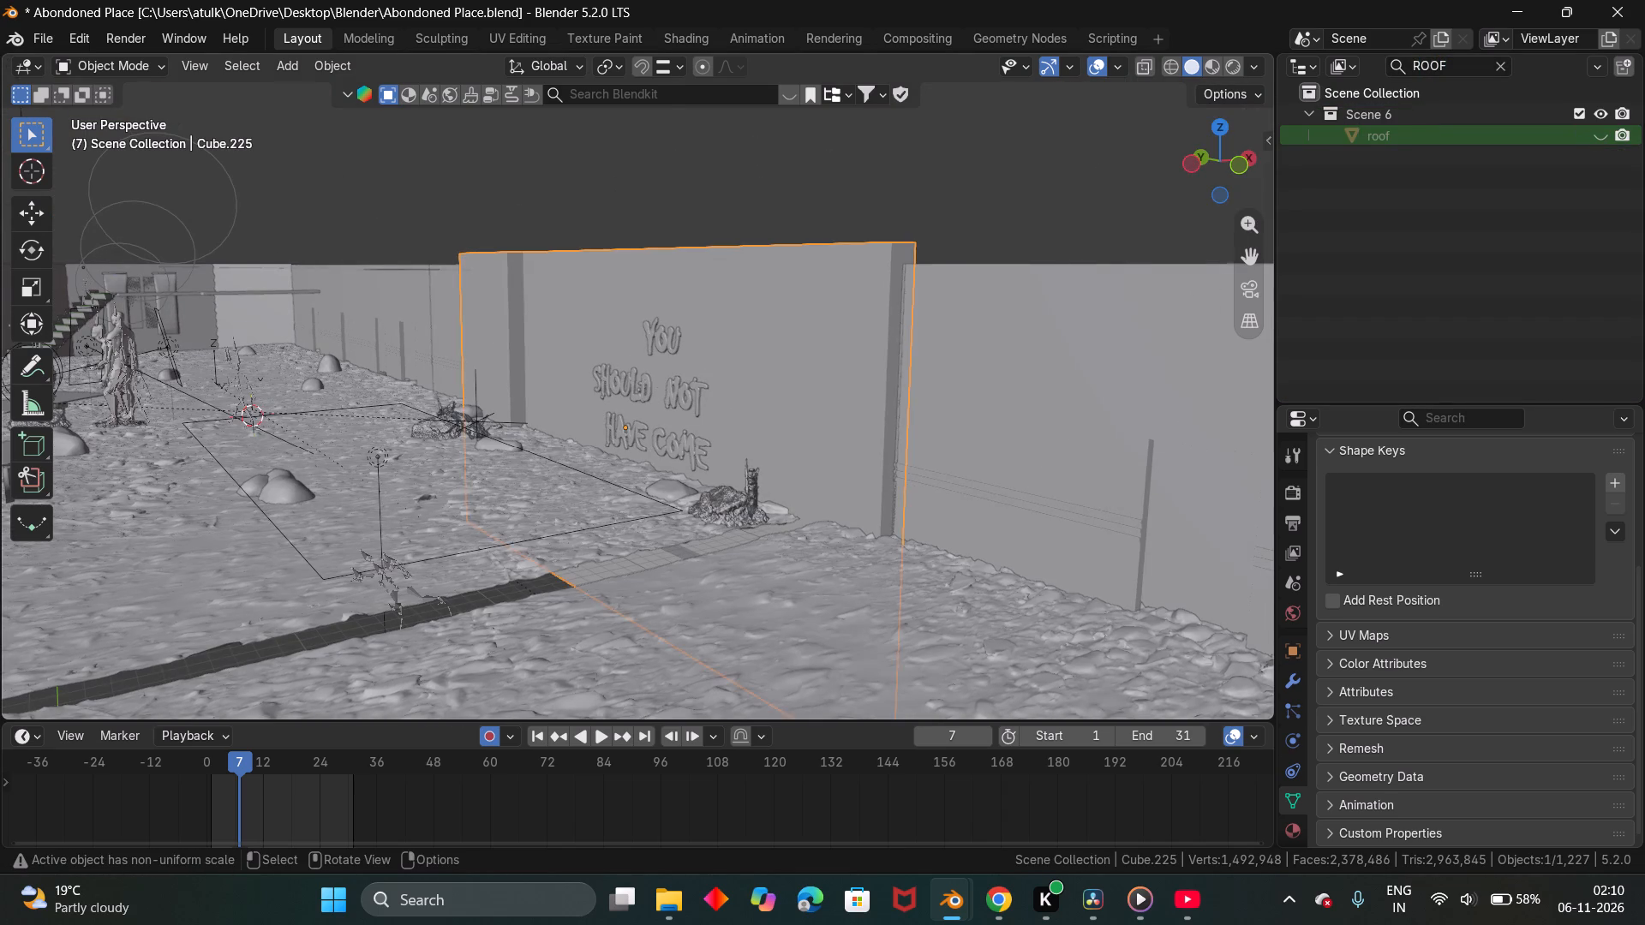
{"action": "scroll", "coordinate": [748, 359], "scroll_direction": "down", "scroll_amount": 3}
{"action": "middle_click_drag", "start_coordinate": [733, 381], "coordinate": [747, 413]}
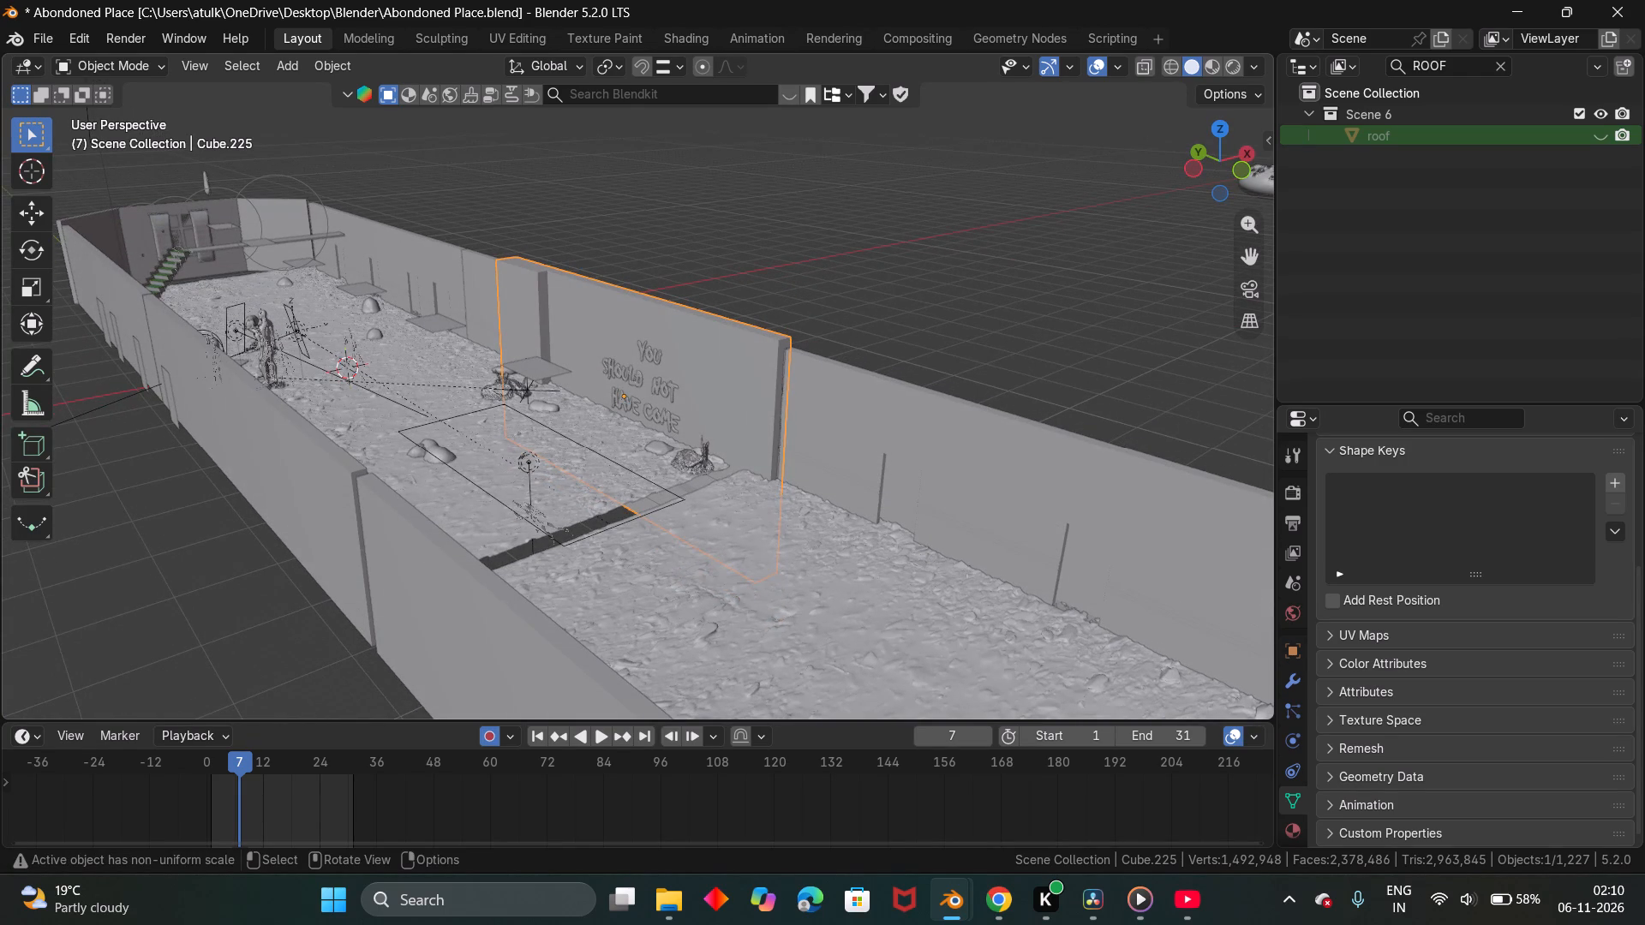
{"action": "middle_click_drag", "start_coordinate": [845, 291], "coordinate": [755, 345]}
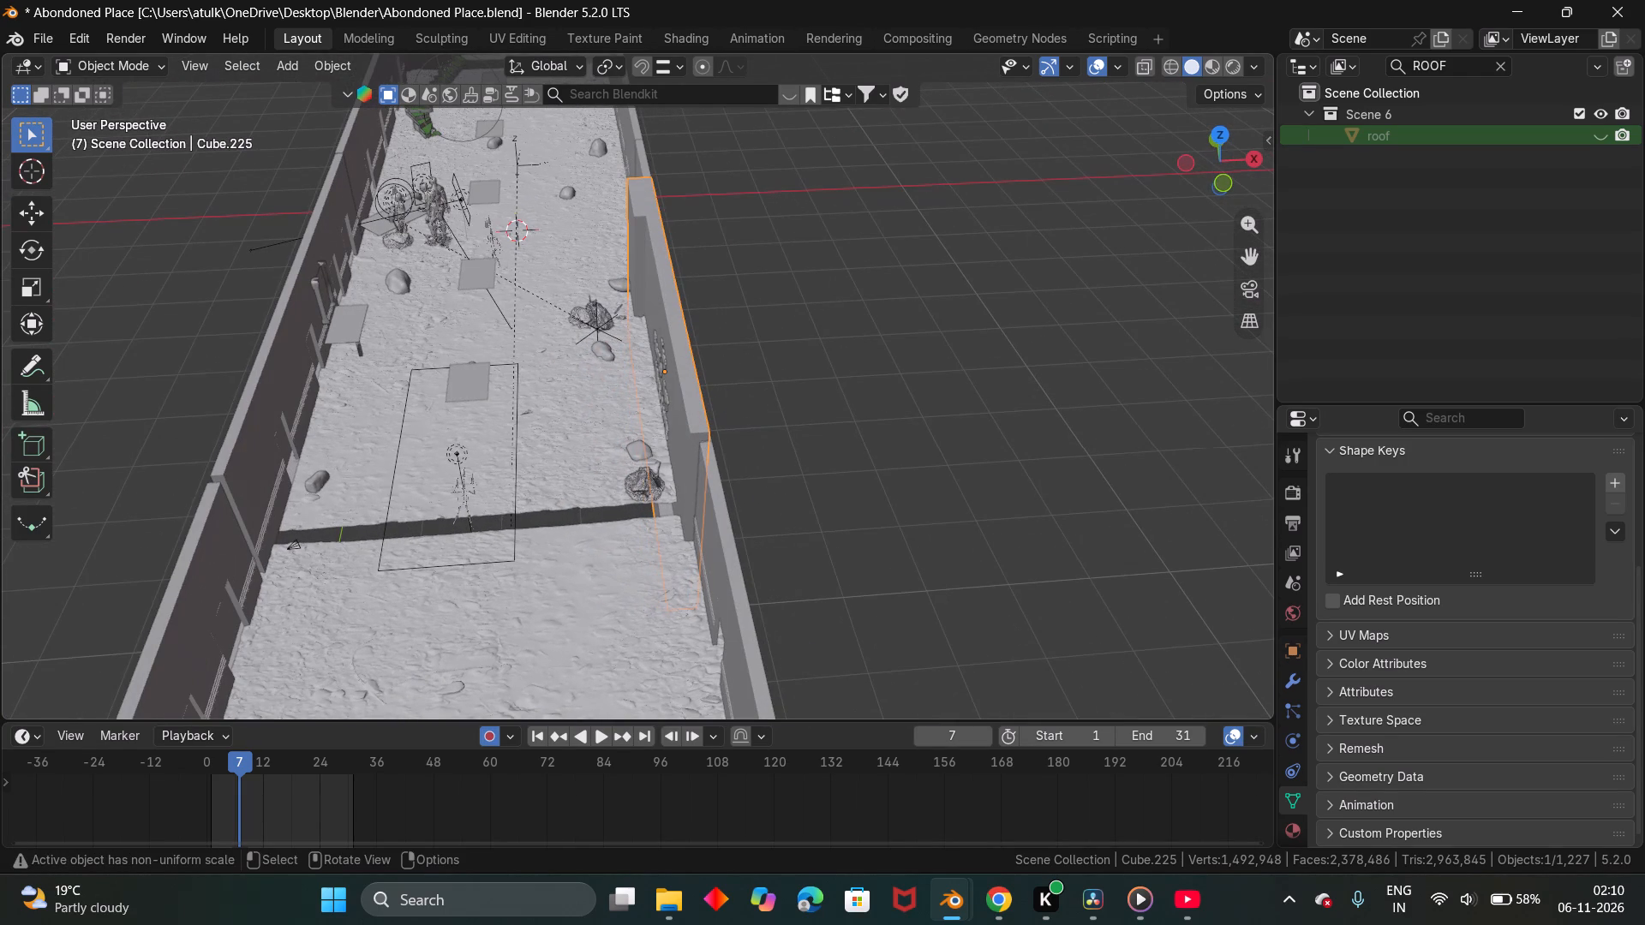
{"action": "left_click", "coordinate": [1217, 132]}
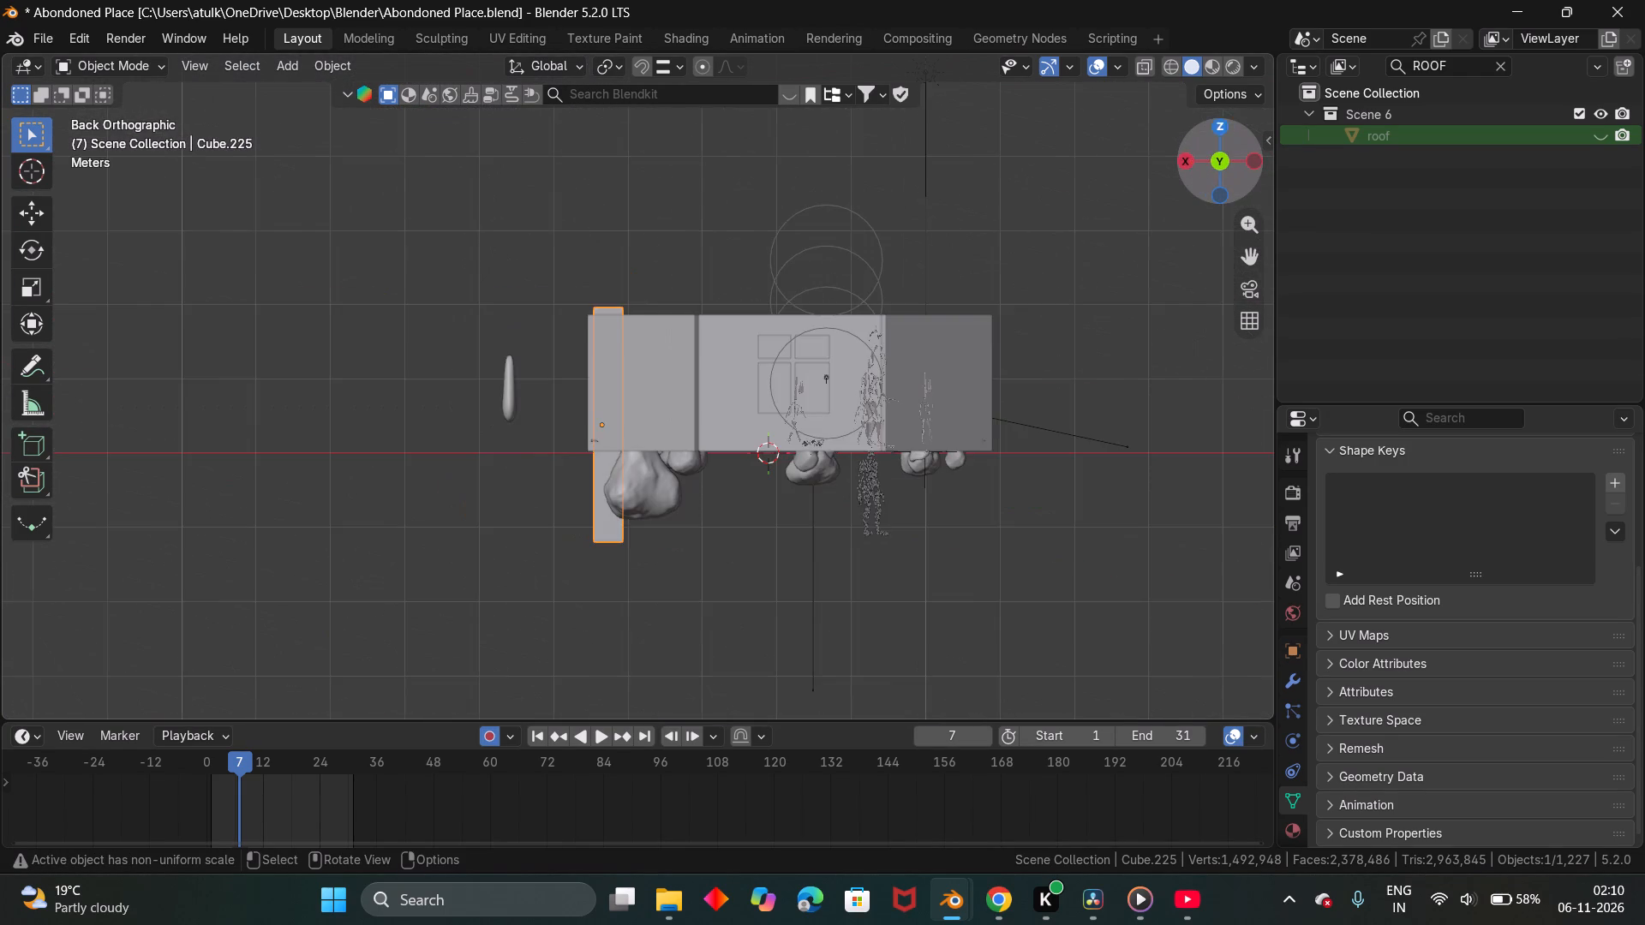
{"action": "scroll", "coordinate": [727, 327], "scroll_direction": "up", "scroll_amount": 3}
{"action": "middle_click_drag", "start_coordinate": [706, 315], "coordinate": [743, 463]}
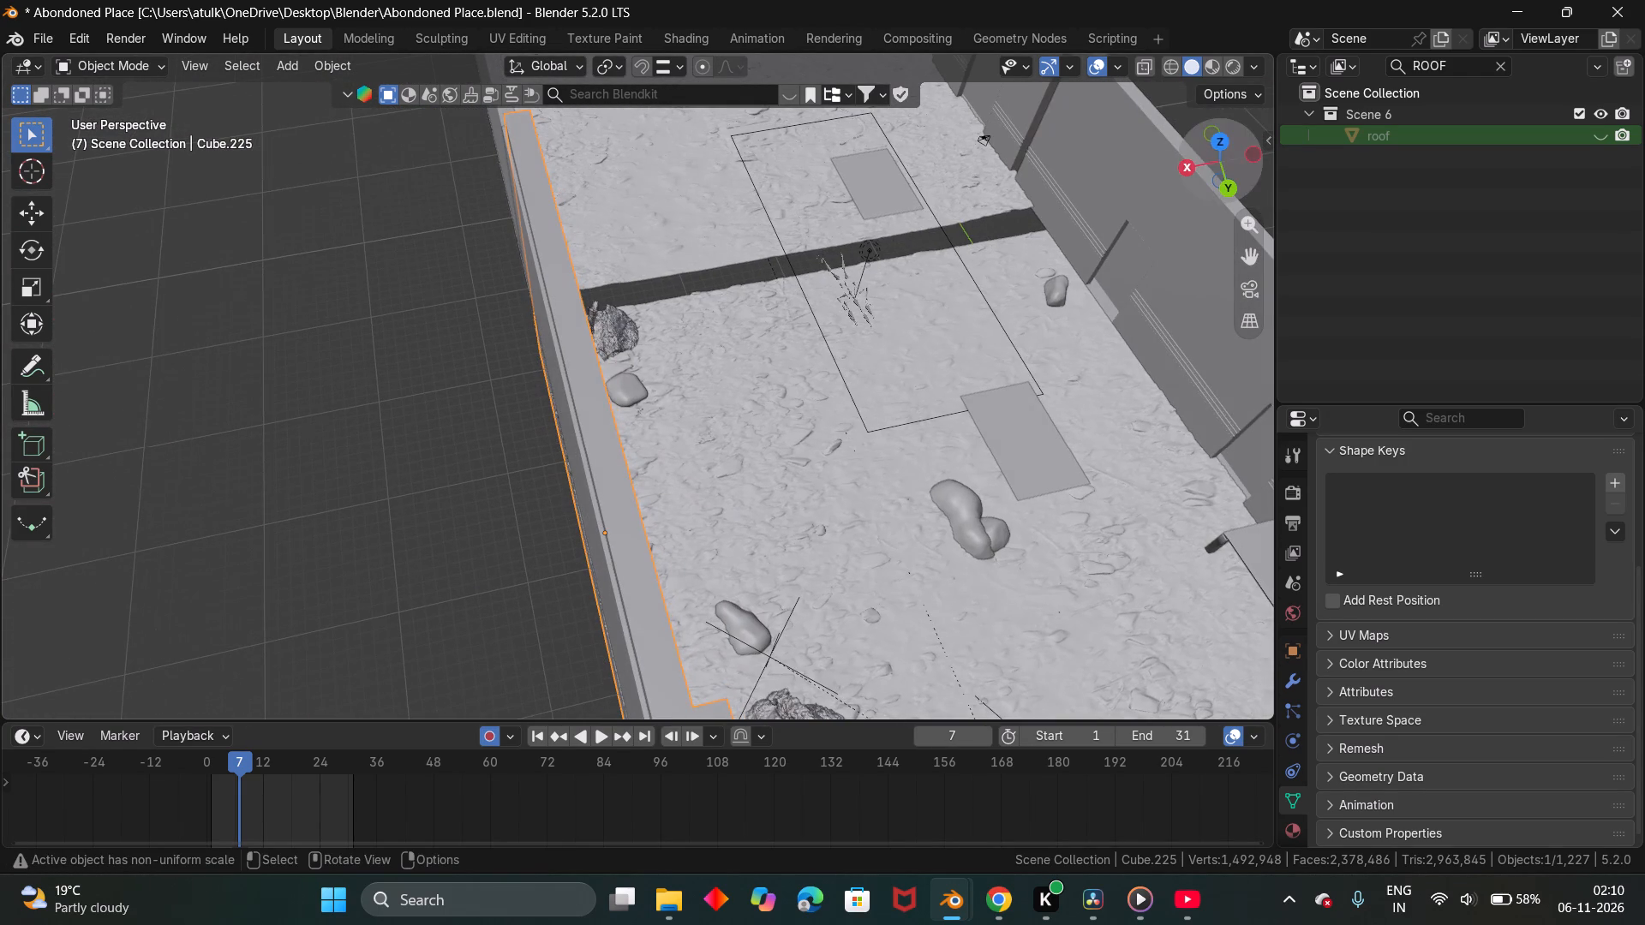
{"action": "left_click", "coordinate": [1218, 143]}
{"action": "scroll", "coordinate": [691, 346], "scroll_direction": "down", "scroll_amount": 4}
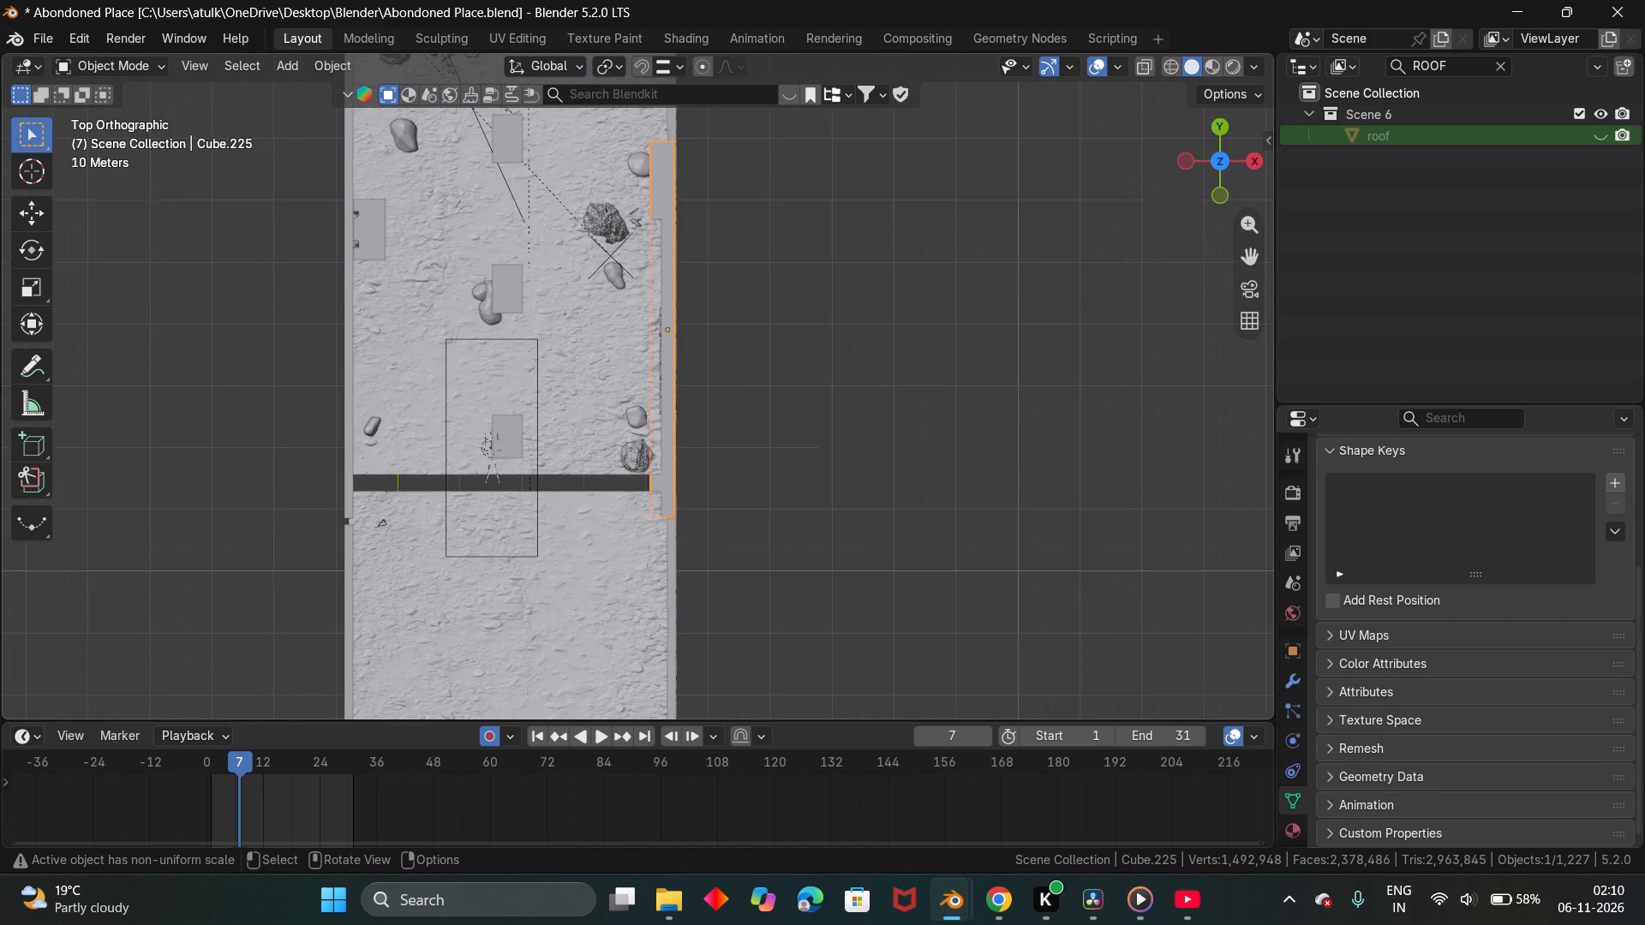
{"action": "scroll", "coordinate": [689, 351], "scroll_direction": "down", "scroll_amount": 1}
{"action": "key", "text": "shift+a"}
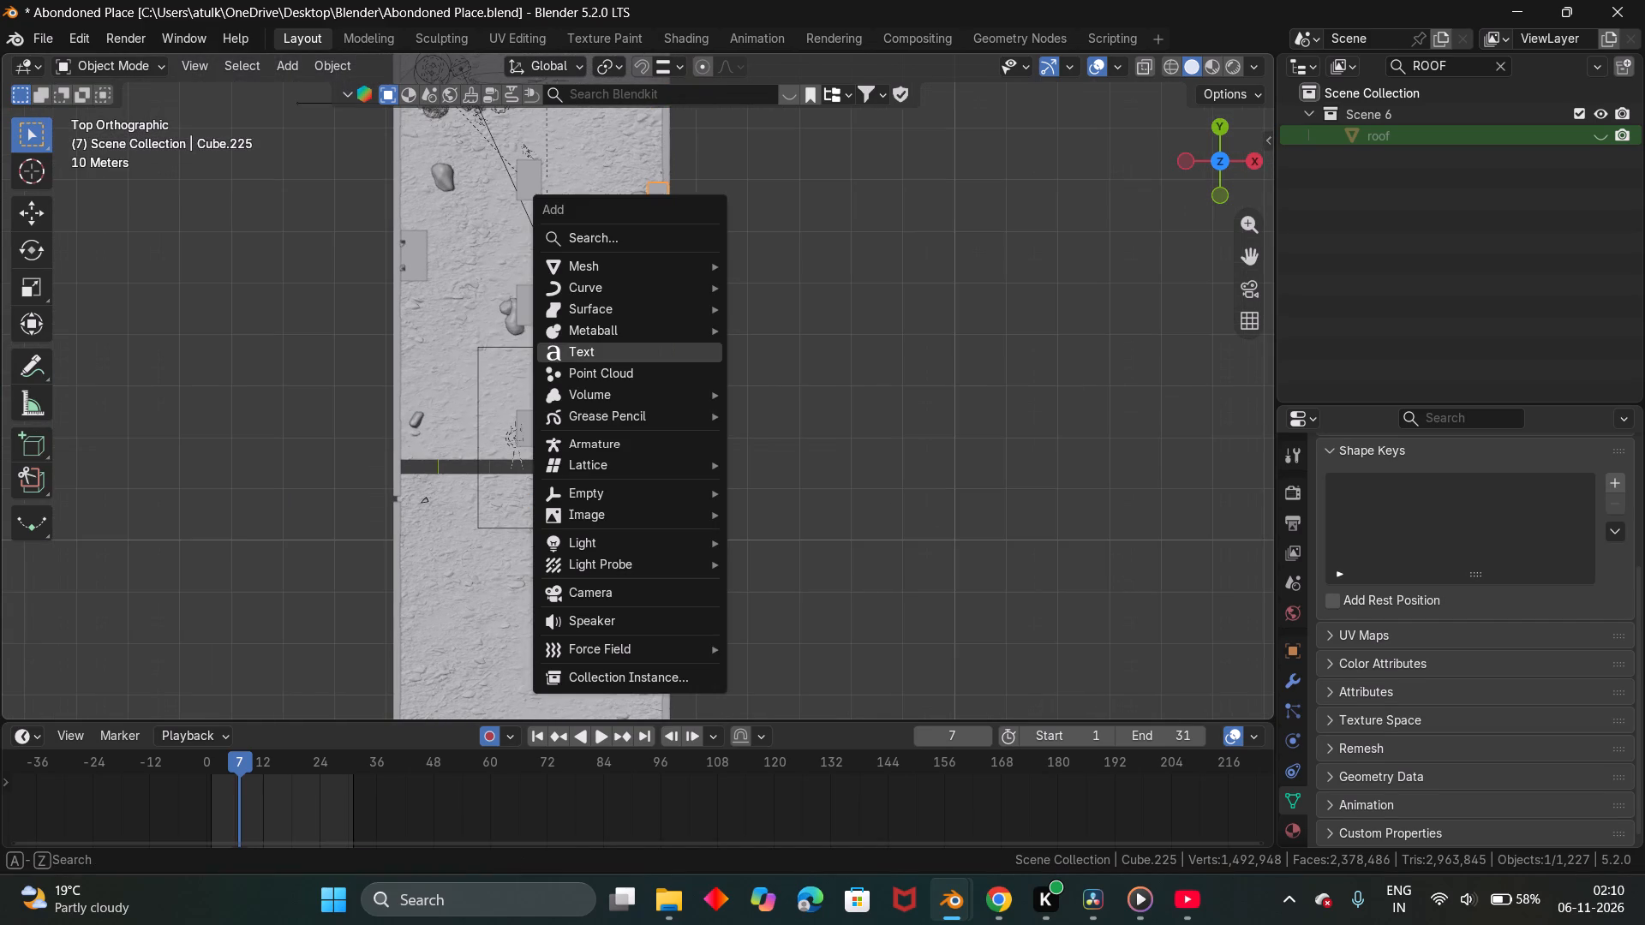
{"action": "left_click", "coordinate": [826, 291]}
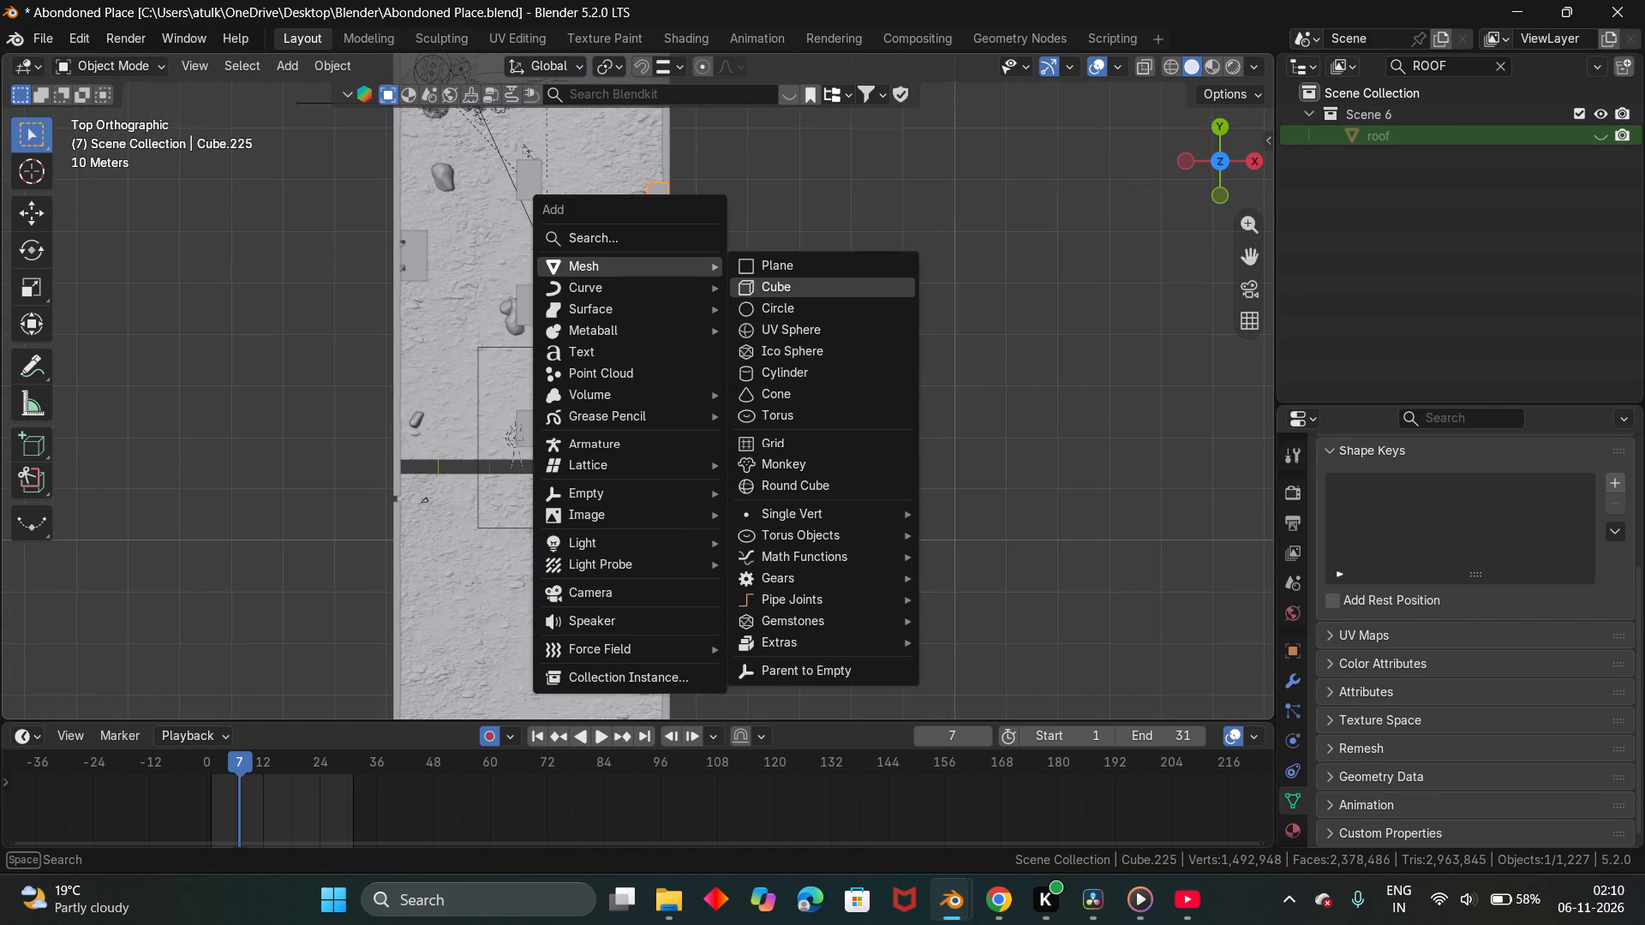
Move the new cube along X onto the line of the lettered side wall and scale it by about 2.458.
{"action": "scroll", "coordinate": [697, 352], "scroll_direction": "down", "scroll_amount": 6}
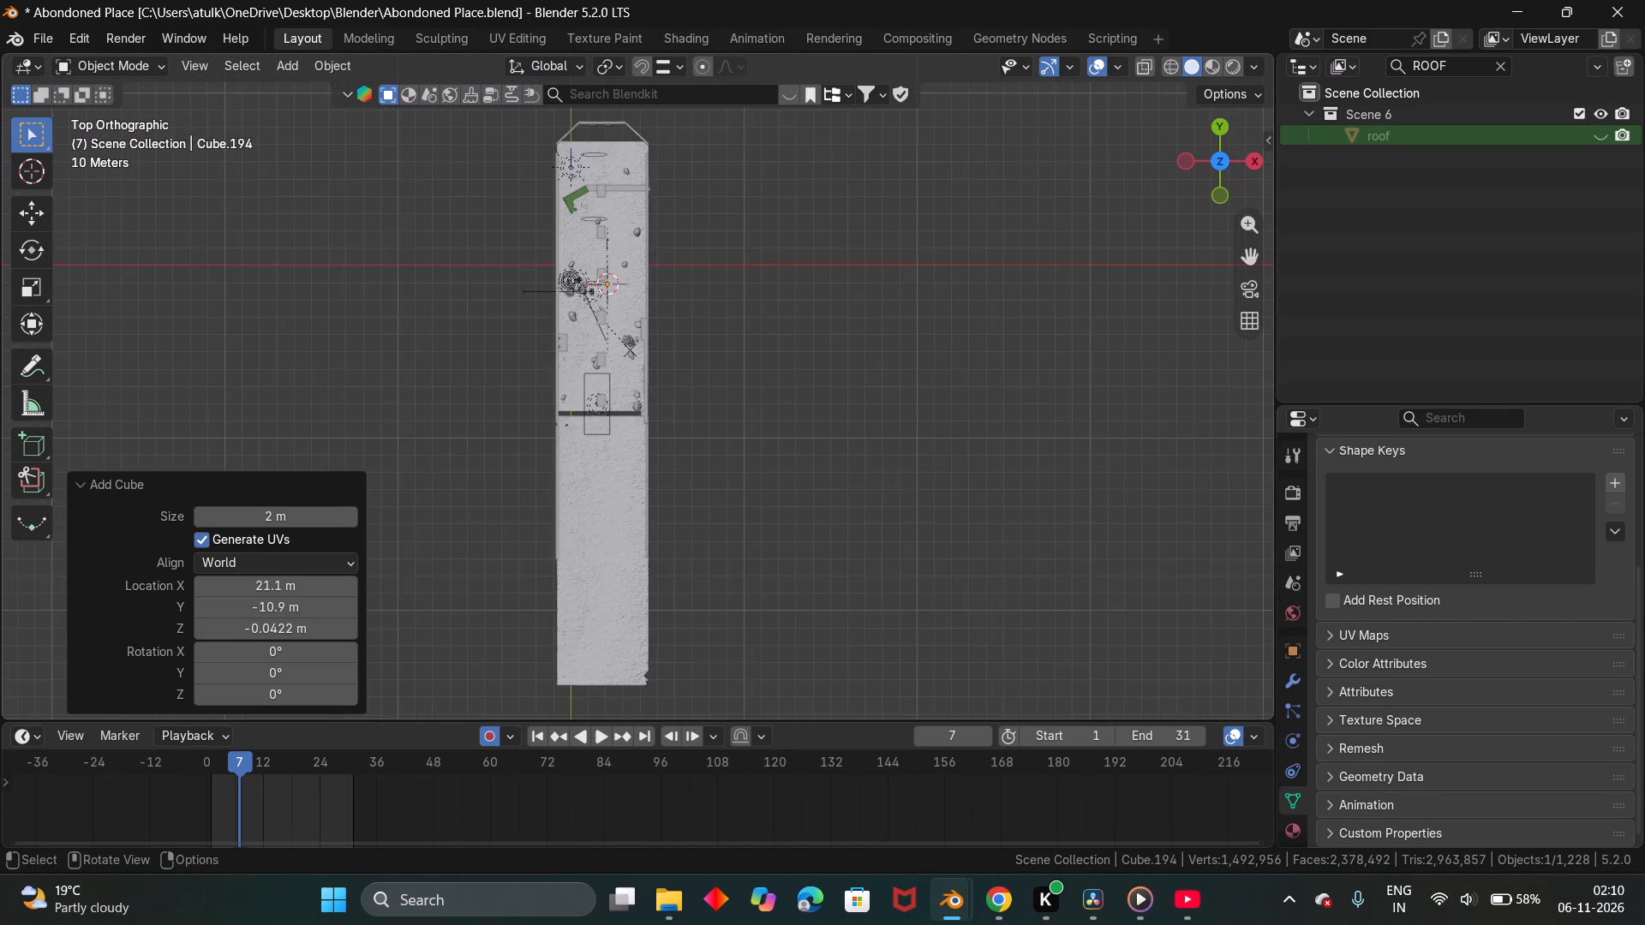
{"action": "scroll", "coordinate": [699, 352], "scroll_direction": "up", "scroll_amount": 1}
{"action": "scroll", "coordinate": [699, 352], "scroll_direction": "down", "scroll_amount": 1}
{"action": "type", "text": "gx"}
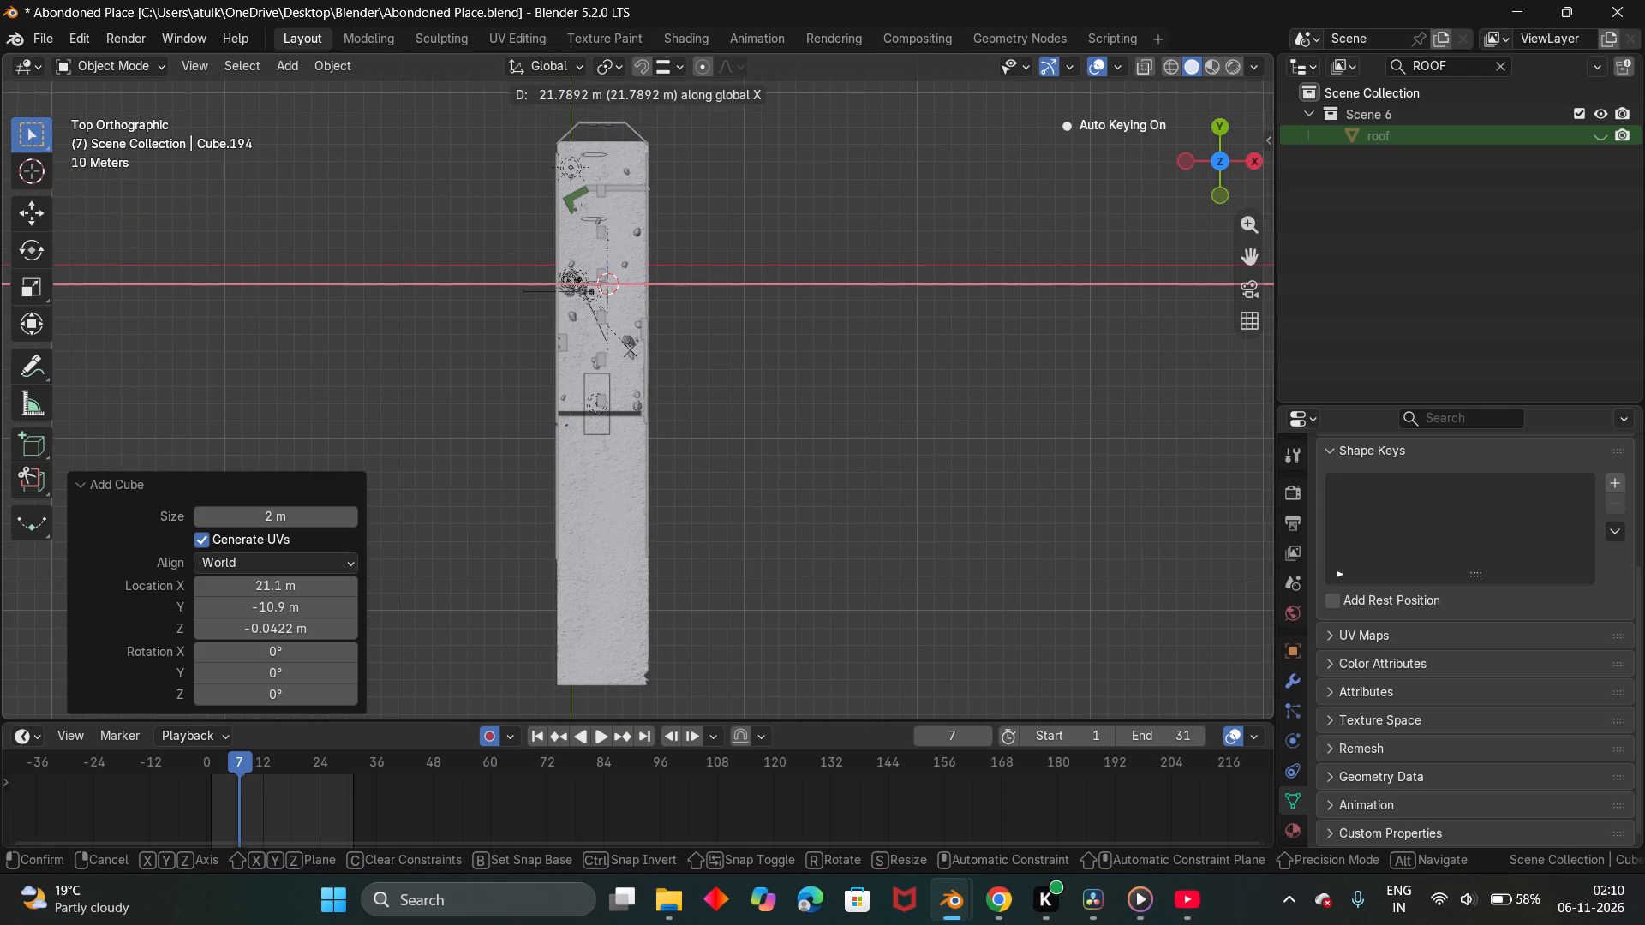
{"action": "left_click", "coordinate": [737, 388]}
{"action": "key", "text": "s"}
{"action": "left_click", "coordinate": [971, 485]}
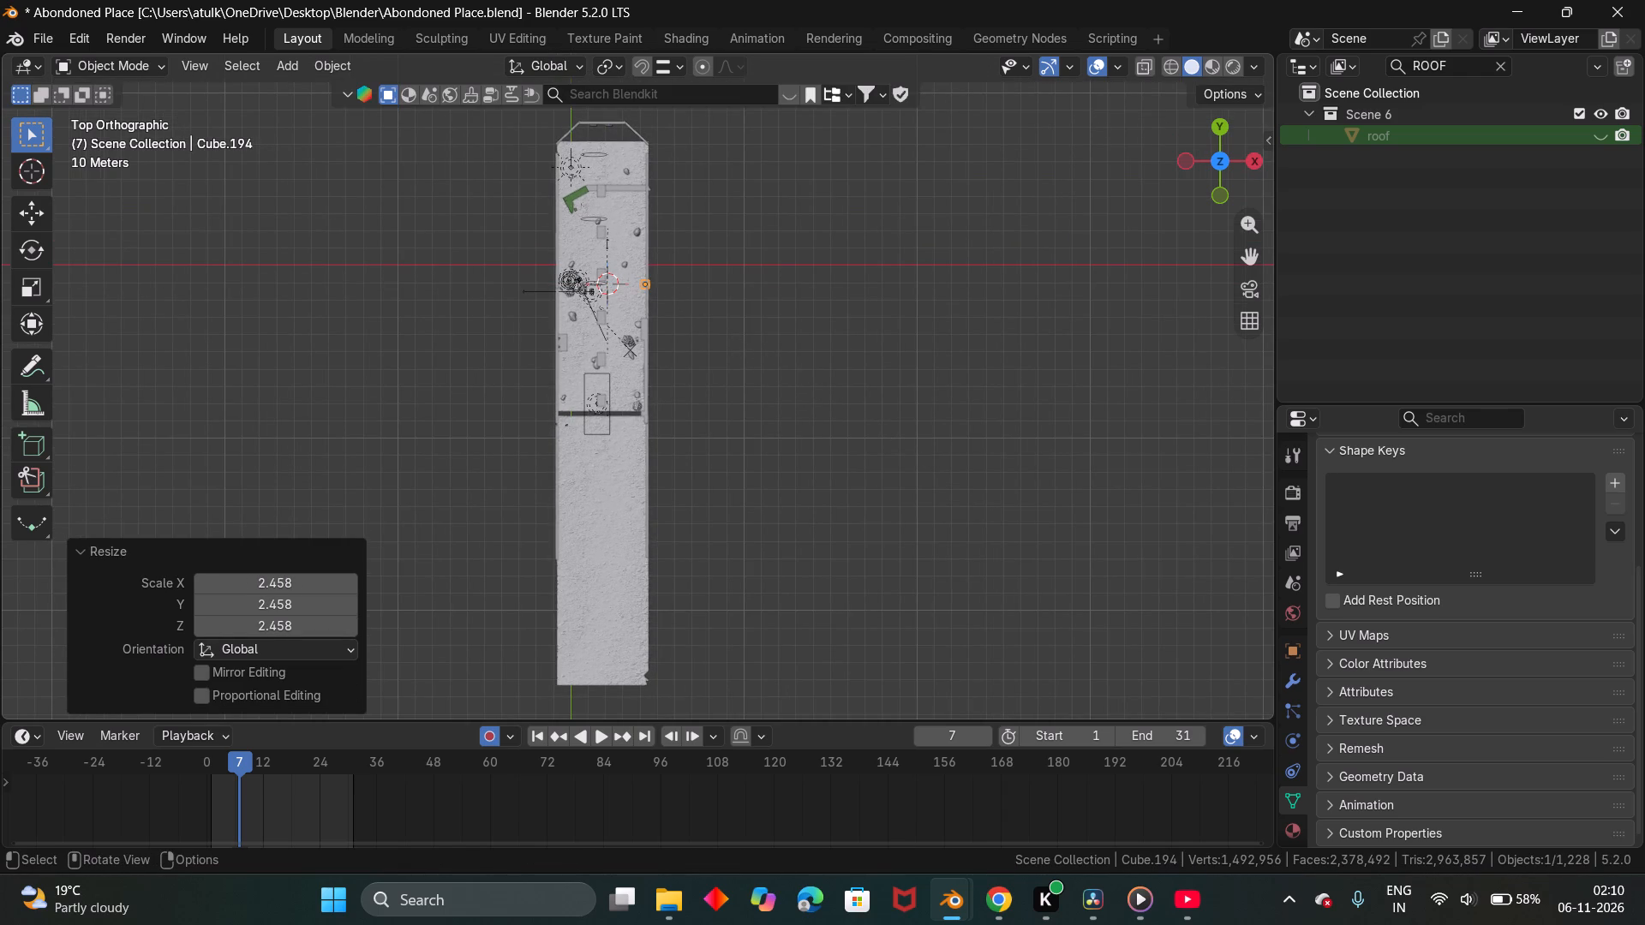
Enlarge the cube further and move it about -97.35 m along Y, past the lettered wall section.
{"action": "scroll", "coordinate": [771, 384], "scroll_direction": "up", "scroll_amount": 6}
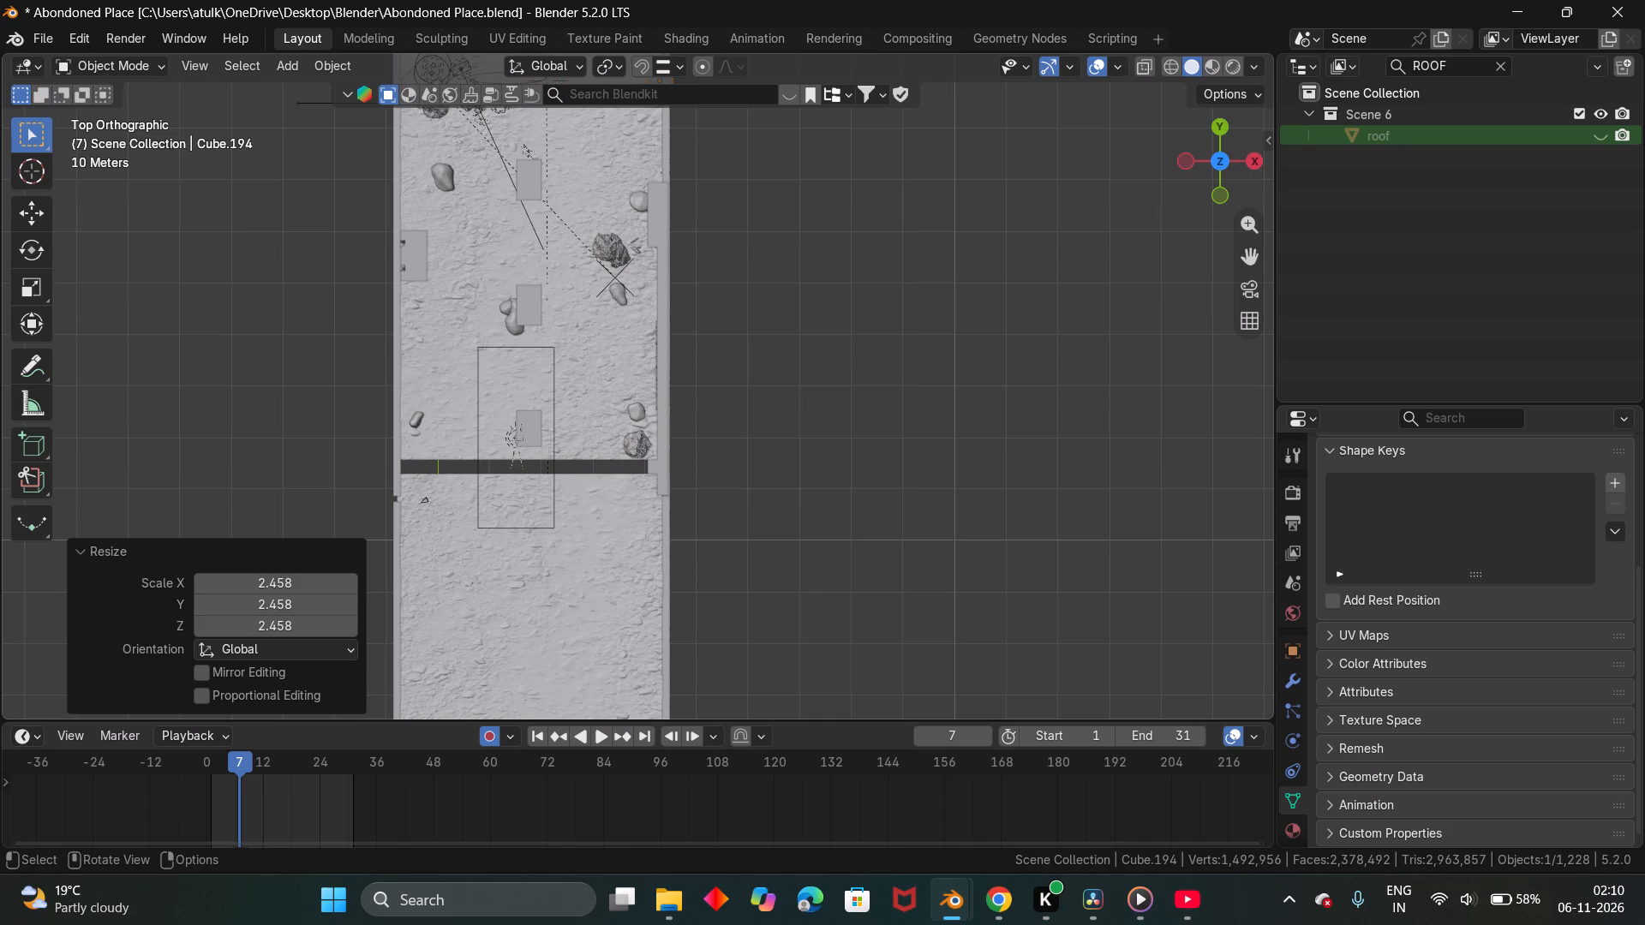
{"action": "key", "text": "s"}
{"action": "left_click", "coordinate": [823, 427]}
{"action": "type", "text": "gy"}
{"action": "left_click", "coordinate": [841, 258]}
Move the cube about -18.9 m more along Y and stretch it along Y by about 15.42 to span the adjoining wall section.
{"action": "scroll", "coordinate": [786, 381], "scroll_direction": "down", "scroll_amount": 4}
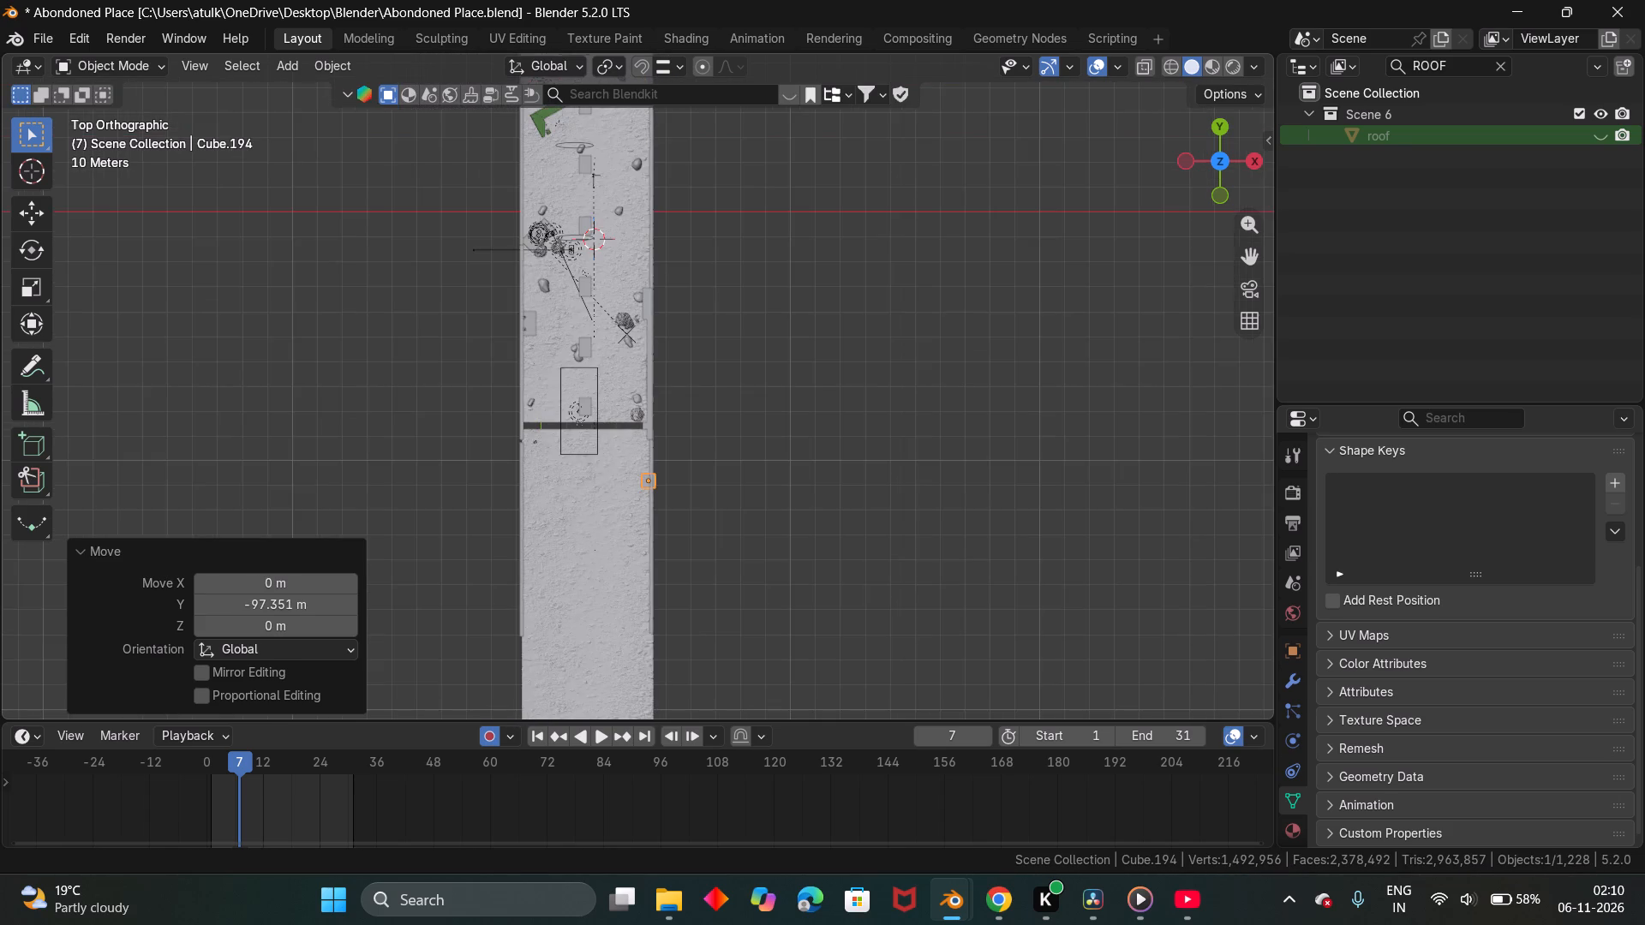
{"action": "middle_click_drag", "start_coordinate": [751, 423], "coordinate": [733, 274], "text": "shift"}
{"action": "scroll", "coordinate": [718, 327], "scroll_direction": "up", "scroll_amount": 5}
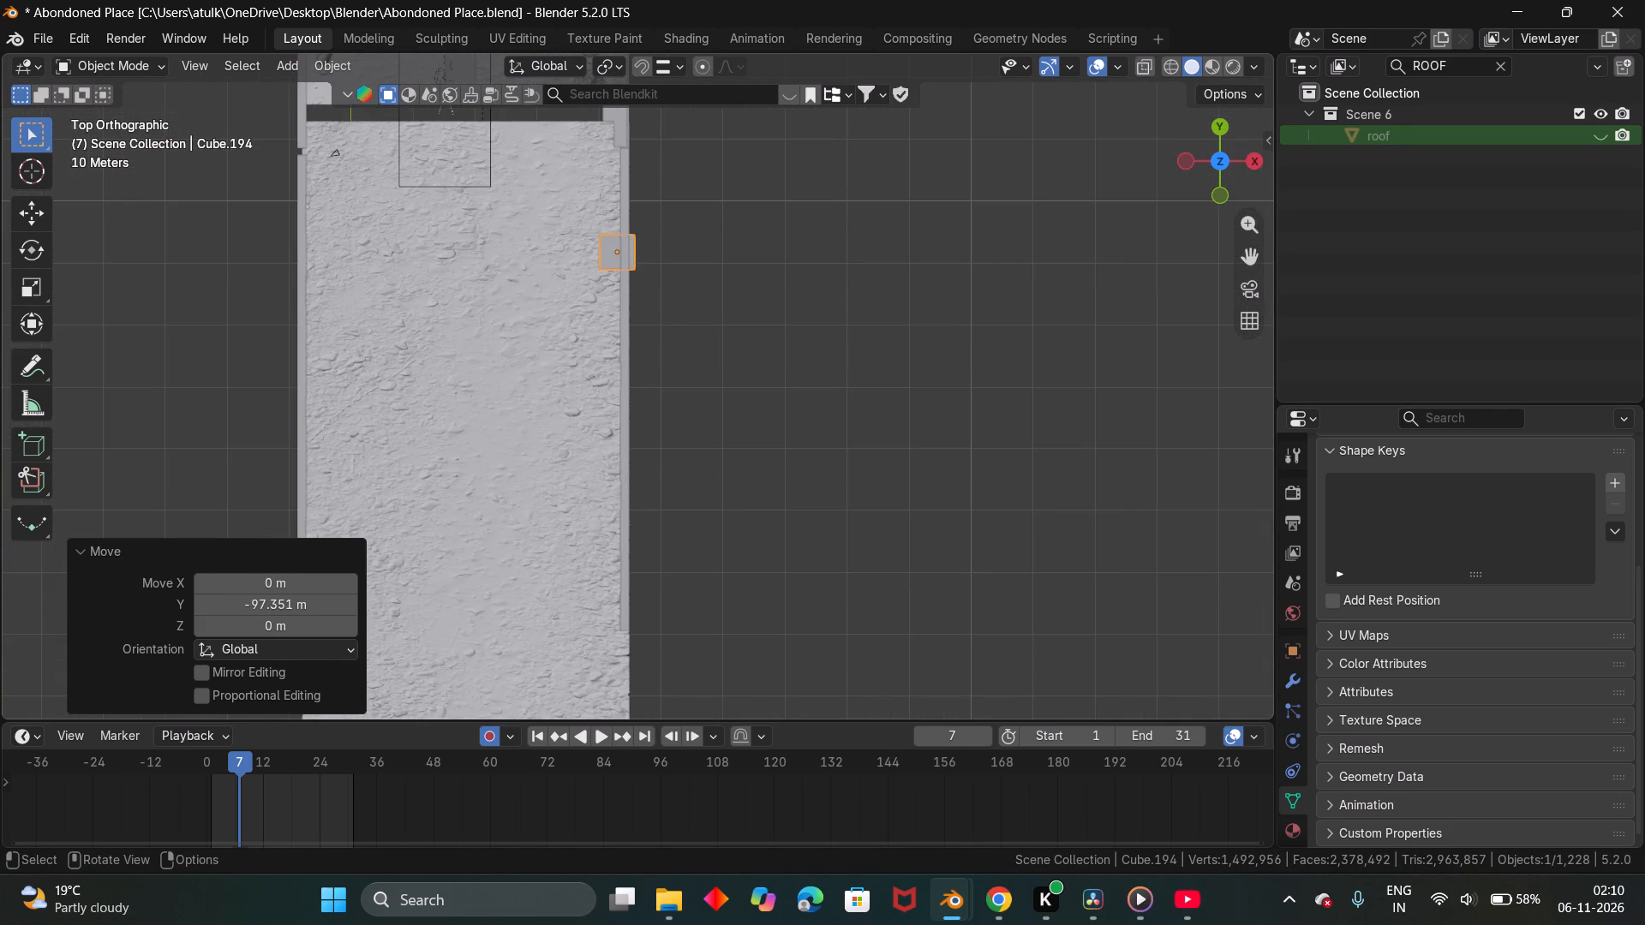
{"action": "scroll", "coordinate": [701, 352], "scroll_direction": "down", "scroll_amount": 1}
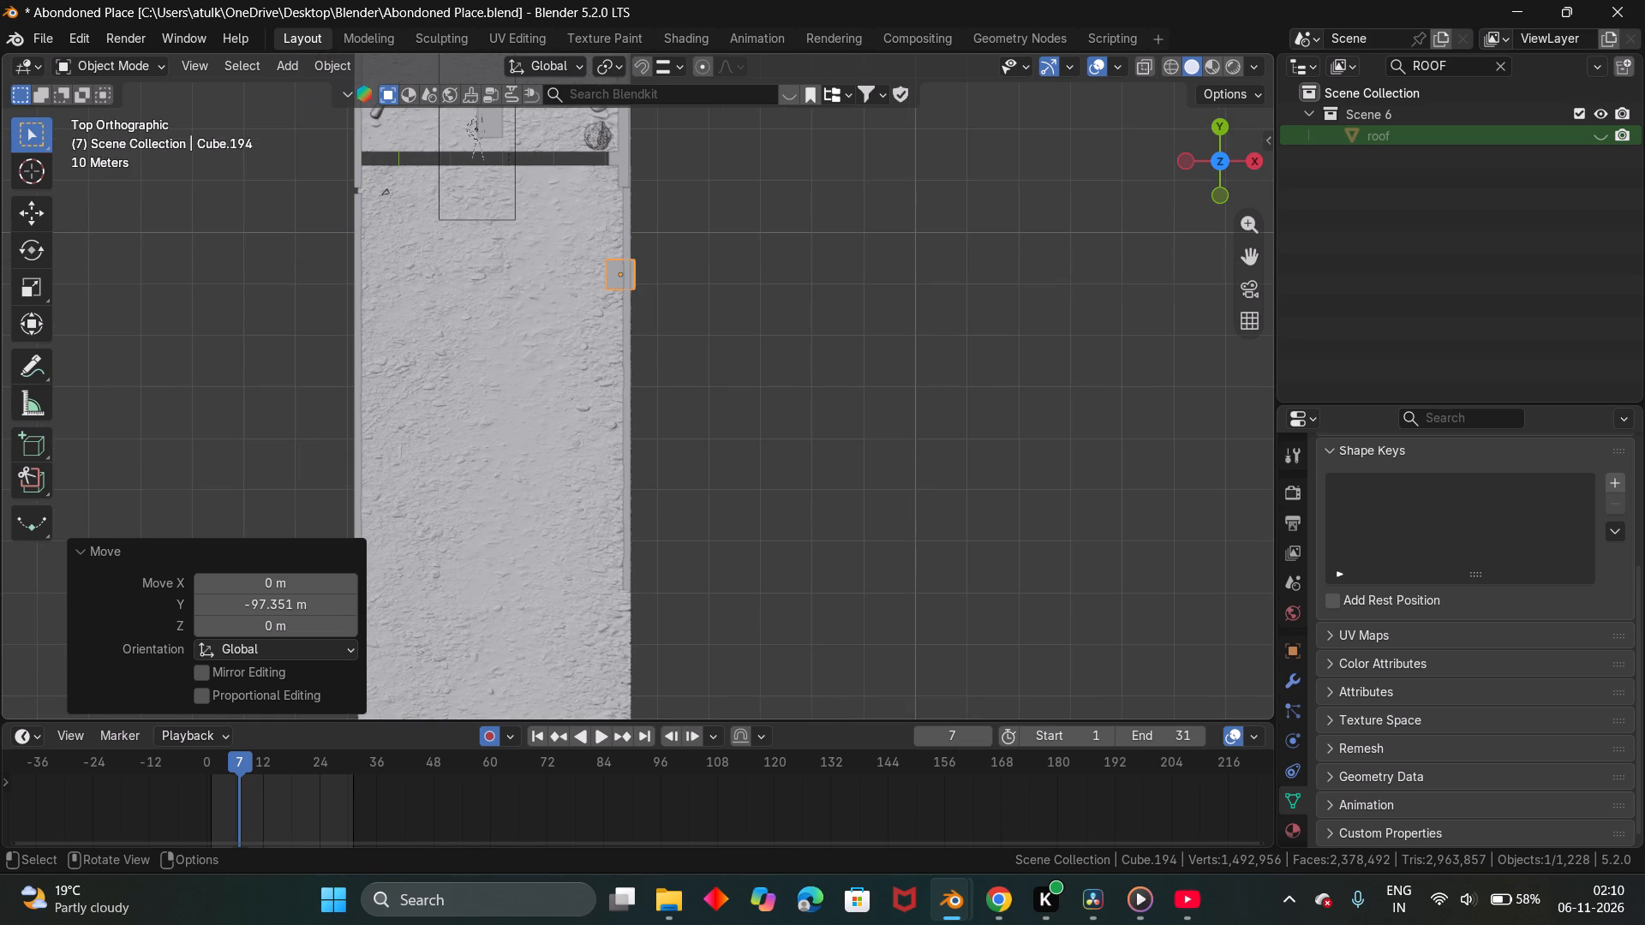
{"action": "type", "text": "gy"}
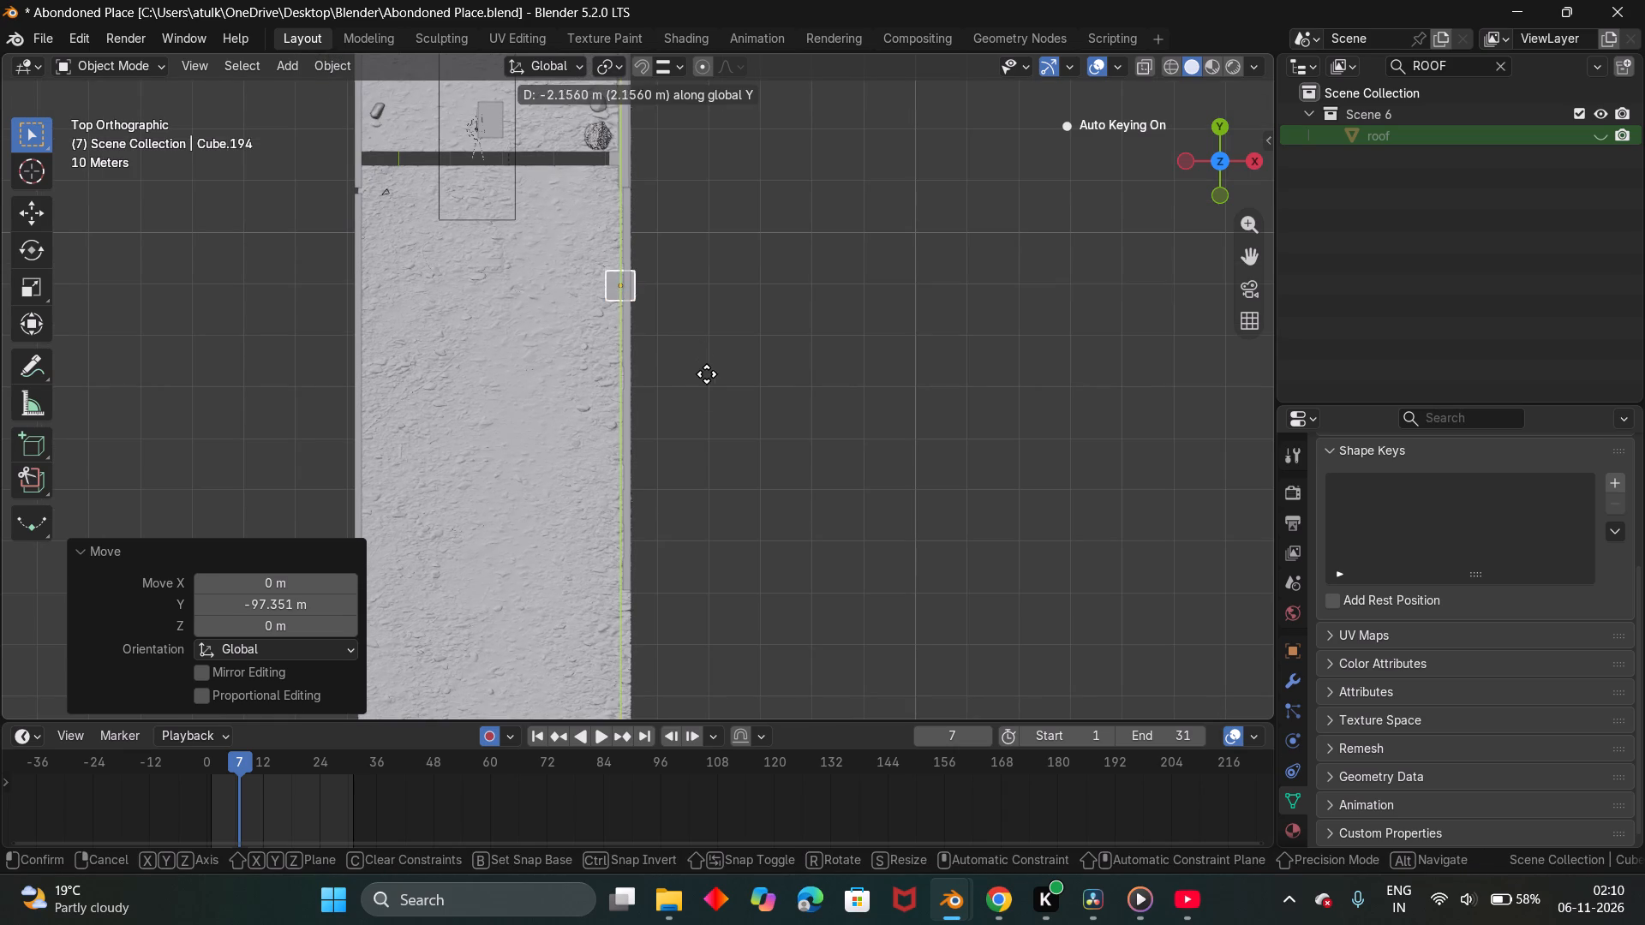
{"action": "left_click", "coordinate": [725, 449]}
{"action": "key", "text": "s"}
{"action": "key", "text": "y"}
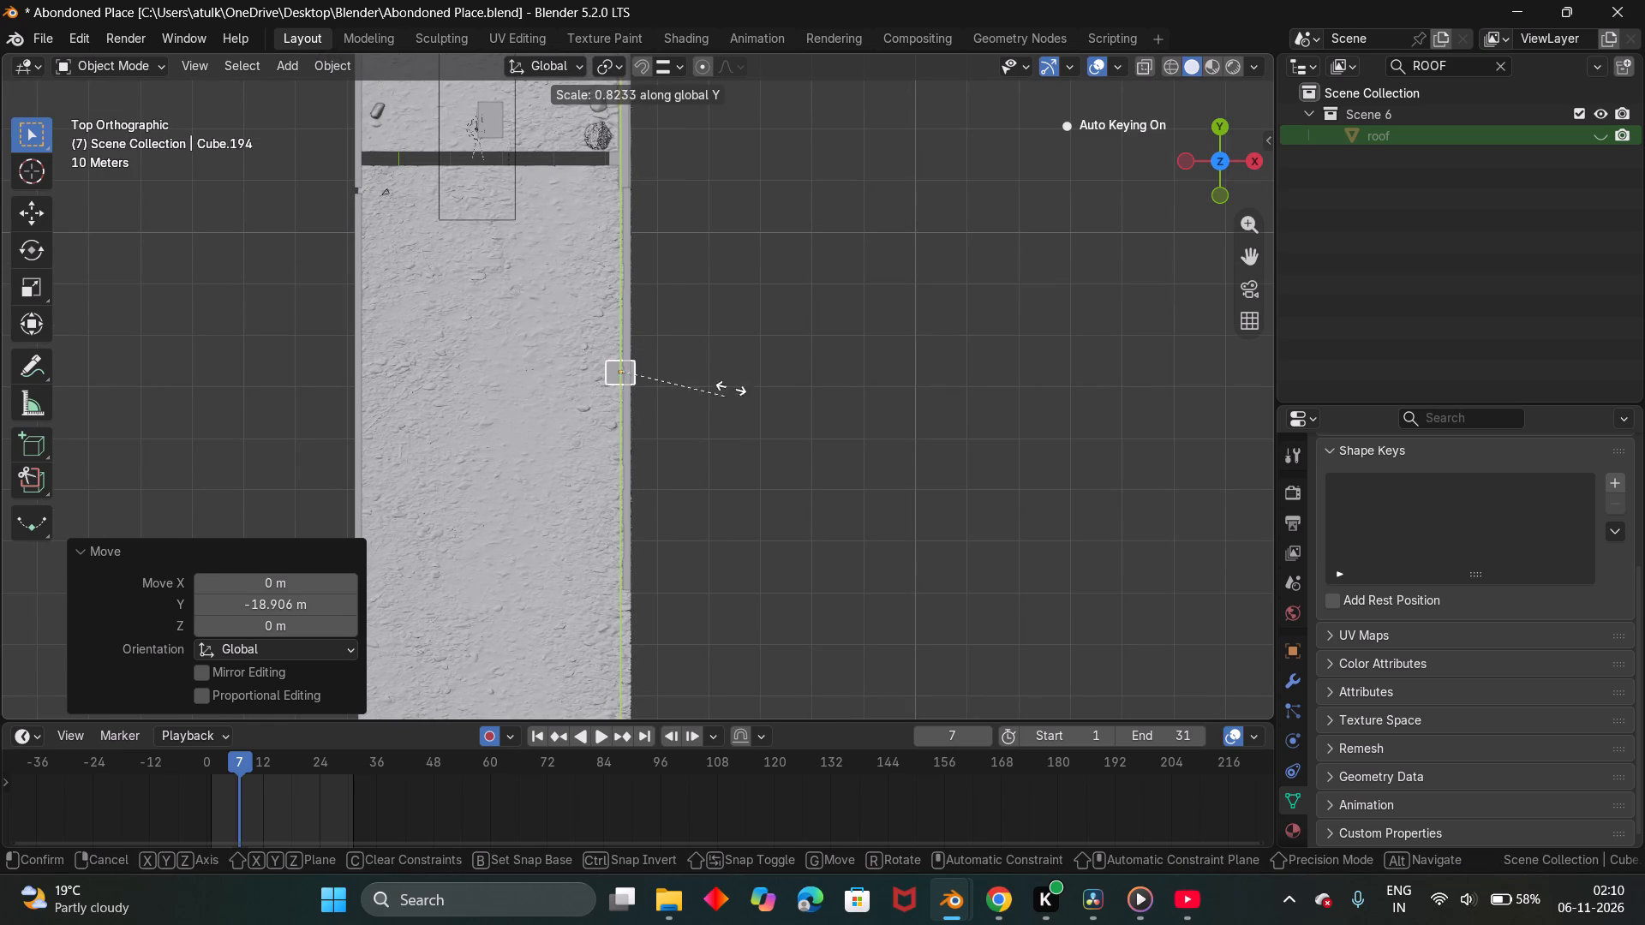
{"action": "left_click", "coordinate": [87, 216]}
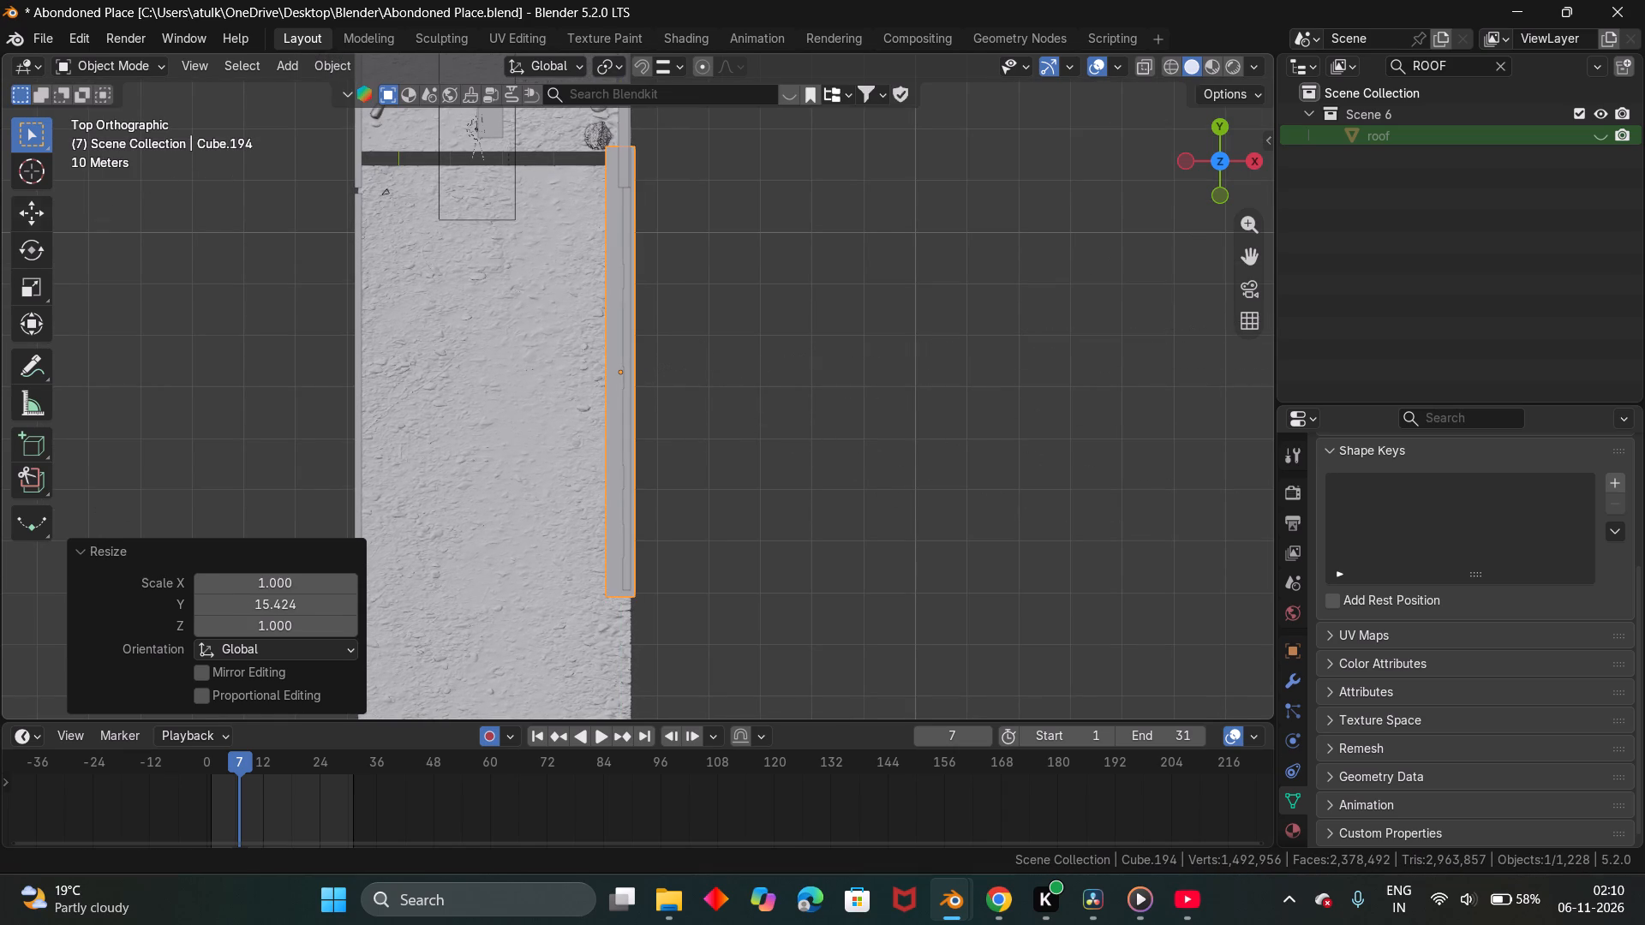
Move the stretched cube about 68.54 m along Y, back to the wall section carrying the lettering.
{"action": "middle_click_drag", "start_coordinate": [601, 469], "coordinate": [699, 299]}
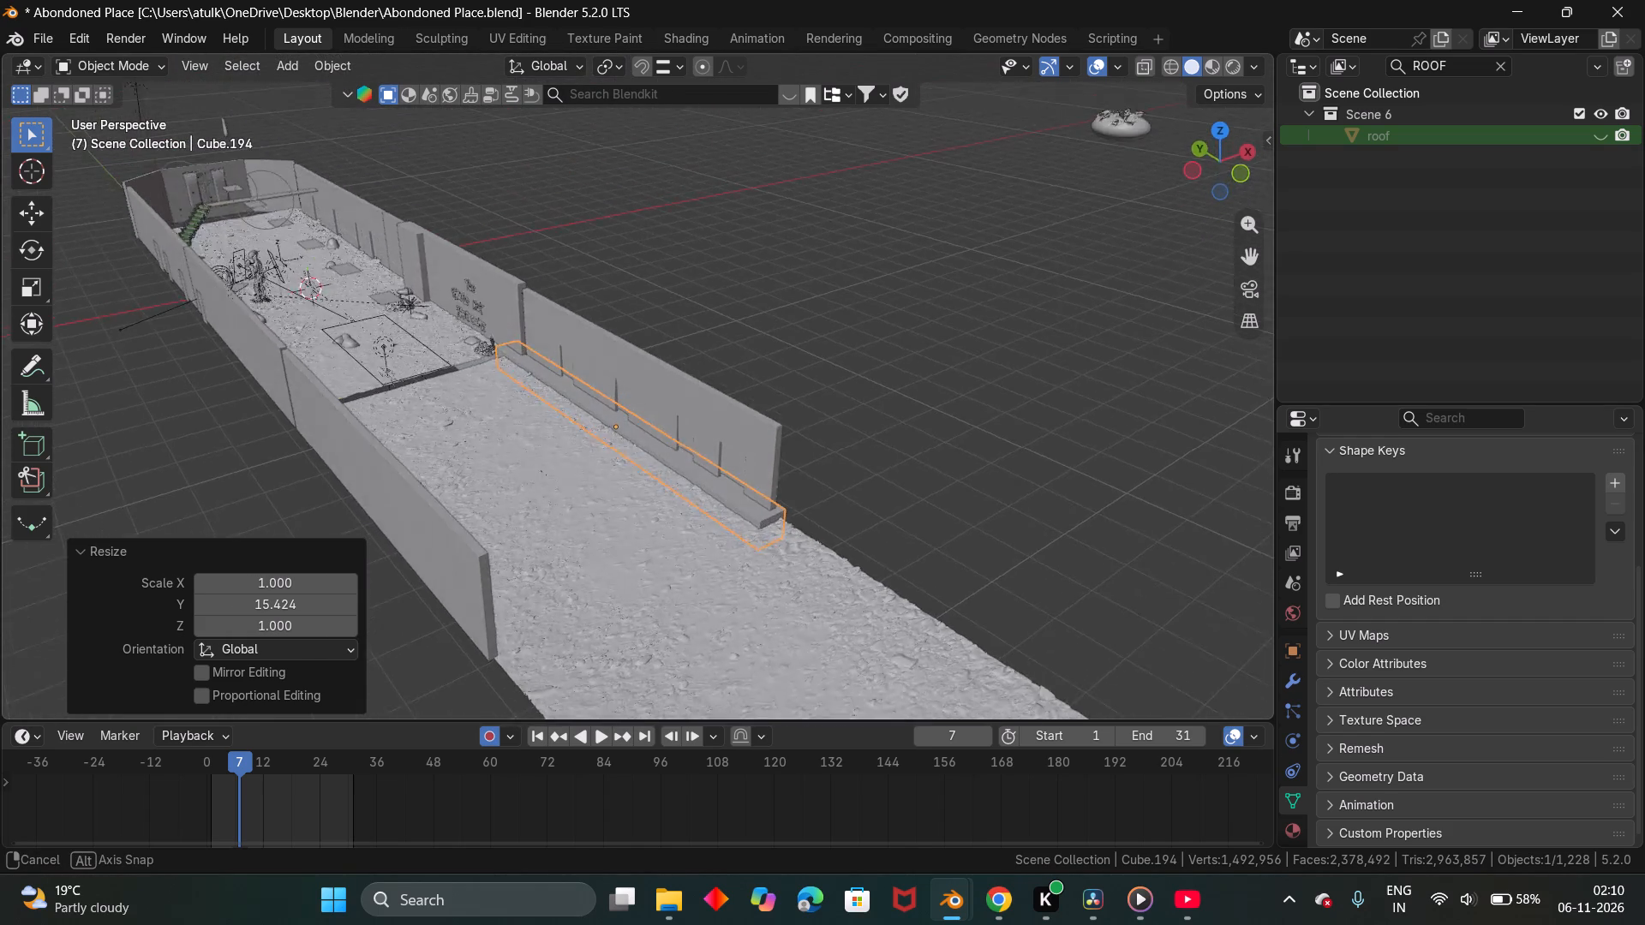
{"action": "middle_click_drag", "start_coordinate": [699, 299], "coordinate": [771, 339]}
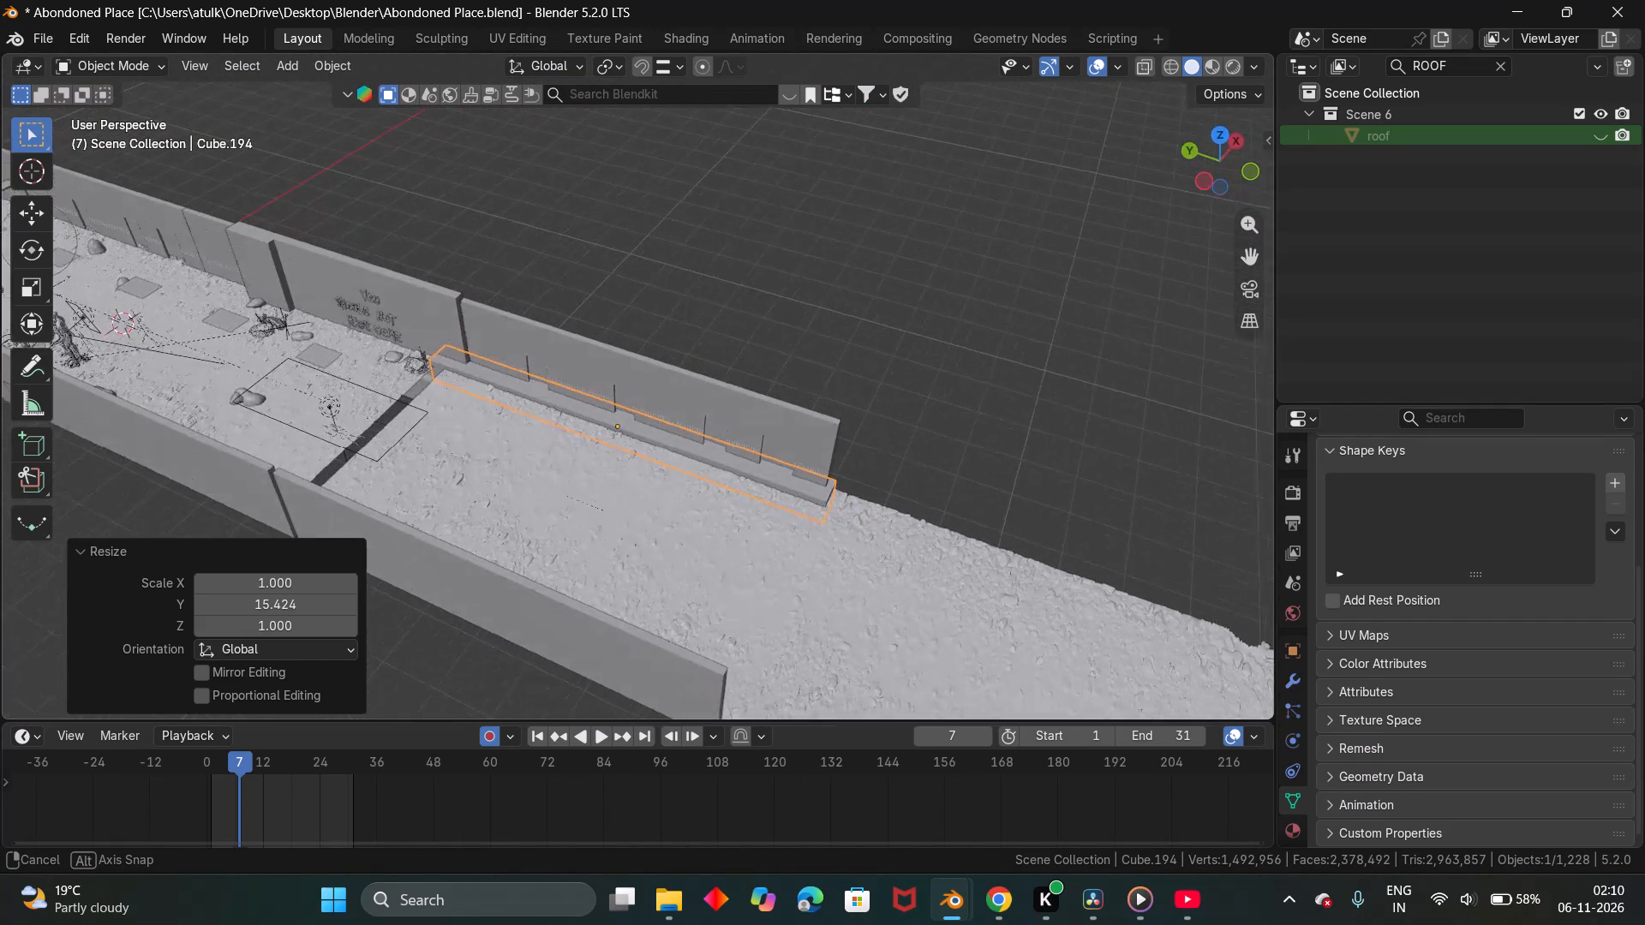
{"action": "middle_click_drag", "start_coordinate": [771, 339], "coordinate": [777, 339]}
{"action": "type", "text": "gy"}
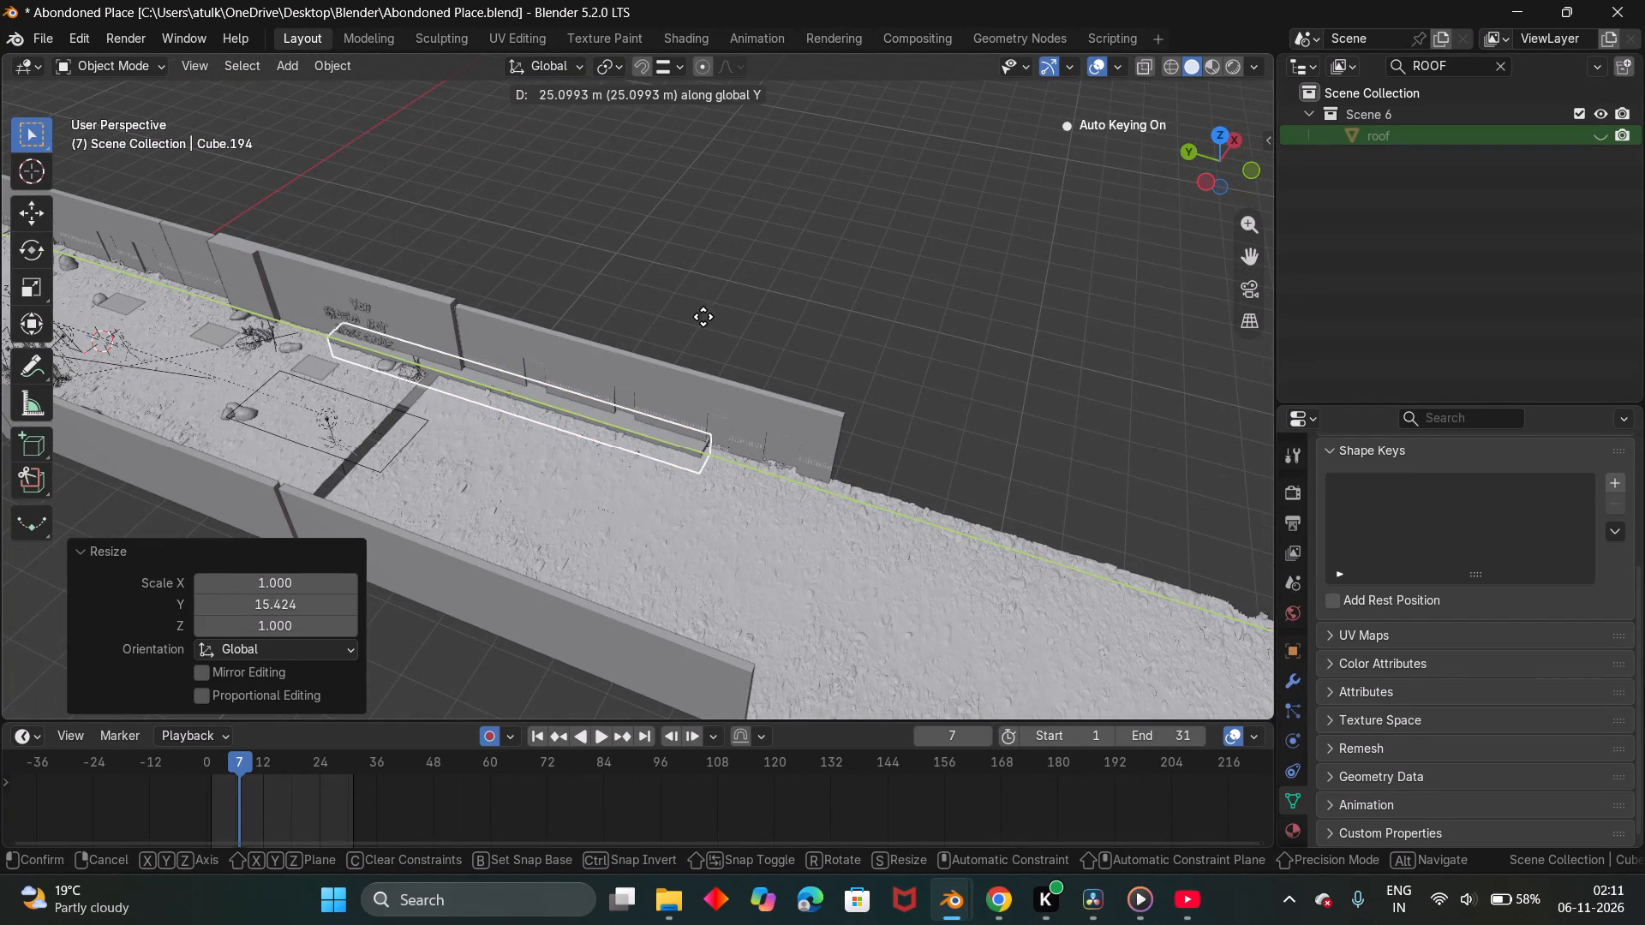
{"action": "left_click", "coordinate": [565, 221]}
Shorten the cube along Y by a factor of 0.75 to suit the lettered wall section.
{"action": "middle_click_drag", "start_coordinate": [571, 255], "coordinate": [596, 316]}
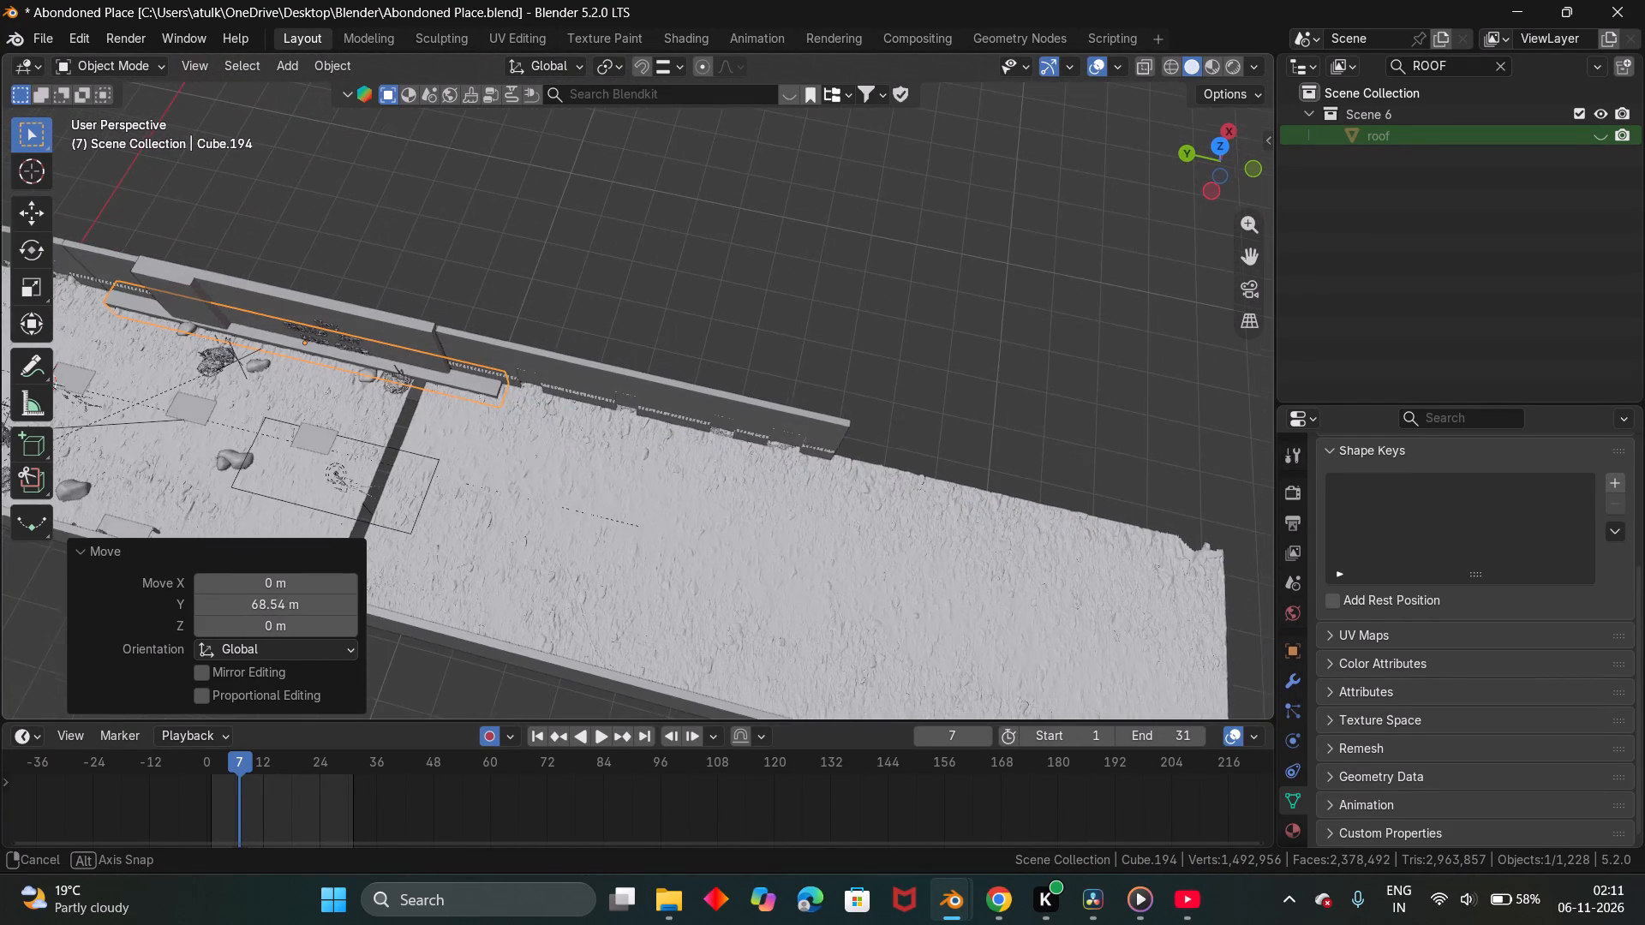
{"action": "middle_click_drag", "start_coordinate": [596, 316], "coordinate": [598, 318]}
{"action": "middle_click_drag", "start_coordinate": [504, 394], "coordinate": [863, 446], "text": "shift"}
{"action": "scroll", "coordinate": [863, 446], "scroll_direction": "up", "scroll_amount": 1, "text": "shift"}
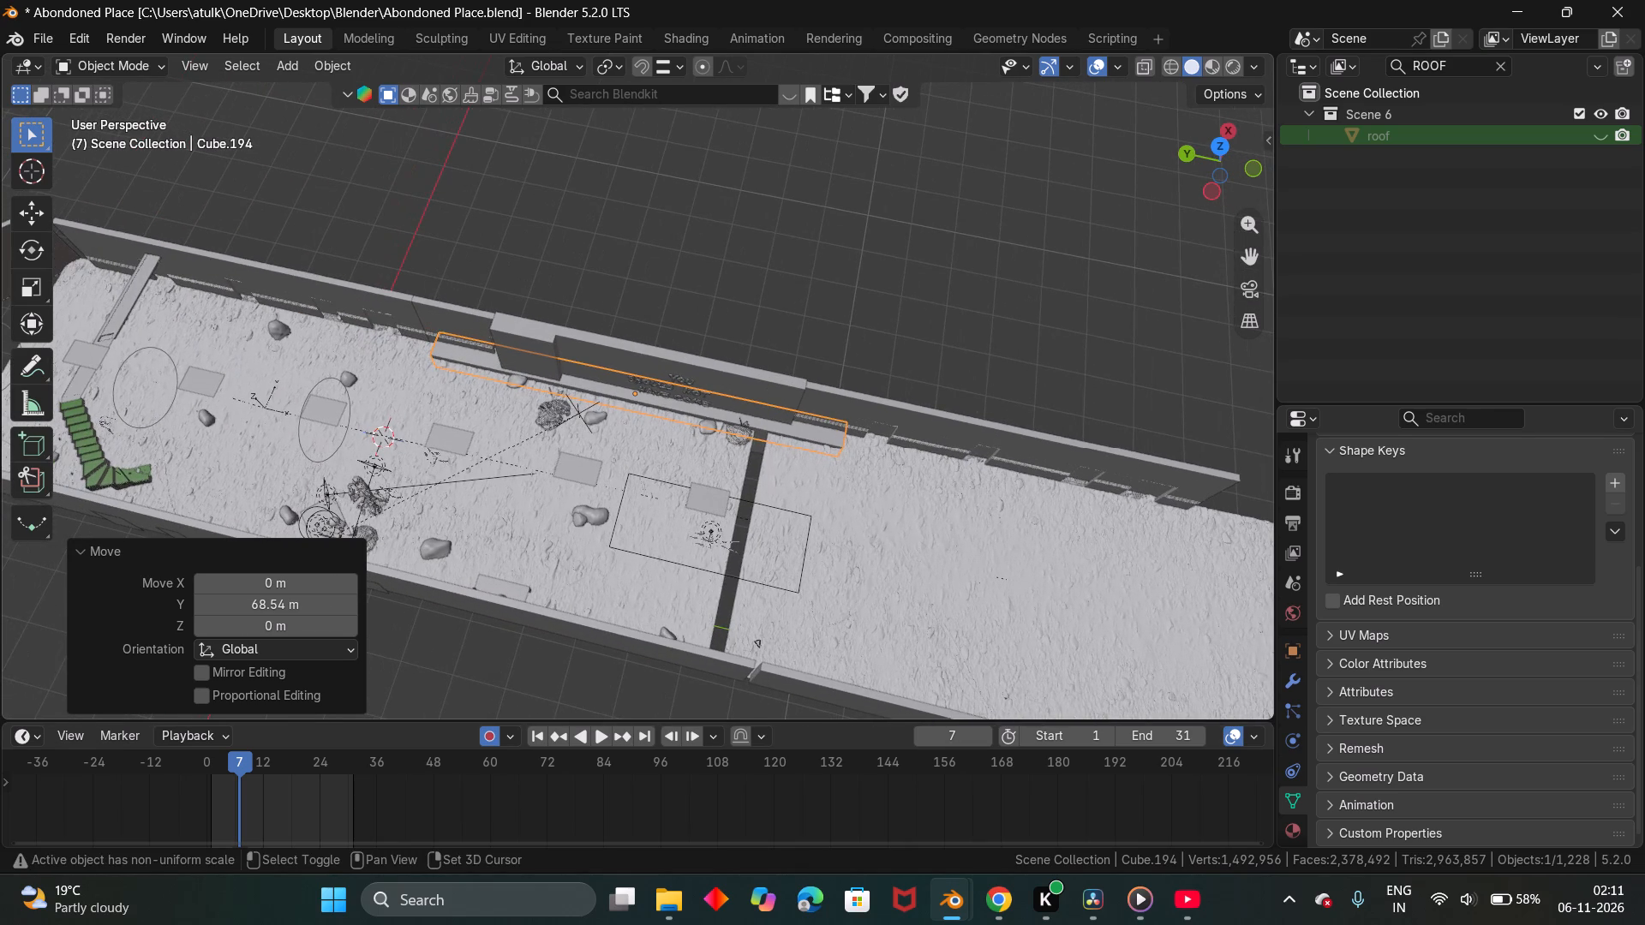
{"action": "key", "text": "s"}
{"action": "key", "text": "y"}
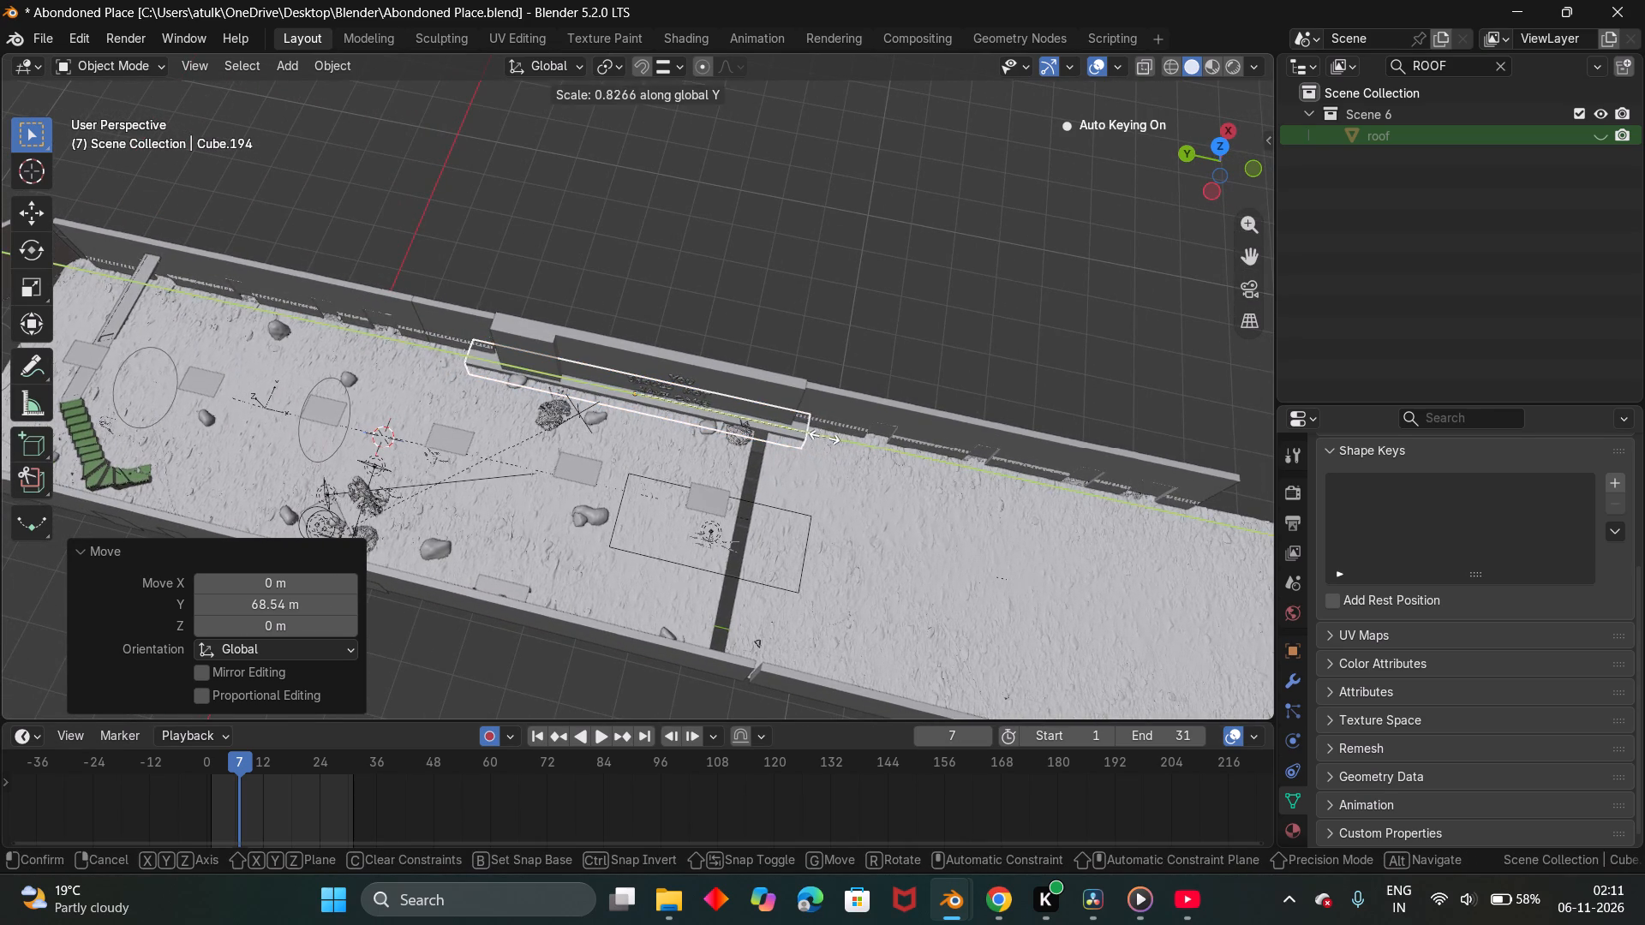
{"action": "left_click", "coordinate": [807, 434]}
Scale the cube along Z by about 4.05 to make it a tall wall block.
{"action": "middle_click_drag", "start_coordinate": [852, 433], "coordinate": [440, 298]}
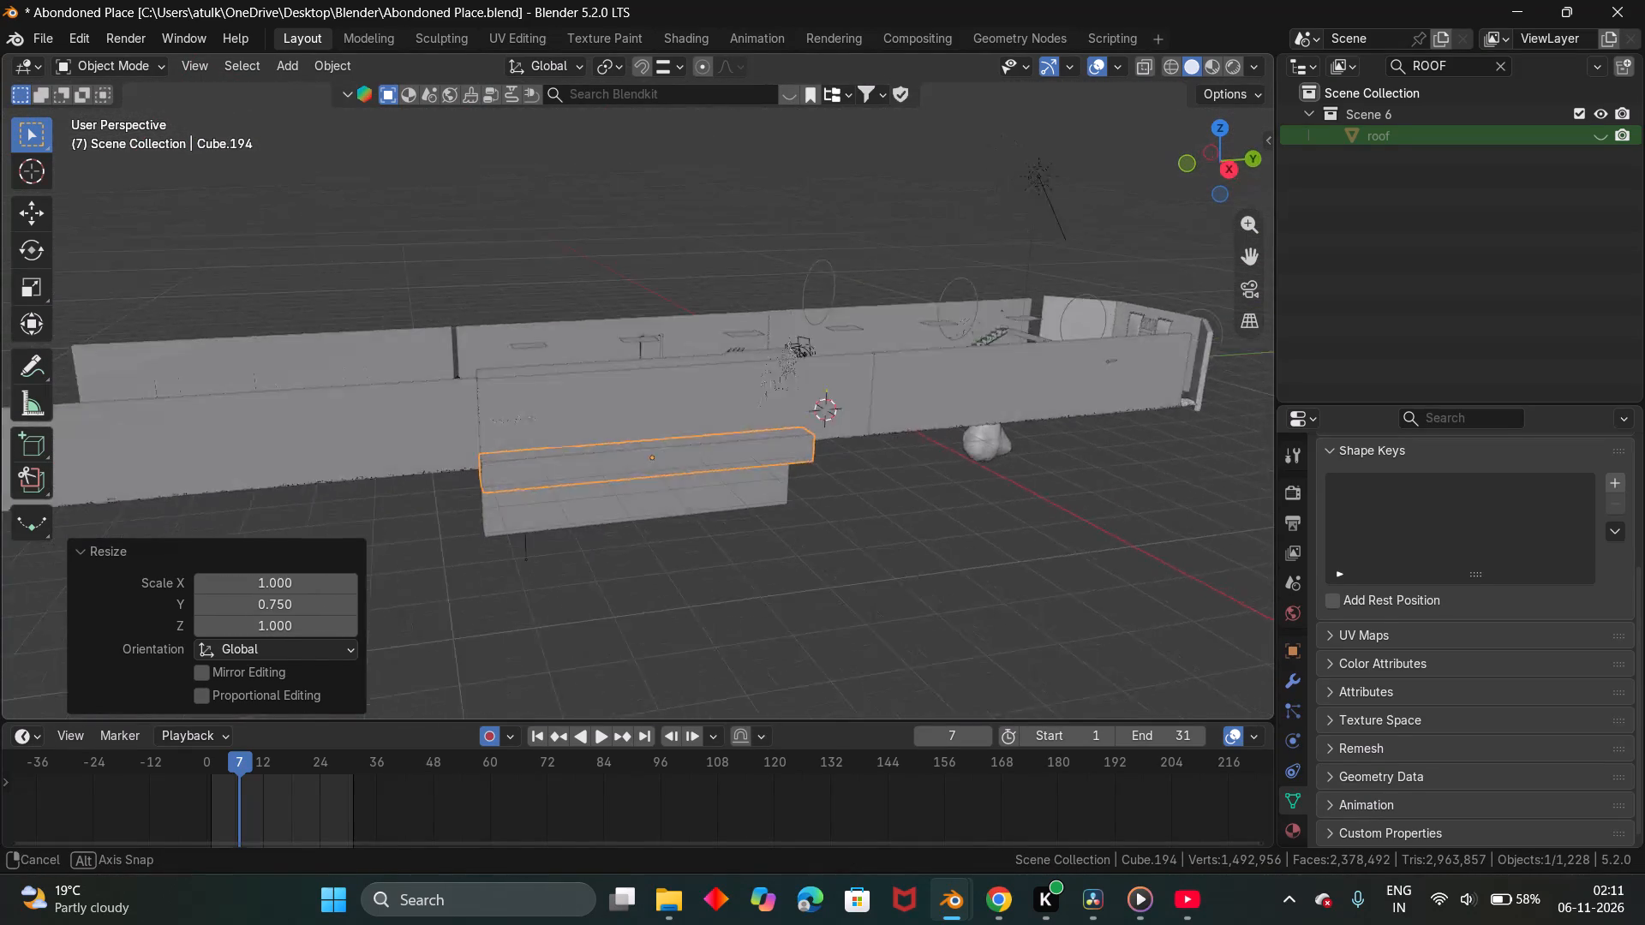
{"action": "middle_click_drag", "start_coordinate": [440, 298], "coordinate": [428, 289]}
{"action": "key", "text": "s"}
{"action": "key", "text": "z"}
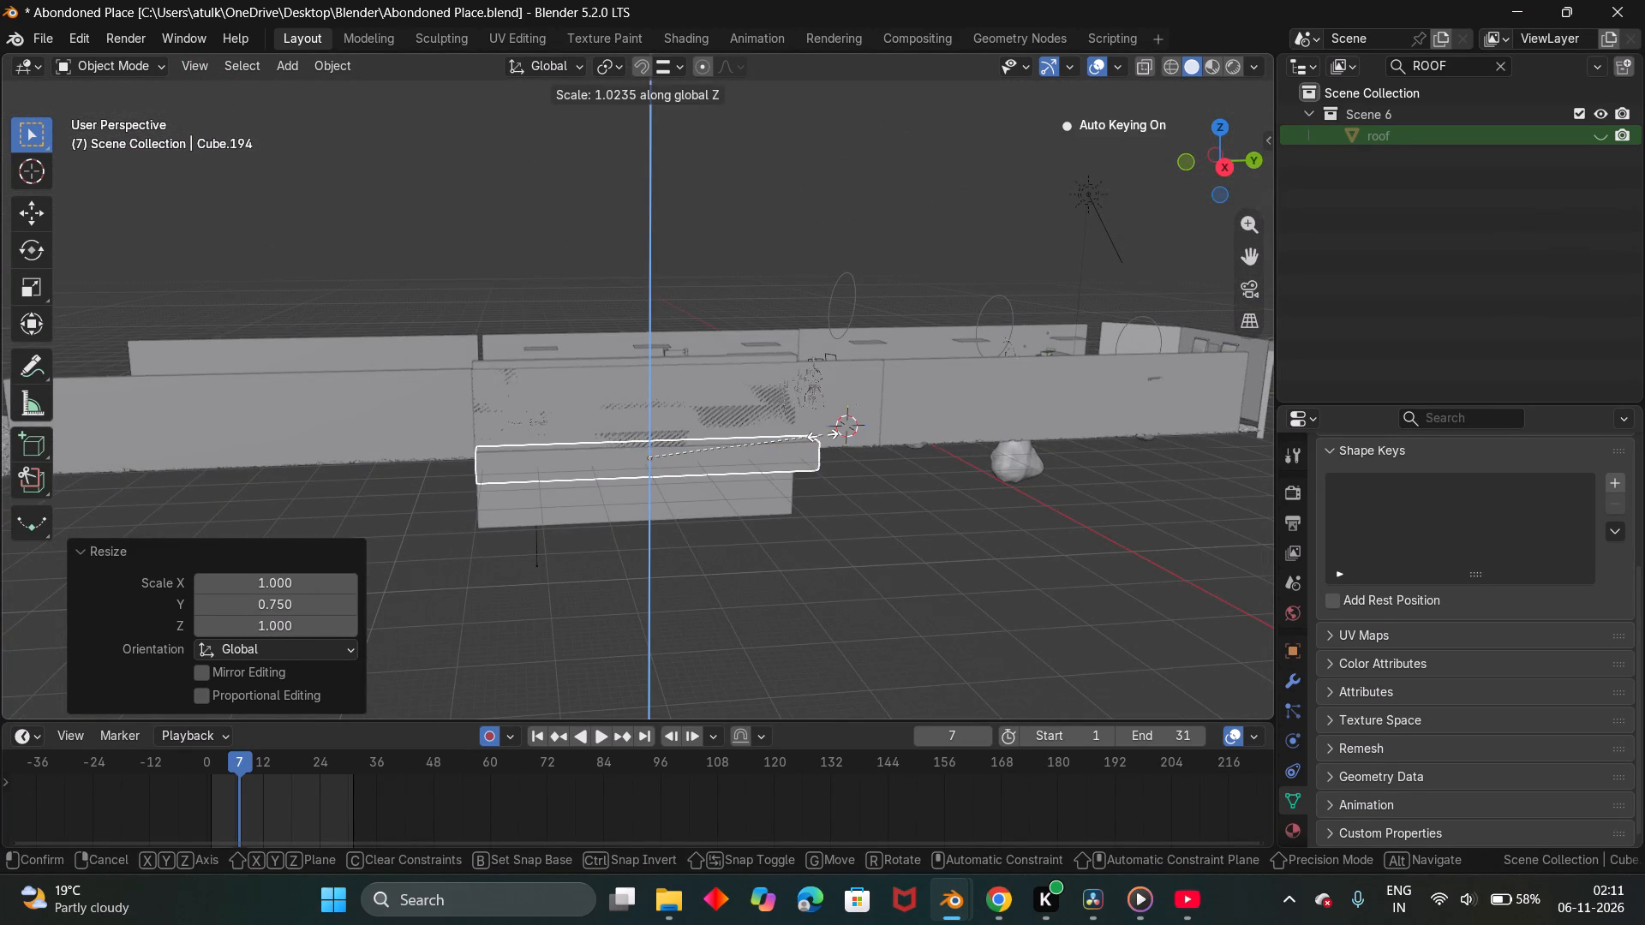
{"action": "left_click", "coordinate": [1085, 586]}
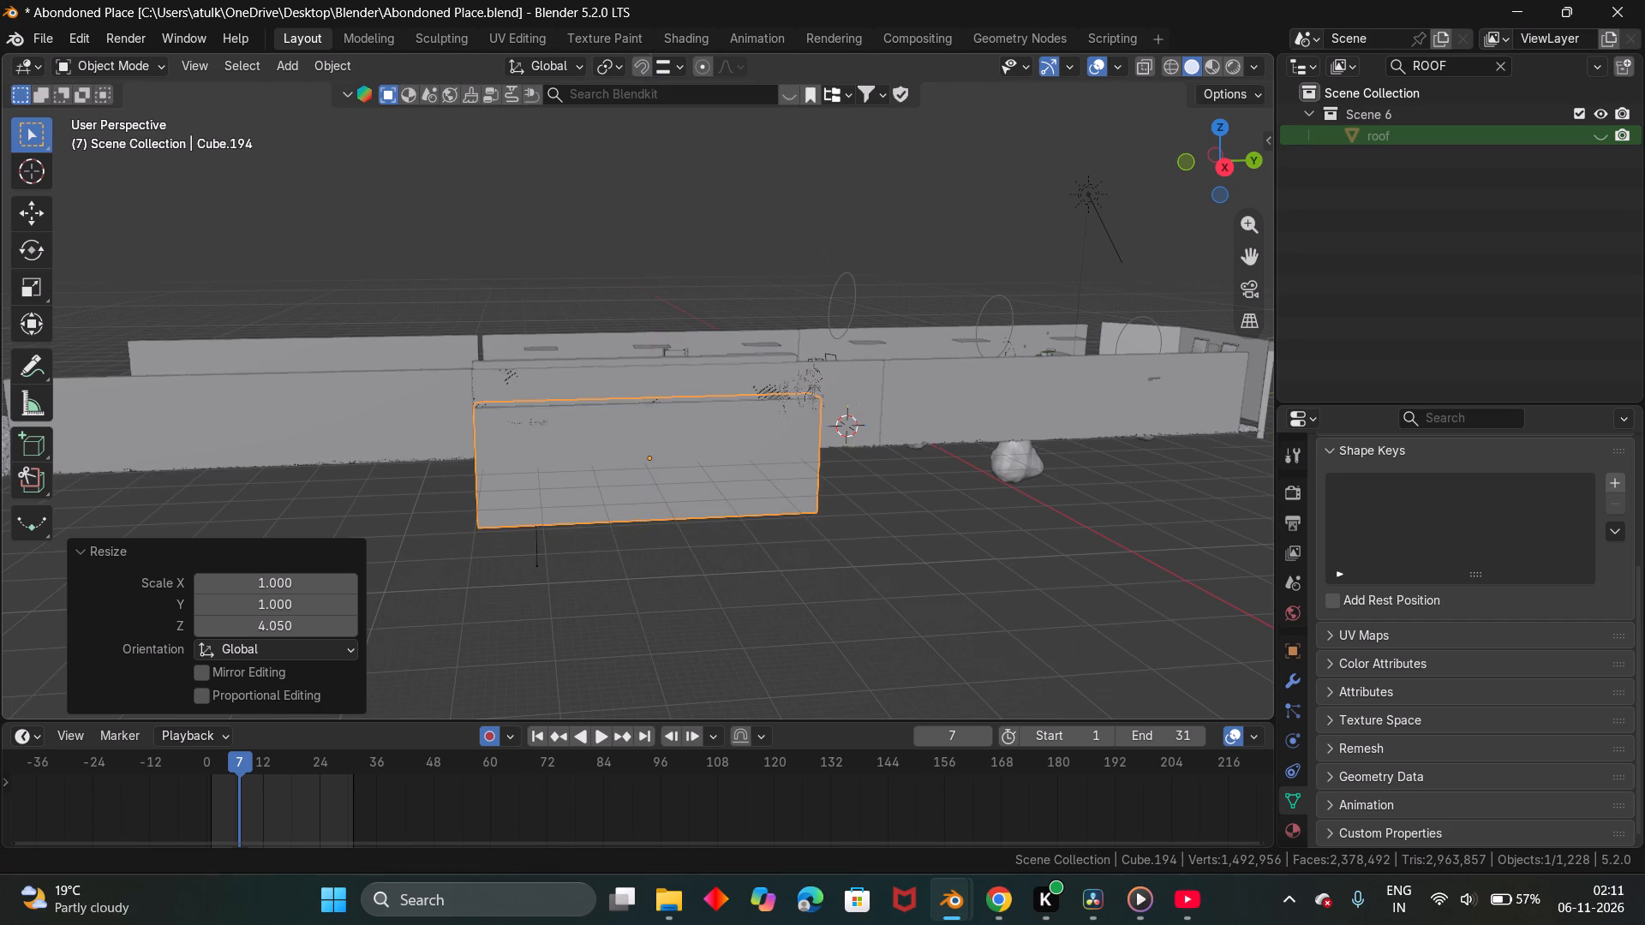
Raise the tall cube about 8.42 m along Z so it covers the lettered wall section.
{"action": "key", "text": "g"}
{"action": "key", "text": "z"}
{"action": "left_click", "coordinate": [1072, 545]}
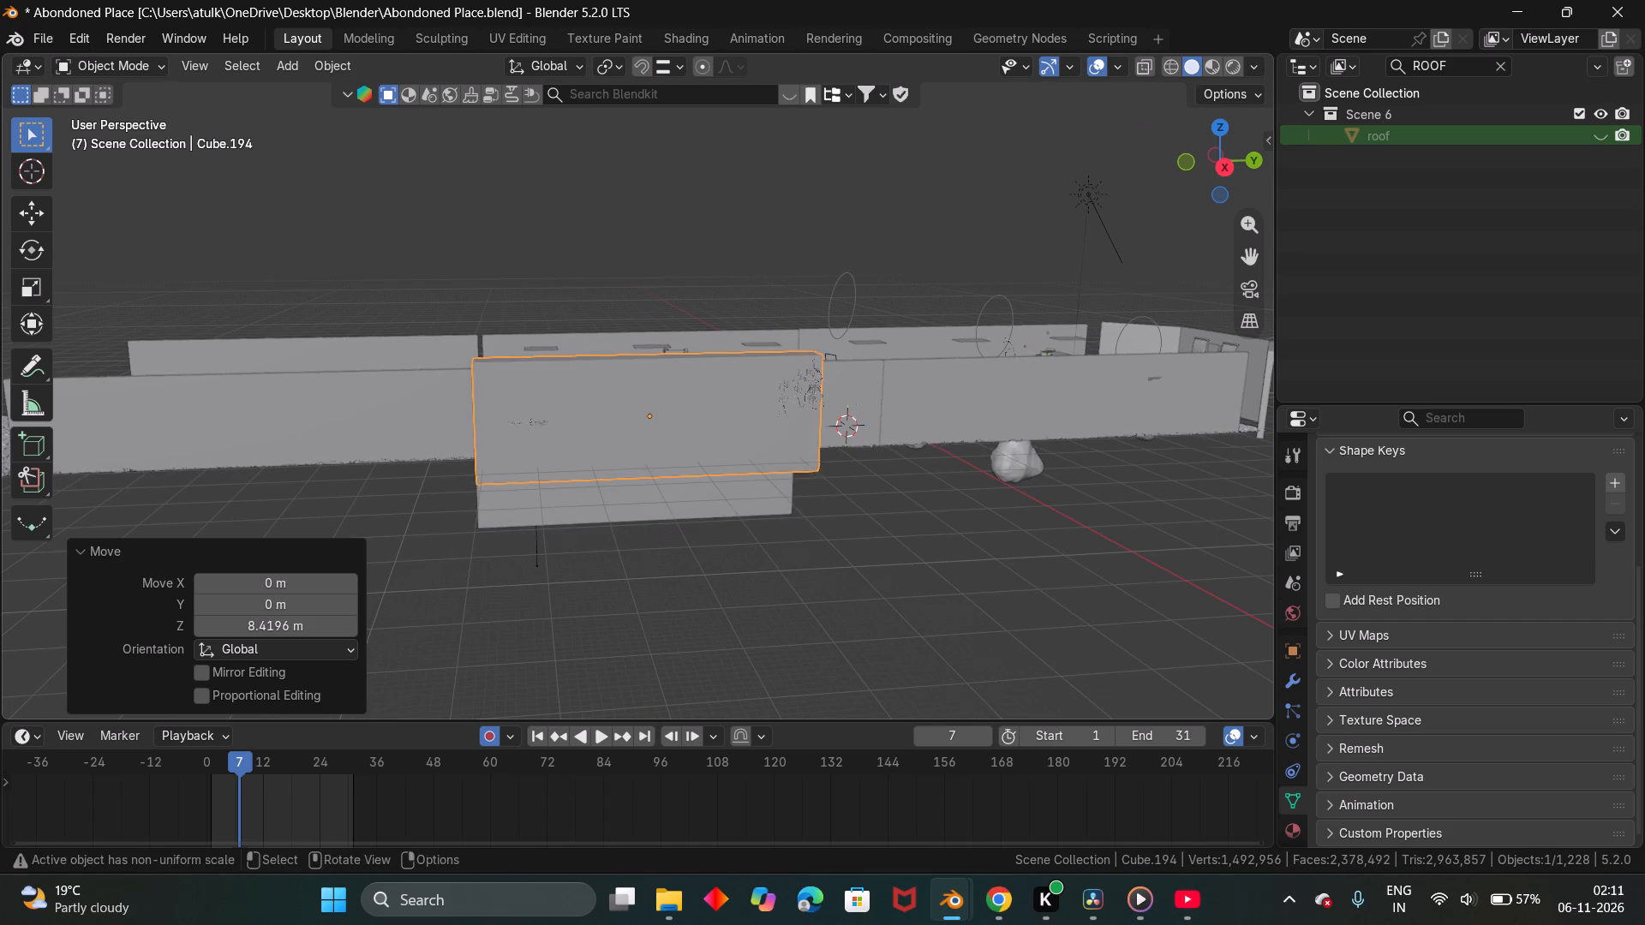
Give the cube a new material in the Shading workspace and delete its Principled BSDF node.
{"action": "middle_click_drag", "start_coordinate": [815, 662], "coordinate": [1060, 684]}
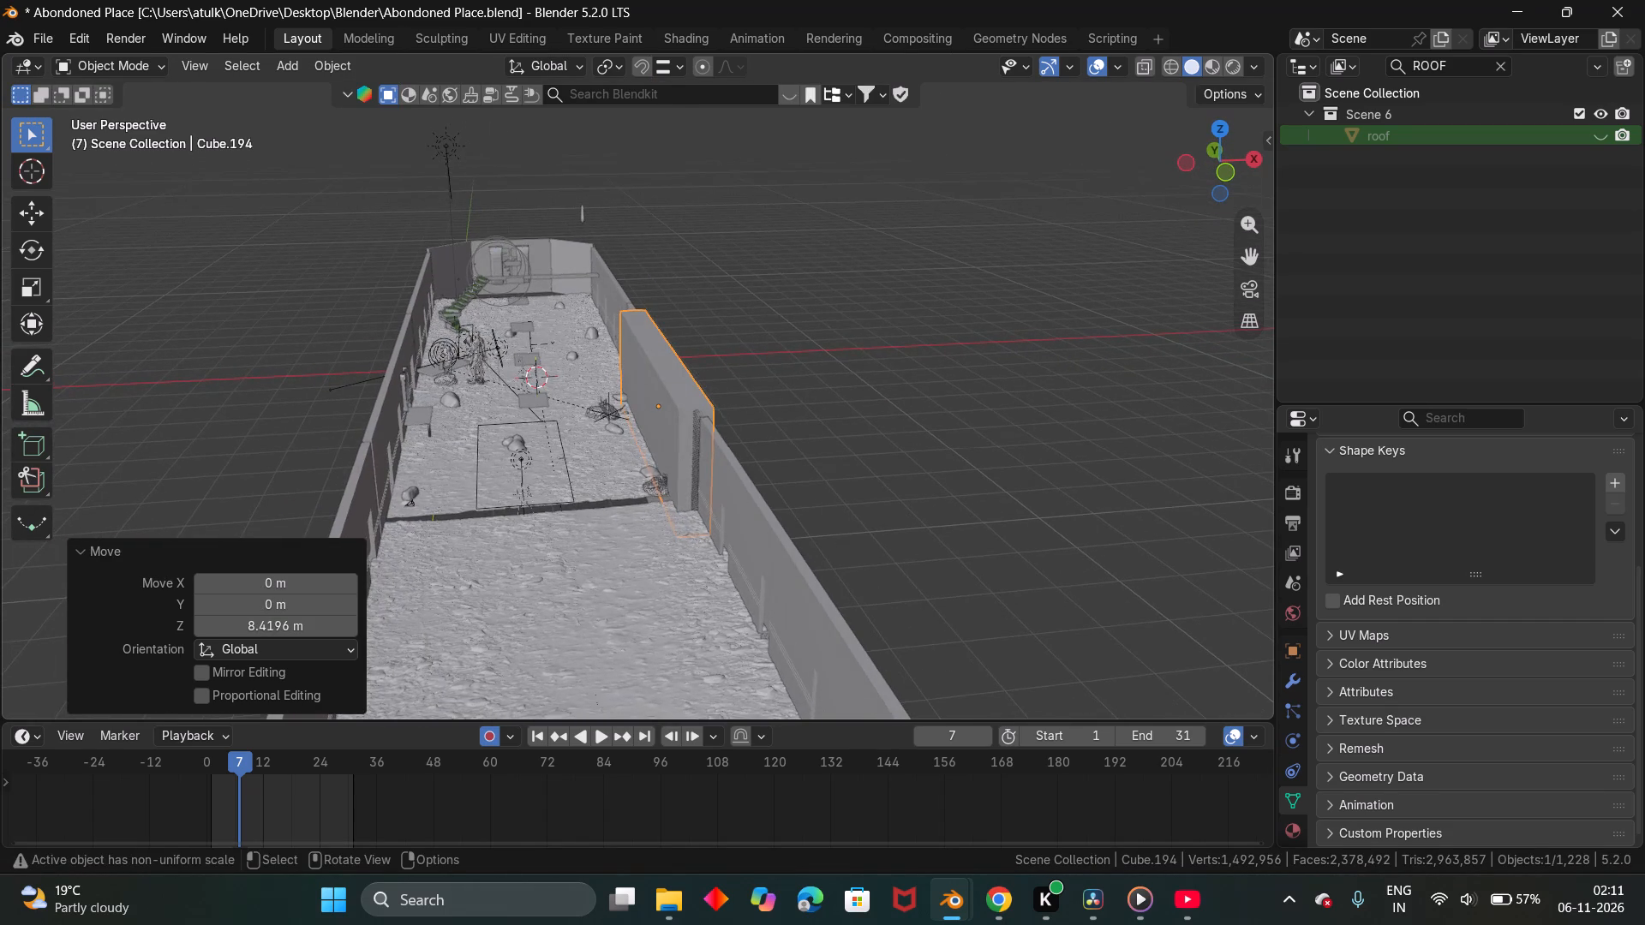
{"action": "scroll", "coordinate": [727, 521], "scroll_direction": "up", "scroll_amount": 3}
{"action": "middle_click_drag", "start_coordinate": [755, 518], "coordinate": [858, 528]}
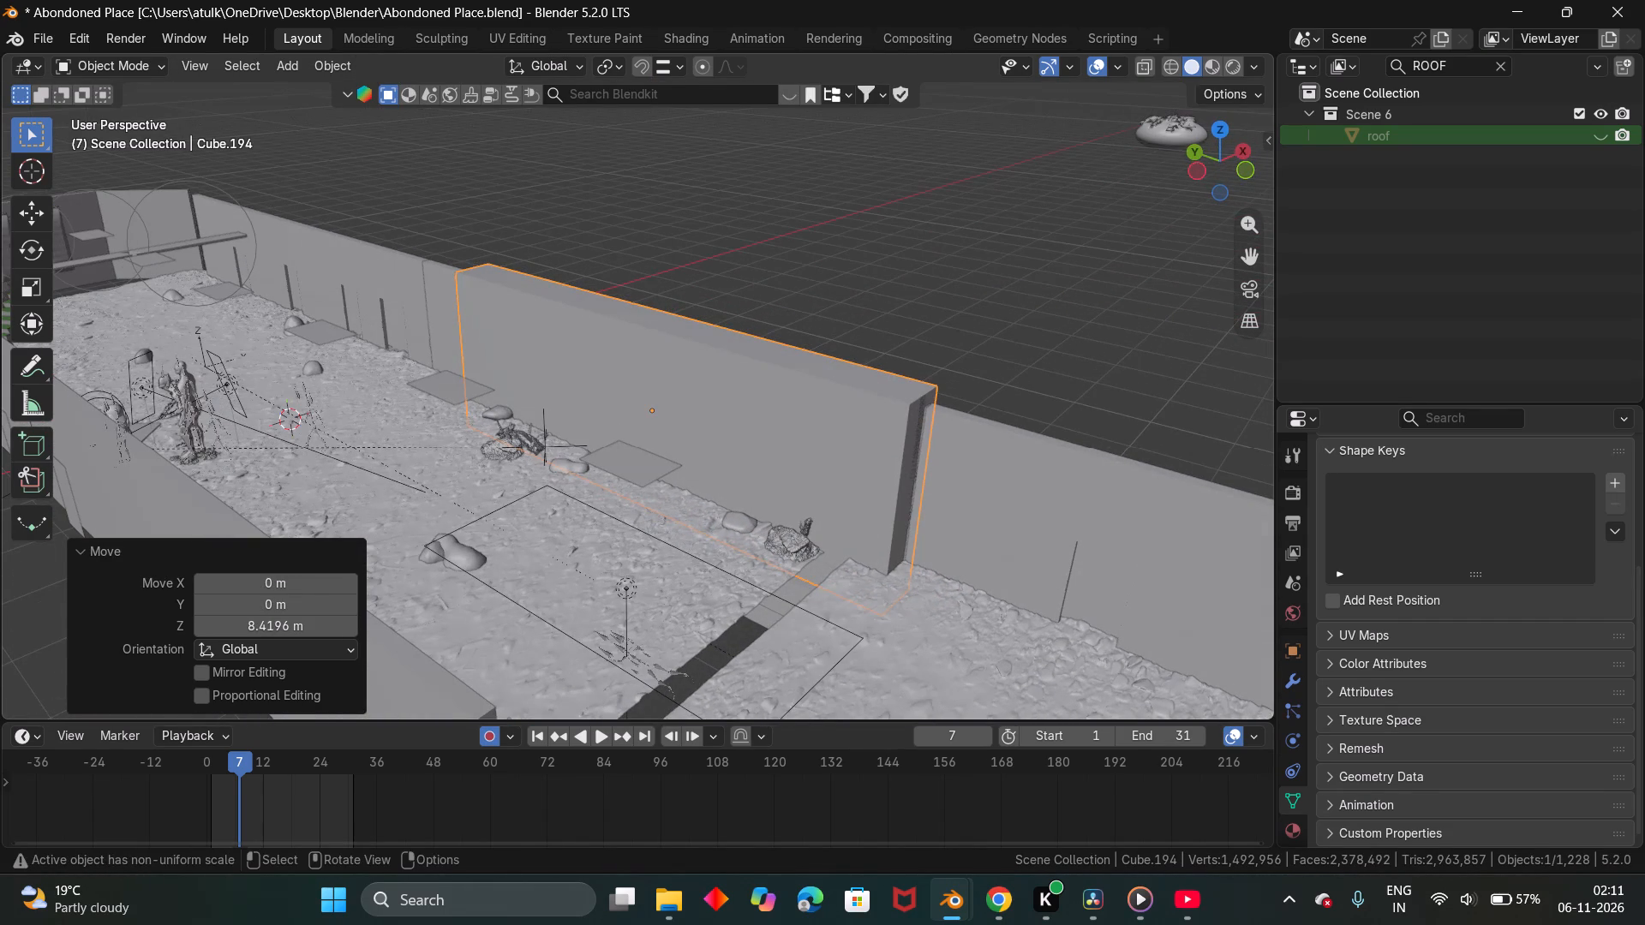
{"action": "left_click", "coordinate": [679, 33]}
{"action": "scroll", "coordinate": [912, 172], "scroll_direction": "down", "scroll_amount": 2}
{"action": "scroll", "coordinate": [919, 183], "scroll_direction": "up", "scroll_amount": 1}
{"action": "scroll", "coordinate": [924, 188], "scroll_direction": "down", "scroll_amount": 1}
{"action": "scroll", "coordinate": [1070, 206], "scroll_direction": "down", "scroll_amount": 5}
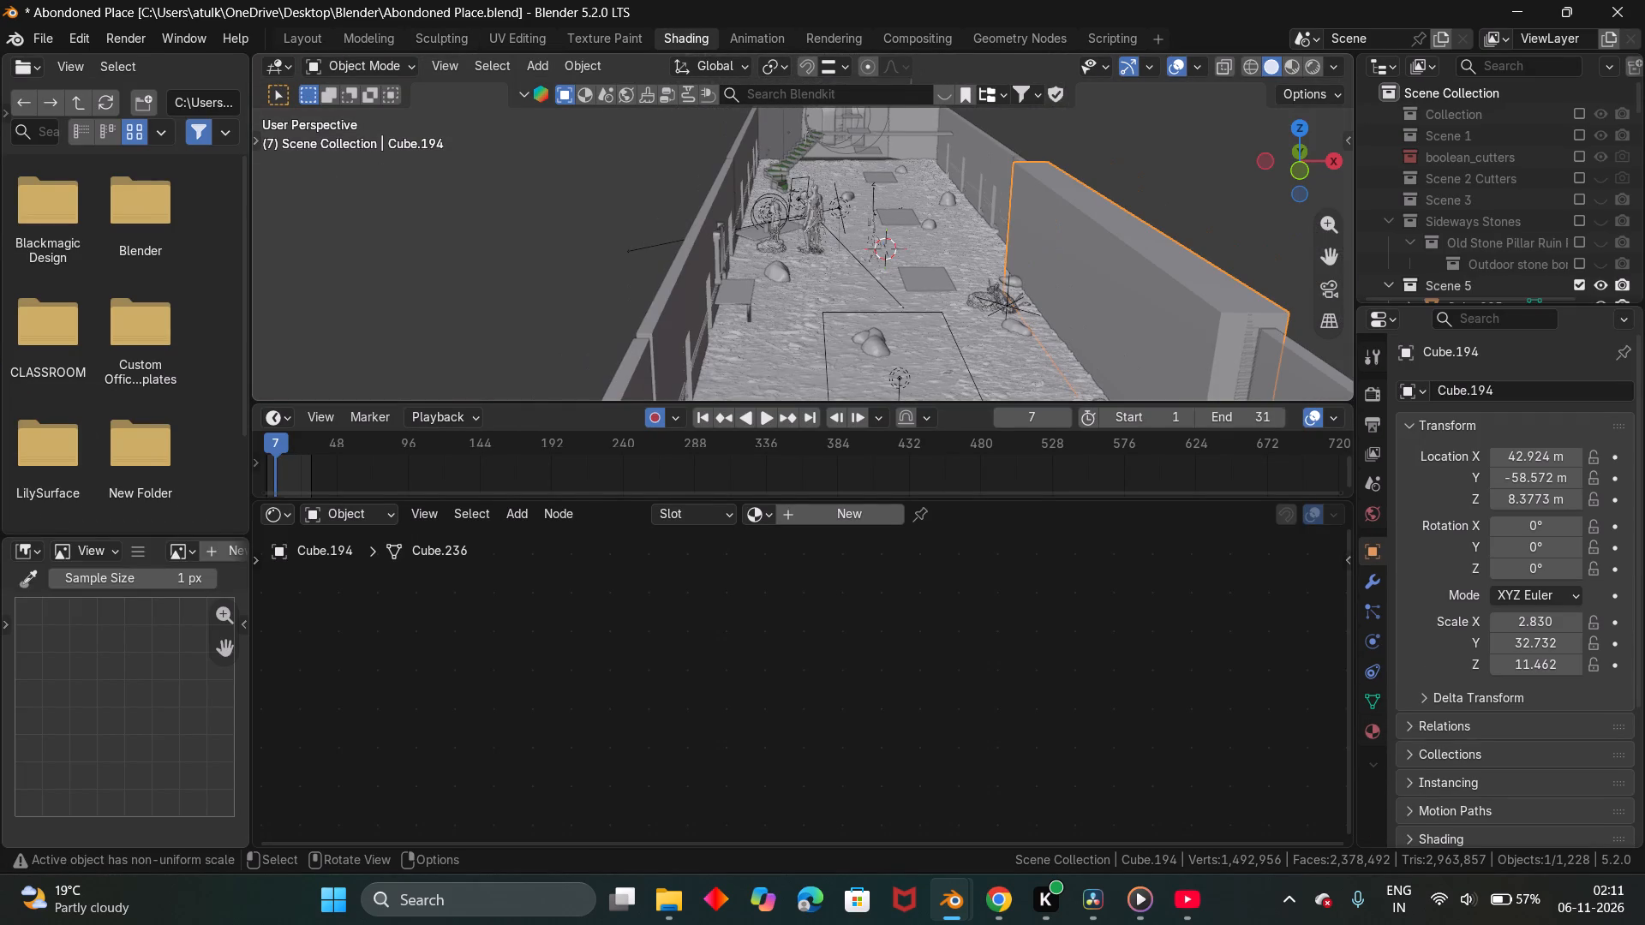
{"action": "left_click", "coordinate": [1284, 68]}
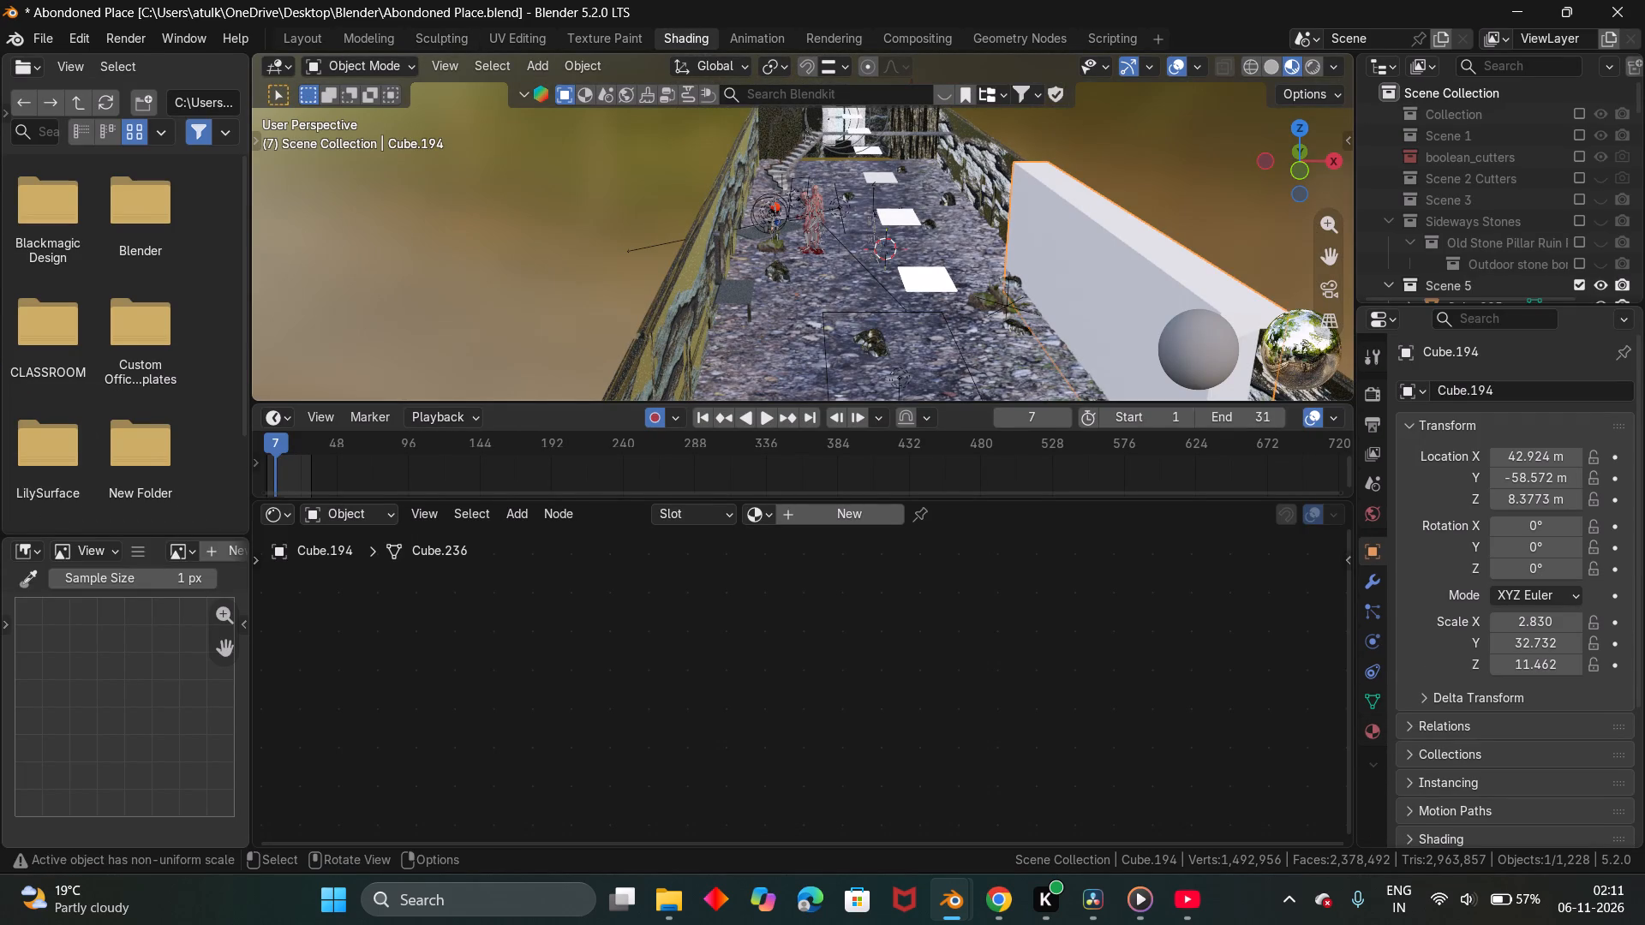
{"action": "left_click", "coordinate": [791, 513]}
{"action": "left_click", "coordinate": [748, 665]}
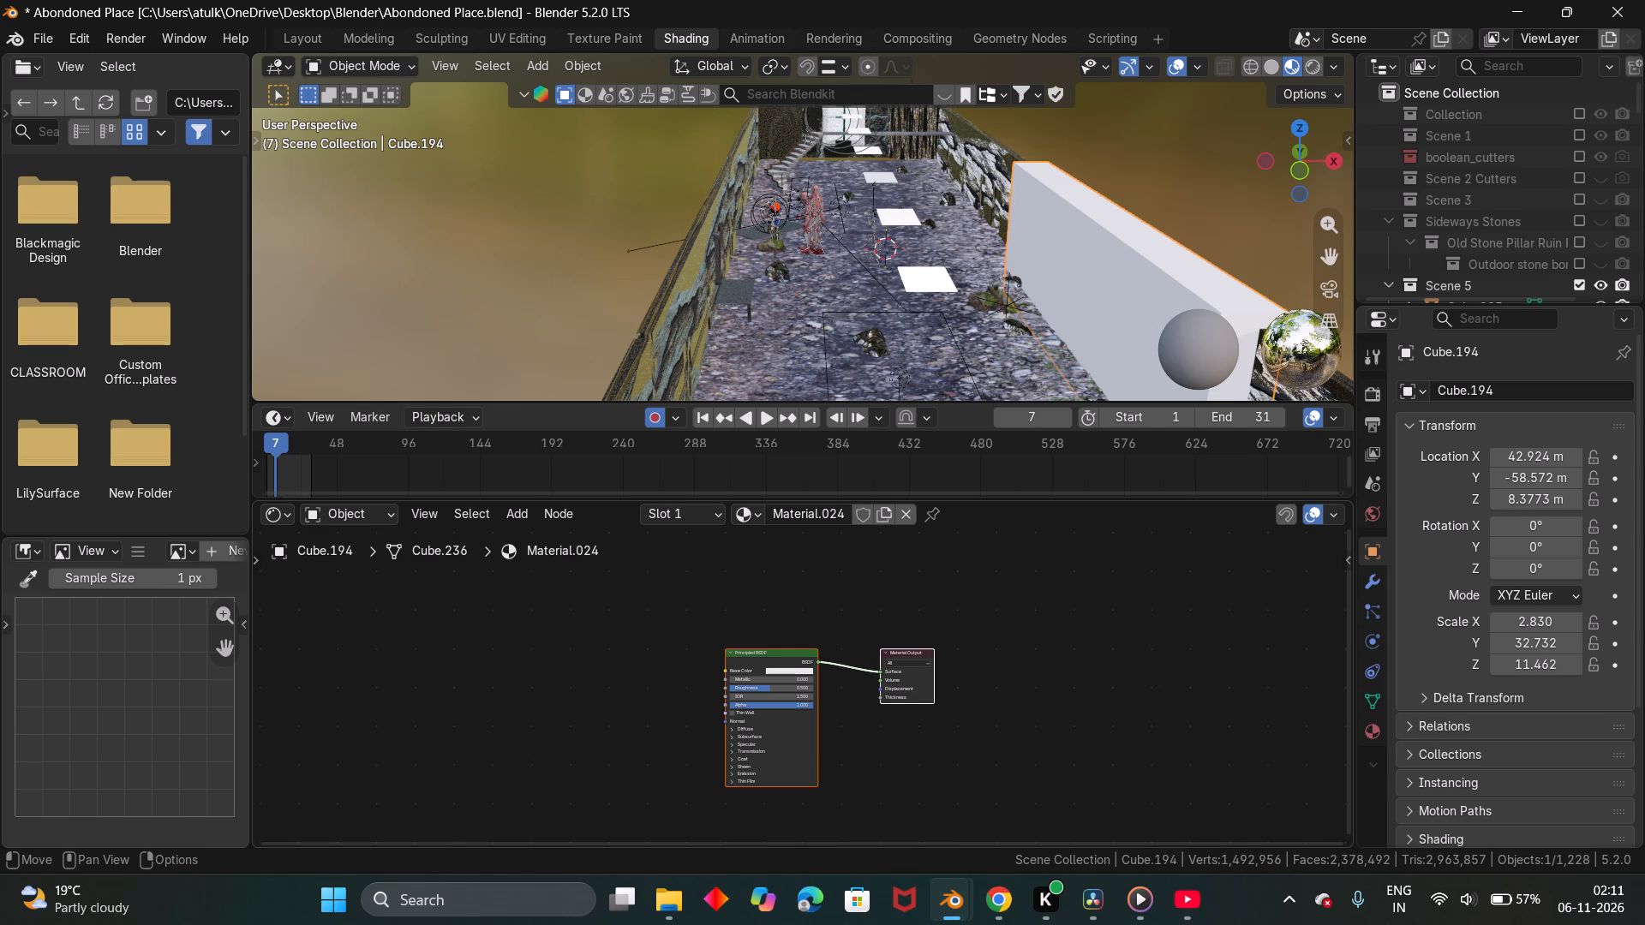
{"action": "scroll", "coordinate": [763, 650], "scroll_direction": "up", "scroll_amount": 5}
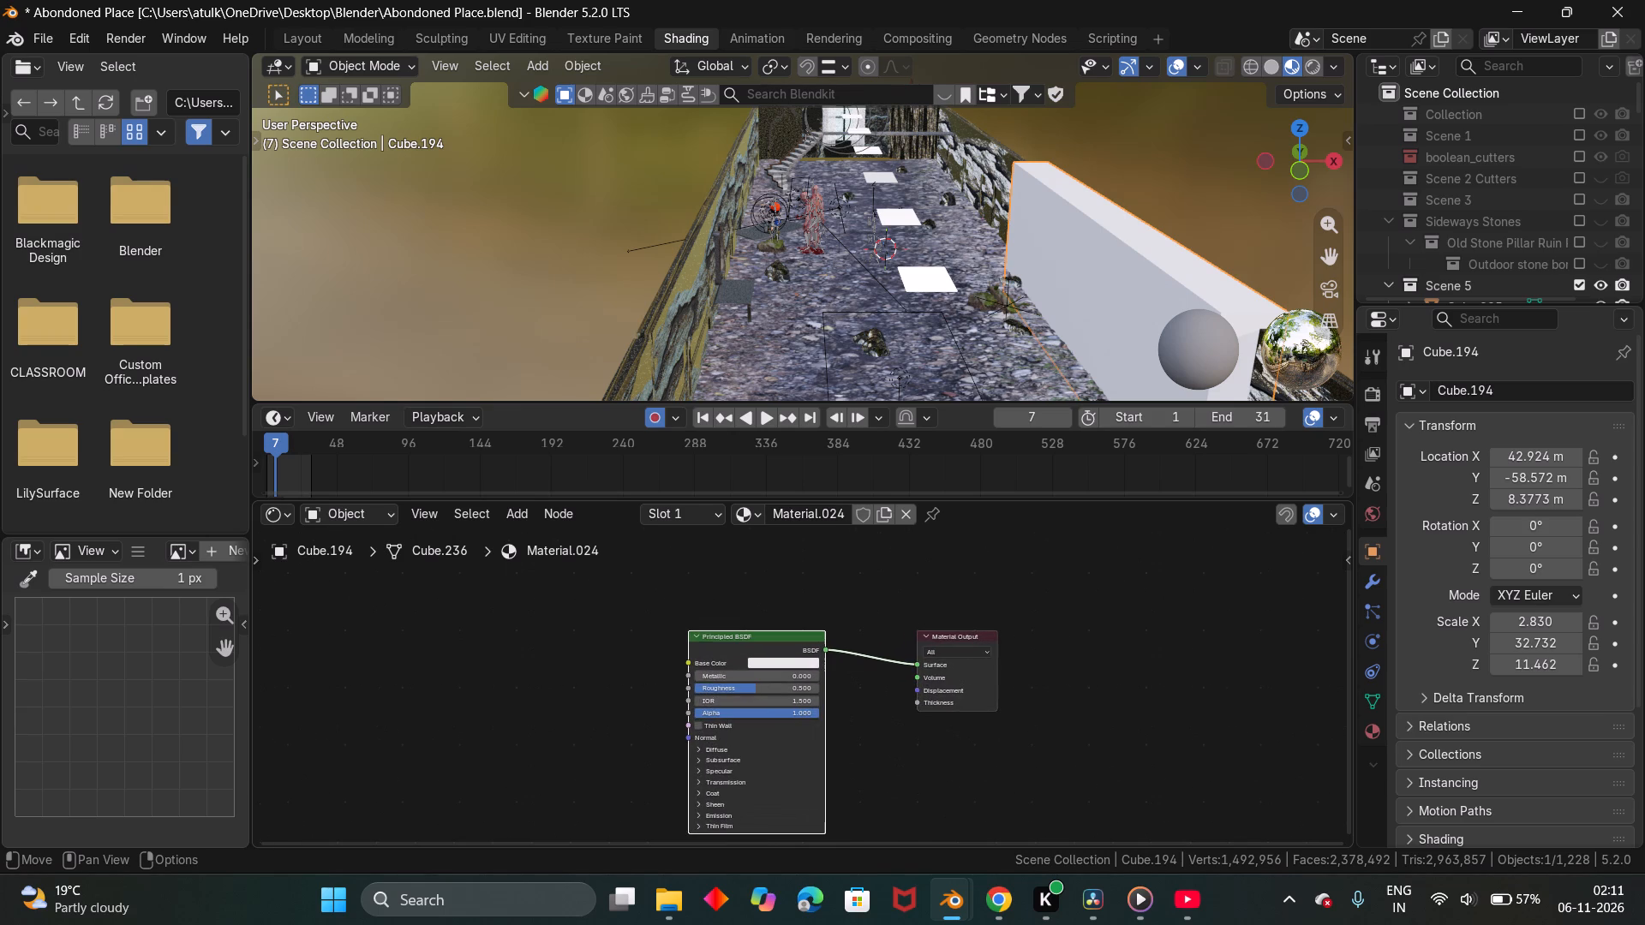
{"action": "key", "text": "BackSpace"}
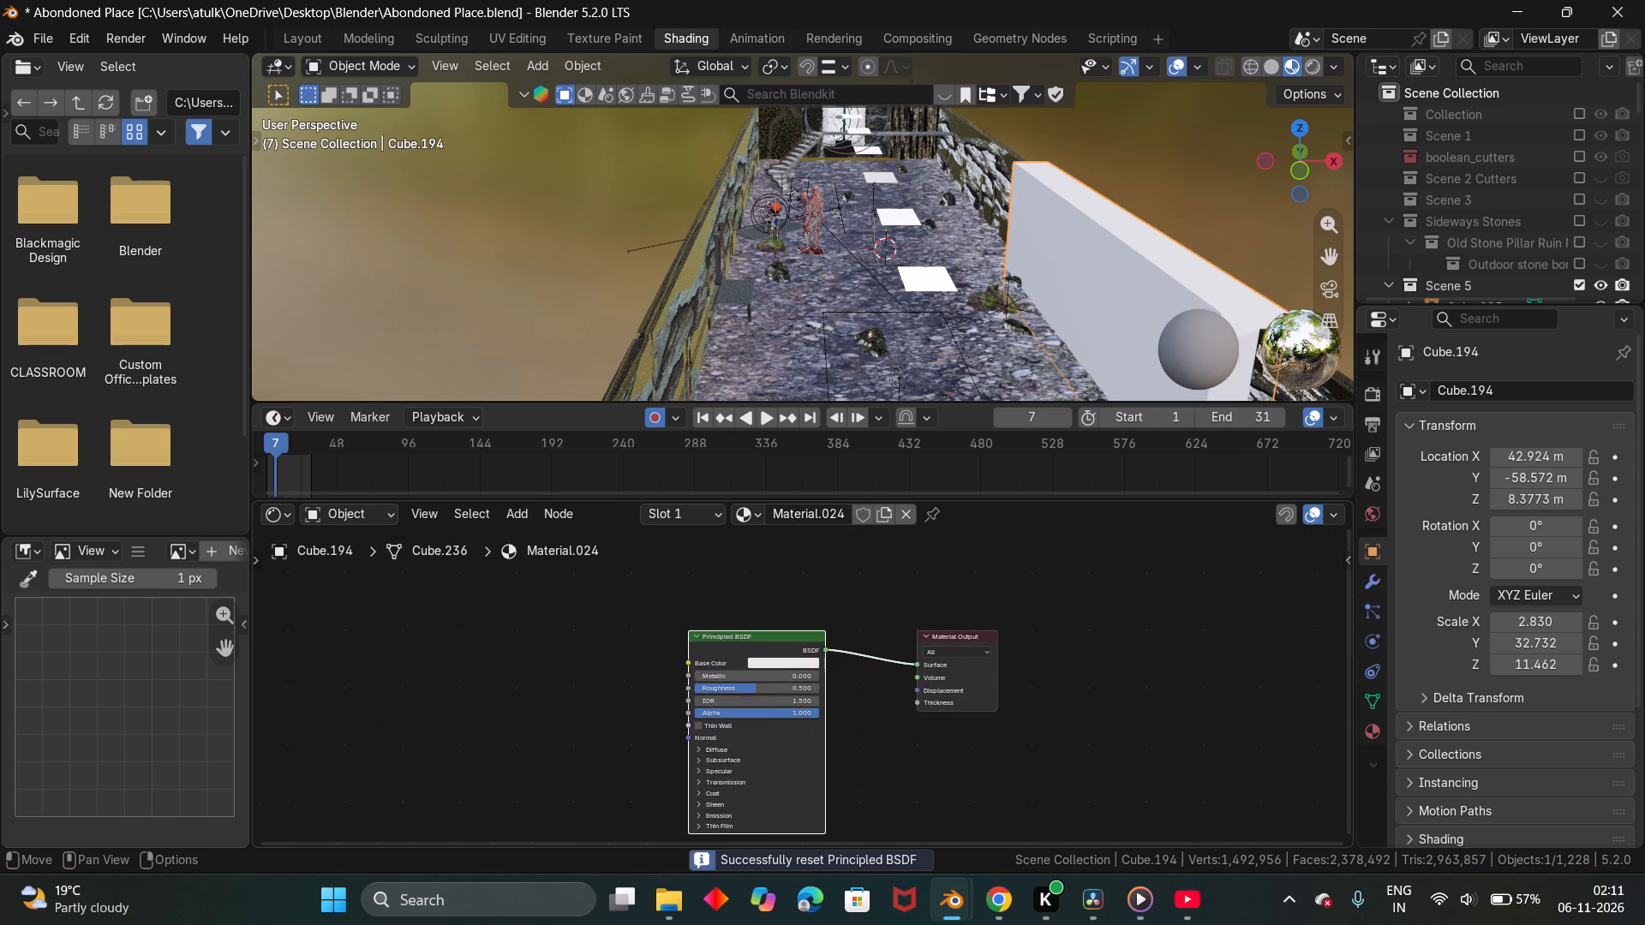
{"action": "key", "text": "Delete"}
Add a Principled Volume node linked to the Material Output's Volume input and place it beside that node.
{"action": "key", "text": "ctrl+a"}
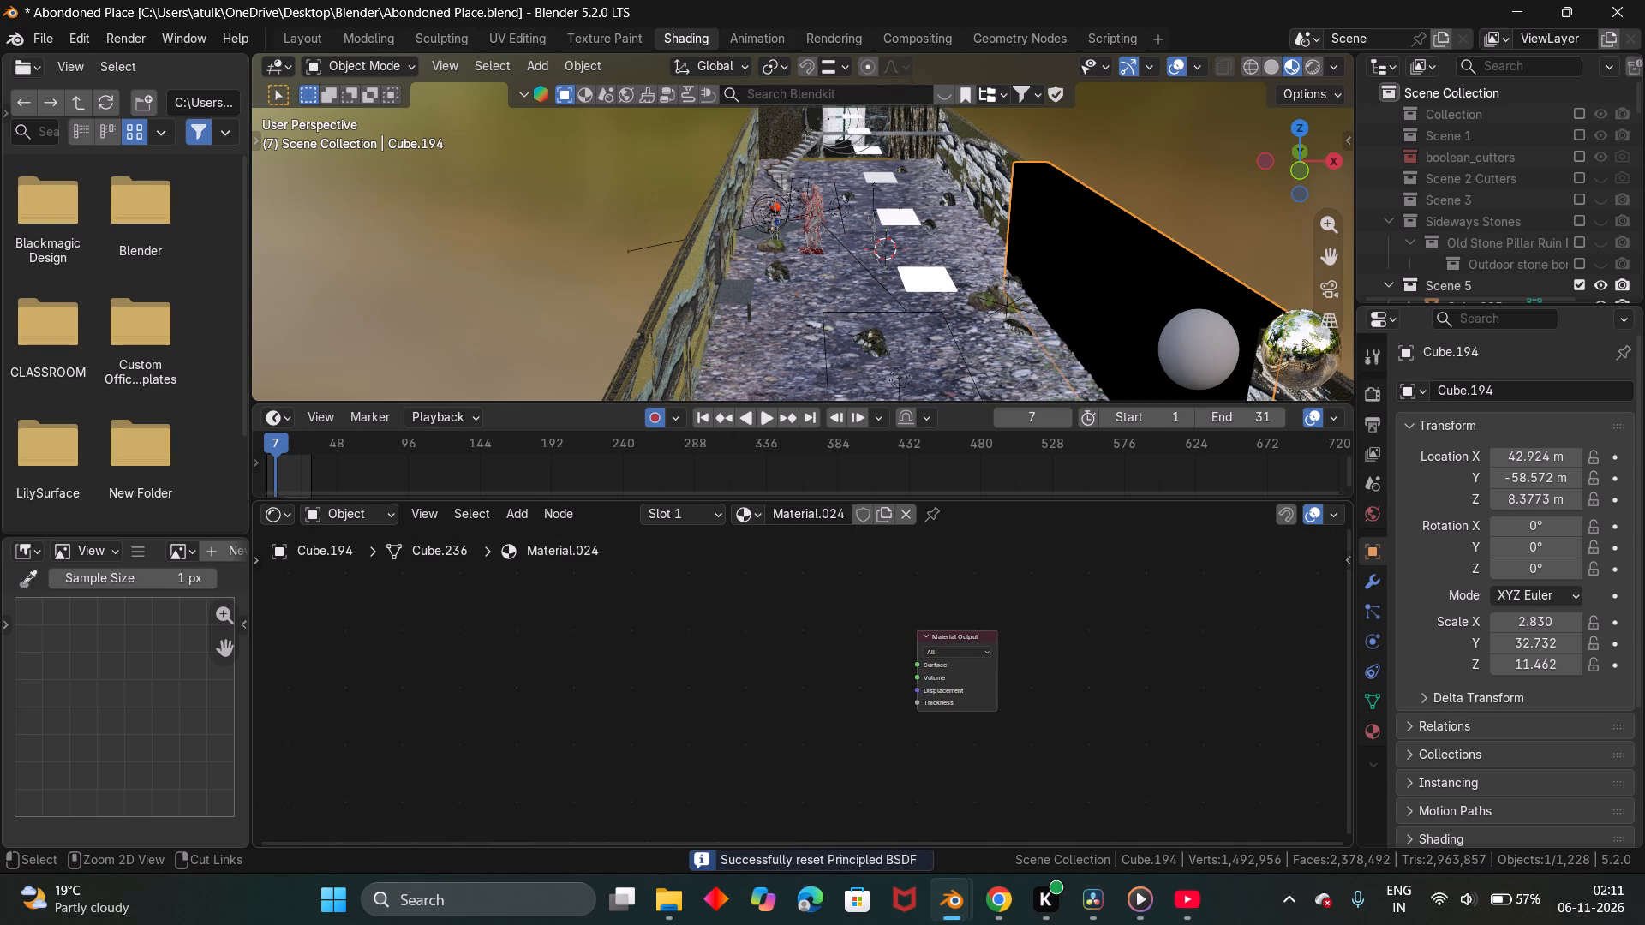
{"action": "key", "text": "ctrl+a"}
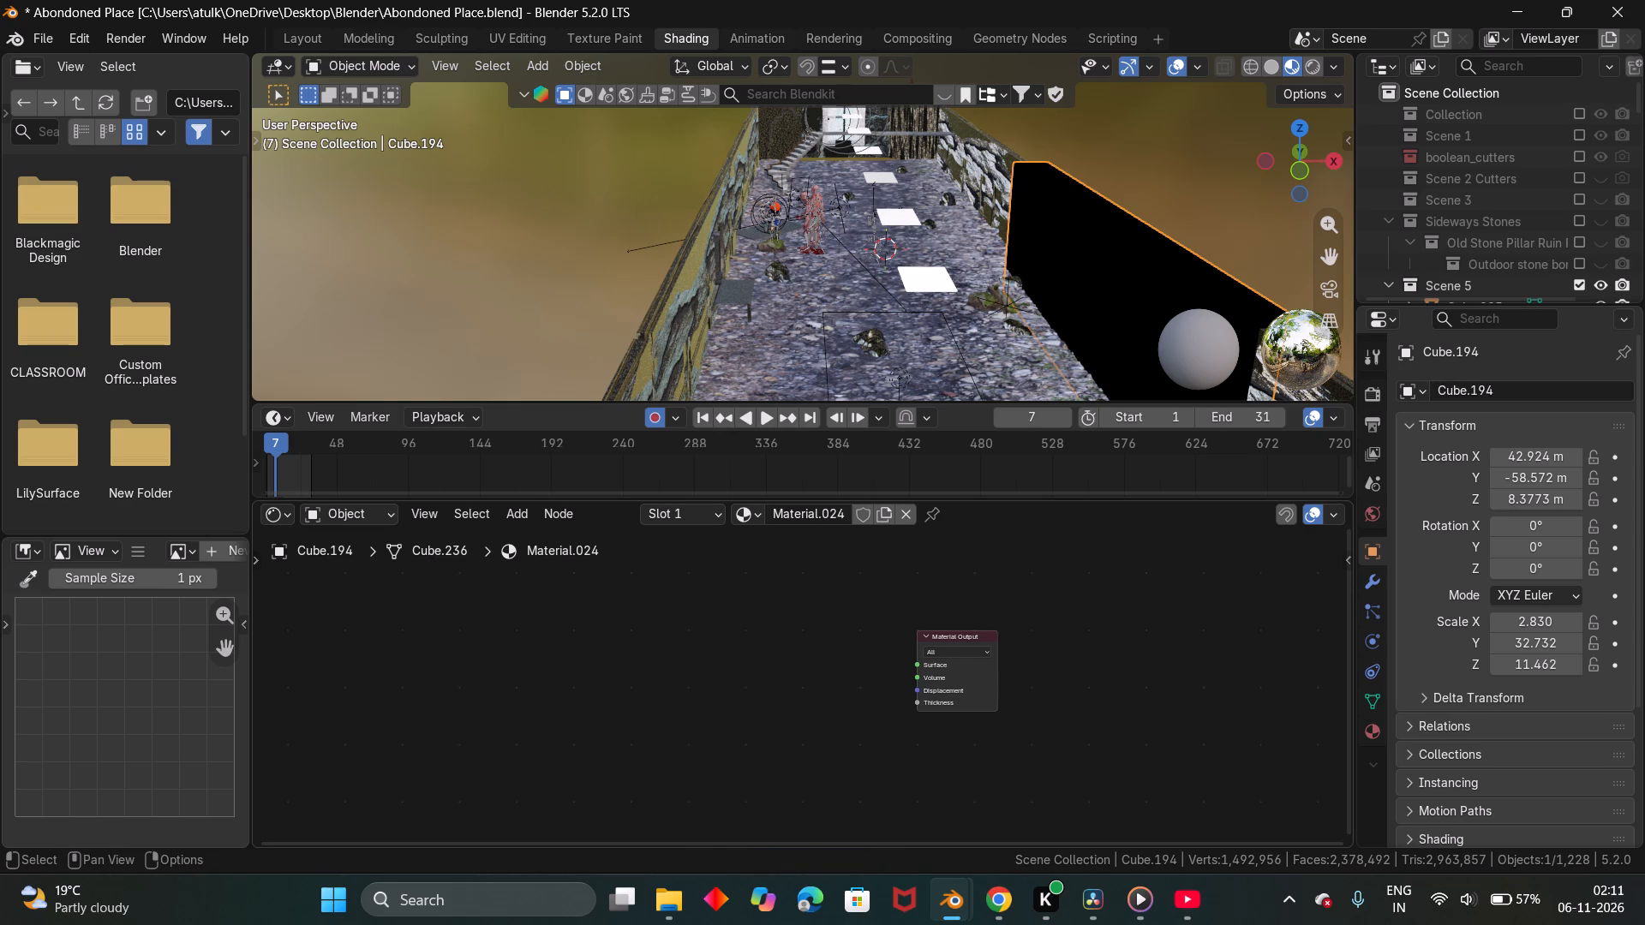
{"action": "left_click", "coordinate": [687, 624]}
{"action": "left_click_drag", "start_coordinate": [540, 678], "coordinate": [575, 661]}
{"action": "left_click_drag", "start_coordinate": [575, 661], "coordinate": [688, 612]}
{"action": "left_click_drag", "start_coordinate": [913, 674], "coordinate": [862, 665]}
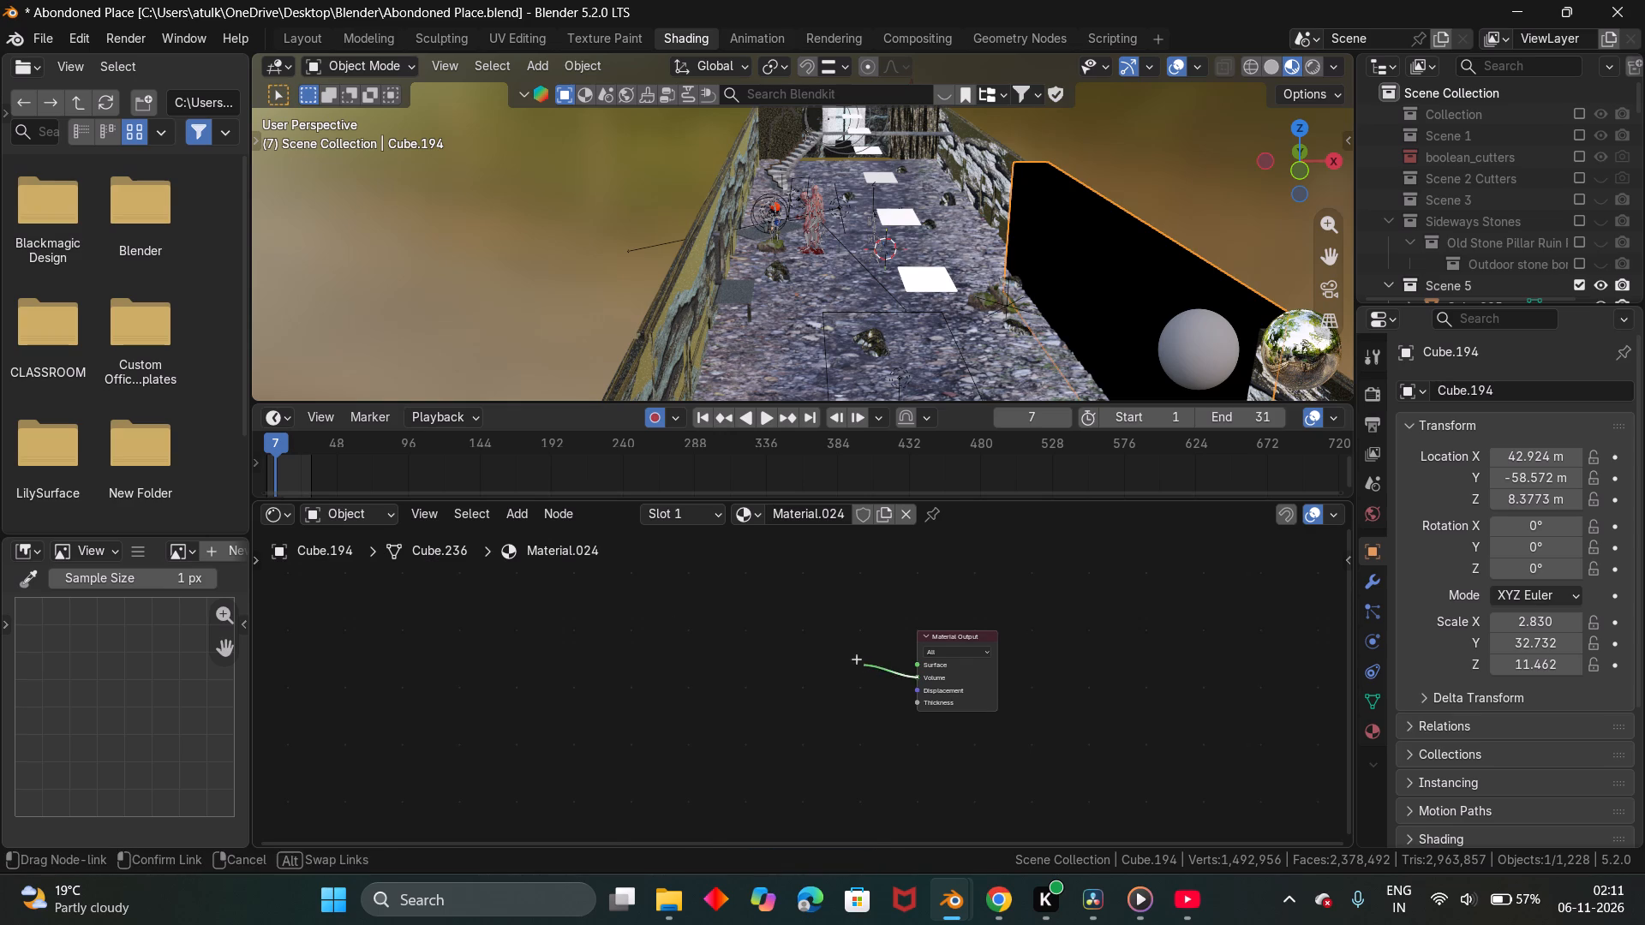
{"action": "left_click", "coordinate": [761, 647]}
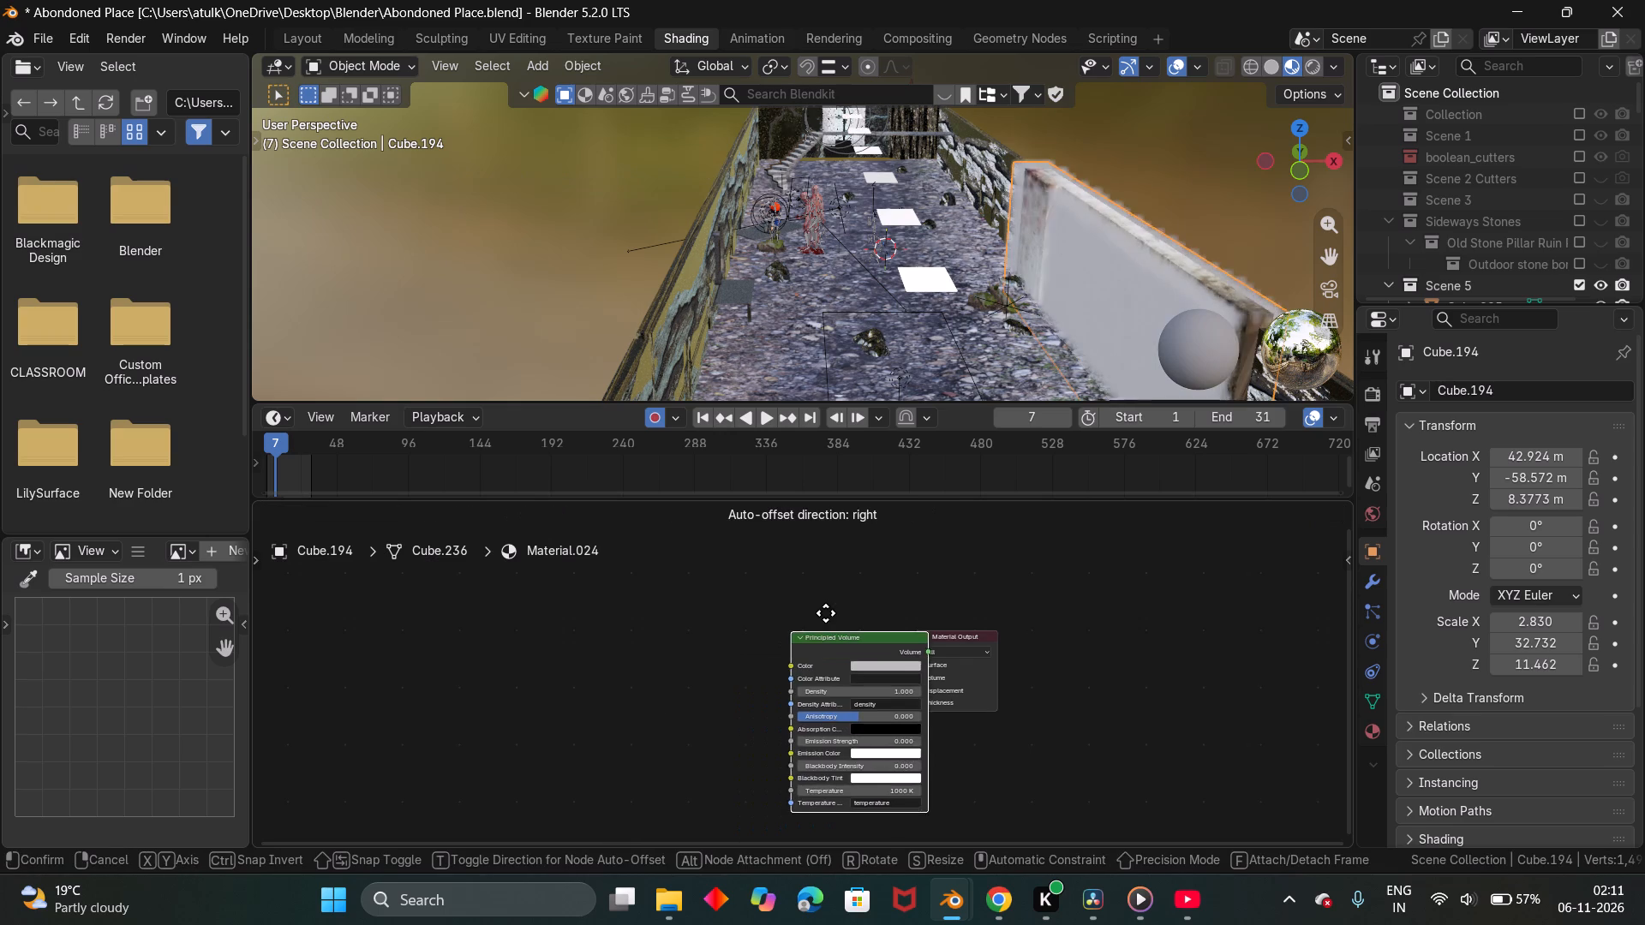
{"action": "left_click", "coordinate": [769, 600]}
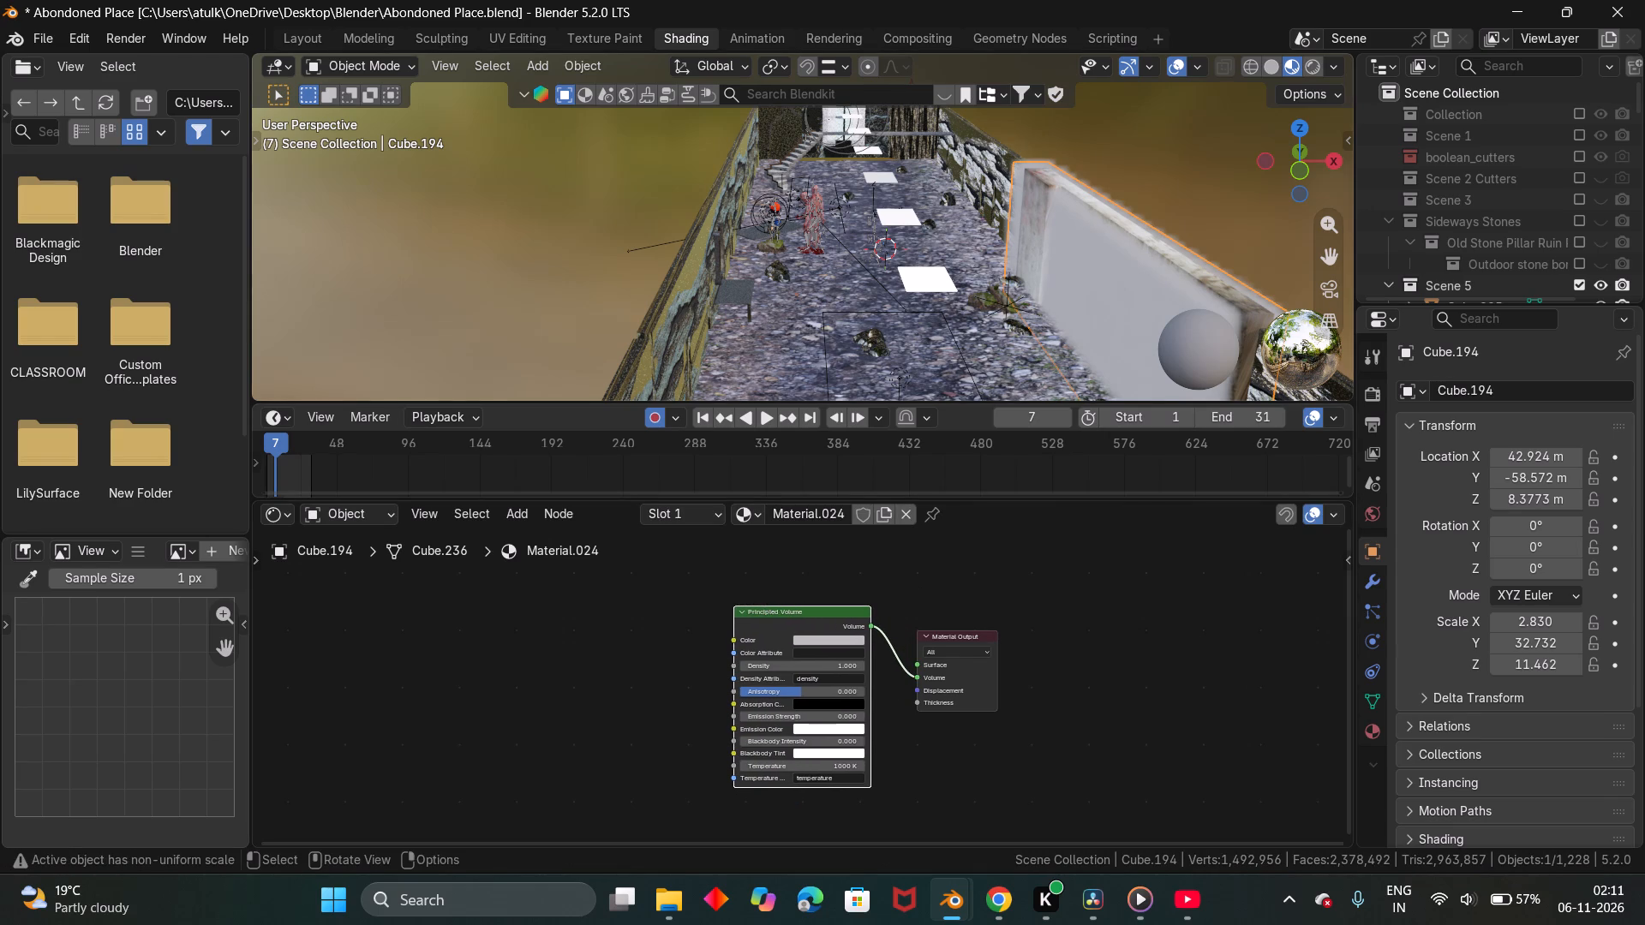
Examine the volume cube around the lettered wall, including in rendered shading through the scene camera.
{"action": "scroll", "coordinate": [1093, 243], "scroll_direction": "up", "scroll_amount": 1}
{"action": "middle_click_drag", "start_coordinate": [1080, 245], "coordinate": [1179, 269]}
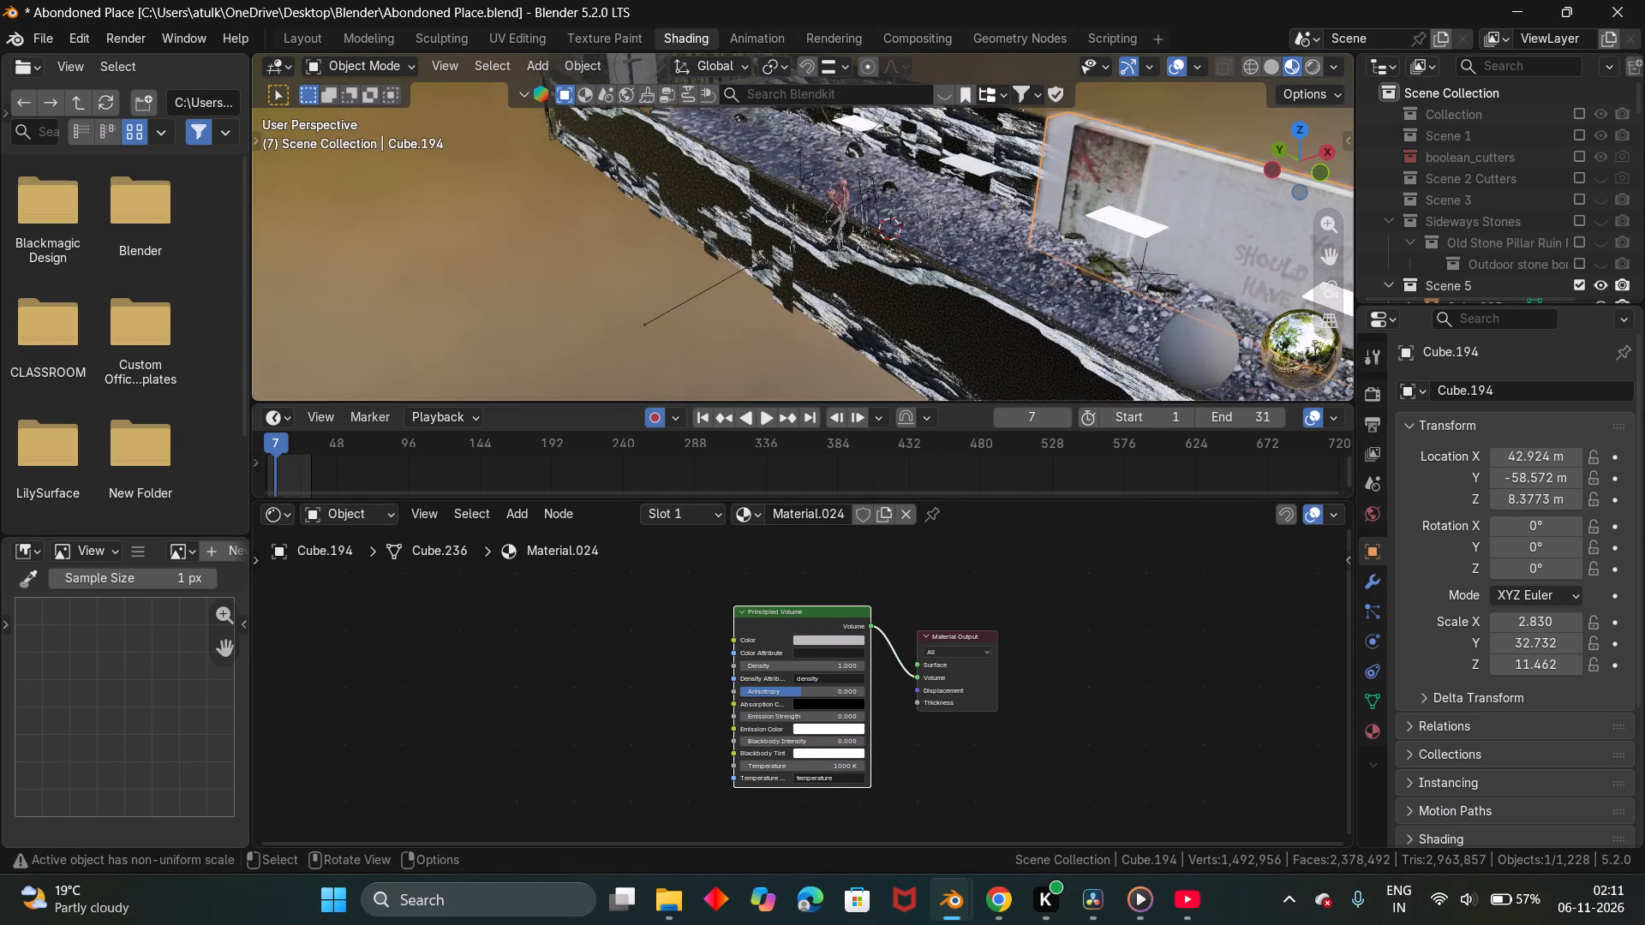
{"action": "scroll", "coordinate": [1163, 258], "scroll_direction": "down", "scroll_amount": 1}
{"action": "middle_click_drag", "start_coordinate": [1134, 260], "coordinate": [918, 242], "text": "shift"}
{"action": "scroll", "coordinate": [1097, 265], "scroll_direction": "up", "scroll_amount": 2}
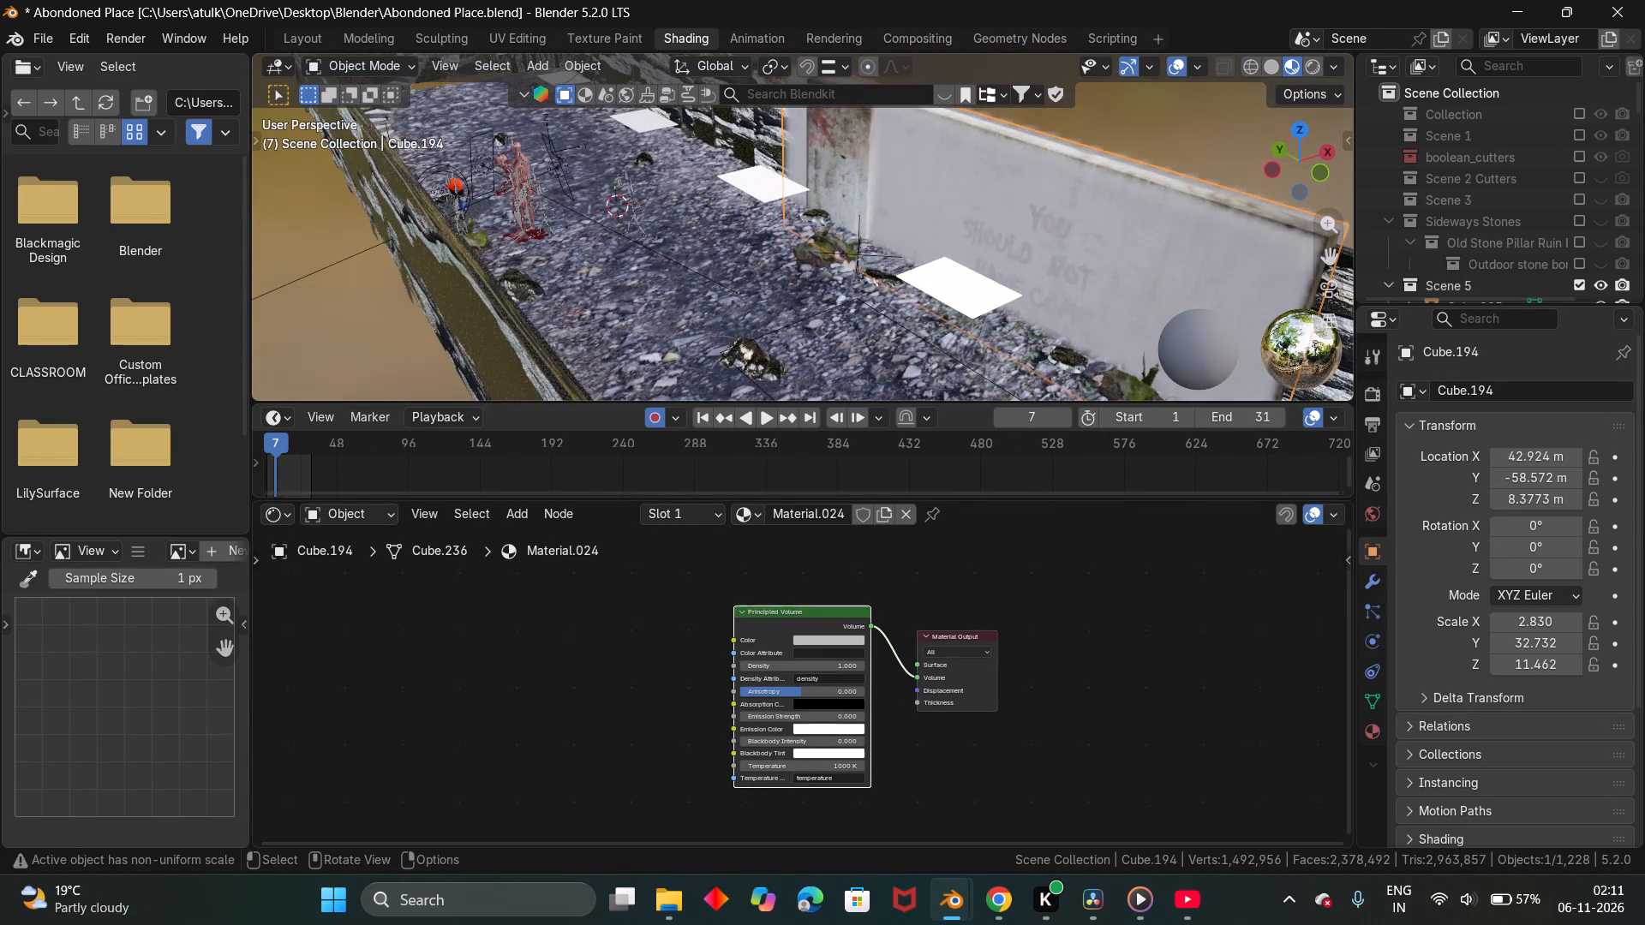
{"action": "middle_click_drag", "start_coordinate": [1075, 268], "coordinate": [1037, 251]}
{"action": "middle_click", "coordinate": [1056, 277]}
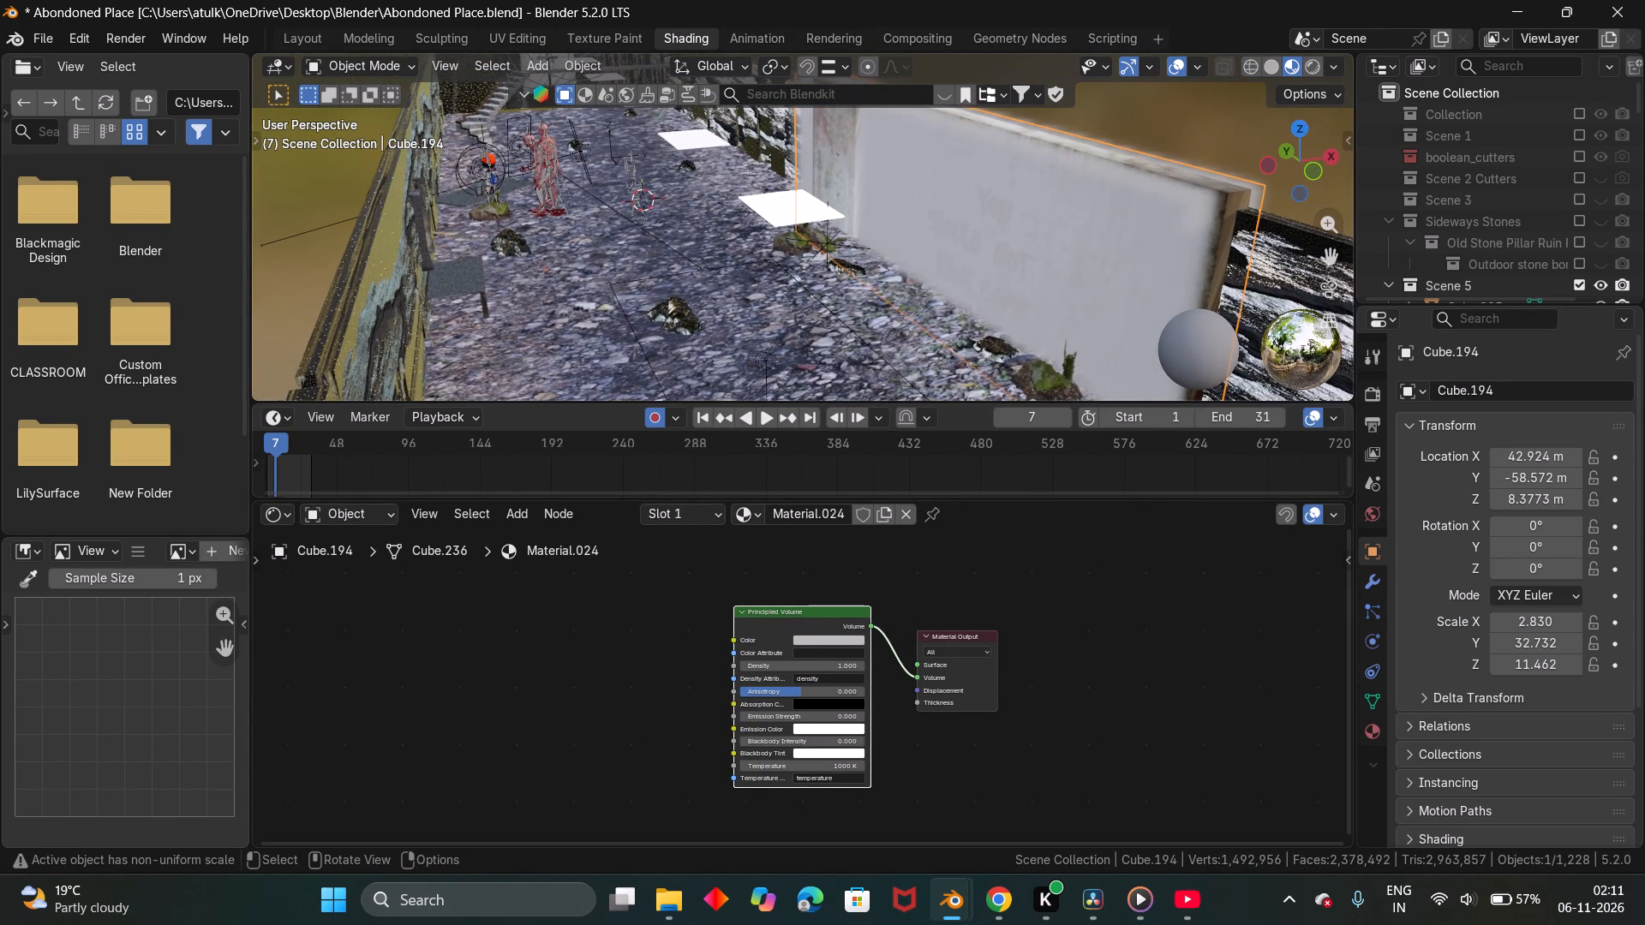
{"action": "left_click", "coordinate": [1313, 61]}
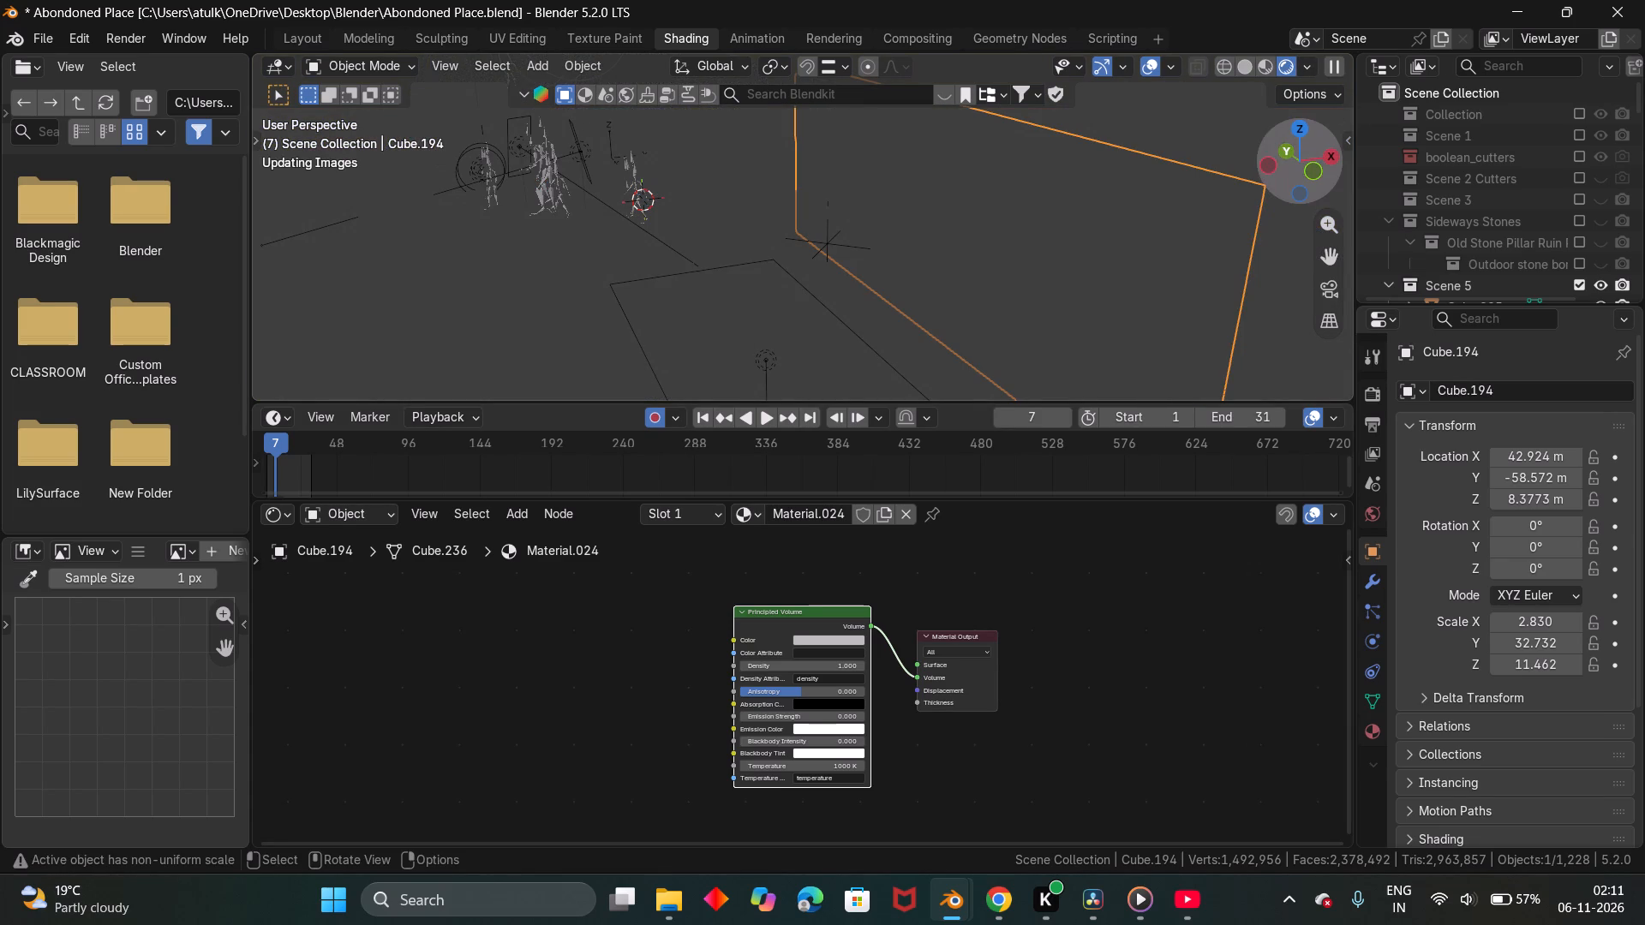
{"action": "left_click", "coordinate": [1331, 289]}
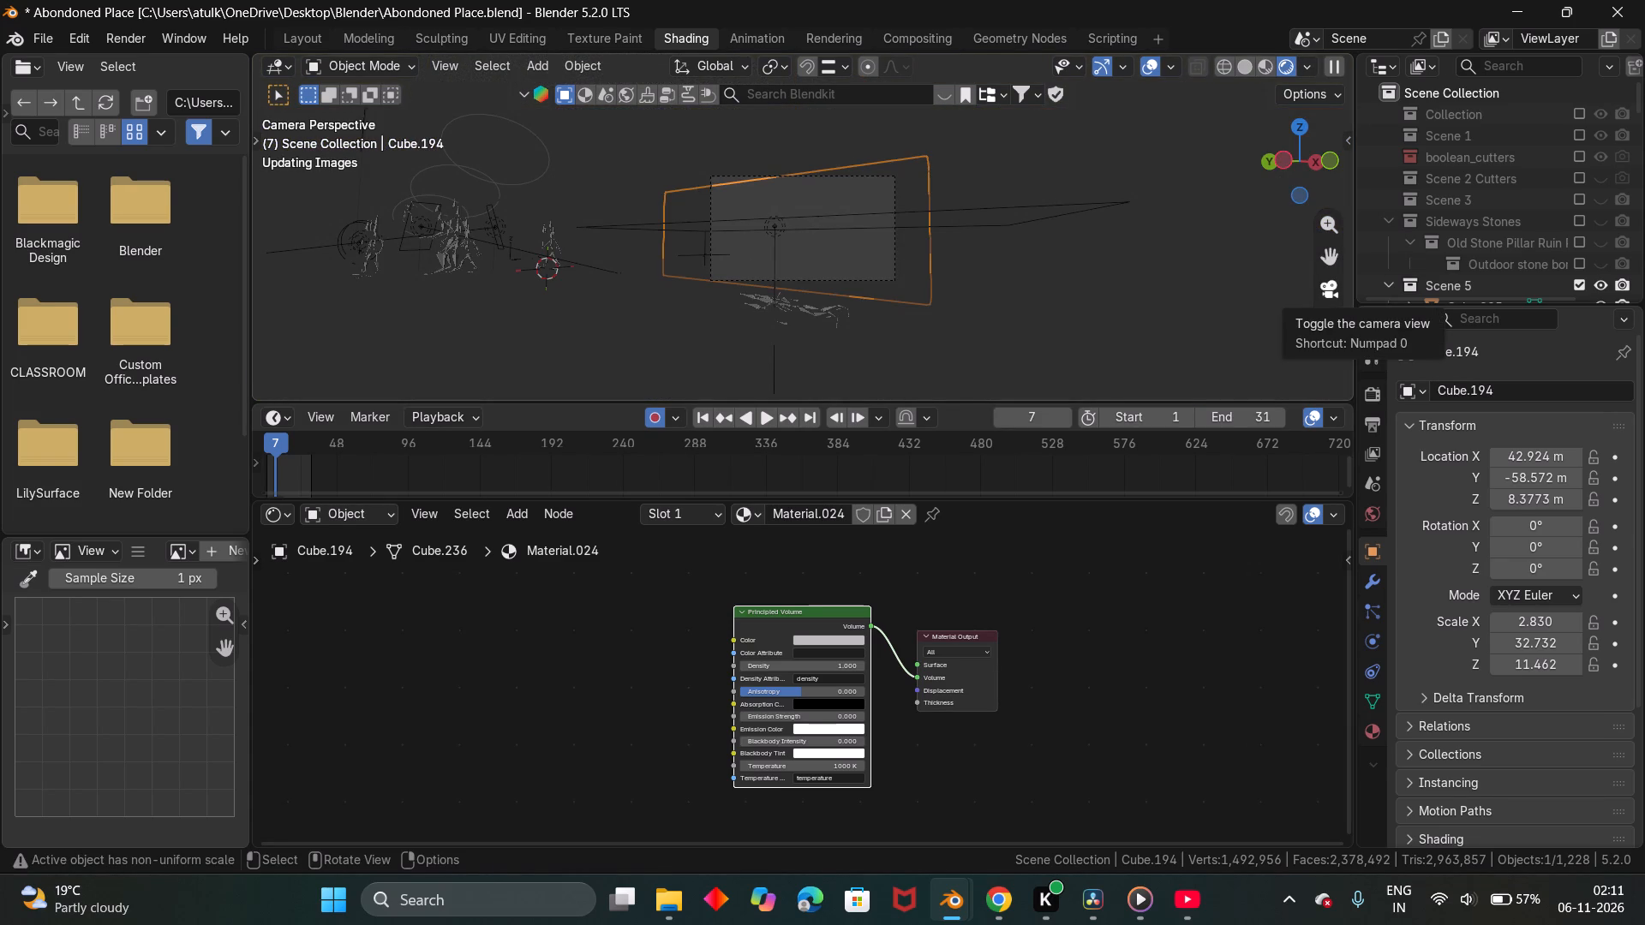
{"action": "scroll", "coordinate": [945, 222], "scroll_direction": "up", "scroll_amount": 5}
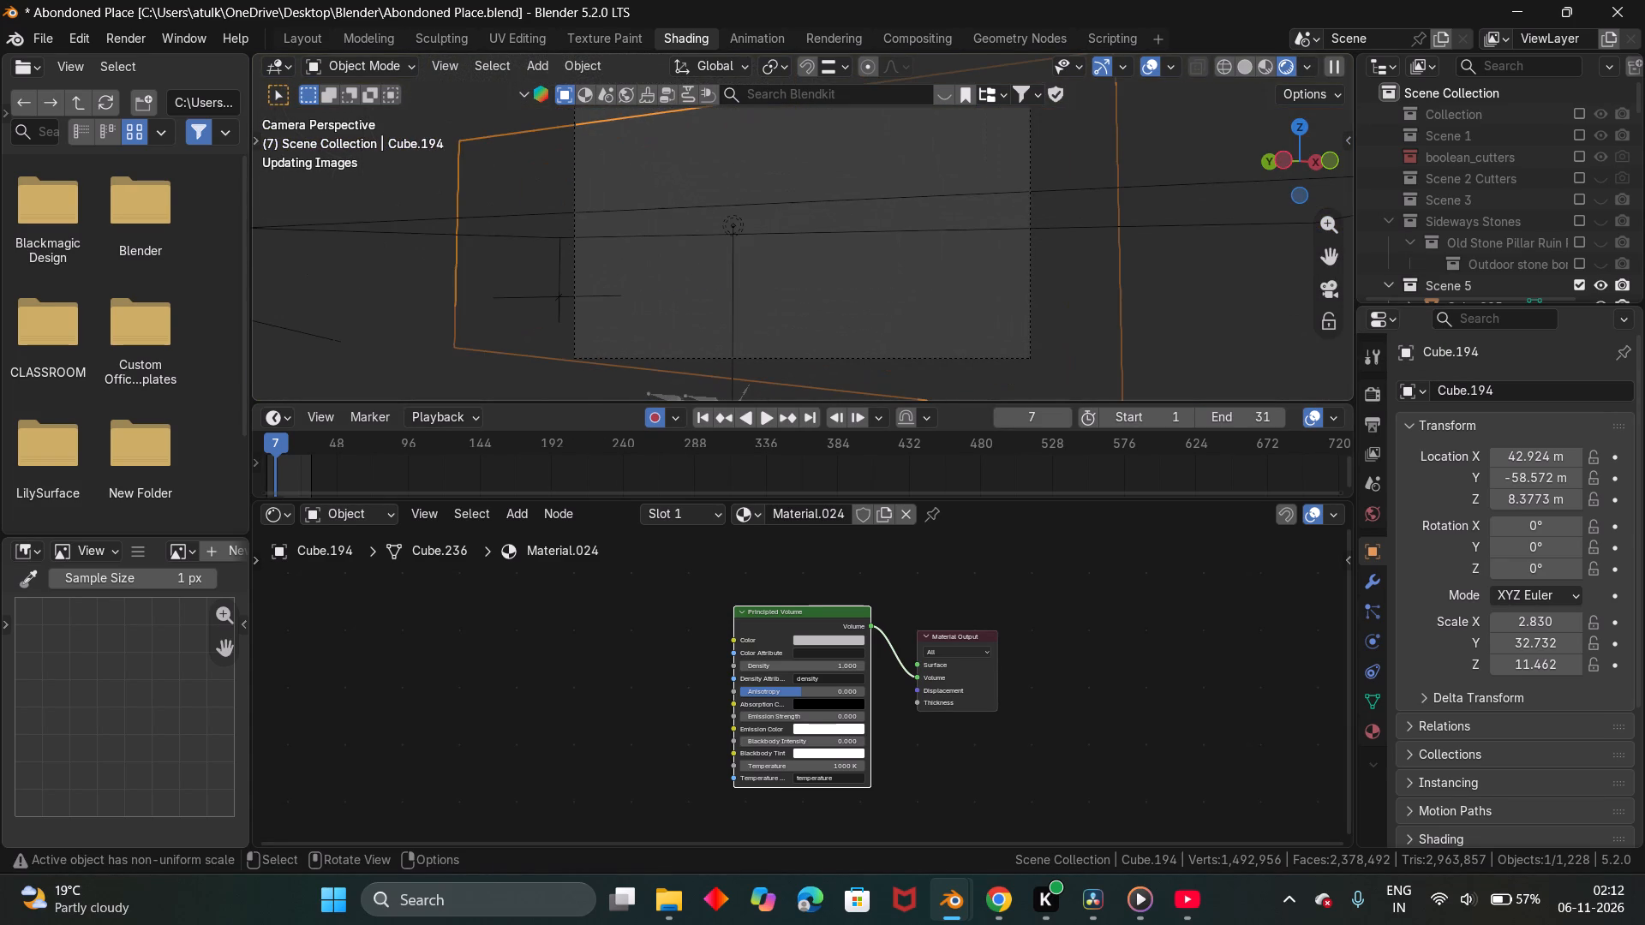
{"action": "middle_click_drag", "start_coordinate": [950, 211], "coordinate": [960, 259], "text": "shift"}
{"action": "scroll", "coordinate": [956, 212], "scroll_direction": "up", "scroll_amount": 1, "text": "shift"}
{"action": "middle_click", "coordinate": [960, 237]}
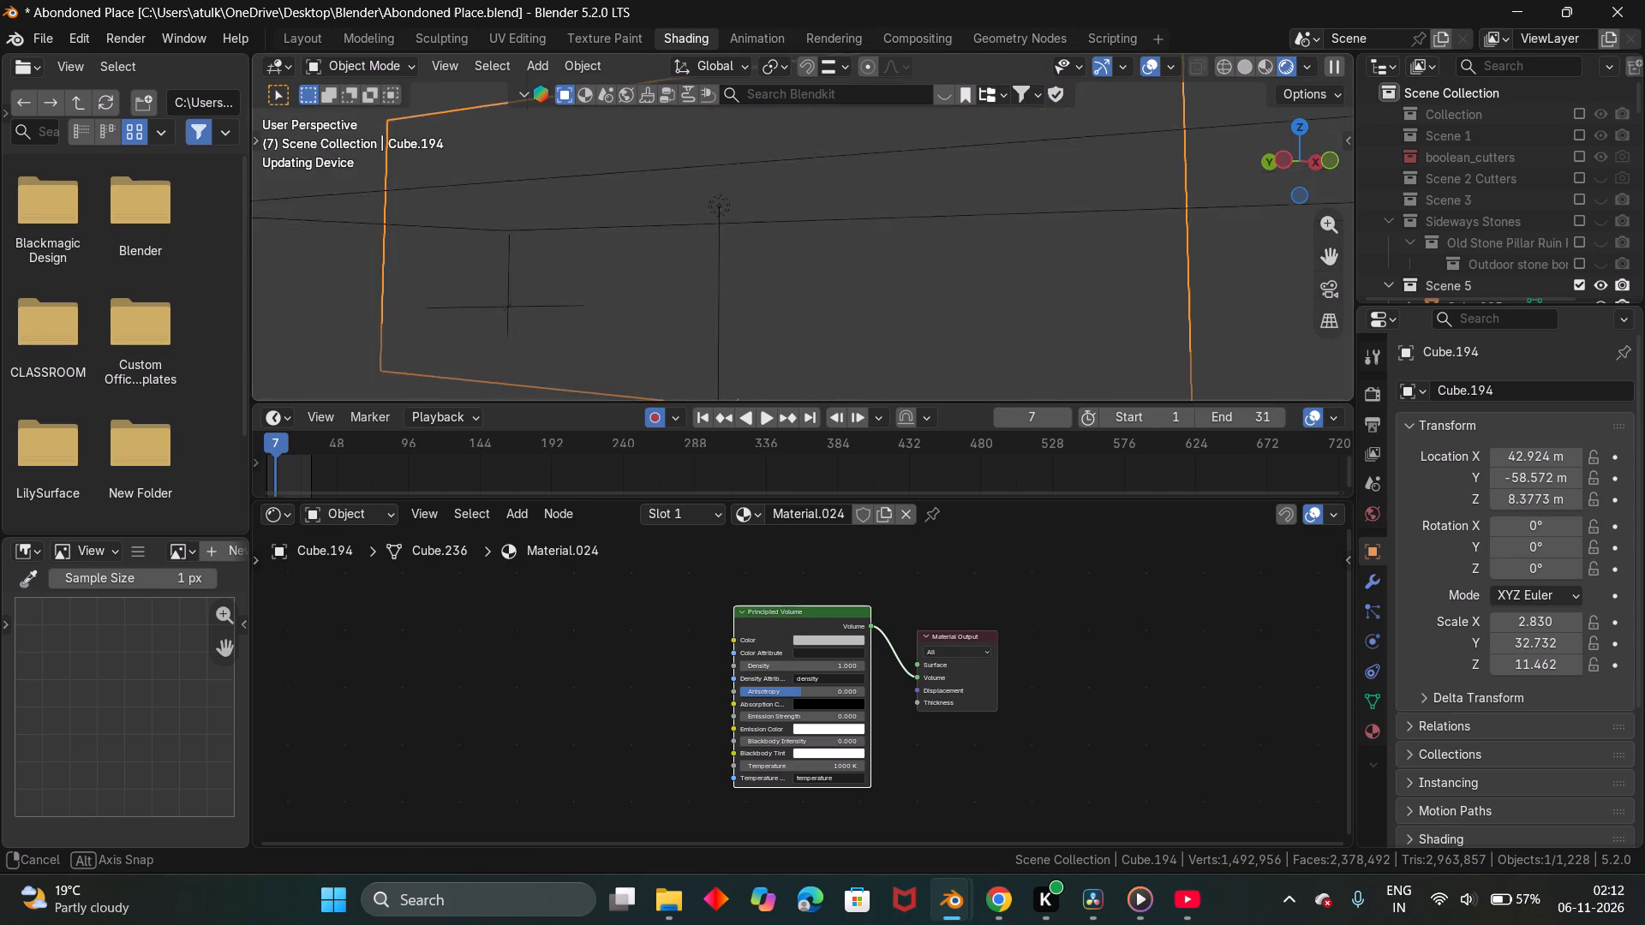
{"action": "left_click", "coordinate": [1323, 287]}
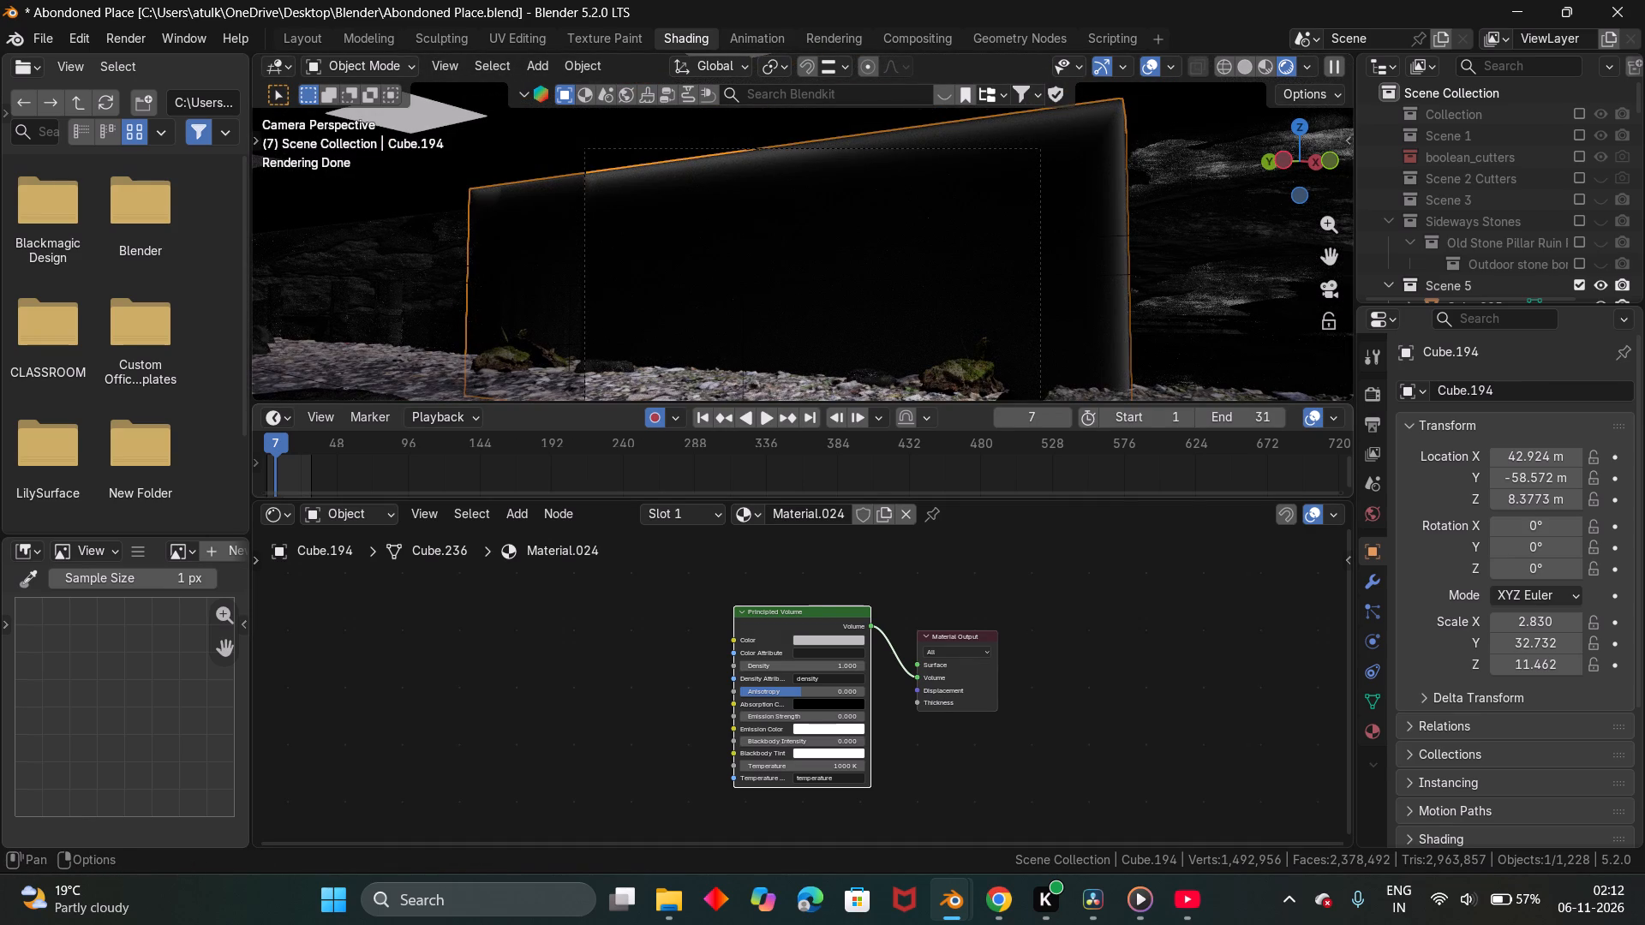
Scale the volume cube along Z by about 1.237.
{"action": "type", "text": "sz"}
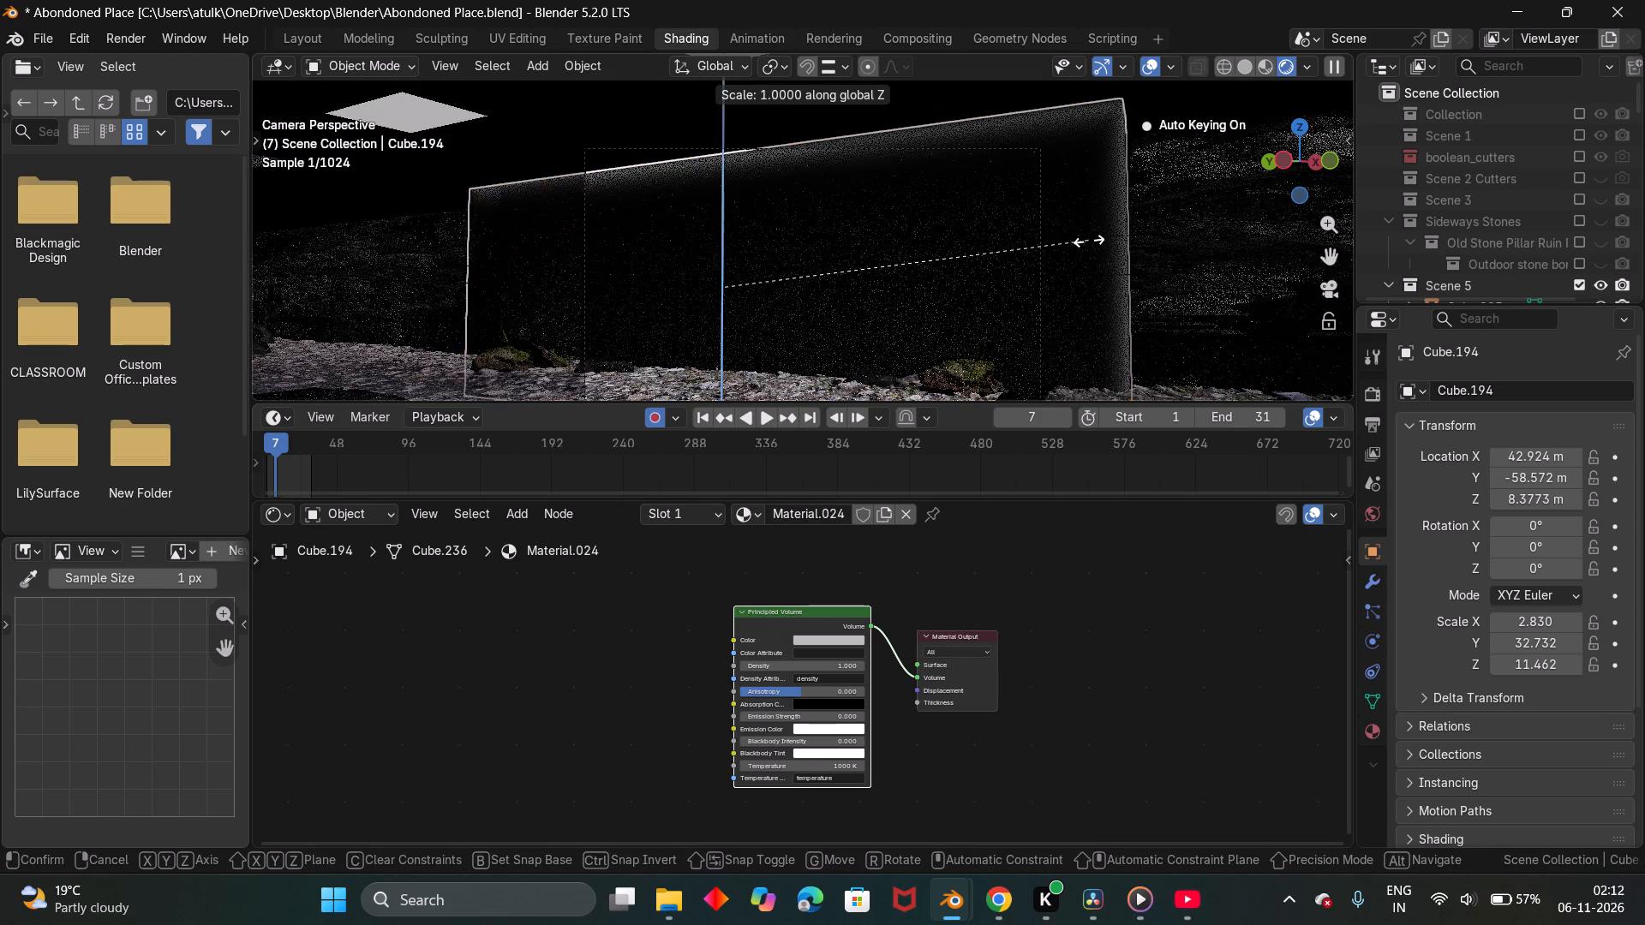
{"action": "left_click", "coordinate": [1120, 62]}
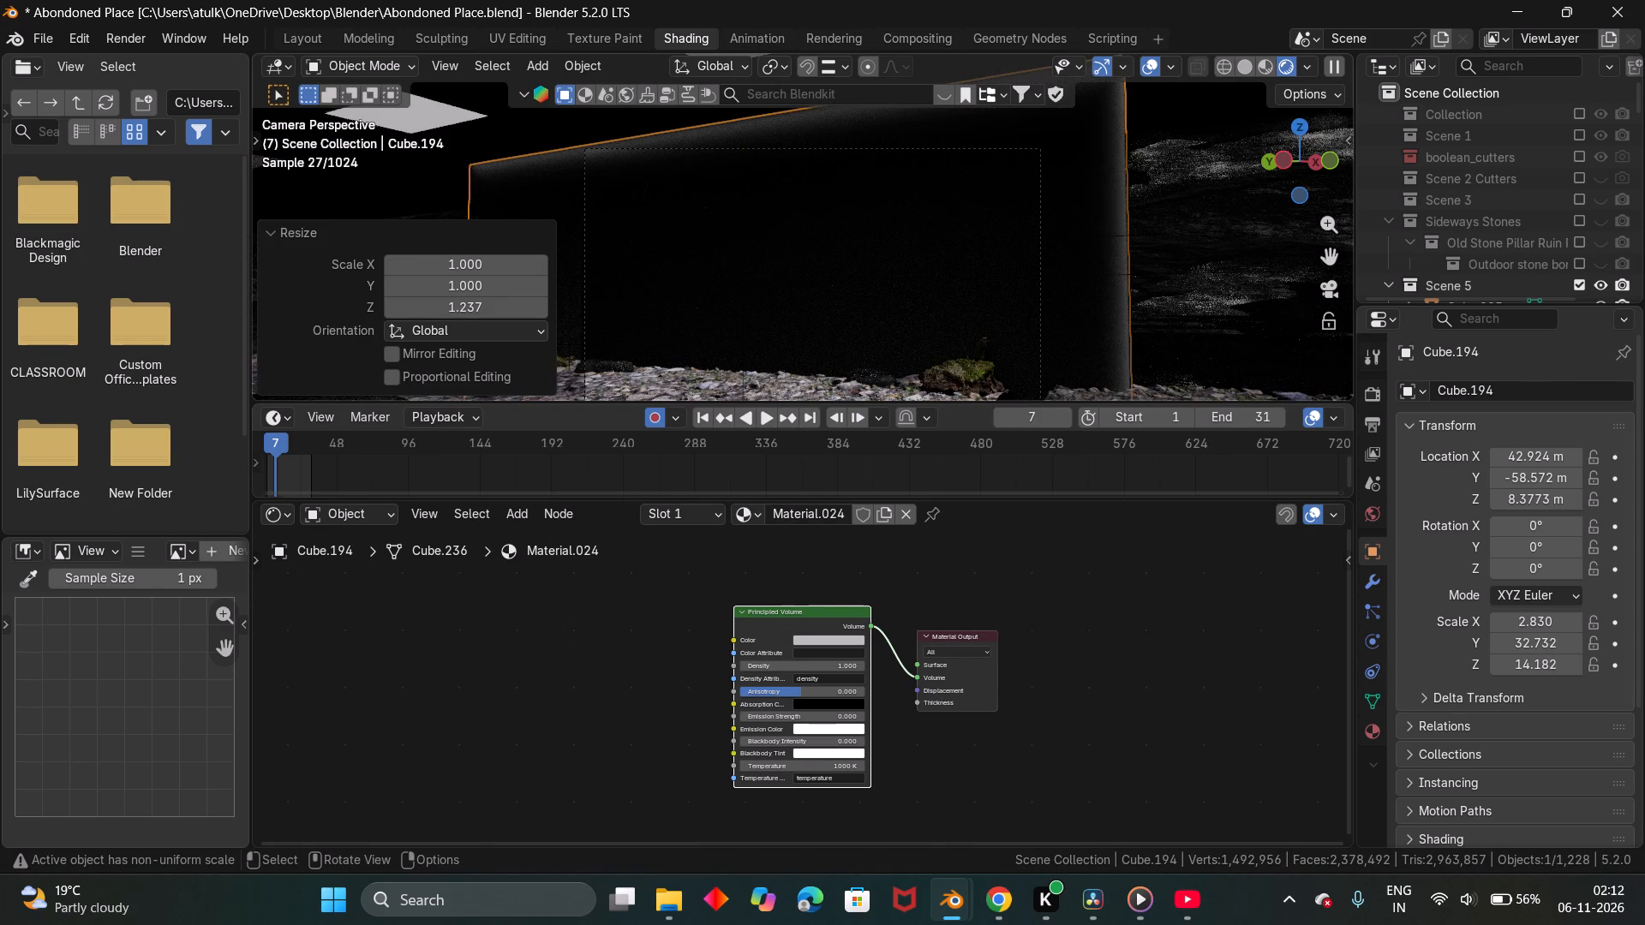
Set the Principled Volume density to 0.1.
{"action": "scroll", "coordinate": [847, 724], "scroll_direction": "up", "scroll_amount": 10}
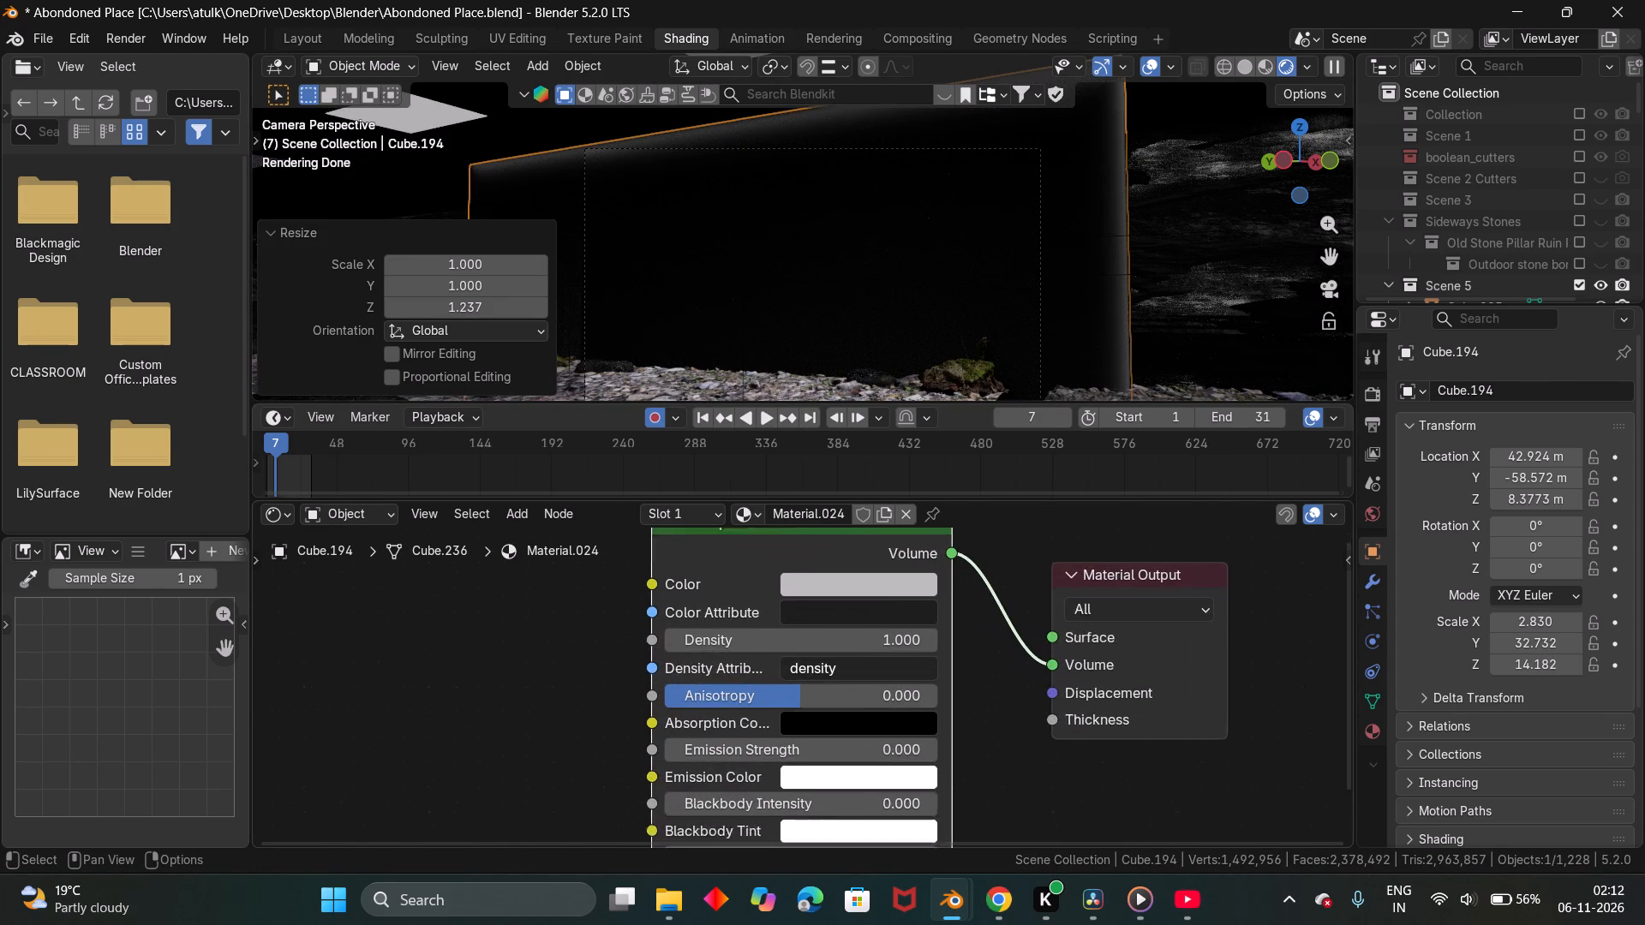
{"action": "scroll", "coordinate": [860, 679], "scroll_direction": "up", "scroll_amount": 1}
{"action": "left_click", "coordinate": [886, 642]}
{"action": "type", "text": ".1"}
{"action": "key", "text": "Return"}
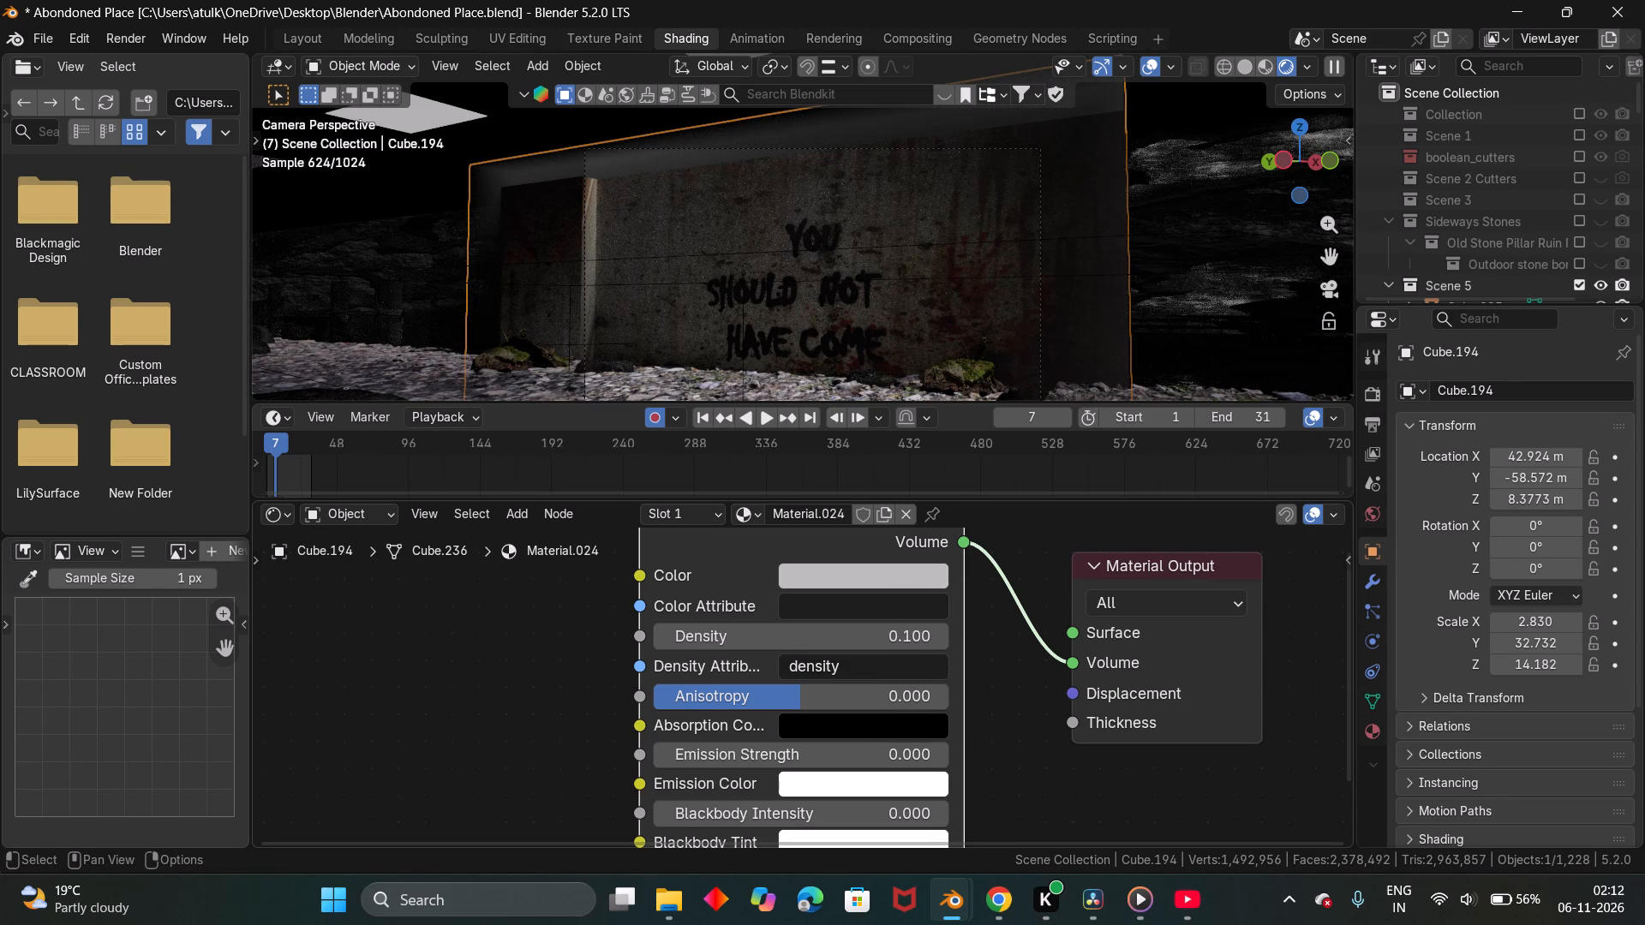
{"action": "scroll", "coordinate": [987, 720], "scroll_direction": "down", "scroll_amount": 5}
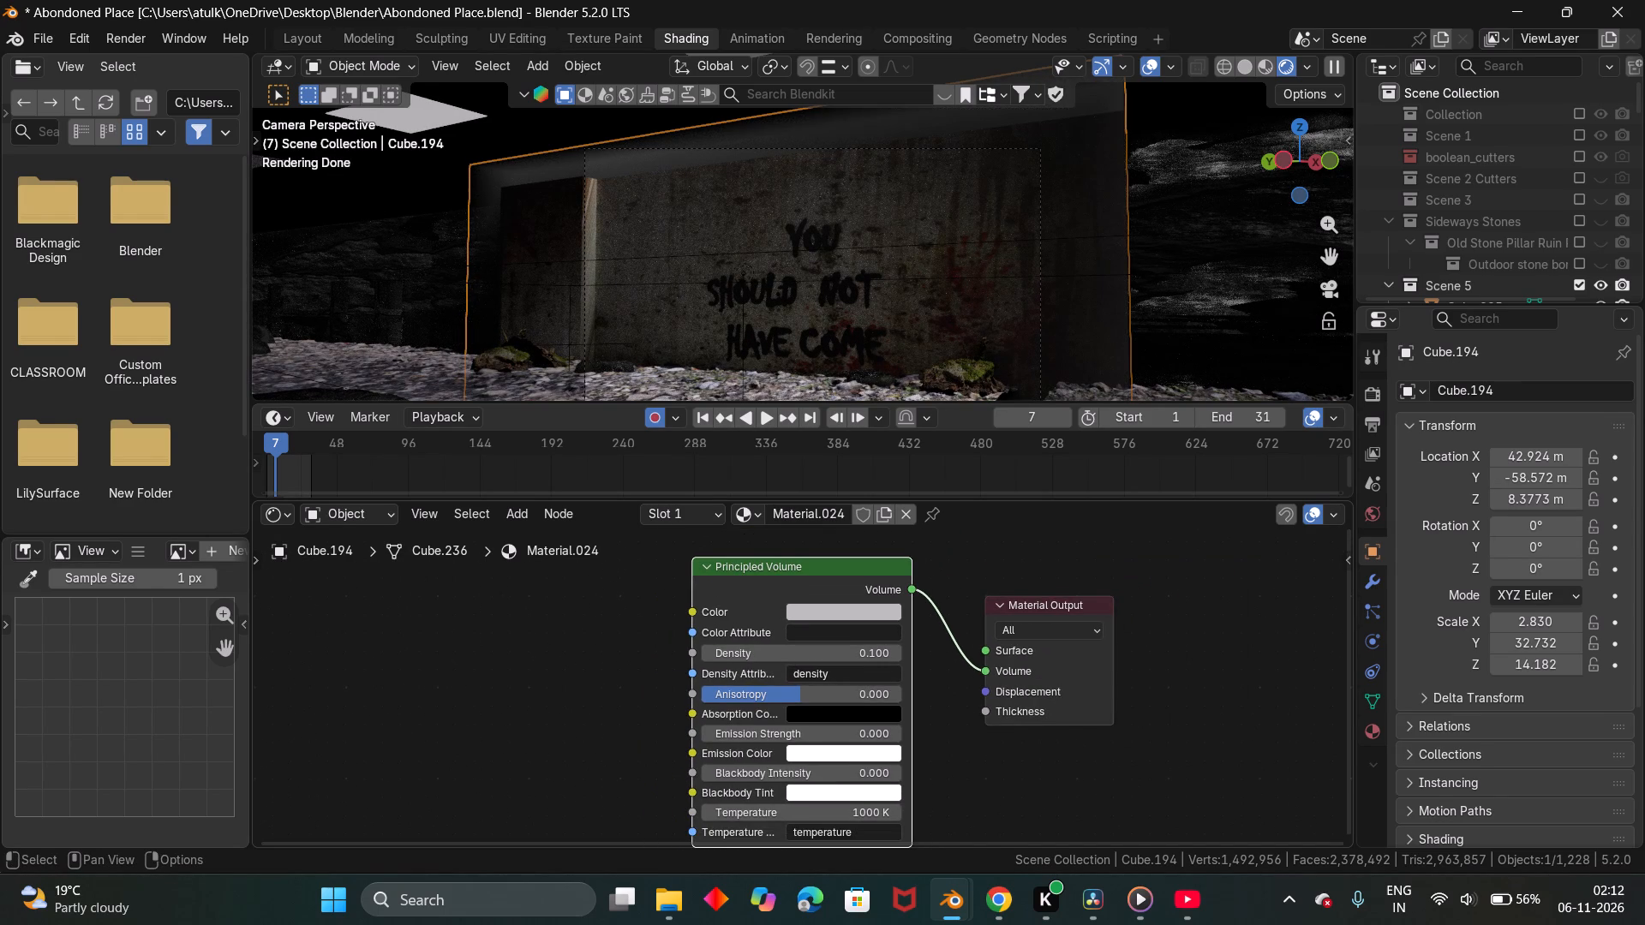
Return to the Layout workspace, deselect the cube and add a spot light to the scene.
{"action": "left_click", "coordinate": [306, 33]}
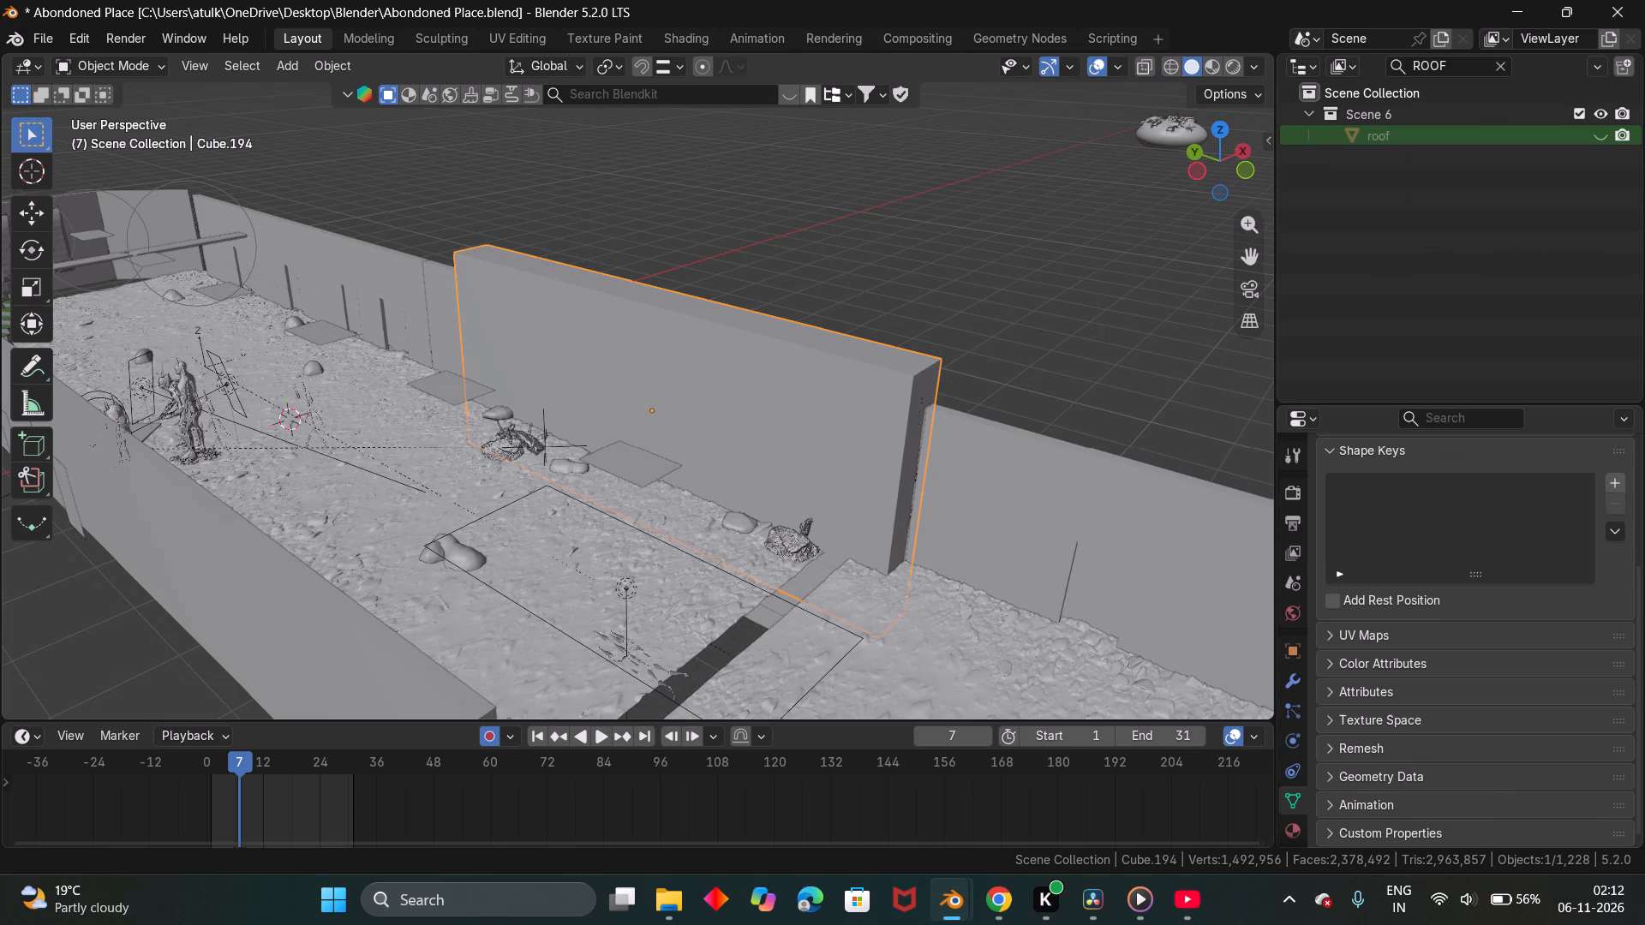
{"action": "scroll", "coordinate": [664, 384], "scroll_direction": "down", "scroll_amount": 2}
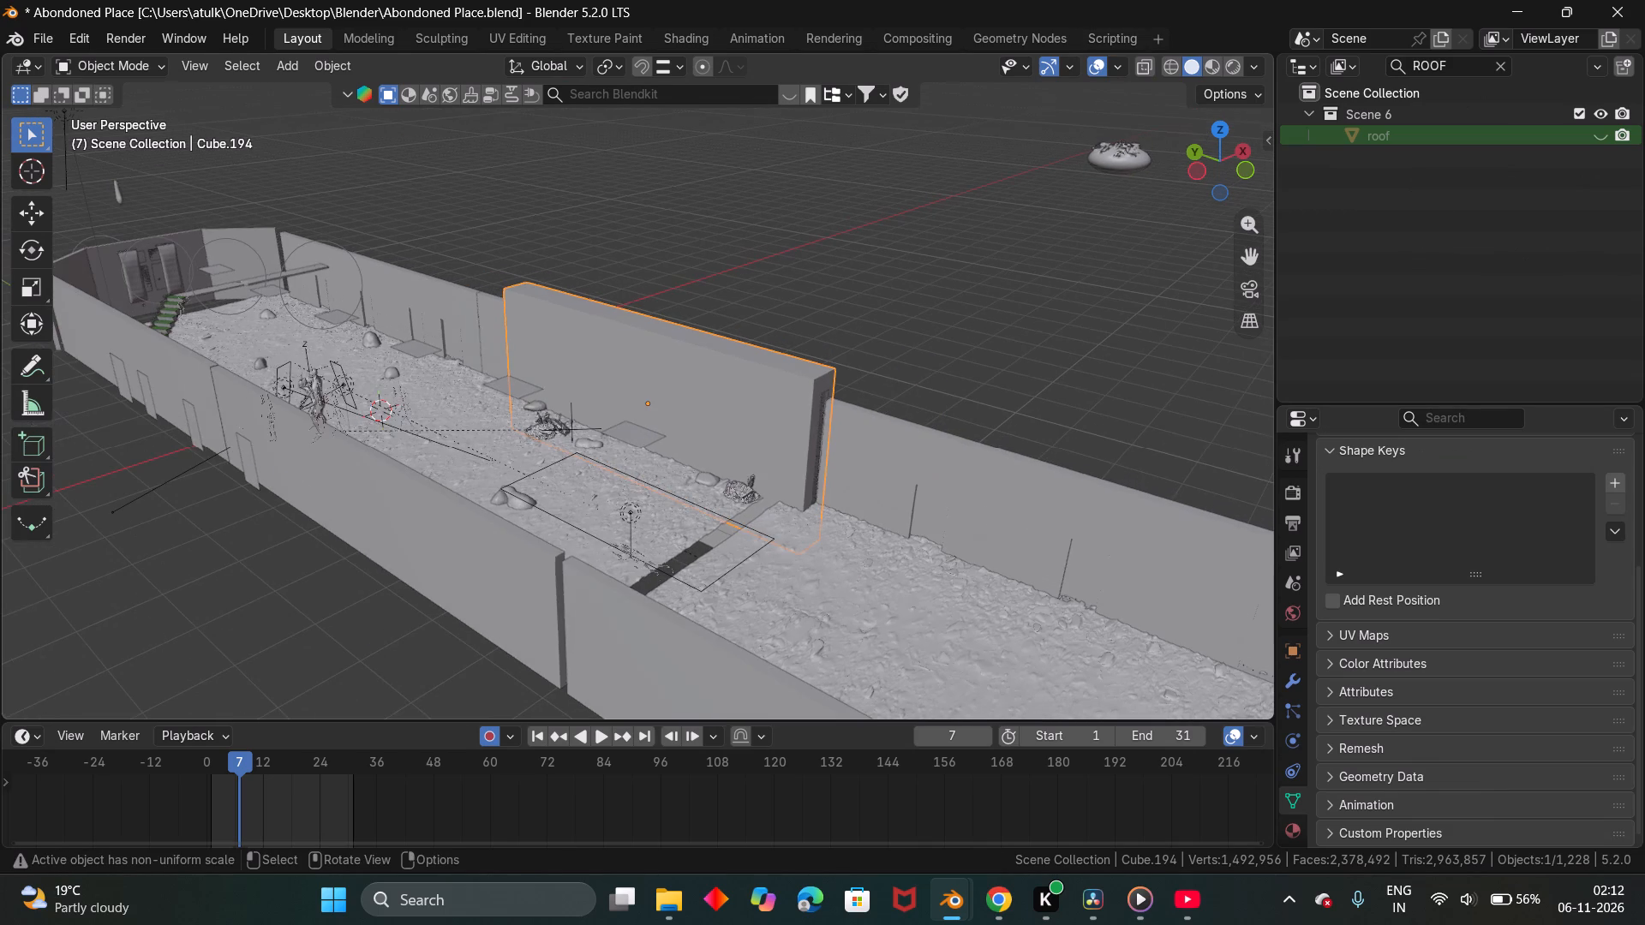
{"action": "left_click", "coordinate": [774, 280]}
{"action": "middle_click_drag", "start_coordinate": [852, 279], "coordinate": [838, 273]}
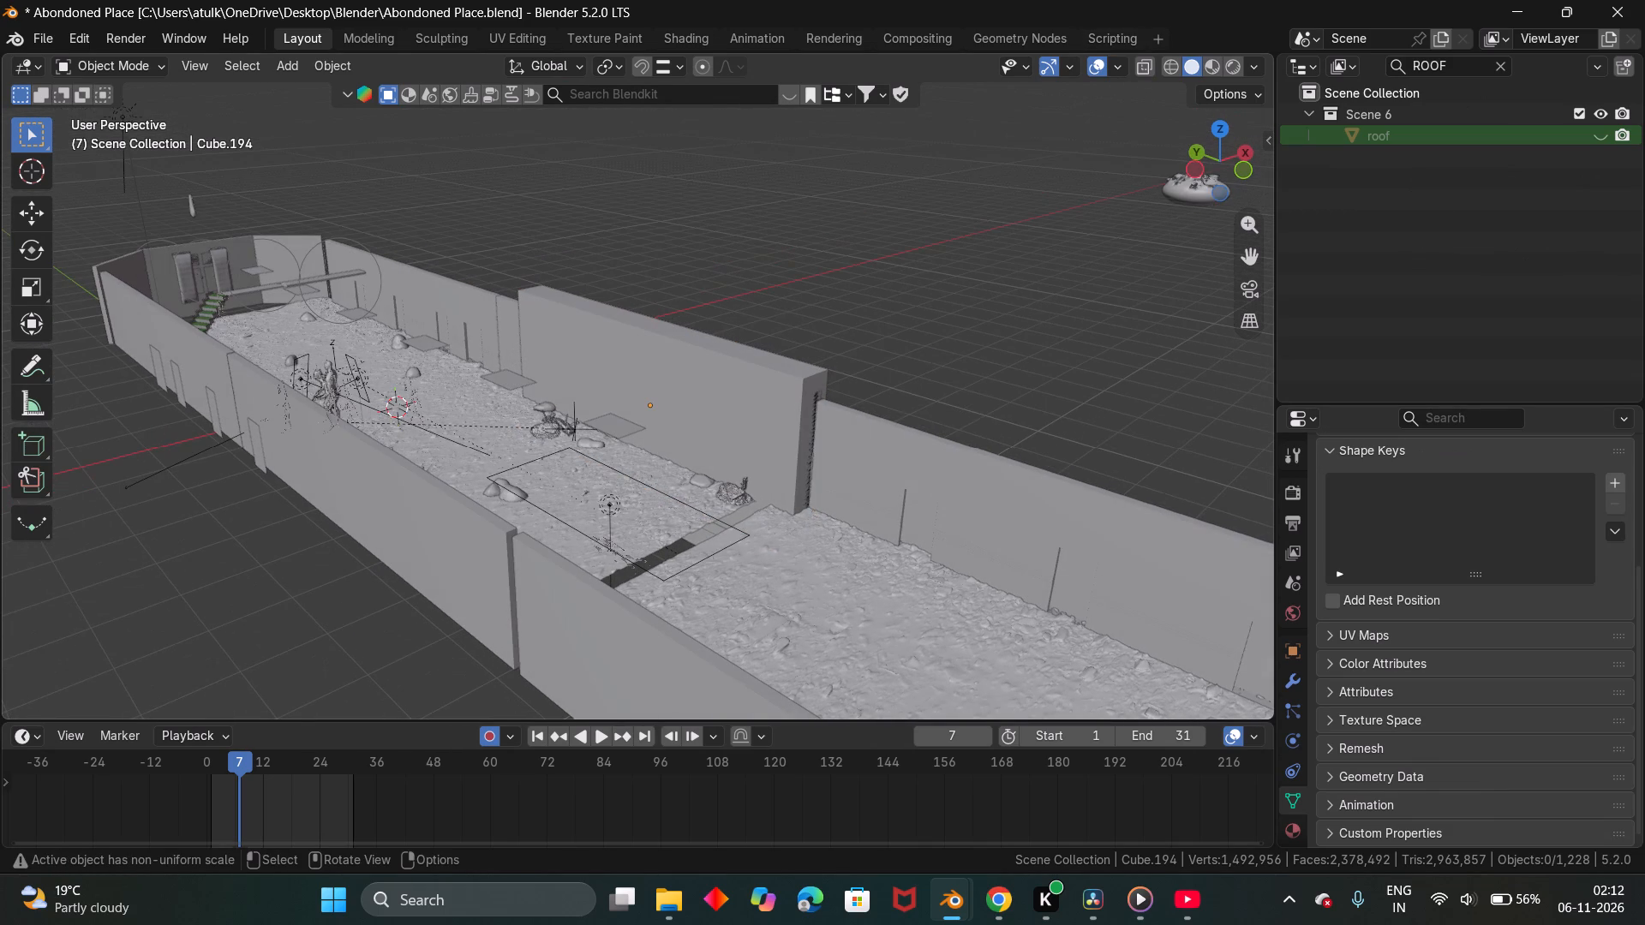
{"action": "key", "text": "ctrl+a"}
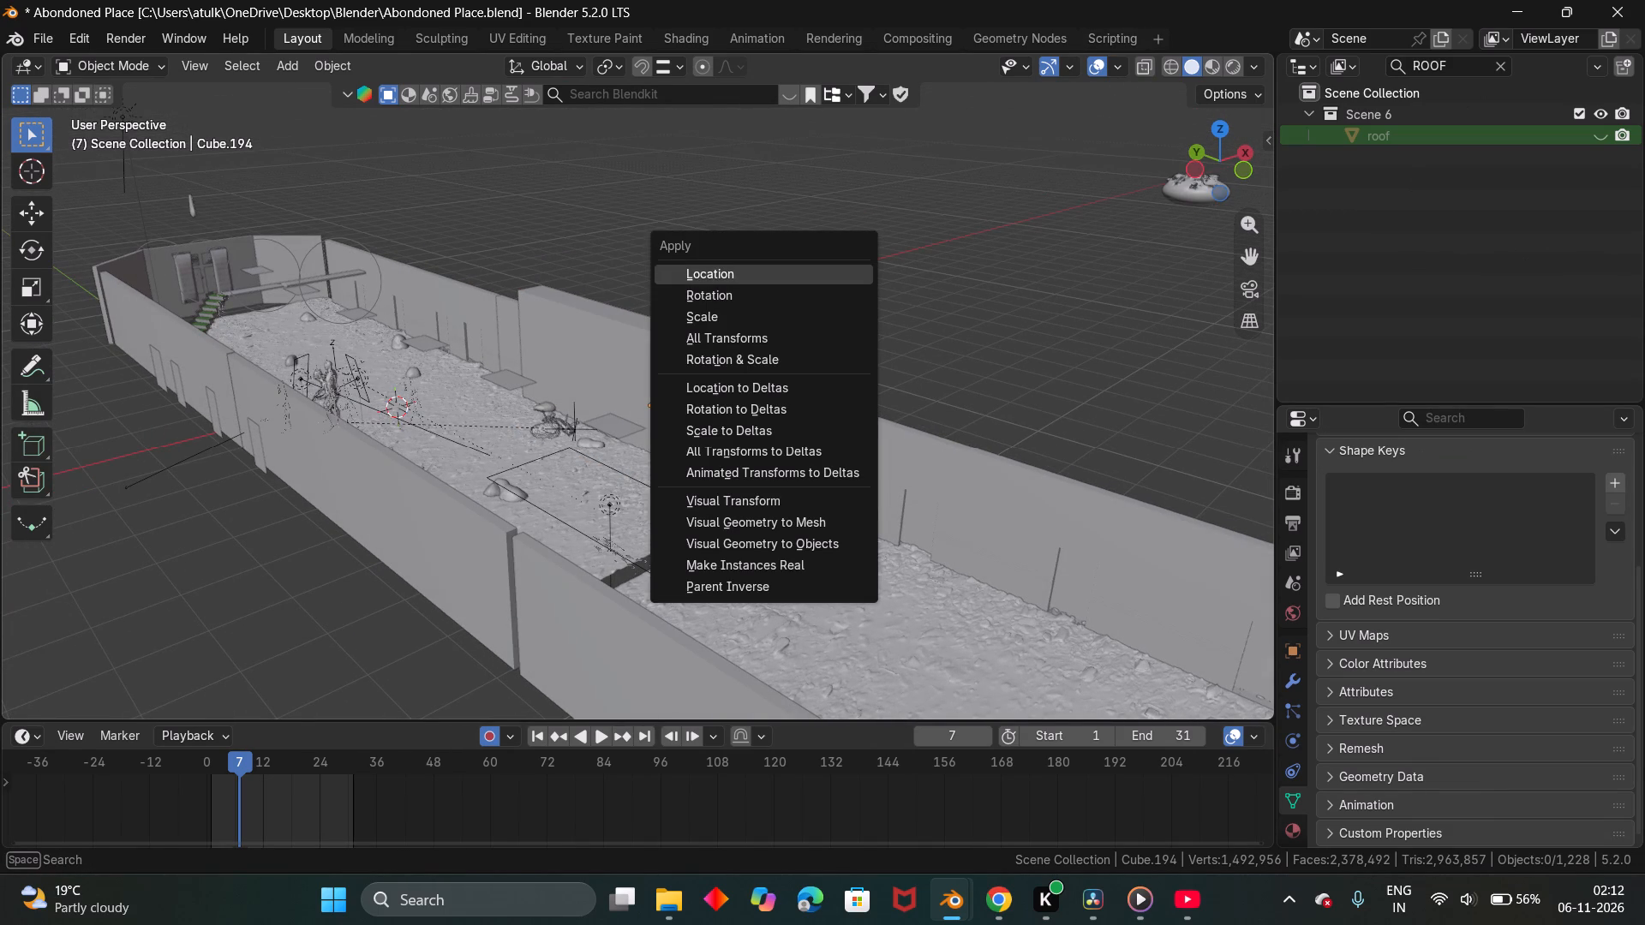
{"action": "right_click", "coordinate": [960, 244]}
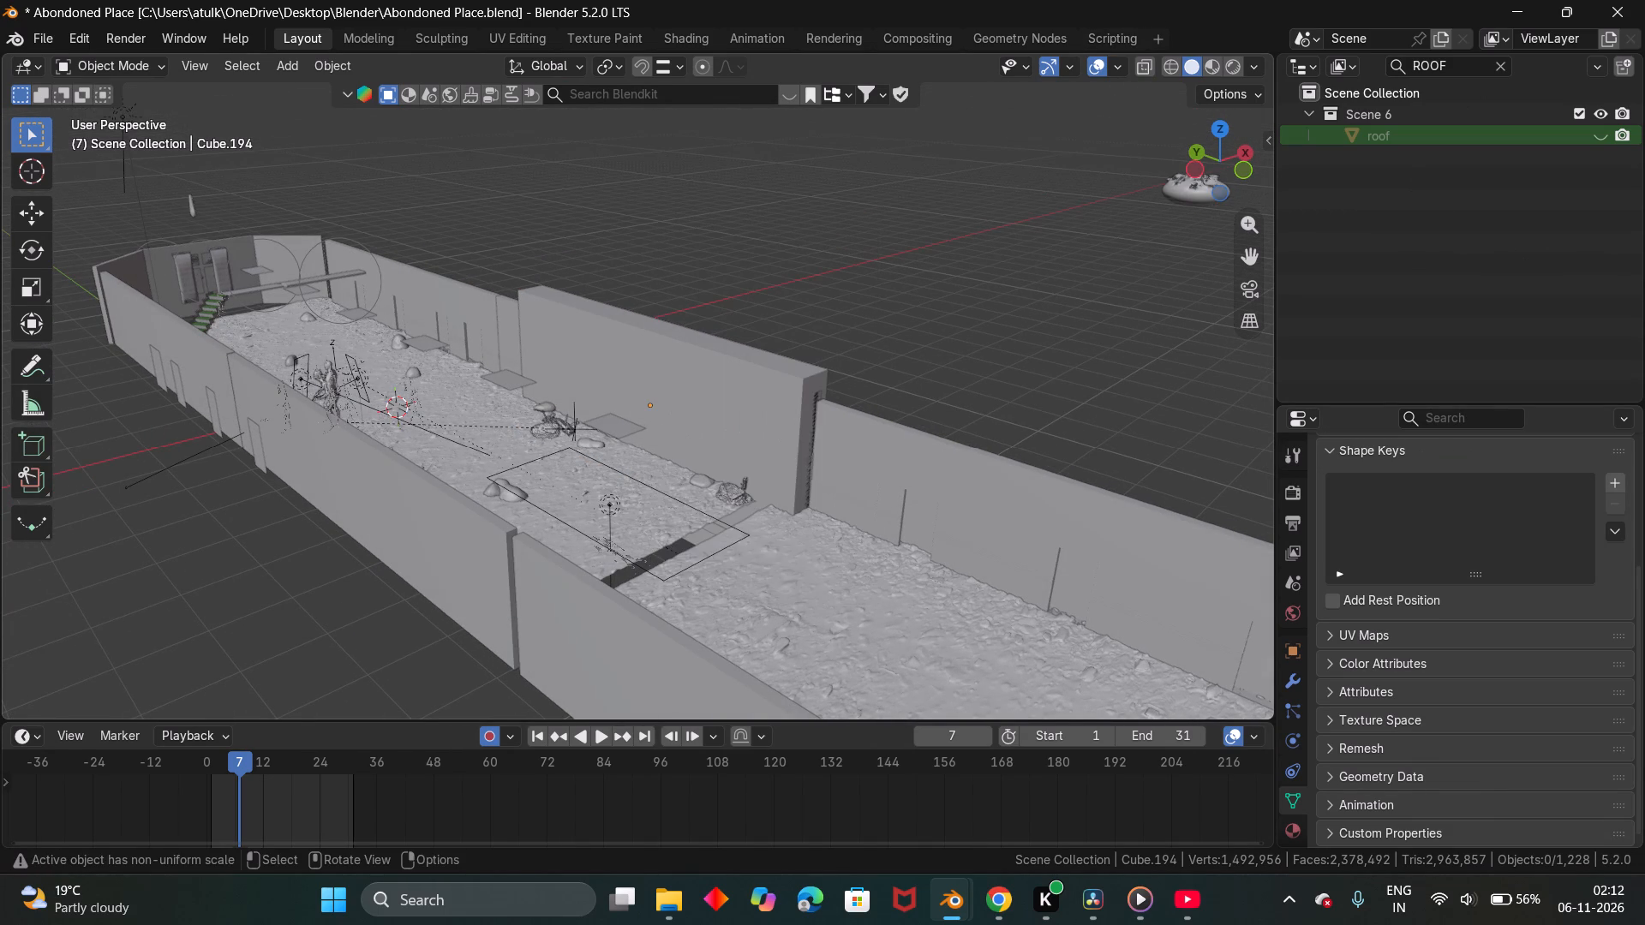
{"action": "key", "text": "shift+a"}
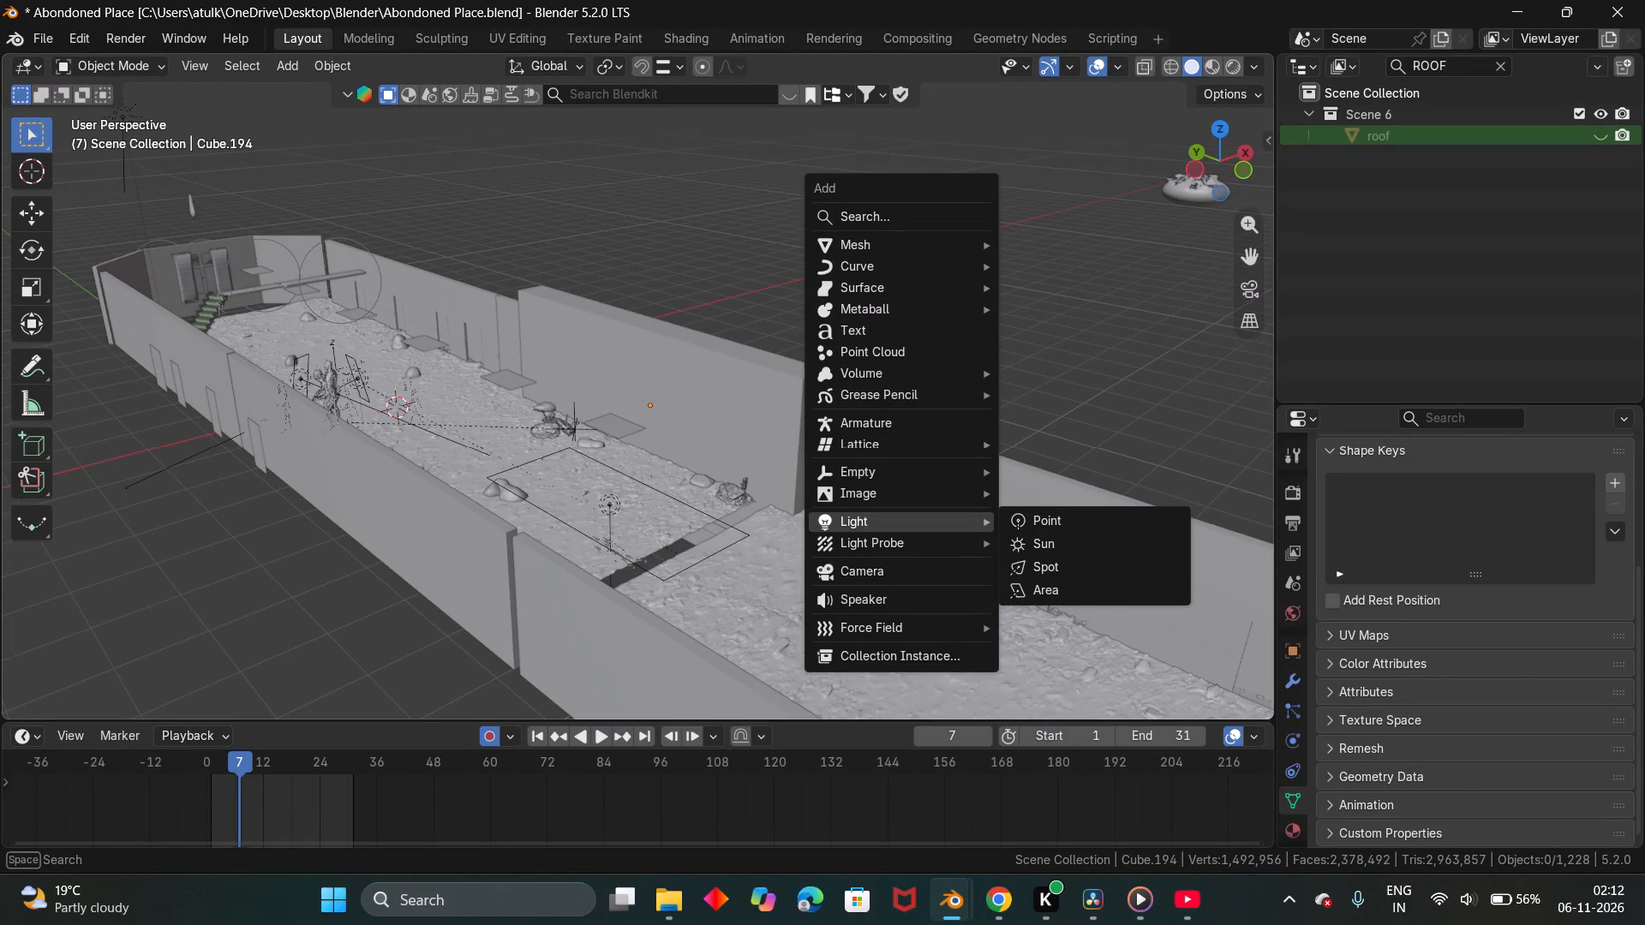
{"action": "left_click", "coordinate": [1050, 573]}
Scale the new spot light up by about 4.6 and raise it about 43 m along Z.
{"action": "scroll", "coordinate": [906, 400], "scroll_direction": "down", "scroll_amount": 2}
{"action": "middle_click_drag", "start_coordinate": [812, 426], "coordinate": [746, 443]}
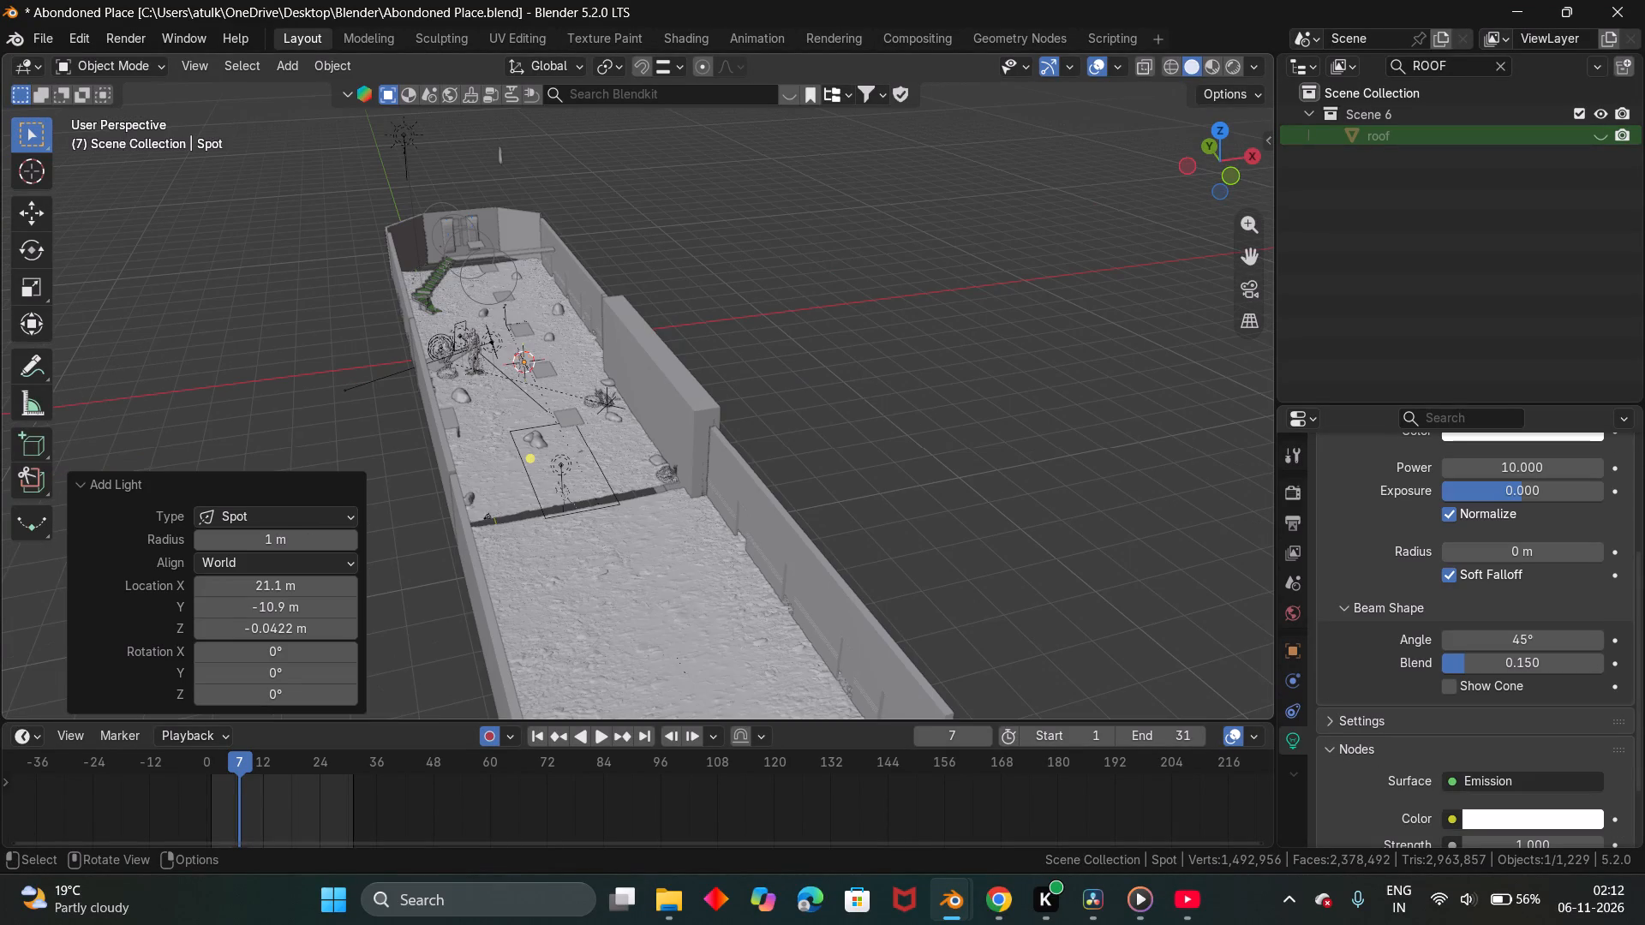
{"action": "key", "text": "s"}
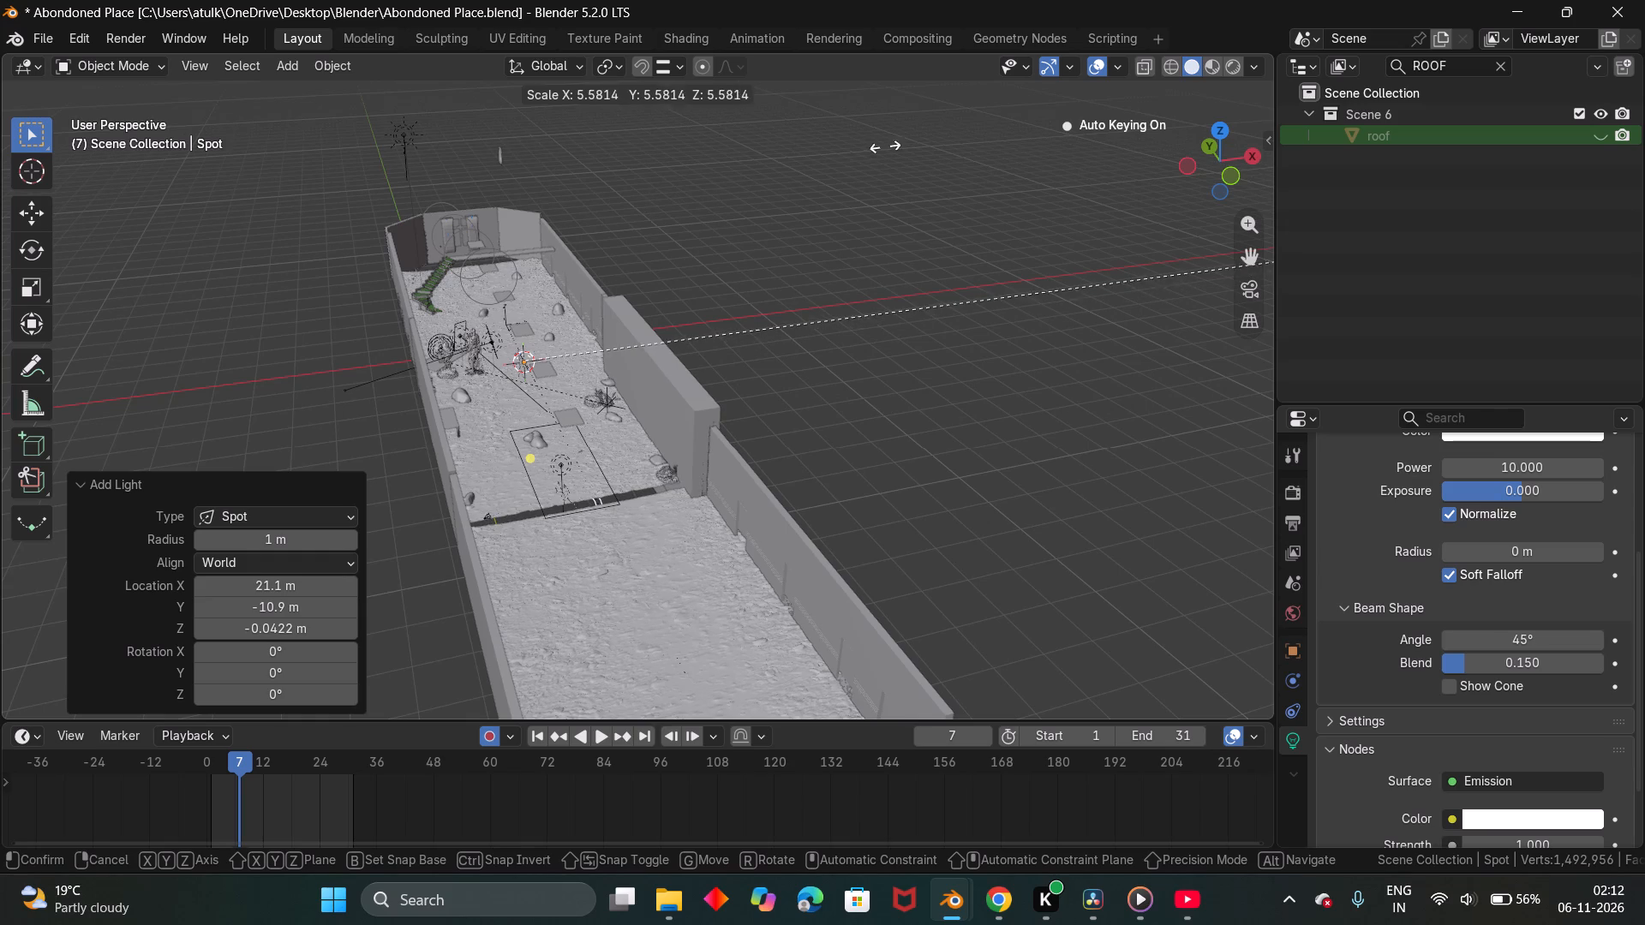
{"action": "left_click", "coordinate": [606, 236]}
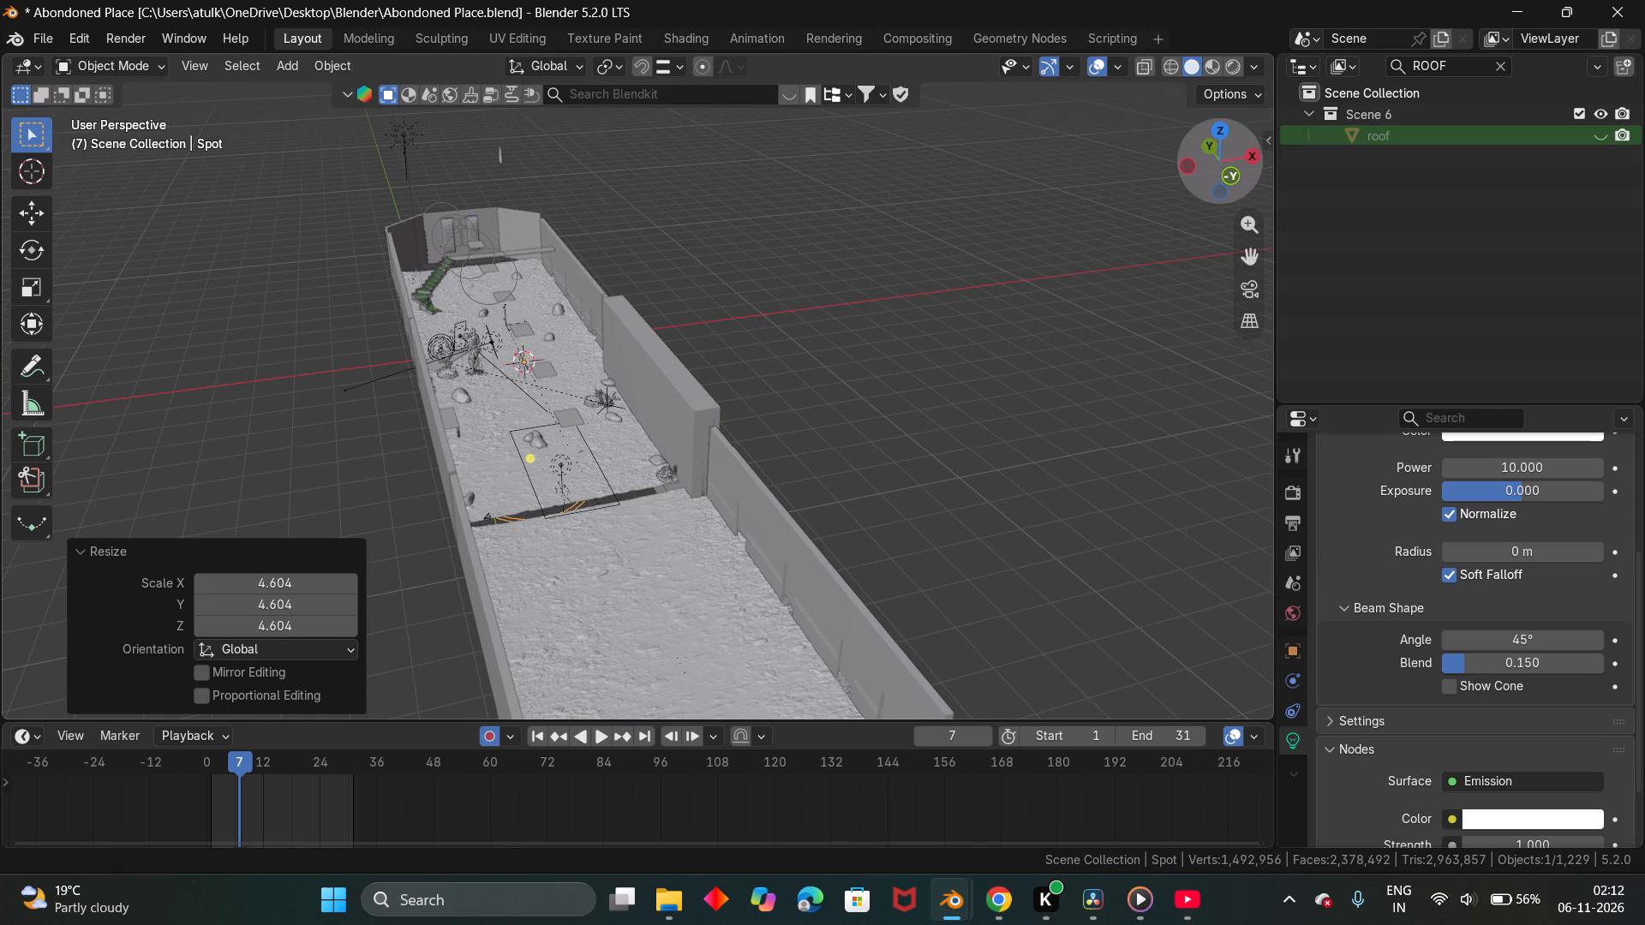
{"action": "left_click", "coordinate": [1233, 172]}
{"action": "type", "text": "gz"}
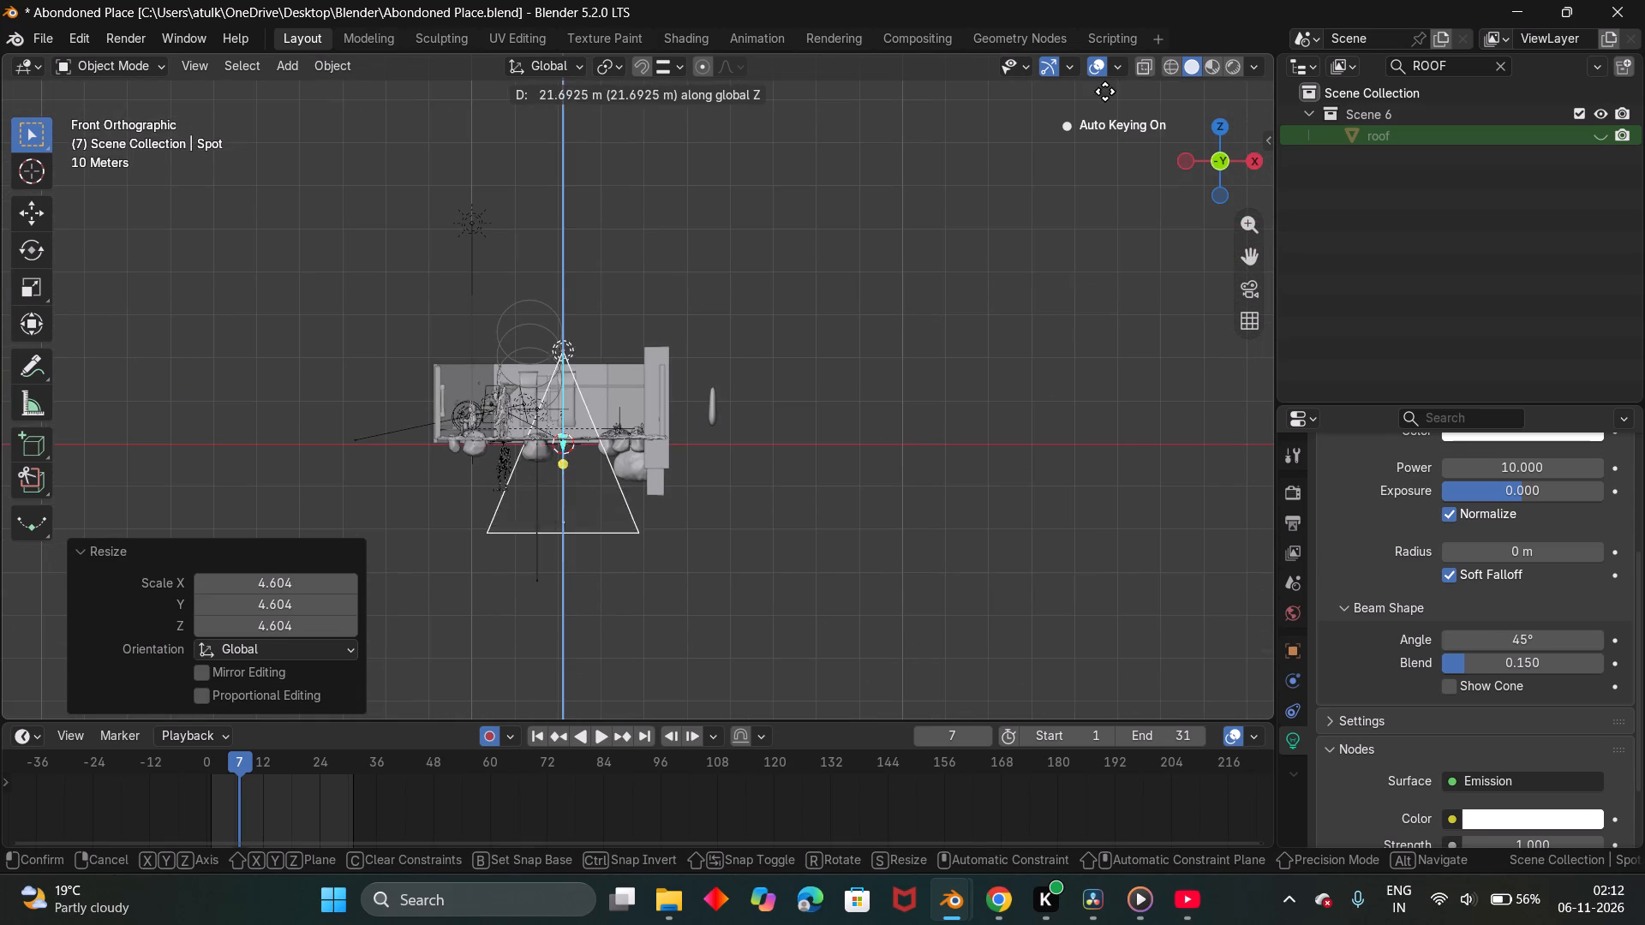
{"action": "left_click", "coordinate": [1085, 685]}
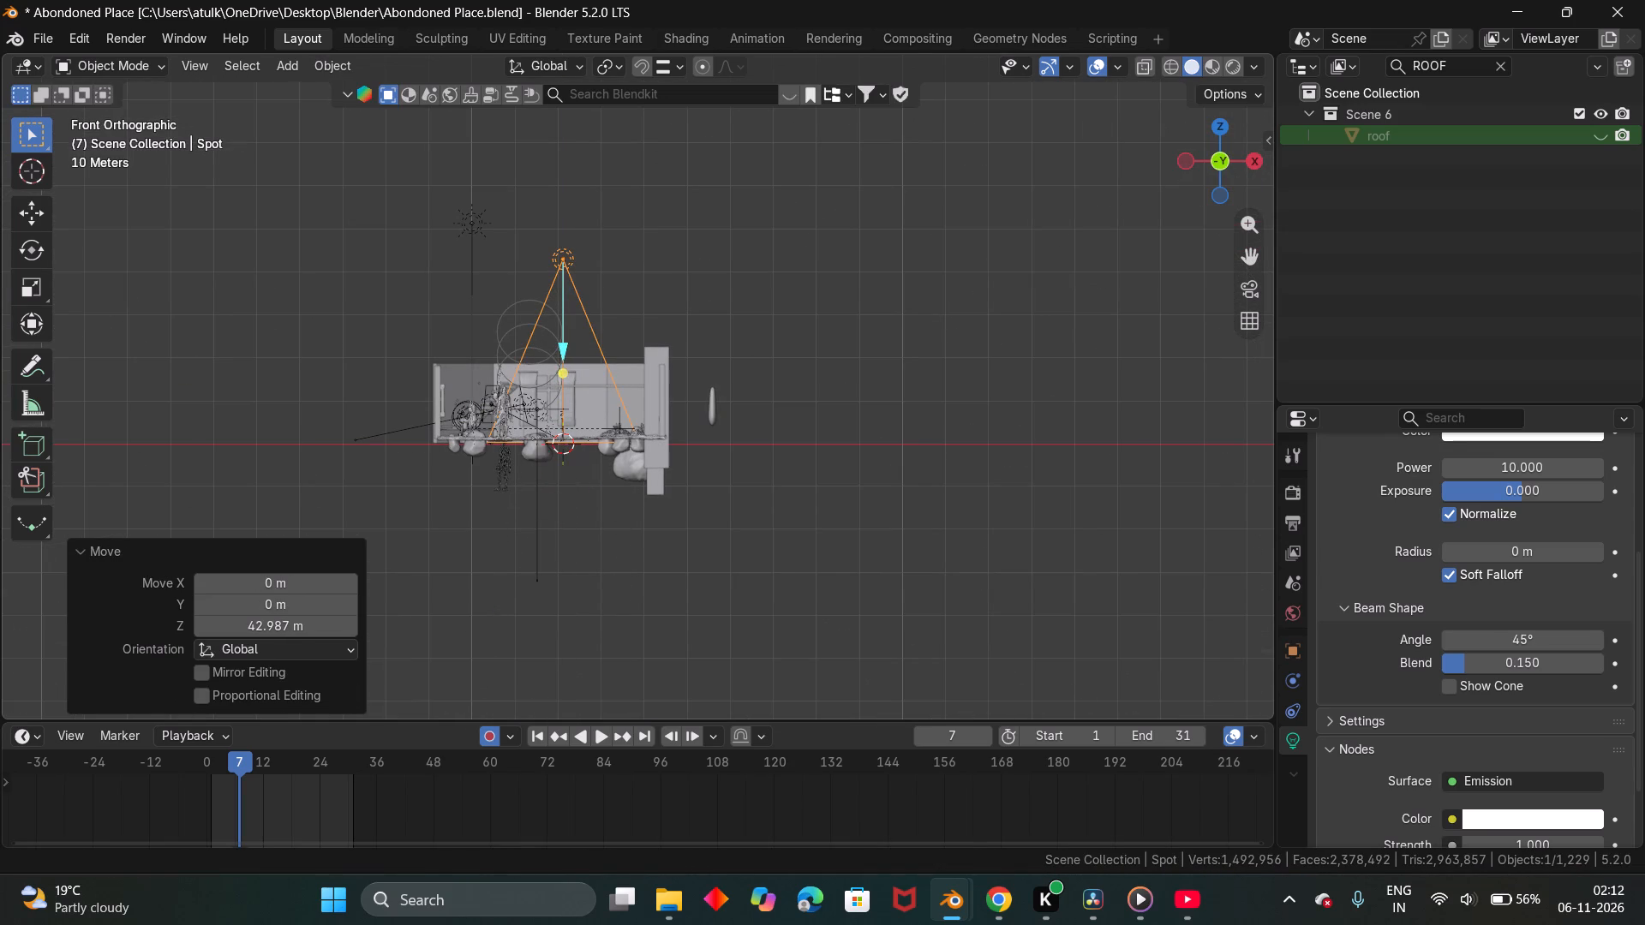
Rotate the spot light by -90° in the front view so it points horizontally towards the wall.
{"action": "key", "text": "r"}
{"action": "left_click", "coordinate": [736, 183]}
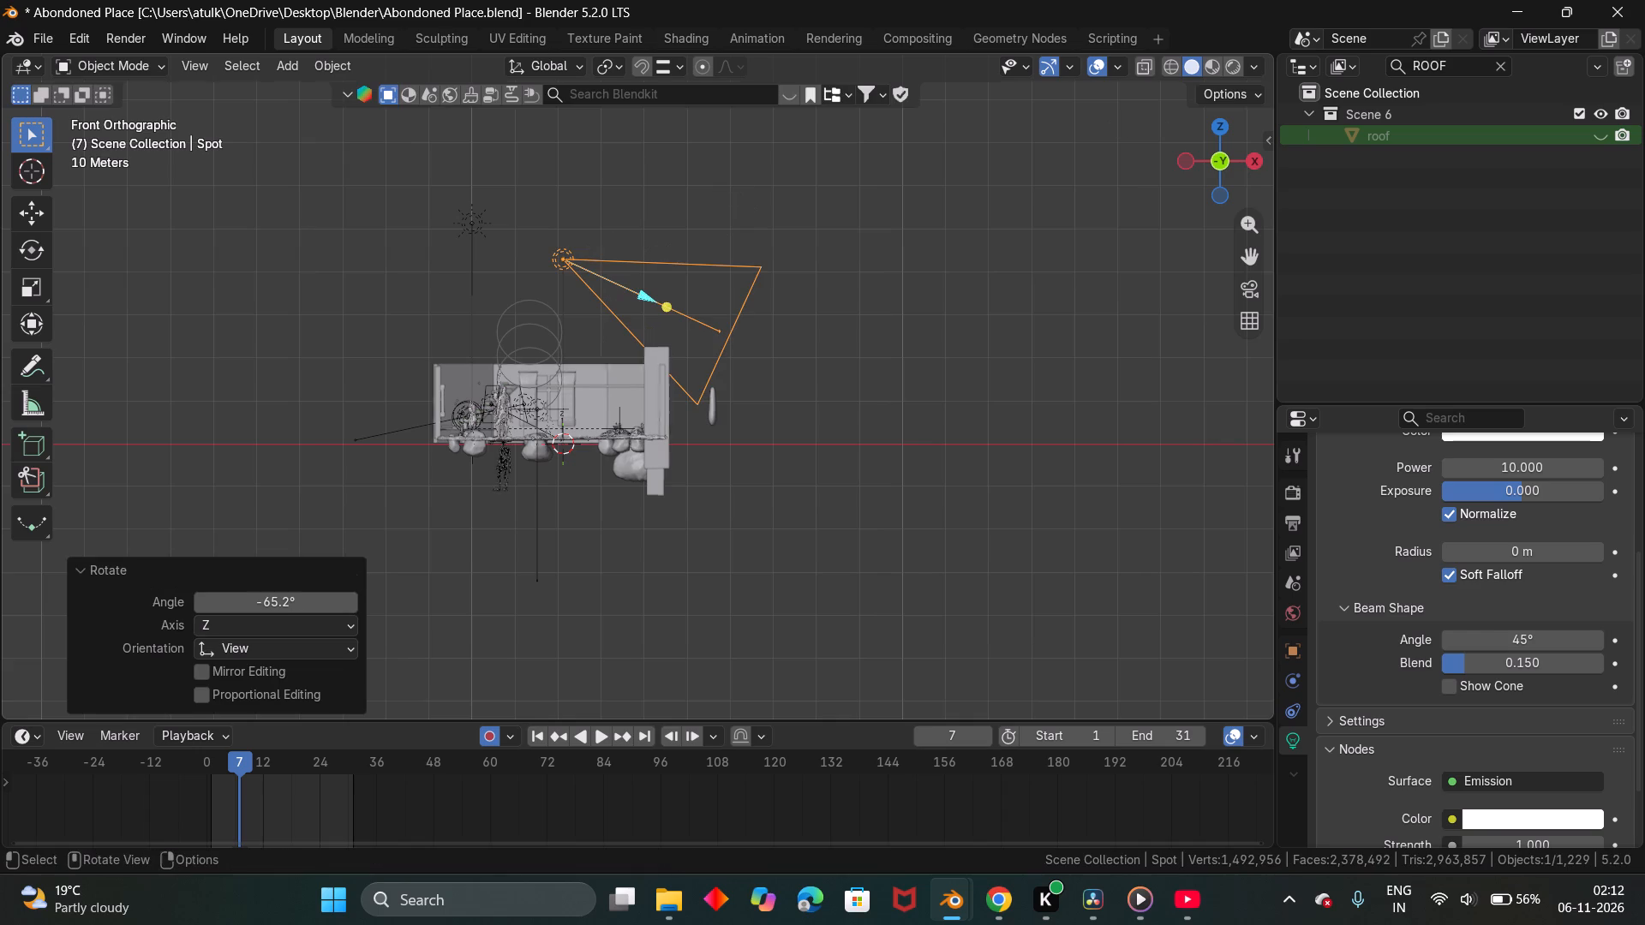
{"action": "left_click", "coordinate": [255, 603]}
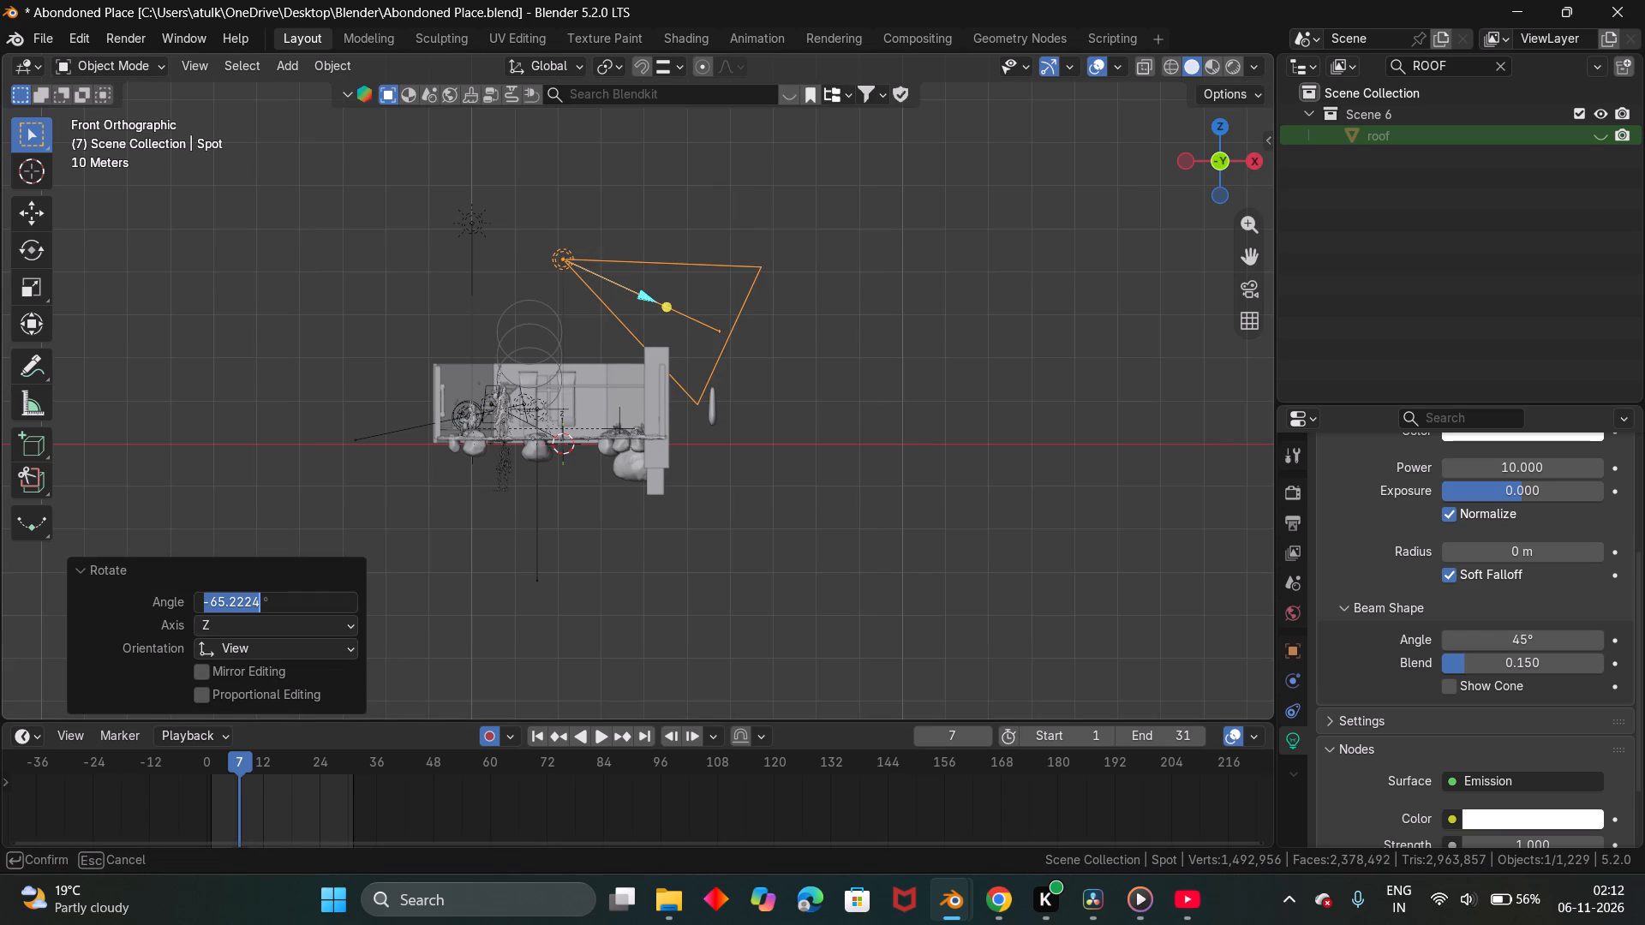
{"action": "type", "text": "-90"}
{"action": "key", "text": "Return"}
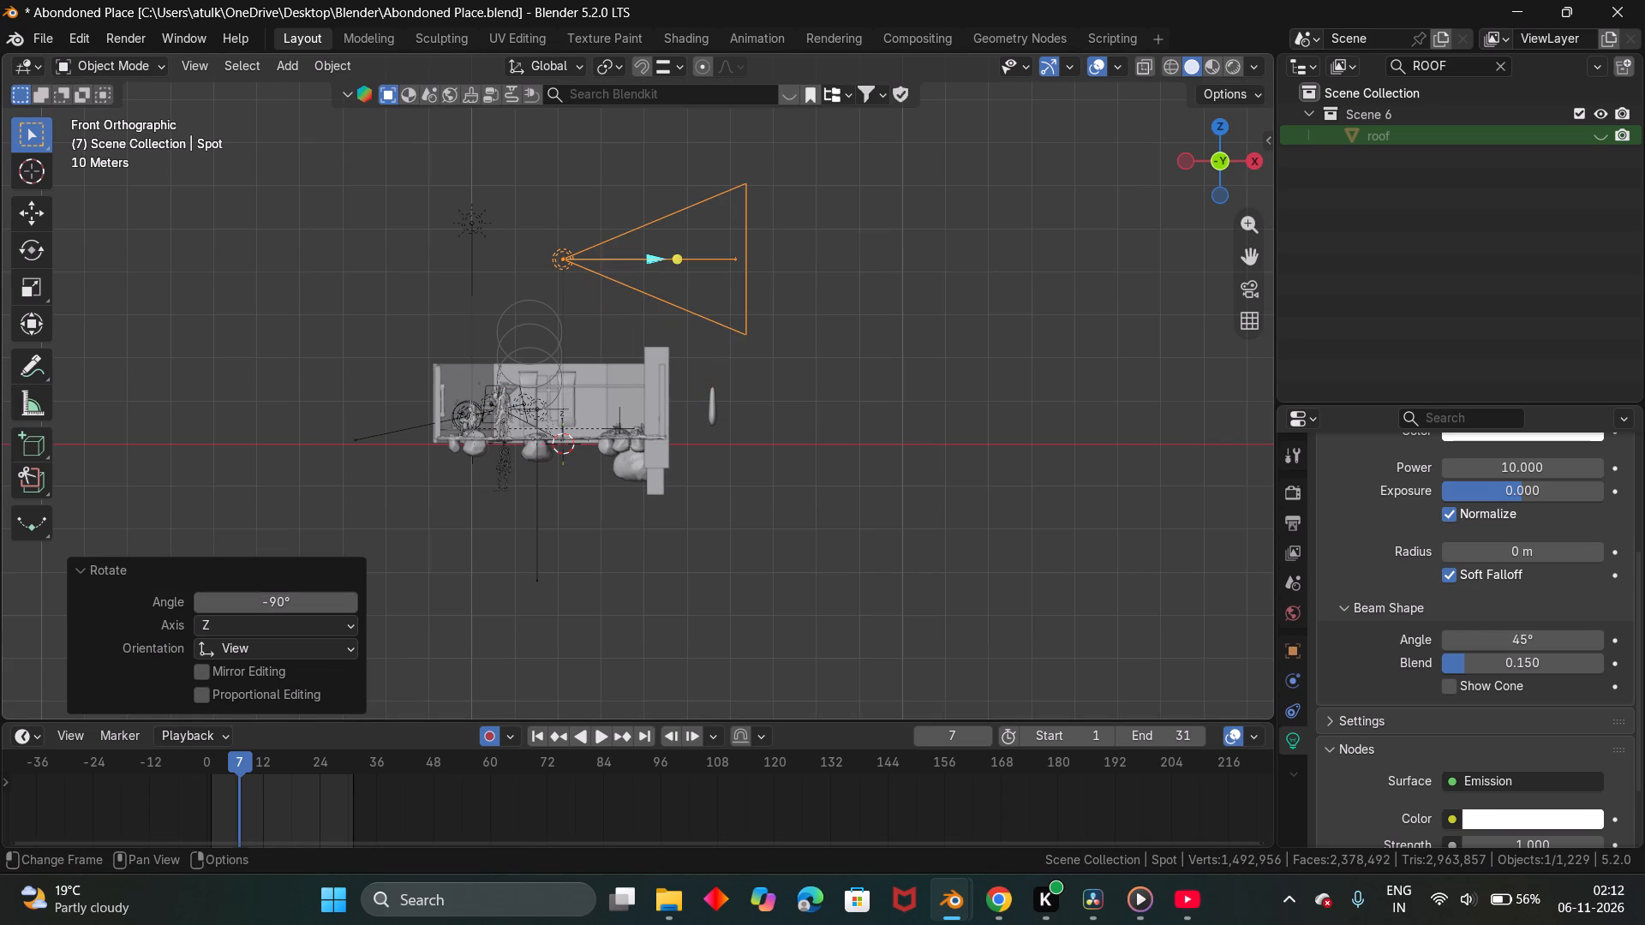
Move the spot light about -46.1 m along Y towards the lettered wall and scale it by about 0.57.
{"action": "scroll", "coordinate": [832, 146], "scroll_direction": "down", "scroll_amount": 2}
{"action": "middle_click_drag", "start_coordinate": [709, 377], "coordinate": [801, 432]}
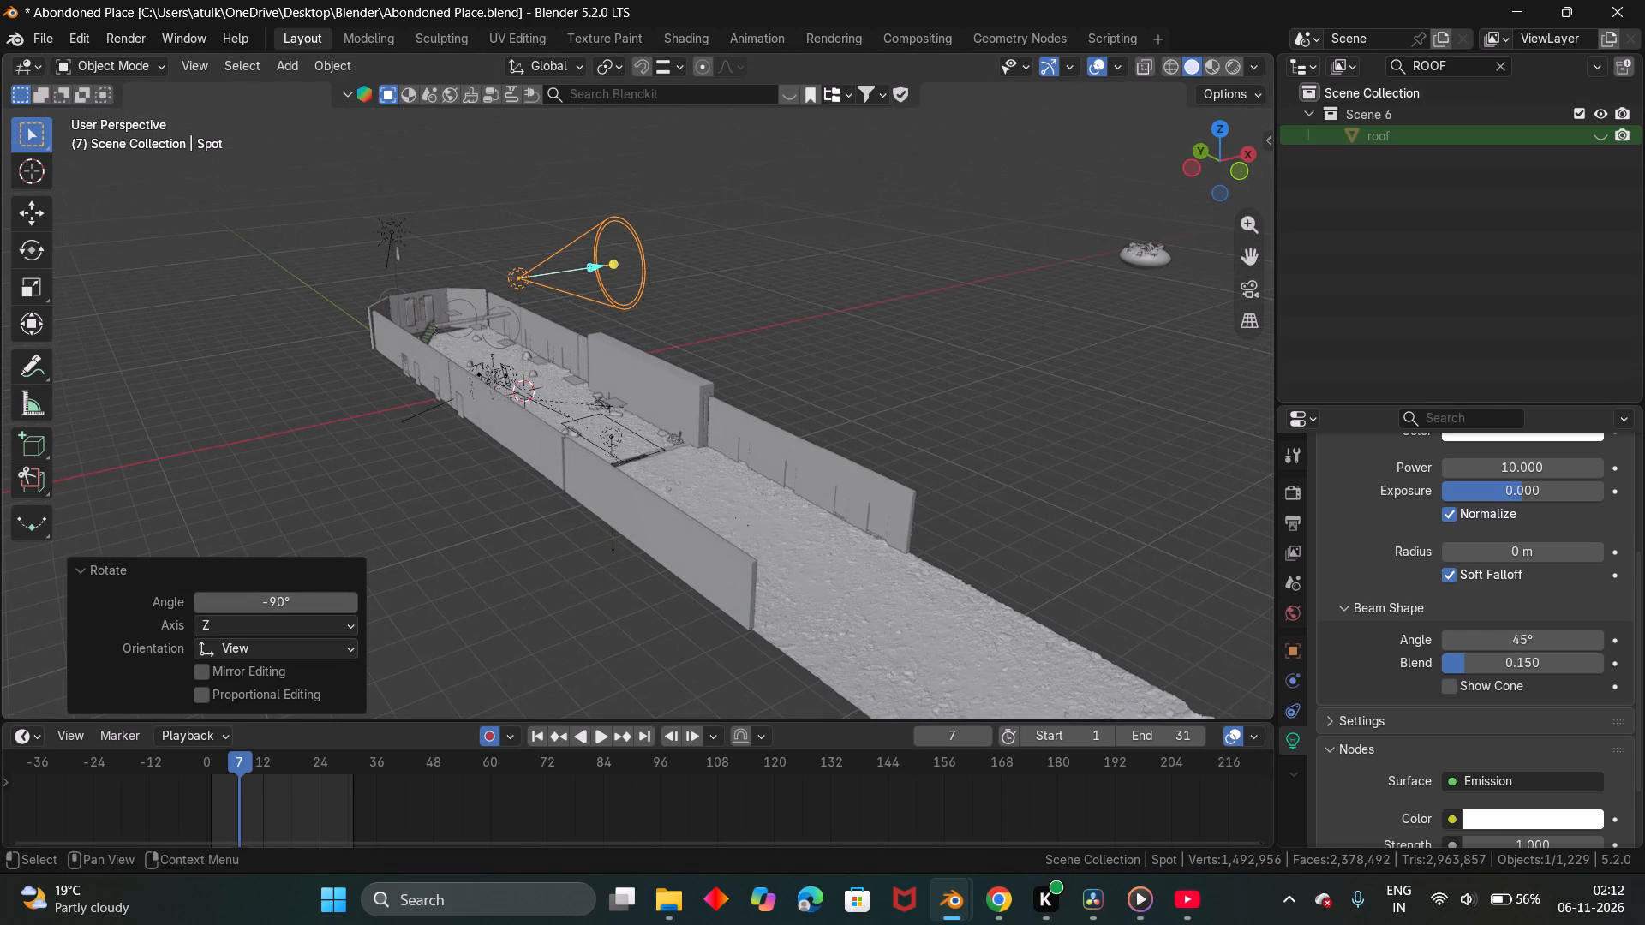
{"action": "left_click", "coordinate": [1222, 127]}
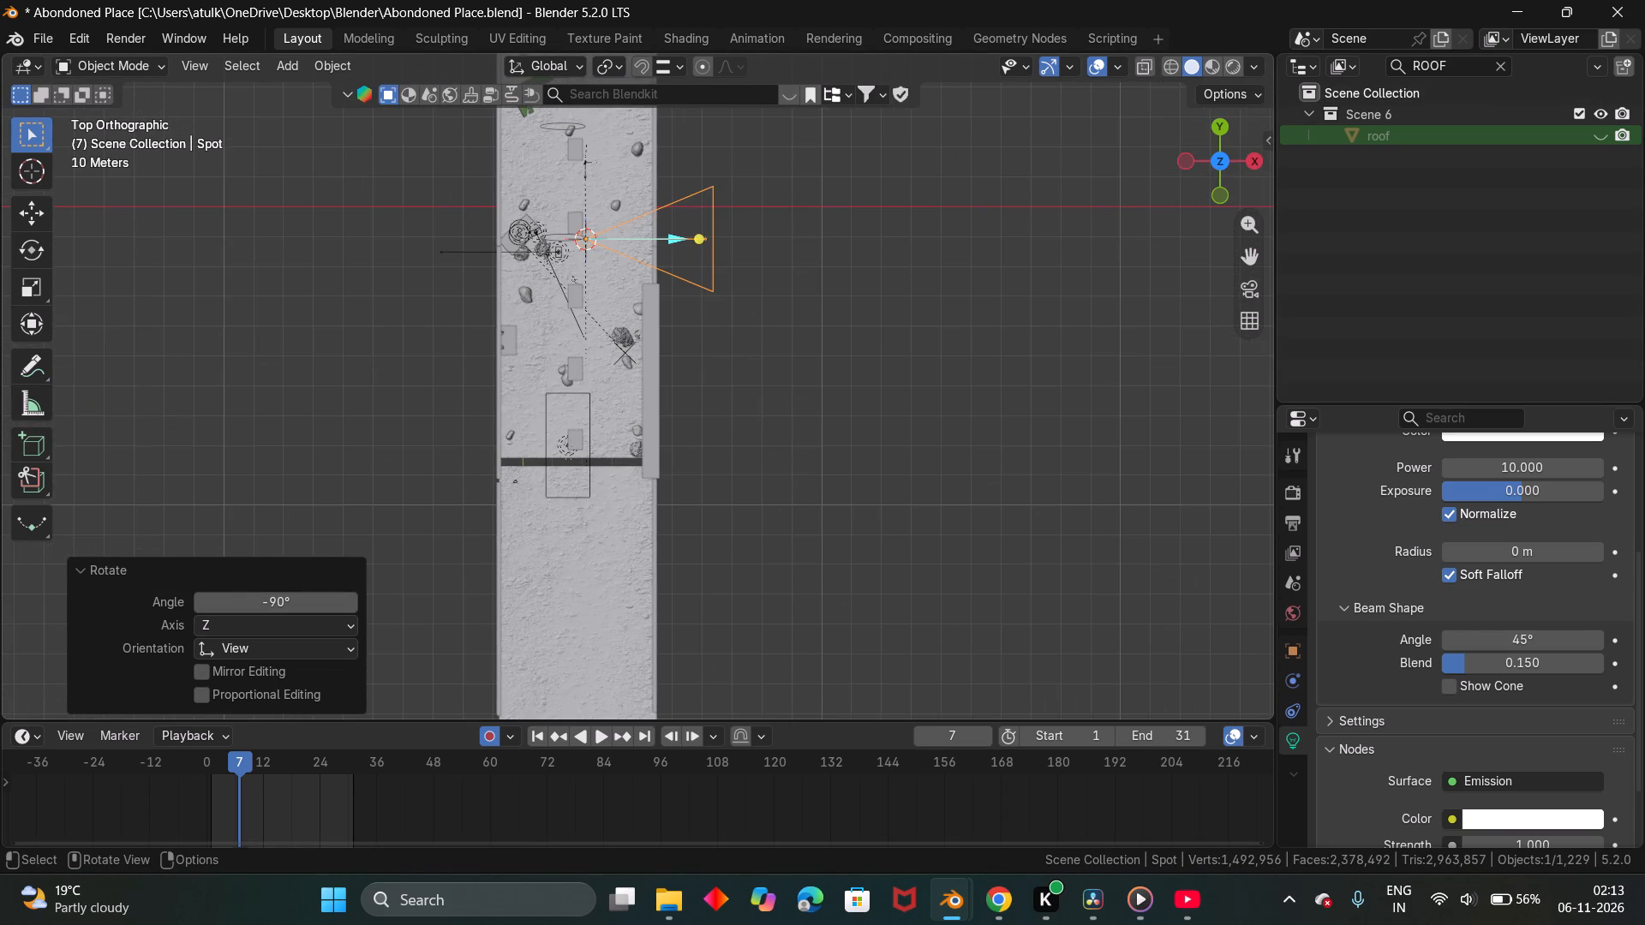
{"action": "type", "text": "gy"}
{"action": "left_click", "coordinate": [802, 420]}
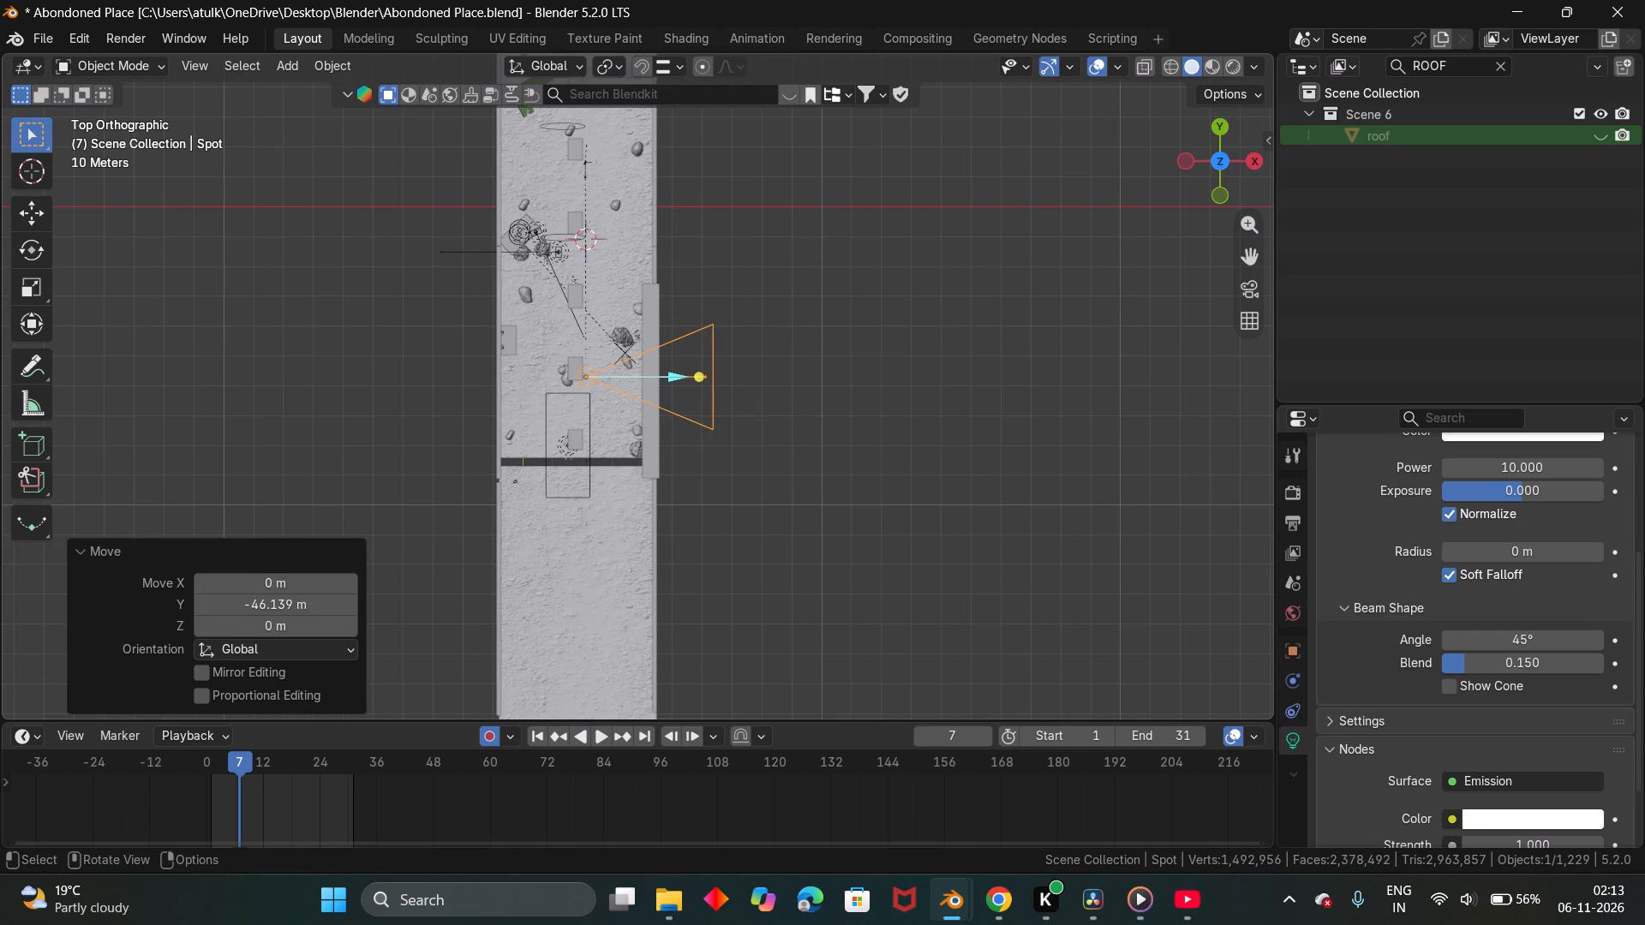
{"action": "key", "text": "s"}
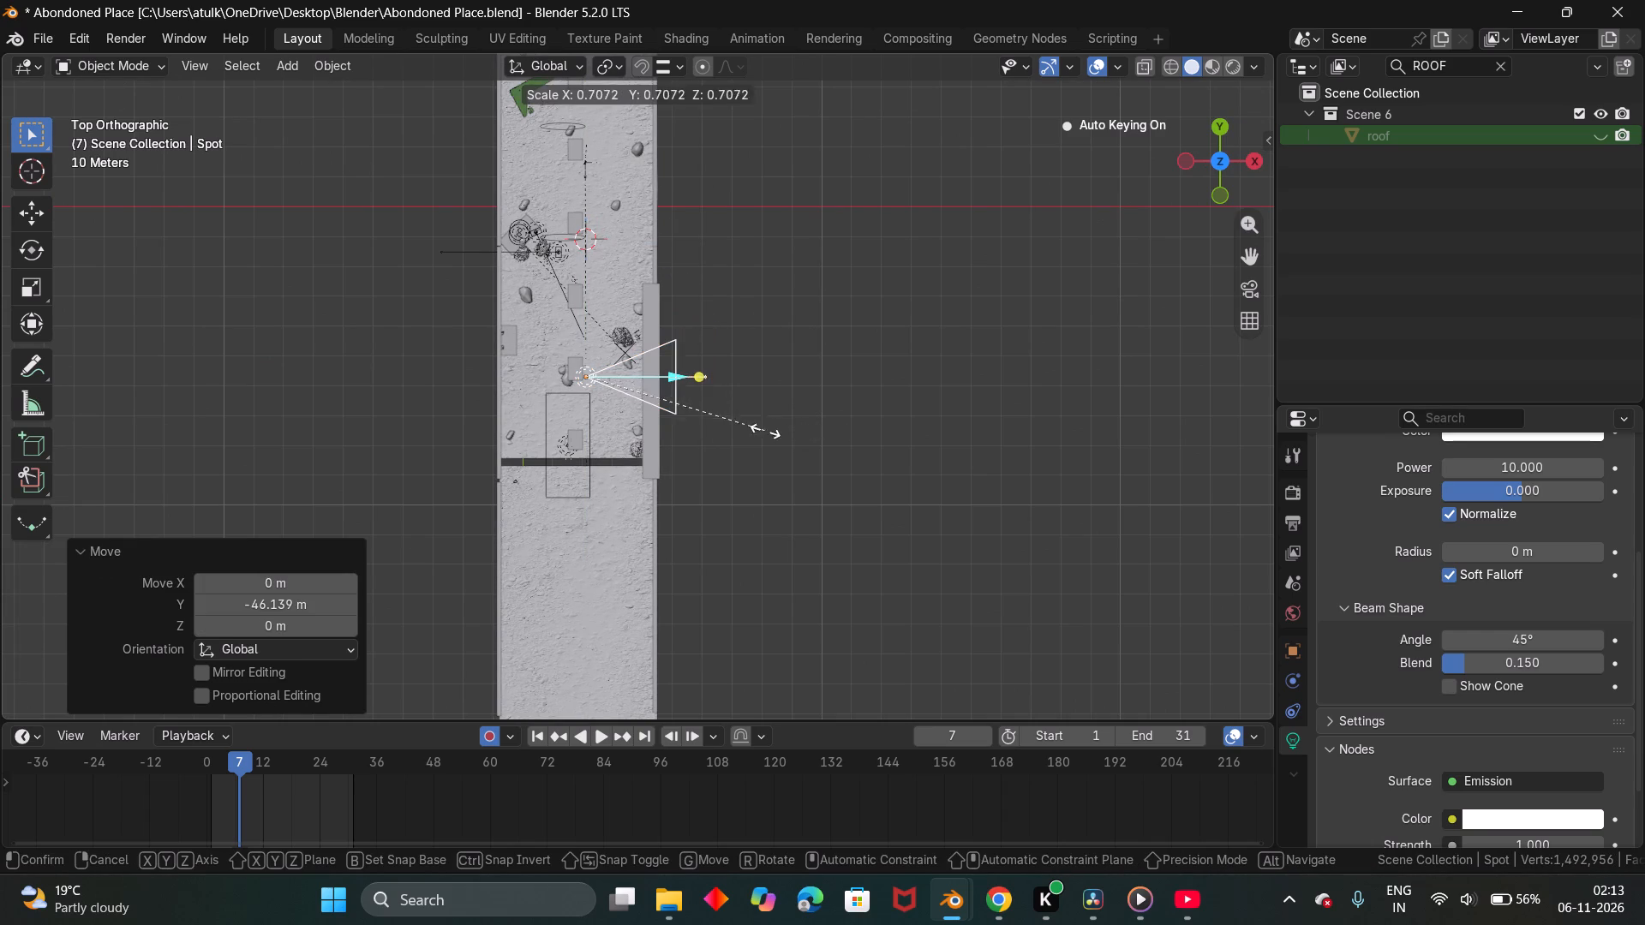
{"action": "left_click", "coordinate": [727, 426]}
Scale the spot light by about 1.34 and move it about -14.6 m further along Y.
{"action": "middle_click_drag", "start_coordinate": [753, 427], "coordinate": [758, 379]}
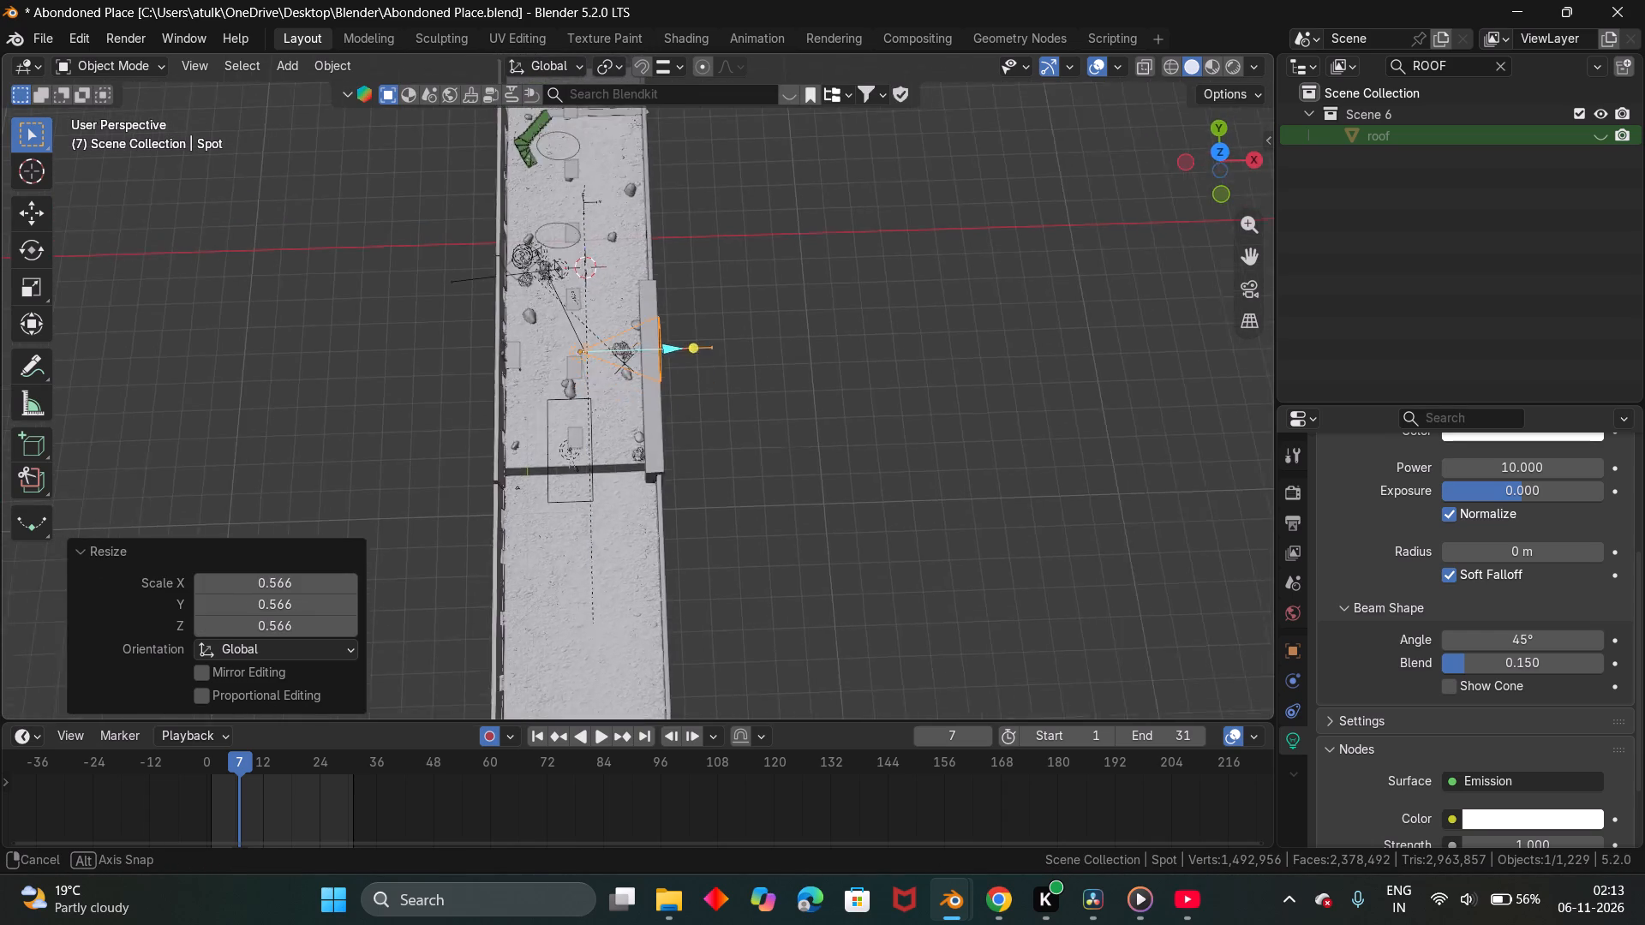
{"action": "middle_click_drag", "start_coordinate": [758, 379], "coordinate": [776, 331]}
{"action": "key", "text": "s"}
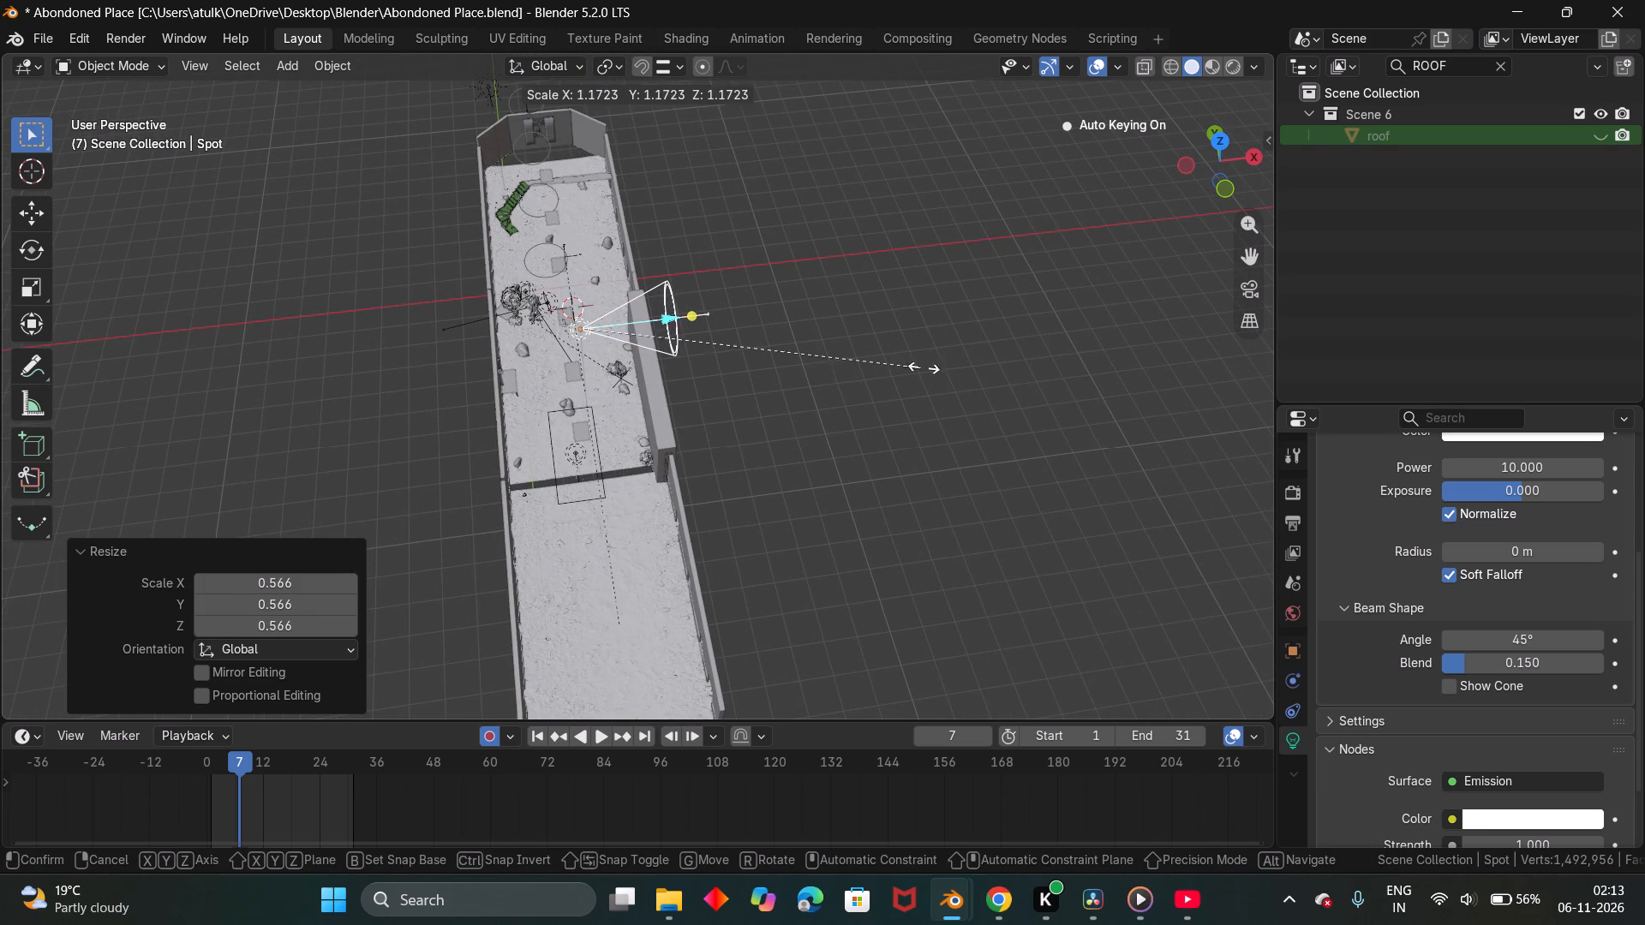
{"action": "left_click", "coordinate": [971, 375]}
{"action": "left_click", "coordinate": [1220, 146]}
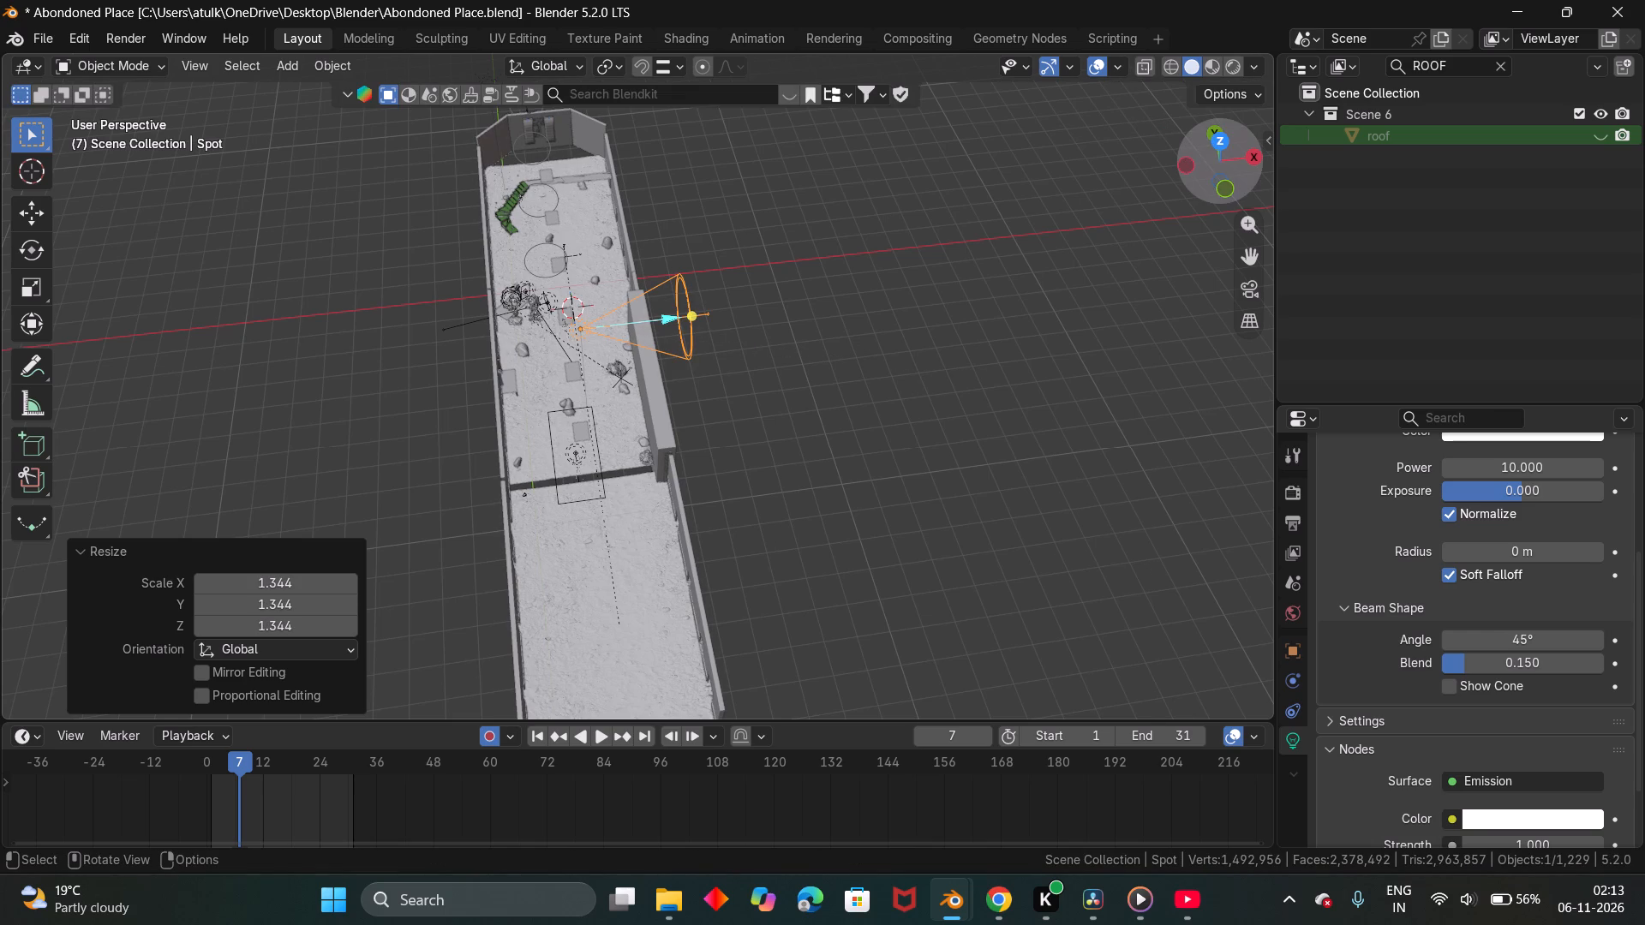
{"action": "type", "text": "gy"}
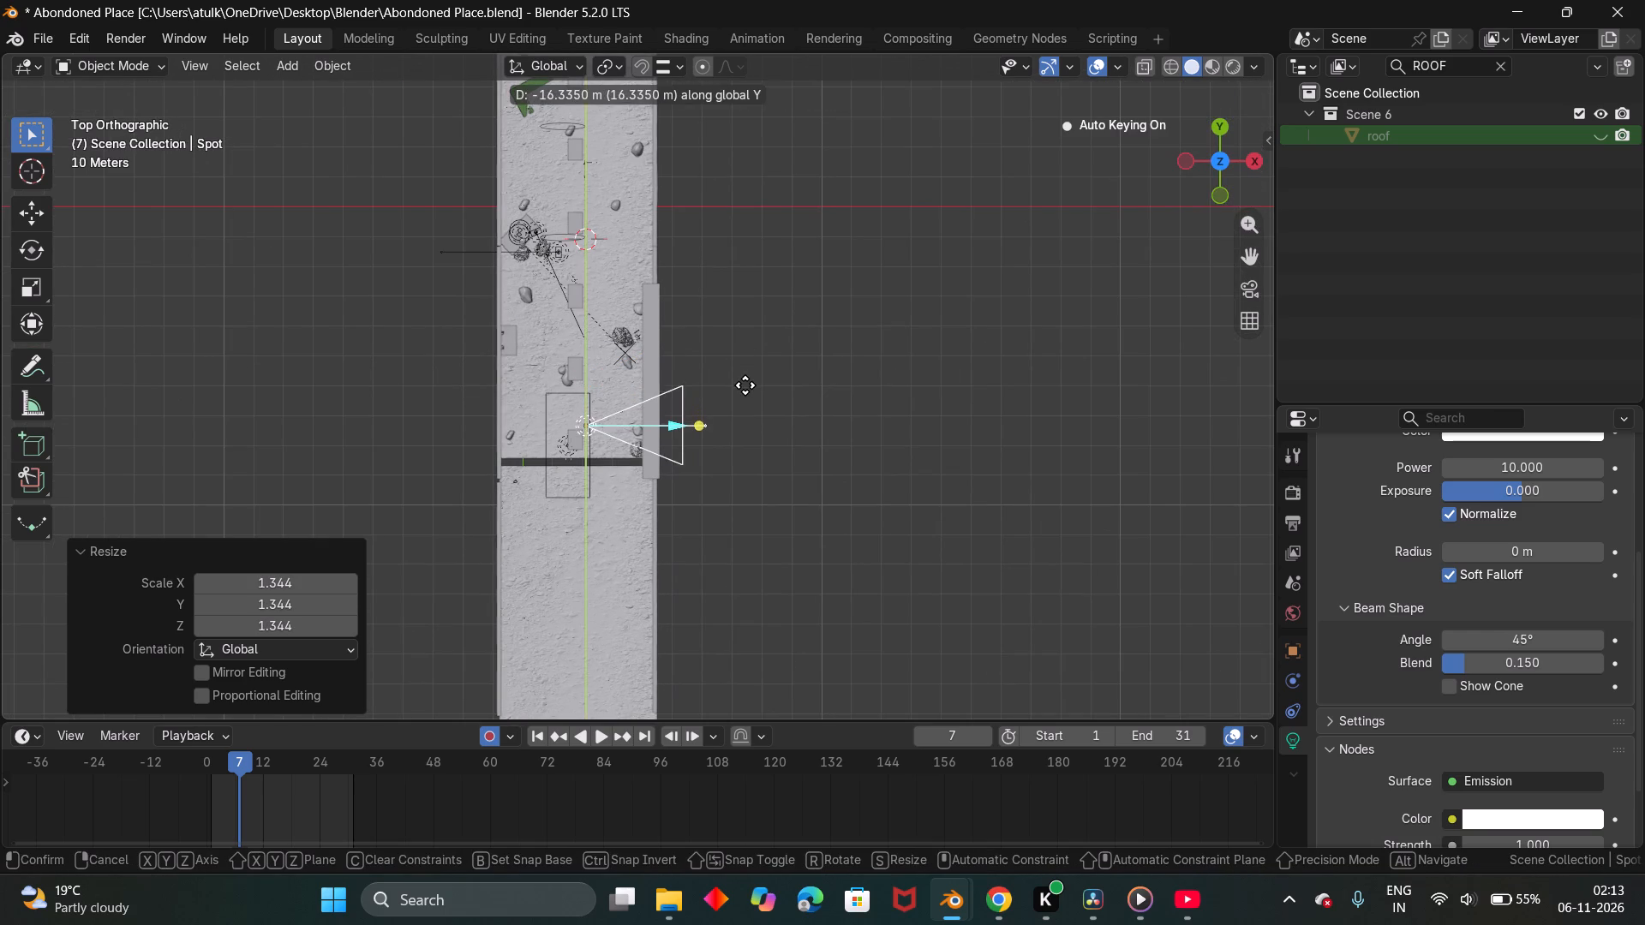
{"action": "left_click", "coordinate": [745, 379]}
Rotate the spot light about -42.2° in the top view and lower it about 32.5 m along Z.
{"action": "key", "text": "r"}
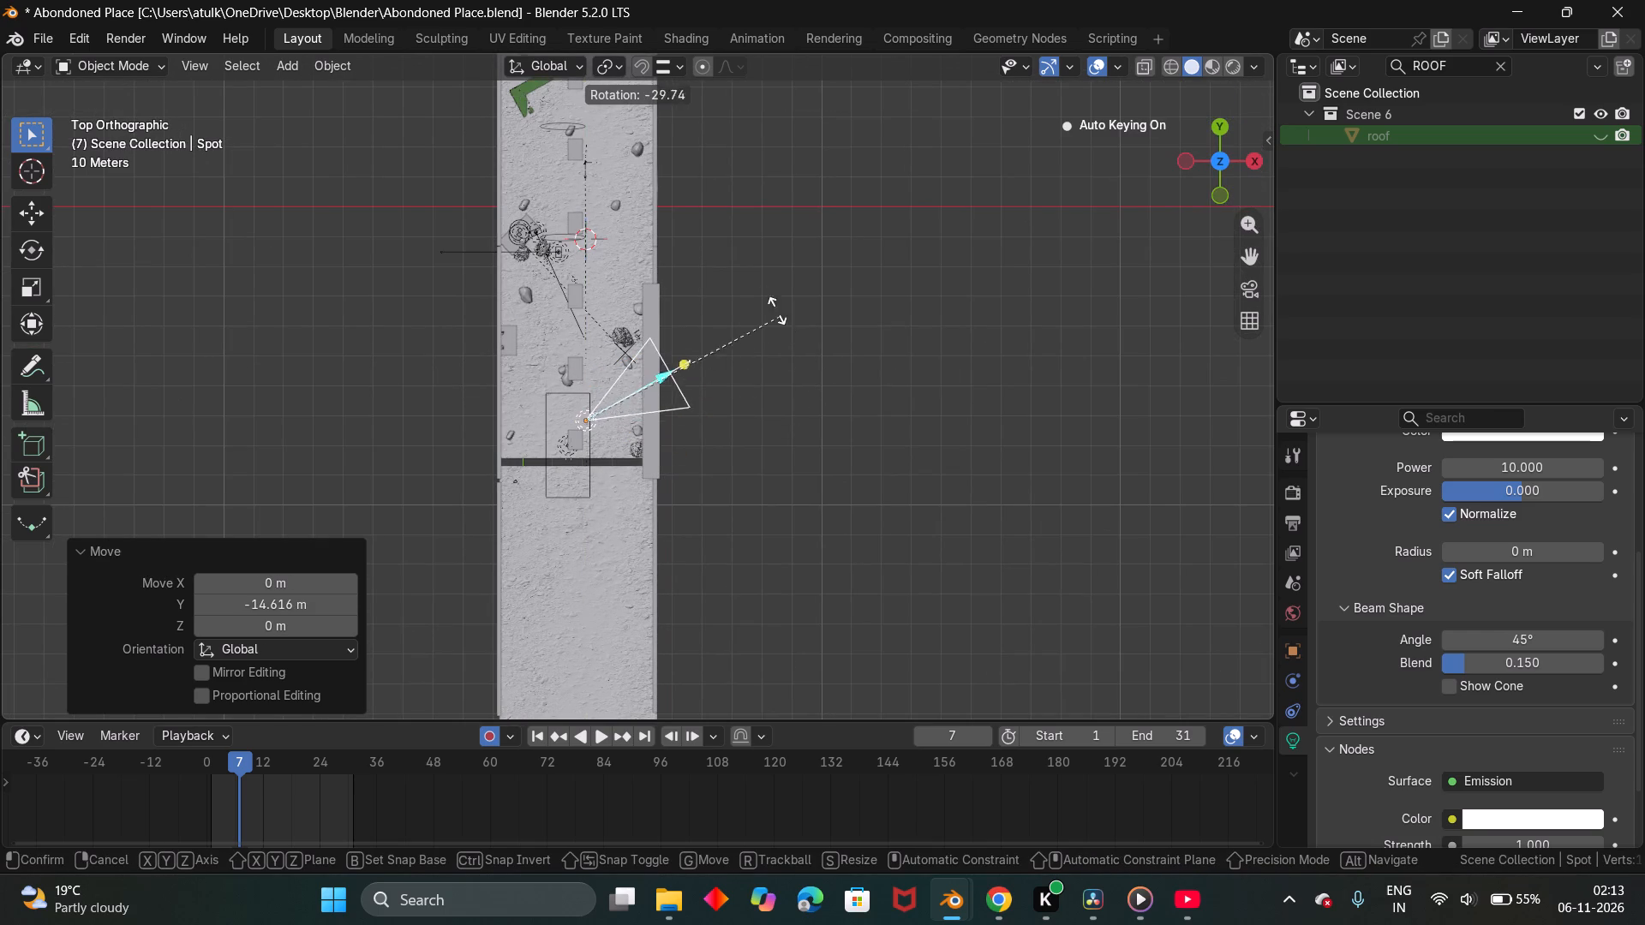
{"action": "left_click", "coordinate": [751, 279]}
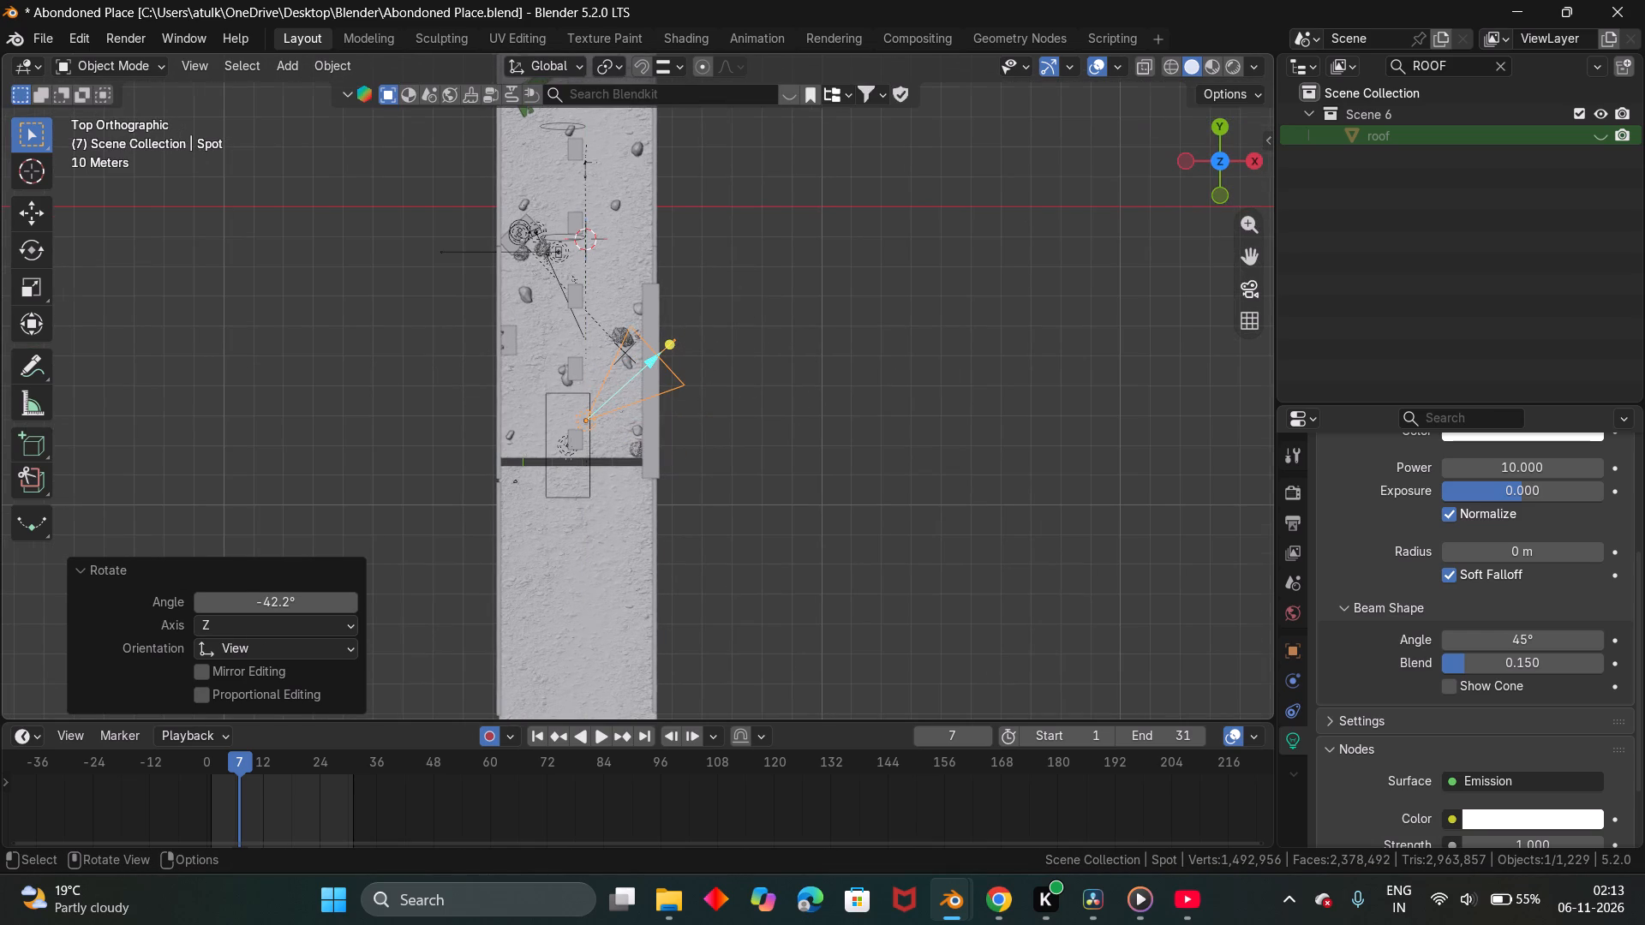
{"action": "left_click", "coordinate": [1246, 292]}
{"action": "scroll", "coordinate": [833, 319], "scroll_direction": "down", "scroll_amount": 2}
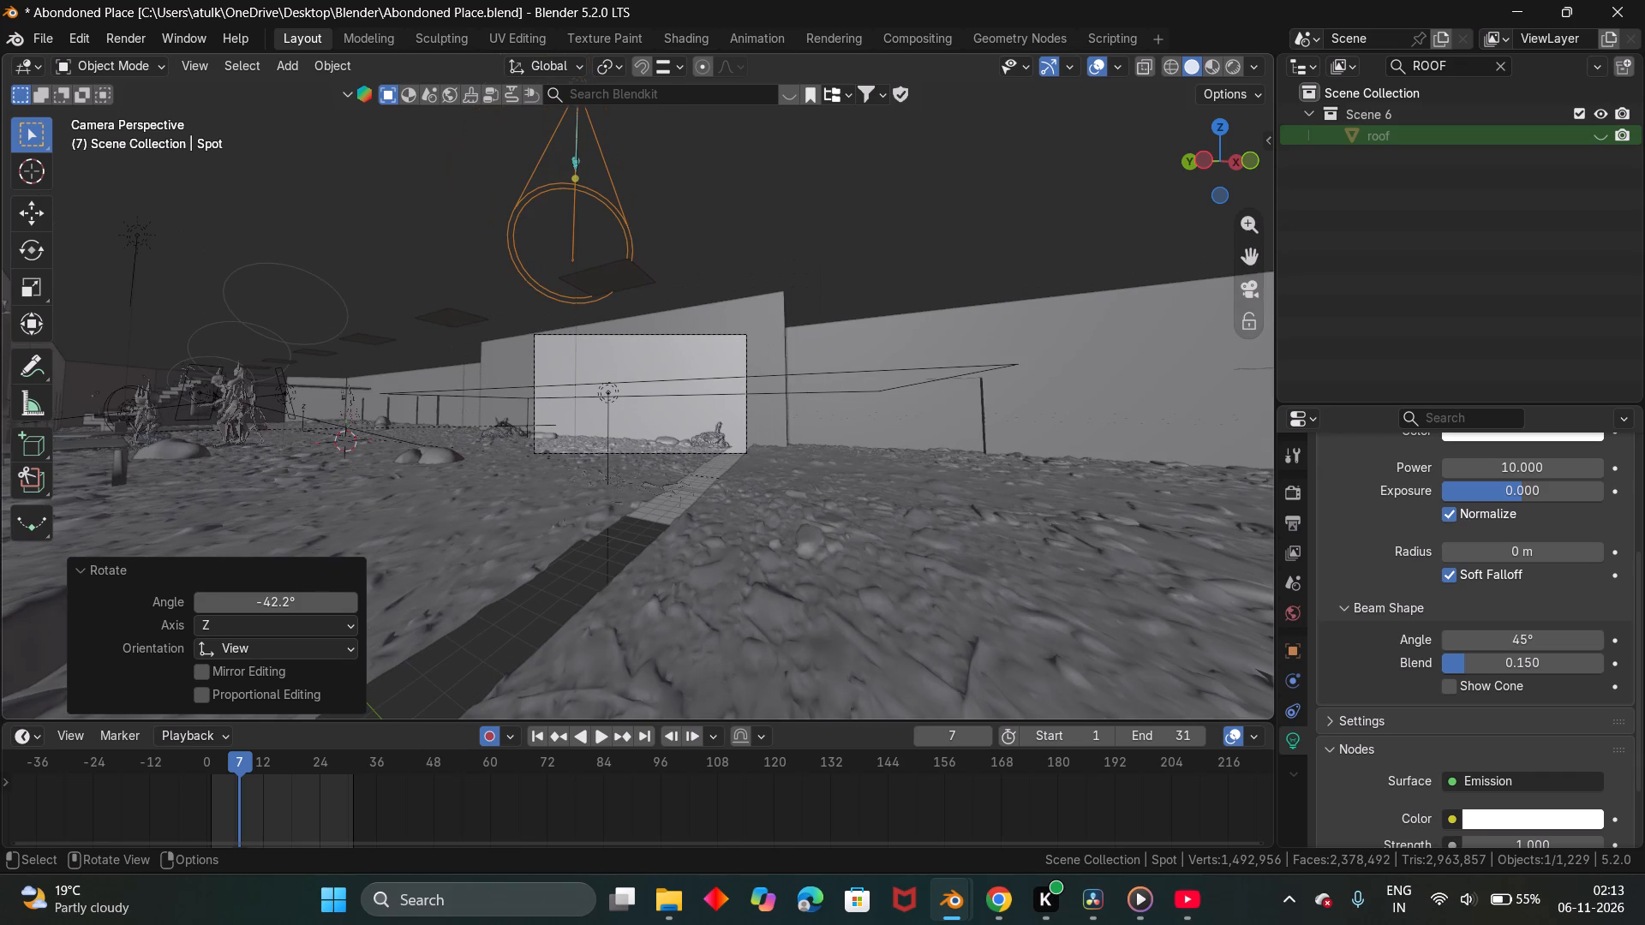
{"action": "type", "text": "gz"}
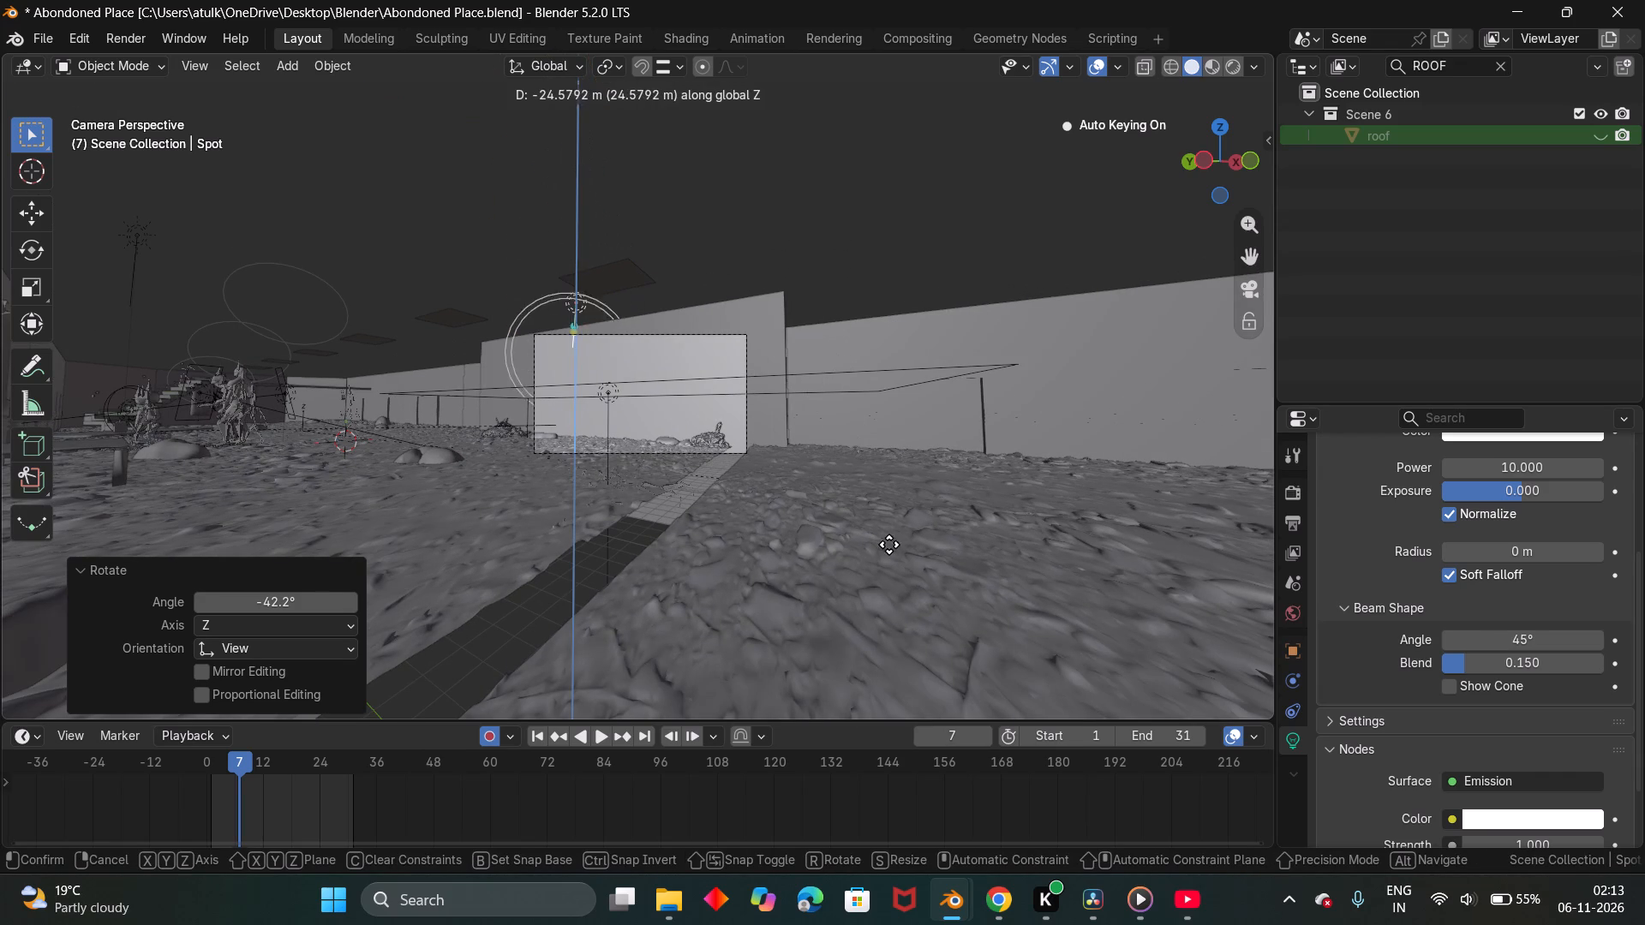
{"action": "left_click", "coordinate": [906, 607]}
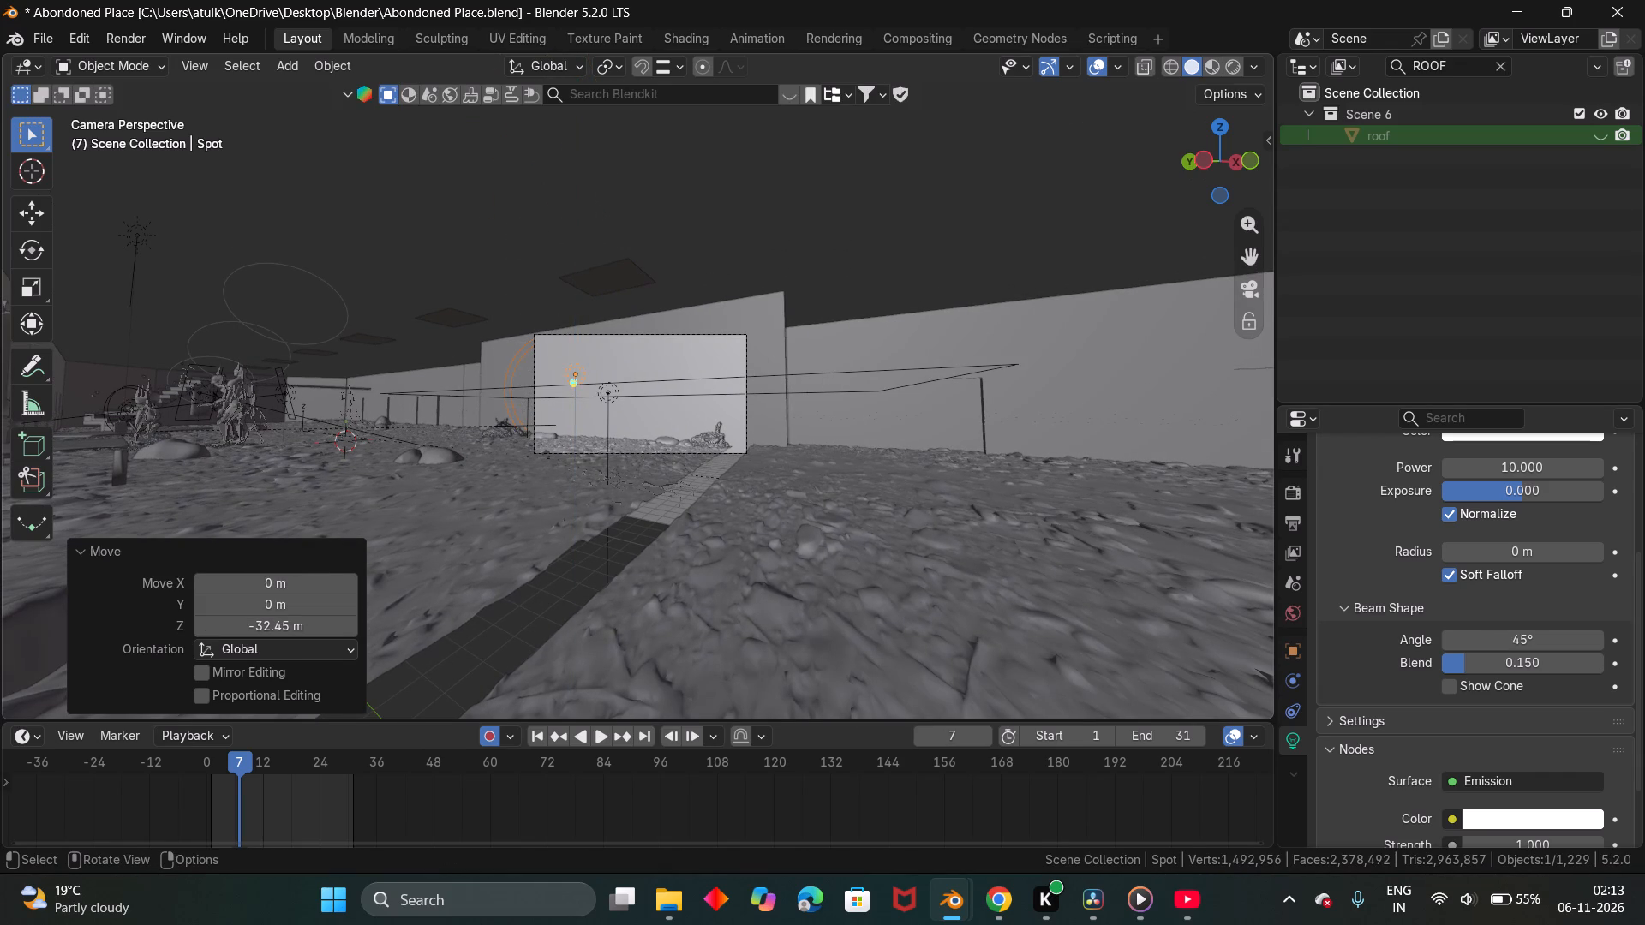
Switch the camera view to rendered shading and set the spot light's power to 200.
{"action": "left_click", "coordinate": [1211, 71]}
{"action": "scroll", "coordinate": [643, 322], "scroll_direction": "up", "scroll_amount": 3}
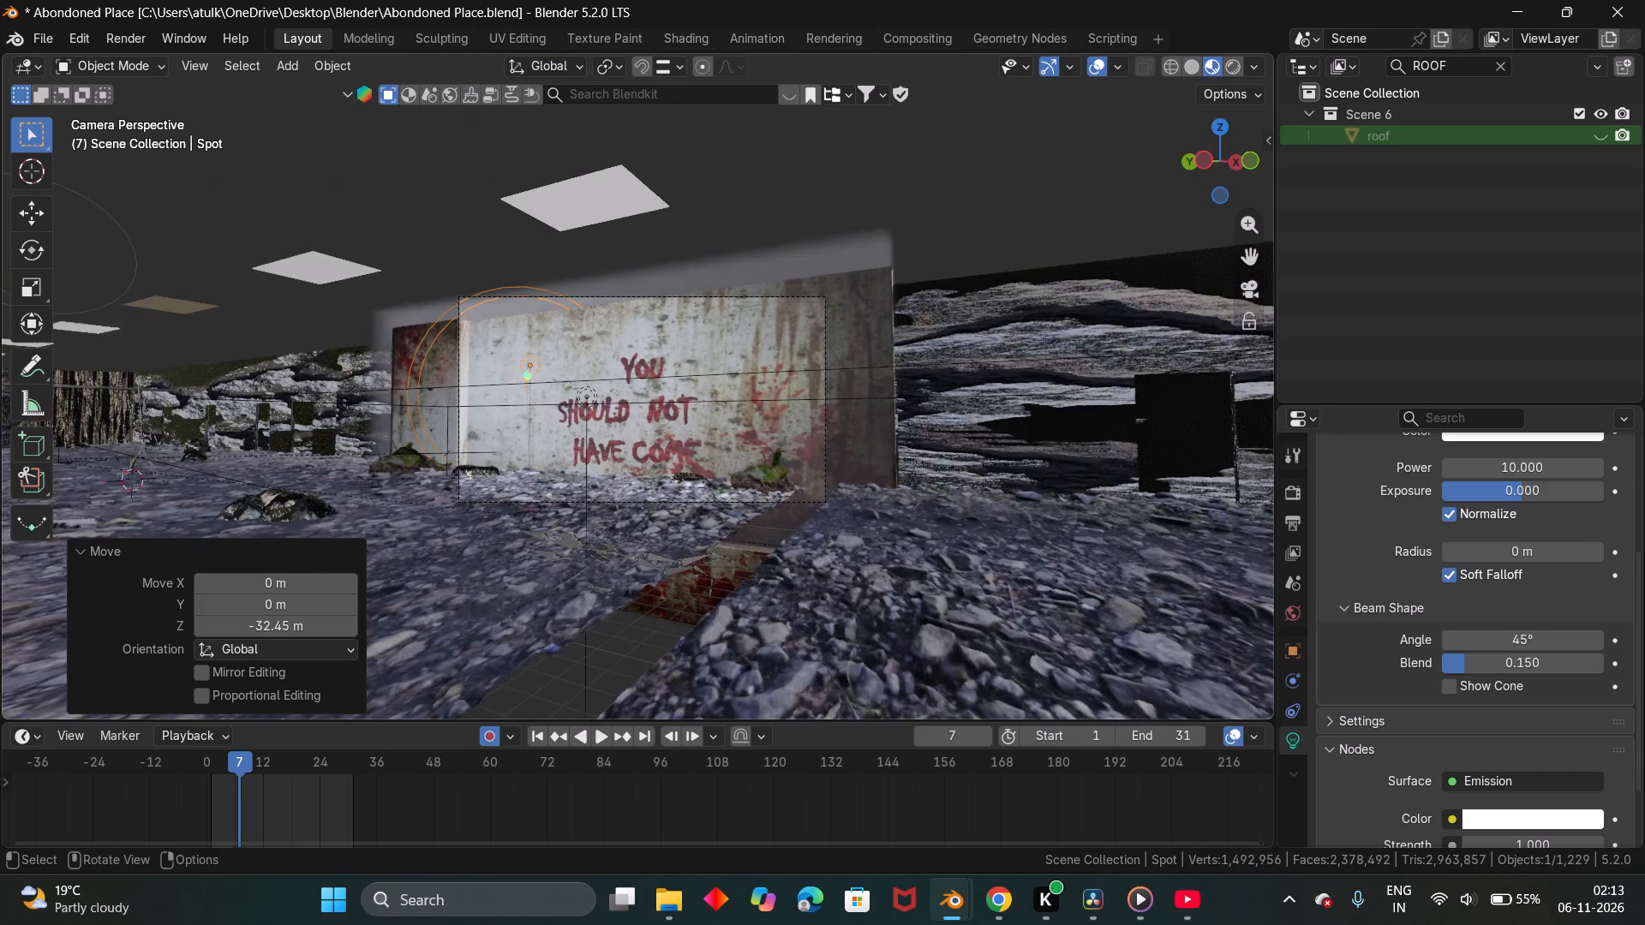
{"action": "scroll", "coordinate": [642, 323], "scroll_direction": "up", "scroll_amount": 1}
{"action": "left_click", "coordinate": [1226, 71]}
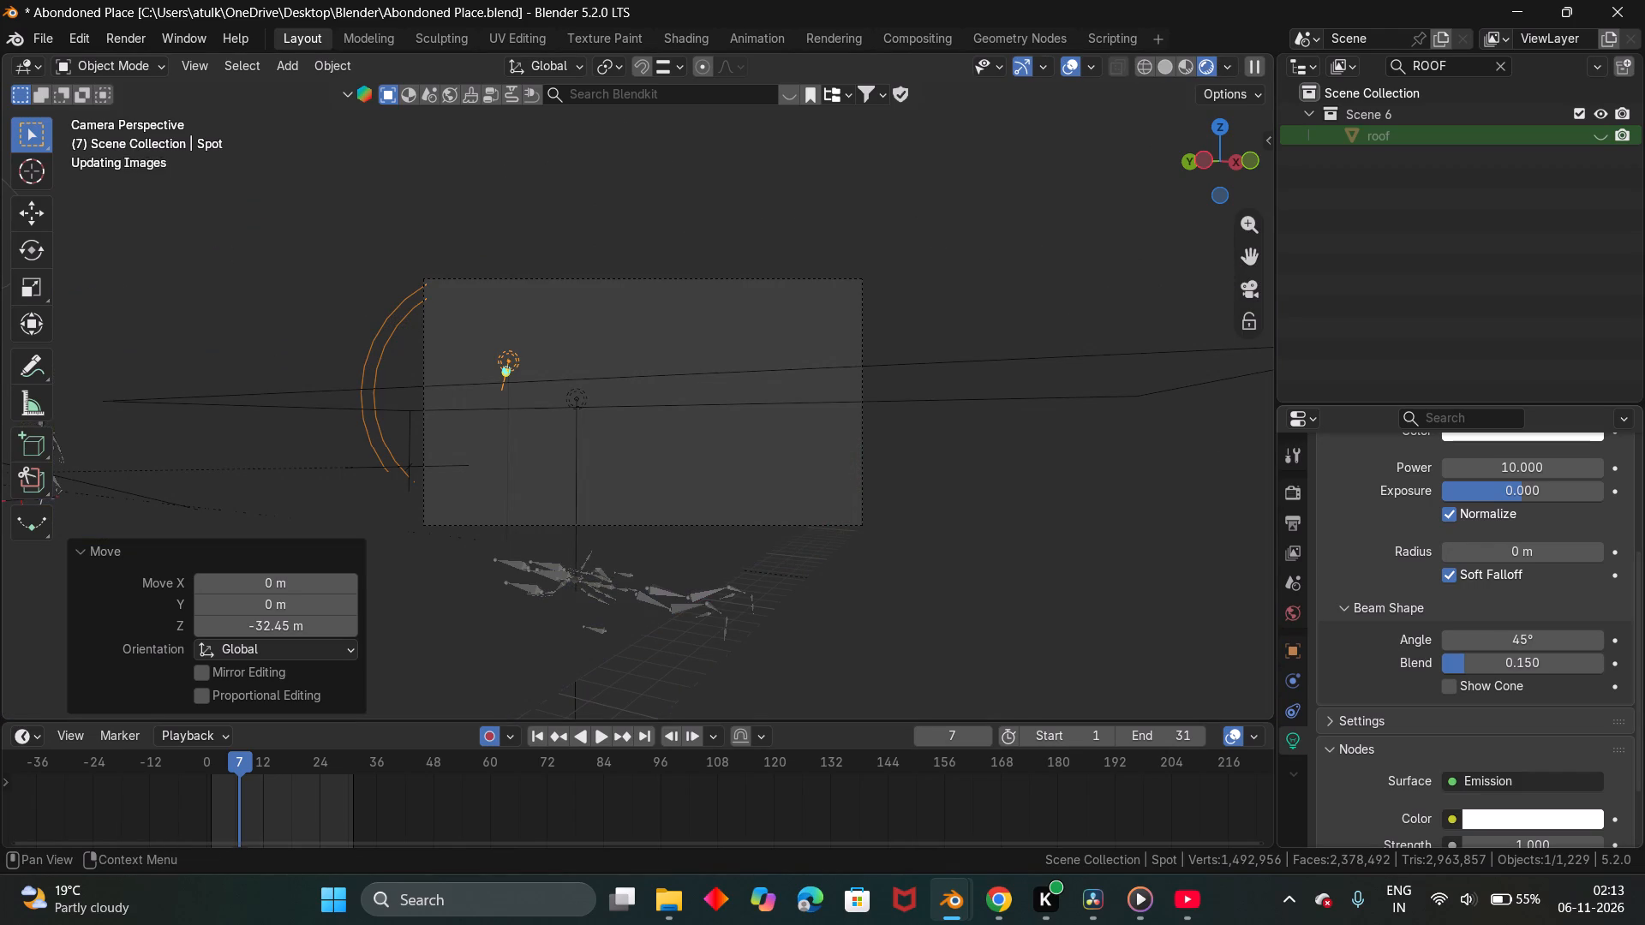
{"action": "scroll", "coordinate": [1413, 568], "scroll_direction": "up", "scroll_amount": 4}
{"action": "left_click", "coordinate": [1506, 637]}
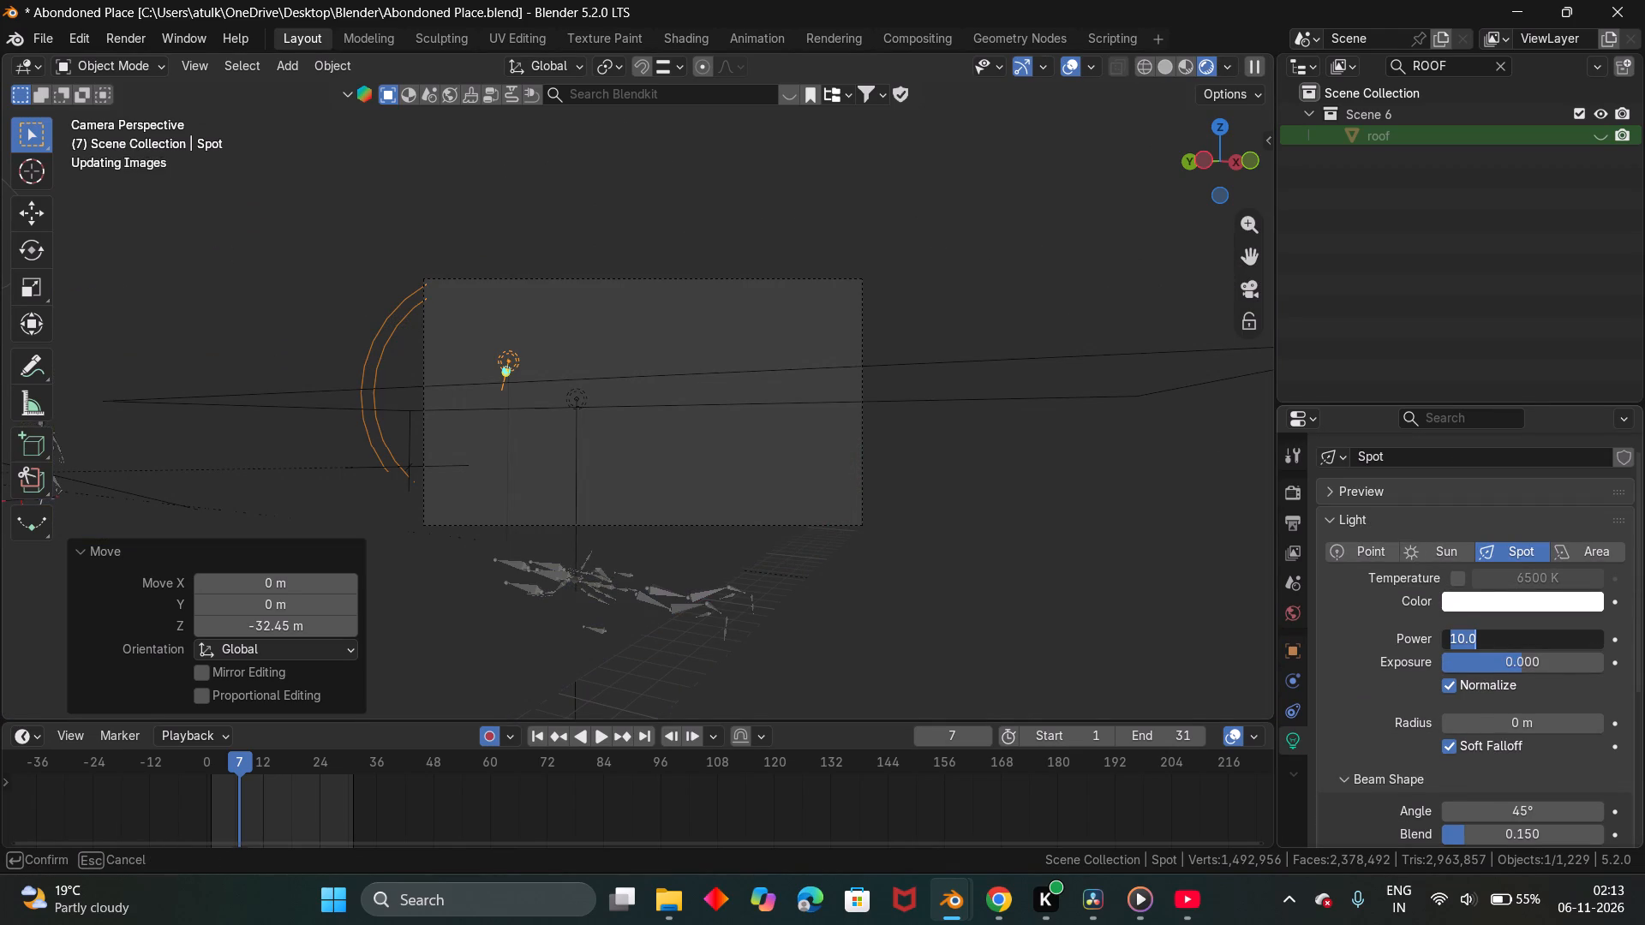
{"action": "type", "text": "200"}
{"action": "key", "text": "Return"}
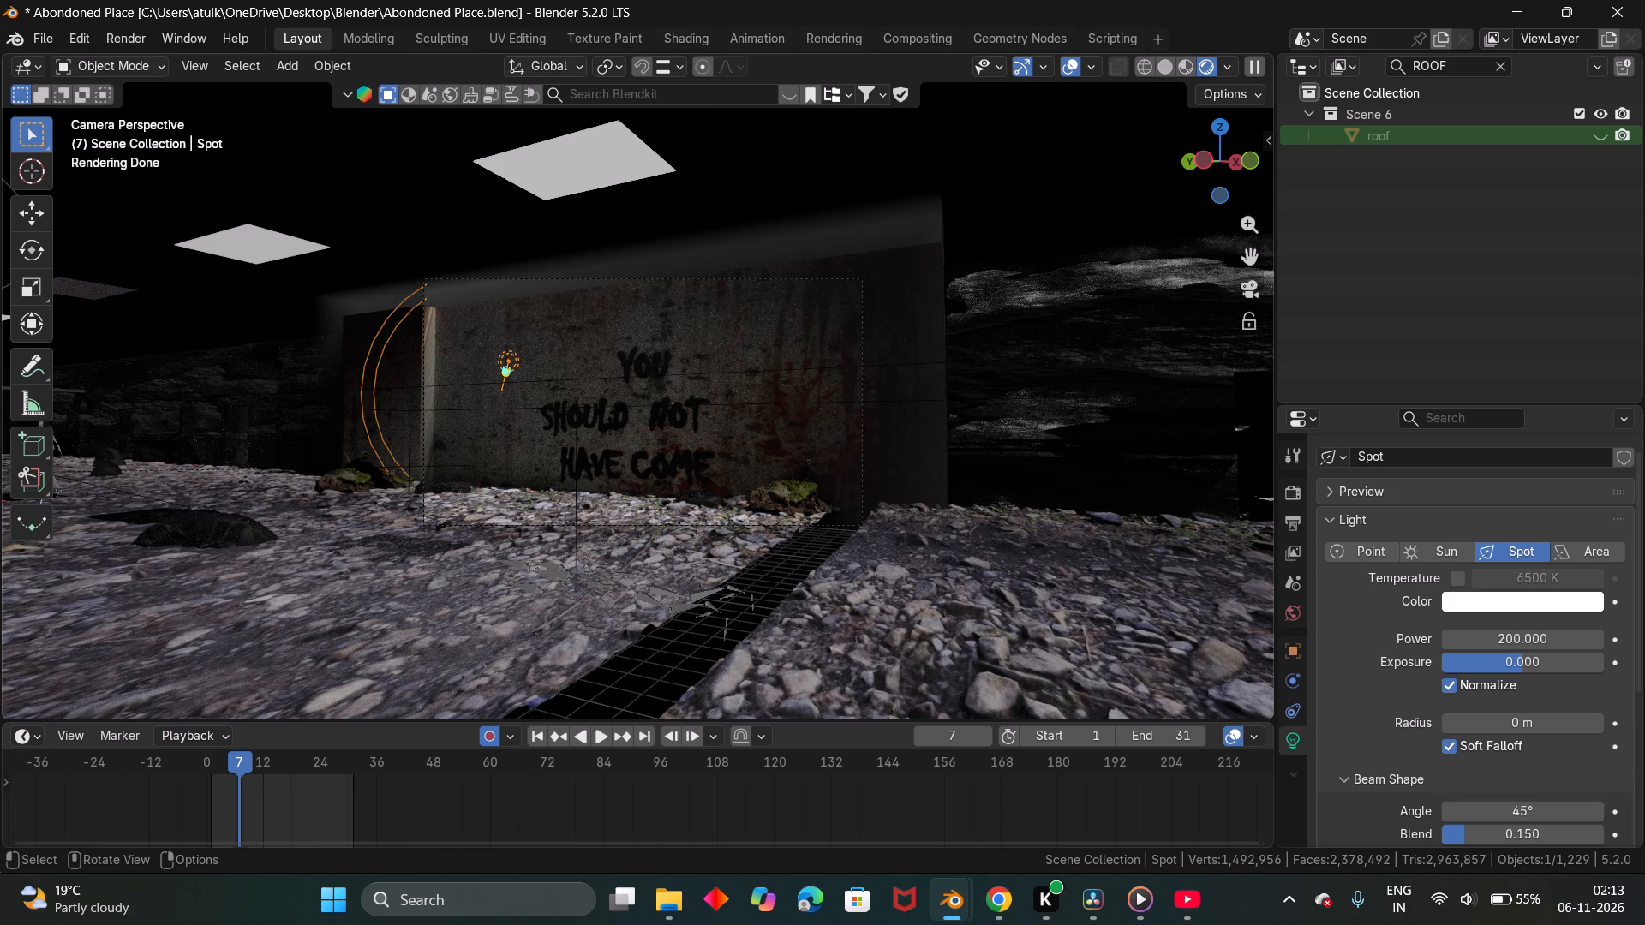
Scale the spot light by about 0.43 and move it about -10.4 m along Y in front of the lettering.
{"action": "key", "text": "s"}
{"action": "left_click", "coordinate": [605, 415]}
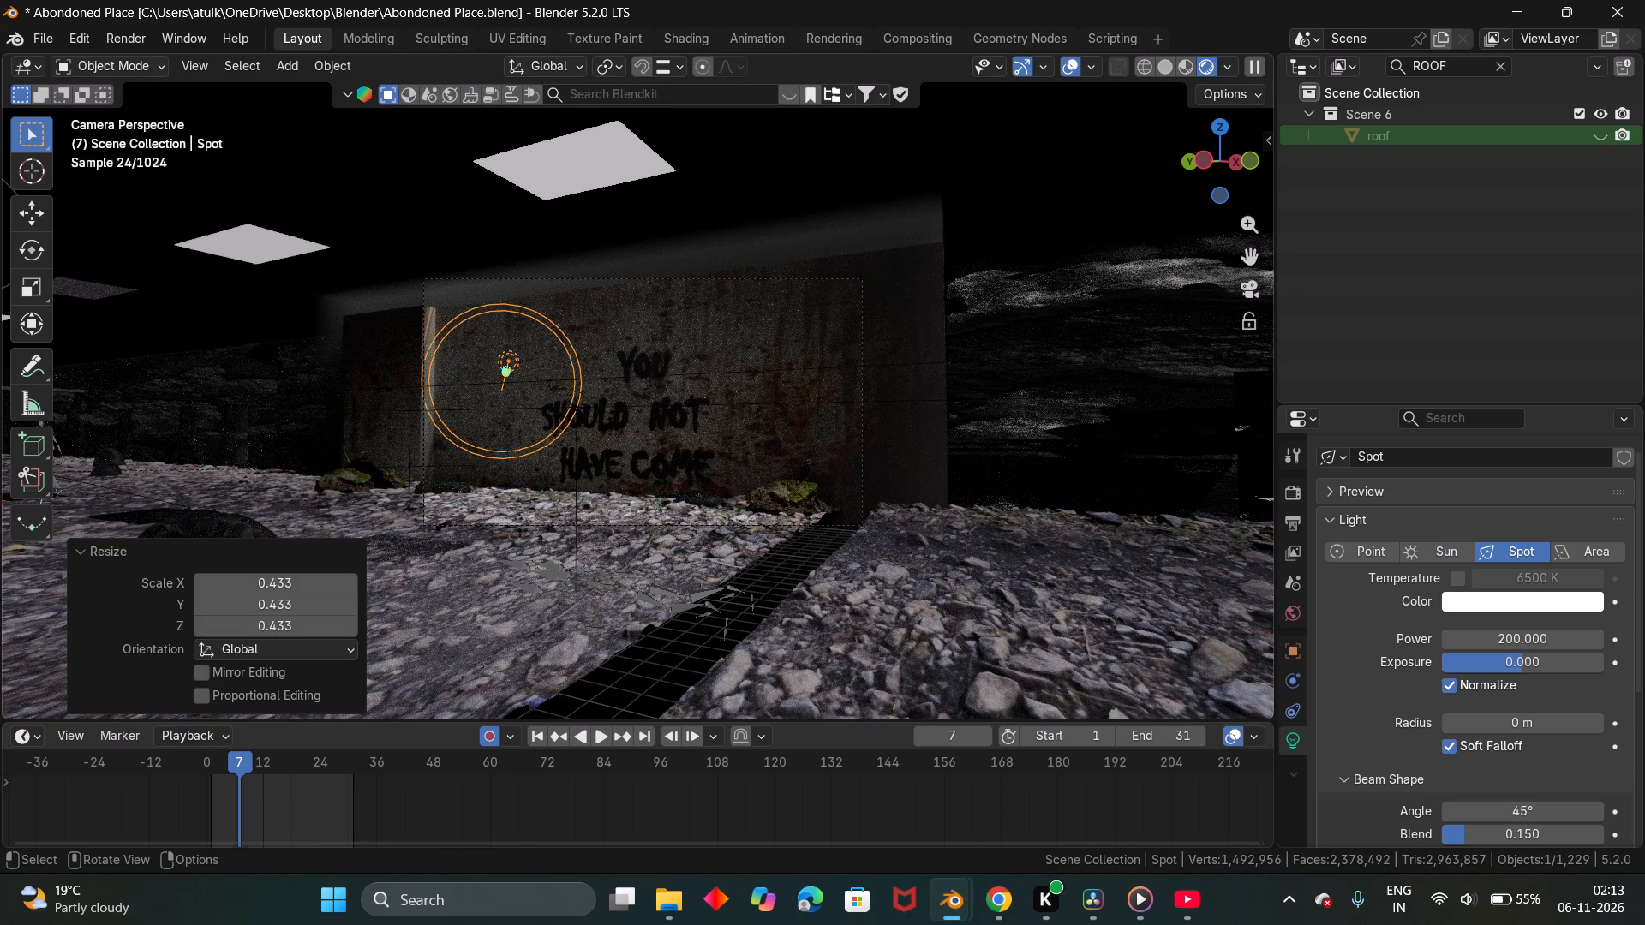
{"action": "type", "text": "gy"}
{"action": "left_click", "coordinate": [953, 513]}
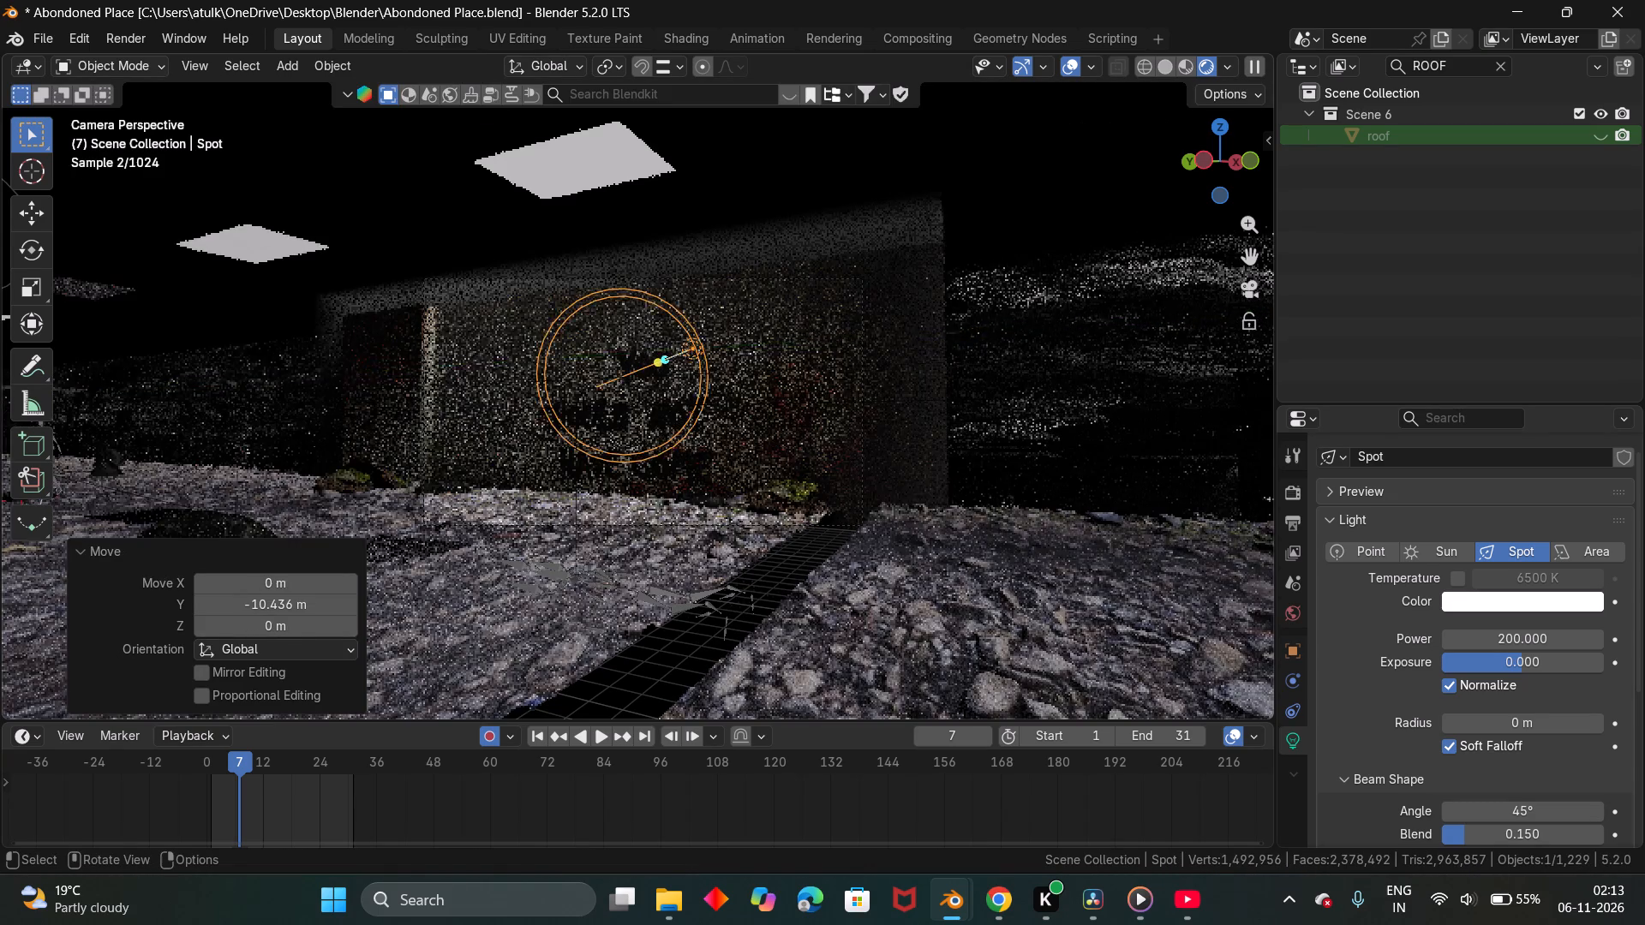
Set the transform orientation to Local, scale the spot light about 2.25 along its local Z, and check it through the scene camera.
{"action": "scroll", "coordinate": [686, 343], "scroll_direction": "down", "scroll_amount": 3}
{"action": "middle_click_drag", "start_coordinate": [671, 373], "coordinate": [720, 482]}
{"action": "scroll", "coordinate": [671, 373], "scroll_direction": "up", "scroll_amount": 1}
{"action": "scroll", "coordinate": [733, 466], "scroll_direction": "down", "scroll_amount": 4}
{"action": "middle_click_drag", "start_coordinate": [733, 465], "coordinate": [773, 510]}
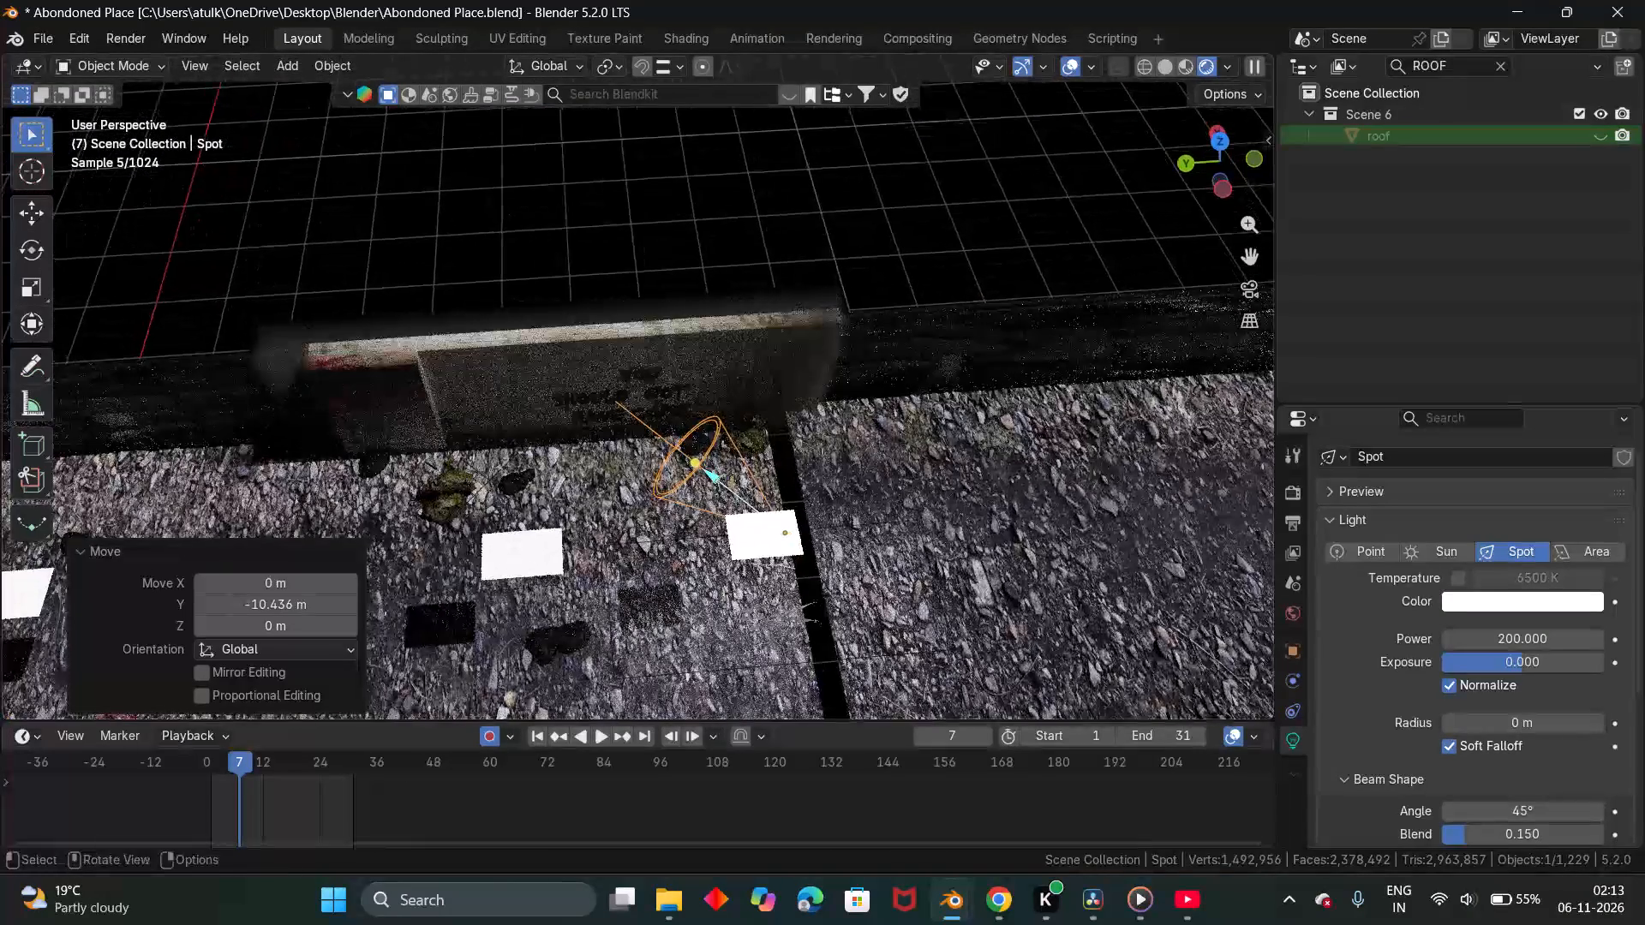
{"action": "middle_click_drag", "start_coordinate": [785, 490], "coordinate": [807, 517]}
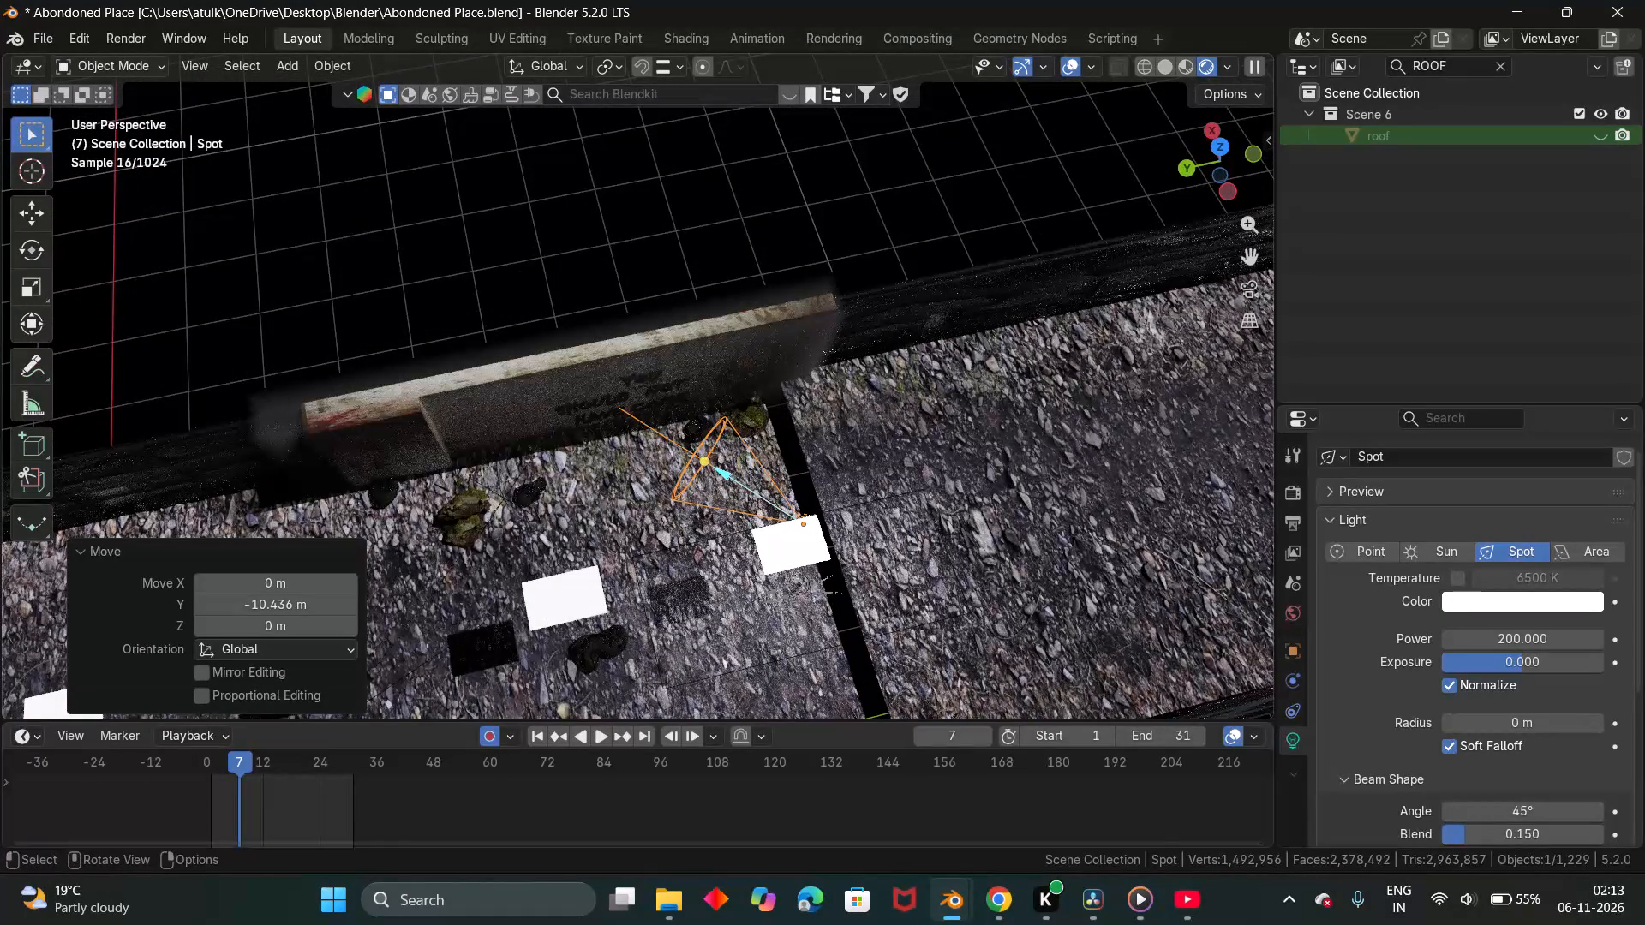
{"action": "left_click", "coordinate": [552, 57]}
{"action": "left_click", "coordinate": [537, 158]}
{"action": "left_click", "coordinate": [752, 196]}
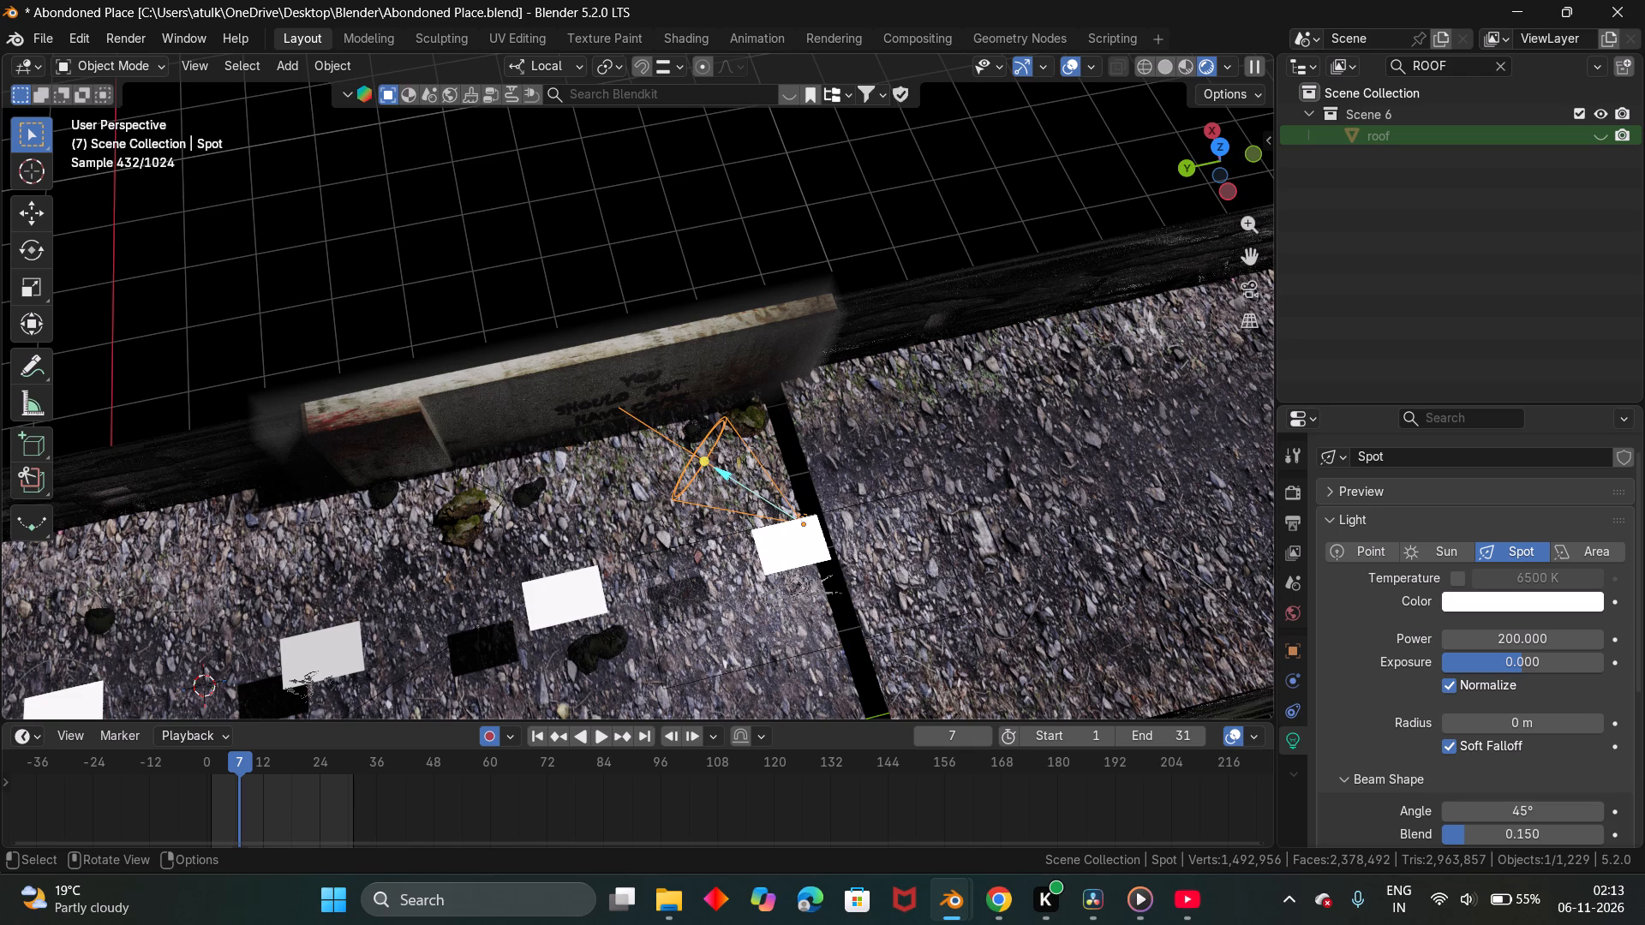
{"action": "type", "text": "sx"}
{"action": "key", "text": "y"}
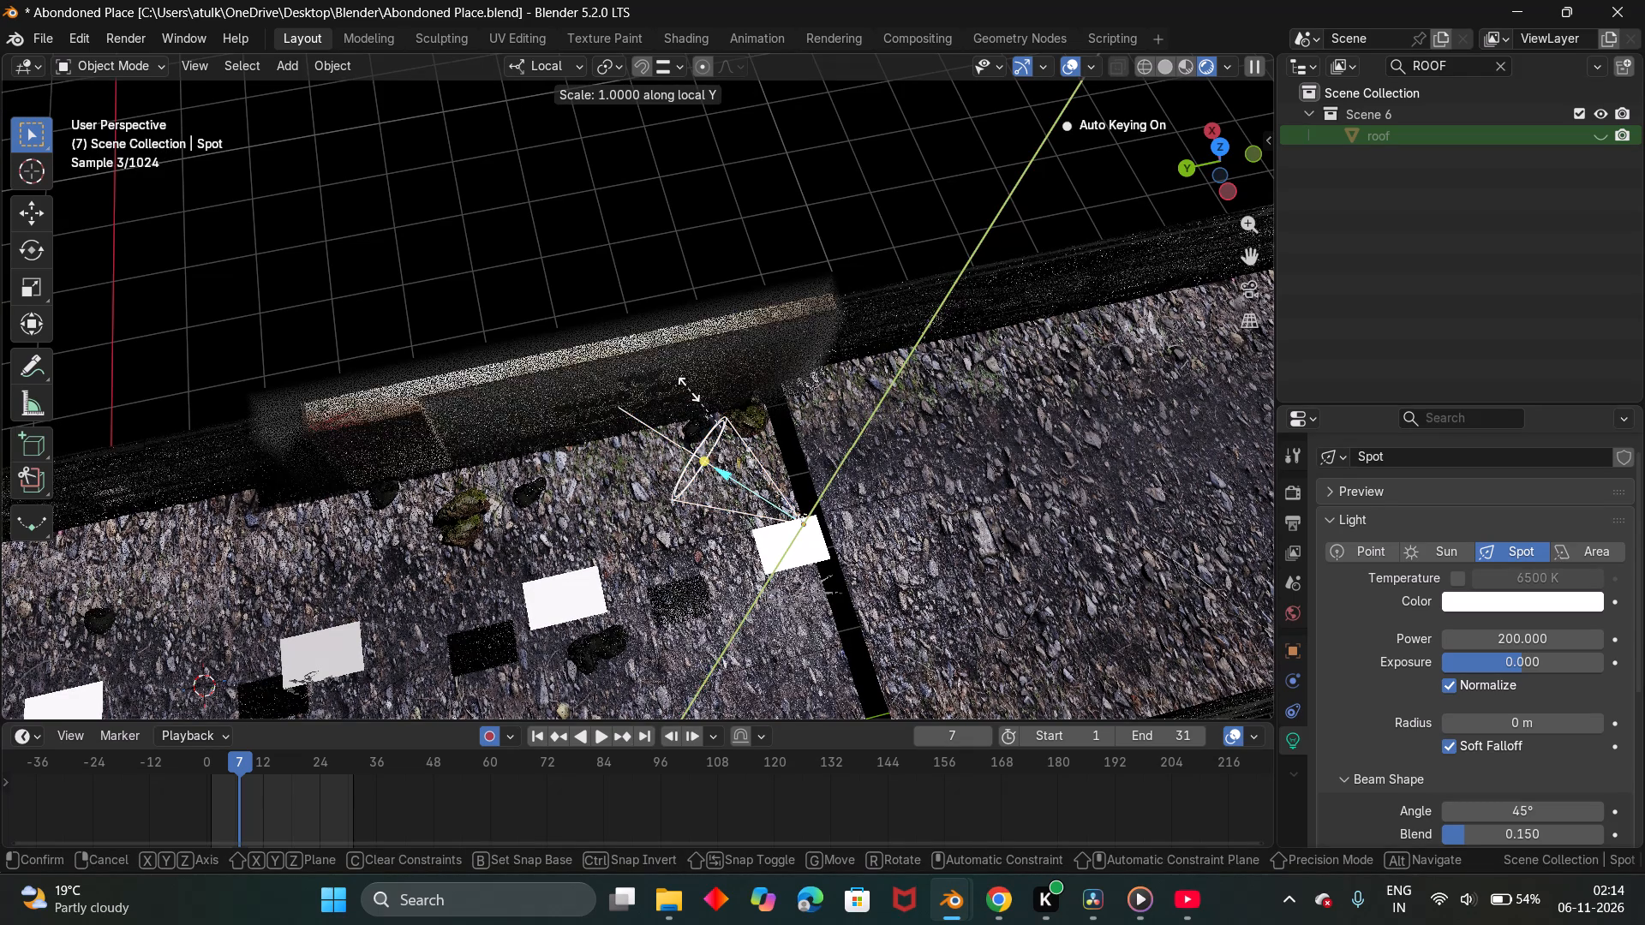
{"action": "key", "text": "z"}
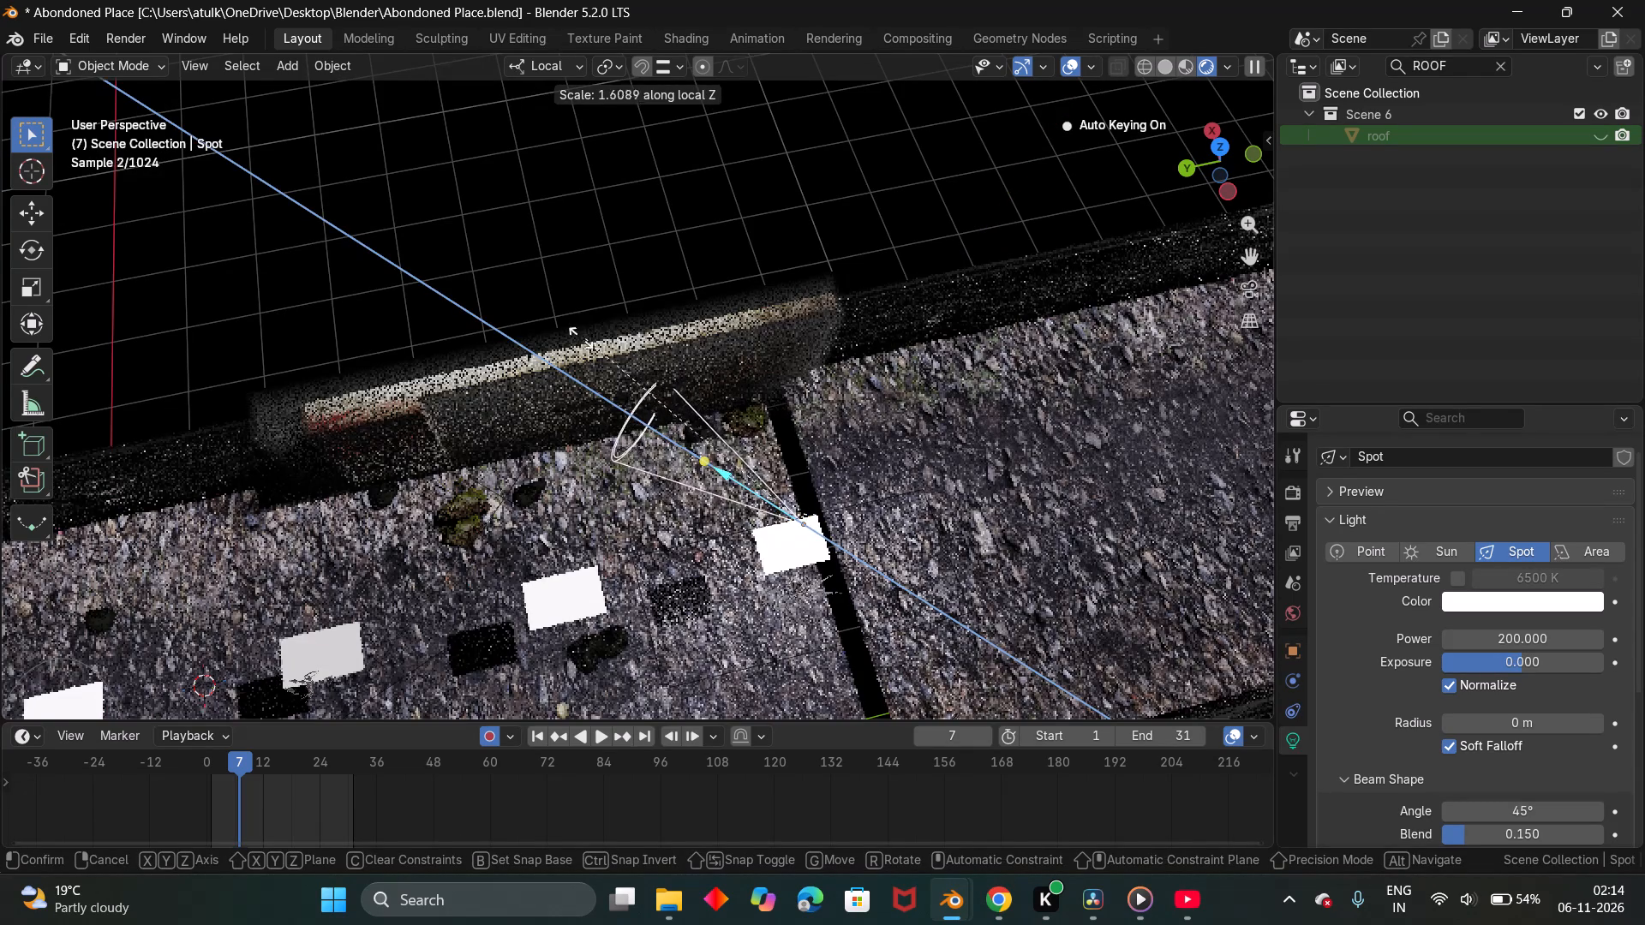
{"action": "left_click", "coordinate": [482, 289]}
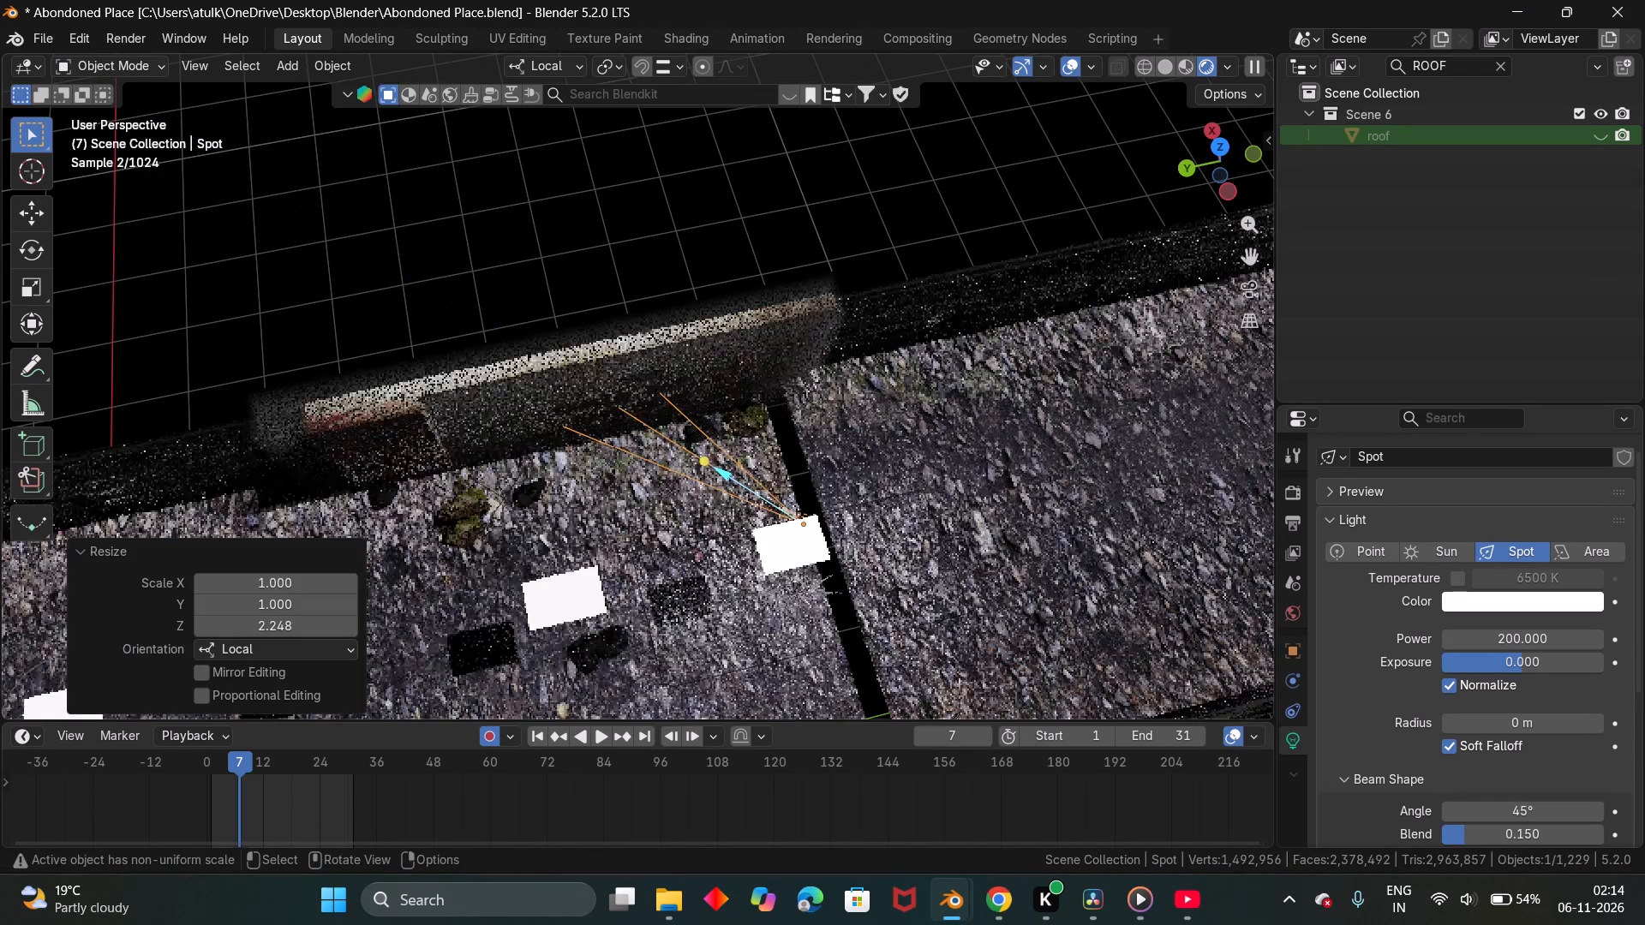
{"action": "left_click", "coordinate": [1246, 284]}
{"action": "scroll", "coordinate": [661, 458], "scroll_direction": "up", "scroll_amount": 4}
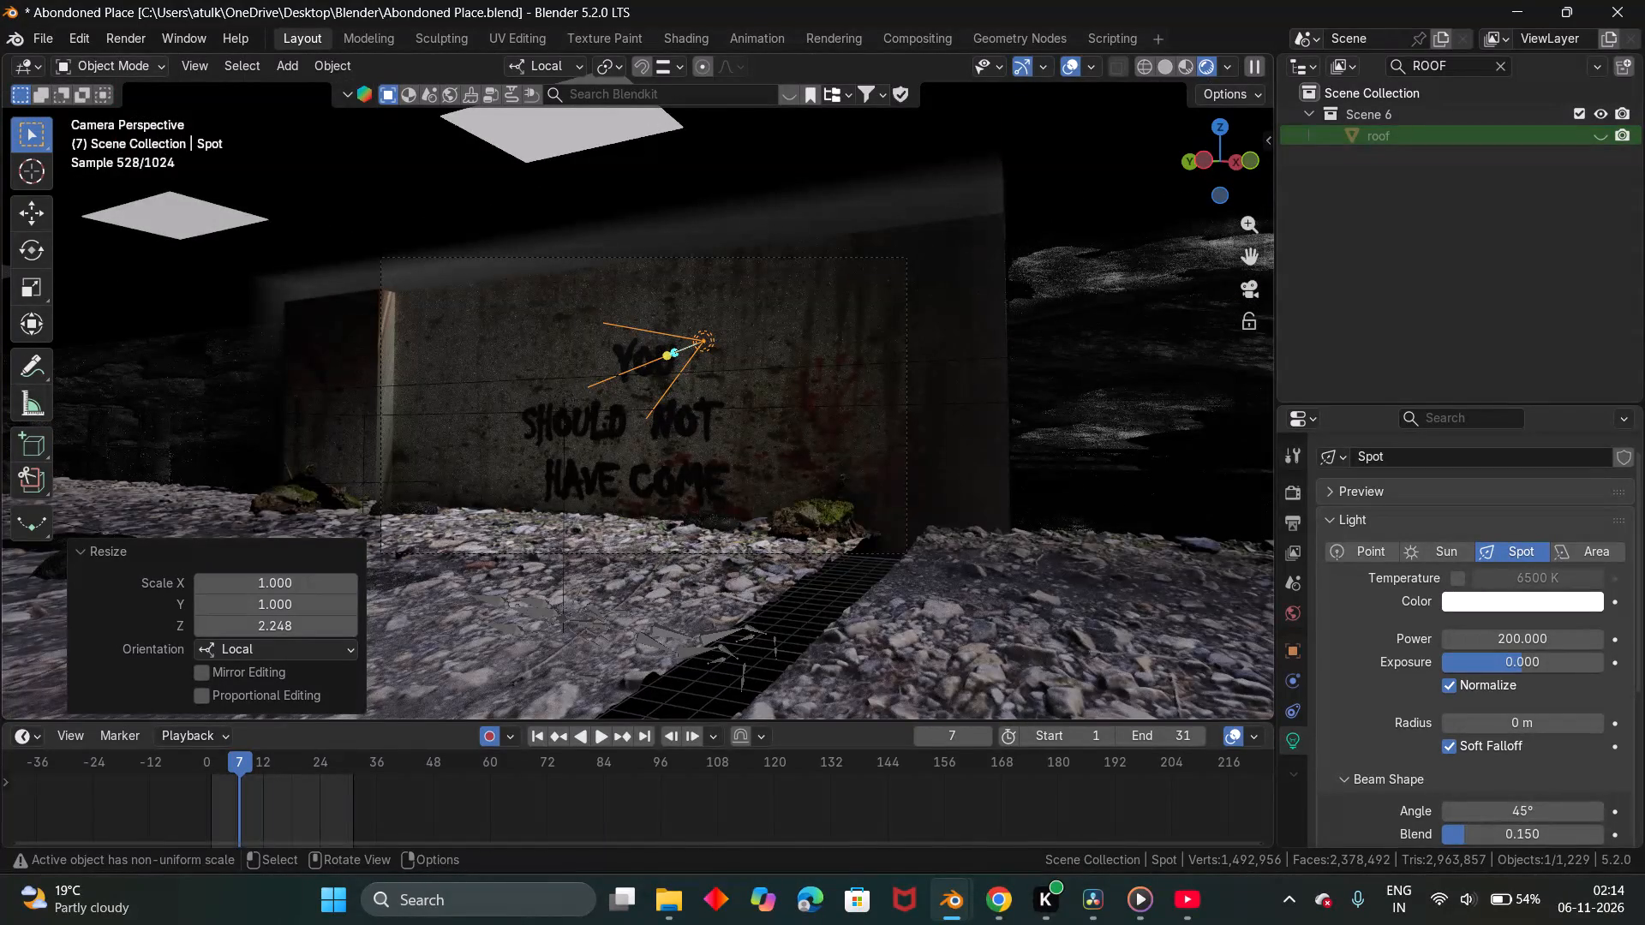
{"action": "scroll", "coordinate": [811, 403], "scroll_direction": "up", "scroll_amount": 1}
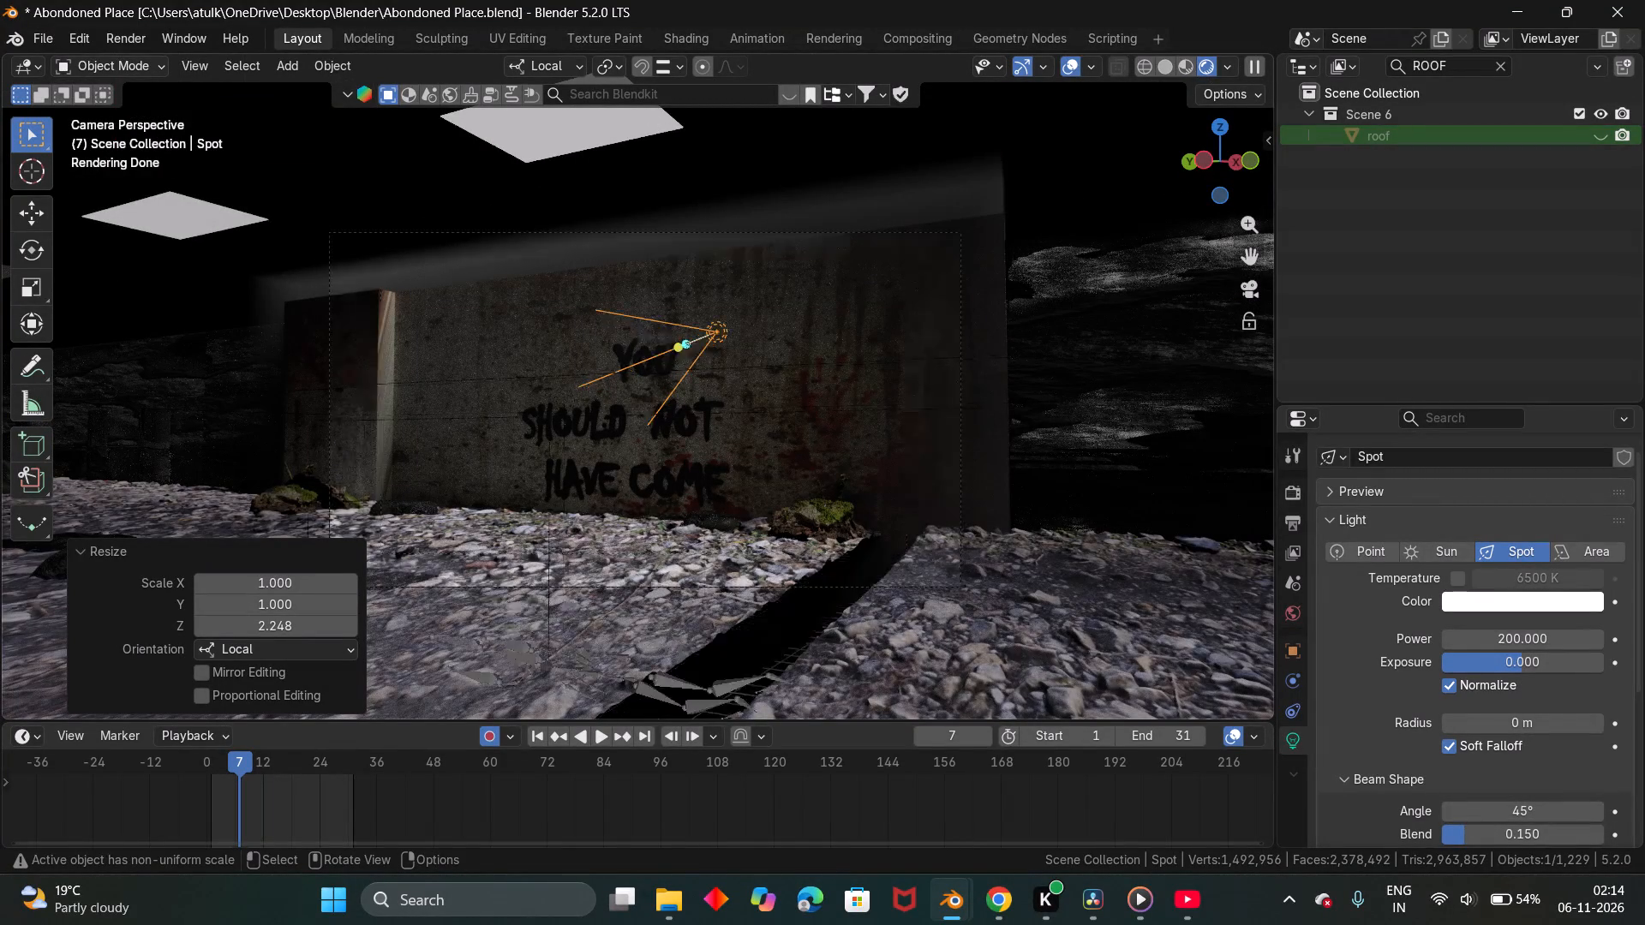
Unhide the roof object of the Scene 6 collection in the viewport.
{"action": "scroll", "coordinate": [811, 403], "scroll_direction": "down", "scroll_amount": 2}
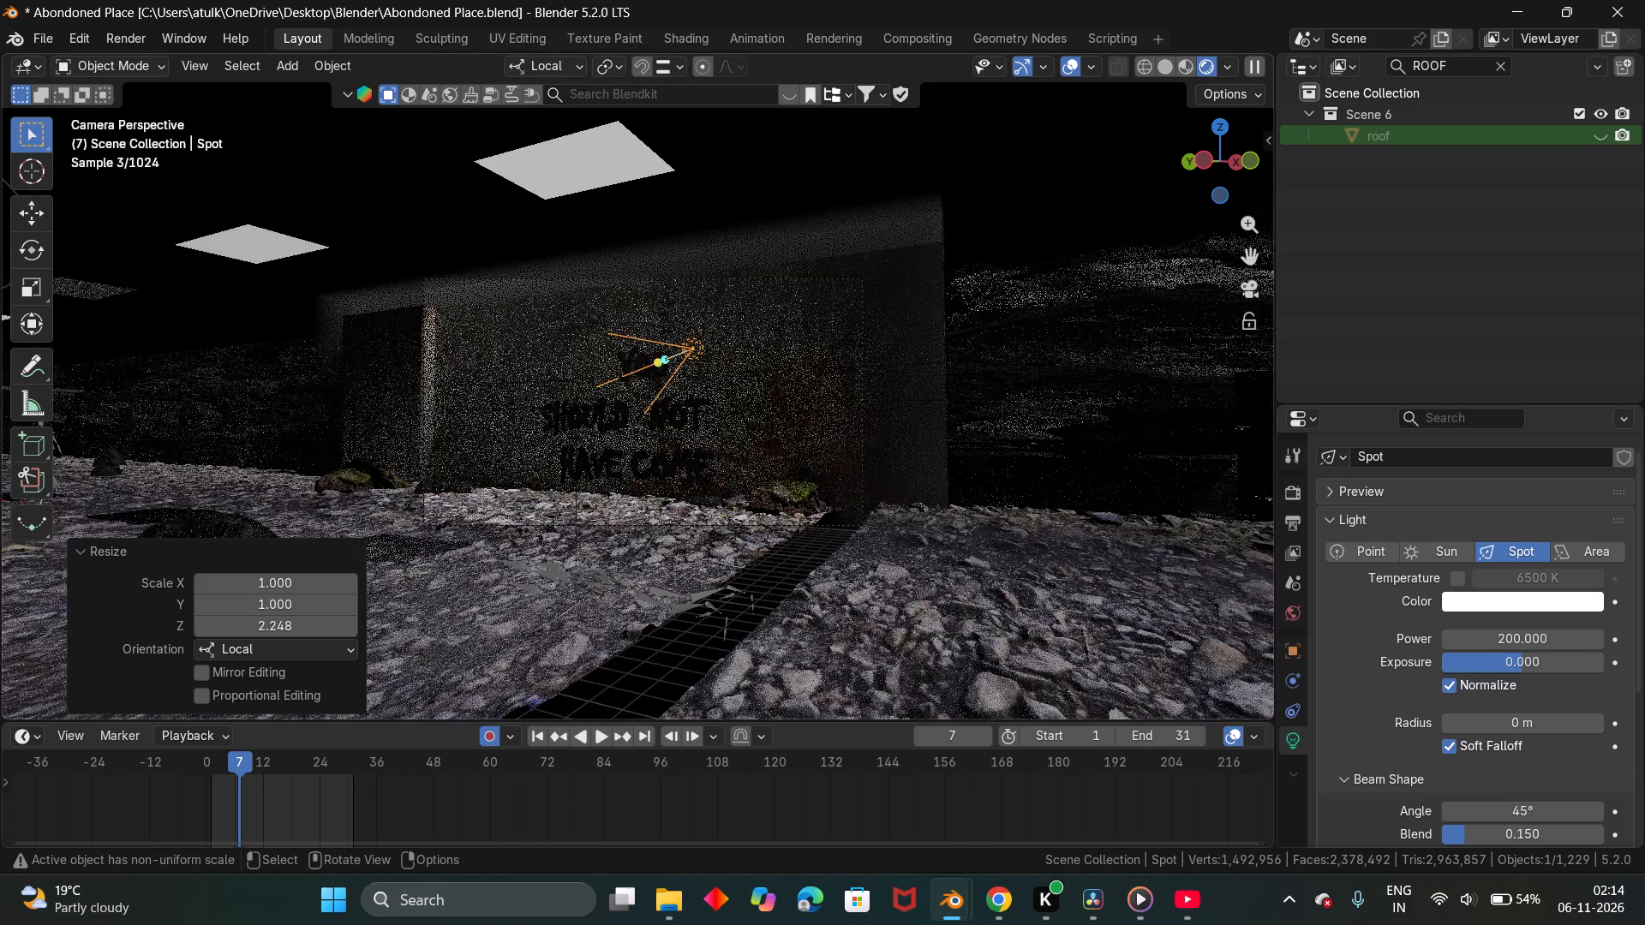
{"action": "left_click", "coordinate": [1603, 129]}
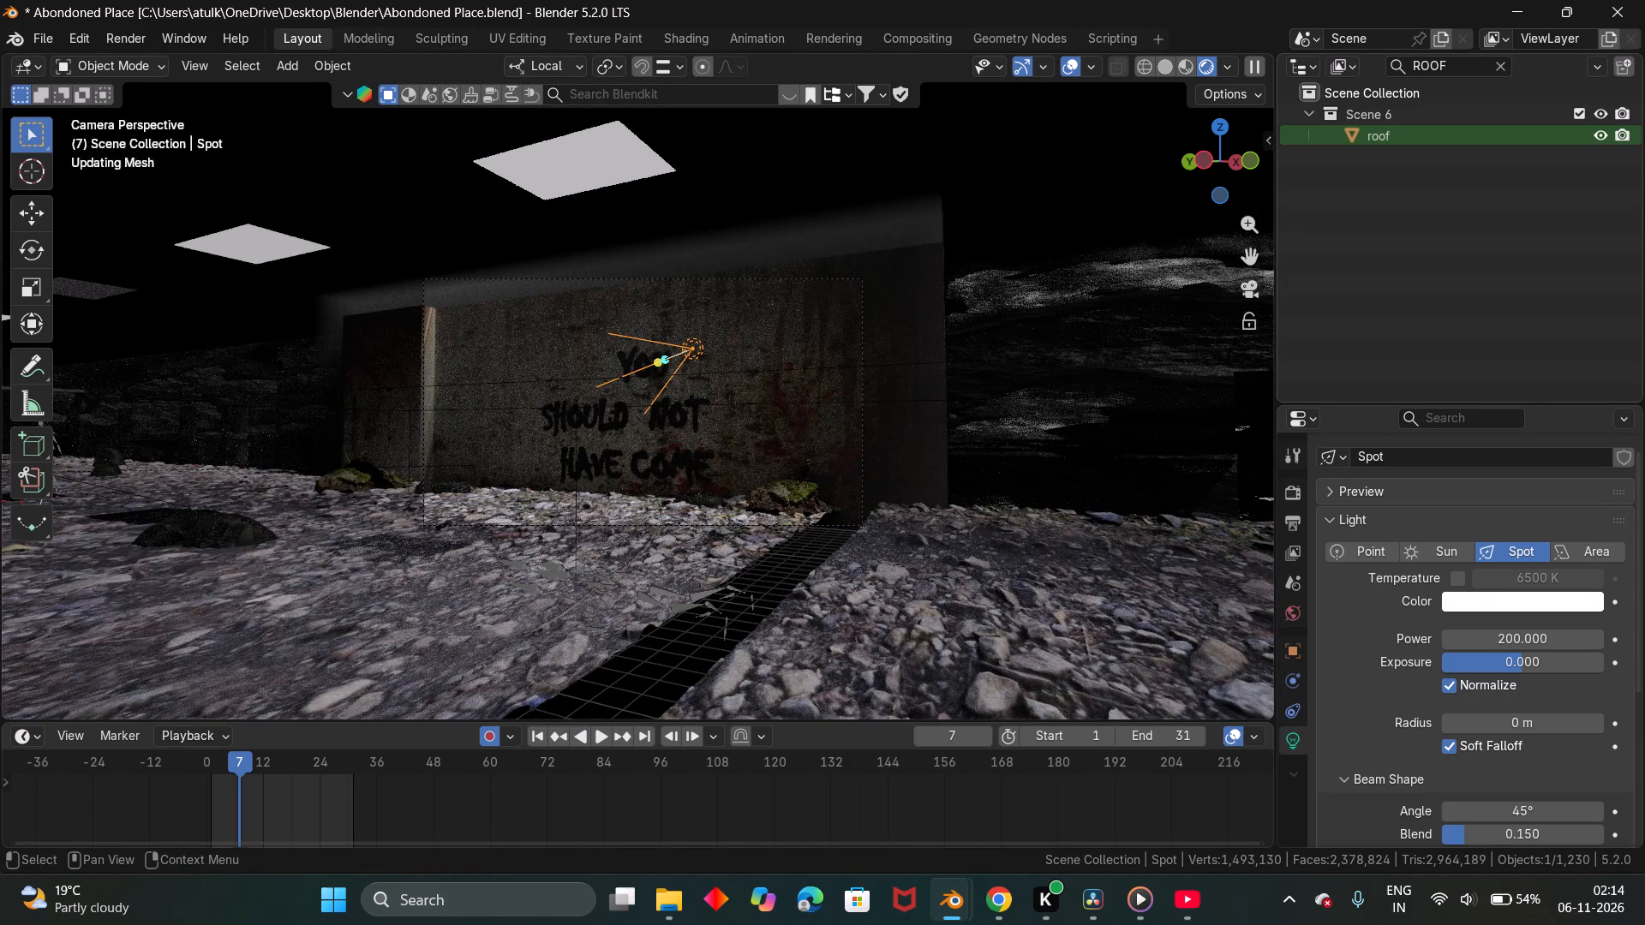
{"action": "scroll", "coordinate": [808, 370], "scroll_direction": "up", "scroll_amount": 2}
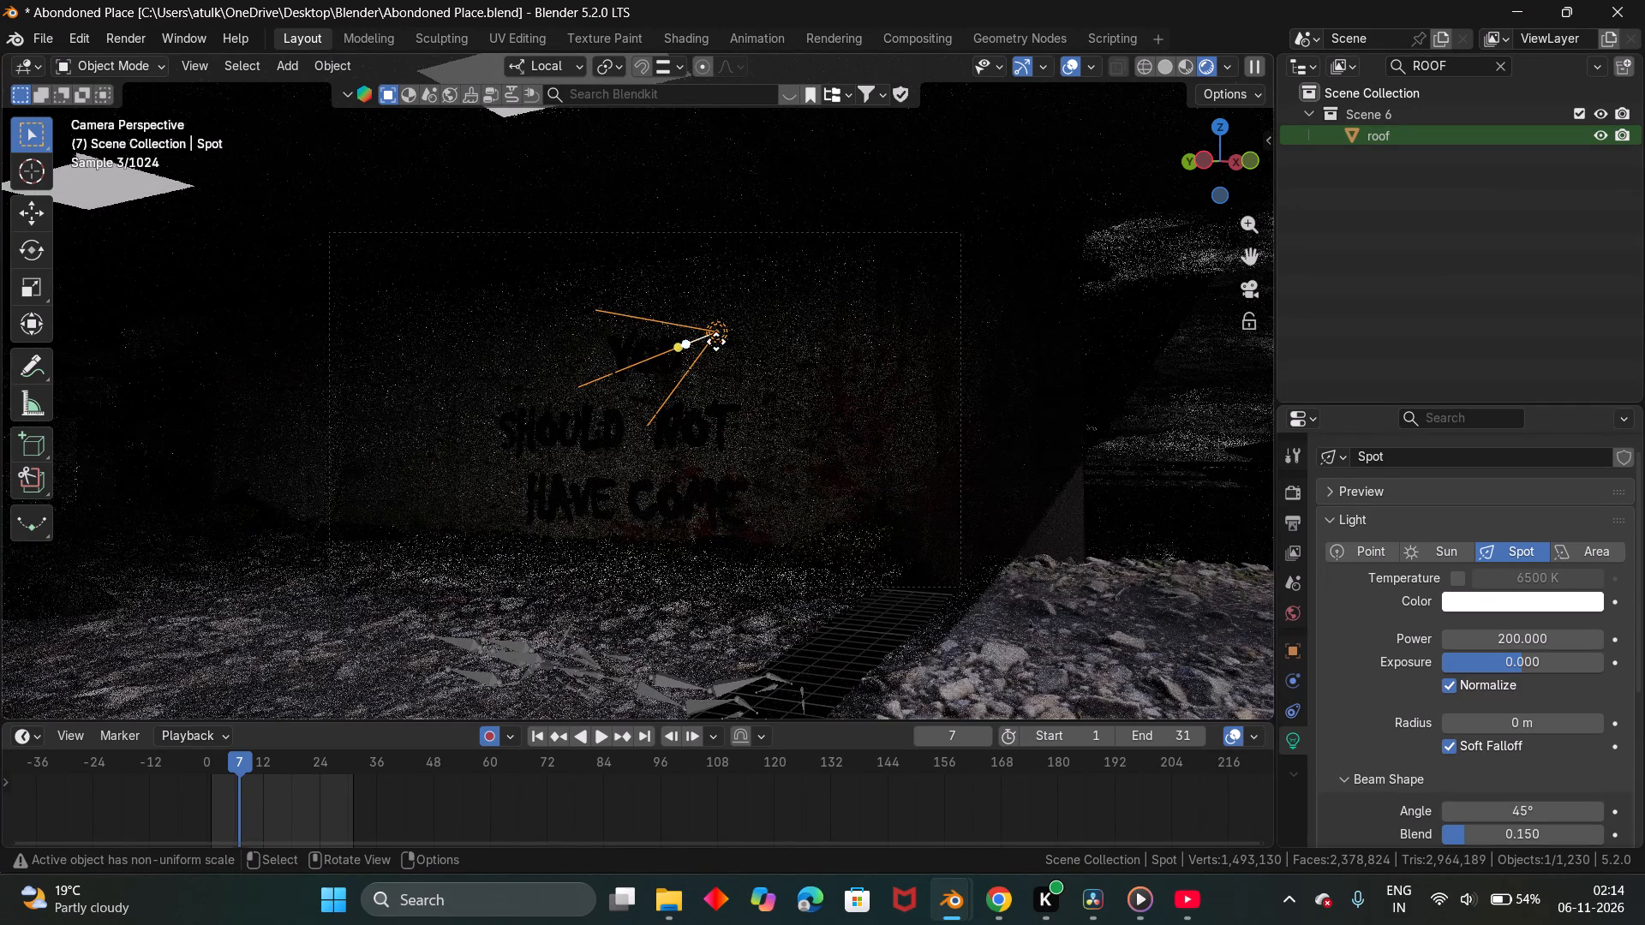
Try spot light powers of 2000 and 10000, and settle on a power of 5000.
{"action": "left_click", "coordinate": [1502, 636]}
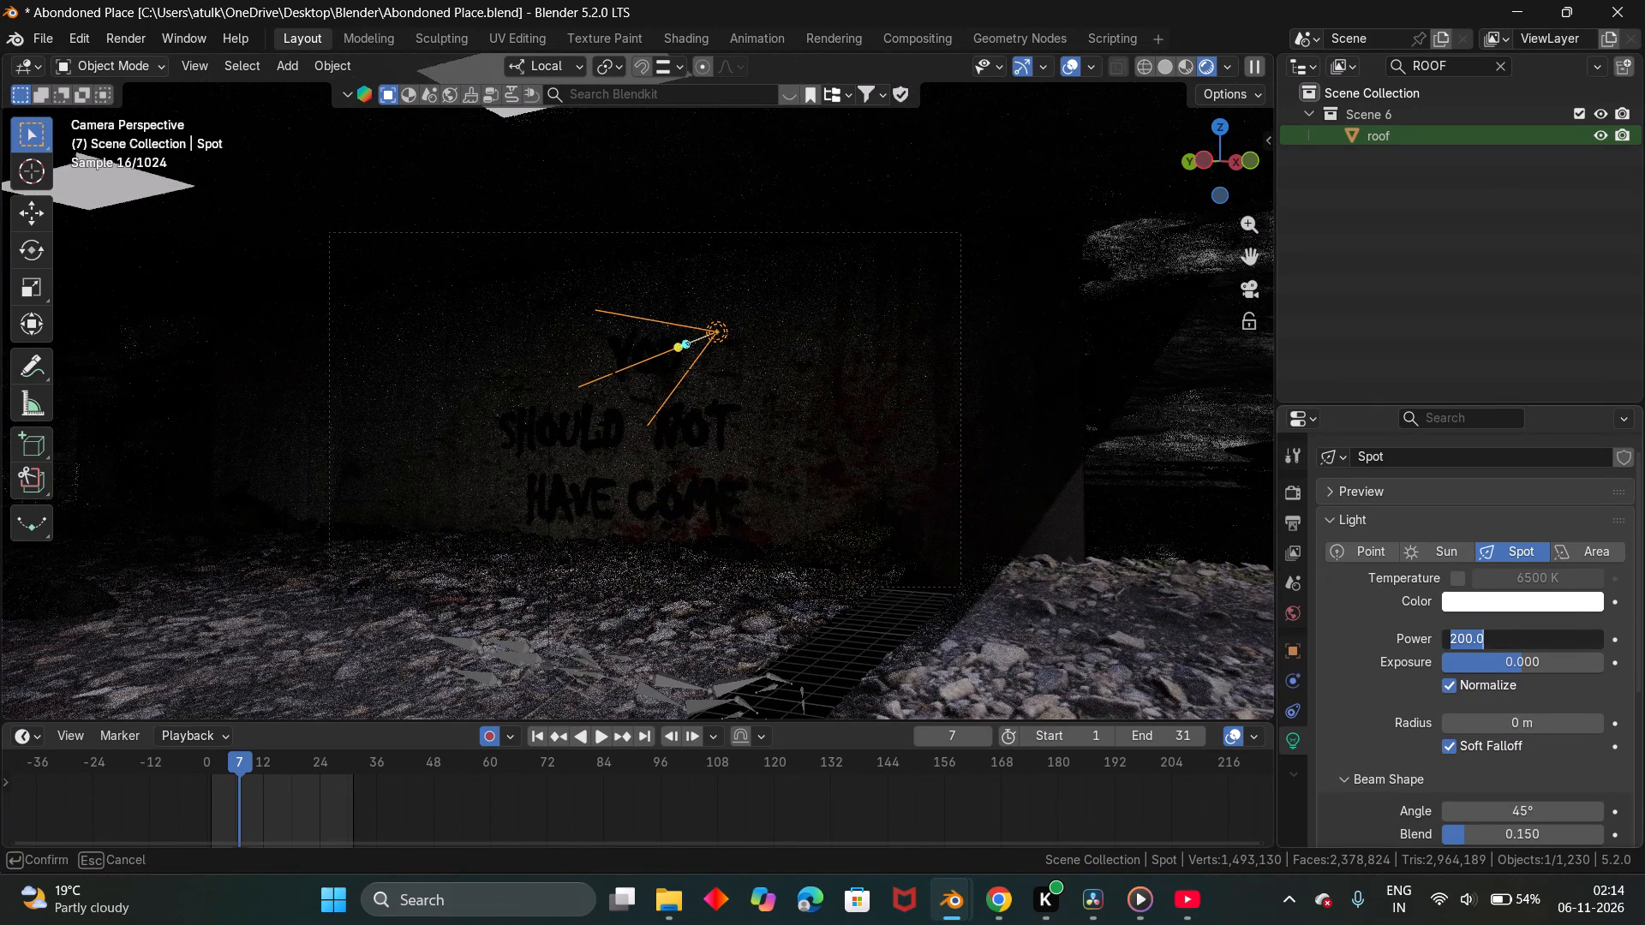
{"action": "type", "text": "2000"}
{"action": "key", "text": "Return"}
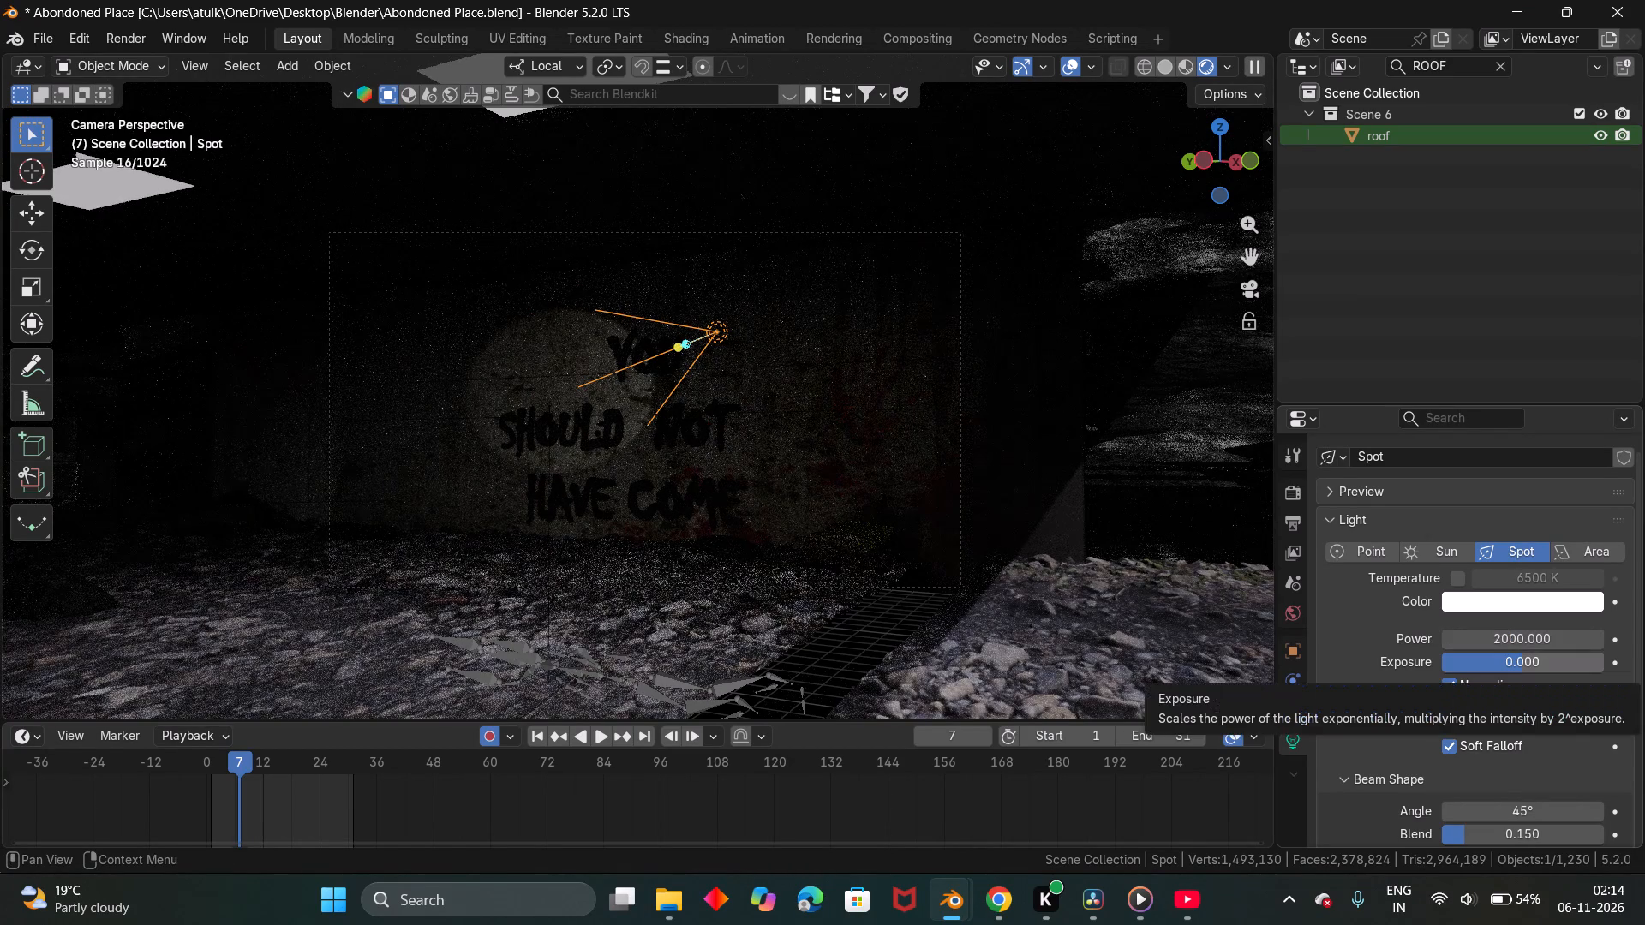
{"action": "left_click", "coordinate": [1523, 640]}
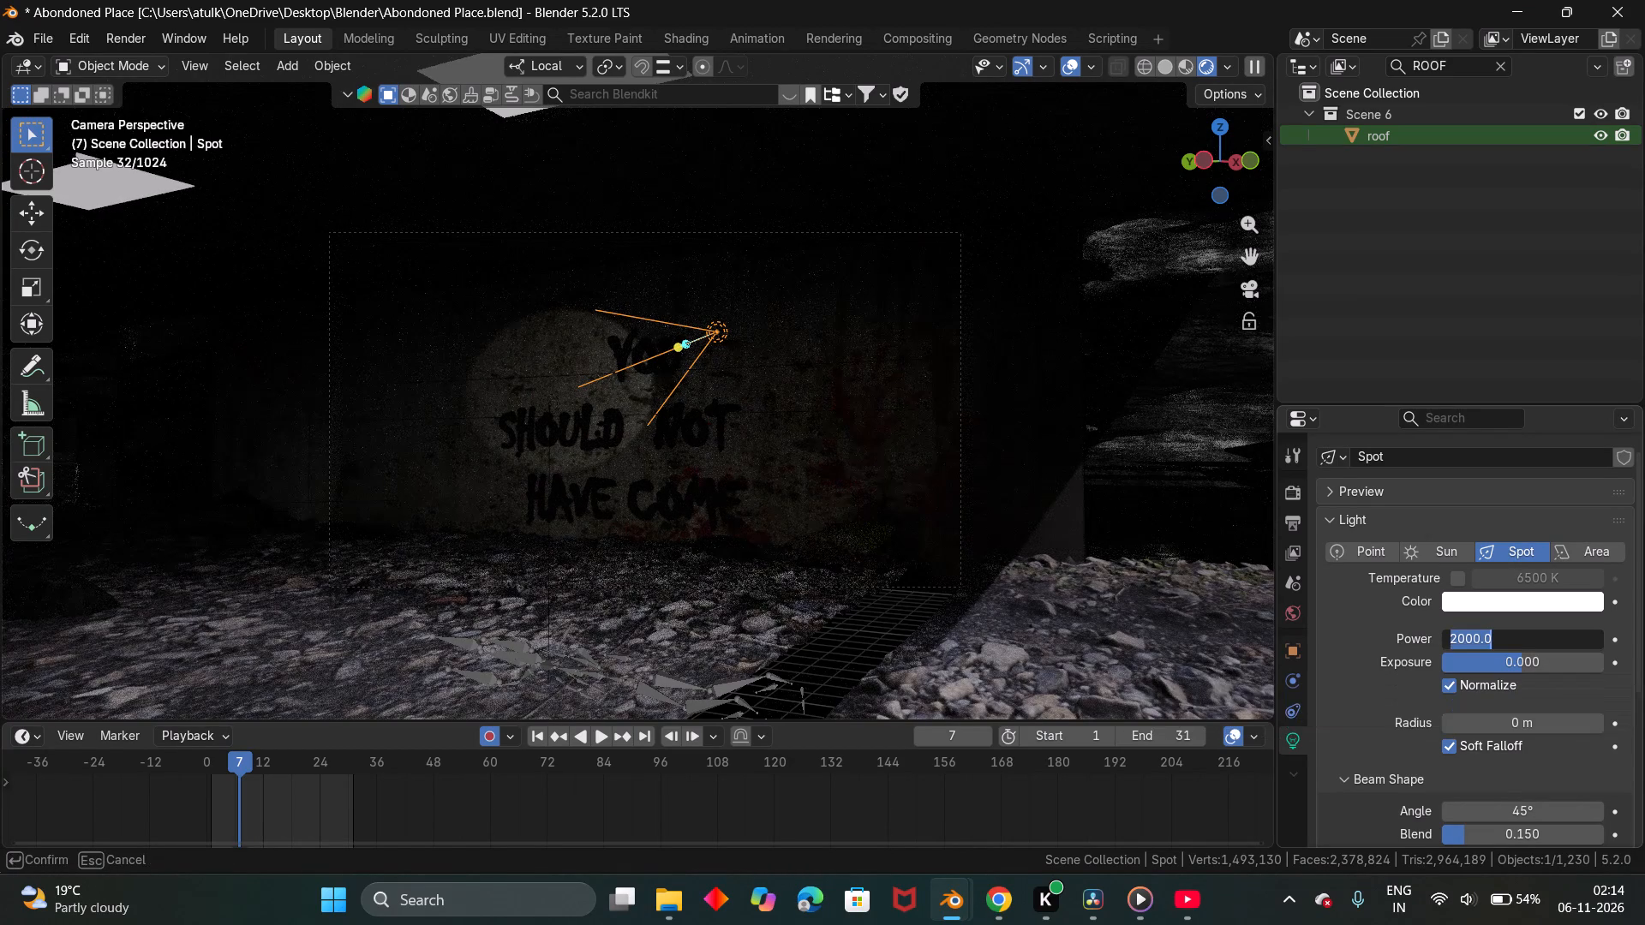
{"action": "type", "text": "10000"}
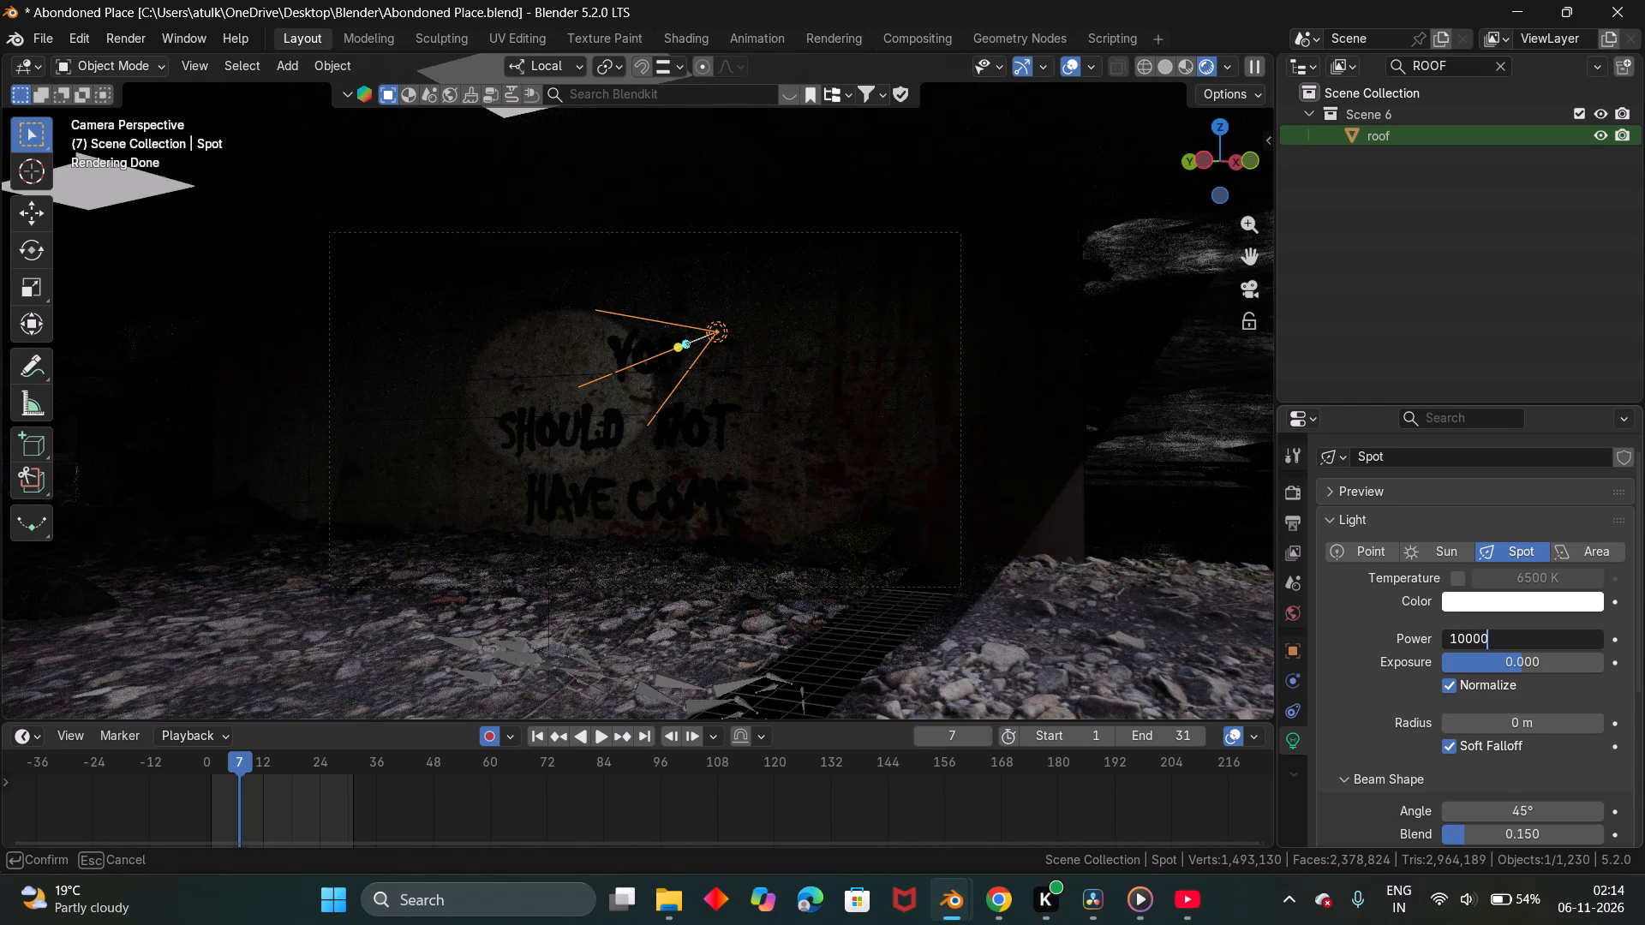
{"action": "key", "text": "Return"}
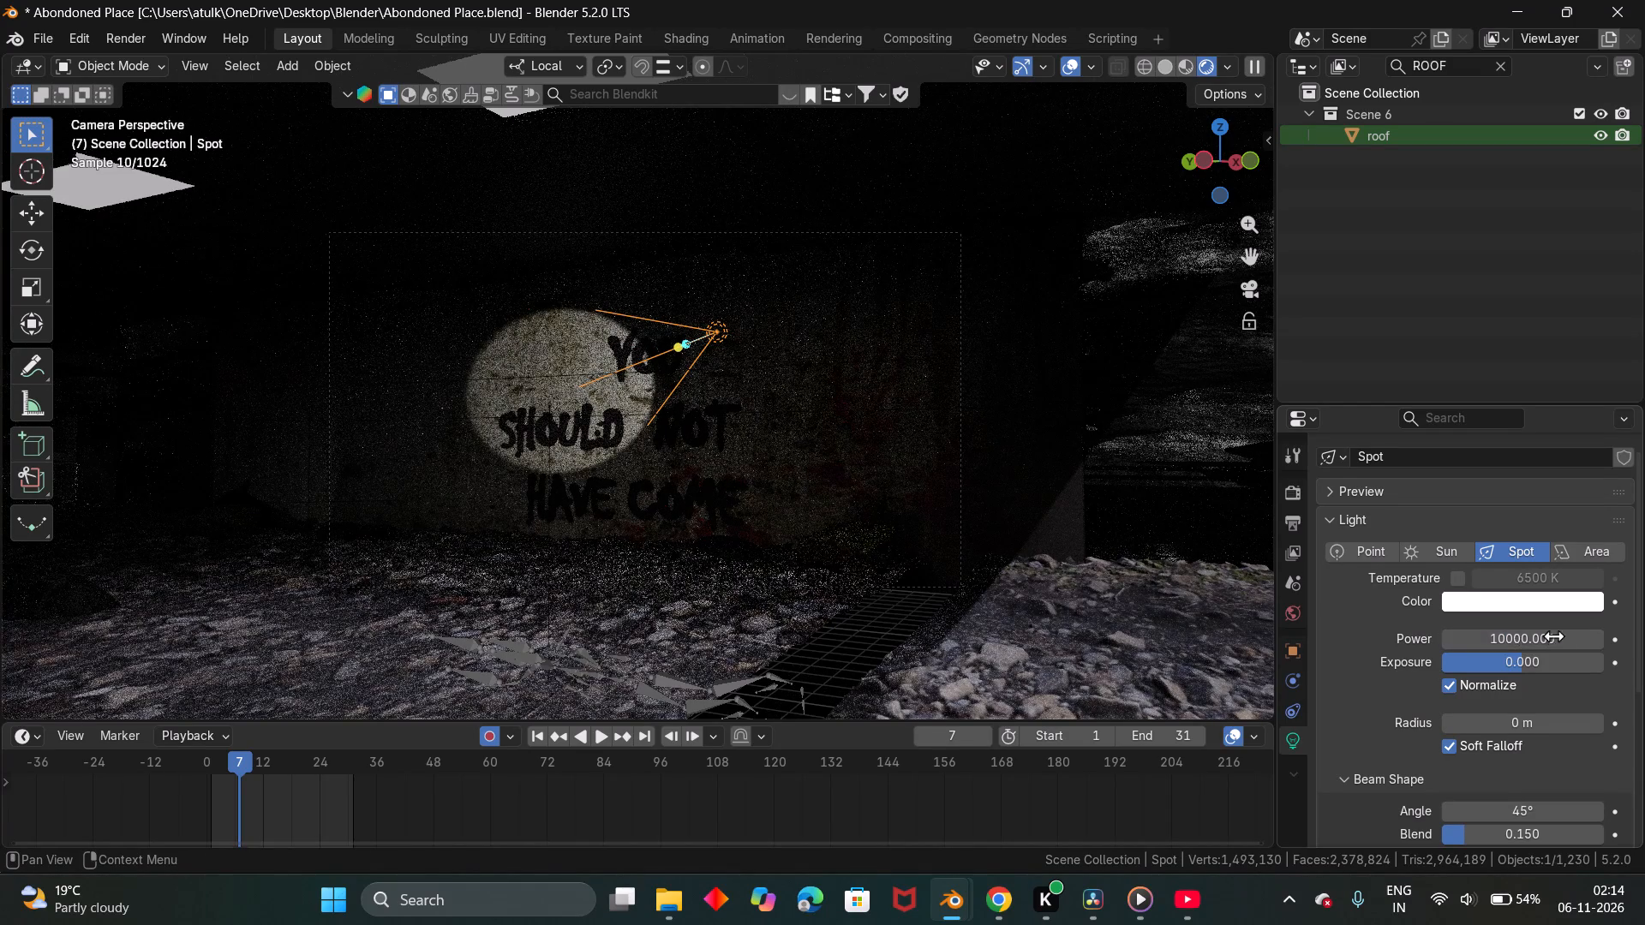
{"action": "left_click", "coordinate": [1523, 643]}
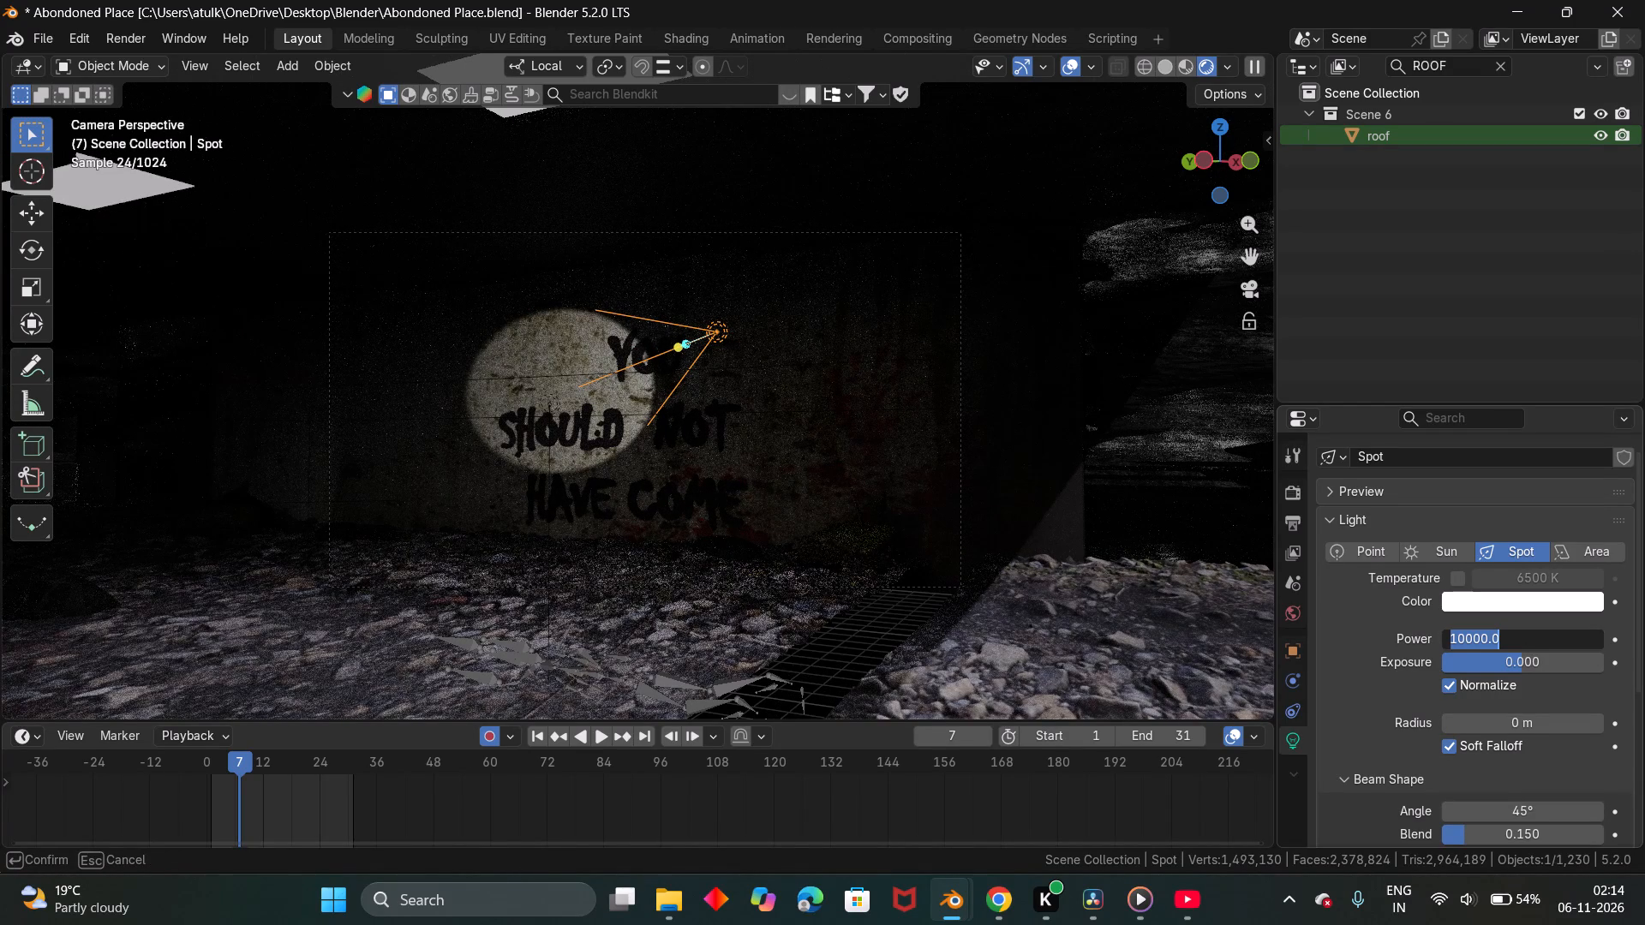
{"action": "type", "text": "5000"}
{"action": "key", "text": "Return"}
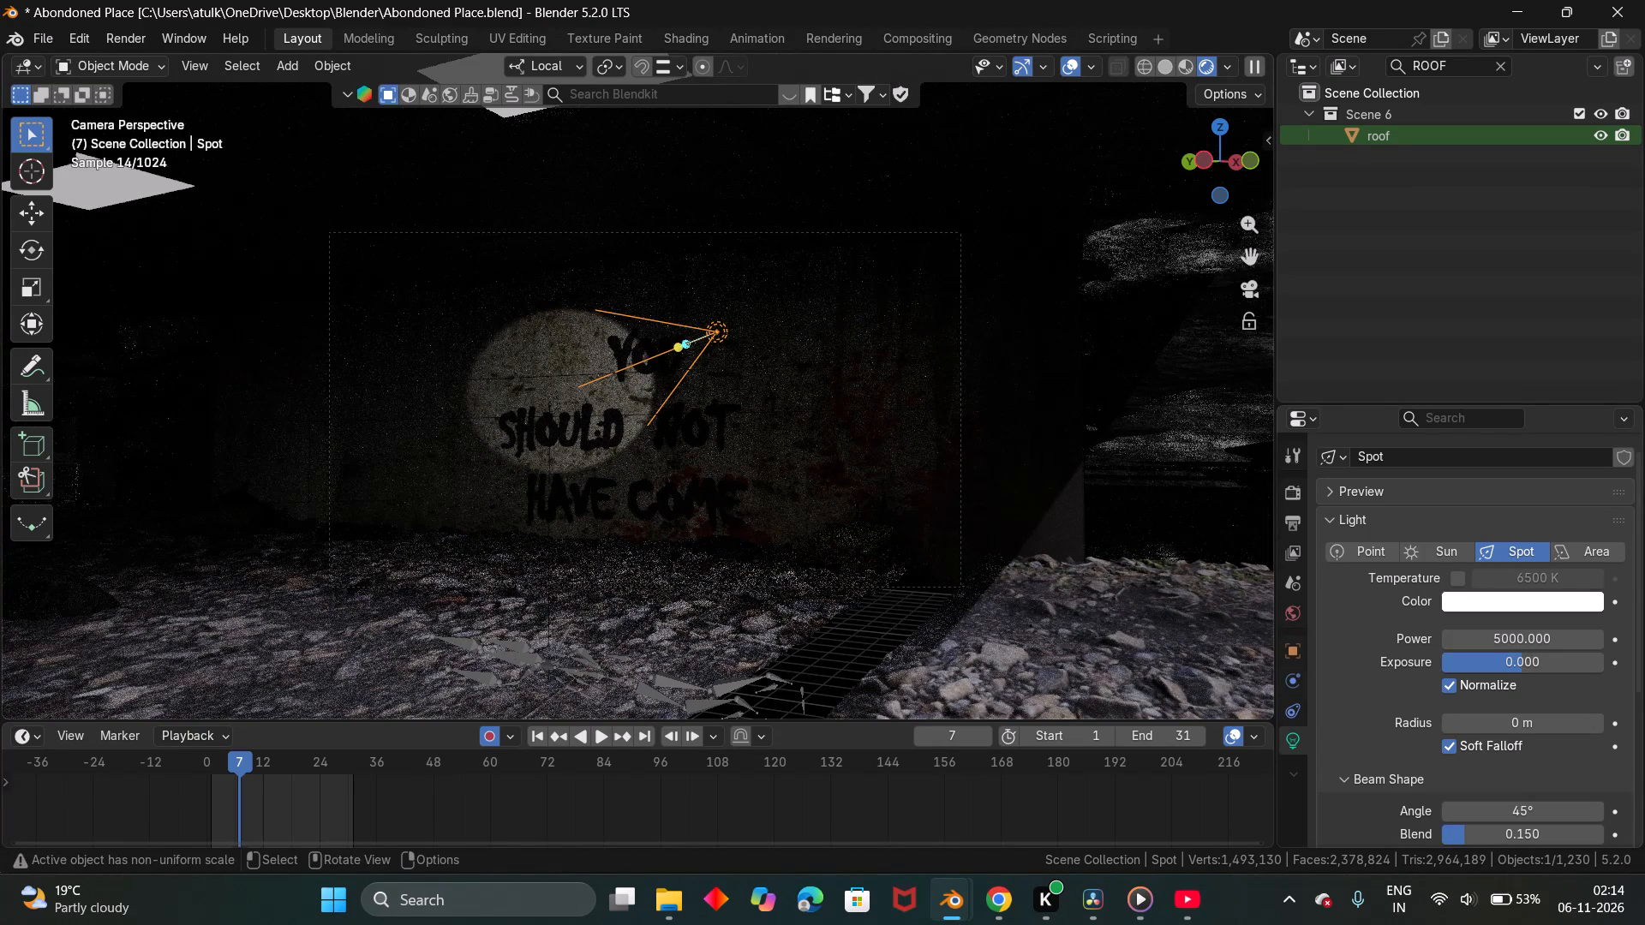
Move the spot light about -3.2 m along local Y and -1.8 m along local X, scaling it by about 1.52.
{"action": "type", "text": "gy"}
{"action": "left_click", "coordinate": [808, 397]}
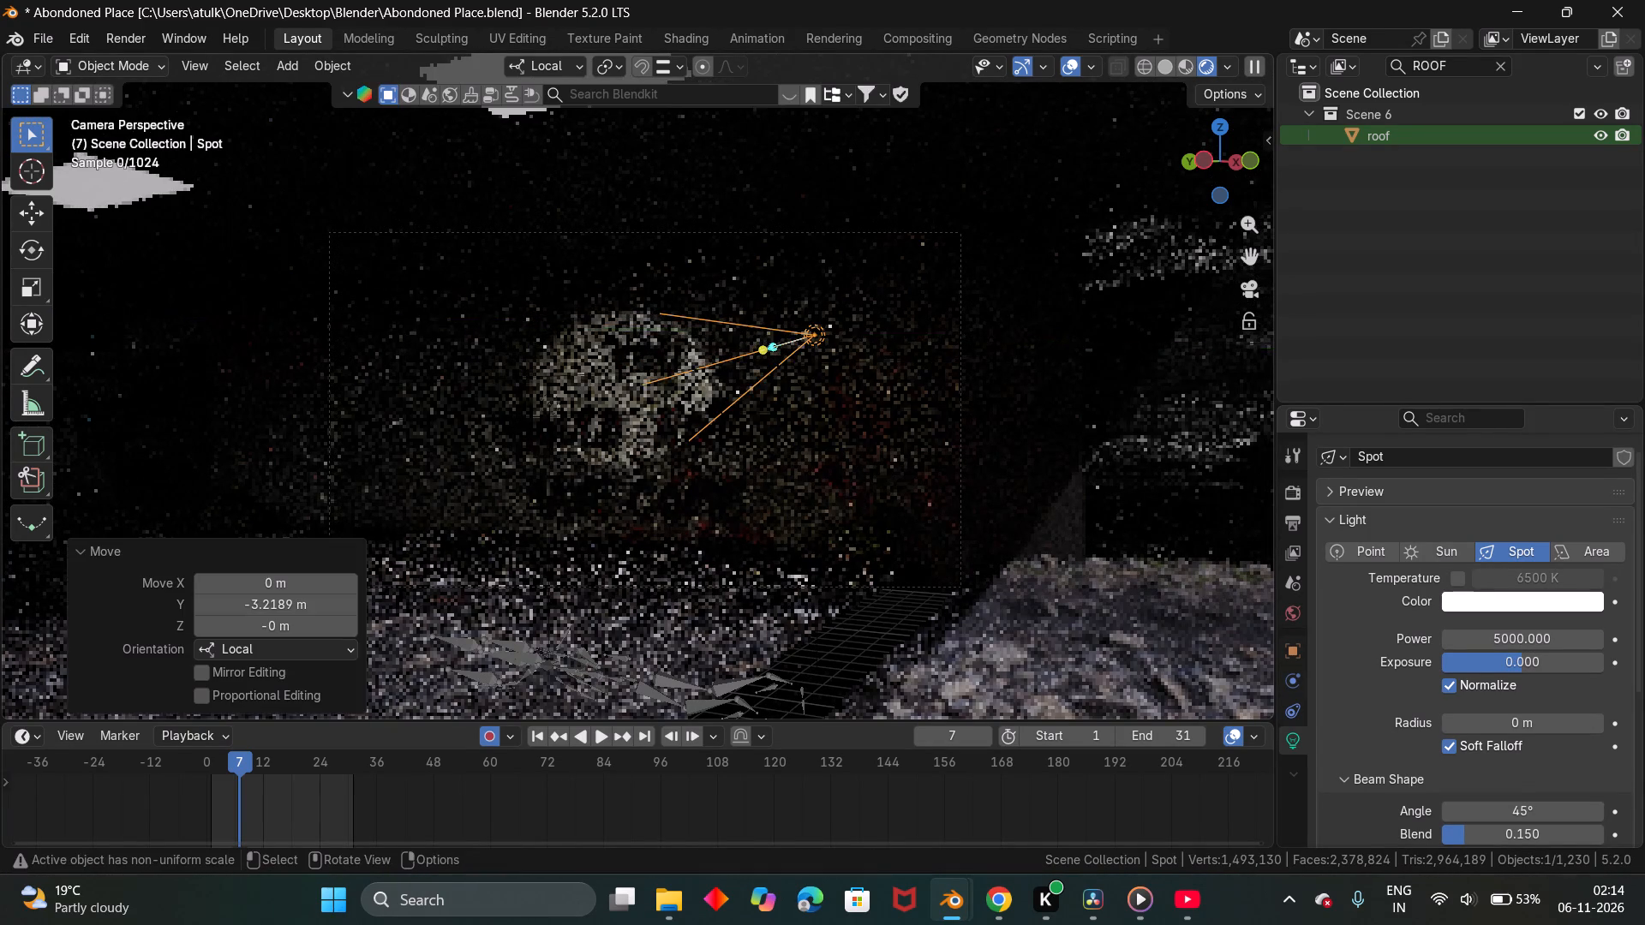
{"action": "key", "text": "s"}
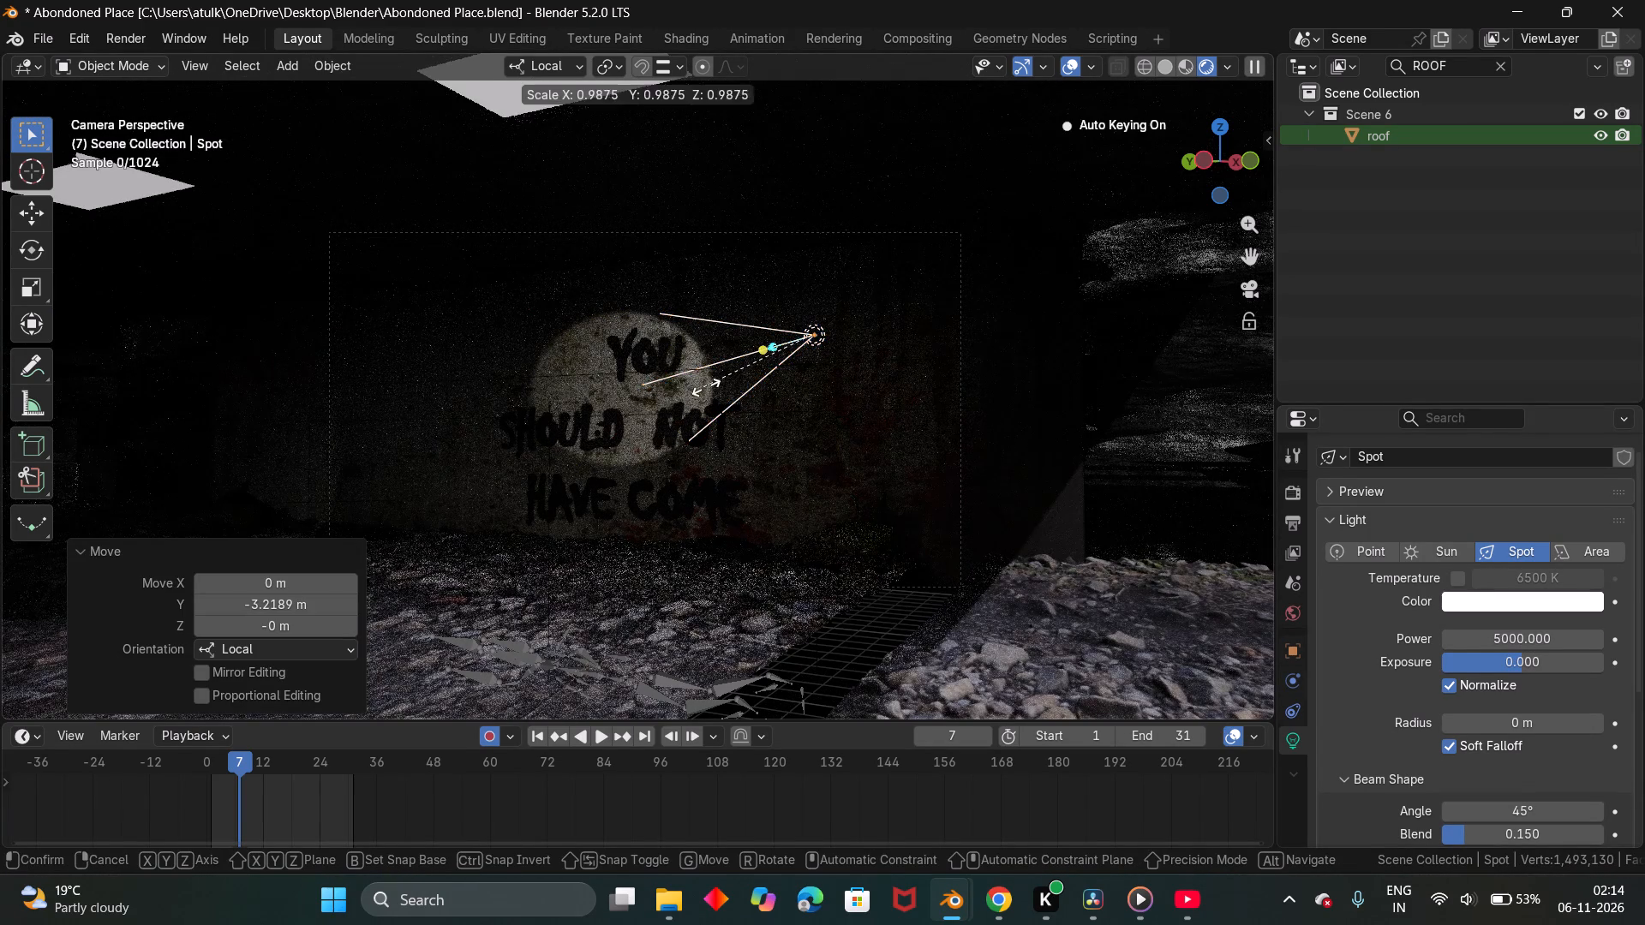
{"action": "left_click", "coordinate": [651, 427]}
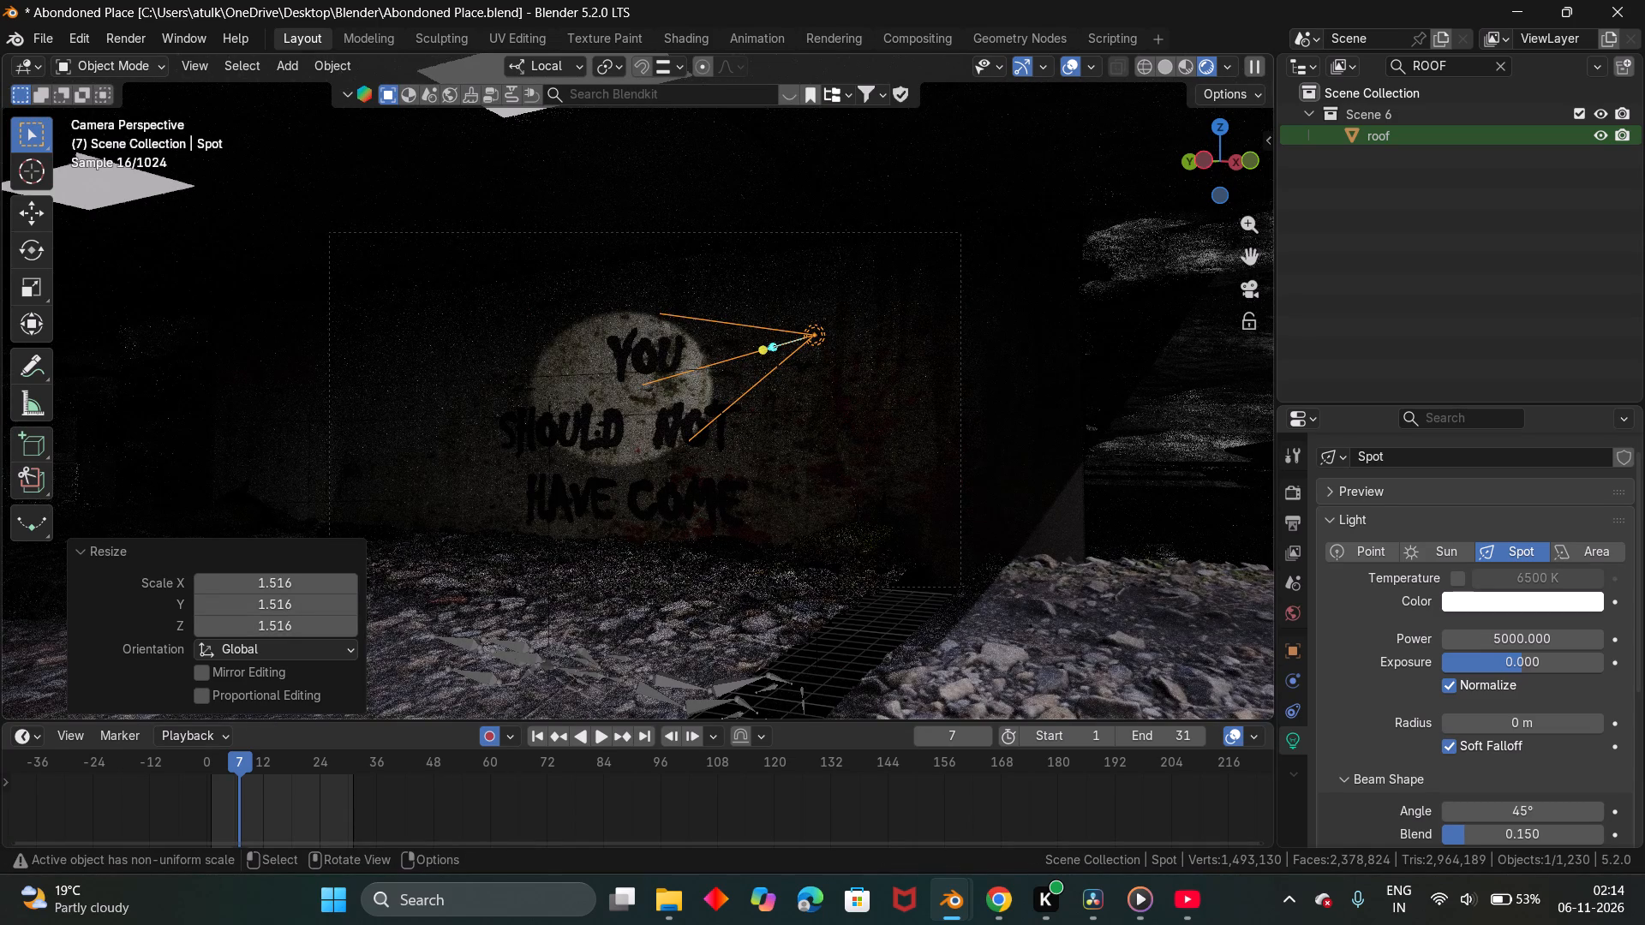
{"action": "type", "text": "gx"}
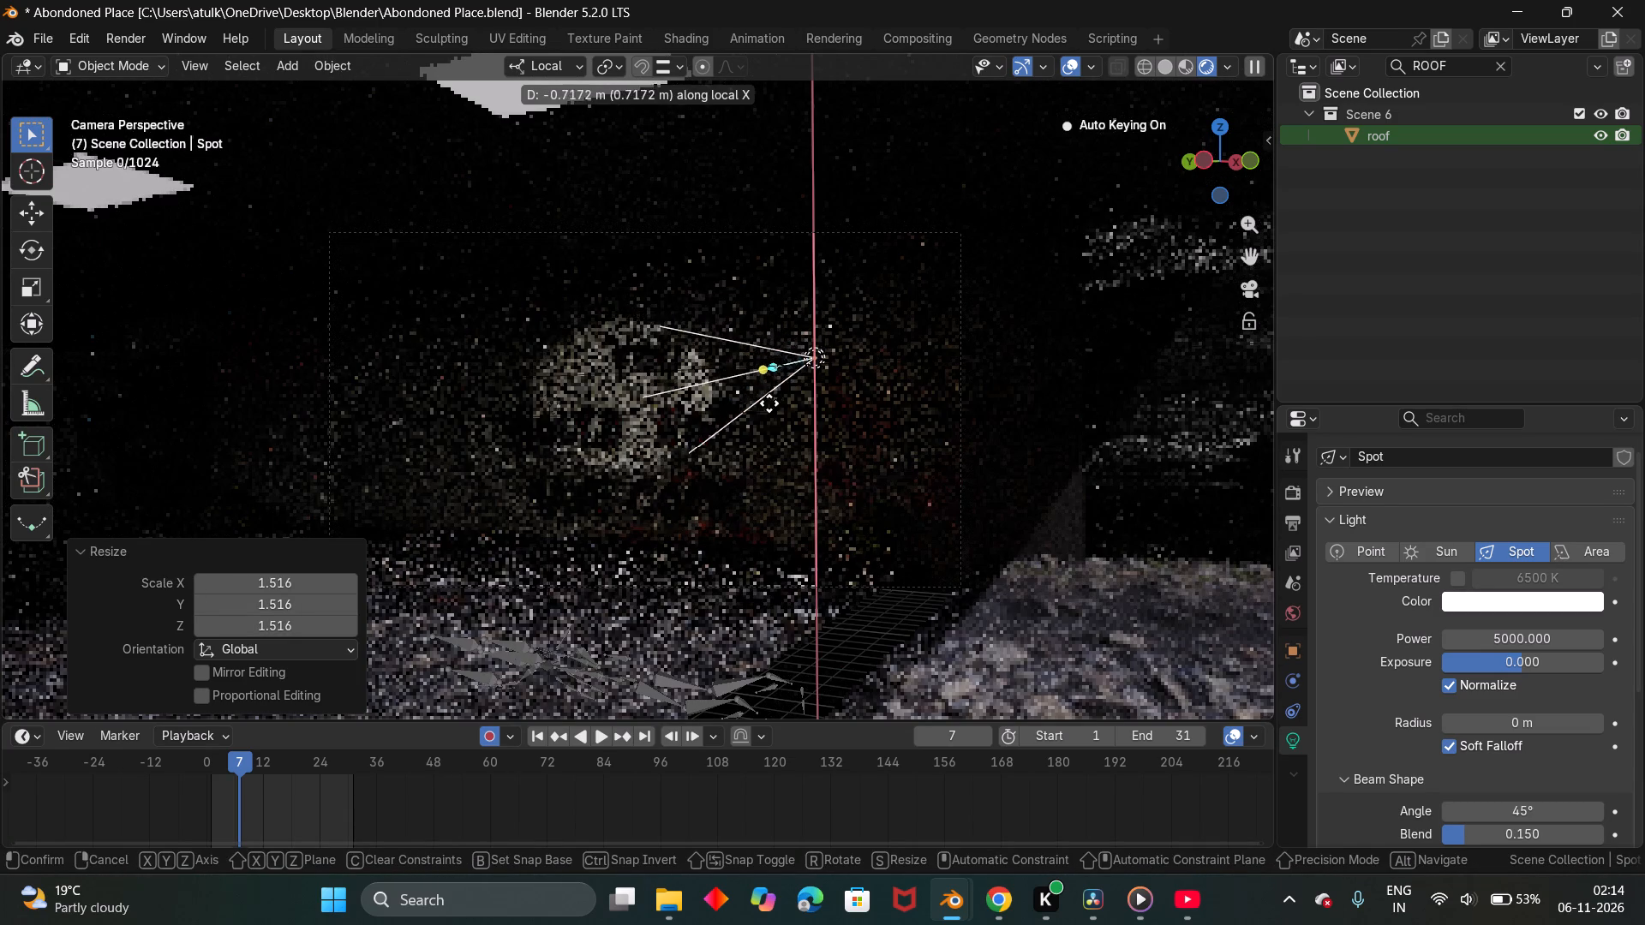
{"action": "left_click", "coordinate": [764, 435]}
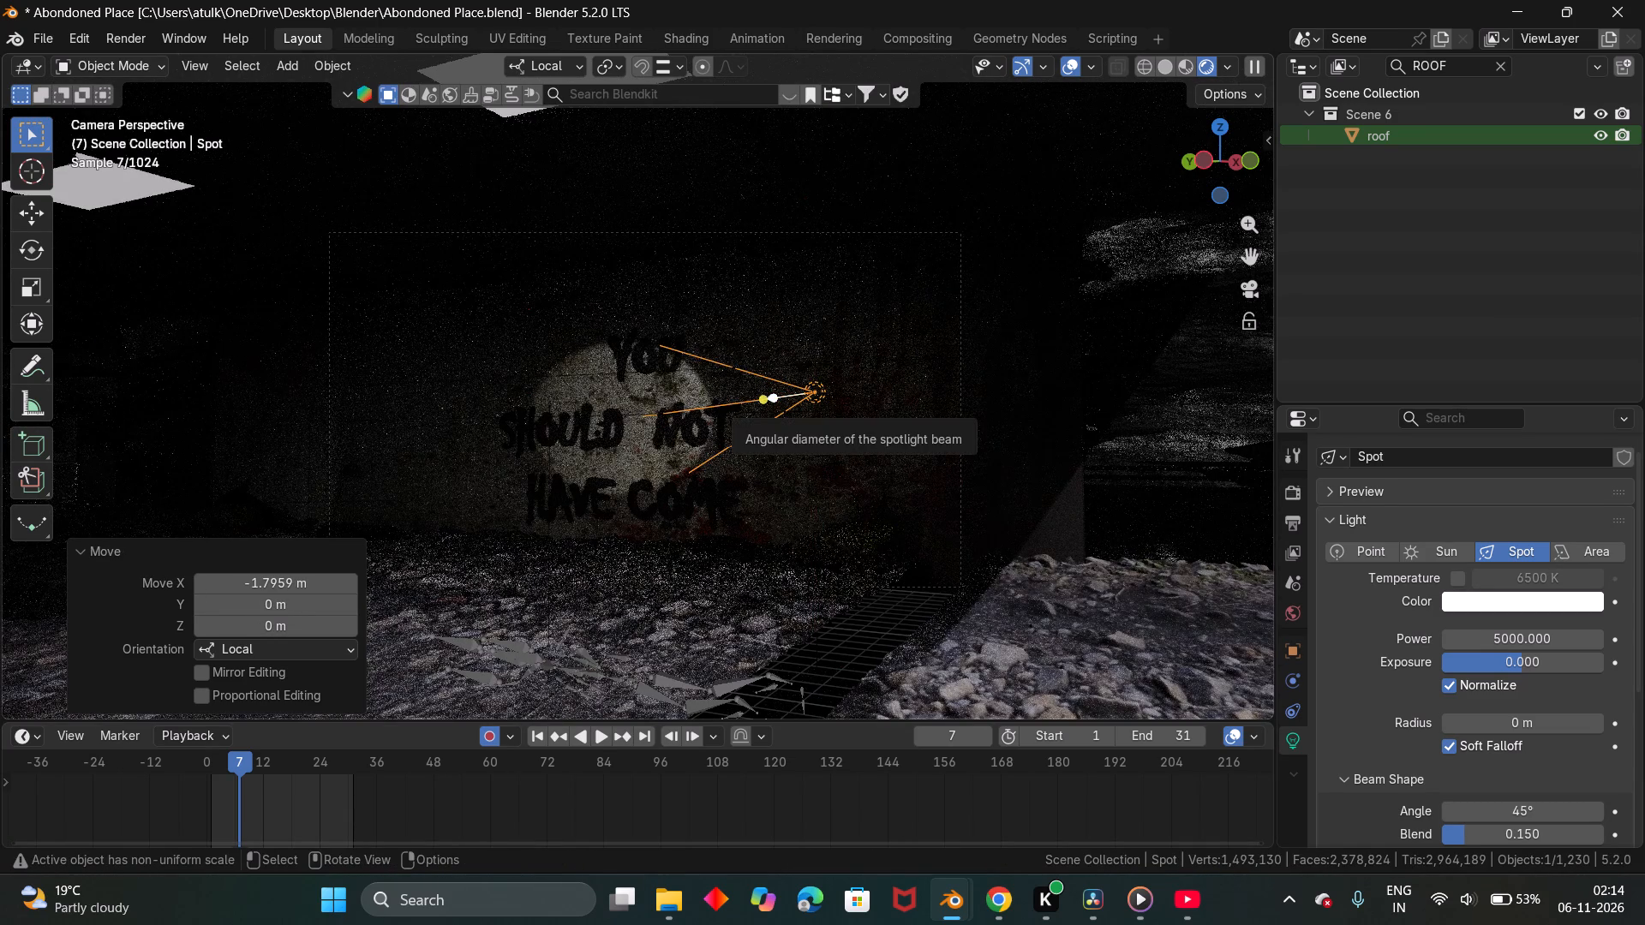
Back the spot light away from the lettered wall along its local Z by about 11.7 m, 3.2 m and 1.9 m.
{"action": "key", "text": "g"}
{"action": "key", "text": "z"}
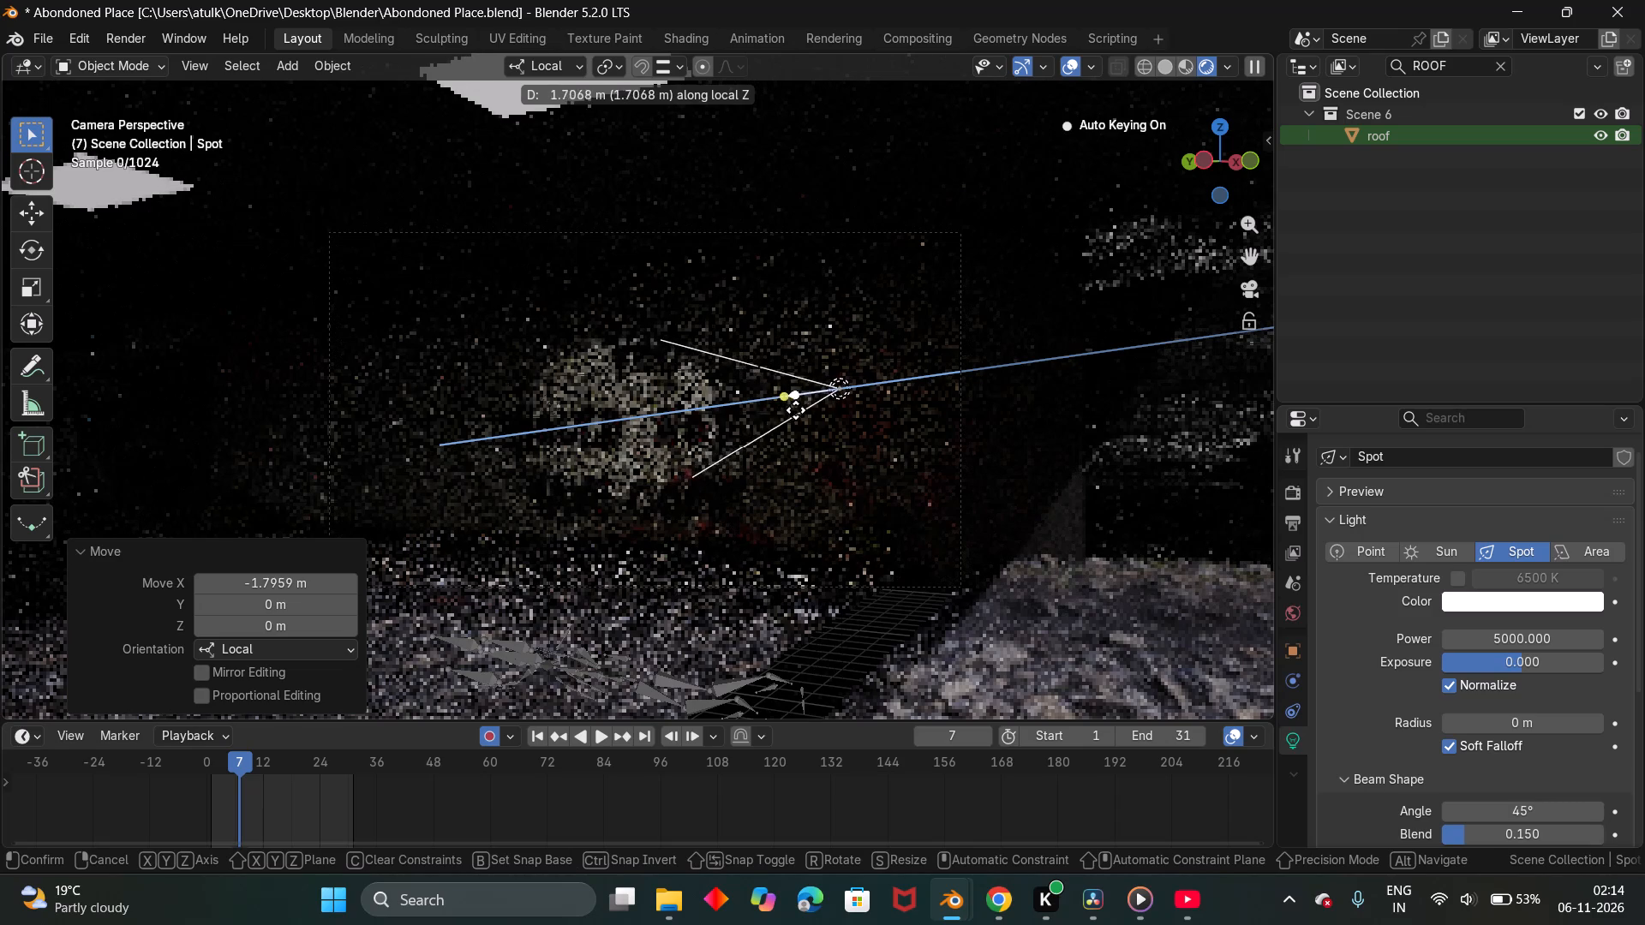
{"action": "left_click", "coordinate": [1047, 457]}
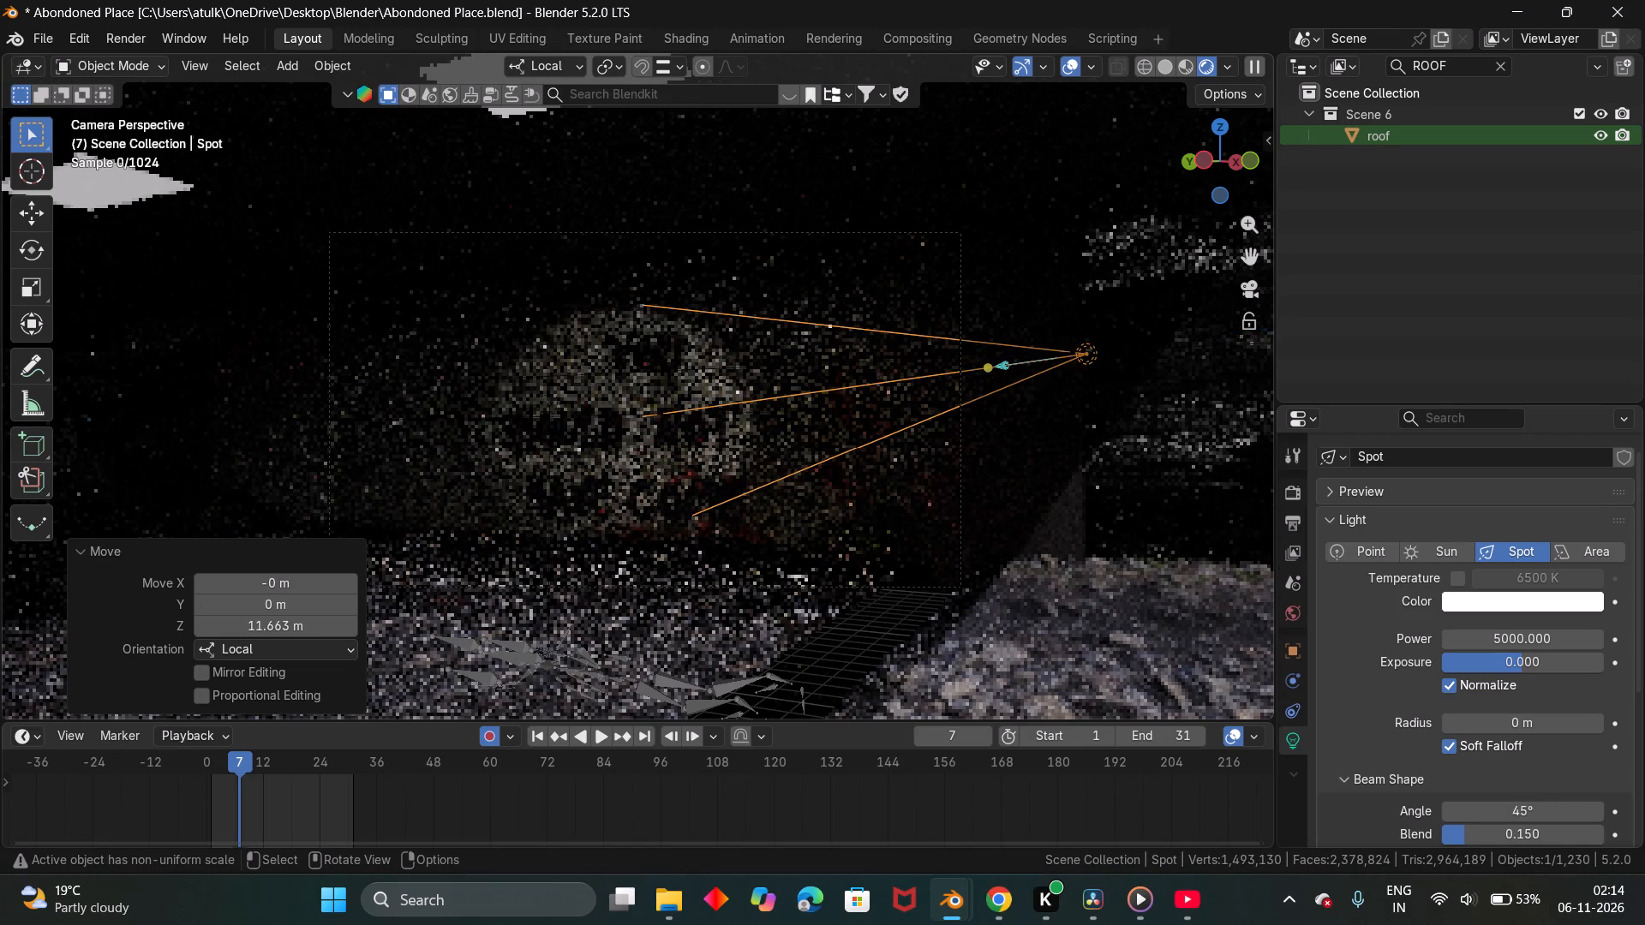
{"action": "key", "text": "z"}
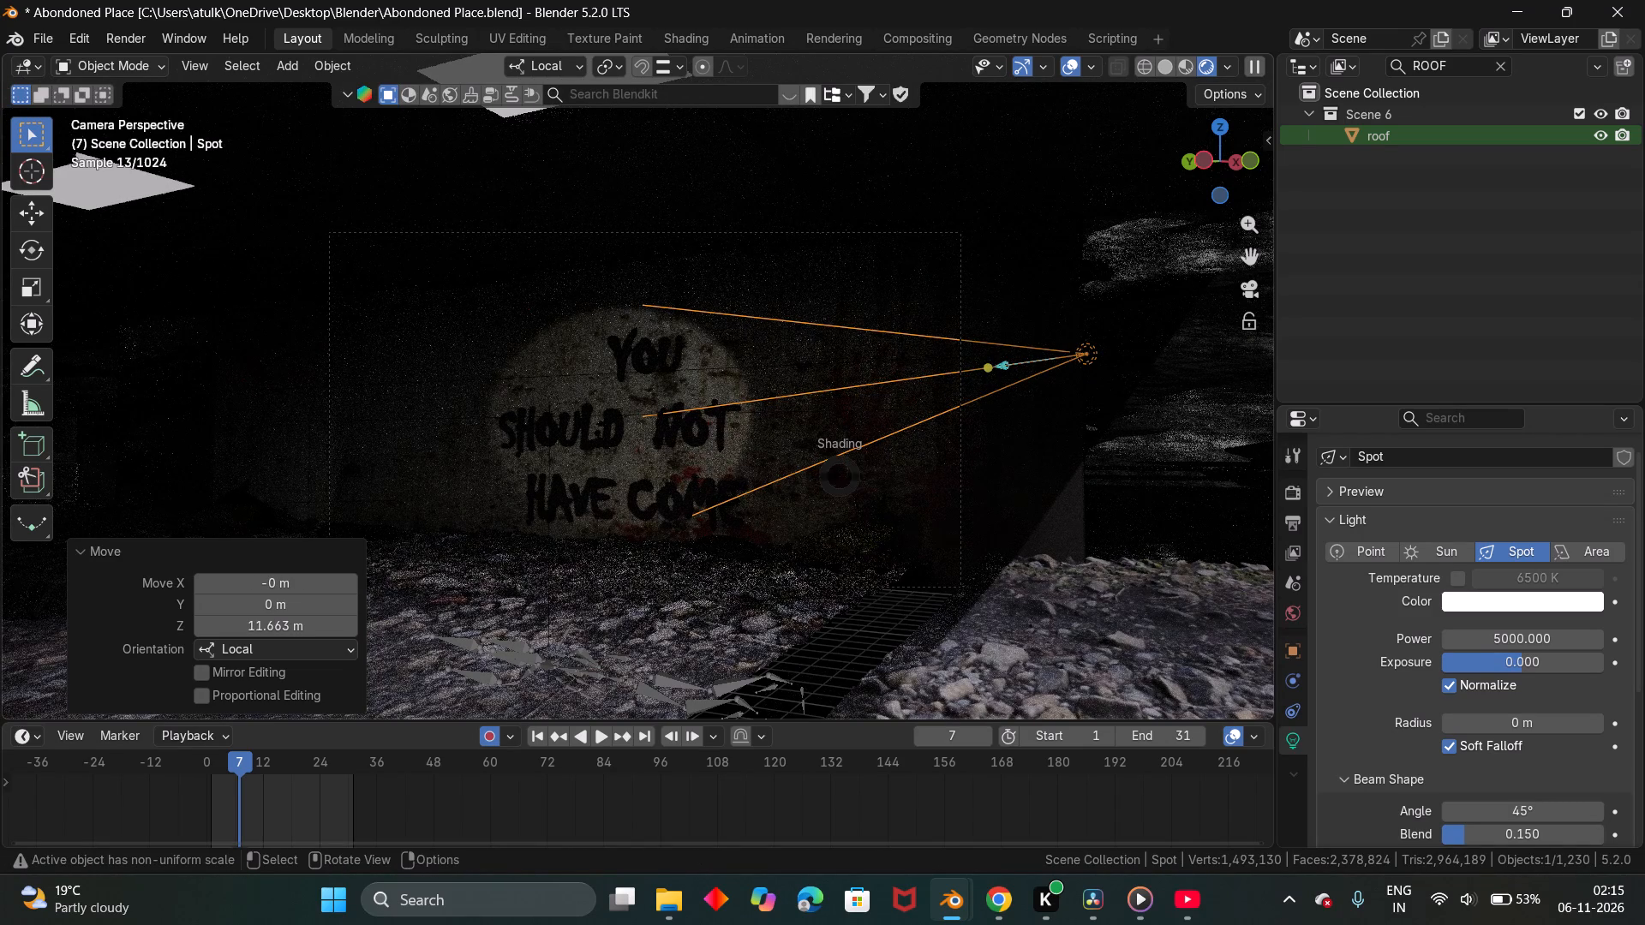
{"action": "left_click", "coordinate": [840, 476]}
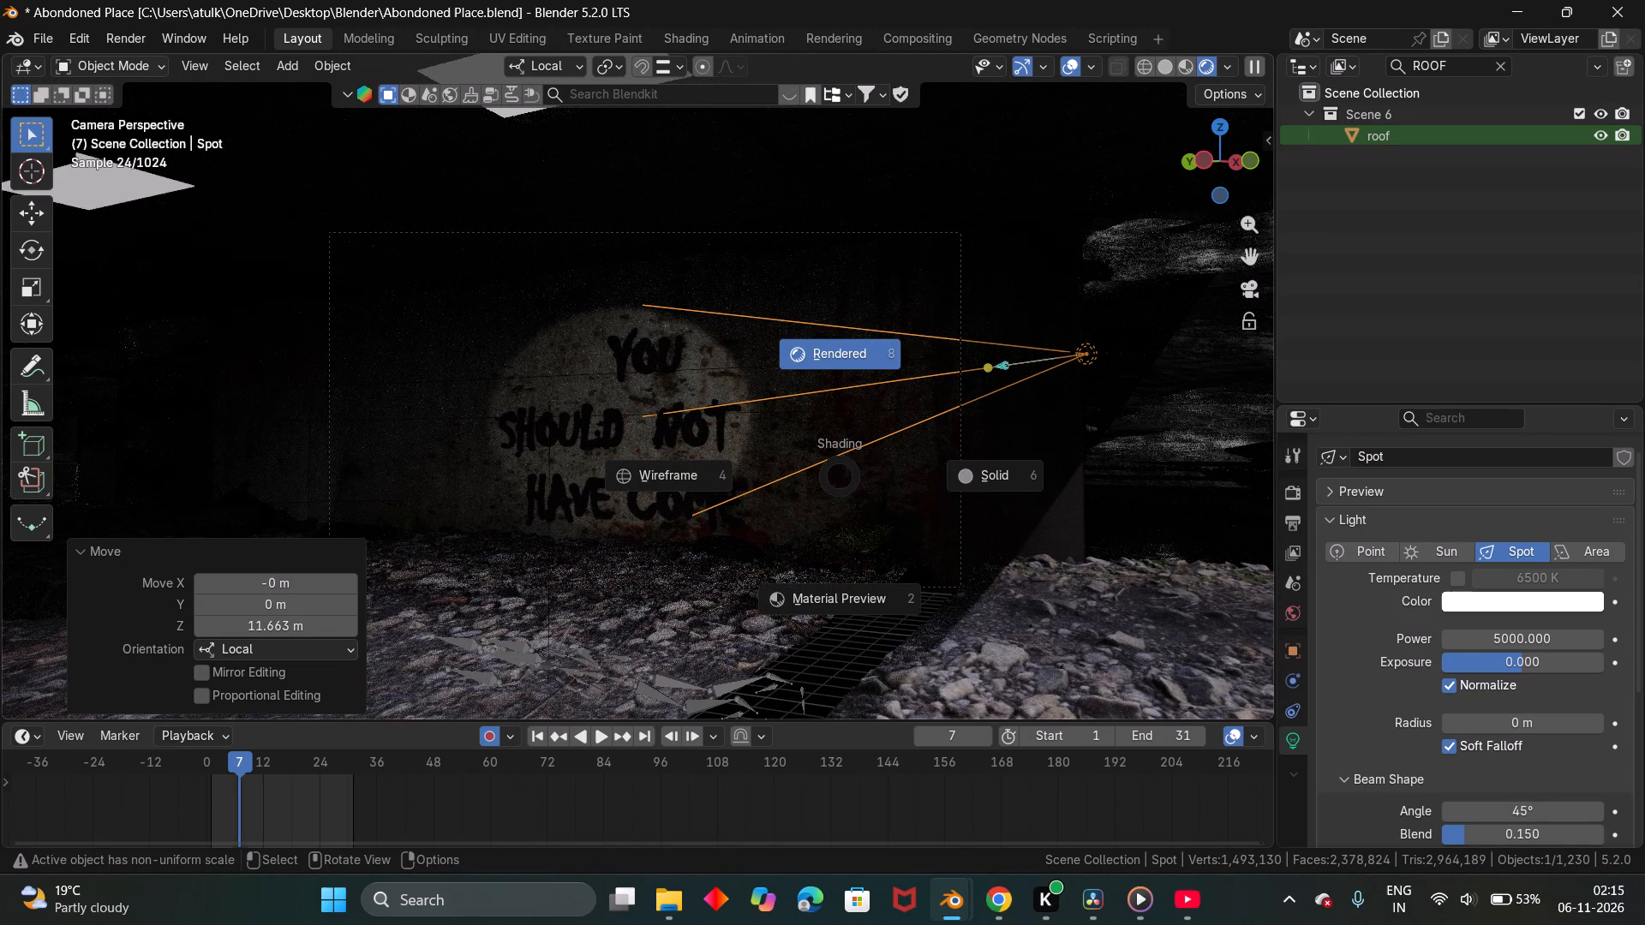
{"action": "type", "text": "gz"}
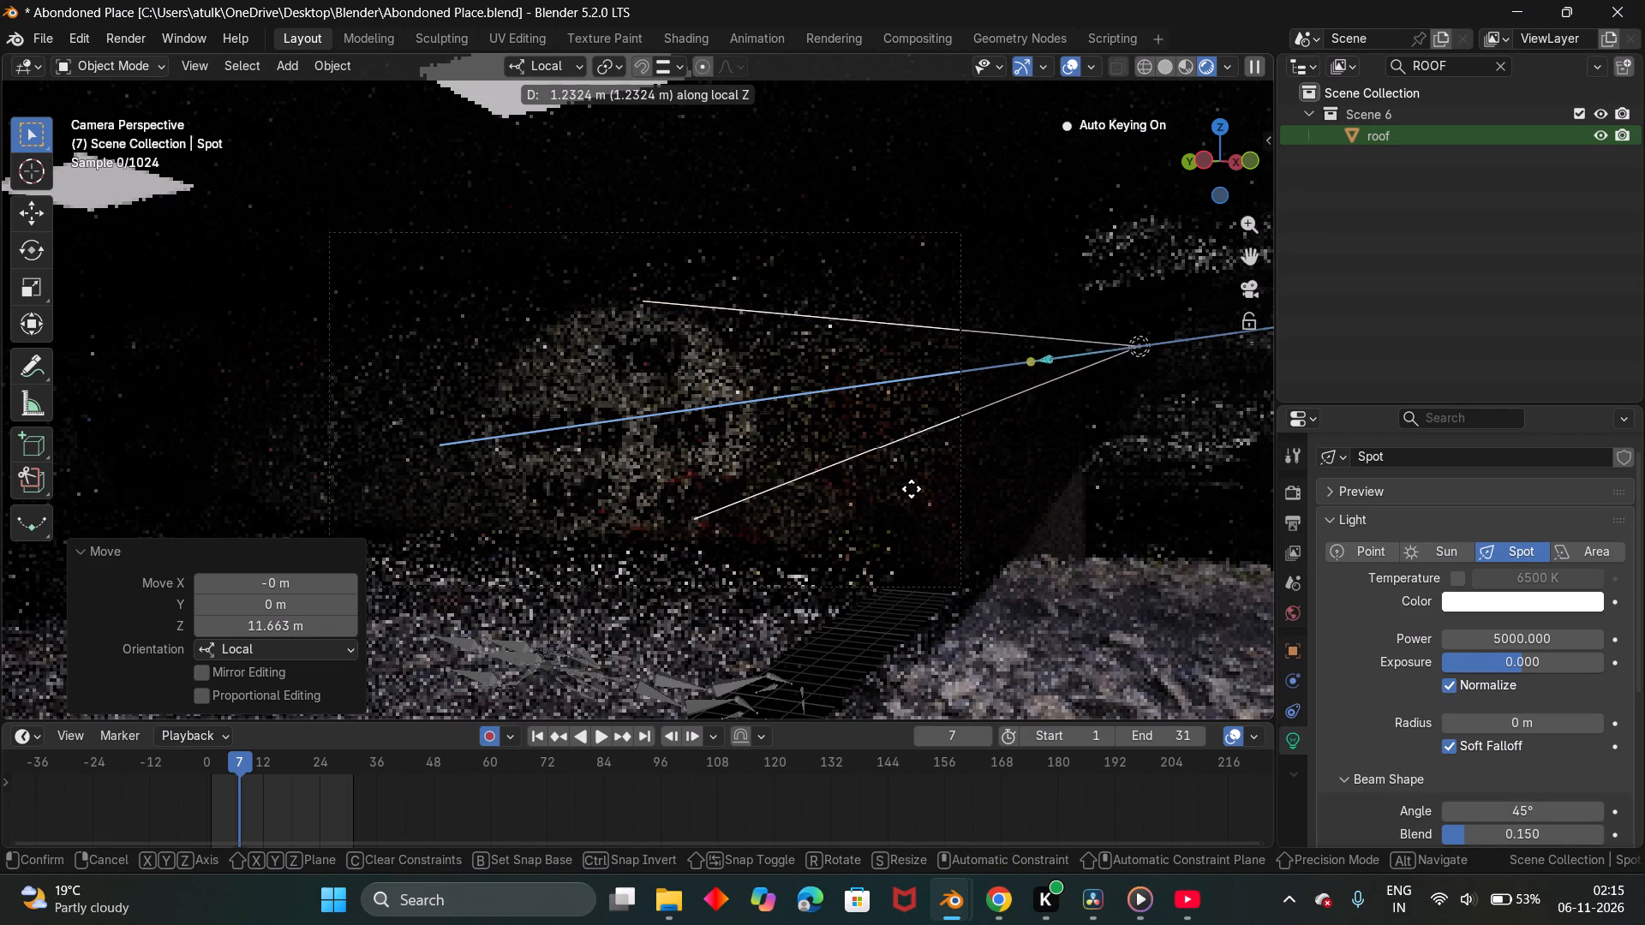
{"action": "left_click", "coordinate": [1008, 508]}
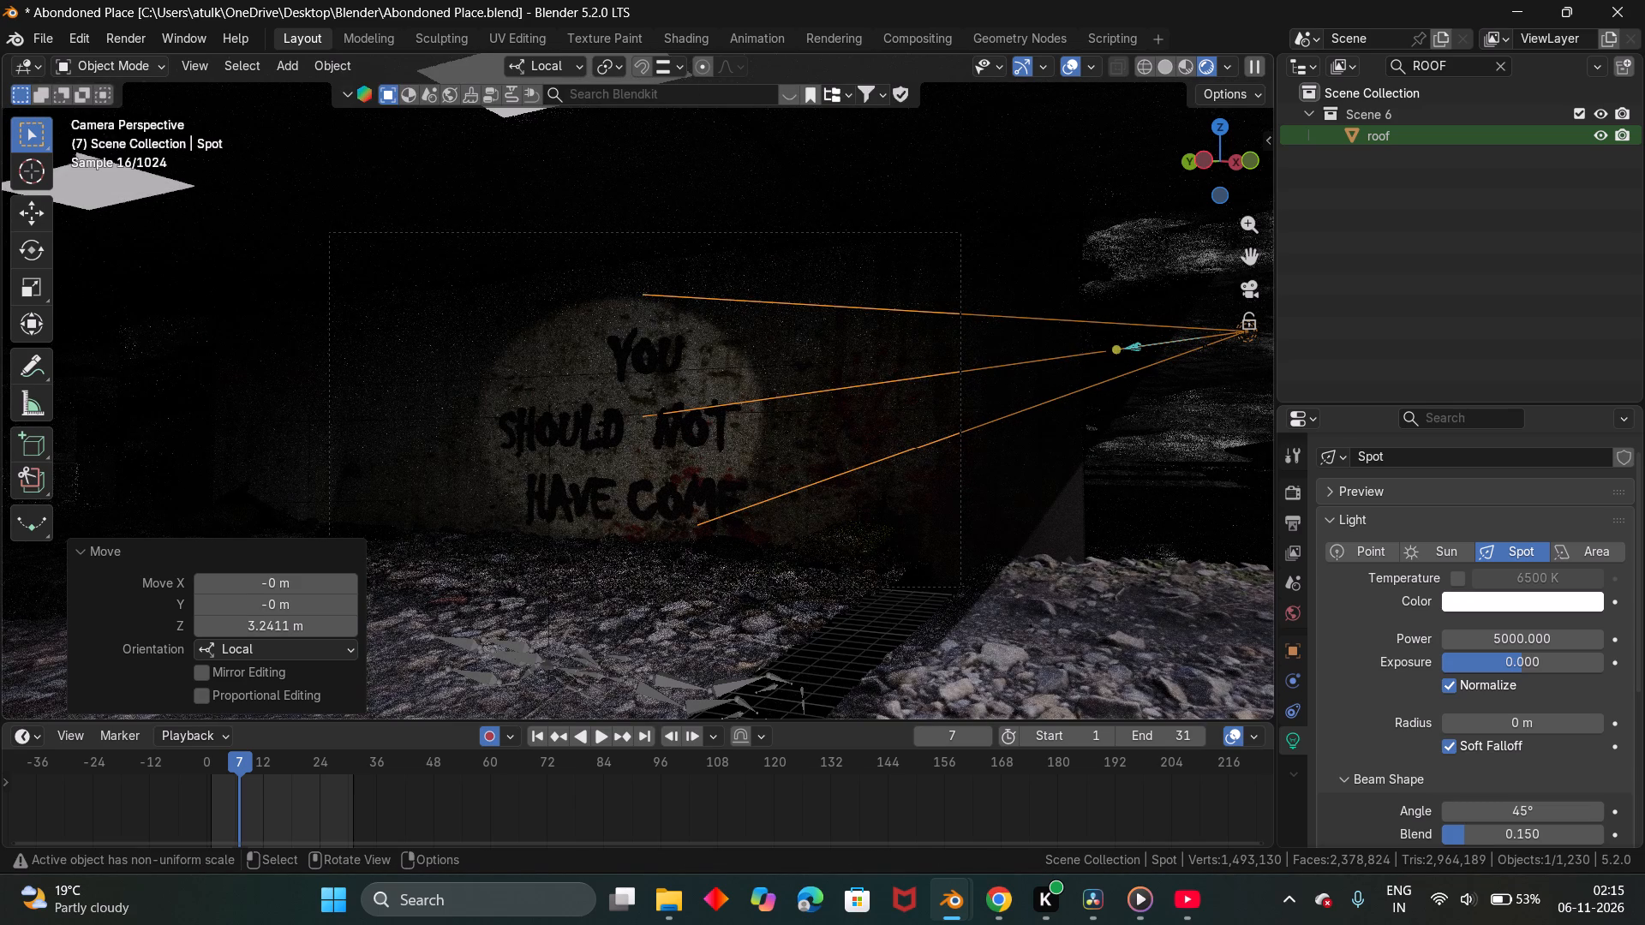
{"action": "type", "text": "gz"}
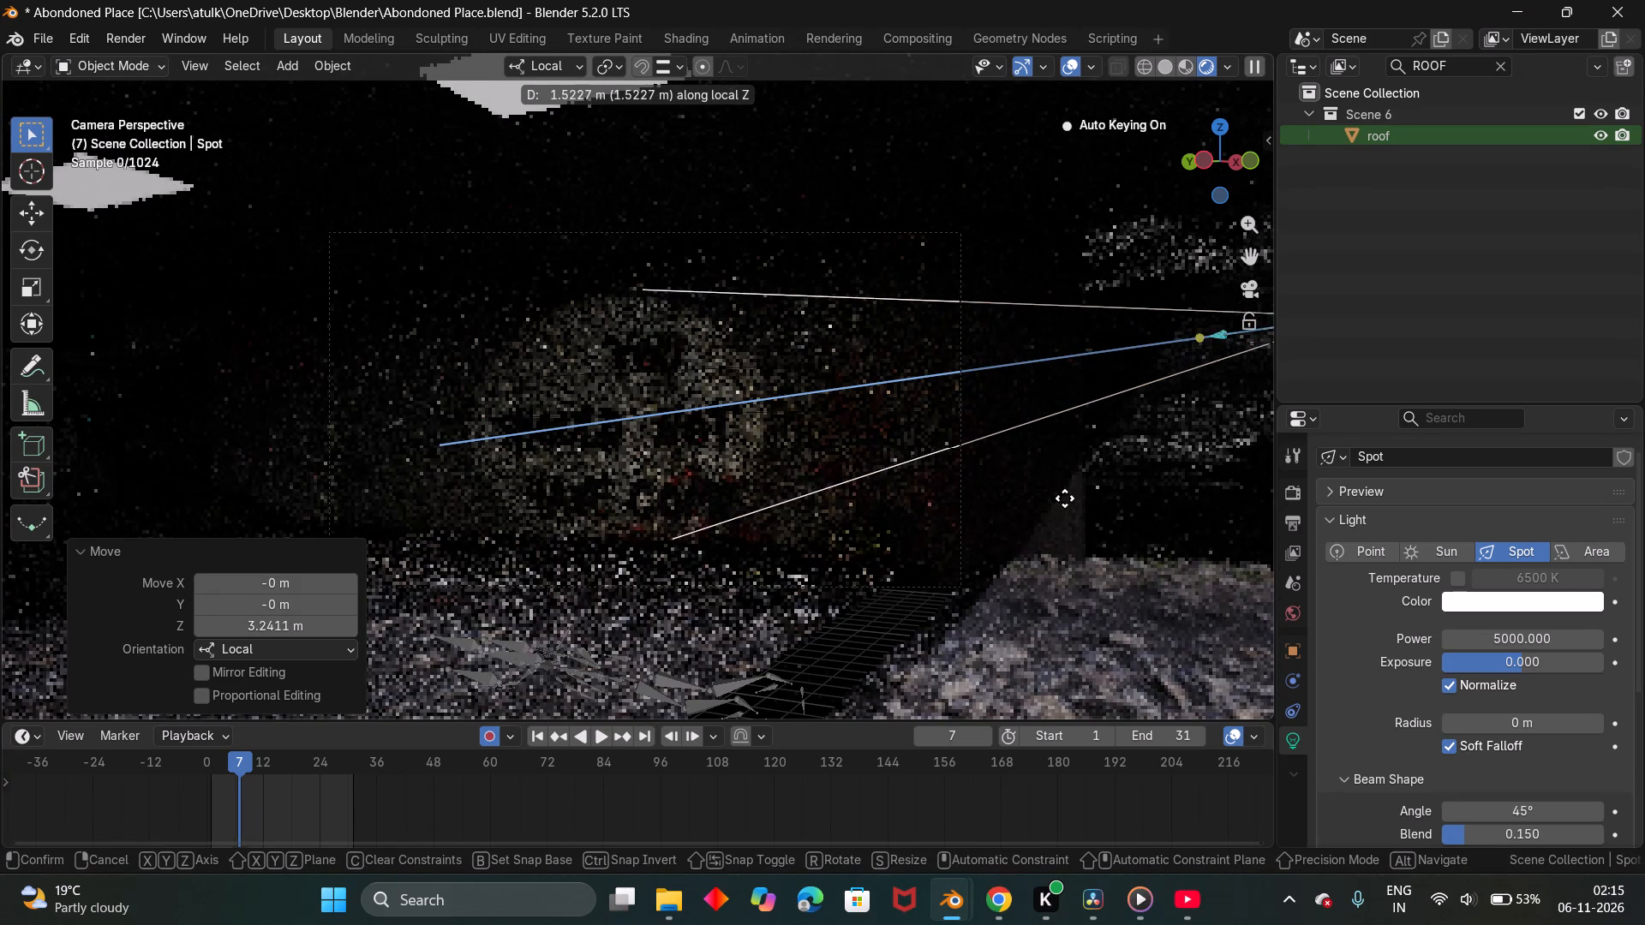
{"action": "left_click", "coordinate": [1068, 540]}
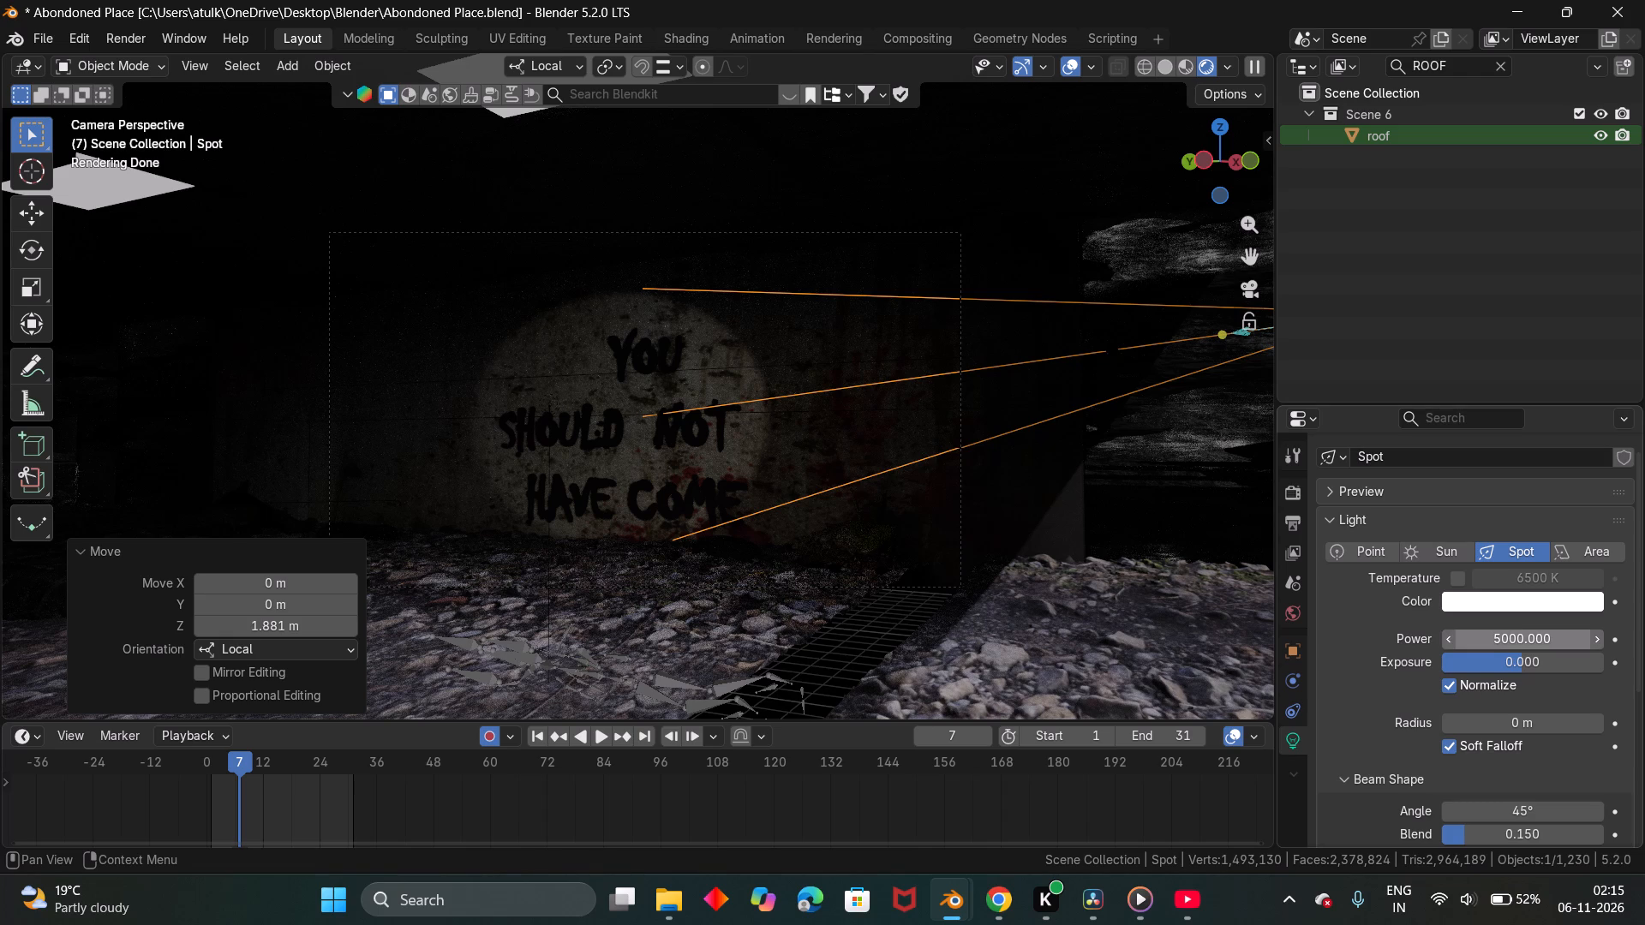
Try warm orange tints for the spot light and set its colour to the pale pinkish white #FFEDEC.
{"action": "scroll", "coordinate": [1428, 744], "scroll_direction": "down", "scroll_amount": 1}
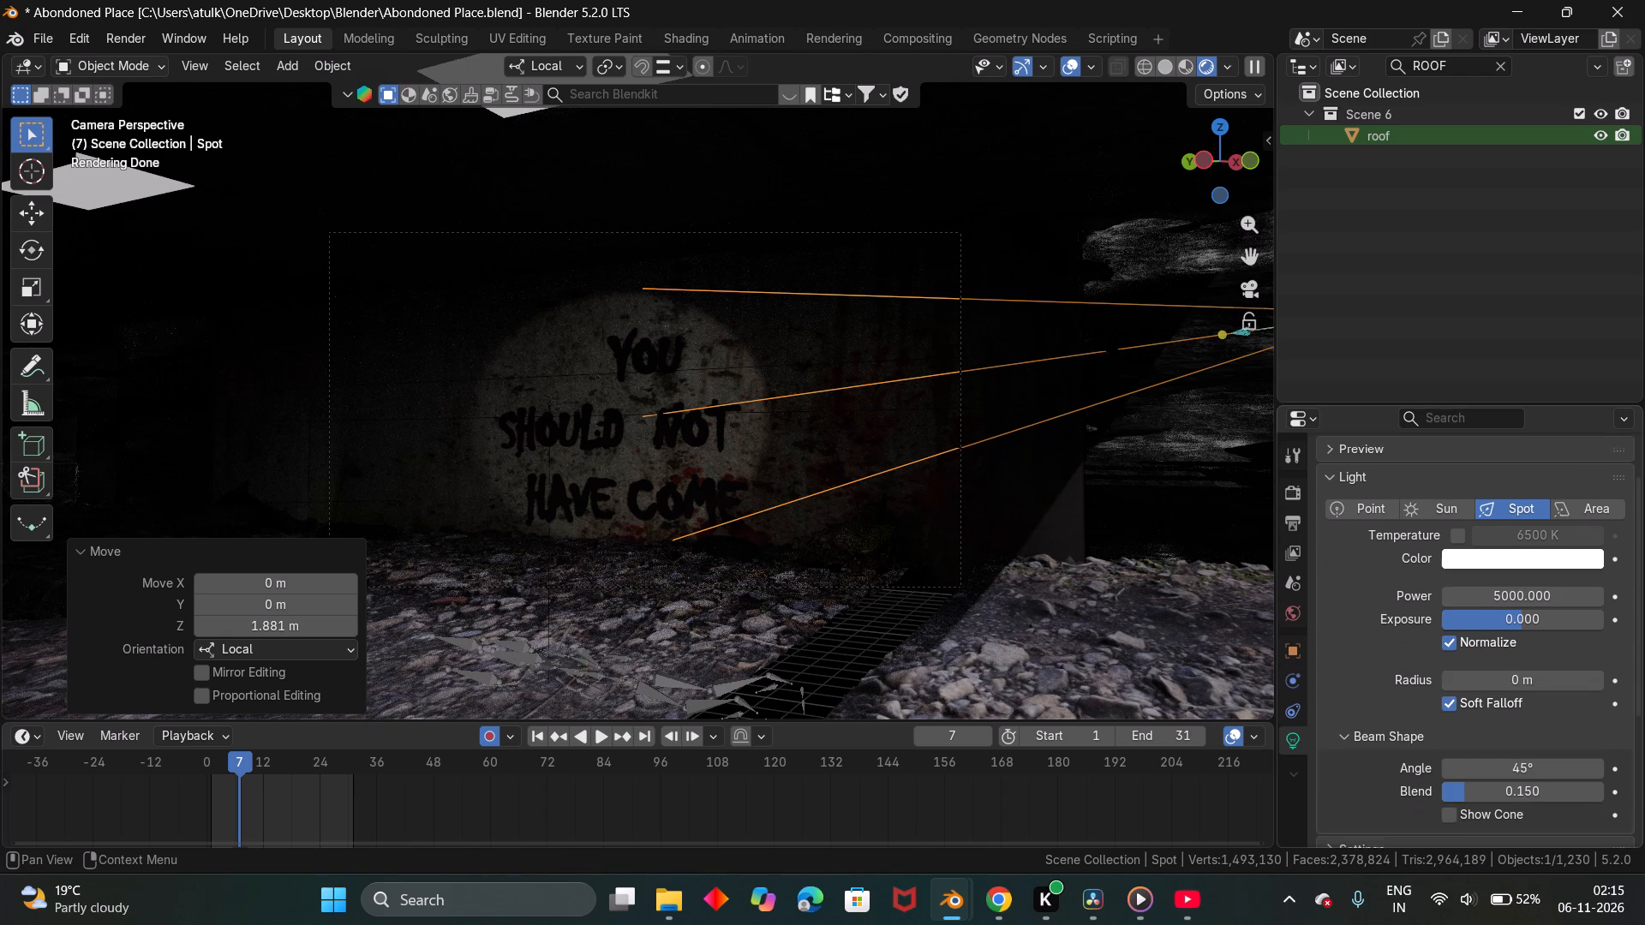
{"action": "scroll", "coordinate": [1428, 744], "scroll_direction": "down", "scroll_amount": 5}
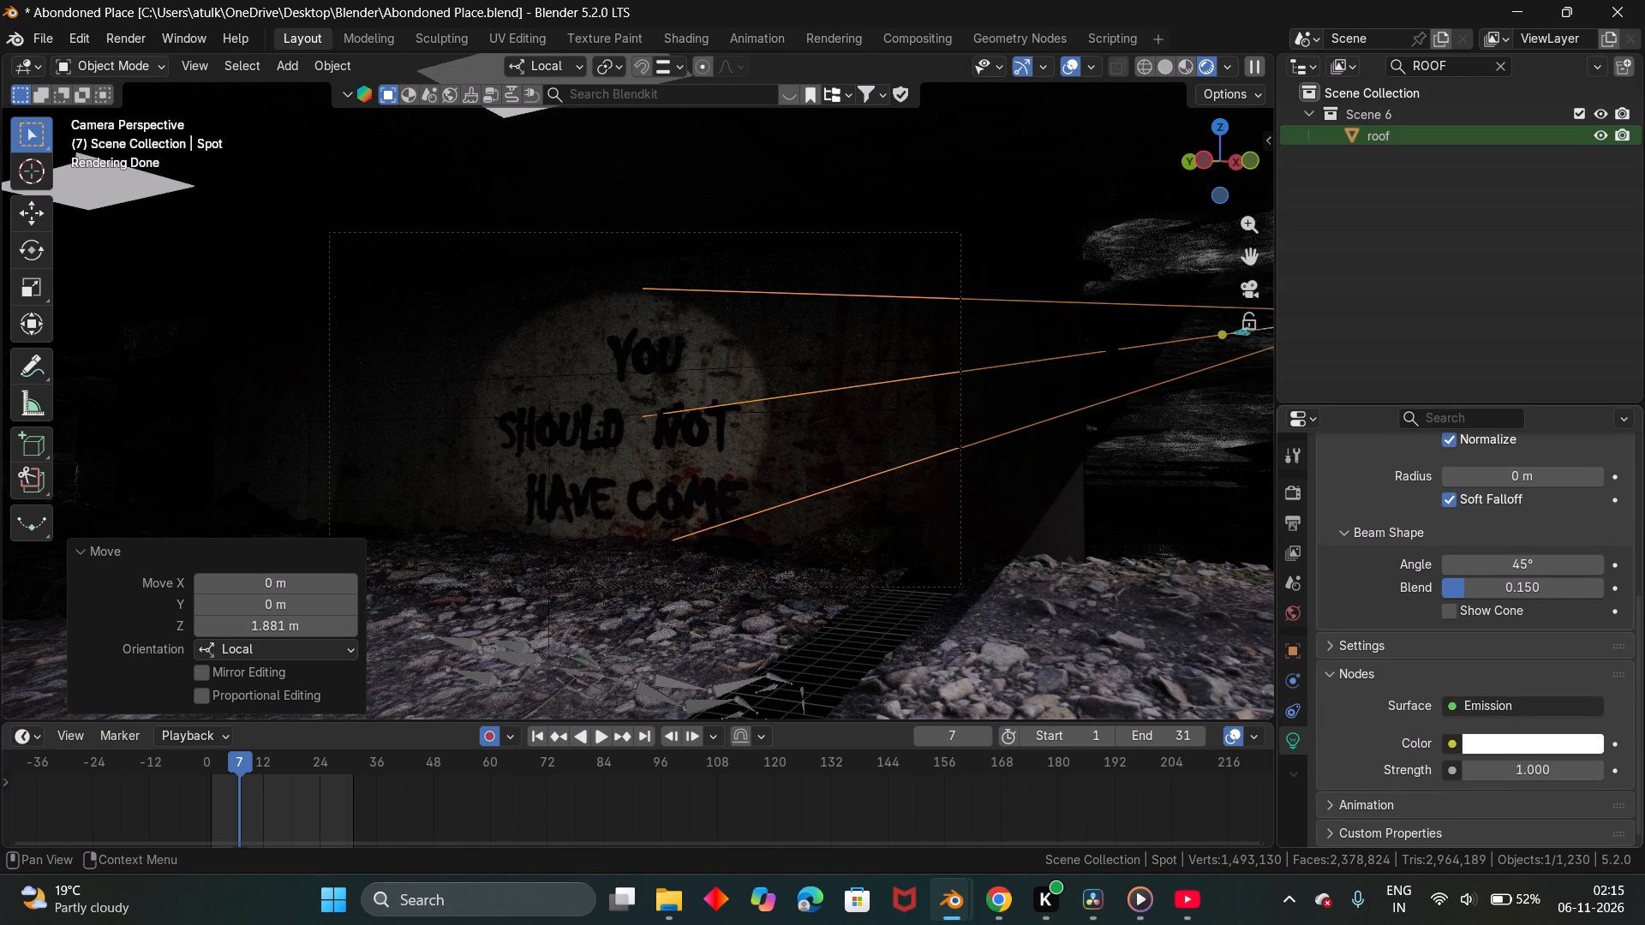
{"action": "scroll", "coordinate": [1440, 722], "scroll_direction": "down", "scroll_amount": 2}
{"action": "scroll", "coordinate": [1398, 628], "scroll_direction": "up", "scroll_amount": 2}
{"action": "scroll", "coordinate": [1398, 628], "scroll_direction": "down", "scroll_amount": 1}
{"action": "scroll", "coordinate": [1398, 628], "scroll_direction": "up", "scroll_amount": 3}
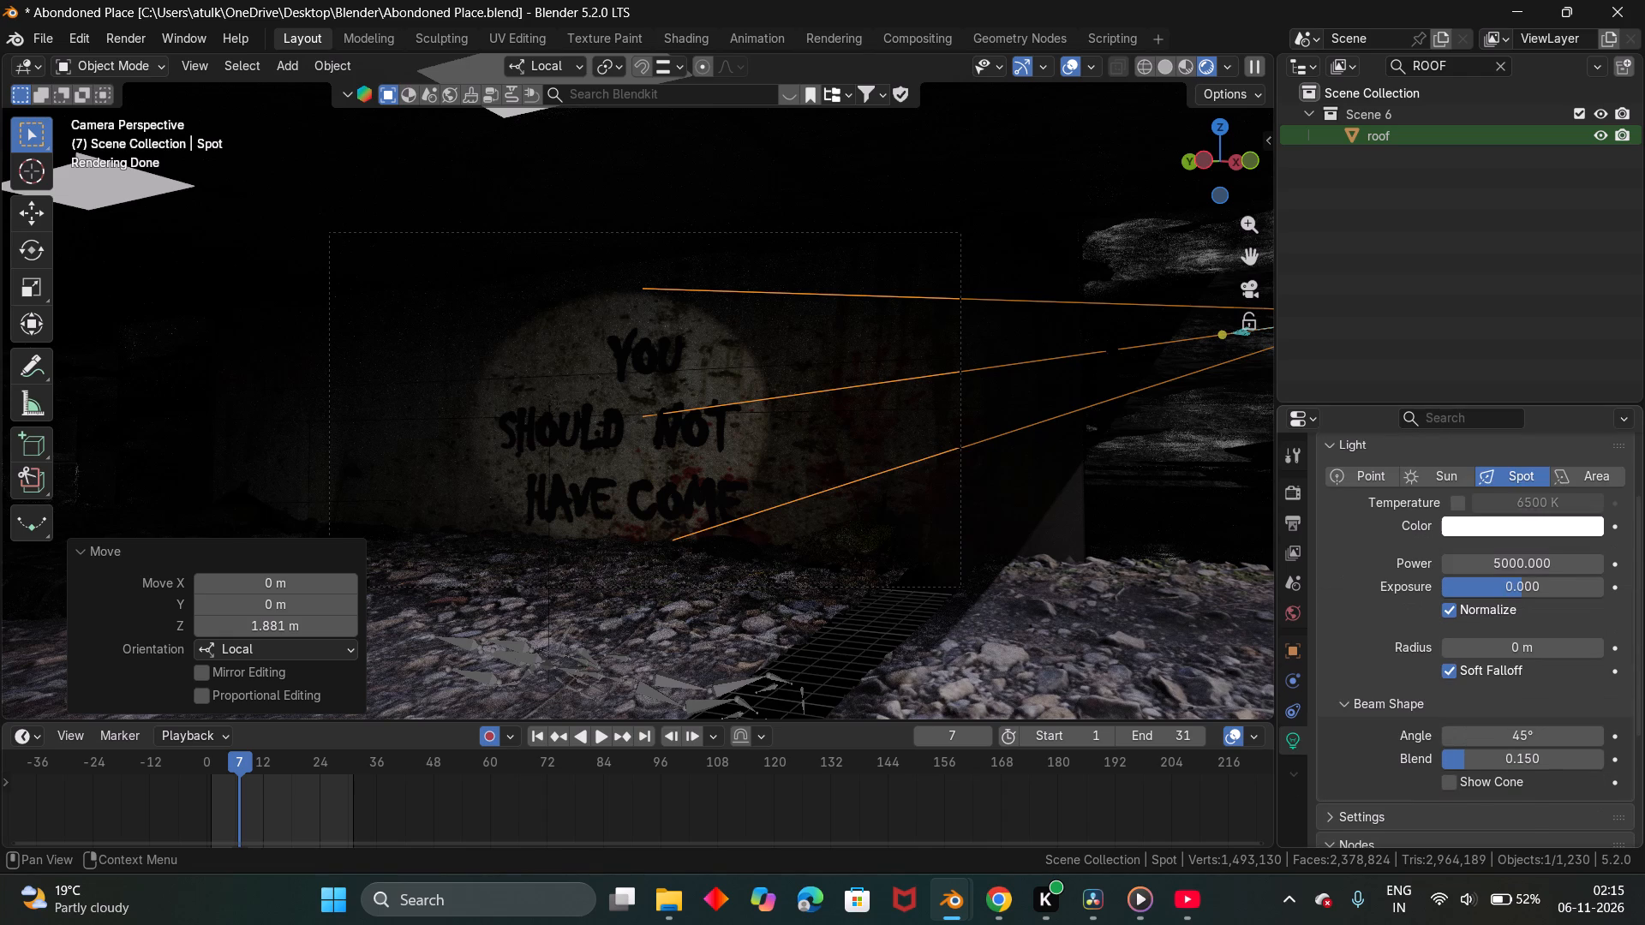
{"action": "left_click", "coordinate": [1457, 528]}
{"action": "left_click_drag", "start_coordinate": [1476, 268], "coordinate": [1467, 289]}
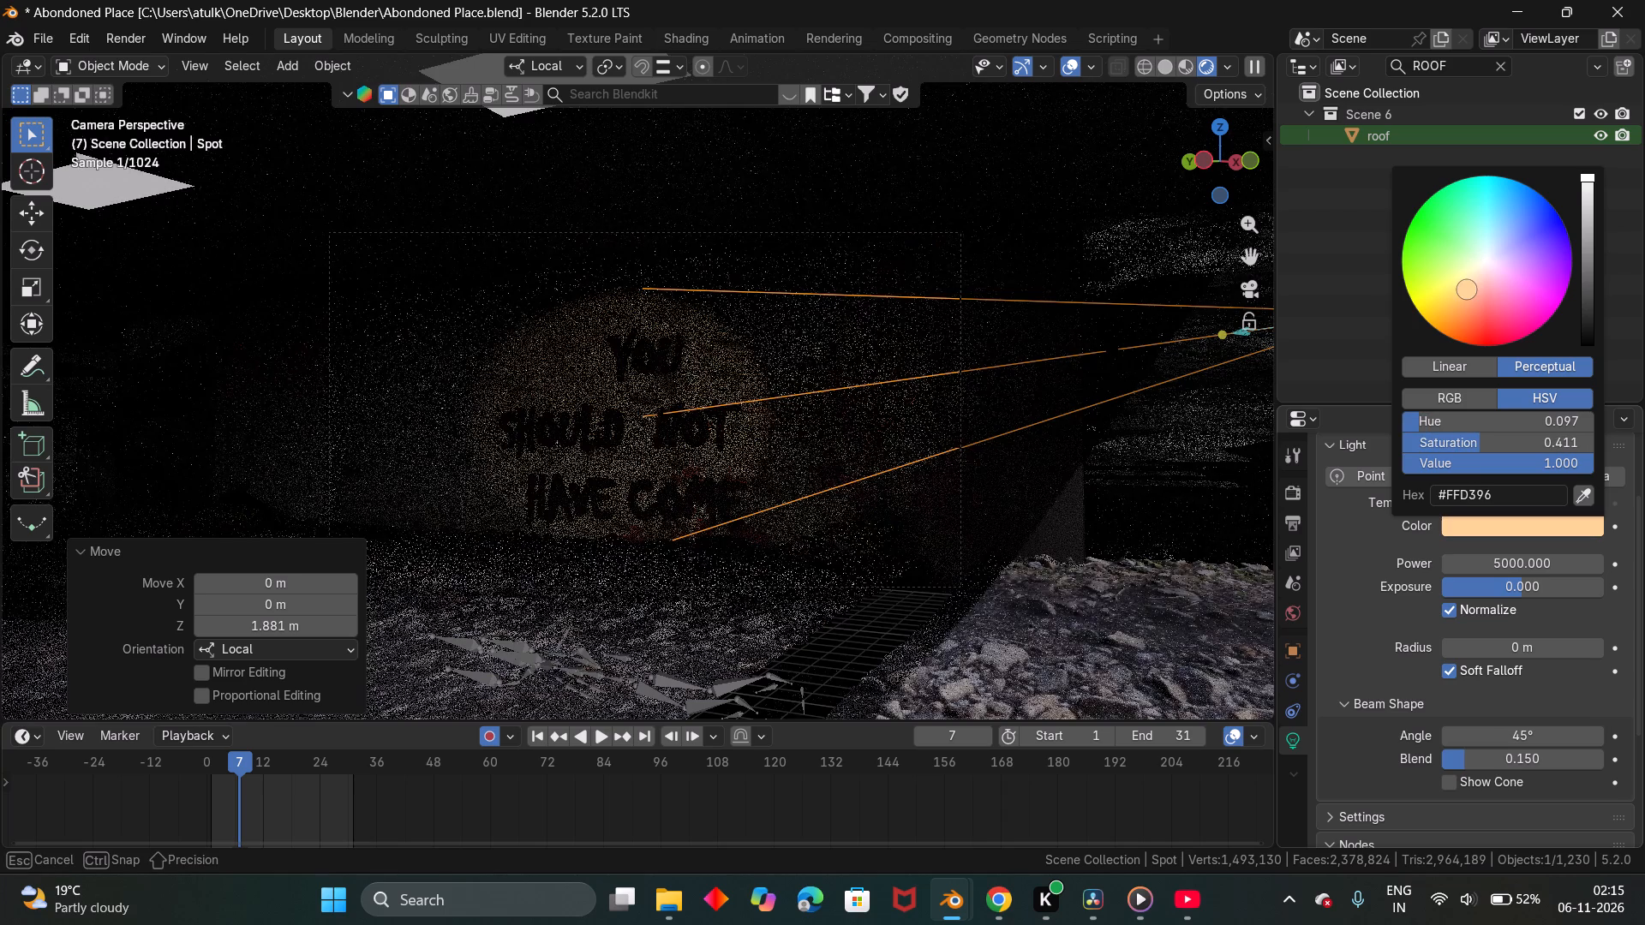
{"action": "left_click_drag", "start_coordinate": [1467, 289], "coordinate": [1473, 288]}
{"action": "left_click", "coordinate": [1474, 284]}
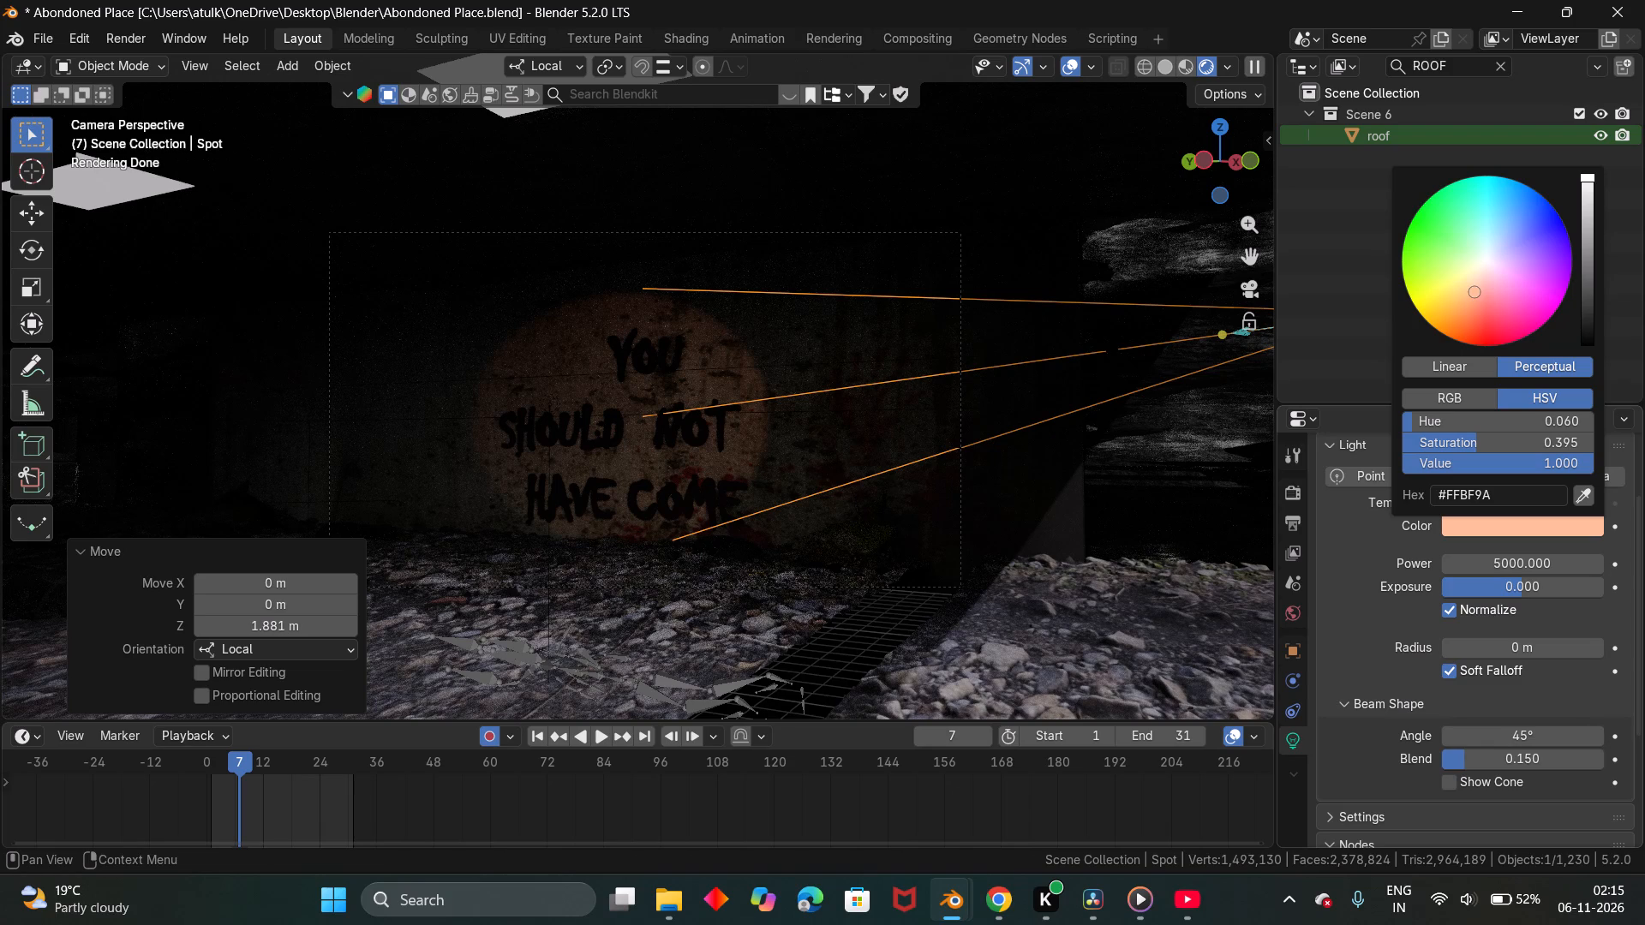
{"action": "left_click", "coordinate": [1486, 266]}
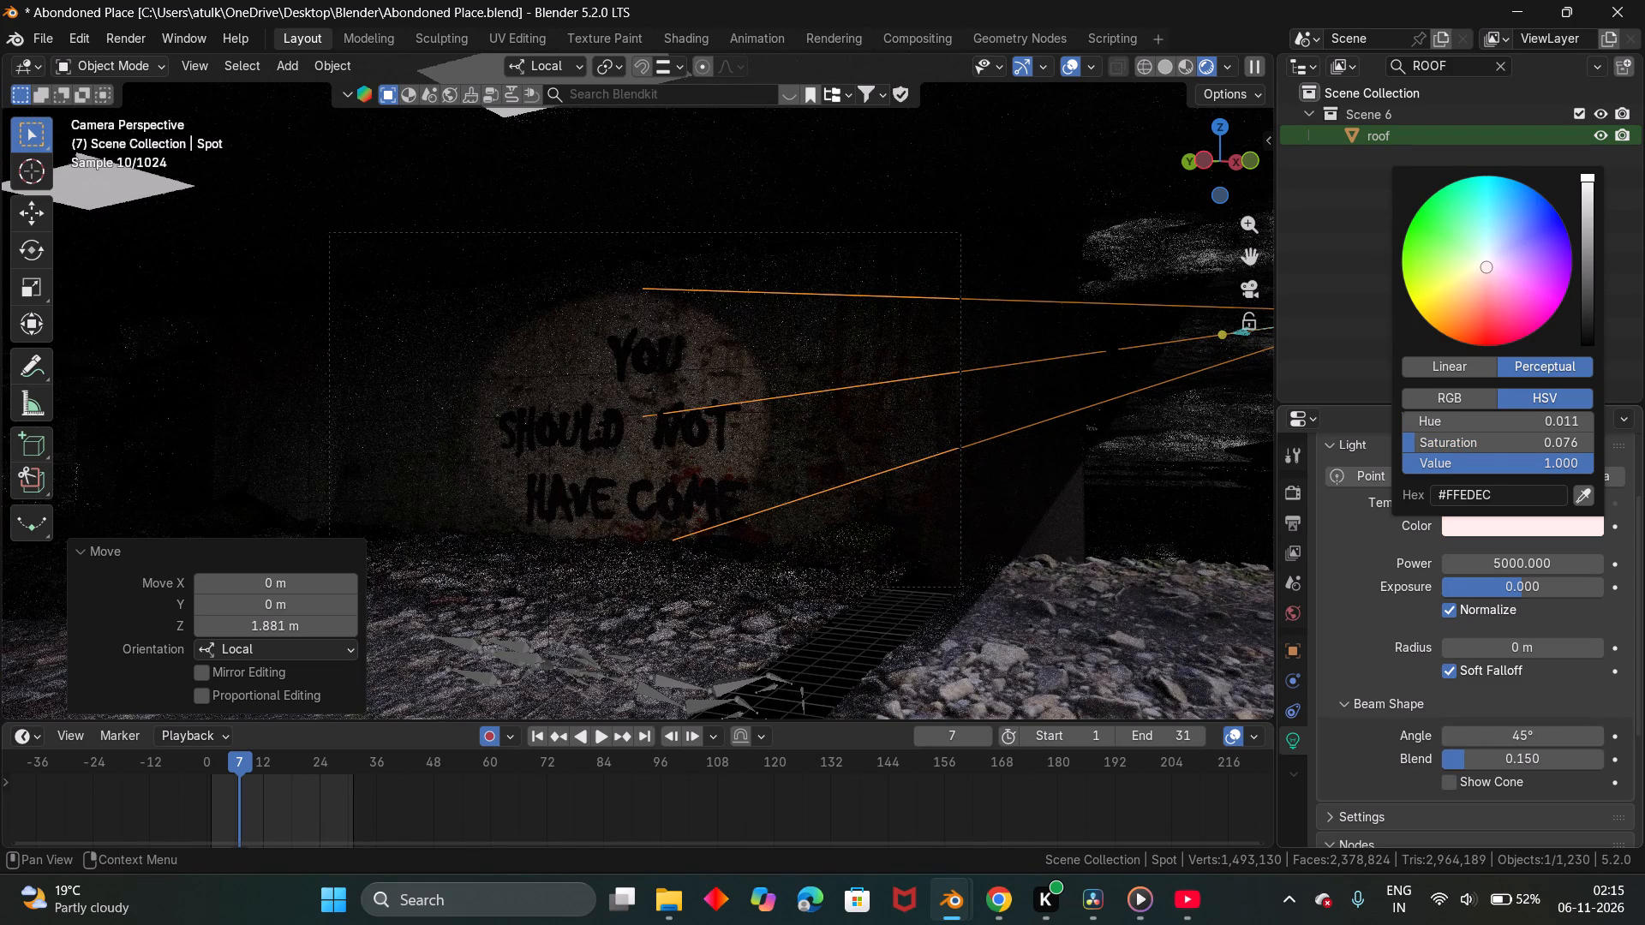
Try spot light powers of 8000 and 10000, and settle on a power of 12000.
{"action": "scroll", "coordinate": [688, 451], "scroll_direction": "up", "scroll_amount": 2}
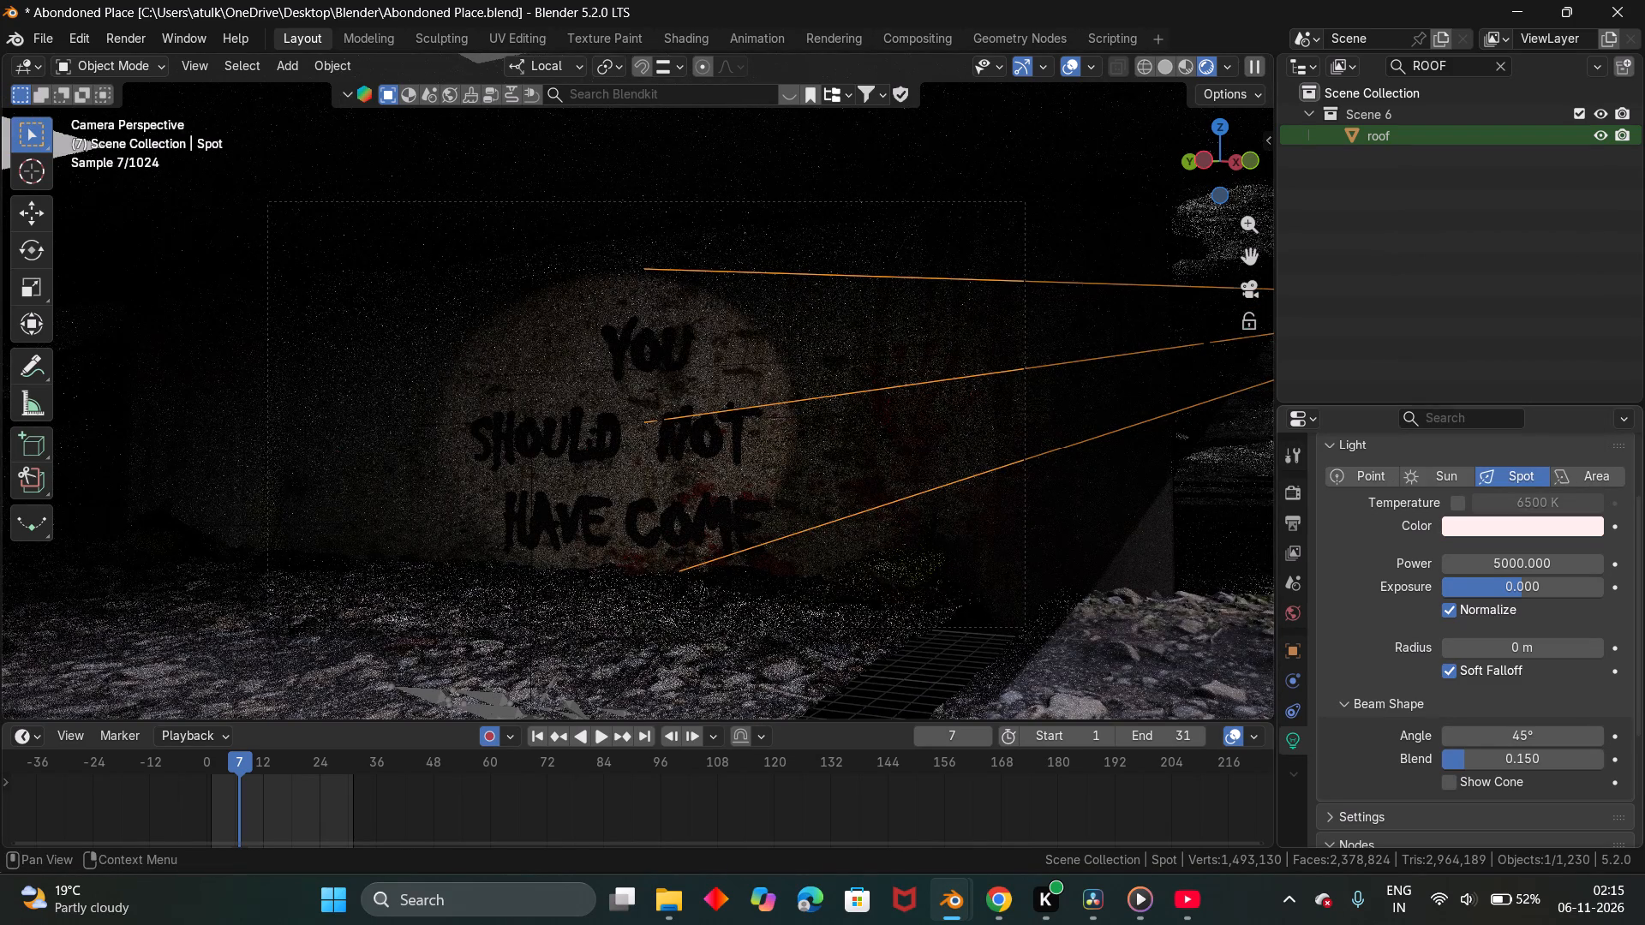
{"action": "left_click", "coordinate": [1510, 561]}
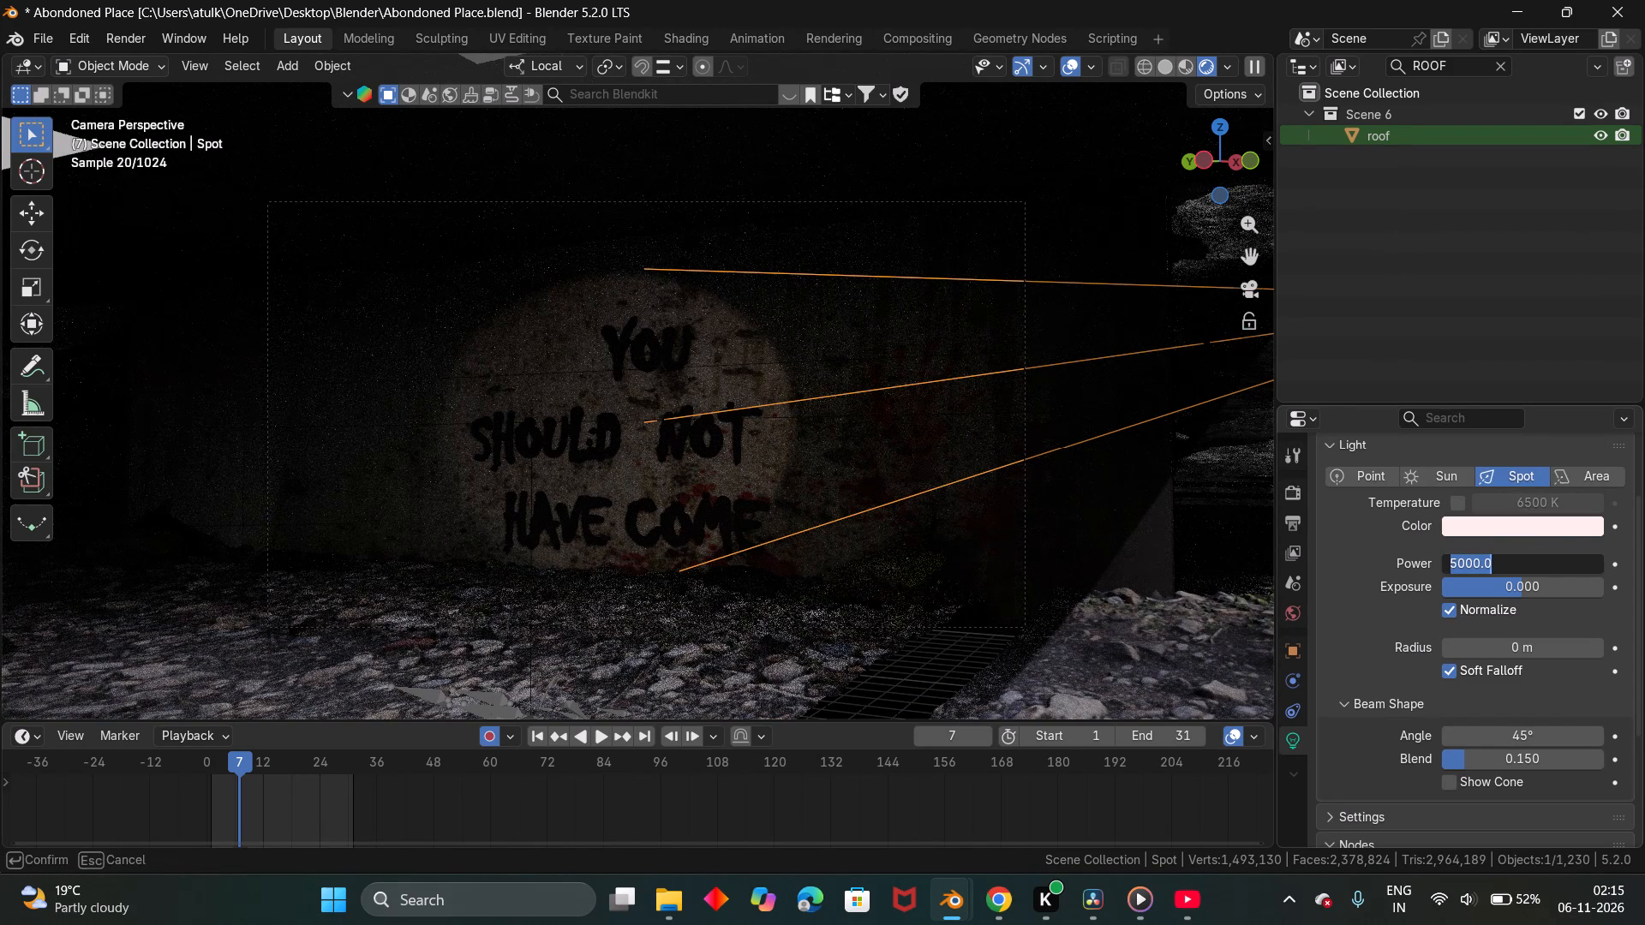
{"action": "type", "text": "8000"}
{"action": "key", "text": "Return"}
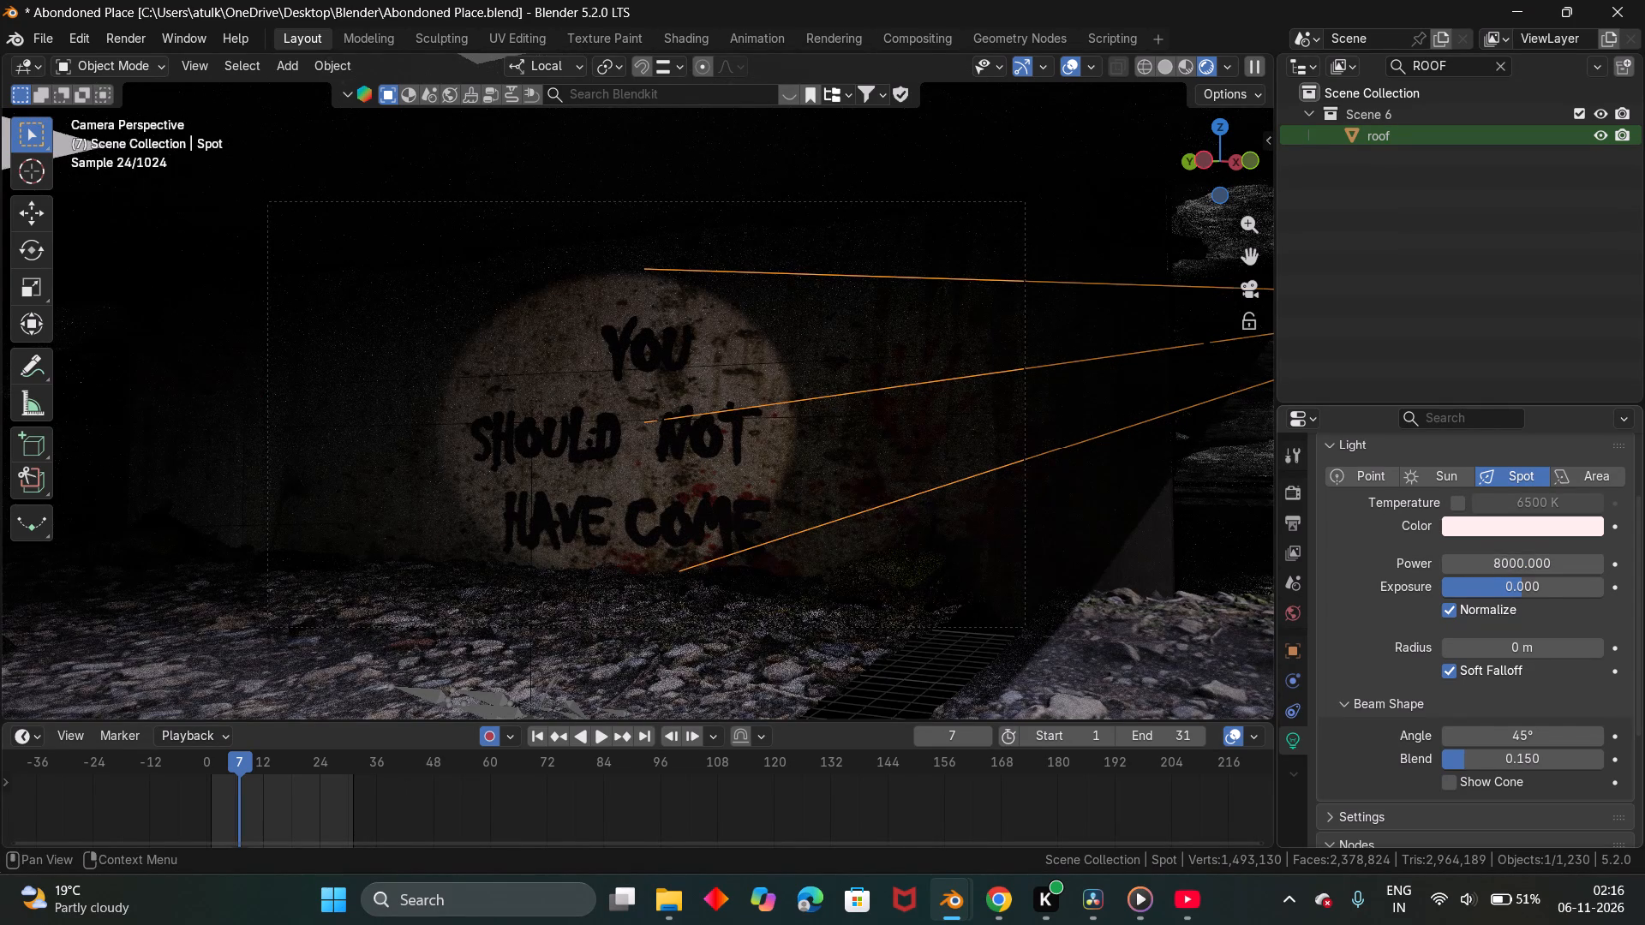
{"action": "left_click", "coordinate": [1516, 557]}
{"action": "type", "text": "10000"}
{"action": "key", "text": "Return"}
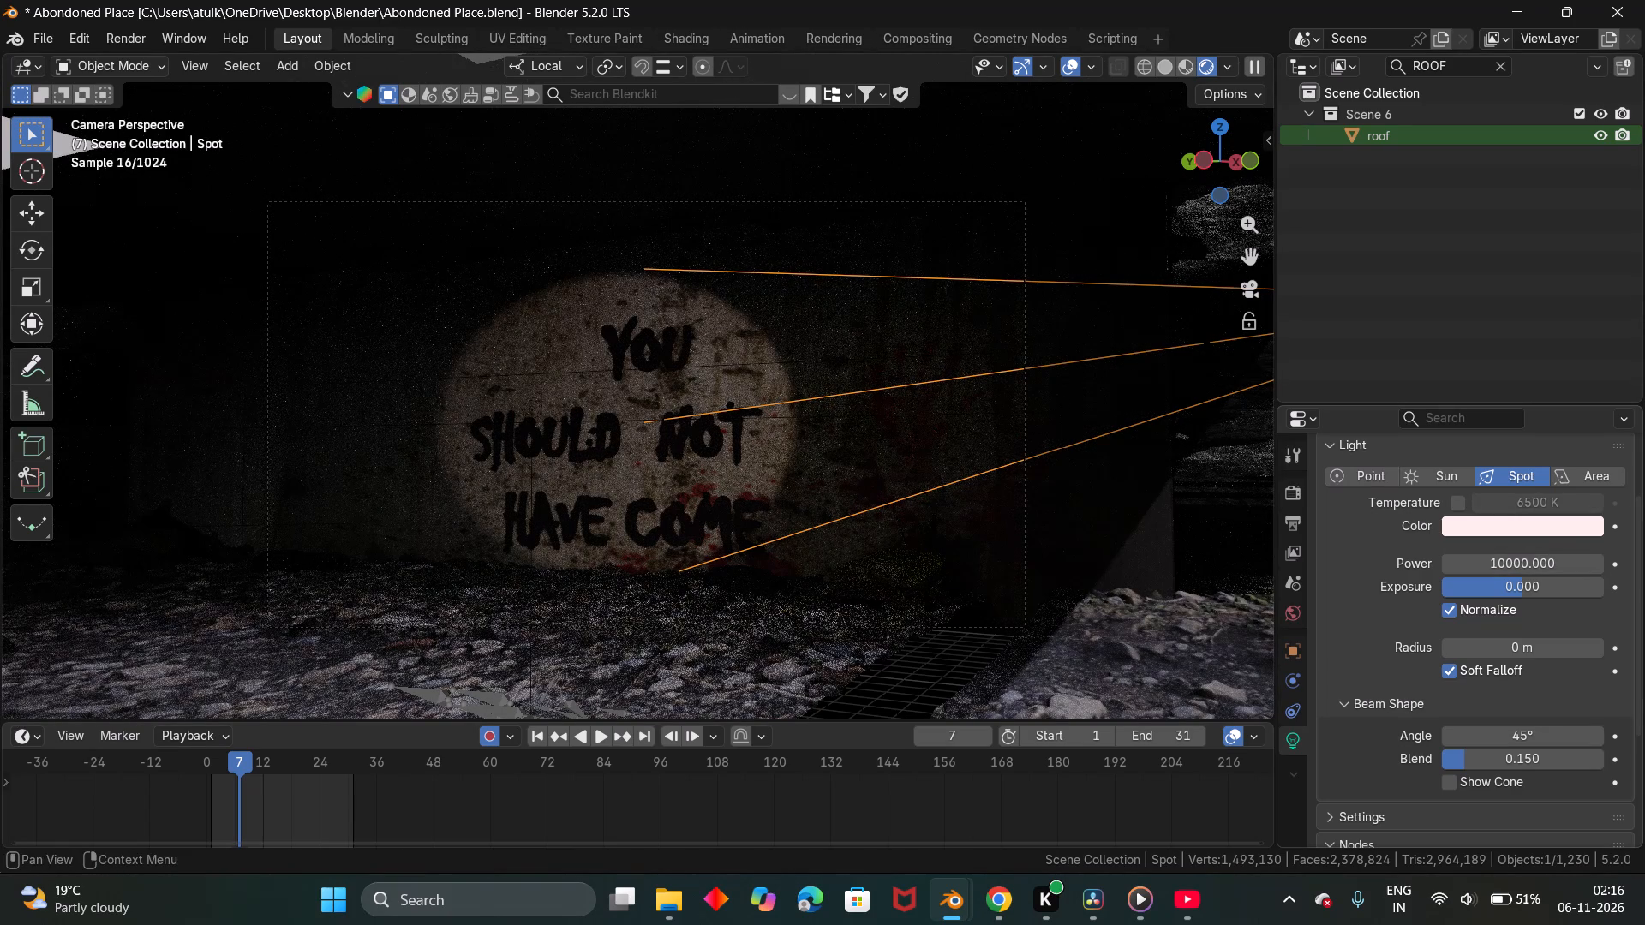
{"action": "left_click", "coordinate": [1518, 567]}
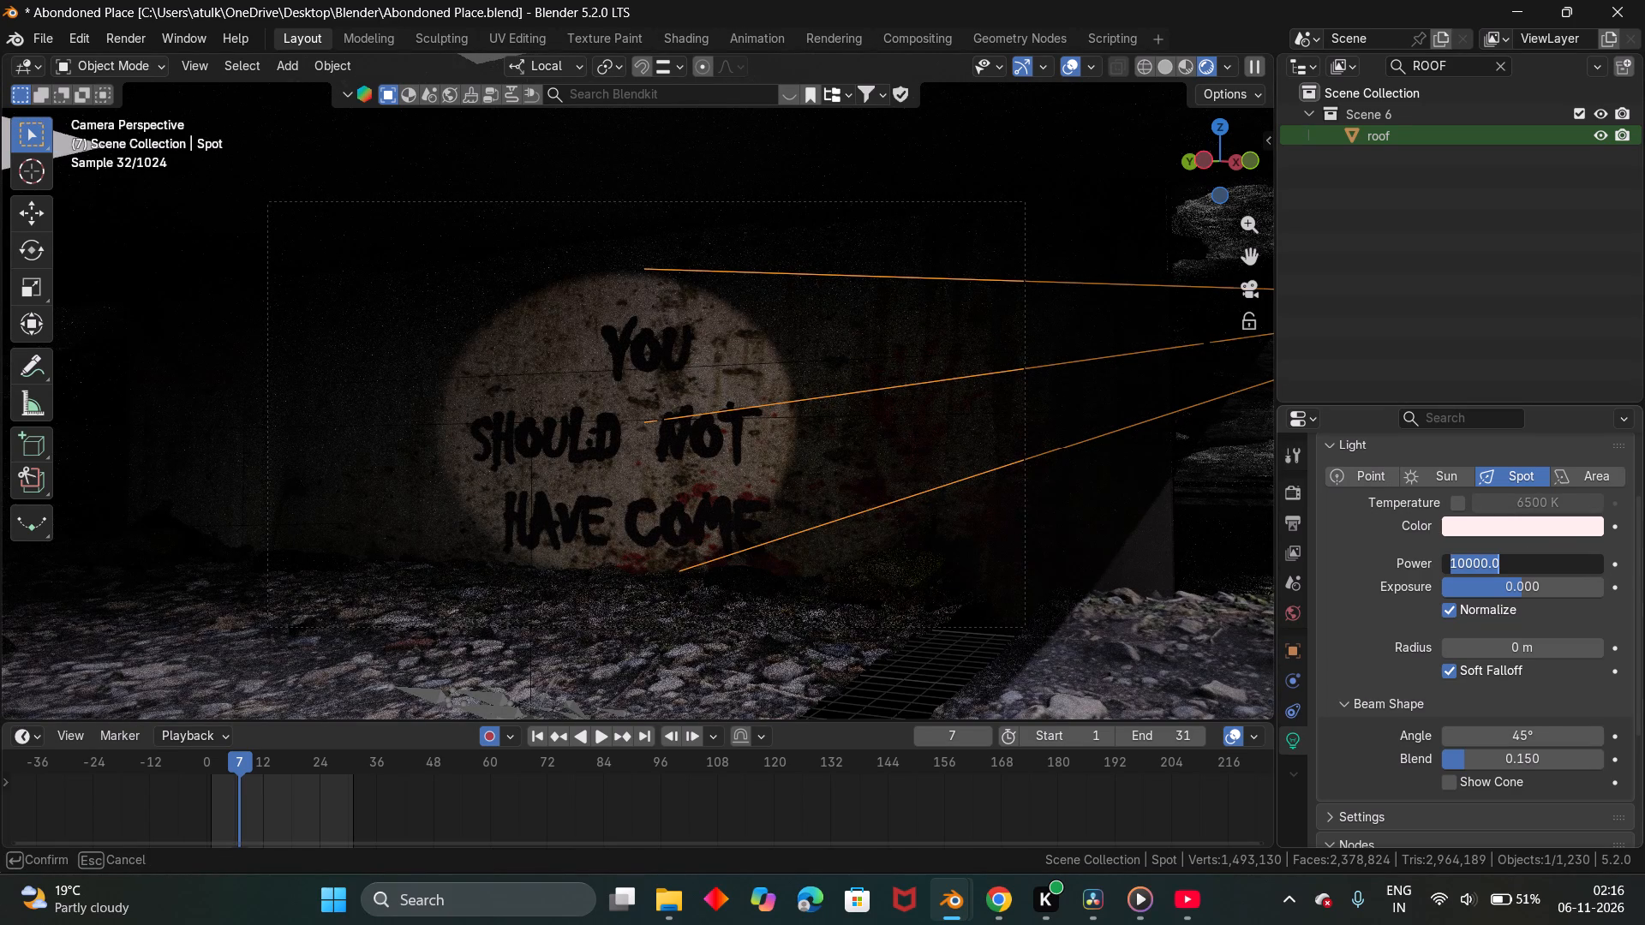
{"action": "type", "text": "12000"}
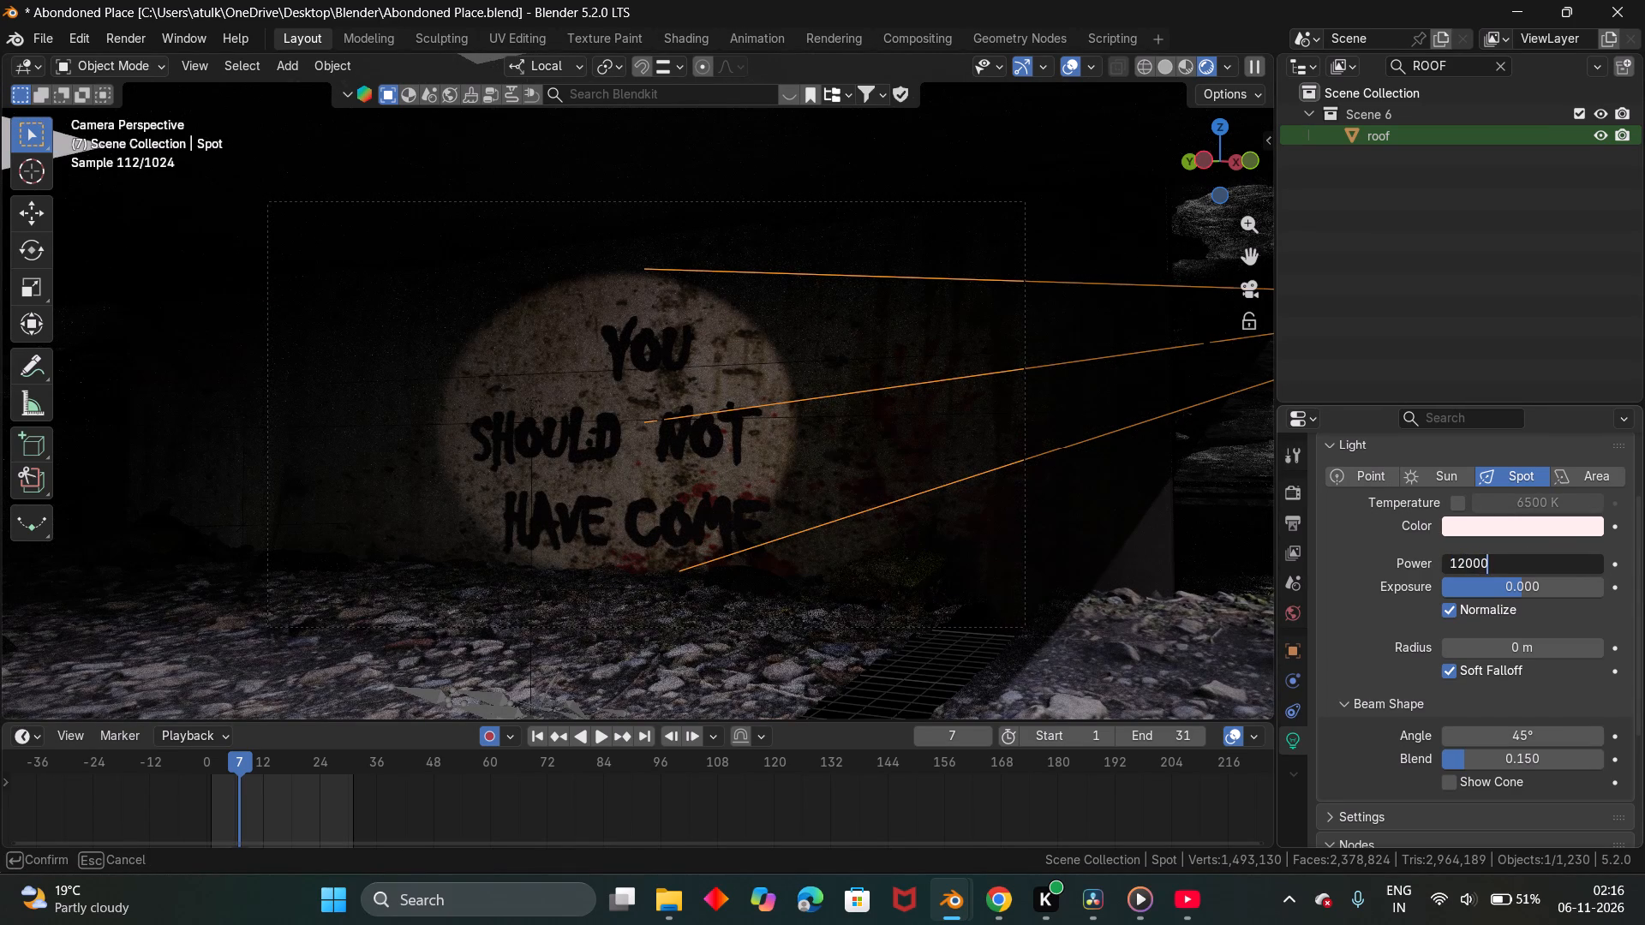
{"action": "key", "text": "Return"}
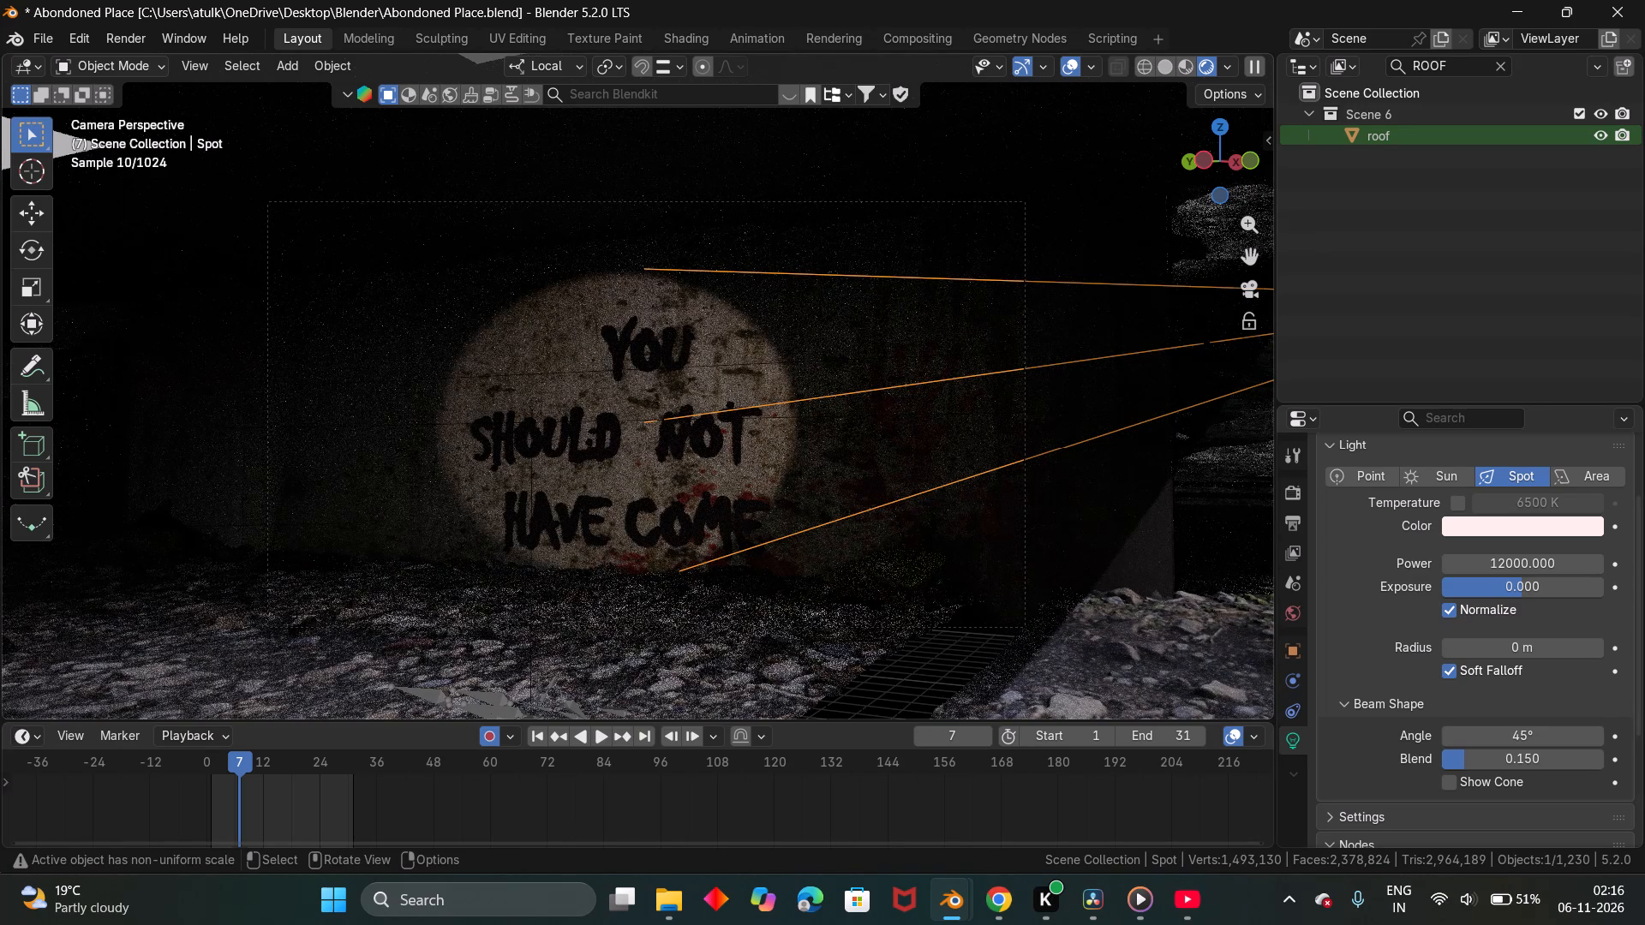
Select the roof over the corridor and hide it in the viewport.
{"action": "scroll", "coordinate": [892, 334], "scroll_direction": "down", "scroll_amount": 6}
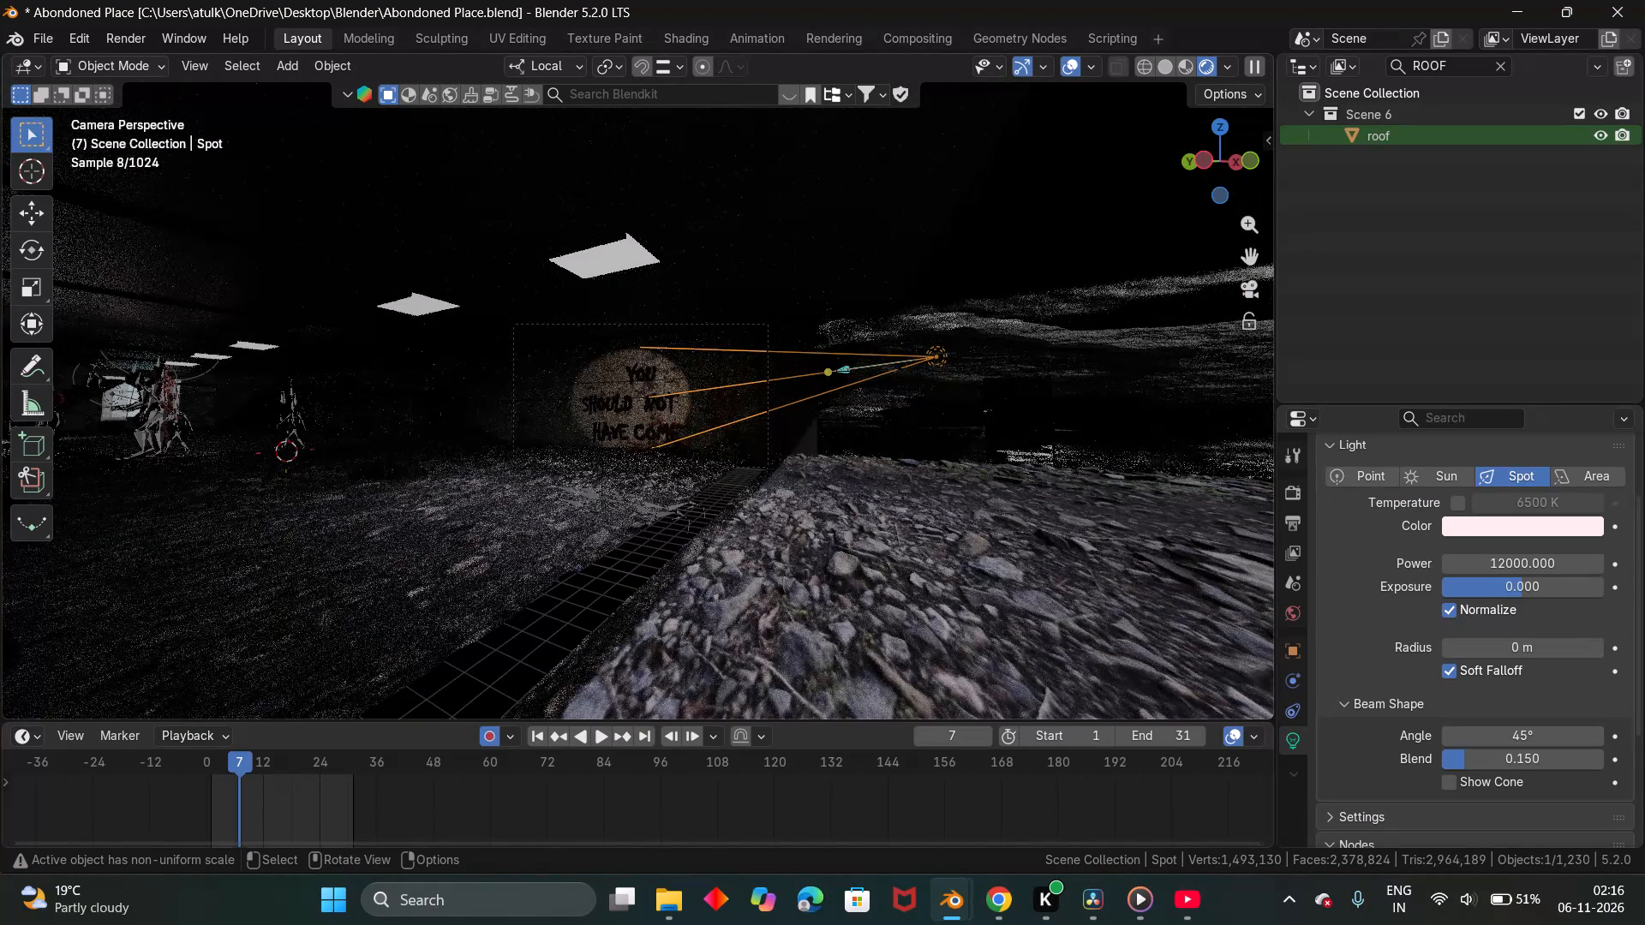
{"action": "scroll", "coordinate": [358, 395], "scroll_direction": "down", "scroll_amount": 3}
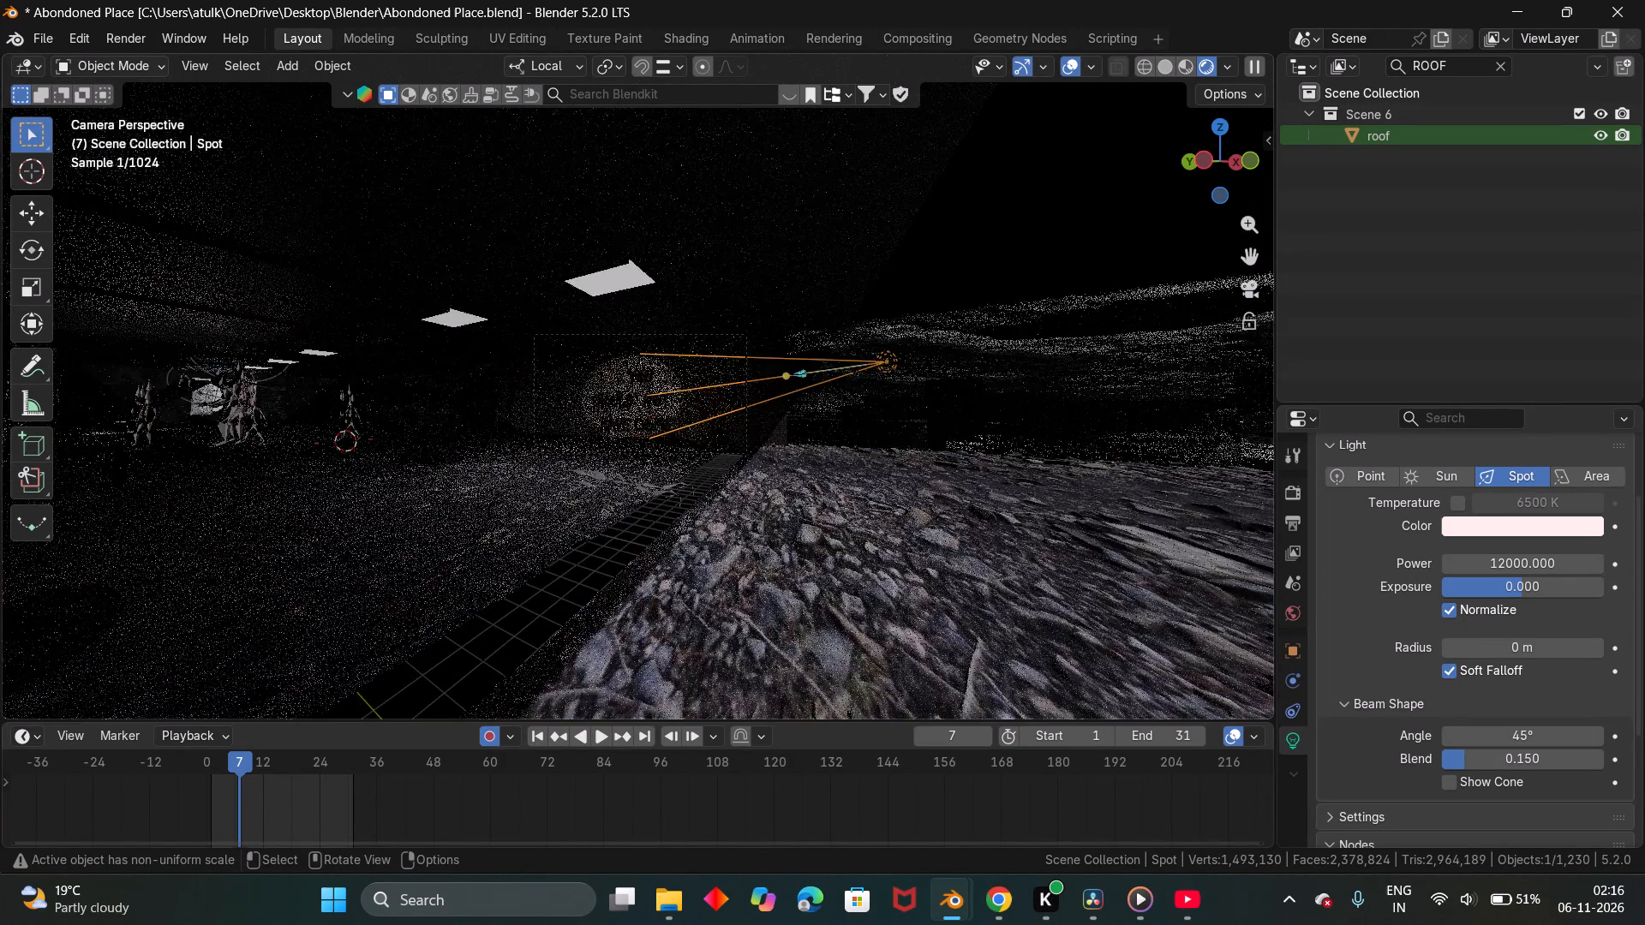
{"action": "middle_click_drag", "start_coordinate": [541, 373], "coordinate": [528, 407]}
{"action": "scroll", "coordinate": [523, 399], "scroll_direction": "down", "scroll_amount": 5}
{"action": "middle_click_drag", "start_coordinate": [643, 376], "coordinate": [613, 389]}
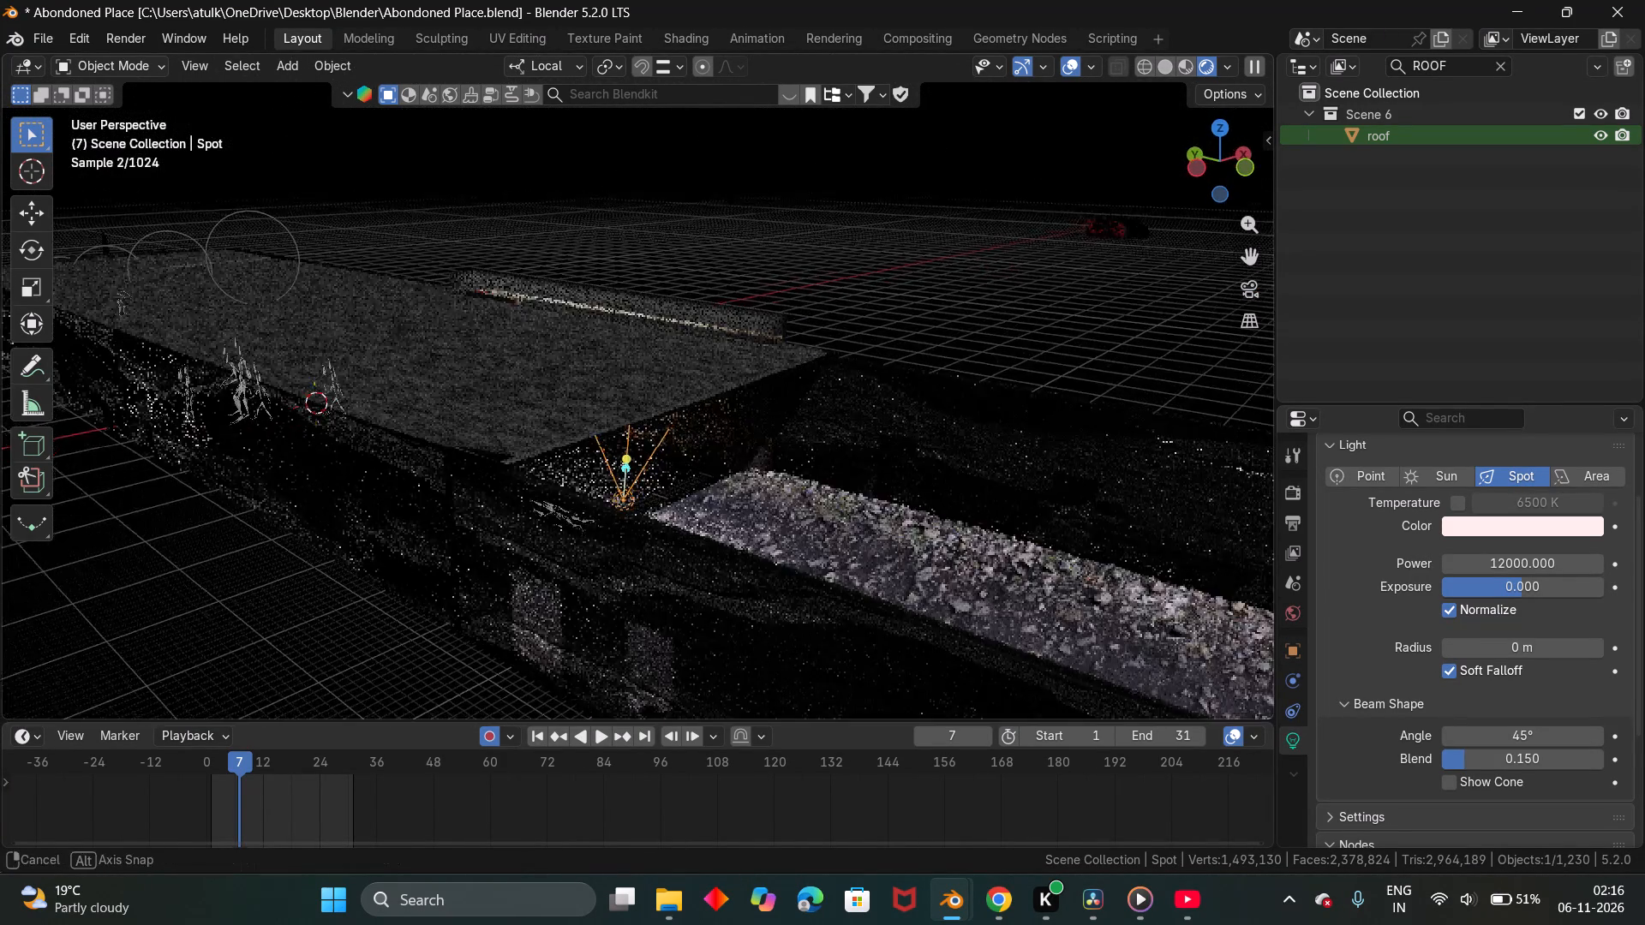
{"action": "middle_click_drag", "start_coordinate": [613, 389], "coordinate": [602, 382]}
{"action": "left_click", "coordinate": [598, 368]}
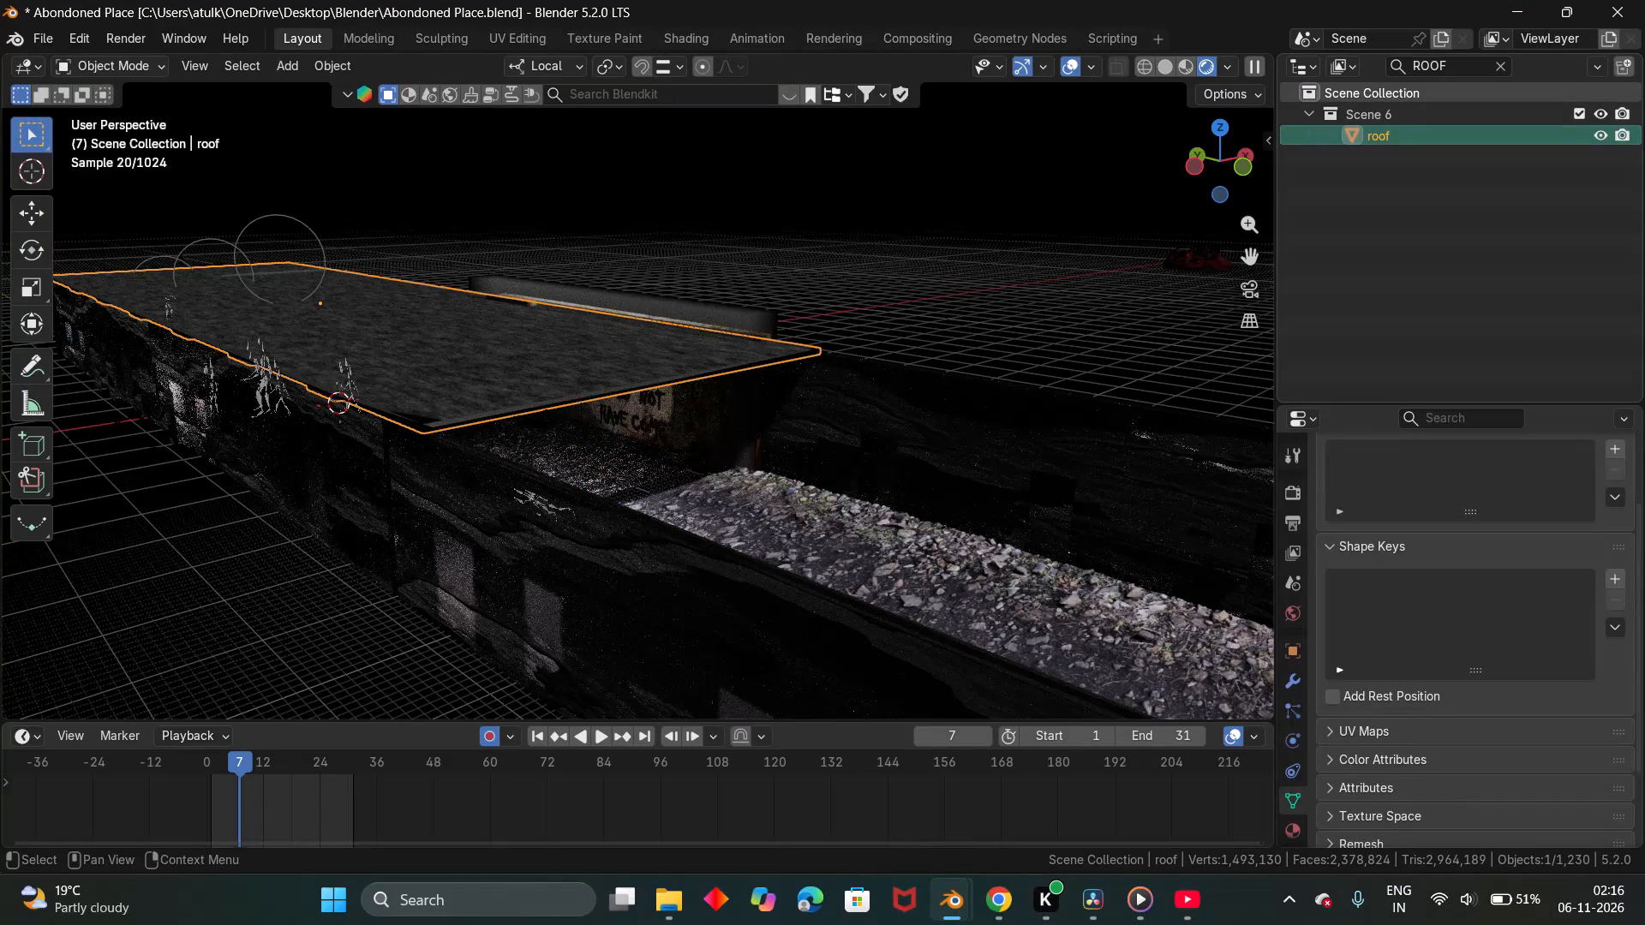
{"action": "left_click", "coordinate": [1600, 136]}
In a solid-shaded top view, add an area light and move it about -55.1 m along local Y.
{"action": "middle_click_drag", "start_coordinate": [918, 308], "coordinate": [850, 337]}
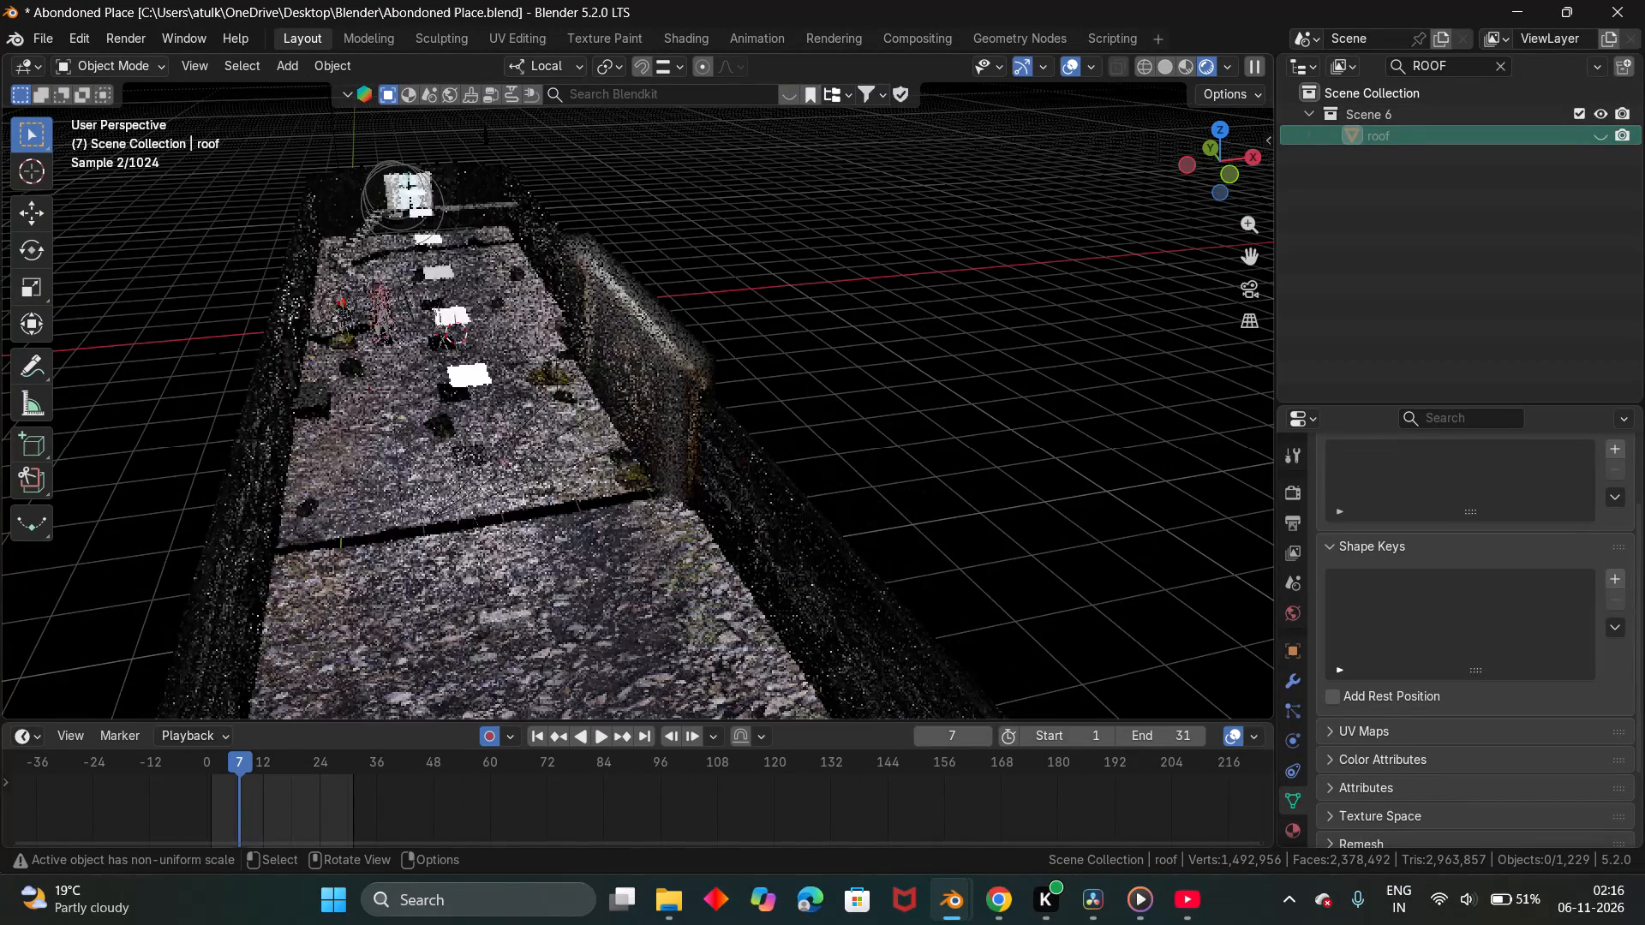
{"action": "left_click", "coordinate": [1220, 126]}
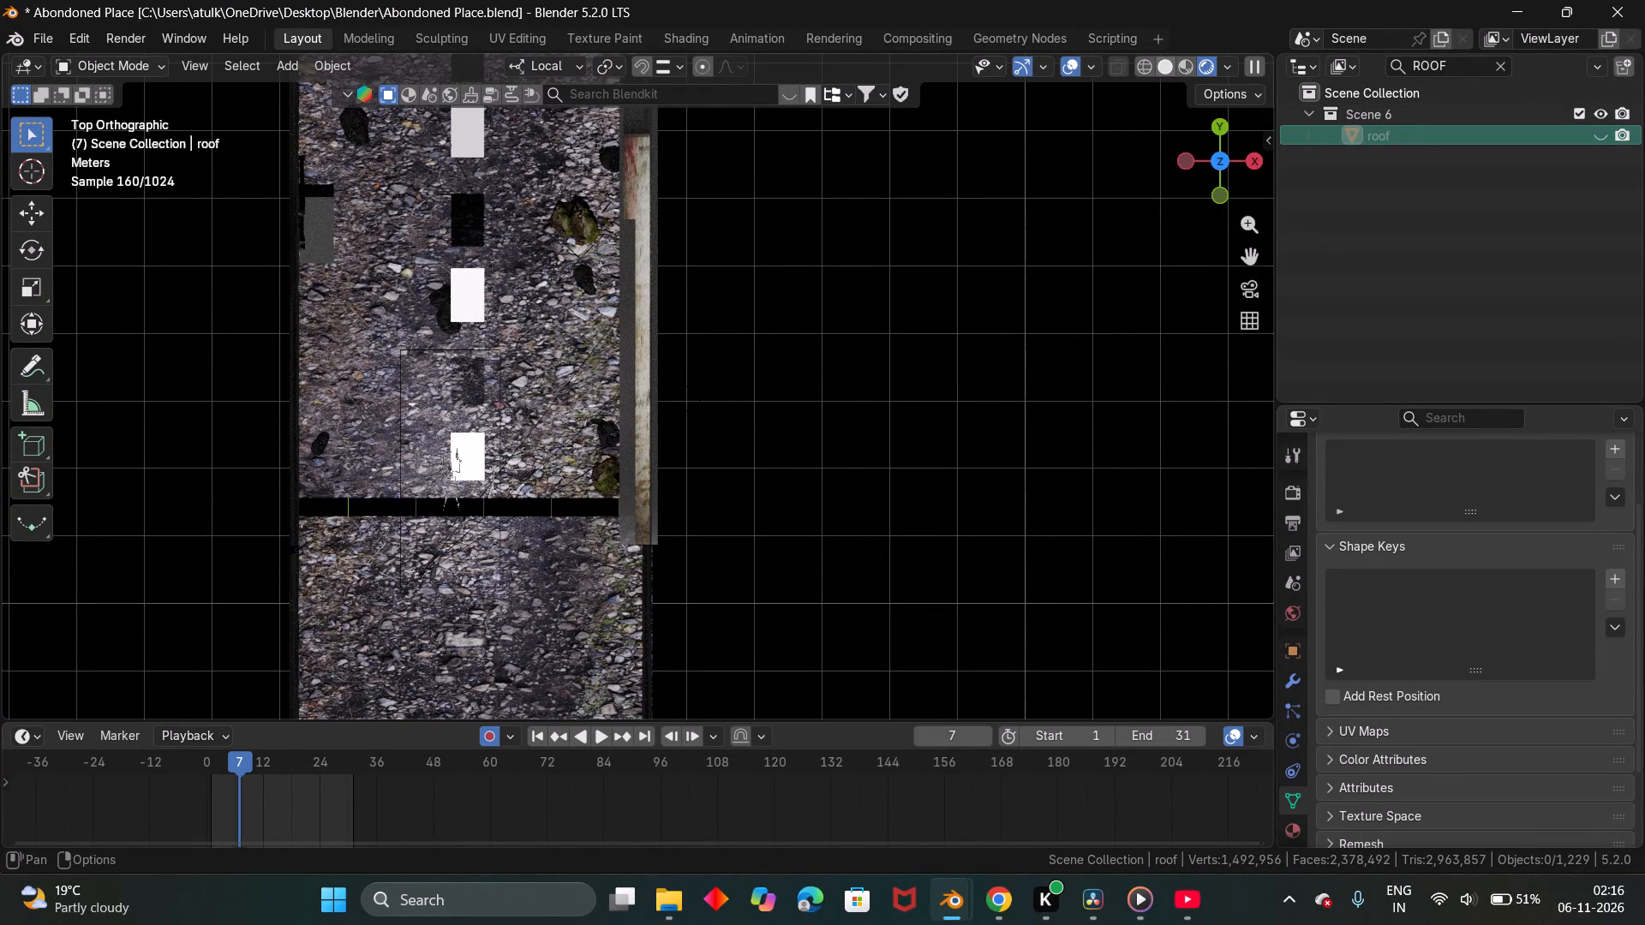
{"action": "left_click", "coordinate": [1162, 70]}
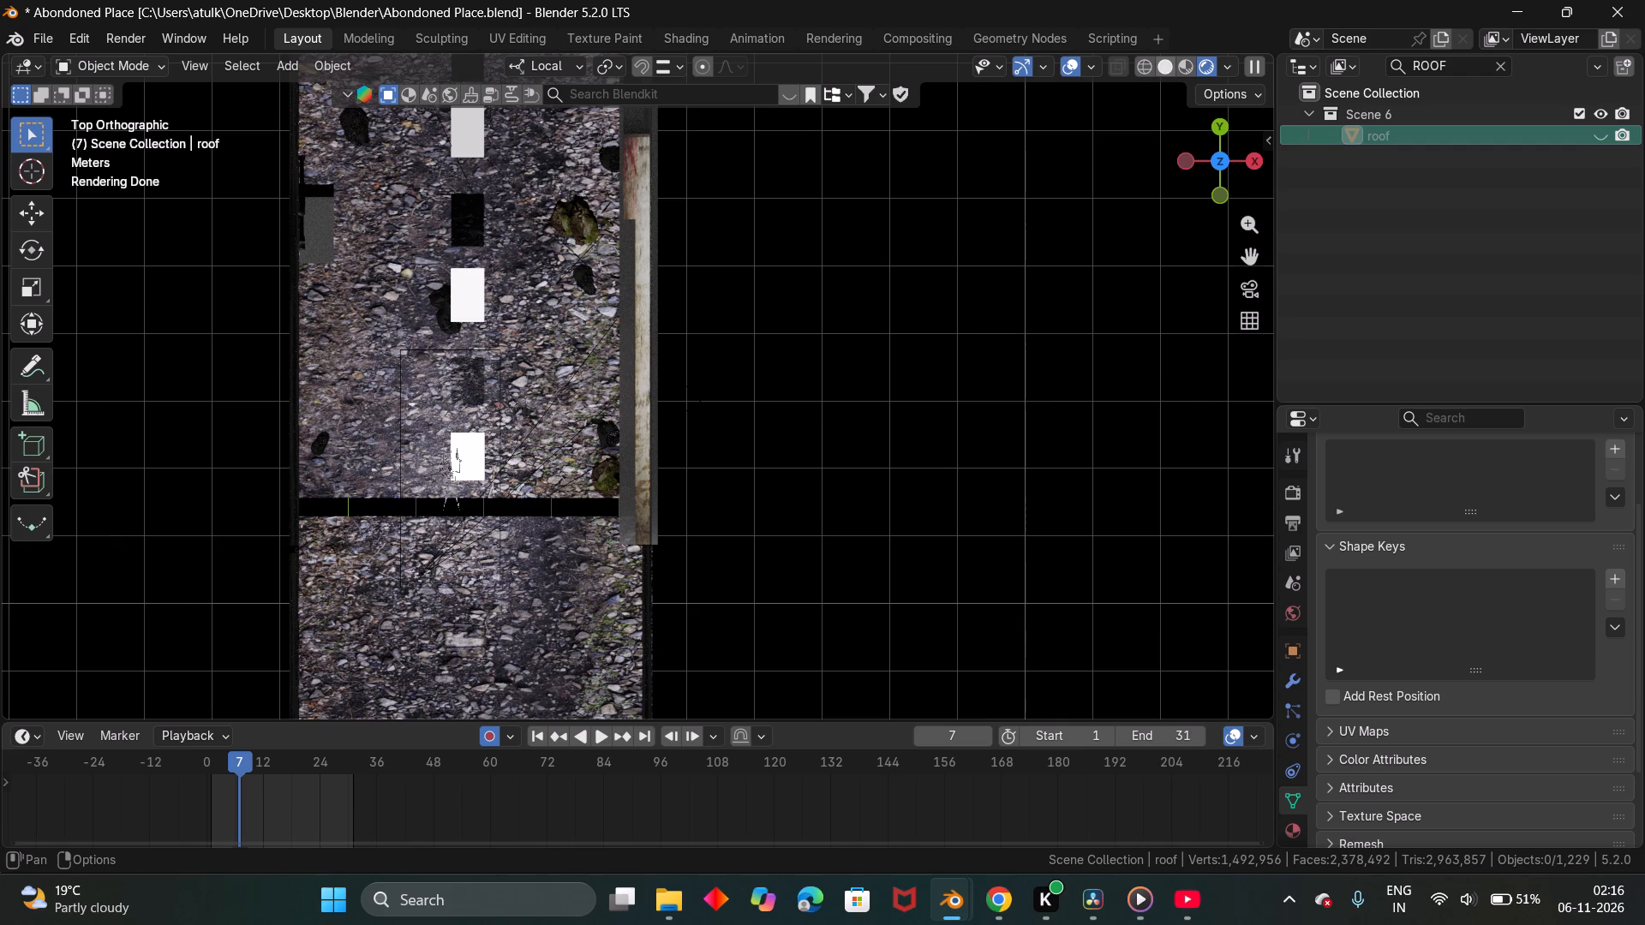
{"action": "scroll", "coordinate": [429, 359], "scroll_direction": "up", "scroll_amount": 1}
{"action": "scroll", "coordinate": [429, 359], "scroll_direction": "down", "scroll_amount": 3}
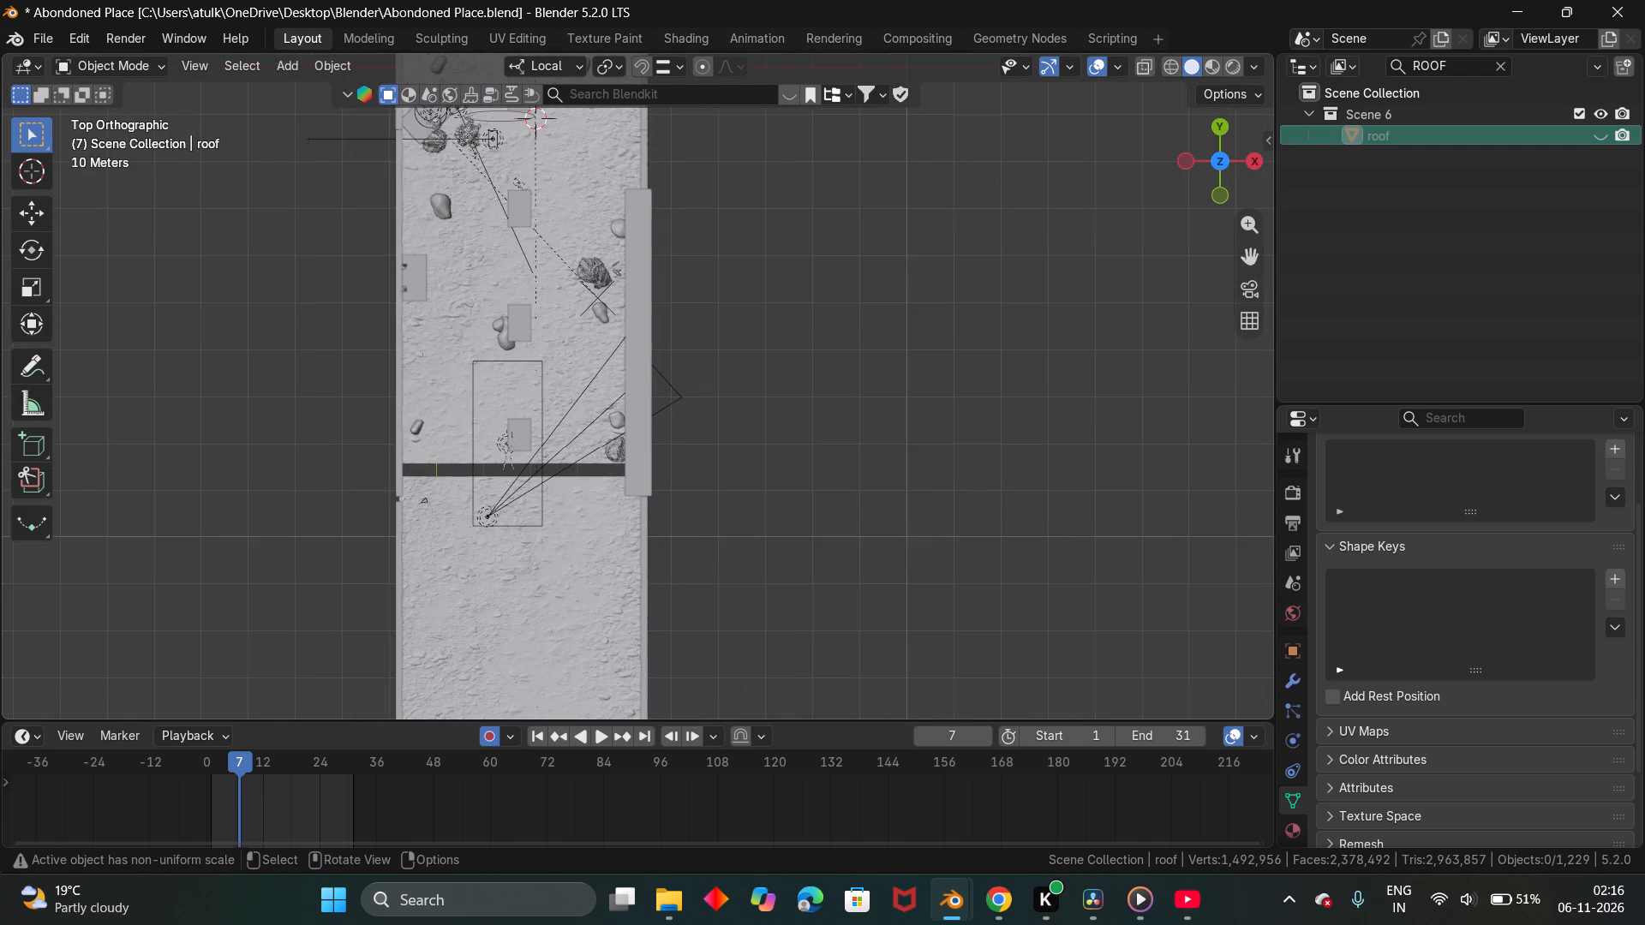
{"action": "key", "text": "shift+a"}
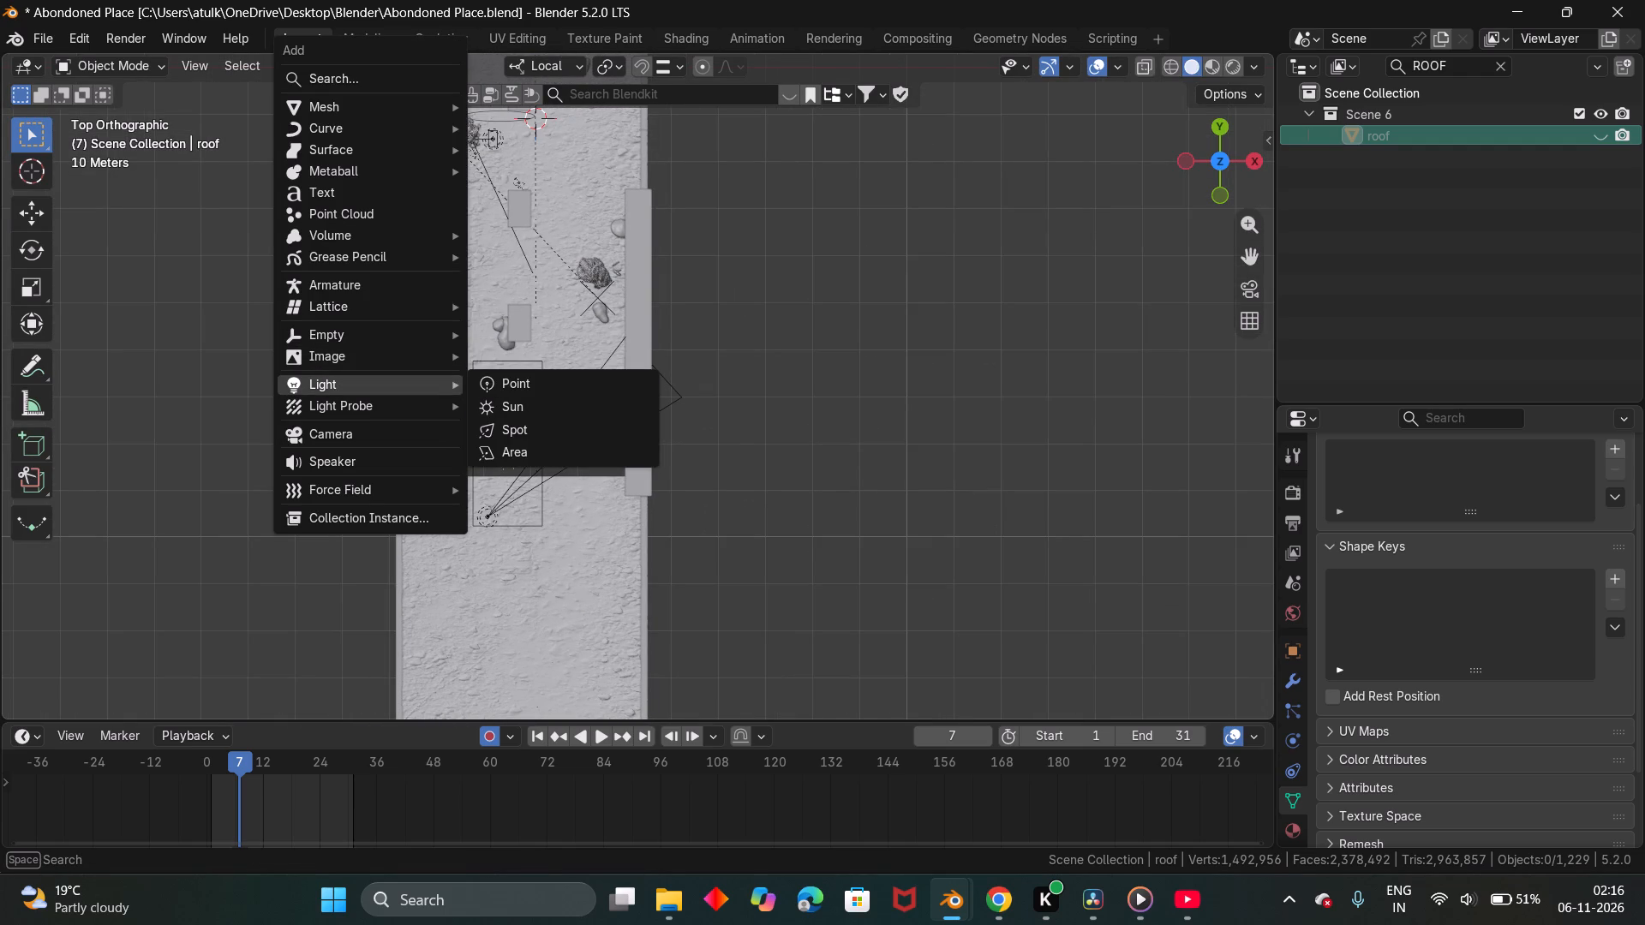
{"action": "left_click", "coordinate": [508, 455]}
{"action": "scroll", "coordinate": [529, 444], "scroll_direction": "down", "scroll_amount": 2}
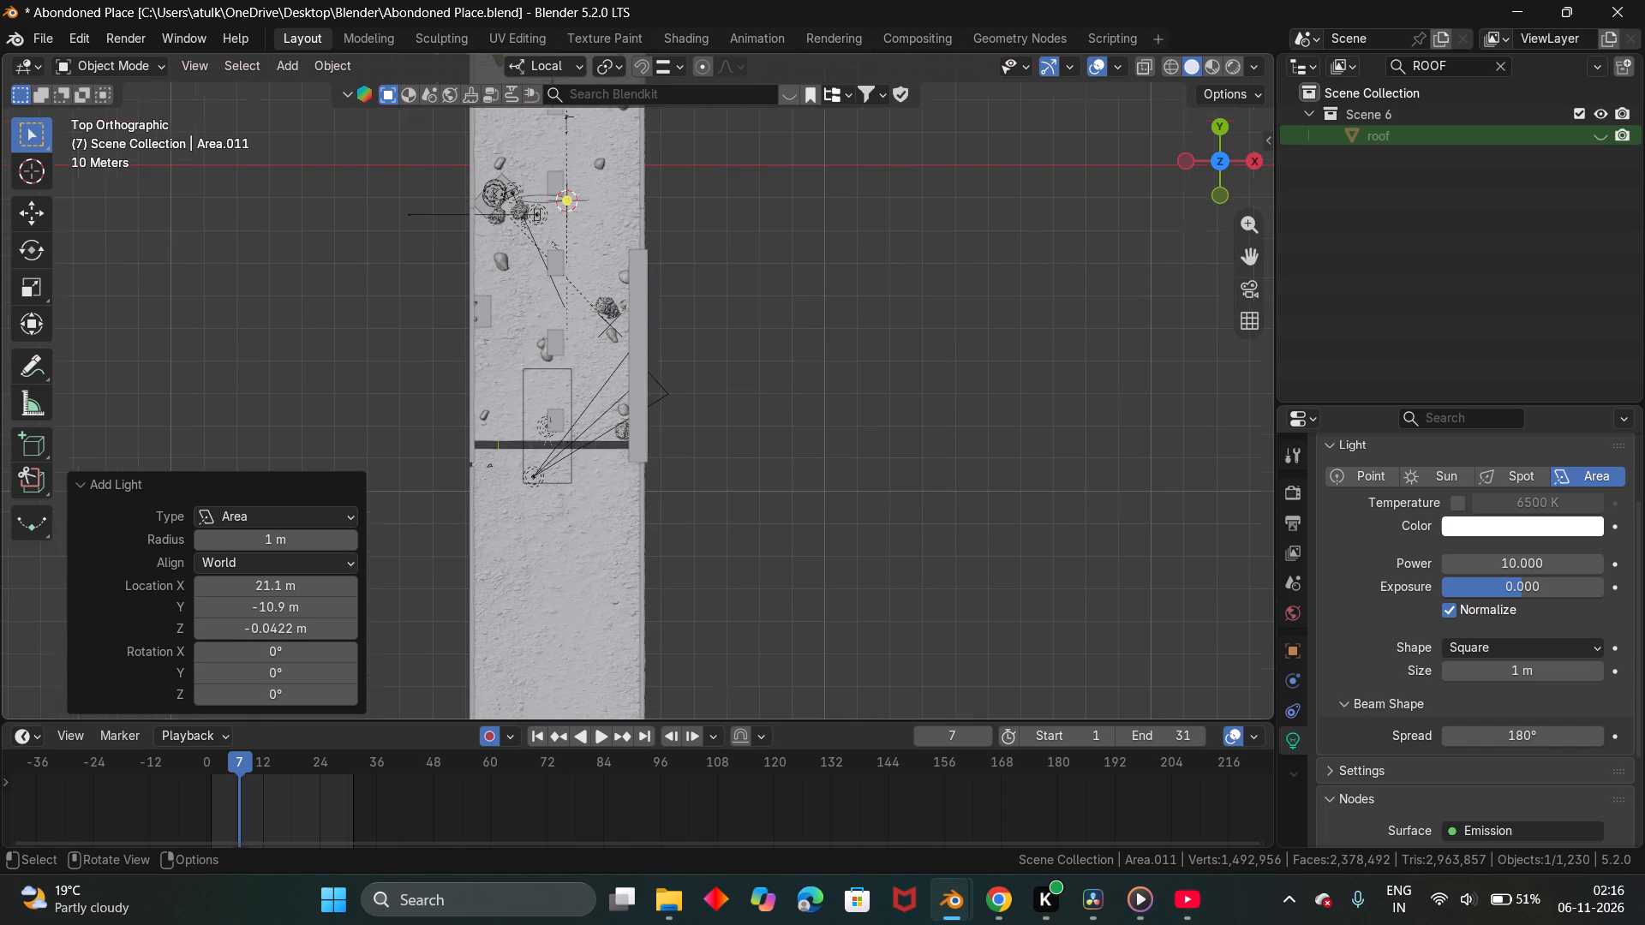
{"action": "type", "text": "gy"}
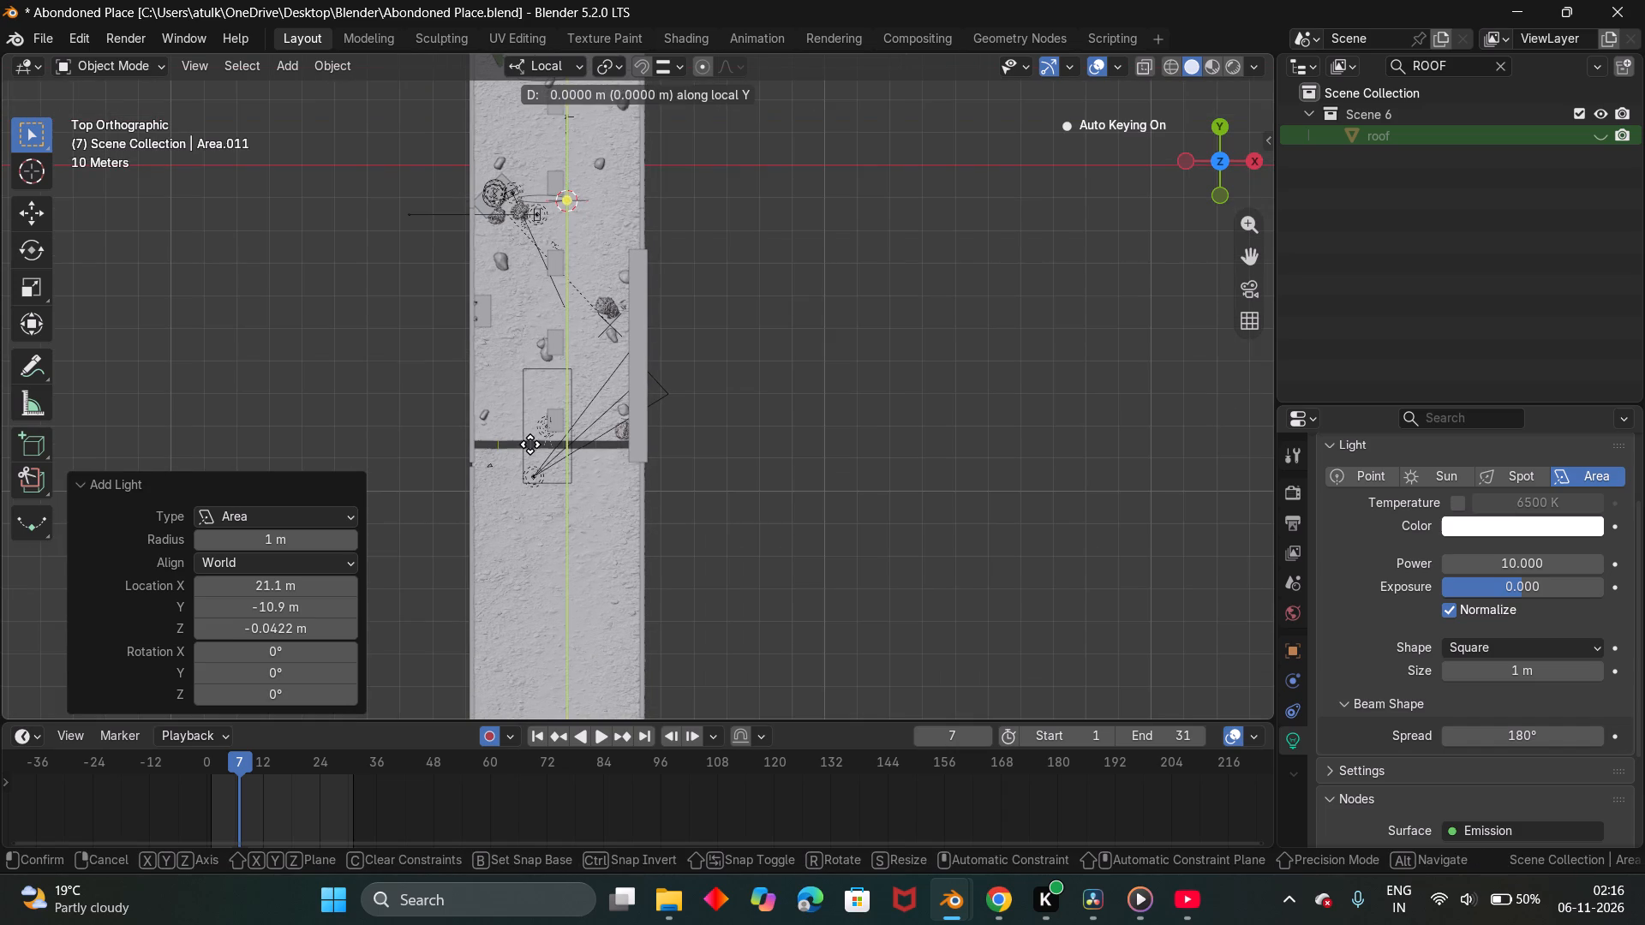
{"action": "left_click", "coordinate": [557, 624]}
In front view, raise the area light about 16.1 m along its local Z.
{"action": "scroll", "coordinate": [659, 465], "scroll_direction": "up", "scroll_amount": 1}
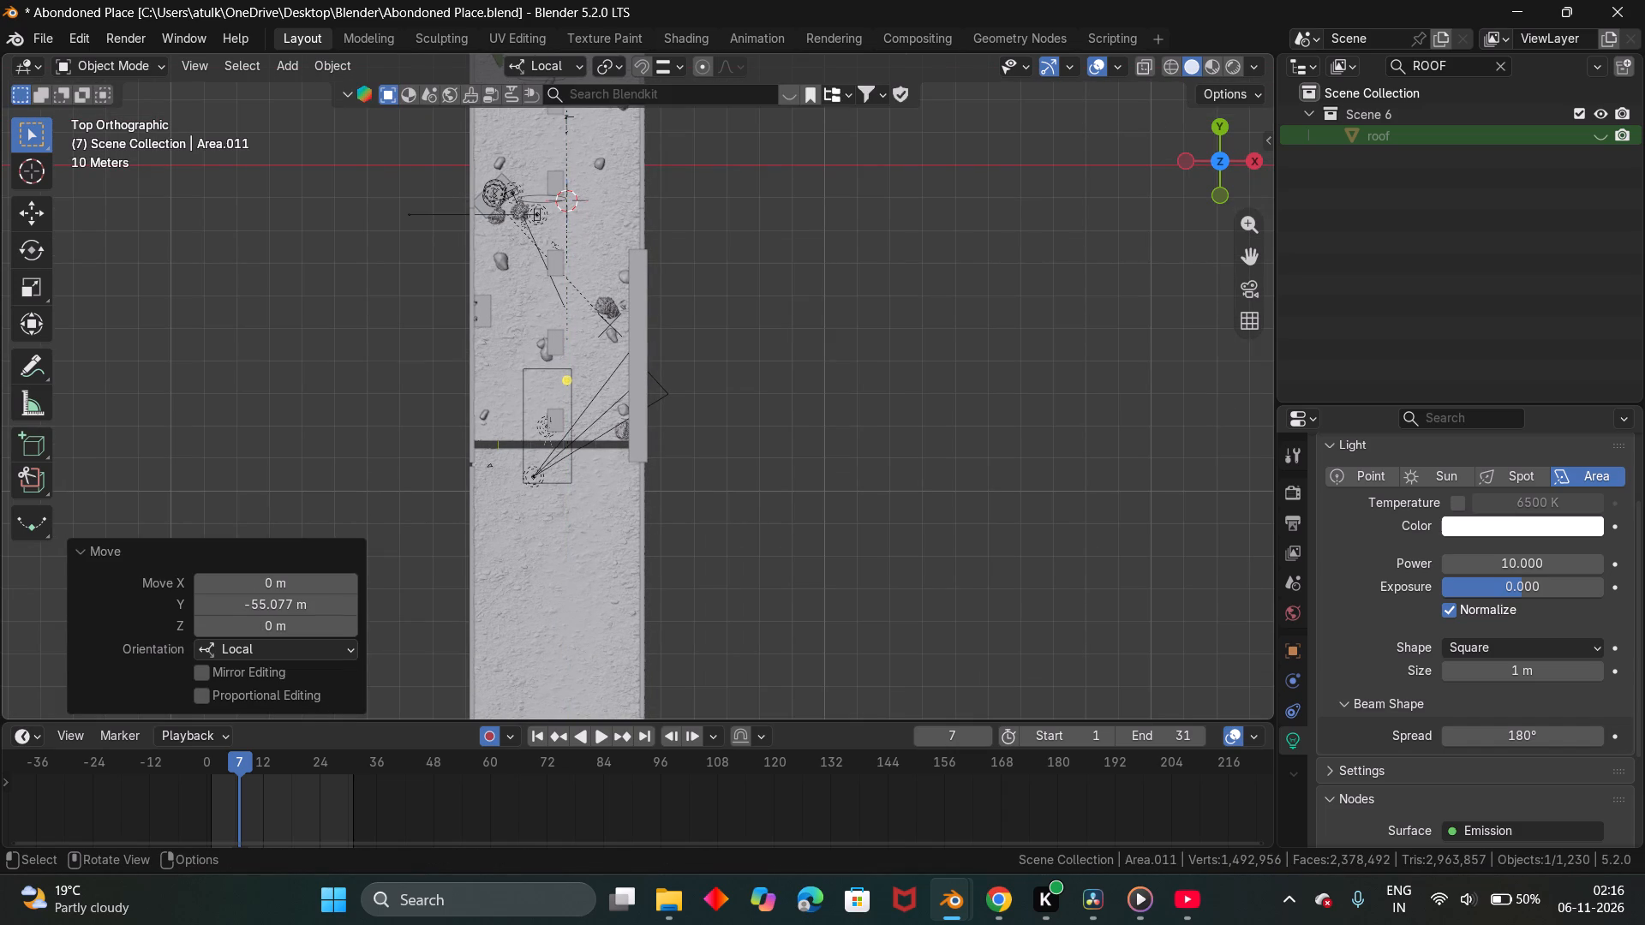
{"action": "scroll", "coordinate": [659, 465], "scroll_direction": "up", "scroll_amount": 7}
{"action": "middle_click_drag", "start_coordinate": [572, 484], "coordinate": [583, 324]}
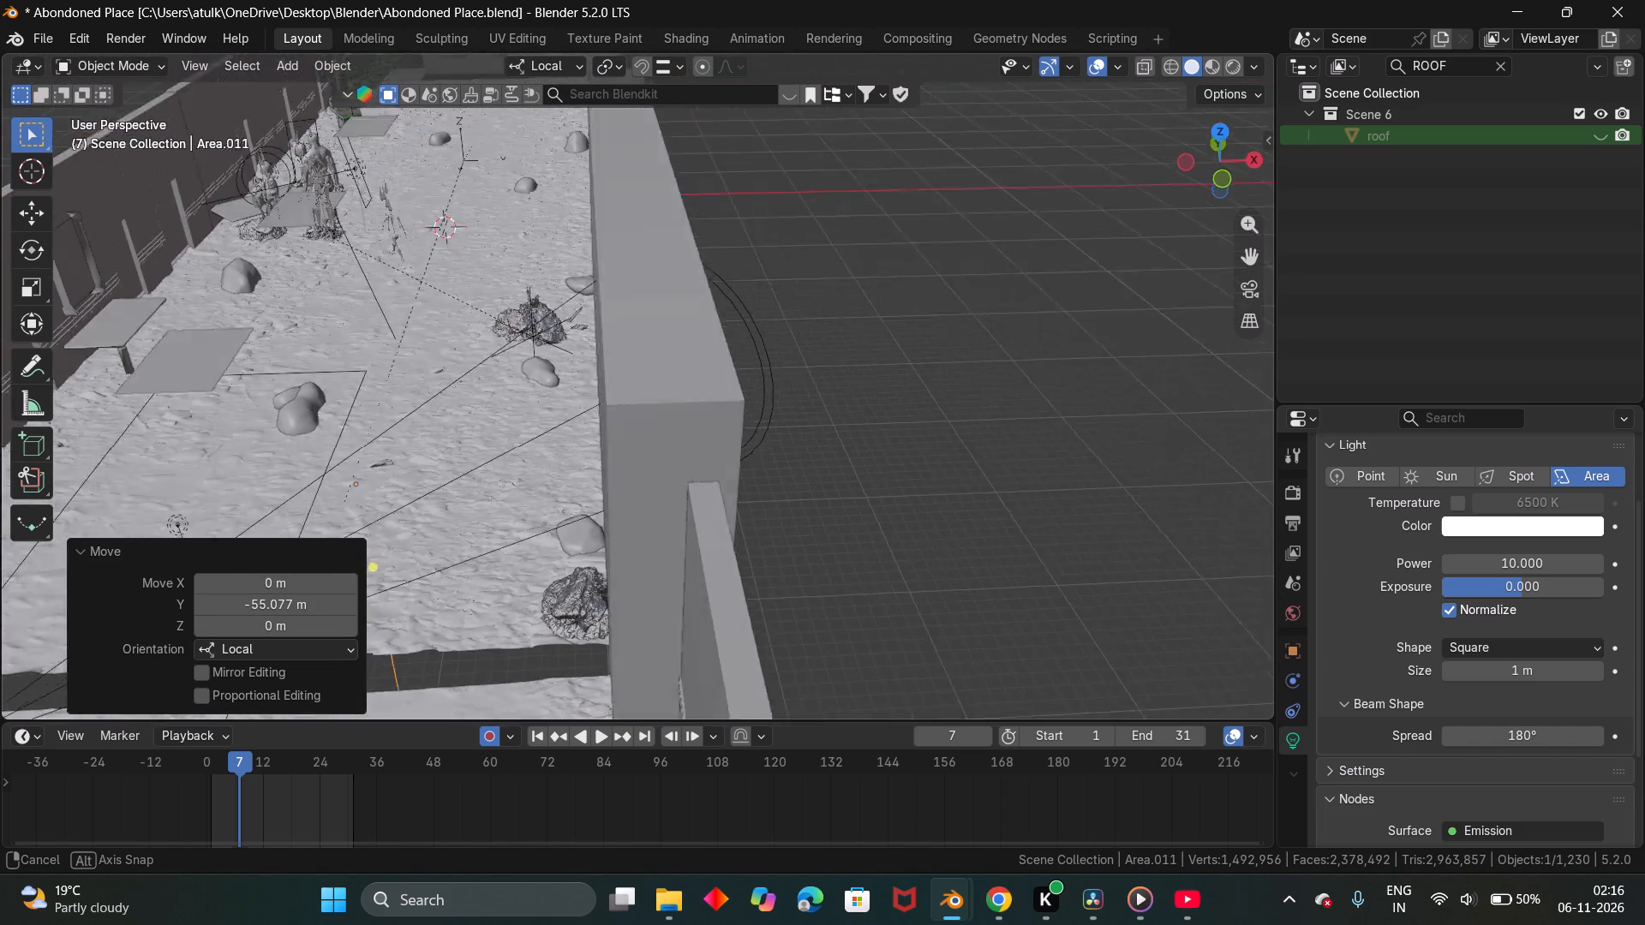
{"action": "middle_click_drag", "start_coordinate": [583, 324], "coordinate": [585, 321]}
{"action": "left_click", "coordinate": [1231, 176]}
{"action": "scroll", "coordinate": [787, 293], "scroll_direction": "down", "scroll_amount": 2}
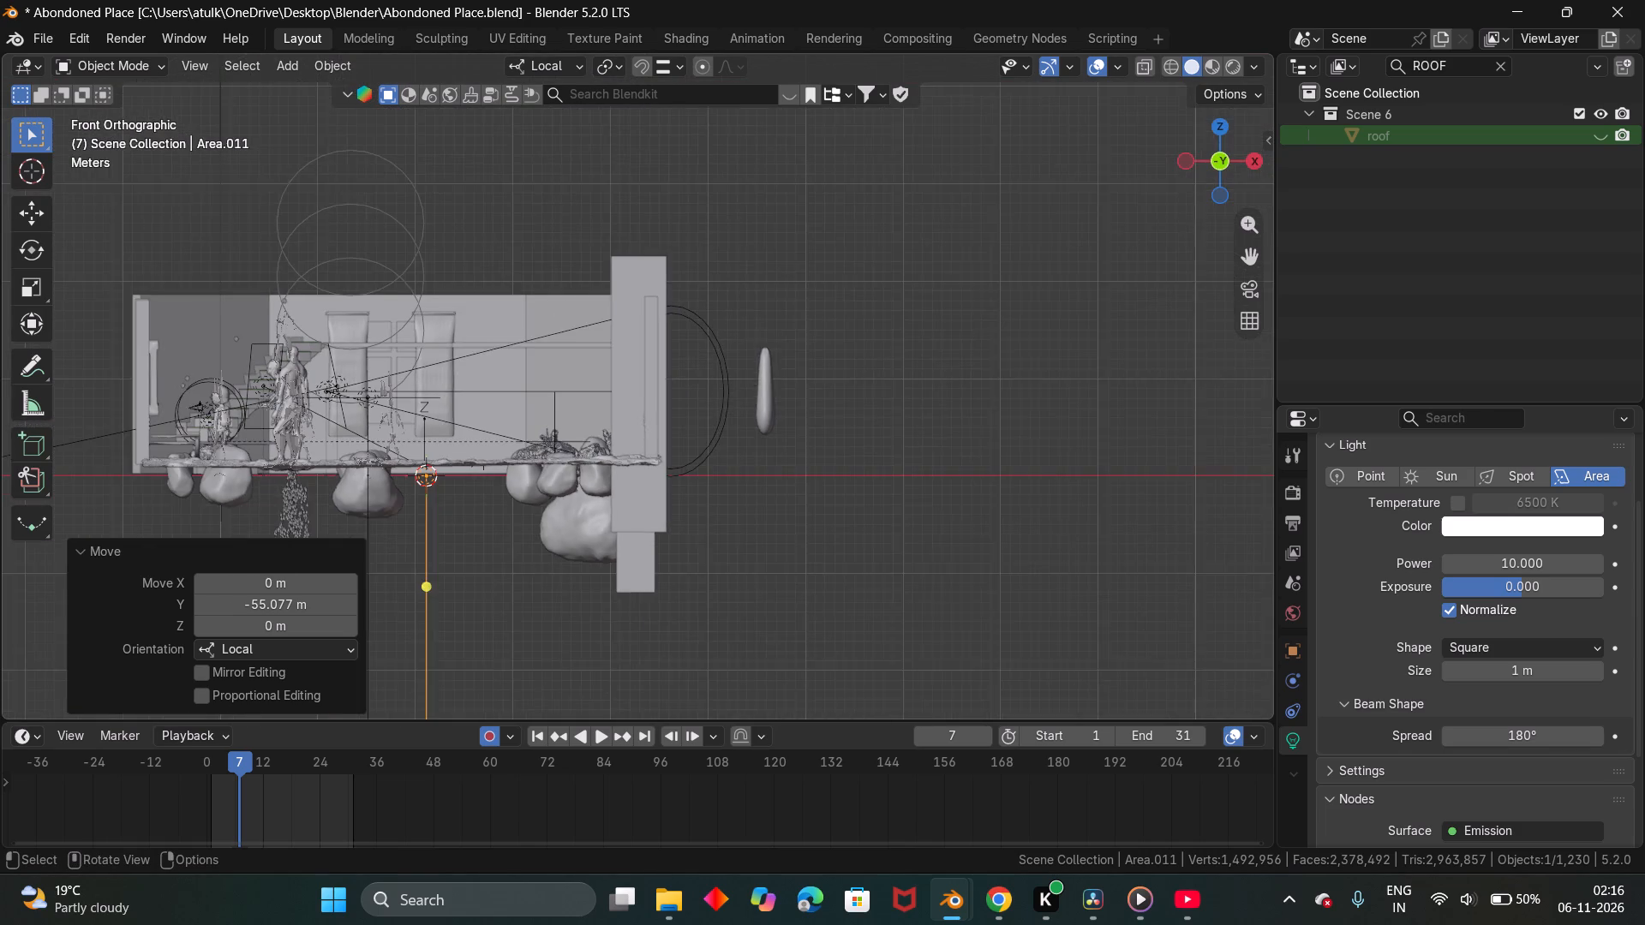
{"action": "middle_click_drag", "start_coordinate": [539, 376], "coordinate": [728, 355], "text": "shift"}
{"action": "key", "text": "g"}
{"action": "key", "text": "z"}
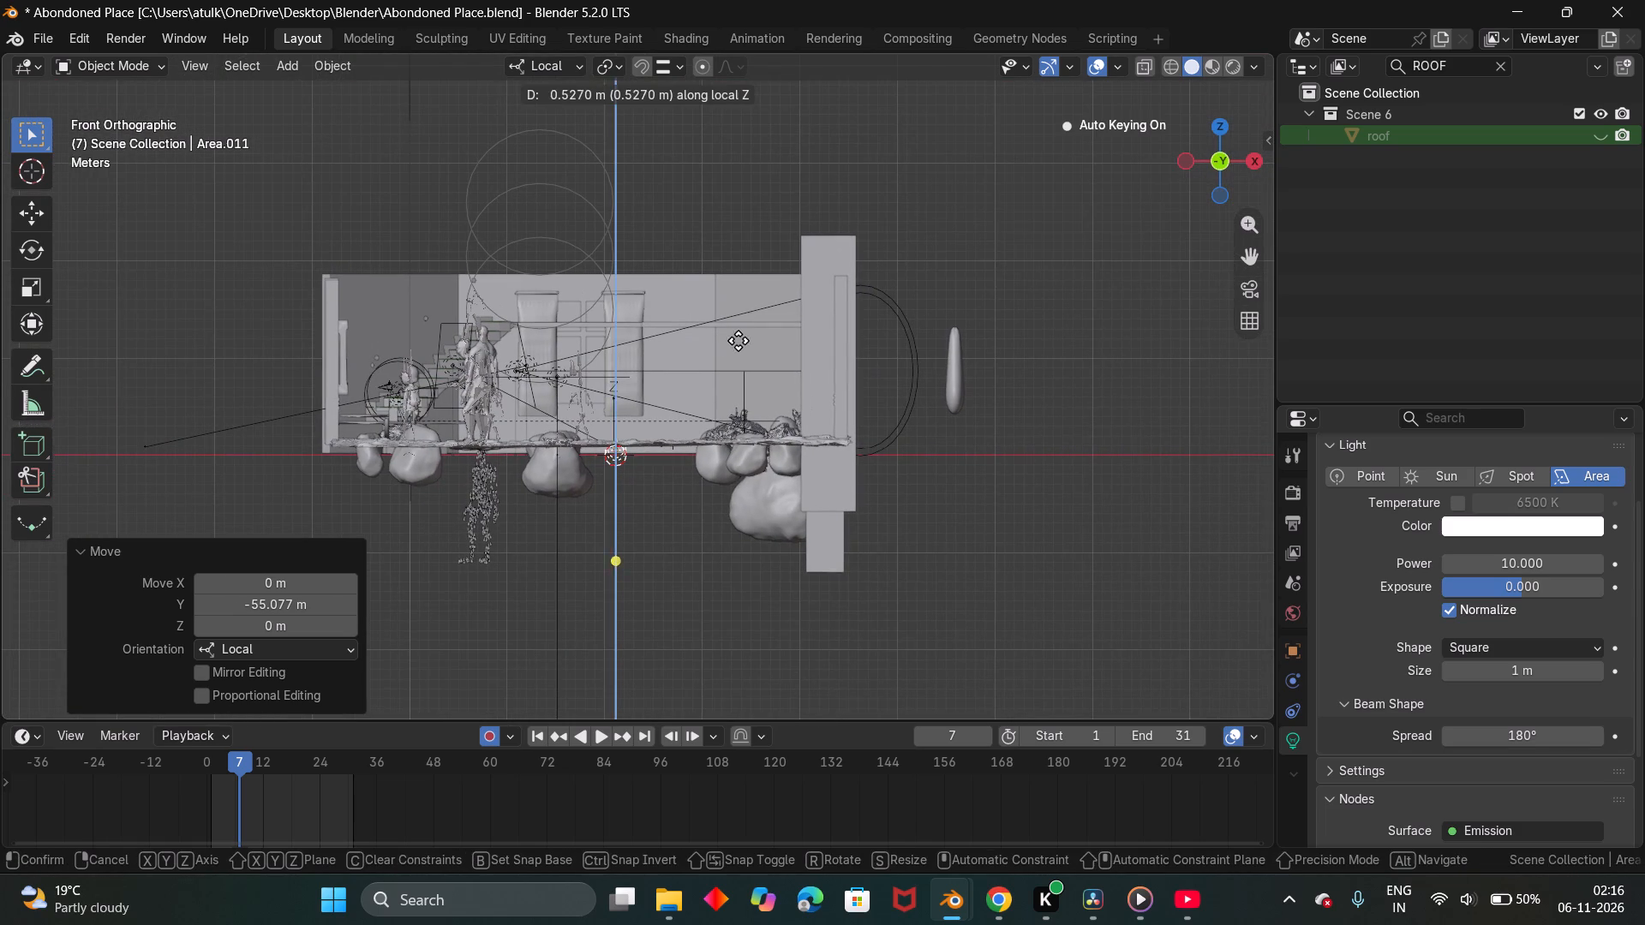
{"action": "left_click", "coordinate": [740, 199]}
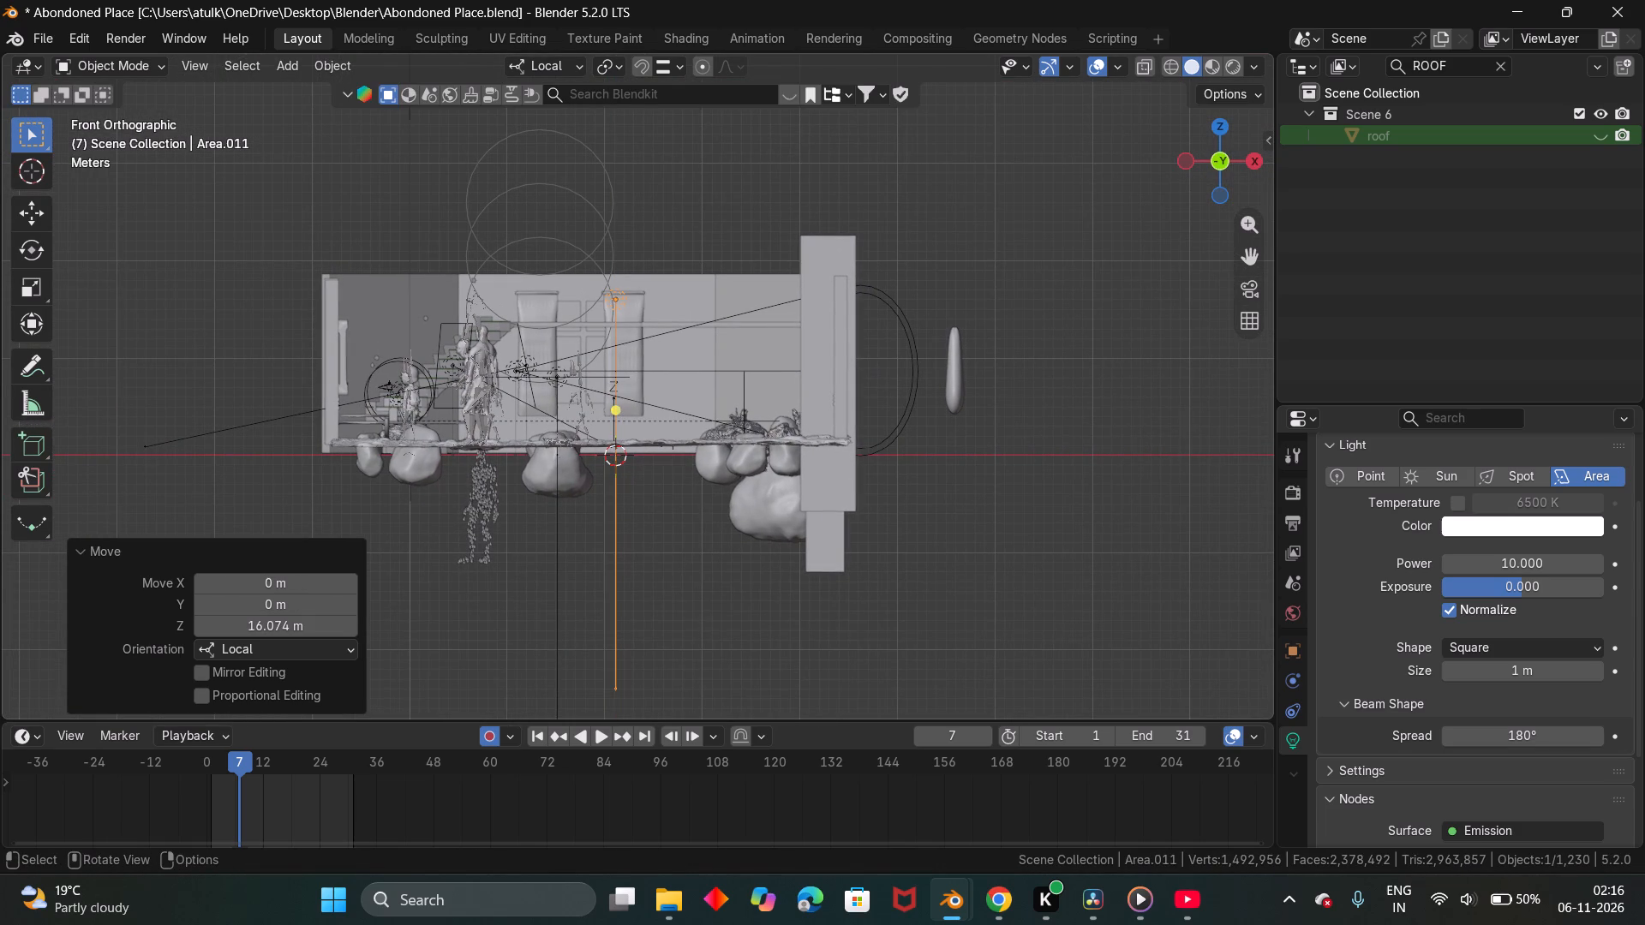
Scale the area light by about 8.9 and rotate it about -71.4° in front view to face the lettered wall.
{"action": "key", "text": "s"}
{"action": "left_click", "coordinate": [1056, 280]}
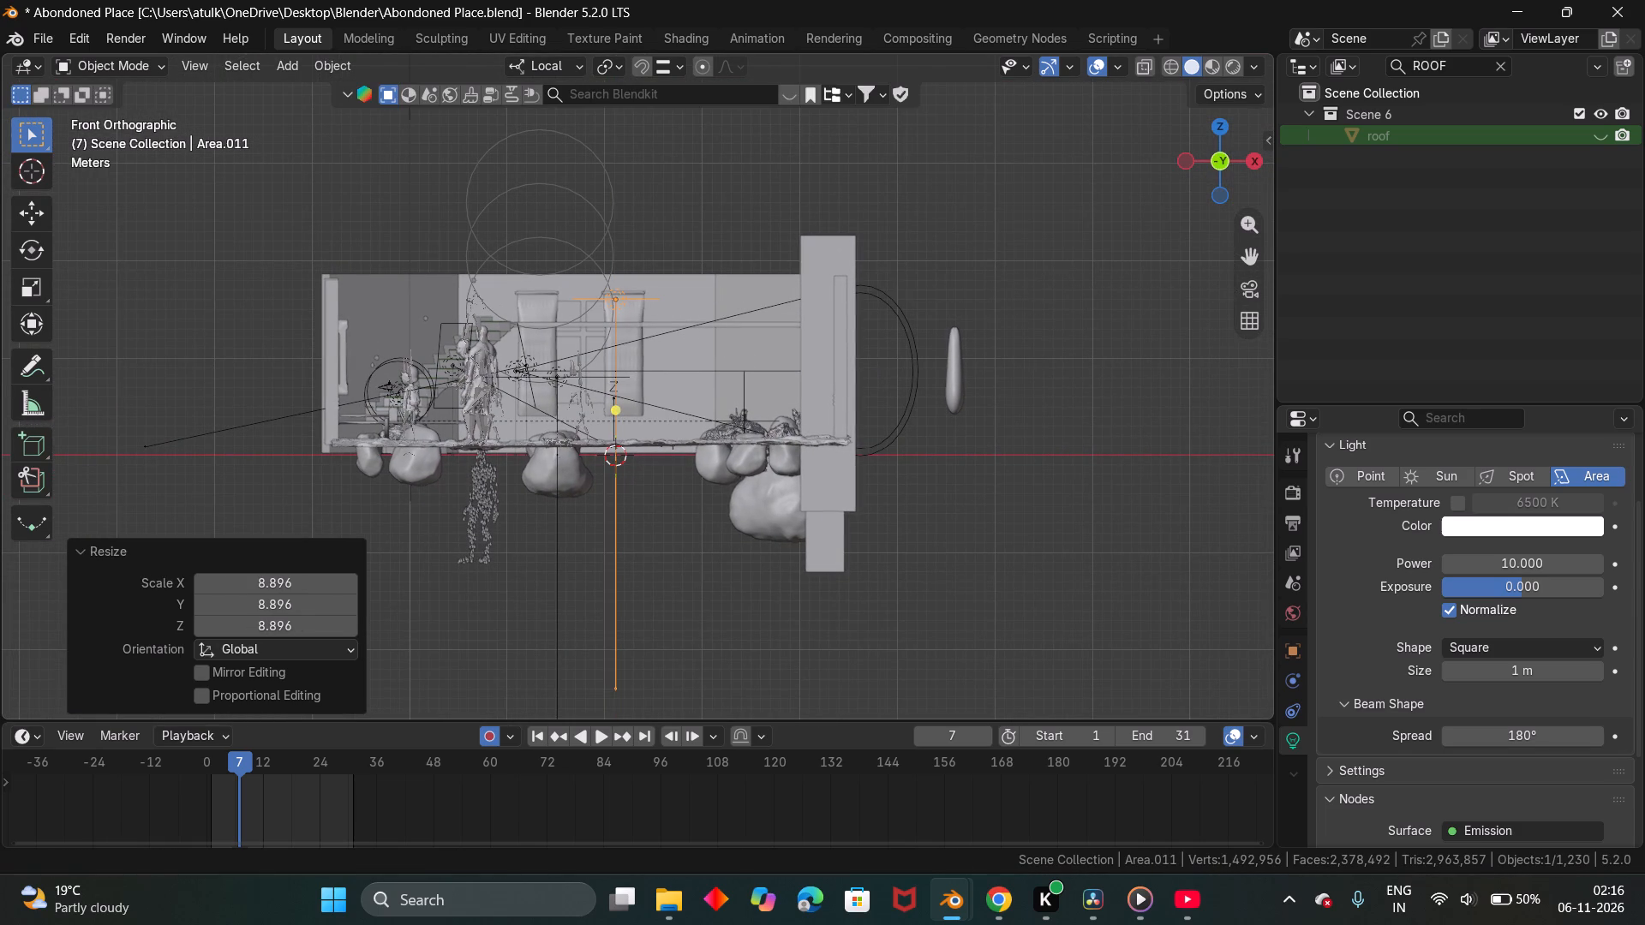
{"action": "key", "text": "r"}
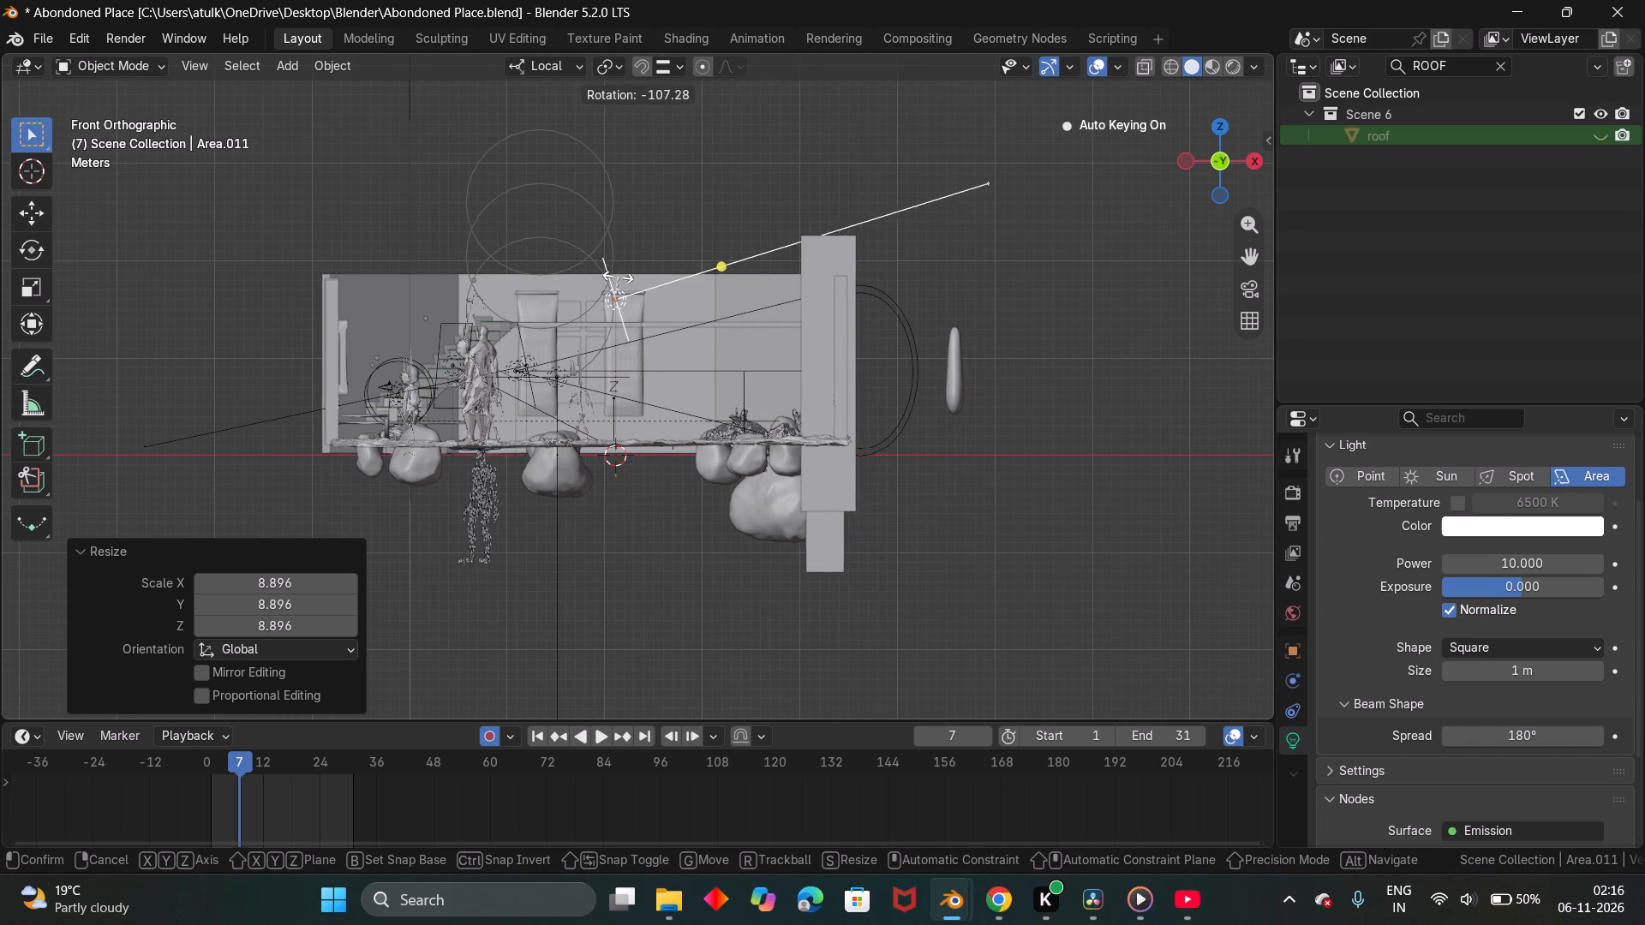
{"action": "left_click", "coordinate": [652, 260]}
Stretch the area light along its local Y by about 5.45, and again by about 1.23 in top view.
{"action": "scroll", "coordinate": [604, 298], "scroll_direction": "down", "scroll_amount": 3}
{"action": "middle_click_drag", "start_coordinate": [571, 338], "coordinate": [697, 397]}
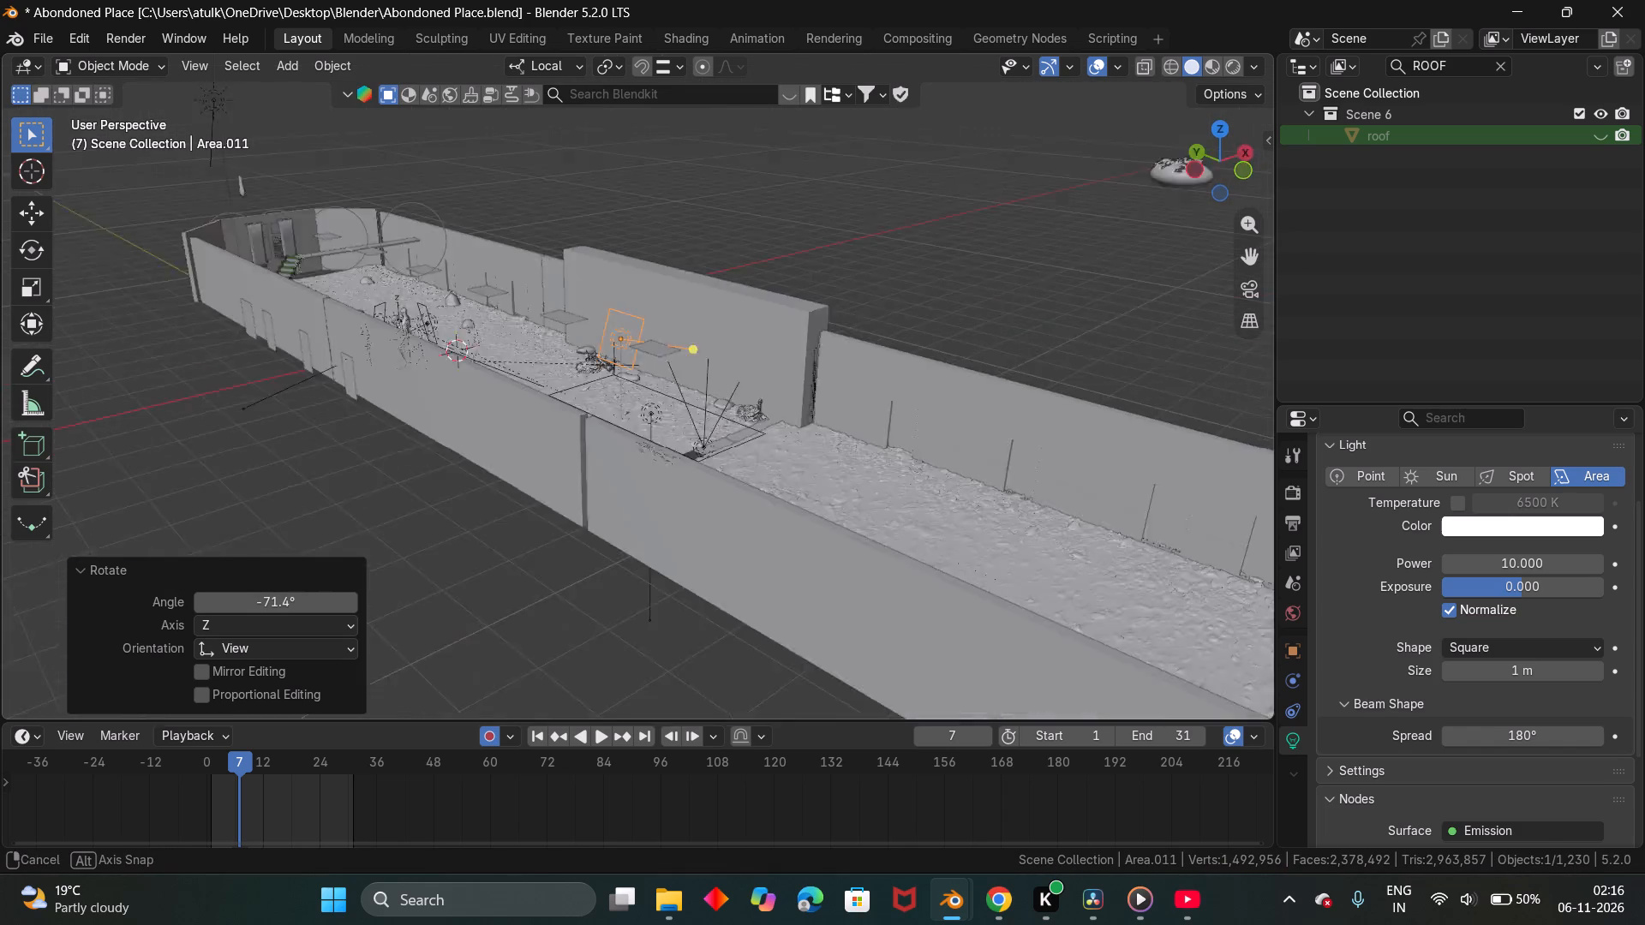
{"action": "middle_click_drag", "start_coordinate": [697, 397], "coordinate": [792, 421]}
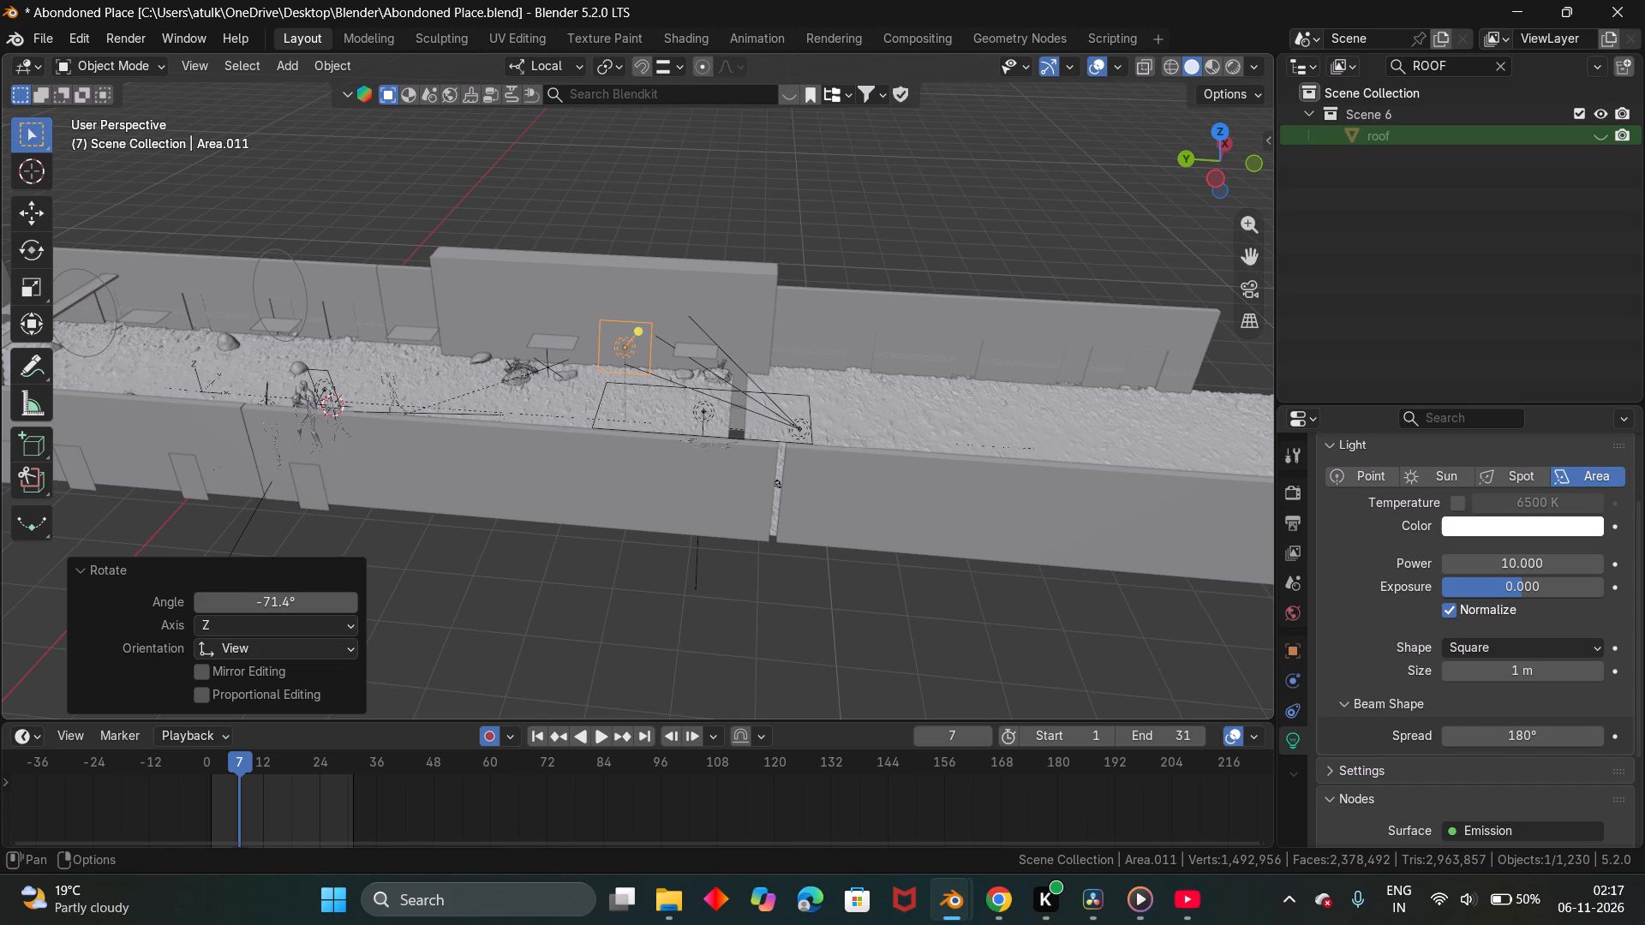
{"action": "key", "text": "s"}
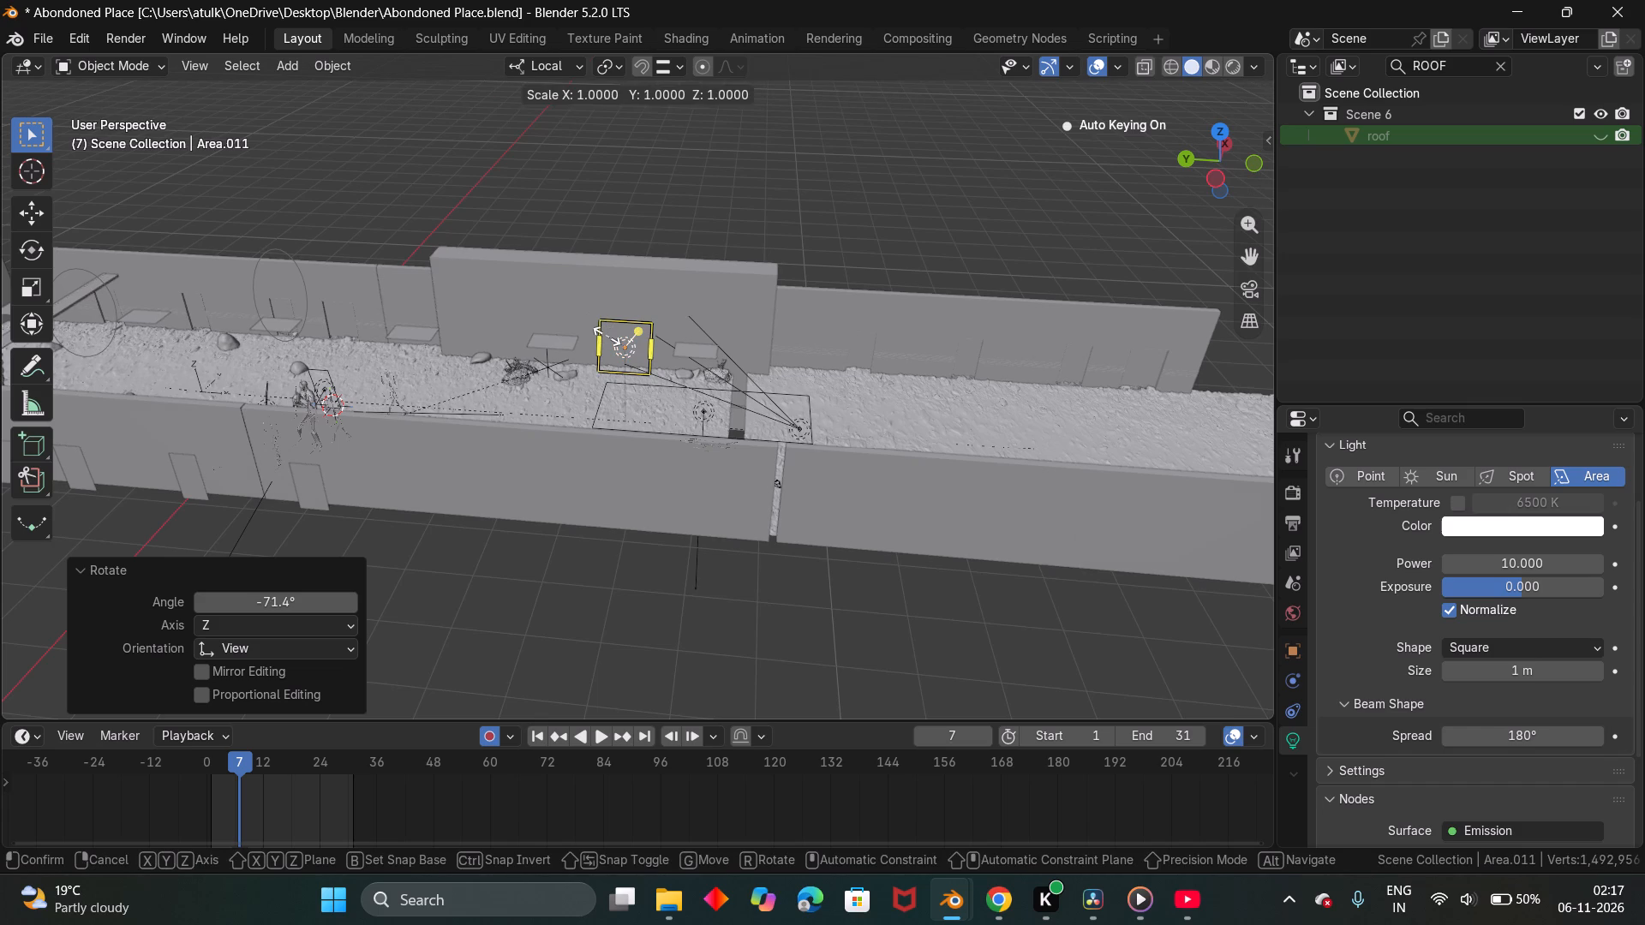
{"action": "key", "text": "y"}
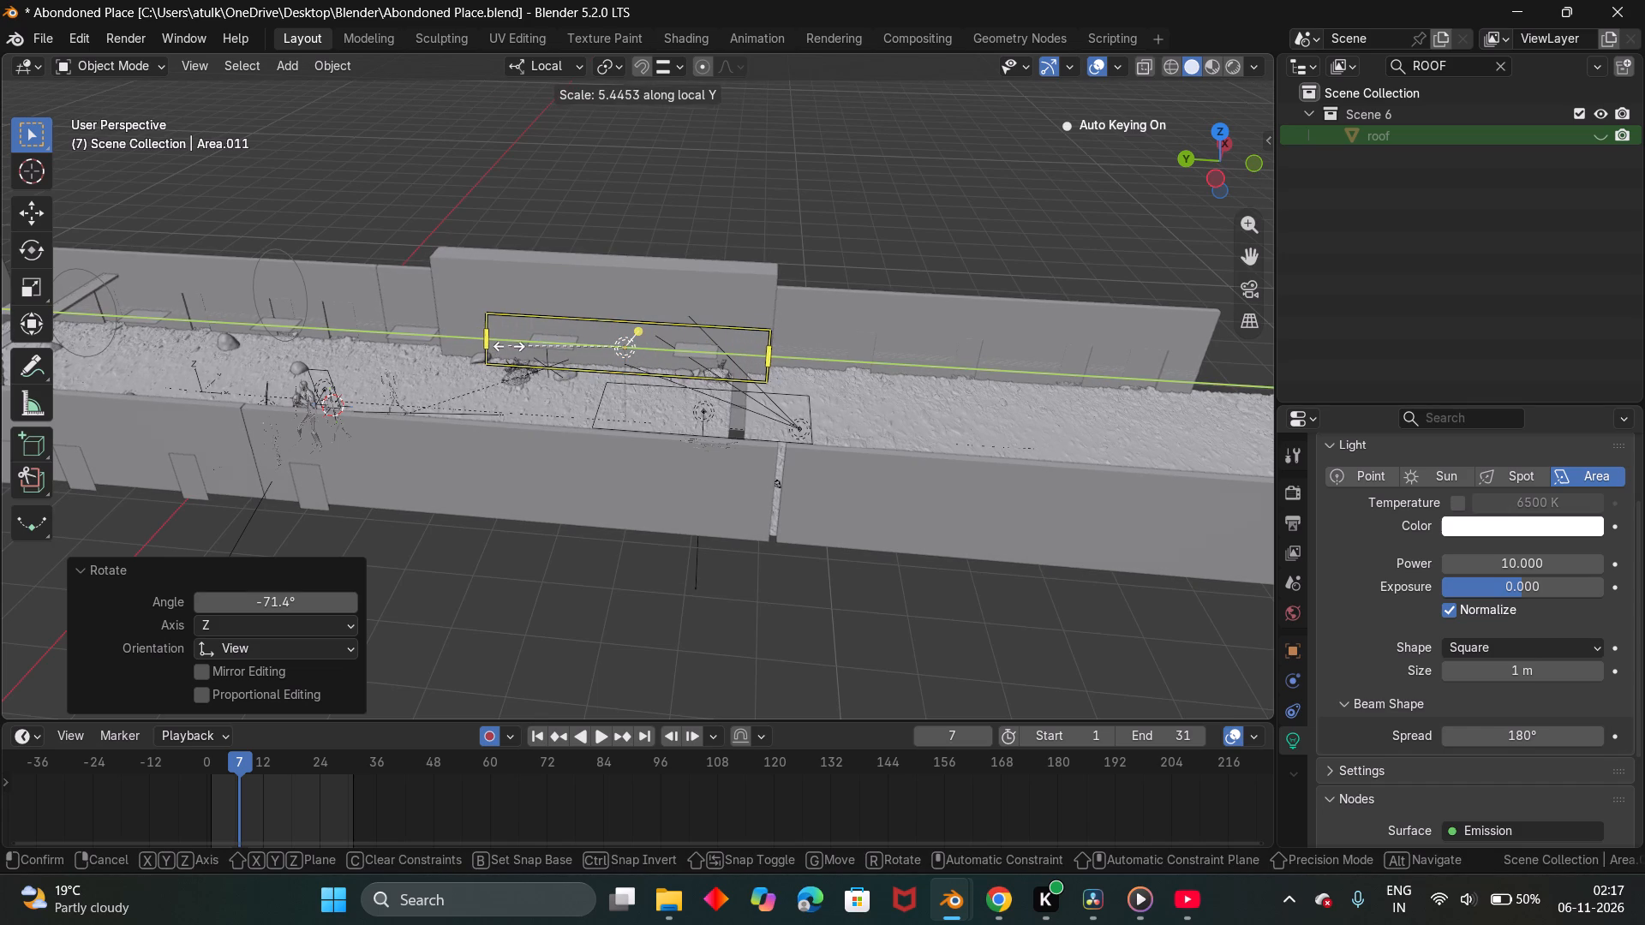
{"action": "left_click", "coordinate": [509, 346]}
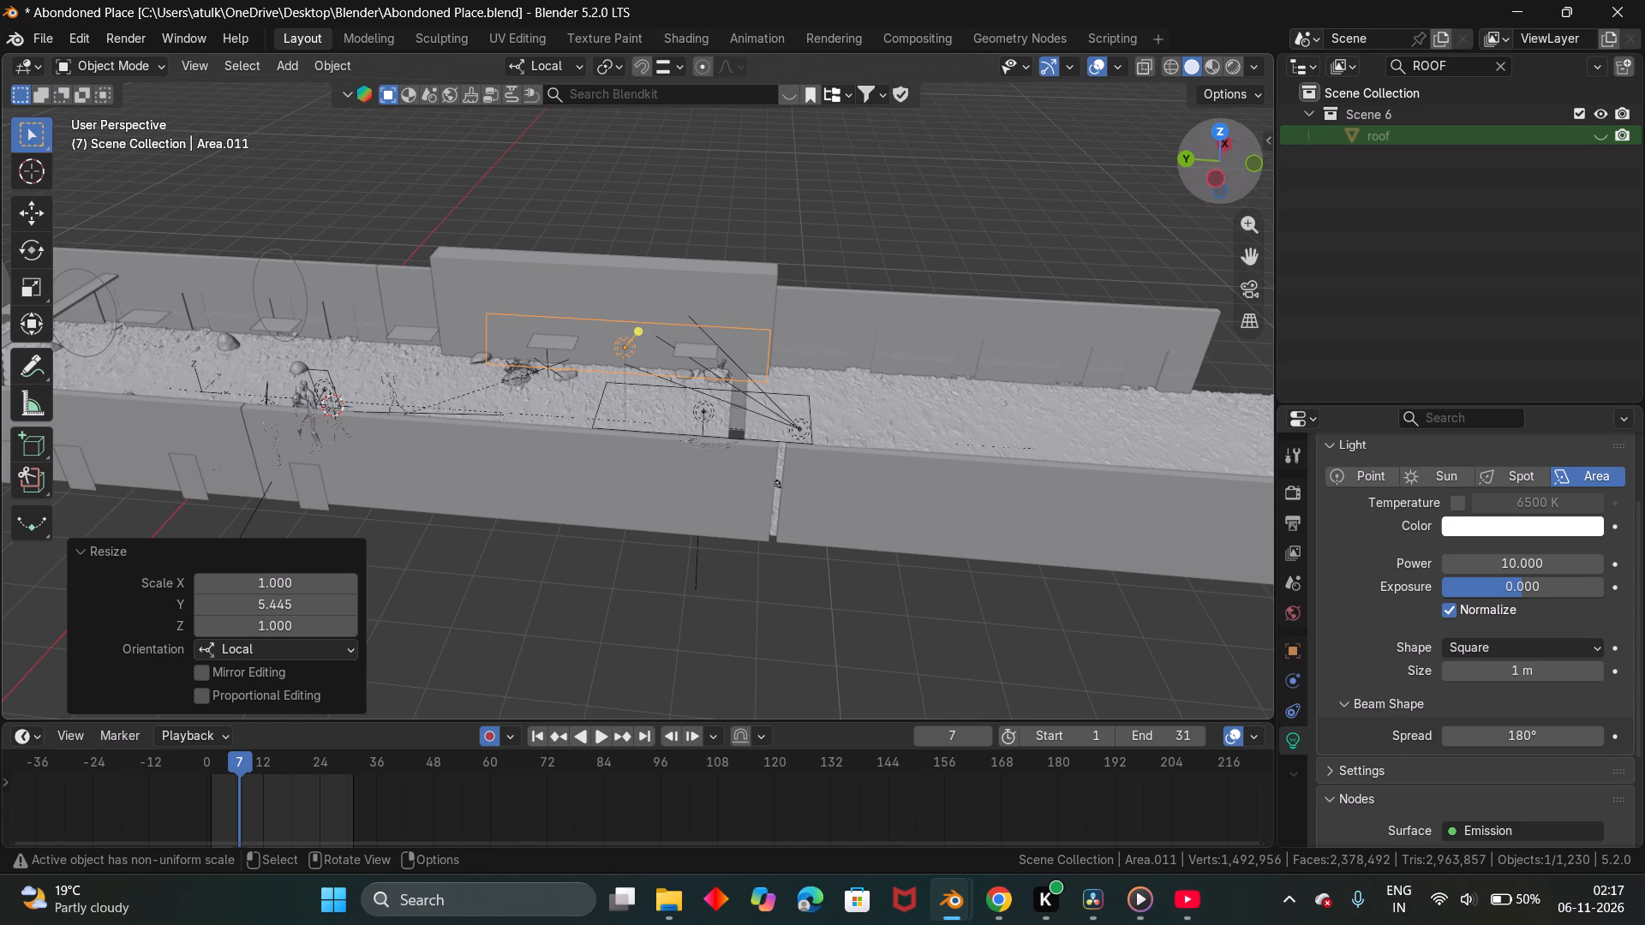
{"action": "left_click", "coordinate": [1218, 128]}
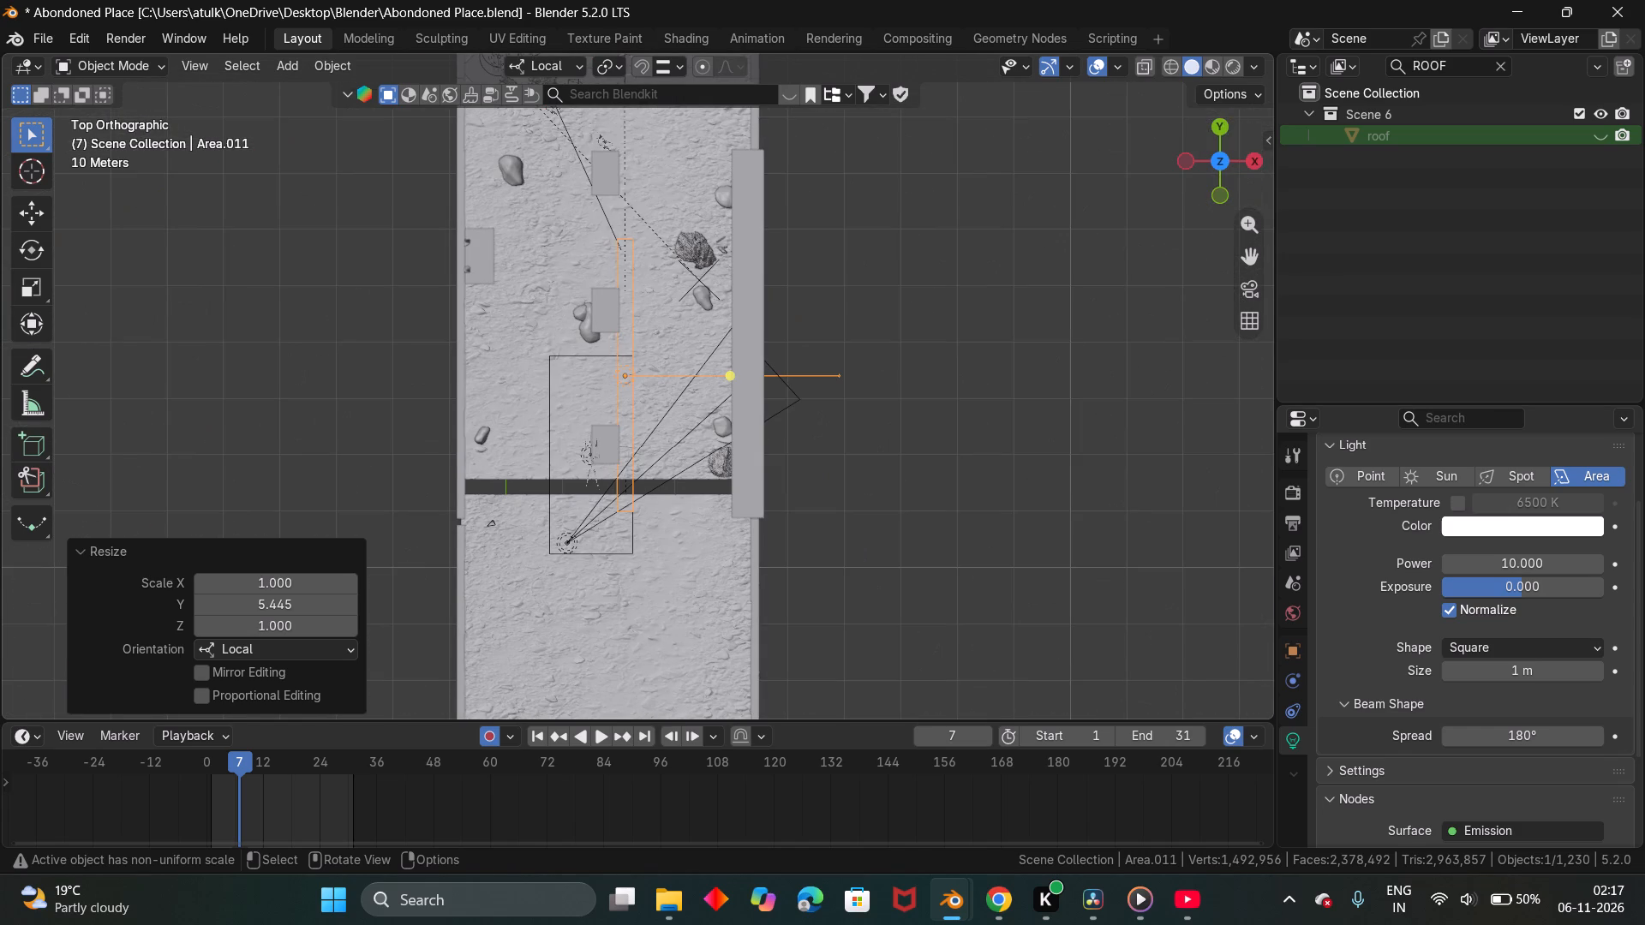
{"action": "type", "text": "sy"}
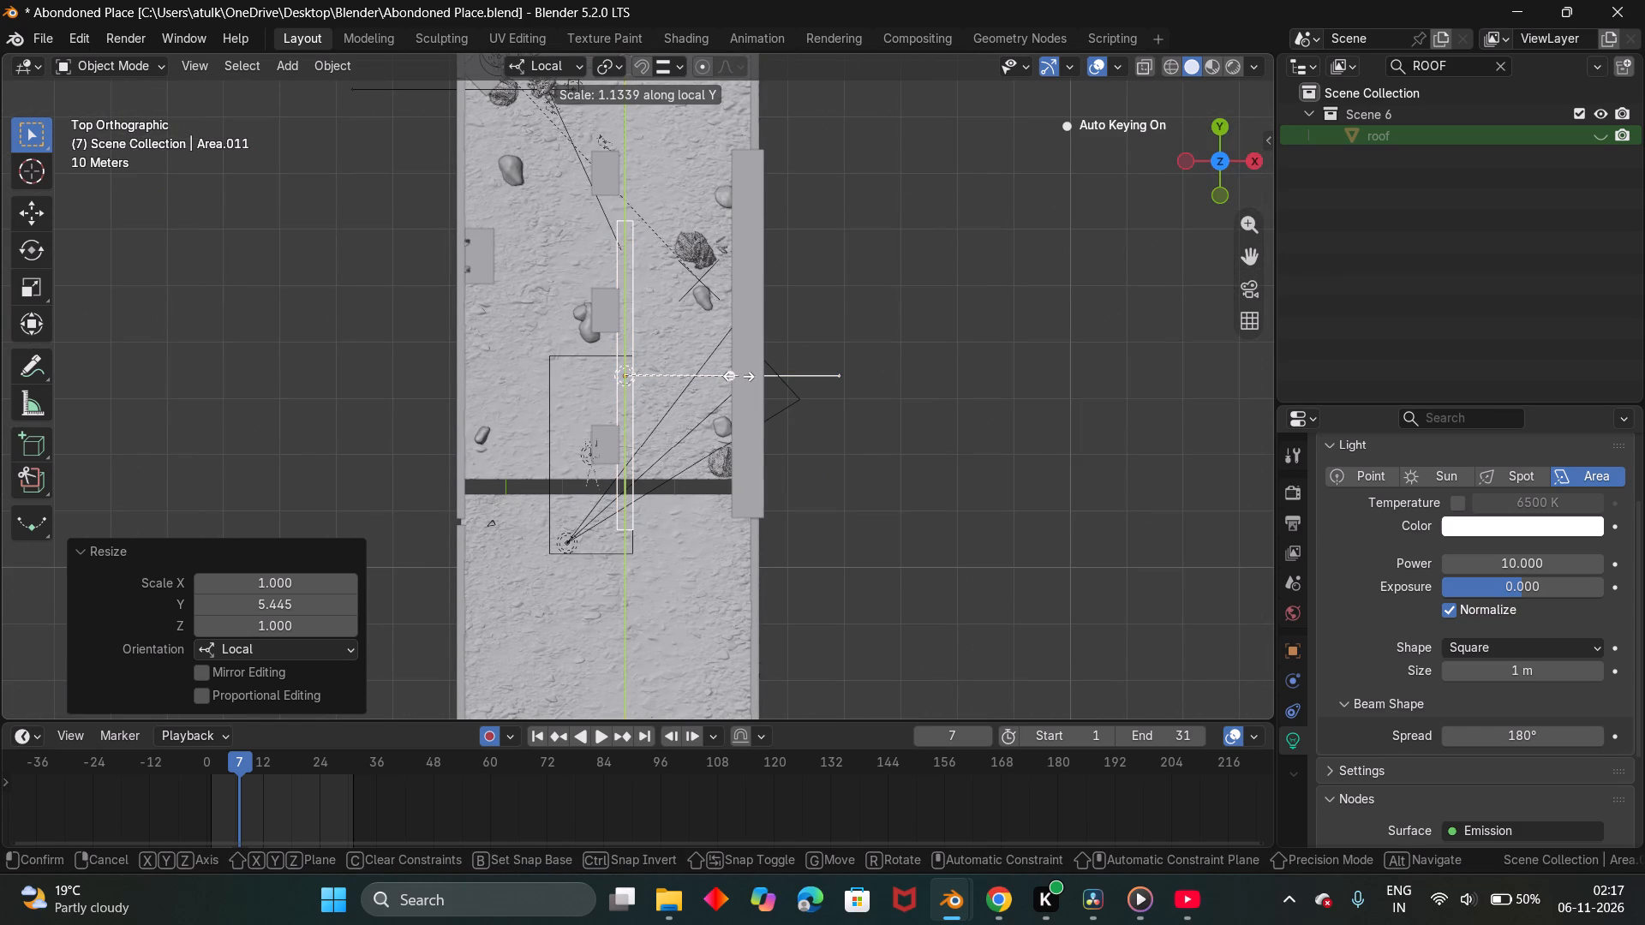
{"action": "left_click", "coordinate": [748, 374]}
In top view, move the area light about 6.4 m along local Y and about 31.5 m along local X.
{"action": "type", "text": "gy"}
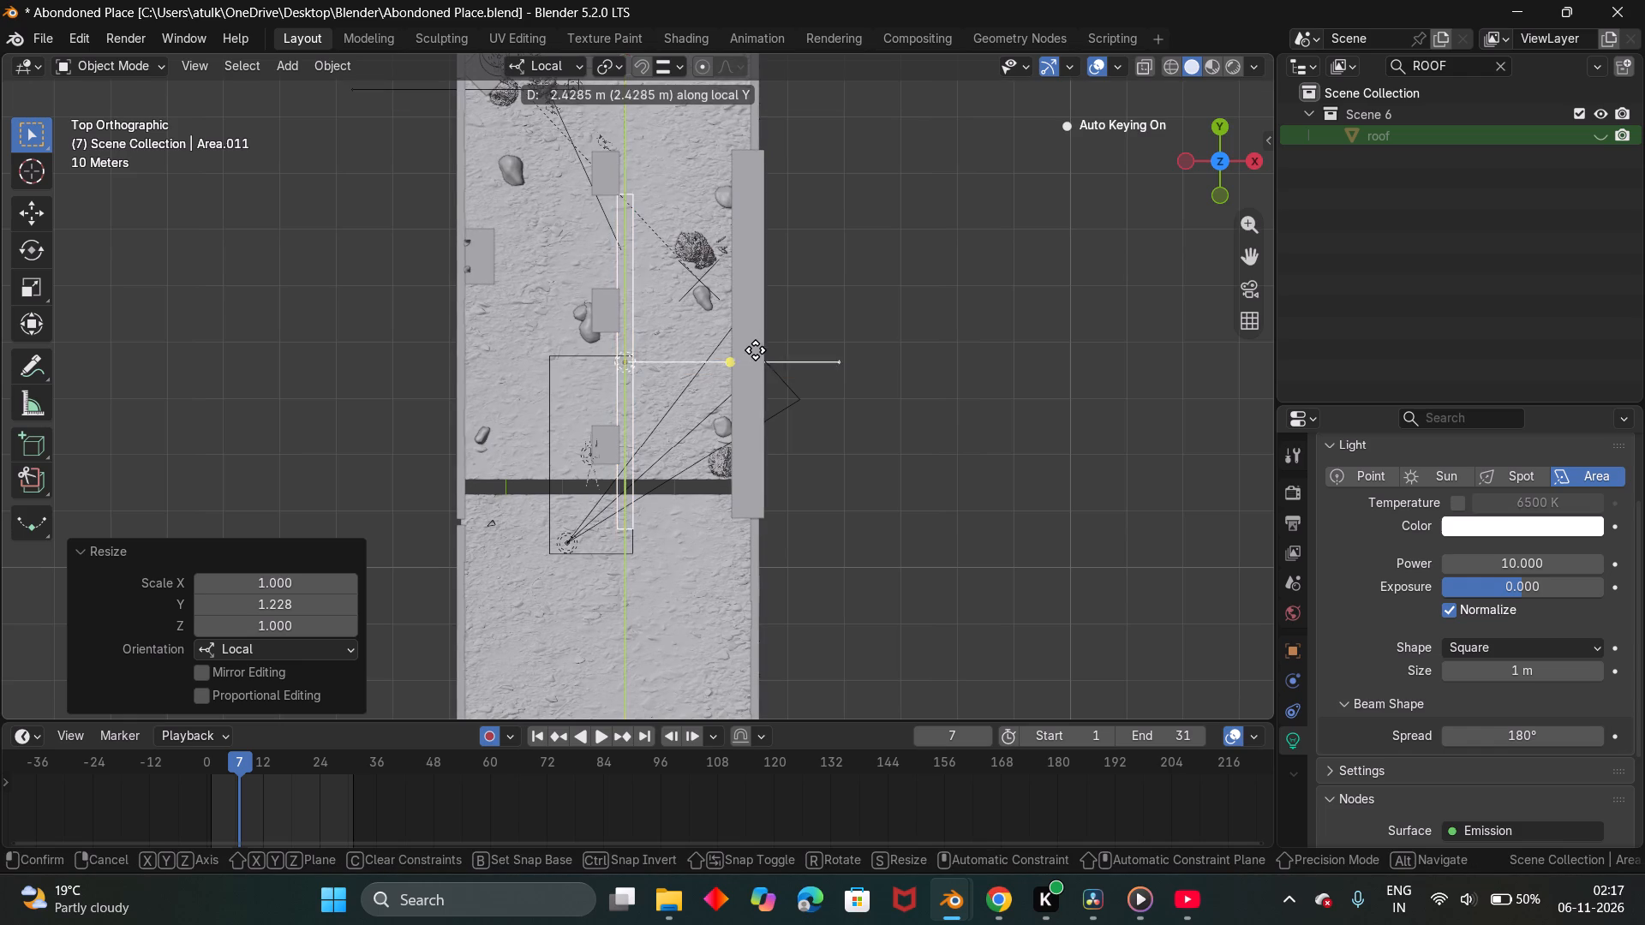
{"action": "left_click", "coordinate": [758, 338]}
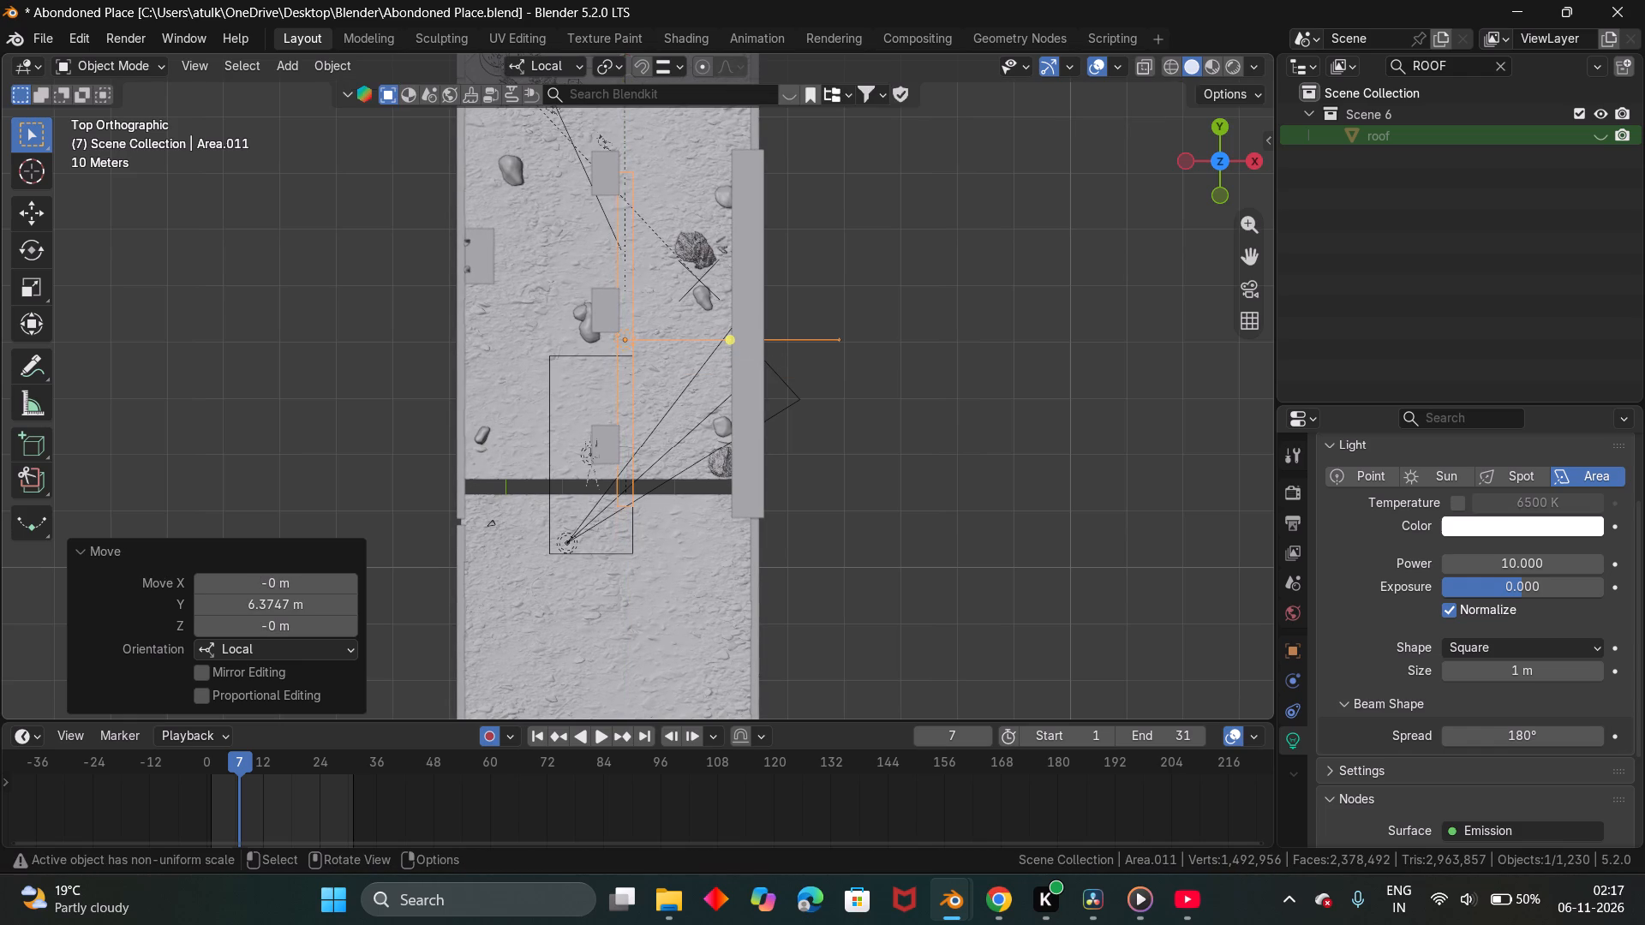
{"action": "type", "text": "gx"}
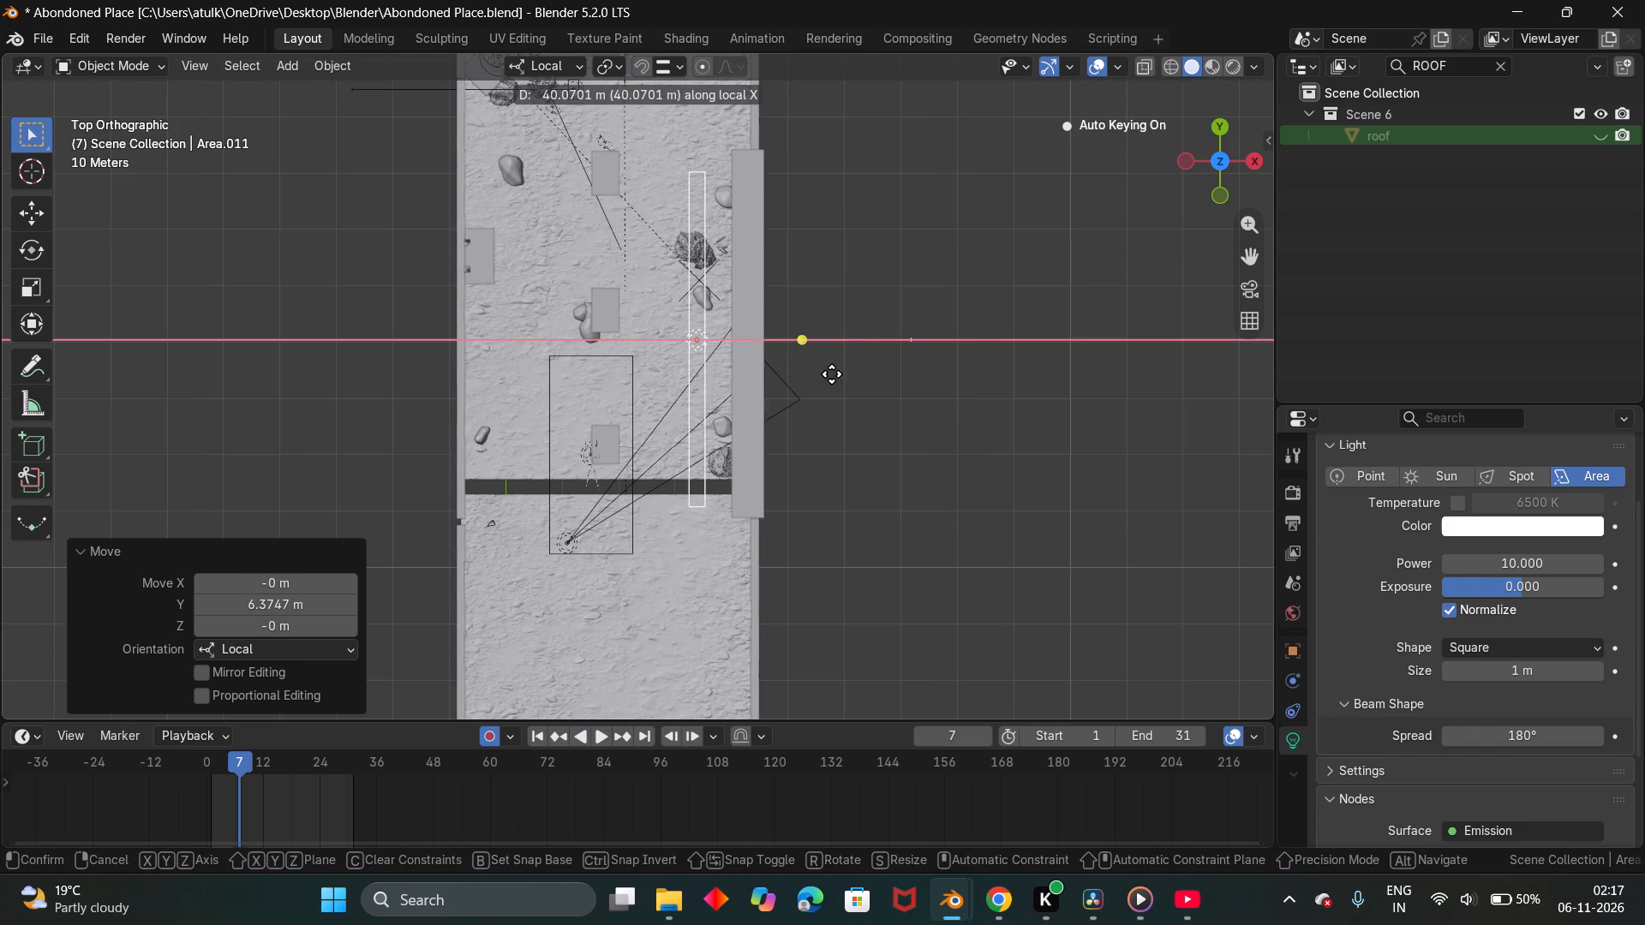
{"action": "left_click", "coordinate": [816, 366]}
In left view, lower the area light by moving it about -93 m along its local Z.
{"action": "middle_click_drag", "start_coordinate": [764, 403], "coordinate": [958, 255]}
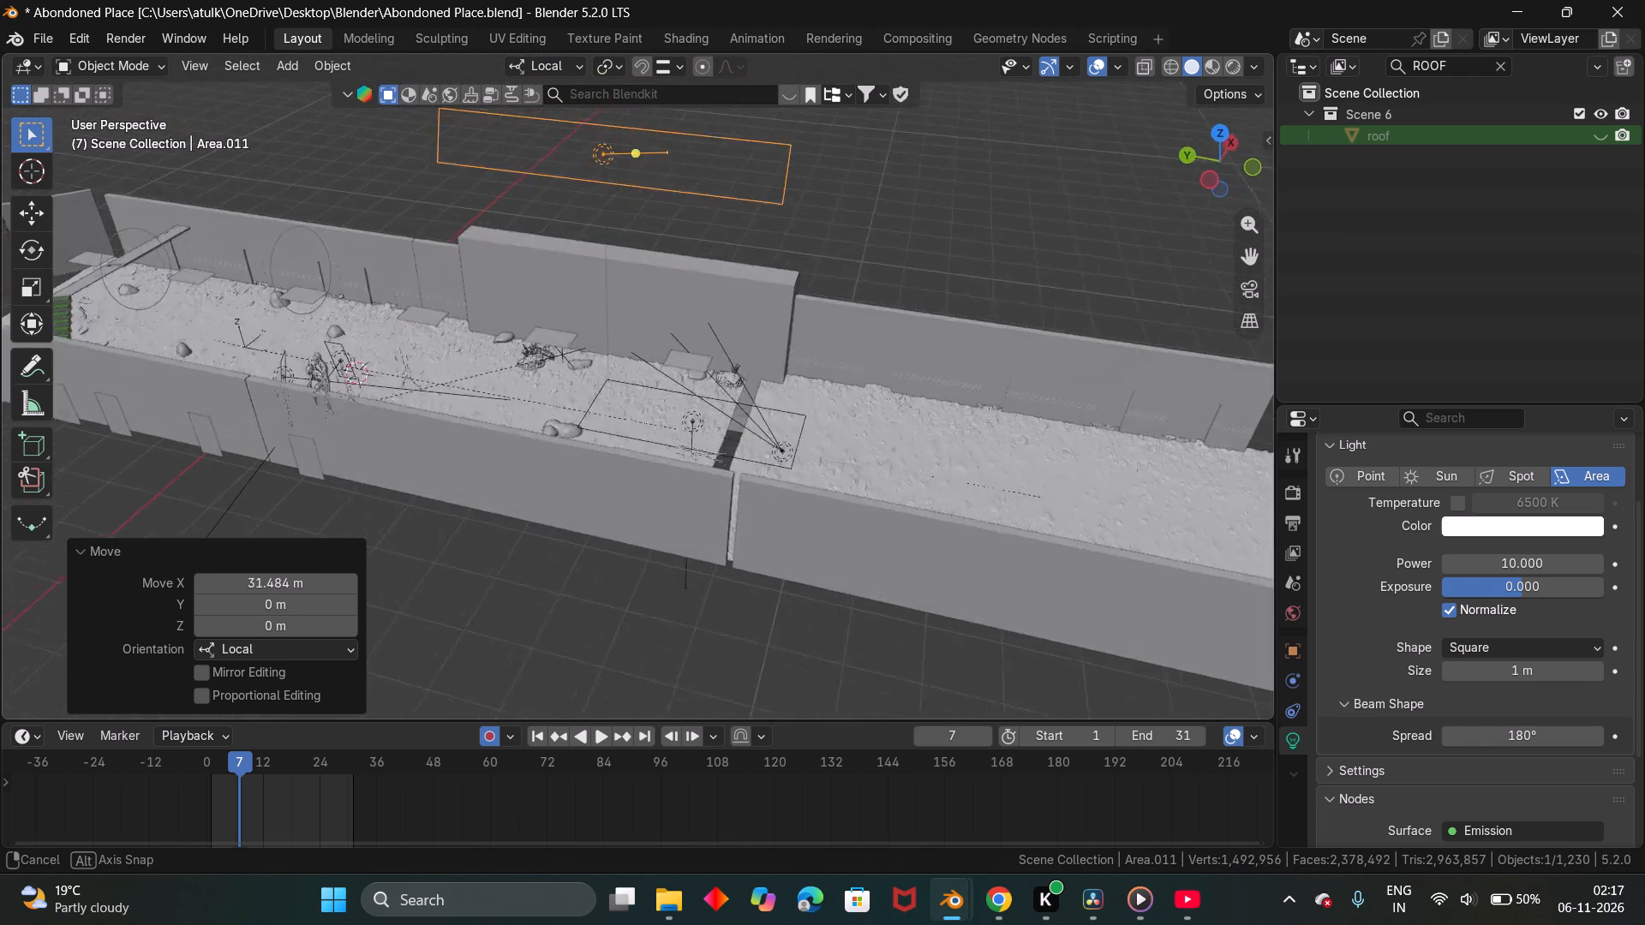
{"action": "middle_click_drag", "start_coordinate": [958, 255], "coordinate": [984, 243]}
{"action": "left_click", "coordinate": [1211, 177]}
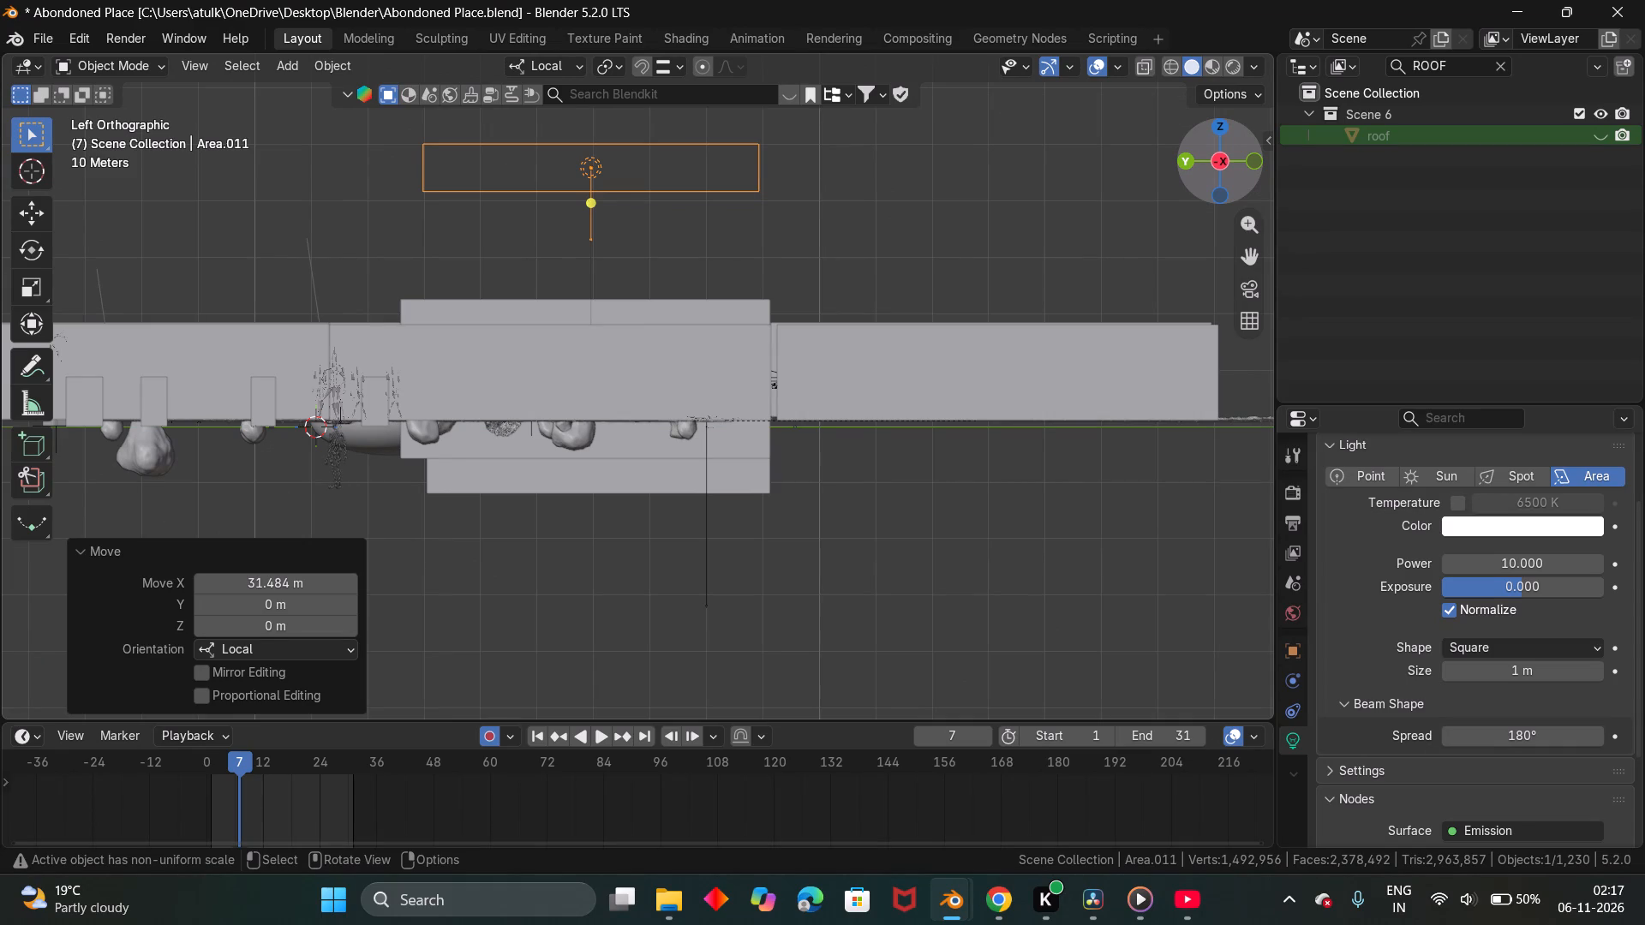
{"action": "type", "text": "gz"}
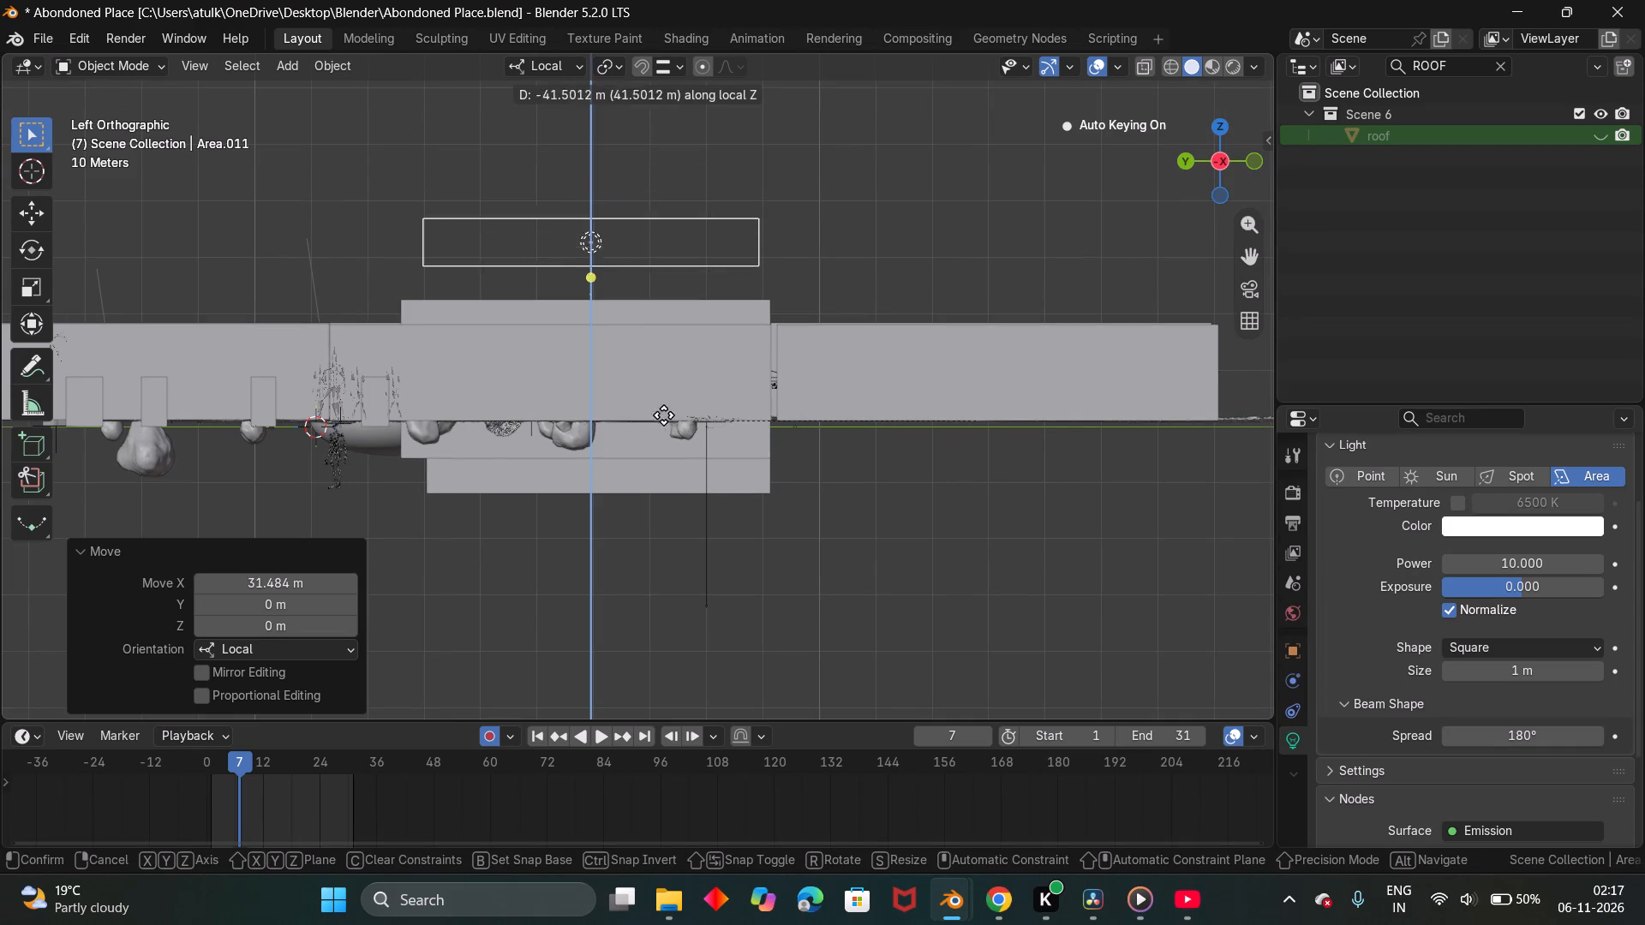
{"action": "left_click", "coordinate": [651, 497]}
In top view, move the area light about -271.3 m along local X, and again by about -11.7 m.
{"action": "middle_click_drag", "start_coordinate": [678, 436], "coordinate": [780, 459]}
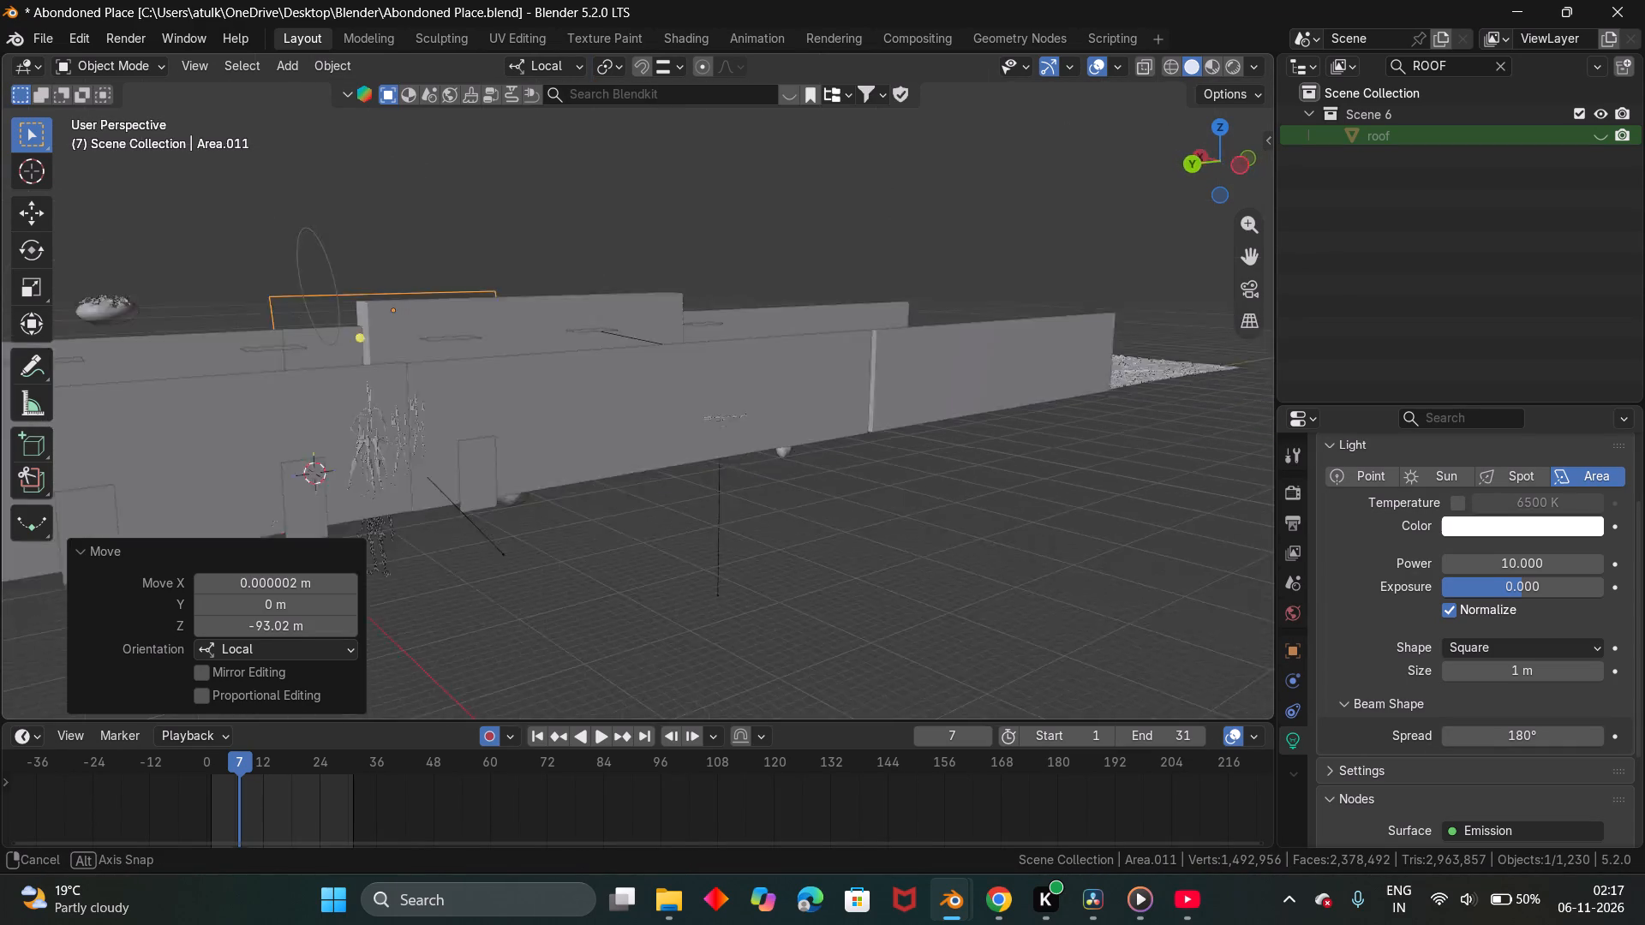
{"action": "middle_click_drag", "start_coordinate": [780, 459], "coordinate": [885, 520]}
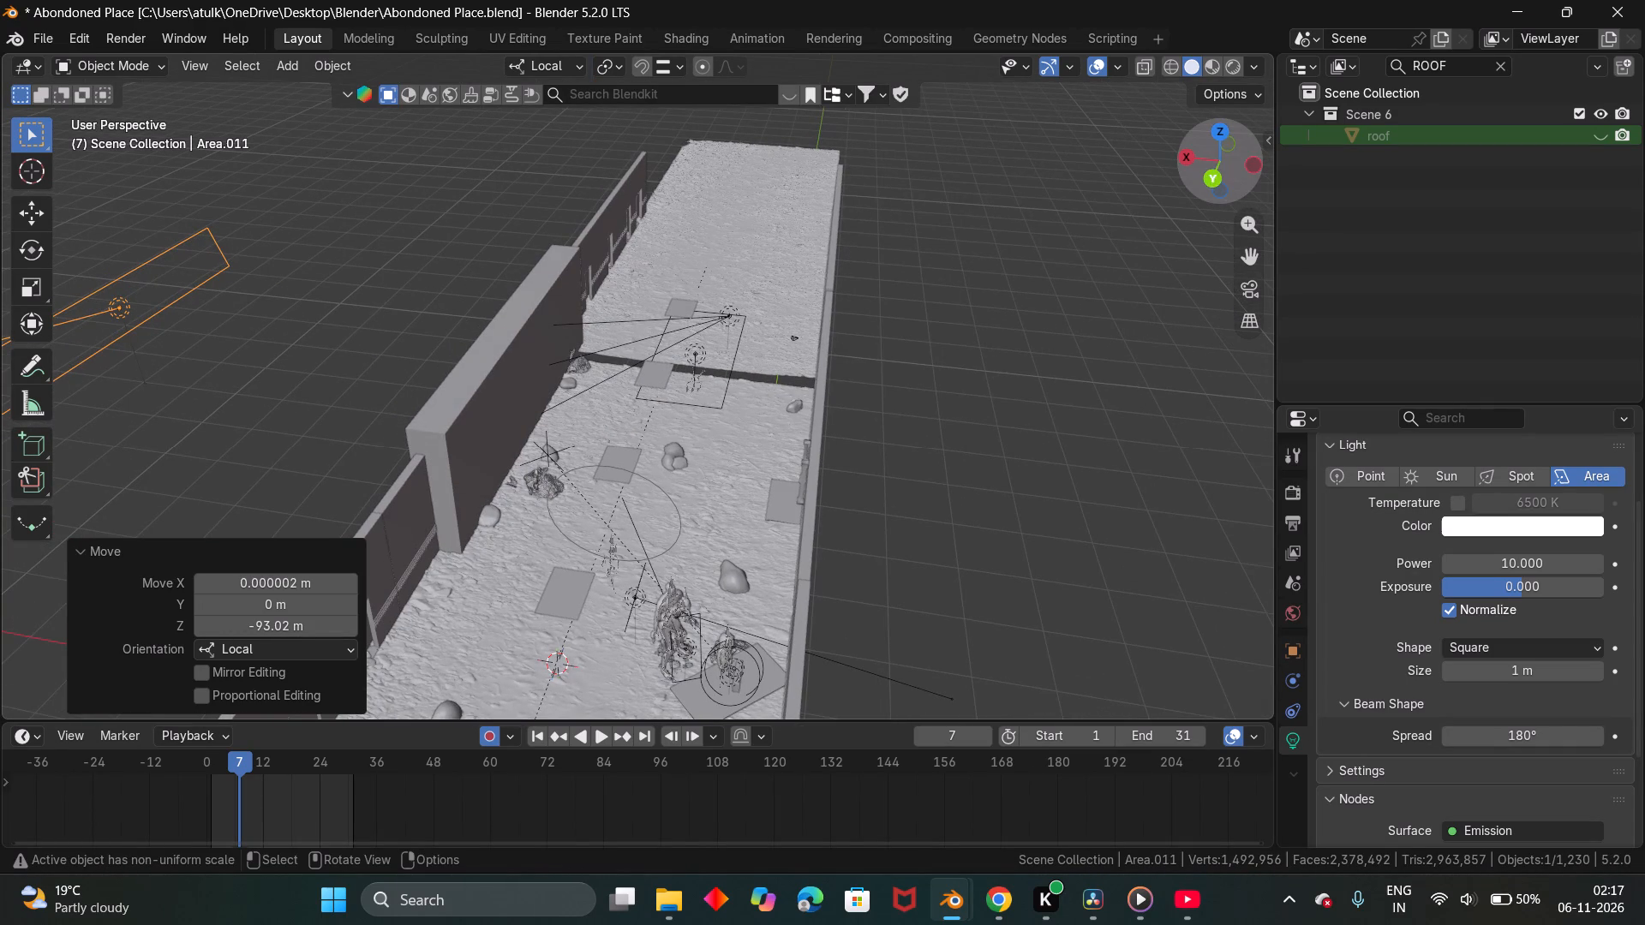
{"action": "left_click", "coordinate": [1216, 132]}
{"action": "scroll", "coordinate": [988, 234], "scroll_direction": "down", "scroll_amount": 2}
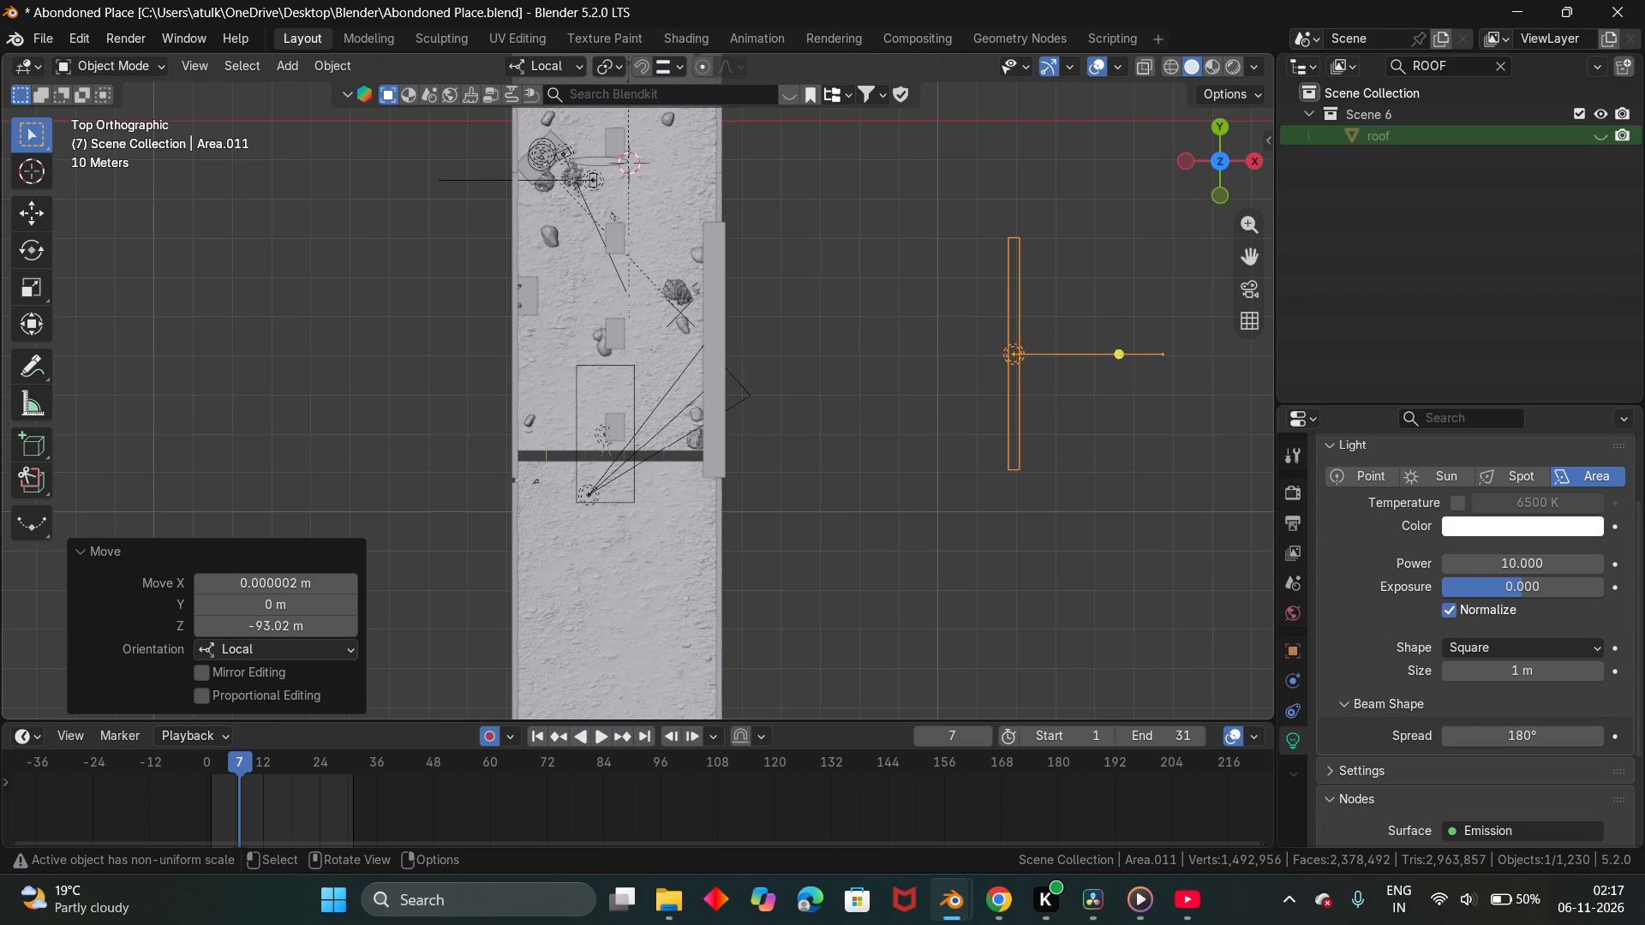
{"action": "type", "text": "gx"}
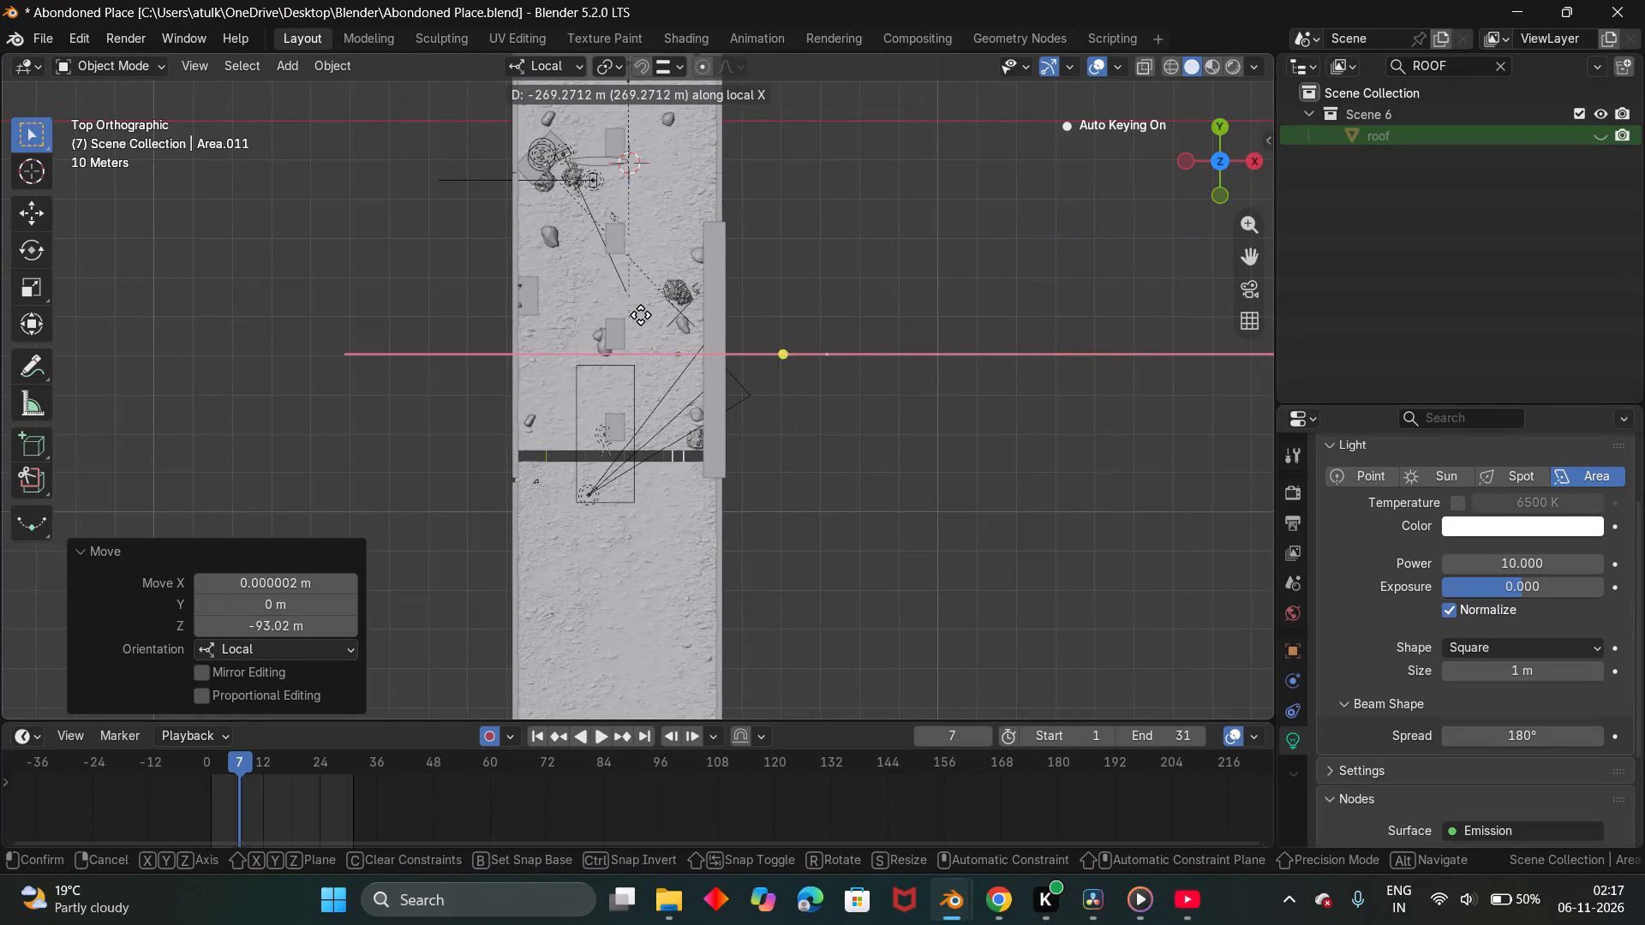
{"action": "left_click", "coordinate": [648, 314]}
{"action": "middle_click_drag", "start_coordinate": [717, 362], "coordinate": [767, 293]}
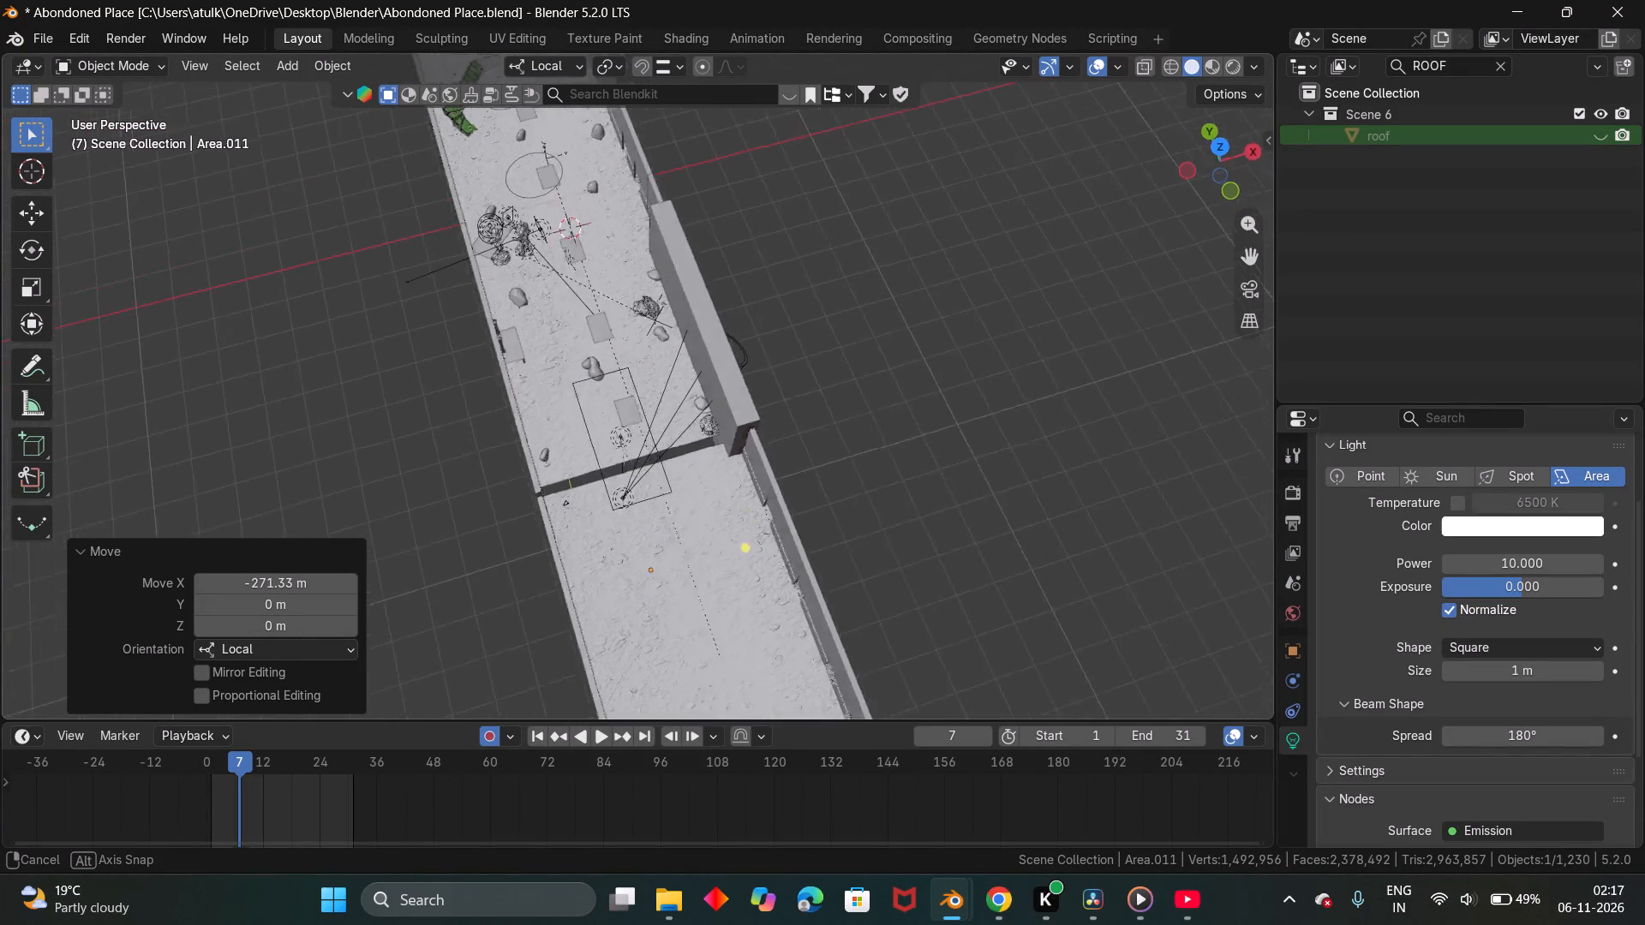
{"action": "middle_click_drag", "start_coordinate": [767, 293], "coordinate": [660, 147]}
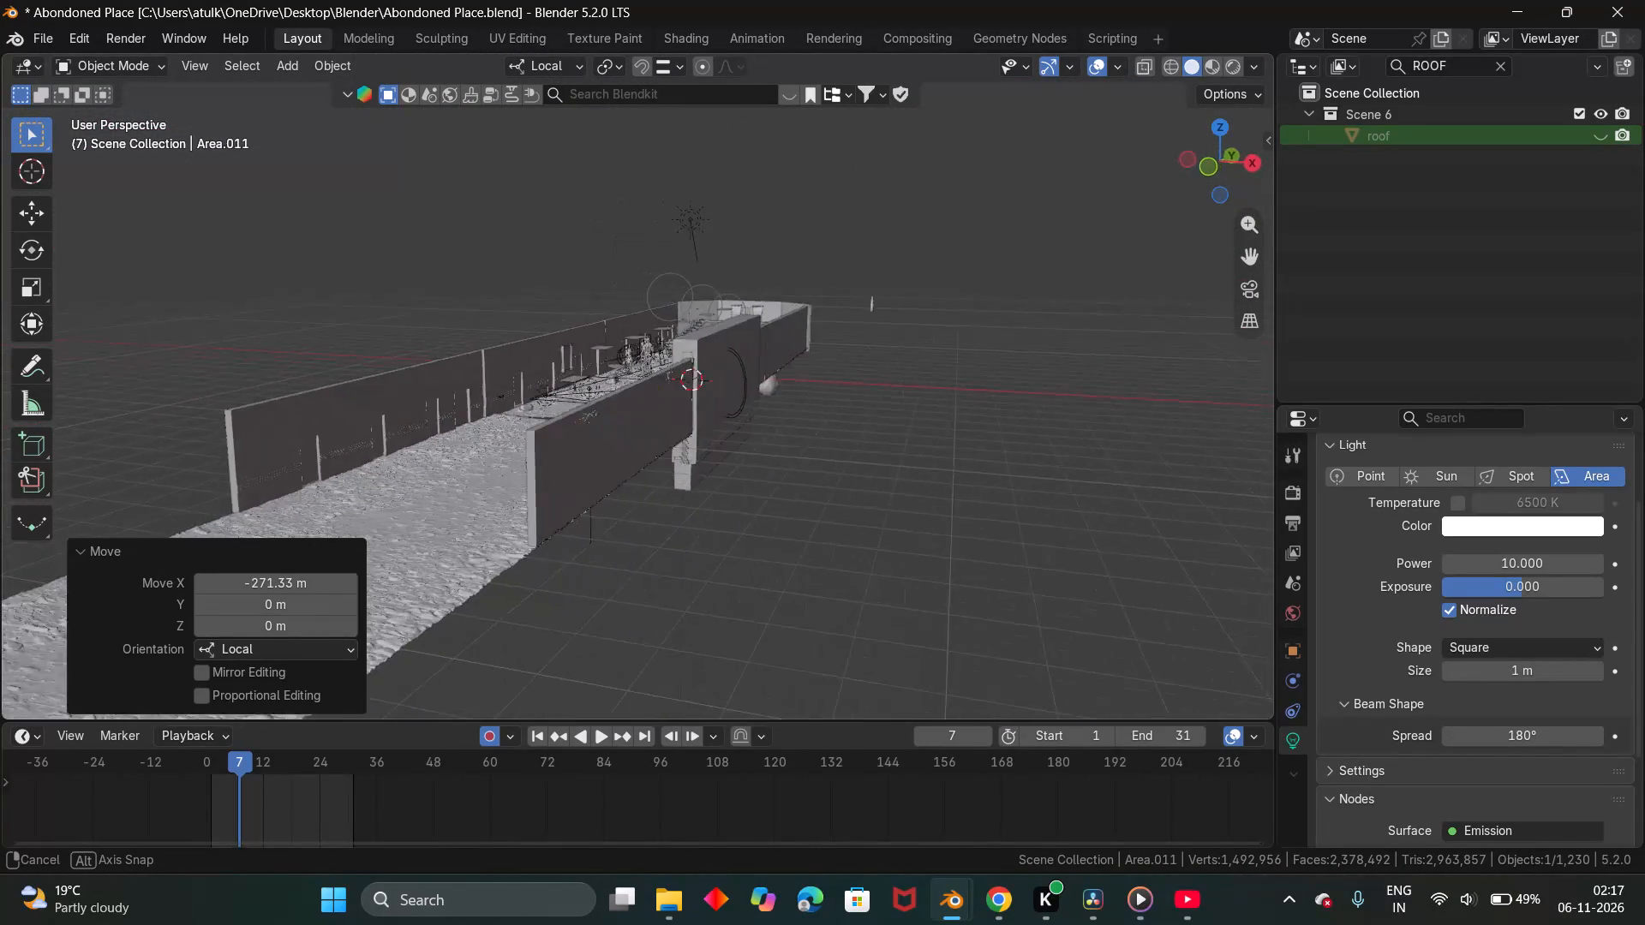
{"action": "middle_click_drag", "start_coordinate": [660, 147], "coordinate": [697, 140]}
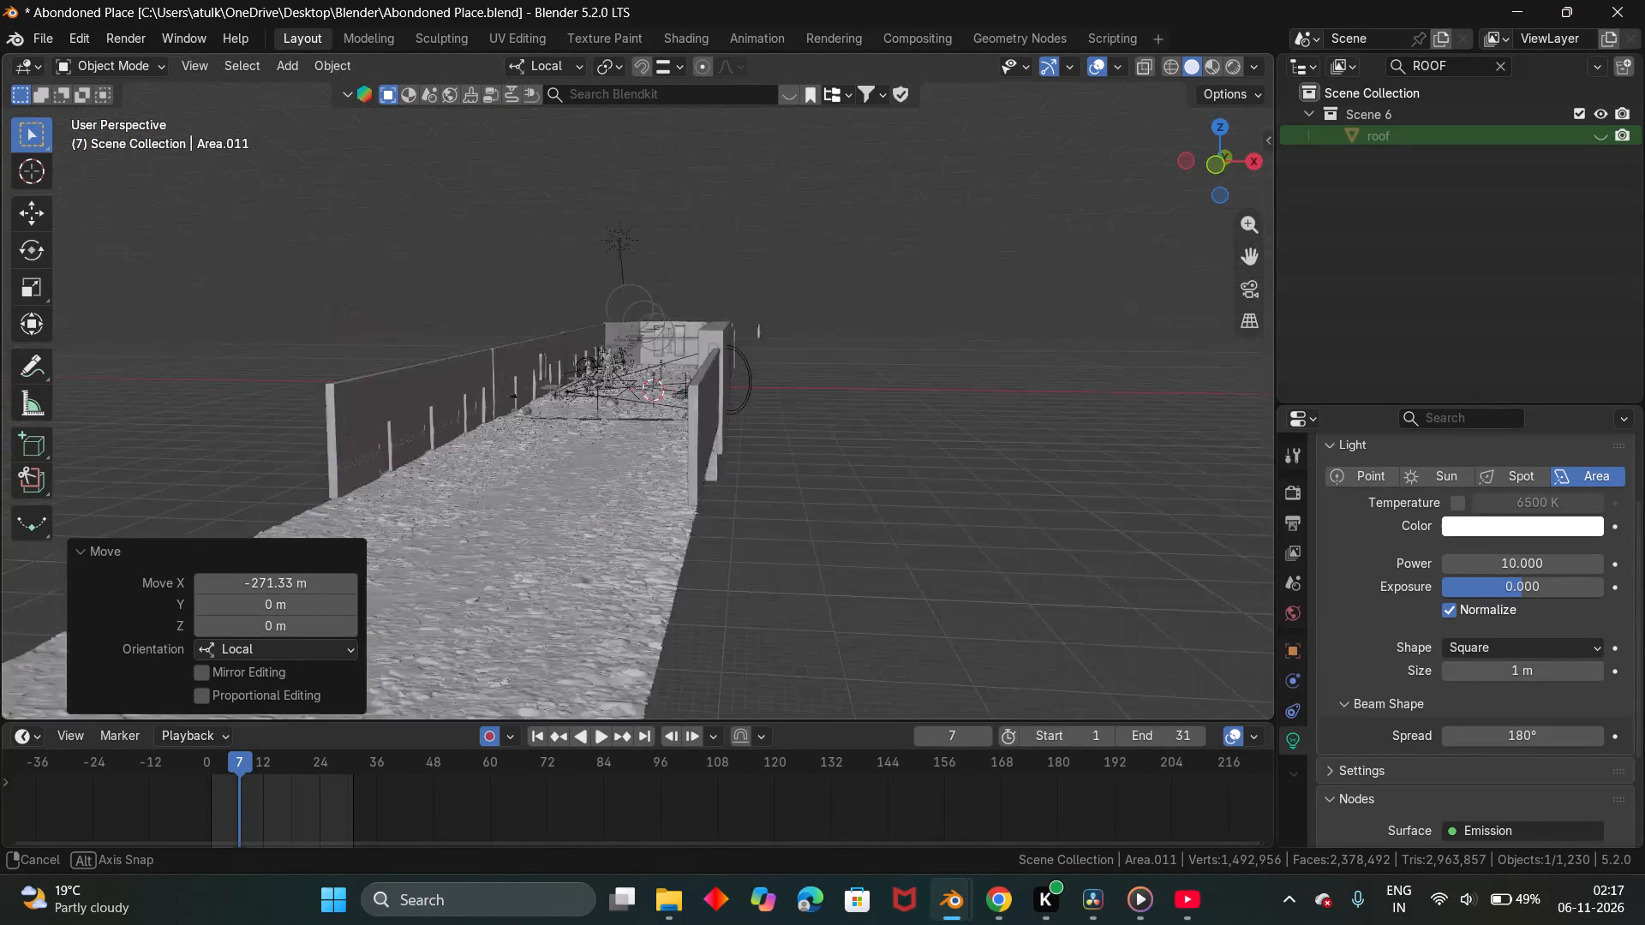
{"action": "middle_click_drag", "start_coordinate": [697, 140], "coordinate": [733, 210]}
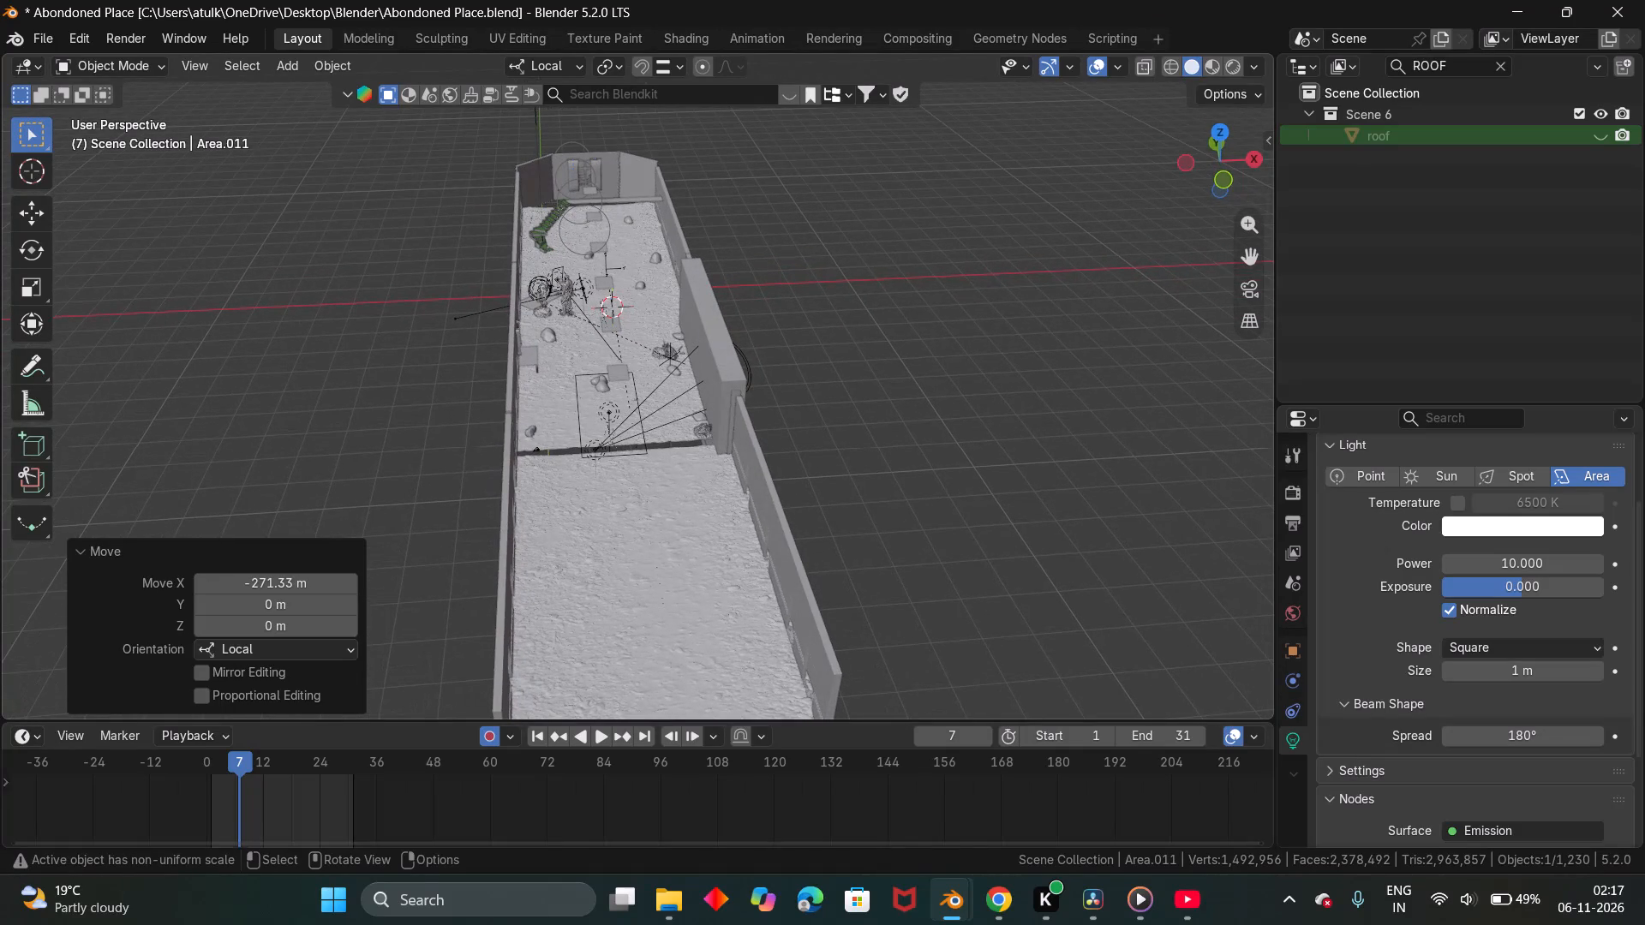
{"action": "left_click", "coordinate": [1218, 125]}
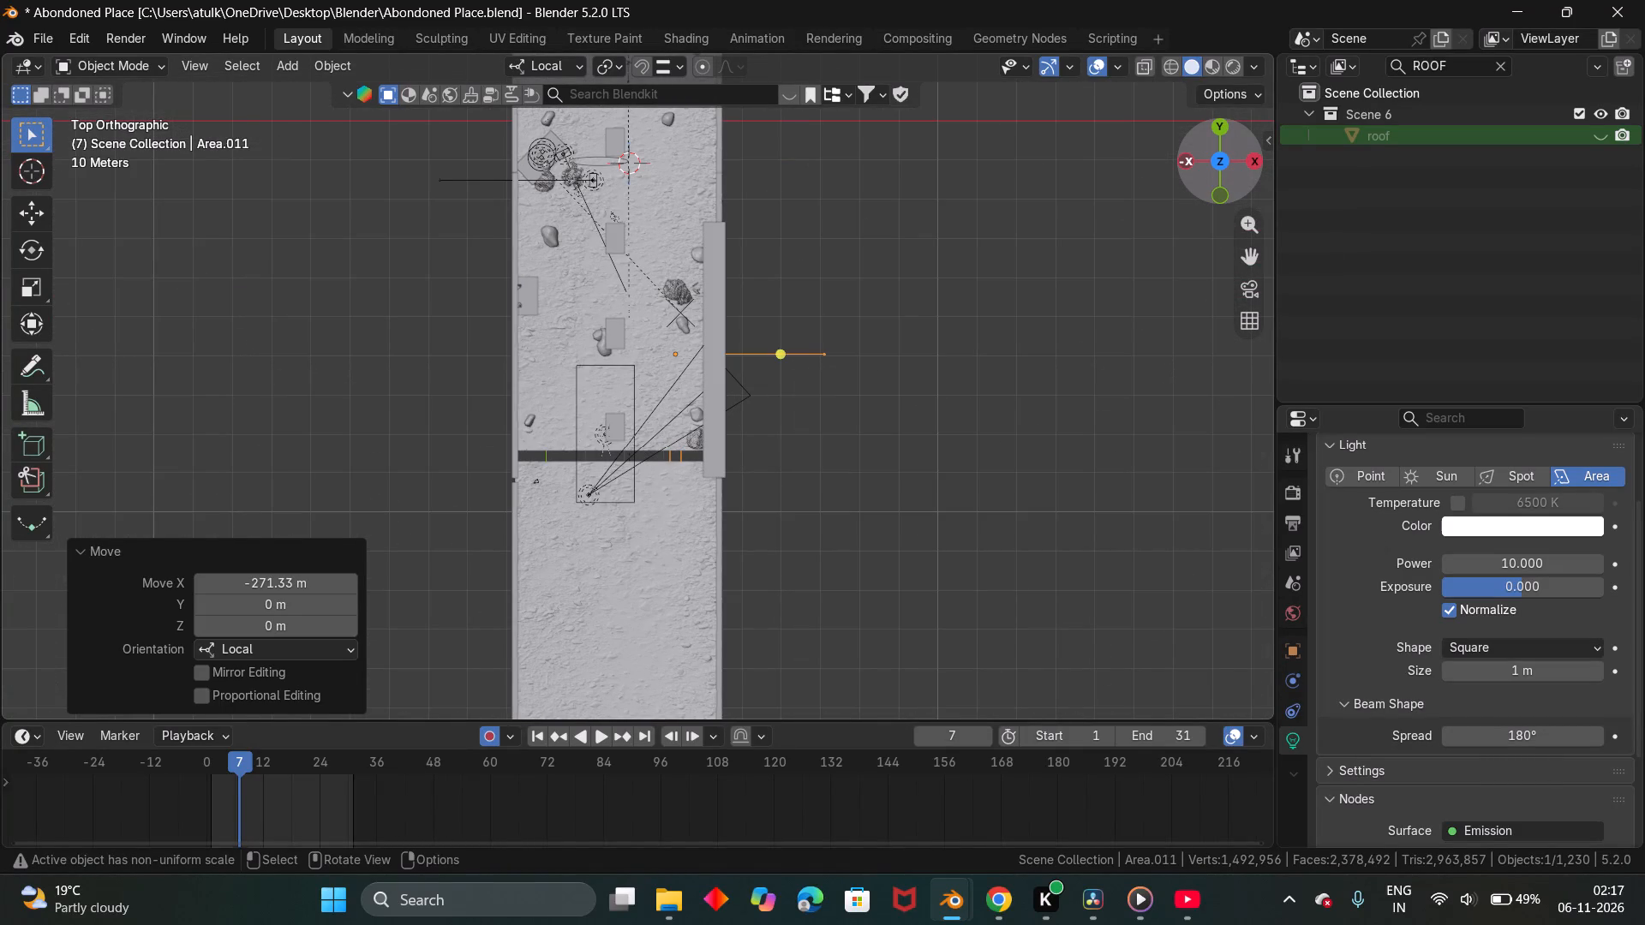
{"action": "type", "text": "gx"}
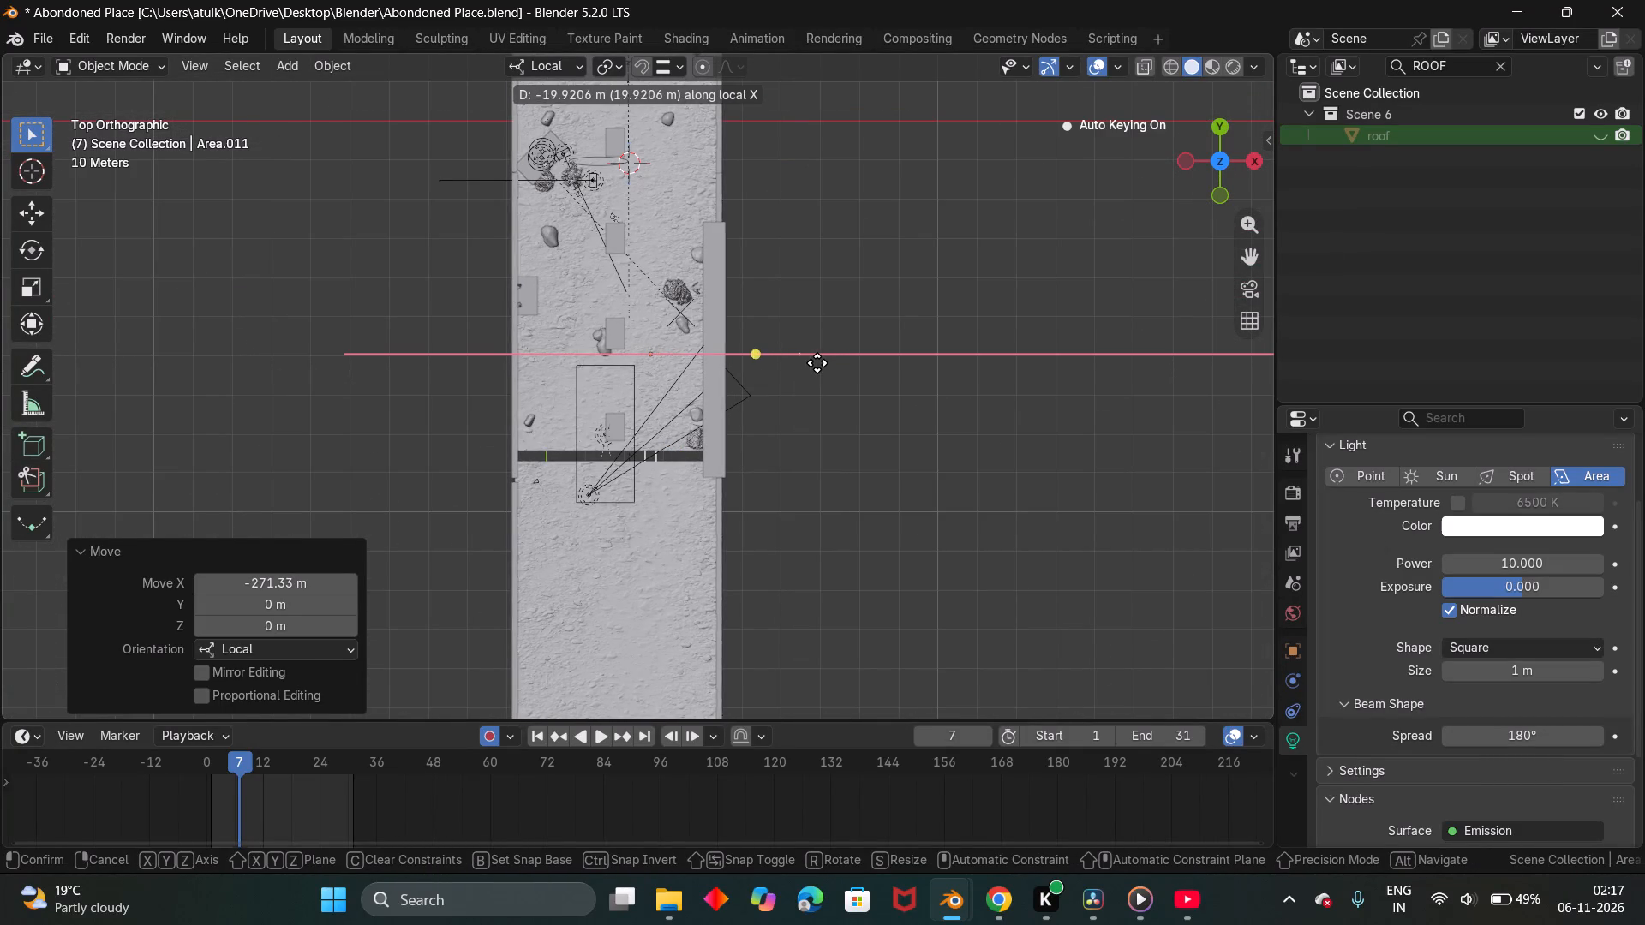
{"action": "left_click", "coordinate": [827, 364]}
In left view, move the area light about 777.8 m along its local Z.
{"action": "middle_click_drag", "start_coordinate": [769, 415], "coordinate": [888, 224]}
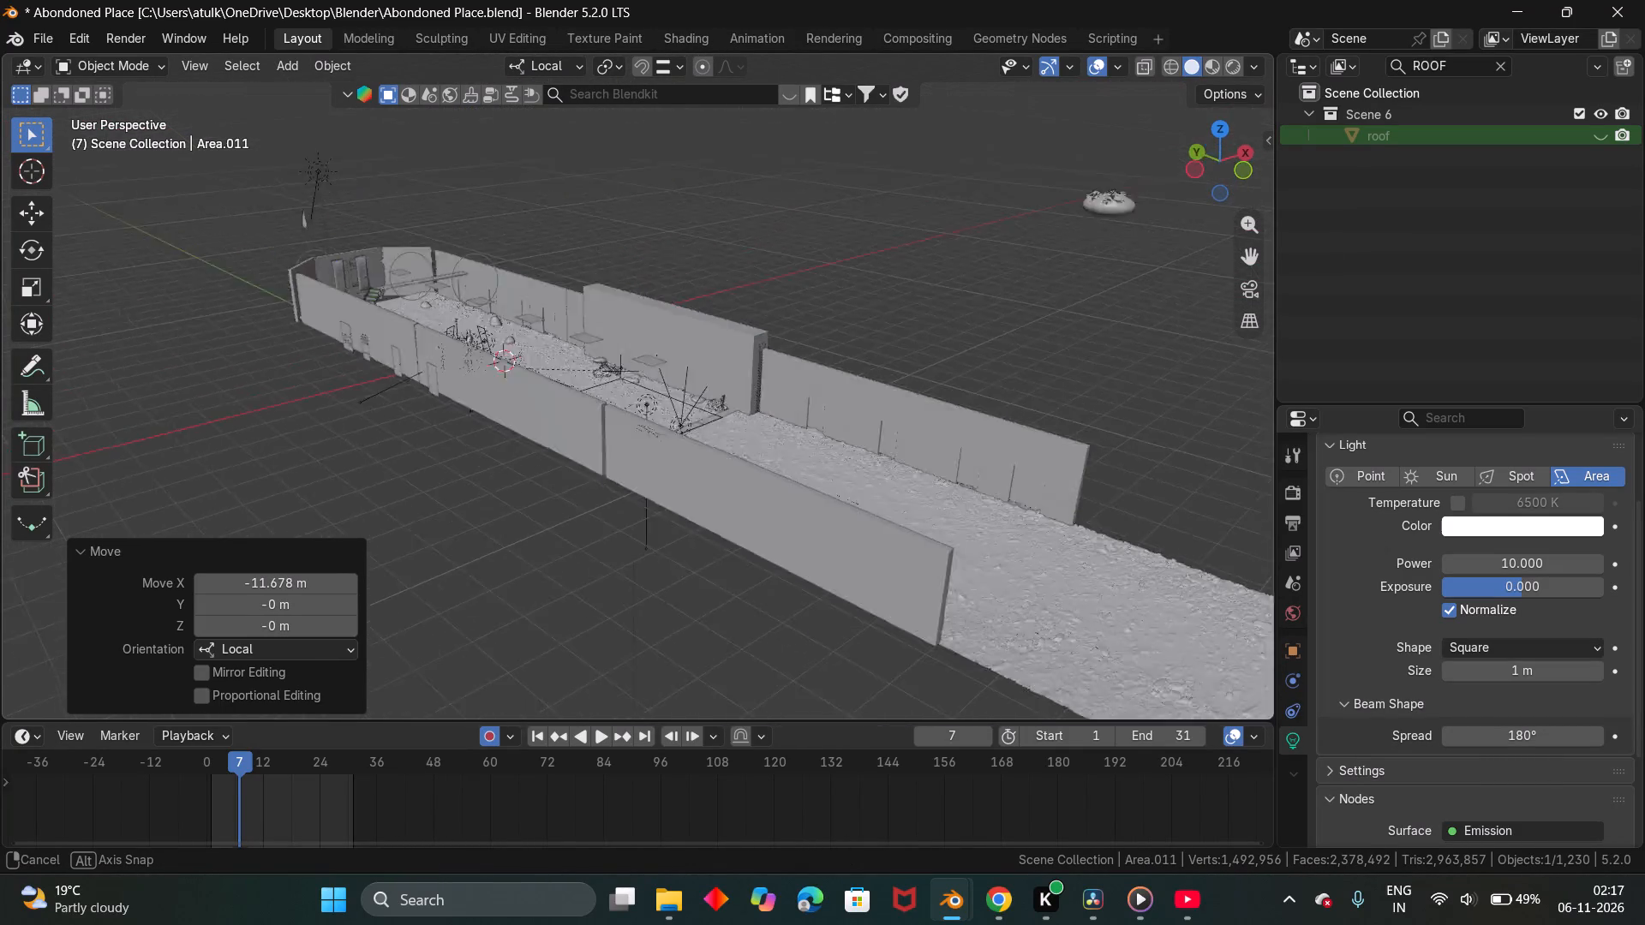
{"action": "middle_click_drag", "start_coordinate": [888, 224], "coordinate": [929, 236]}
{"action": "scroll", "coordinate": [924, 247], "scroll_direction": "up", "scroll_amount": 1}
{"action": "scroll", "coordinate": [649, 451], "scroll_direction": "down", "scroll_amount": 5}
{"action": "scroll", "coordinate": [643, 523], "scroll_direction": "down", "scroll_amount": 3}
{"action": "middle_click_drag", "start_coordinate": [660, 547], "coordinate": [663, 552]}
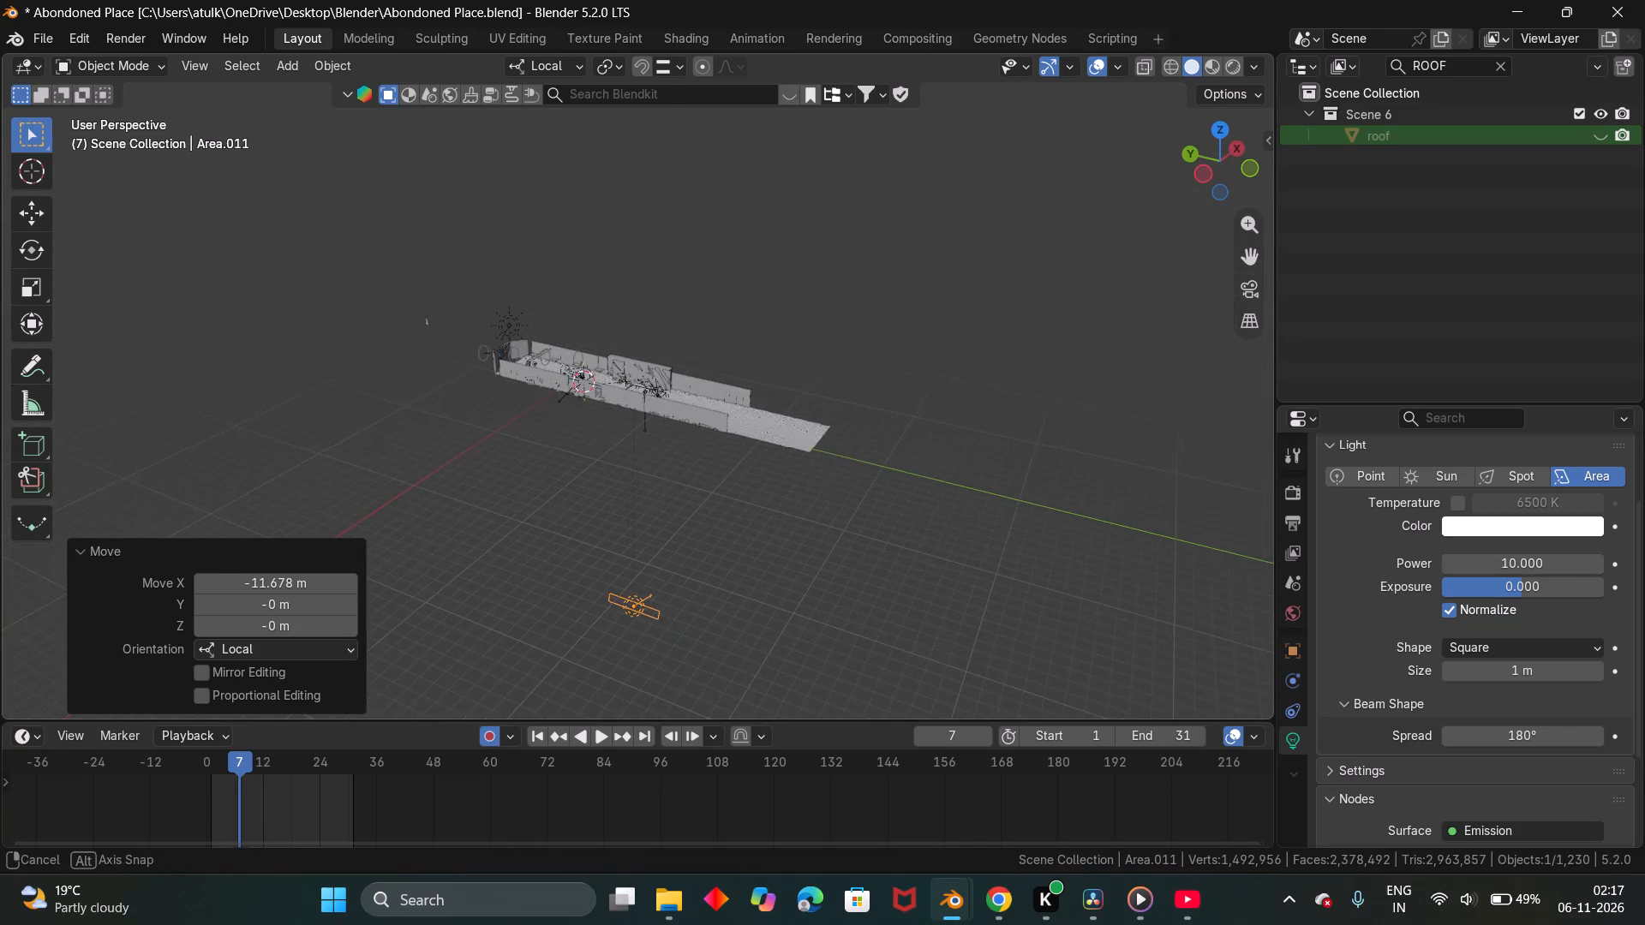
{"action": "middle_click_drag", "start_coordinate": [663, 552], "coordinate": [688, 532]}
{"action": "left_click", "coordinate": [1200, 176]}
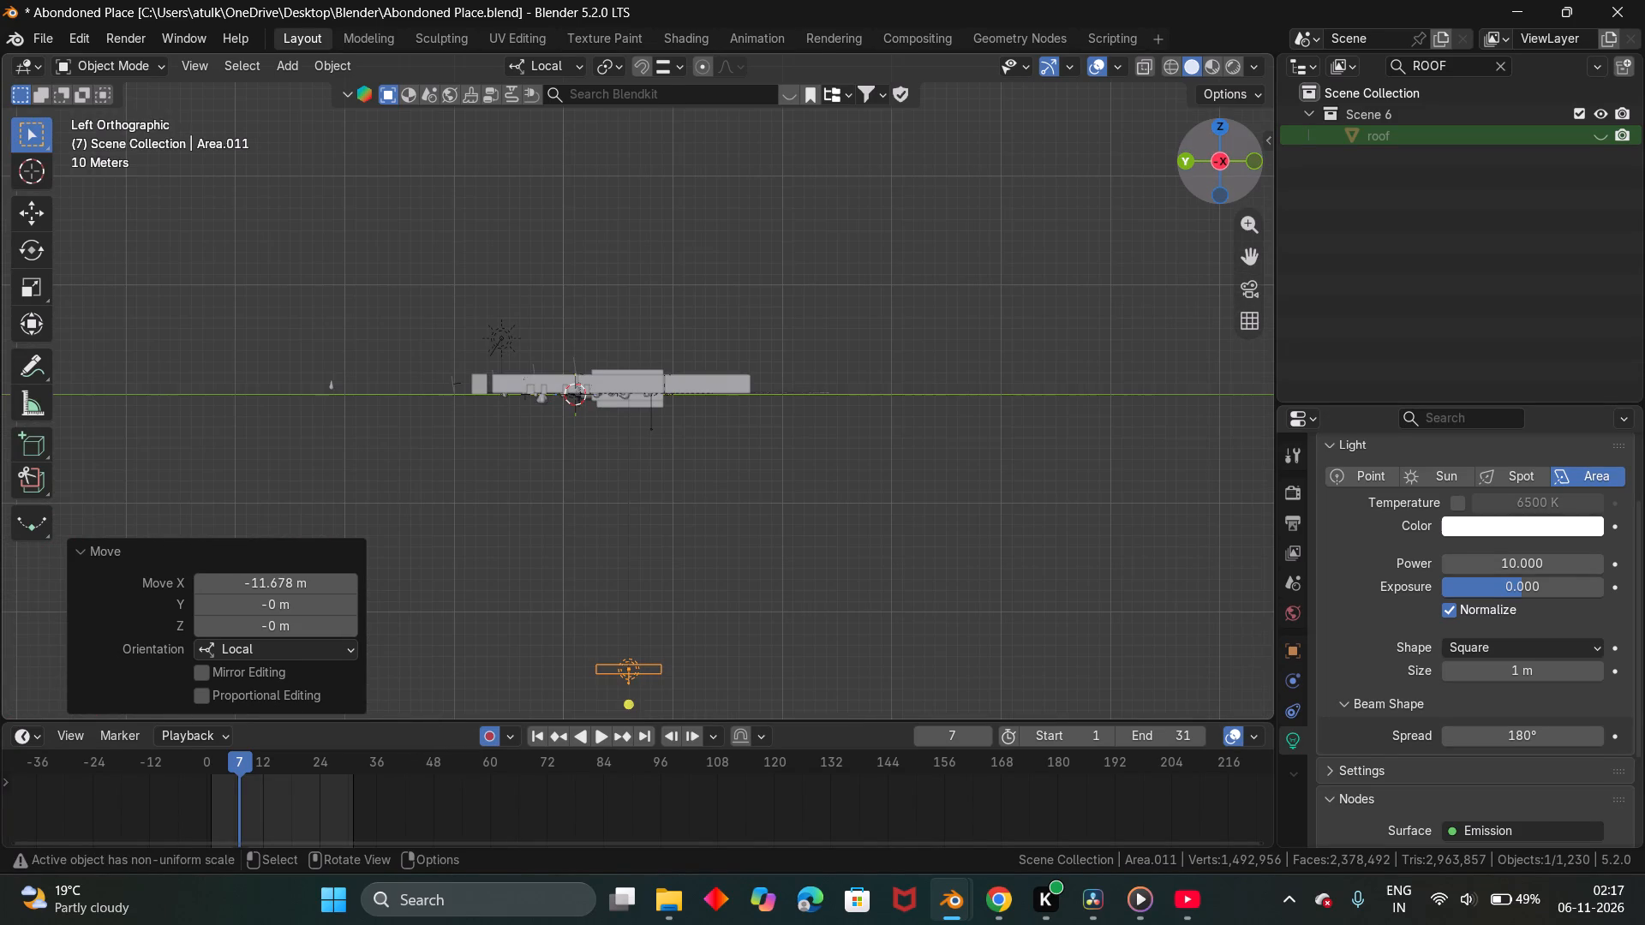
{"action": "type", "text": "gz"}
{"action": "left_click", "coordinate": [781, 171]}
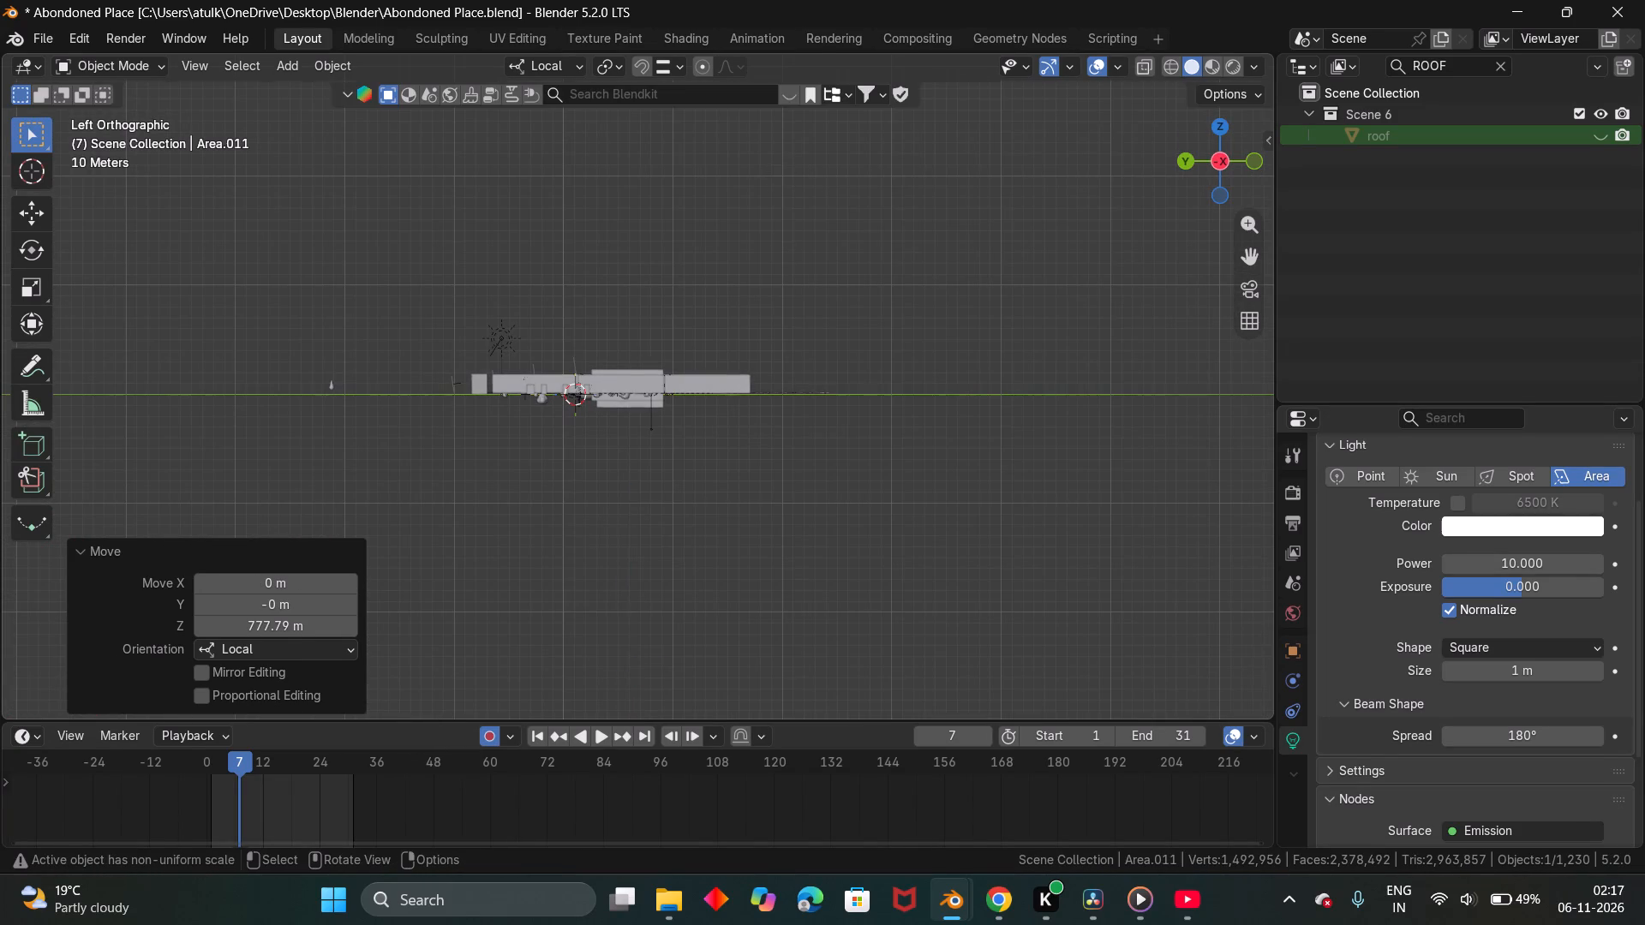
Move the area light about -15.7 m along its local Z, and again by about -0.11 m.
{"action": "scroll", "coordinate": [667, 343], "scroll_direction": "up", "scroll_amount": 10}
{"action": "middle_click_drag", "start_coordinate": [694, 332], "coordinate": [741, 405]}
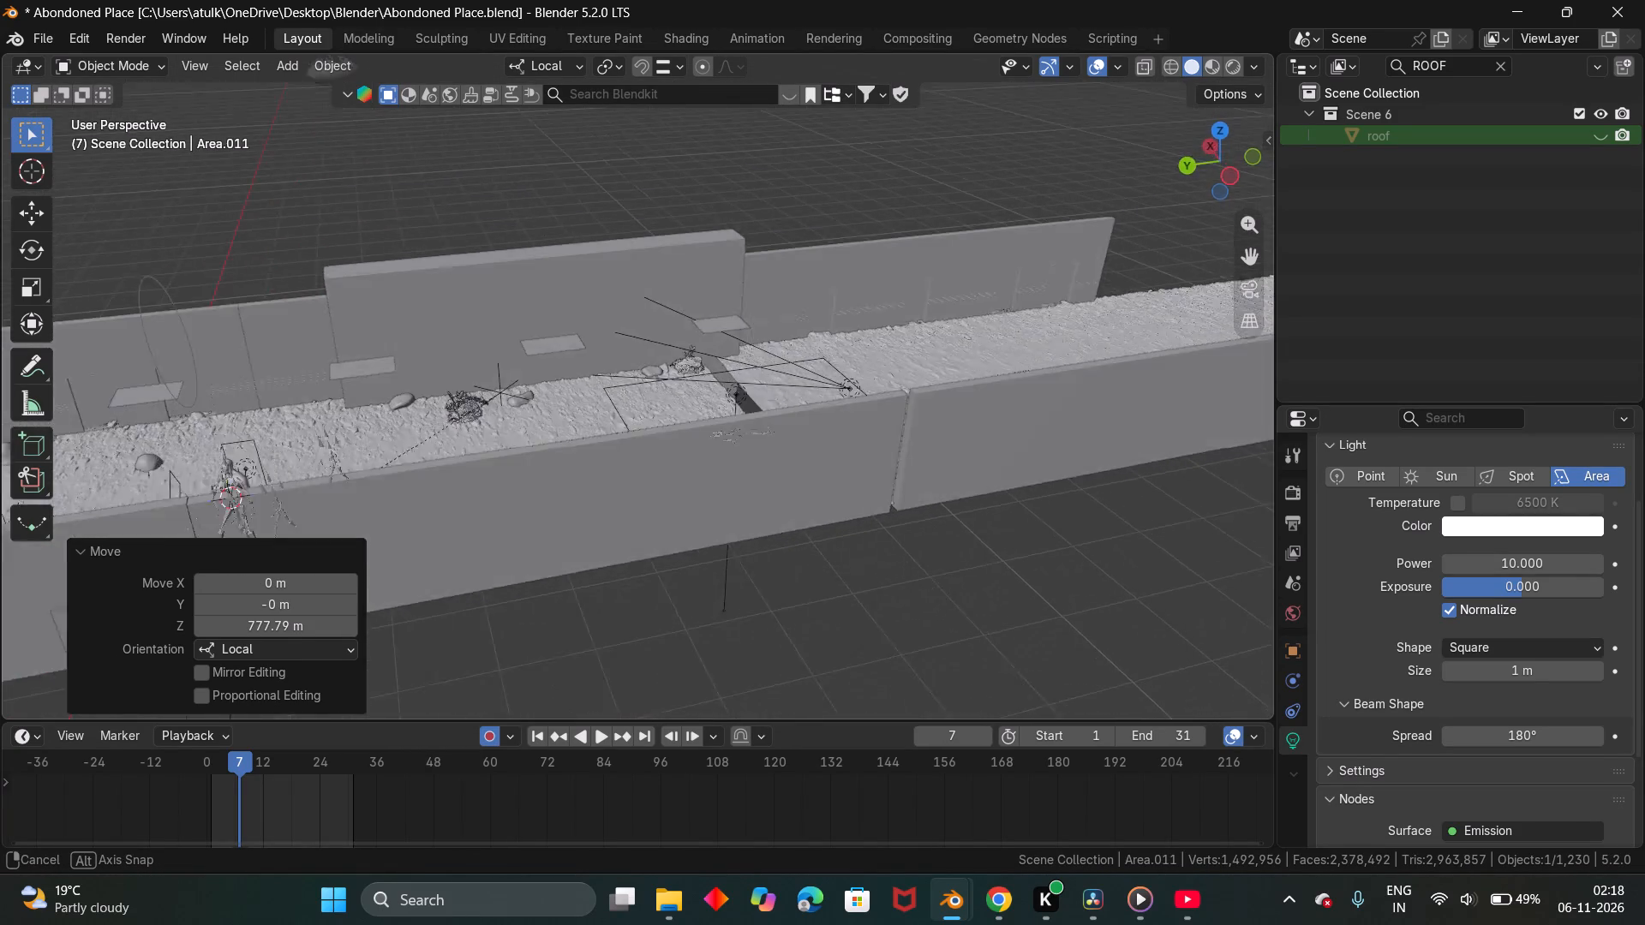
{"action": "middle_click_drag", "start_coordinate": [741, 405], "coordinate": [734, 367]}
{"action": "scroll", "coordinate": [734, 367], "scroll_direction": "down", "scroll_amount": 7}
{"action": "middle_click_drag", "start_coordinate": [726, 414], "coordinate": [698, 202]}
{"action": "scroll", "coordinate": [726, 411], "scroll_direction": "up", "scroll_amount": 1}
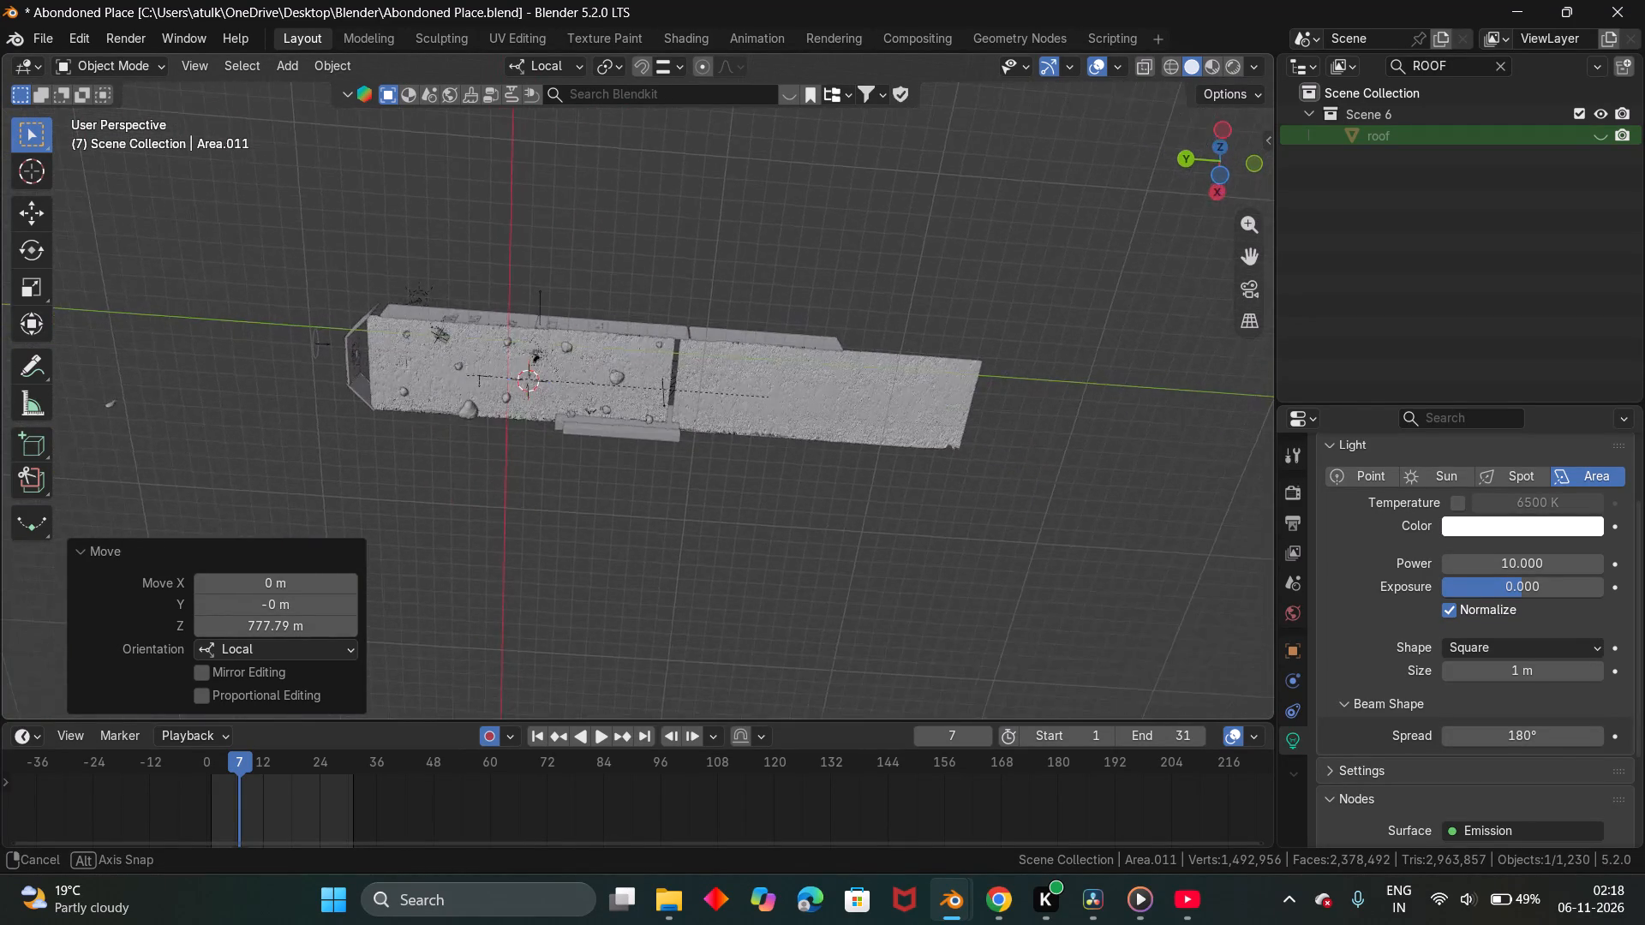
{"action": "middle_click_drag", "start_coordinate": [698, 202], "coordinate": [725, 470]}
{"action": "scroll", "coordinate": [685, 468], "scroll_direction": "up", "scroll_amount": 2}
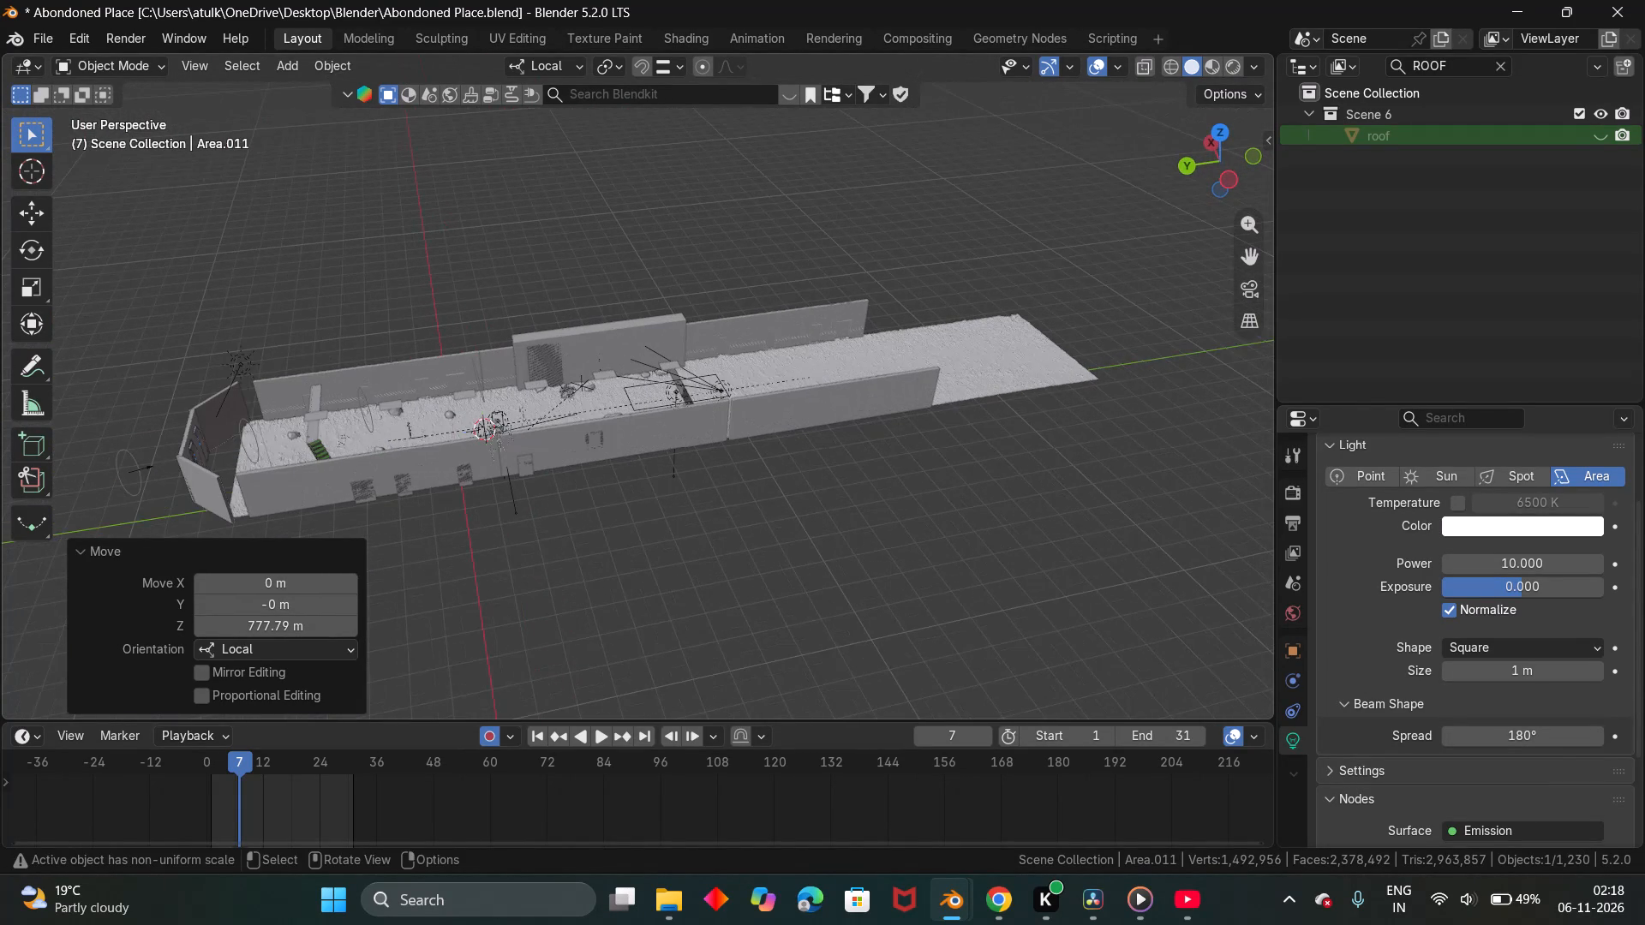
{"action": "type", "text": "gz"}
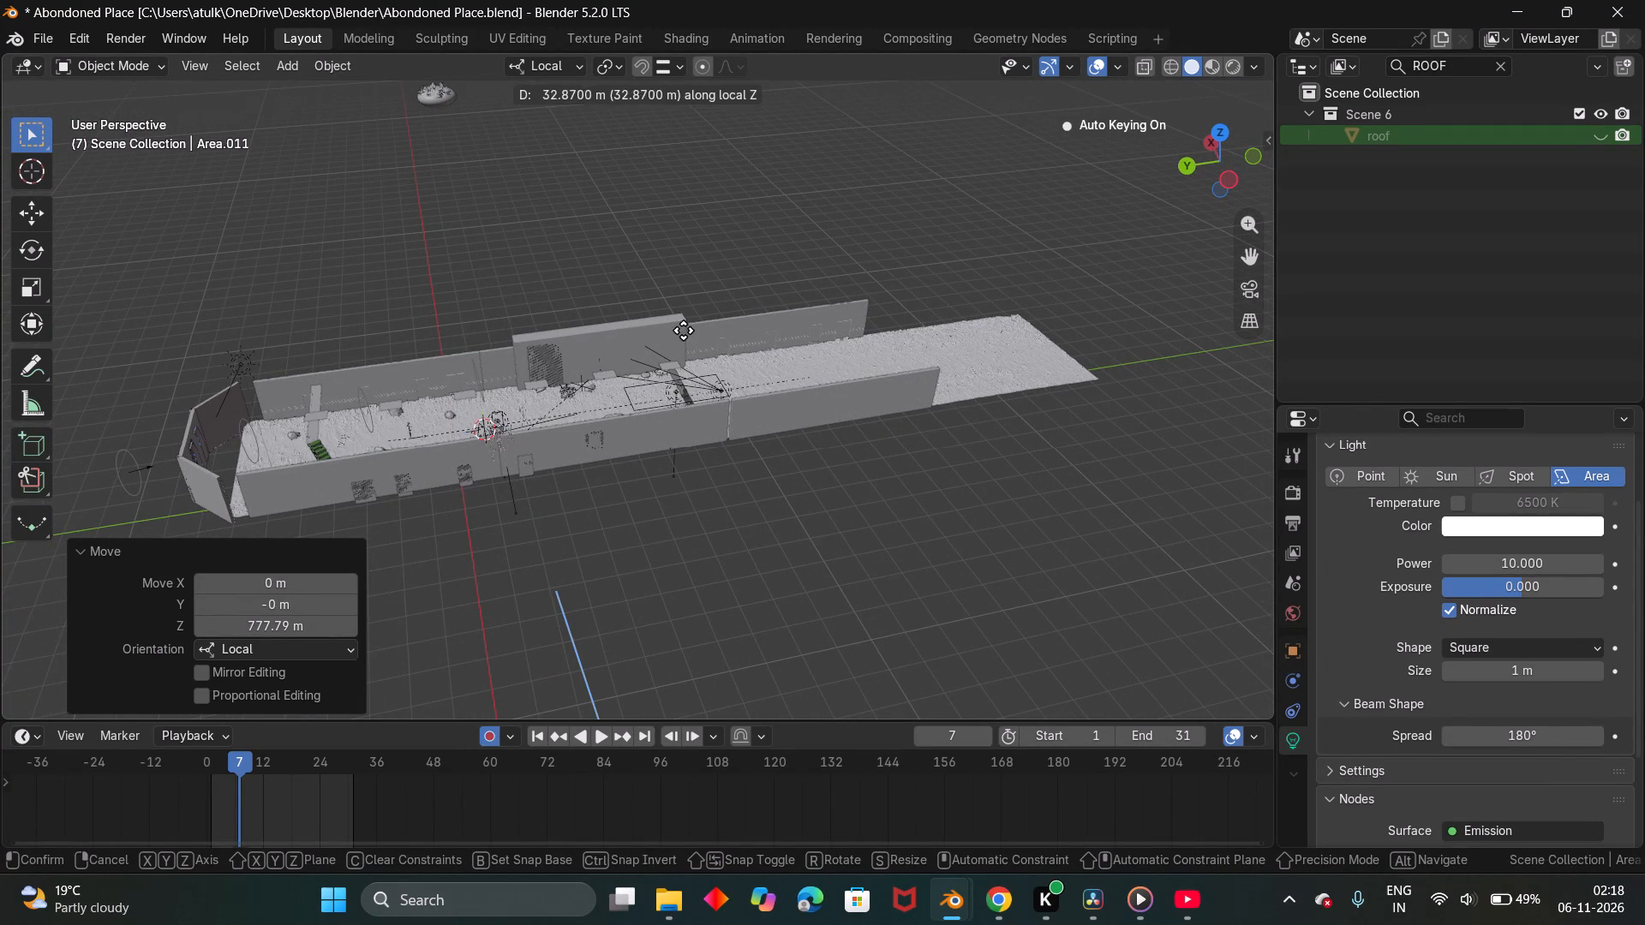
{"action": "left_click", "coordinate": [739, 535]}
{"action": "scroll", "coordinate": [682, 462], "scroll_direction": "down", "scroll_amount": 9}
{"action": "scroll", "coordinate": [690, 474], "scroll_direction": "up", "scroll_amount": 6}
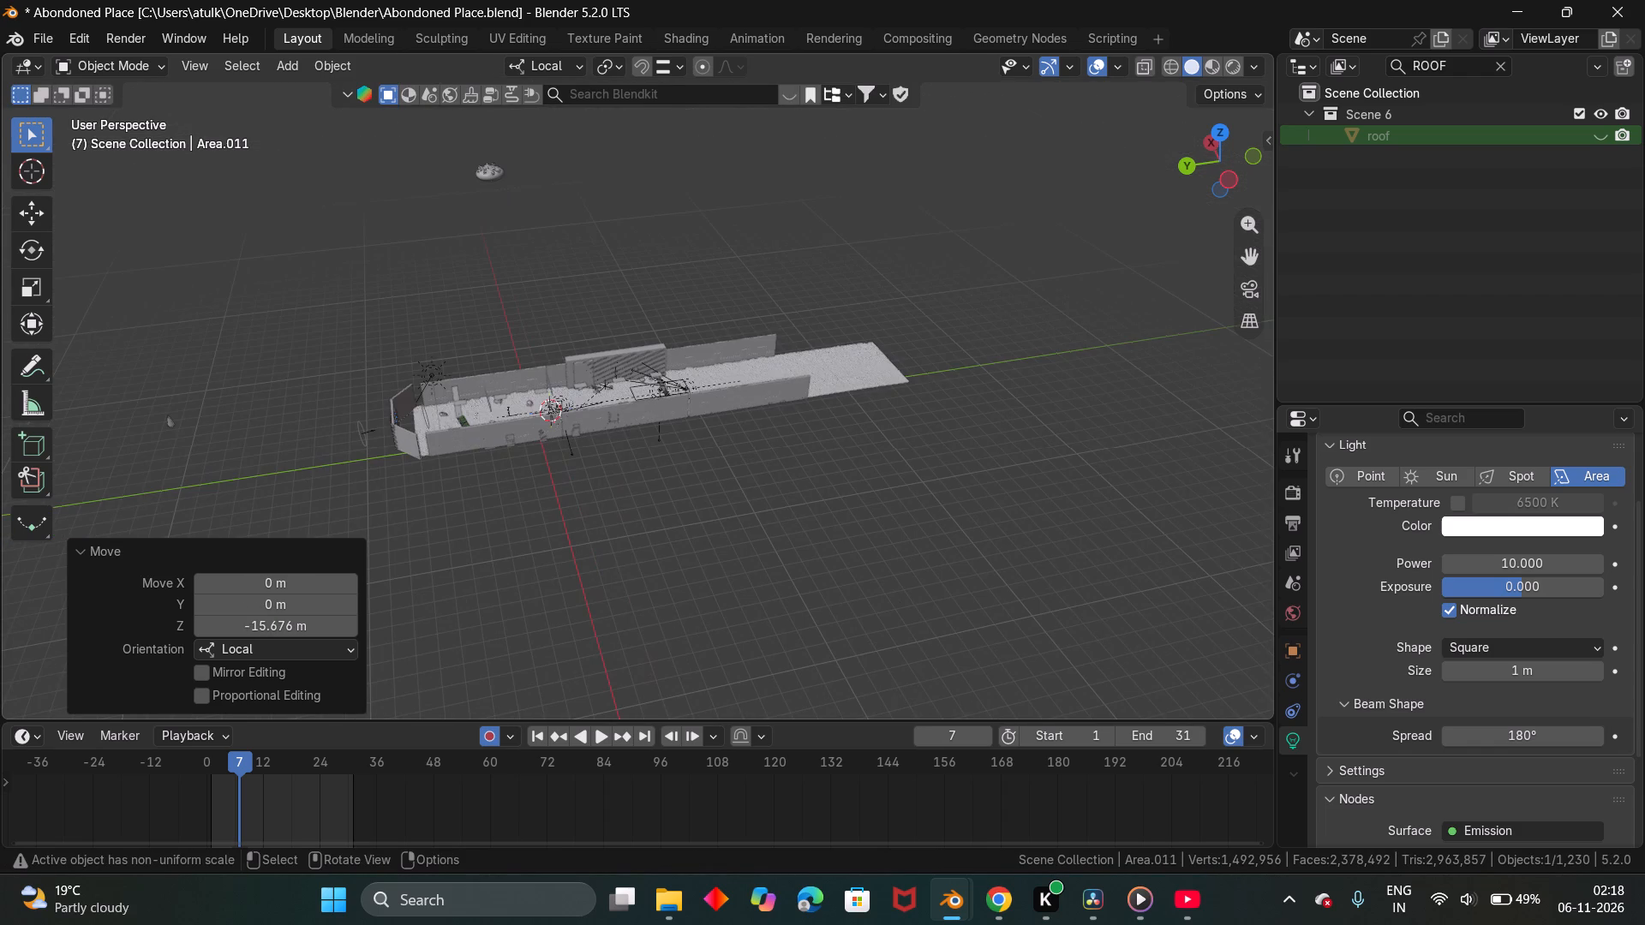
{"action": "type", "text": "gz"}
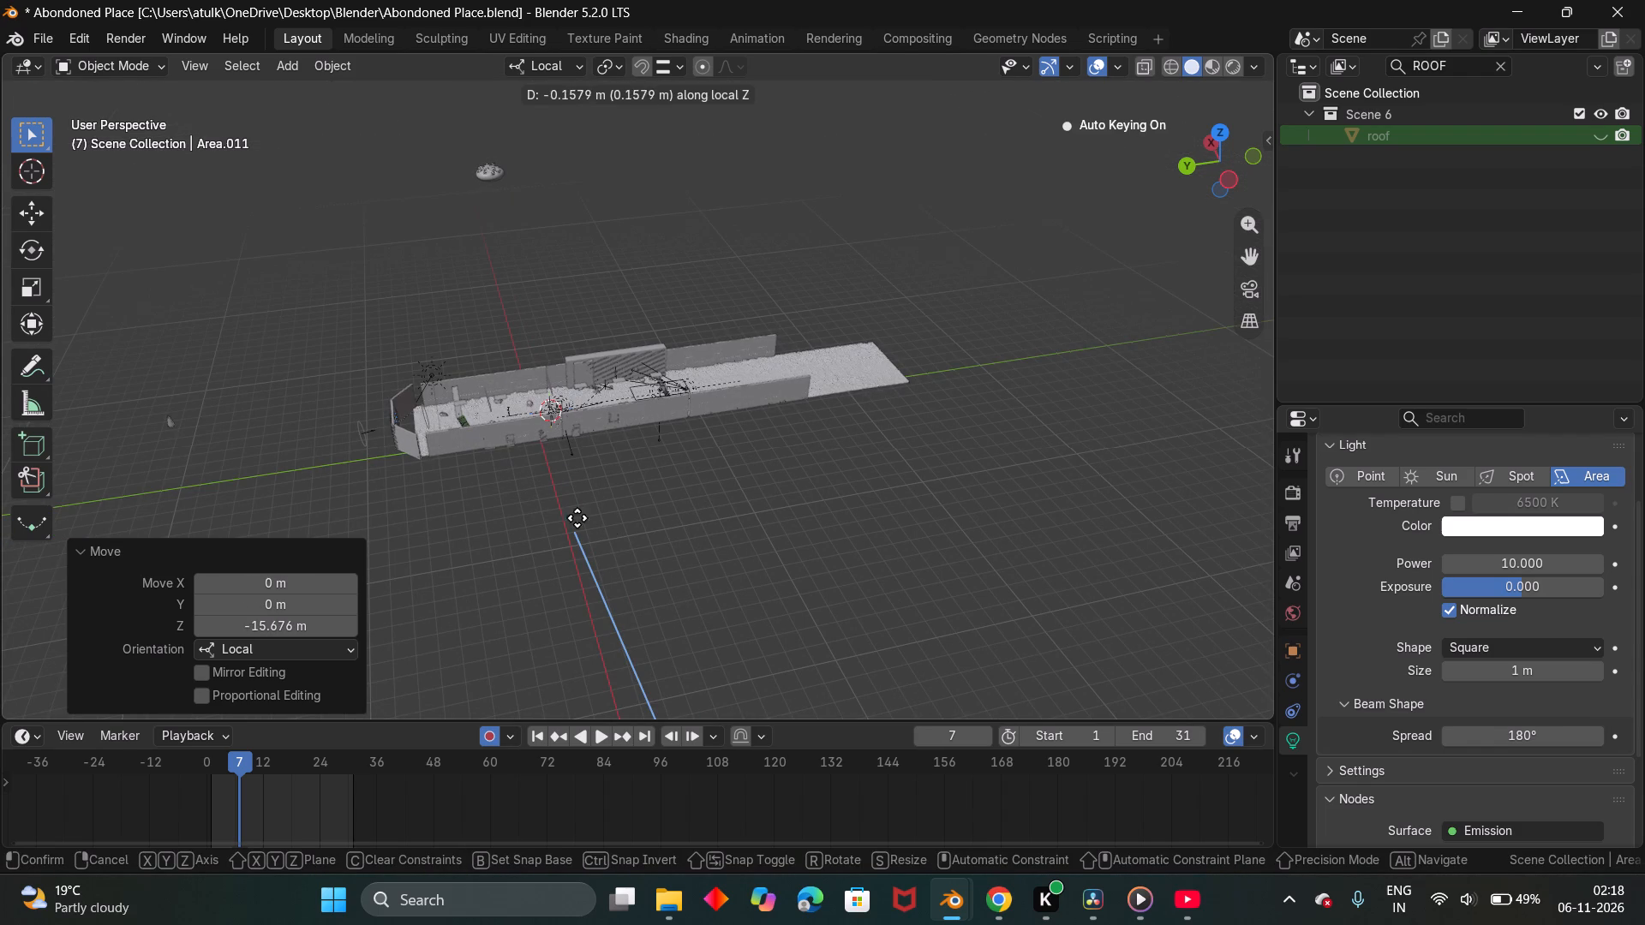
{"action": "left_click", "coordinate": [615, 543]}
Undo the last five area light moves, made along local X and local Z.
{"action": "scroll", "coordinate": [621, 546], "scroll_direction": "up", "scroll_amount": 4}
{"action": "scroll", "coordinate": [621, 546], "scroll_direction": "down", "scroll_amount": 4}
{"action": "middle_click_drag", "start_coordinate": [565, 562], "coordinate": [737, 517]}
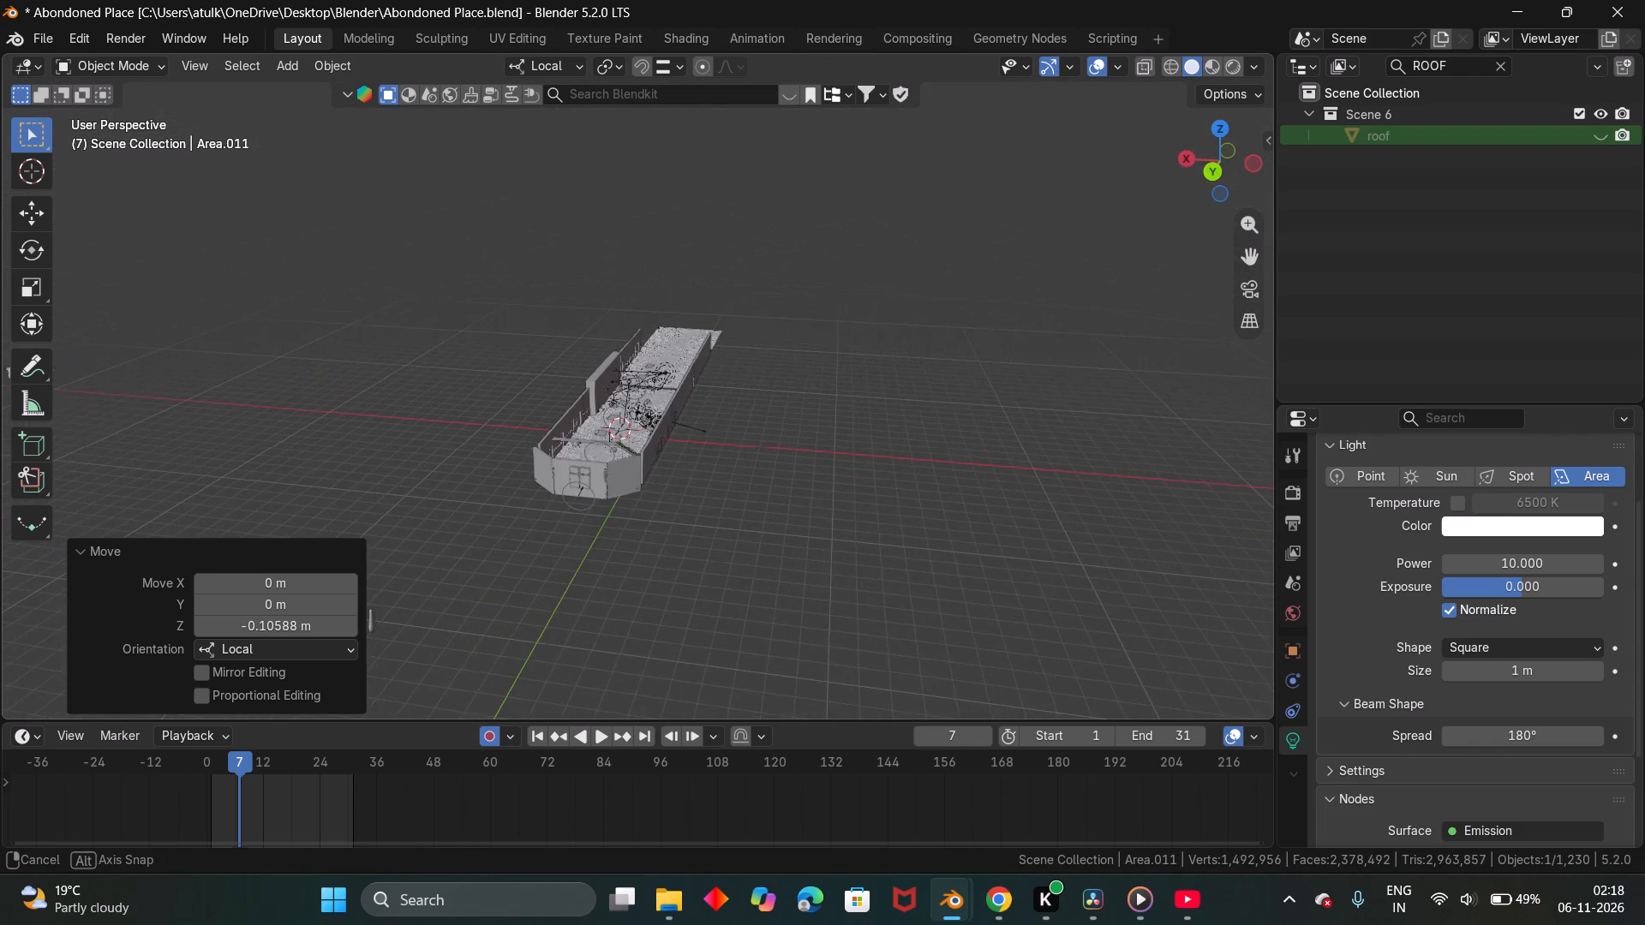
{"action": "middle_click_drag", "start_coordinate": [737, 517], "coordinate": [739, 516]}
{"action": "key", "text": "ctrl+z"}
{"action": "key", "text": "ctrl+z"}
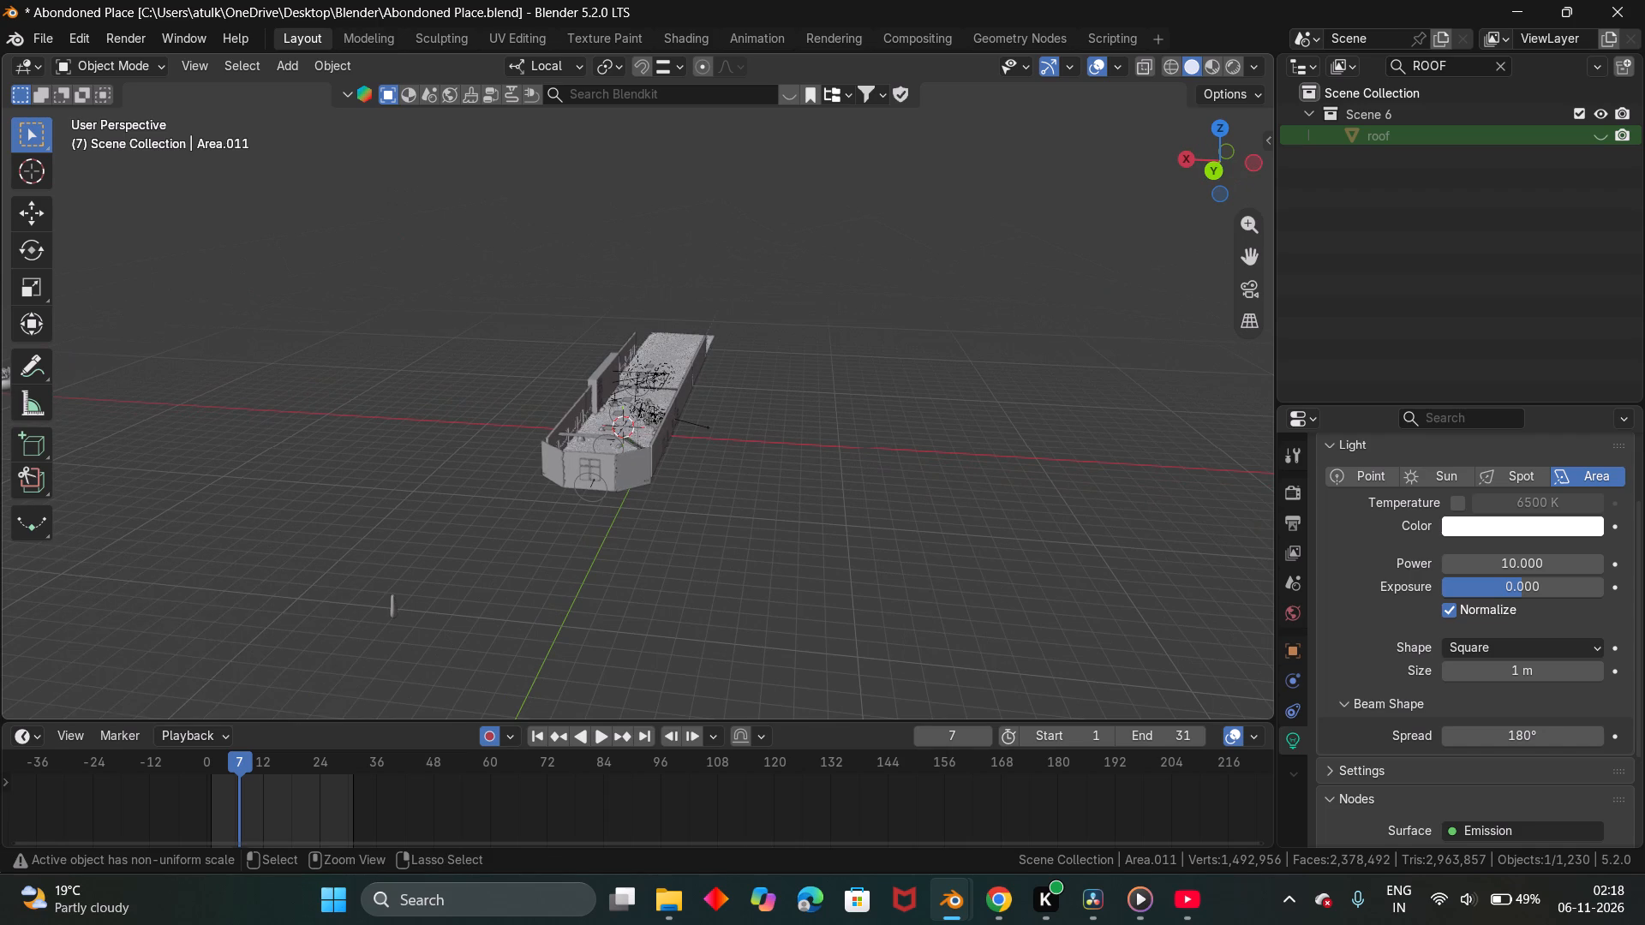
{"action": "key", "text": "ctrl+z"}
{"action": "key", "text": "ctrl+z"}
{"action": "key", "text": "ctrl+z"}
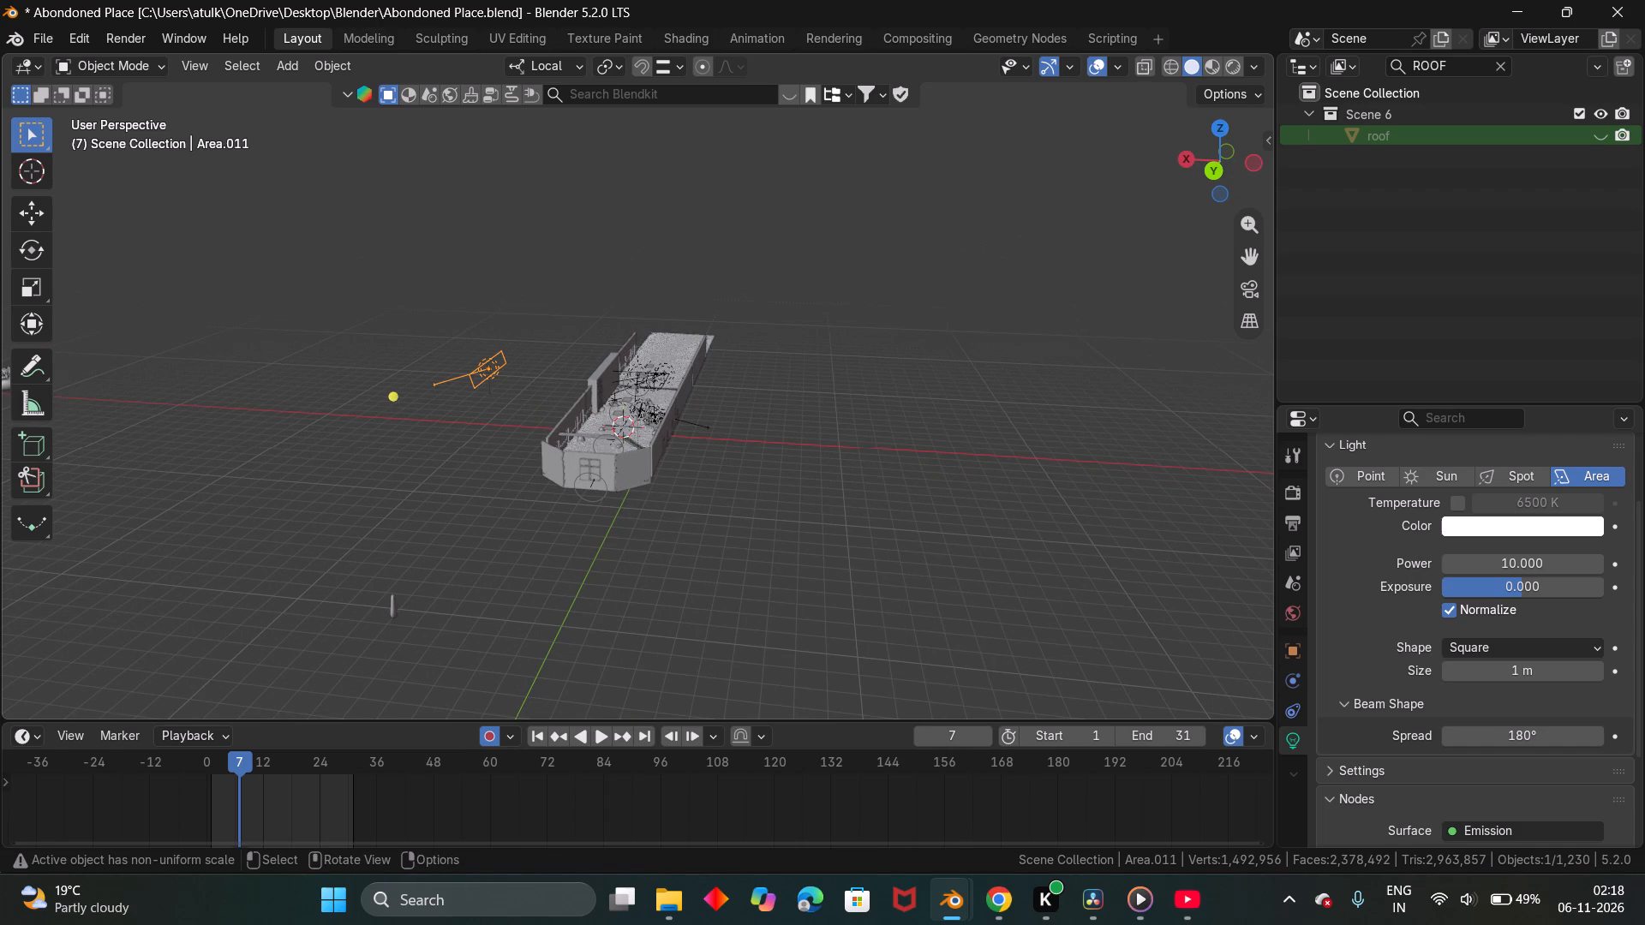
Switch the transform orientation to Global and move the area light about -89.7 m along X in top view, in front of the lettered wall.
{"action": "middle_click_drag", "start_coordinate": [722, 480], "coordinate": [361, 519]}
{"action": "scroll", "coordinate": [643, 338], "scroll_direction": "up", "scroll_amount": 1}
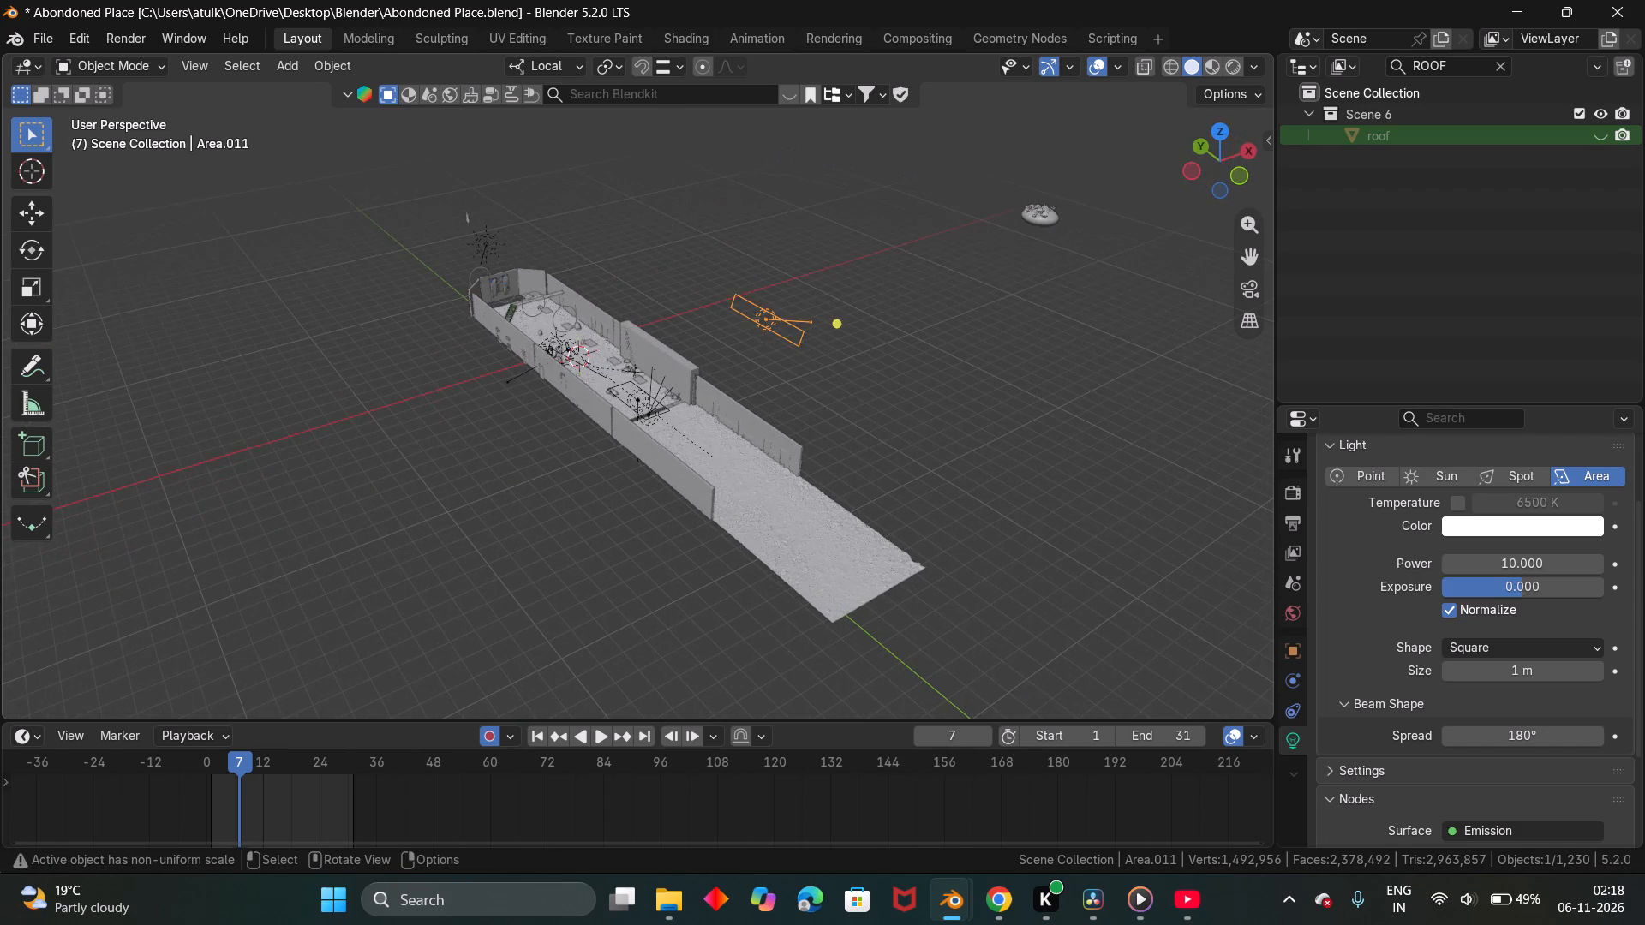
{"action": "middle_click_drag", "start_coordinate": [827, 342], "coordinate": [790, 324]}
{"action": "left_click", "coordinate": [555, 69]}
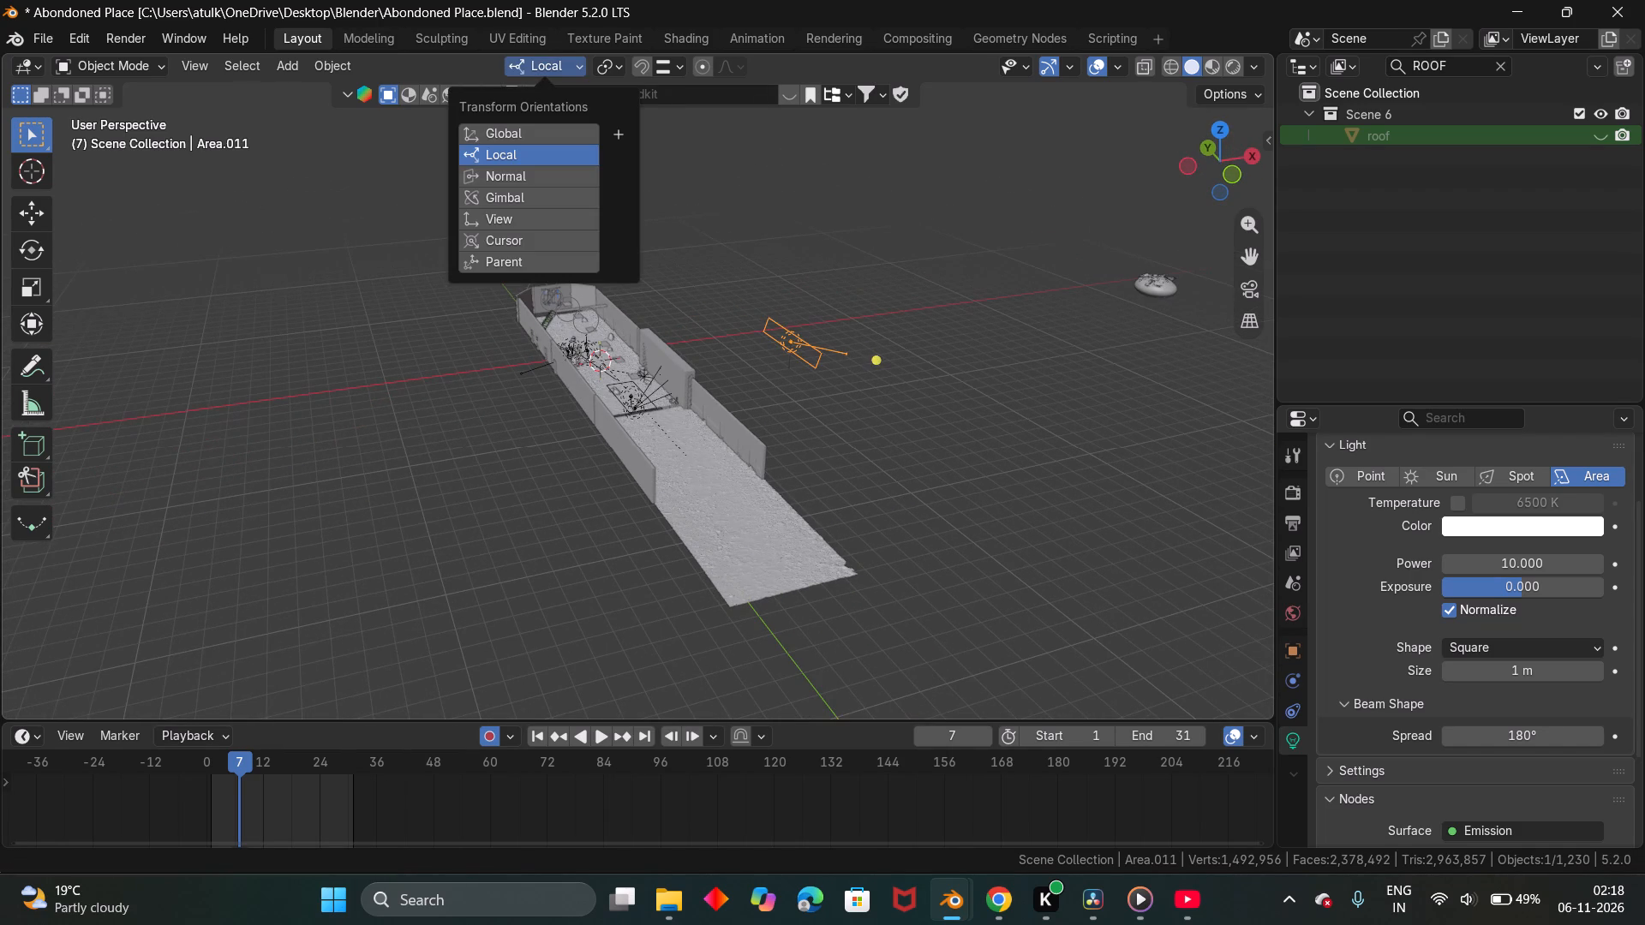
{"action": "left_click", "coordinate": [553, 133]}
{"action": "left_click", "coordinate": [880, 140]}
{"action": "middle_click_drag", "start_coordinate": [984, 231], "coordinate": [955, 260]}
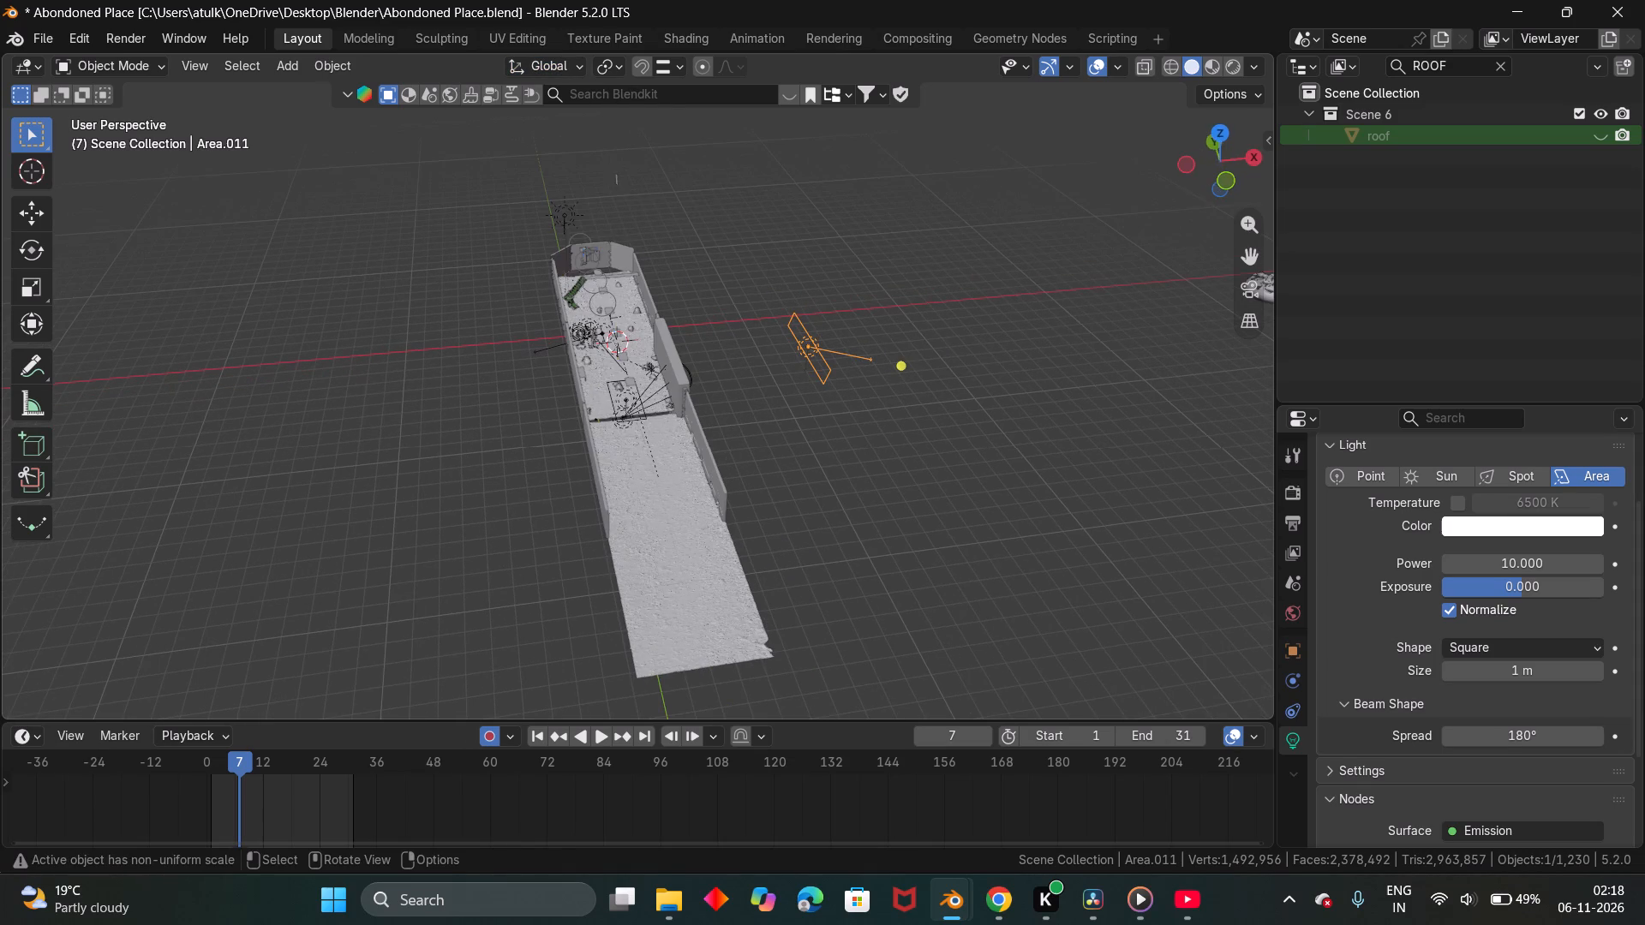
{"action": "left_click", "coordinate": [1217, 131]}
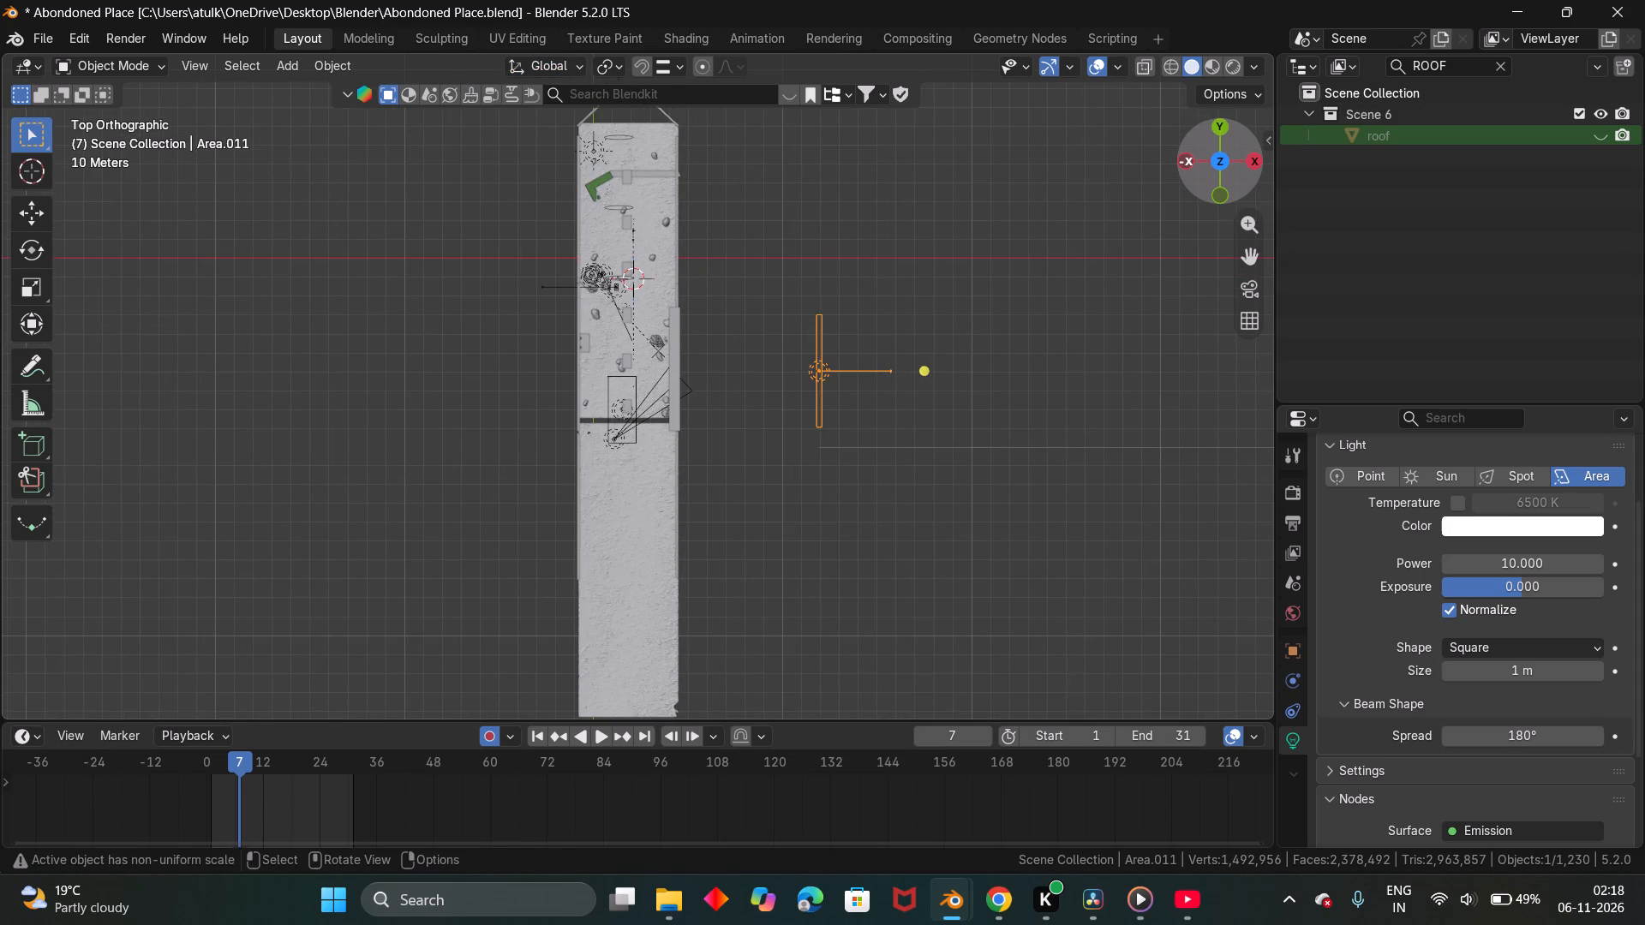
{"action": "type", "text": "gx"}
{"action": "left_click", "coordinate": [671, 409]}
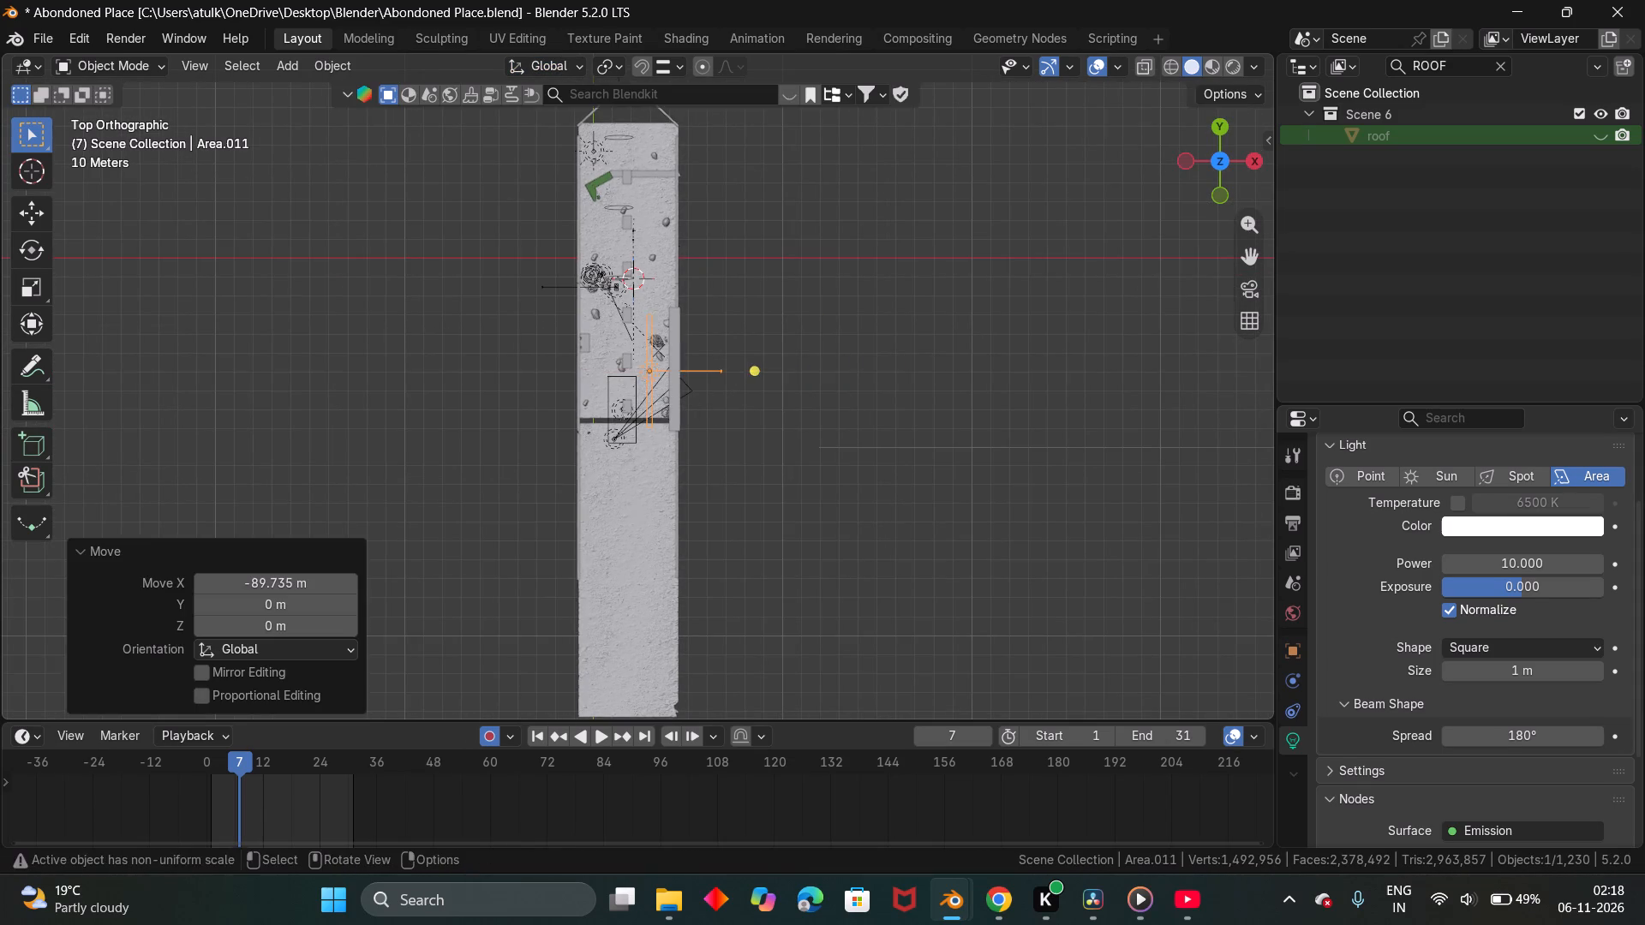
{"action": "middle_click_drag", "start_coordinate": [645, 452], "coordinate": [888, 277]}
{"action": "scroll", "coordinate": [654, 411], "scroll_direction": "up", "scroll_amount": 4}
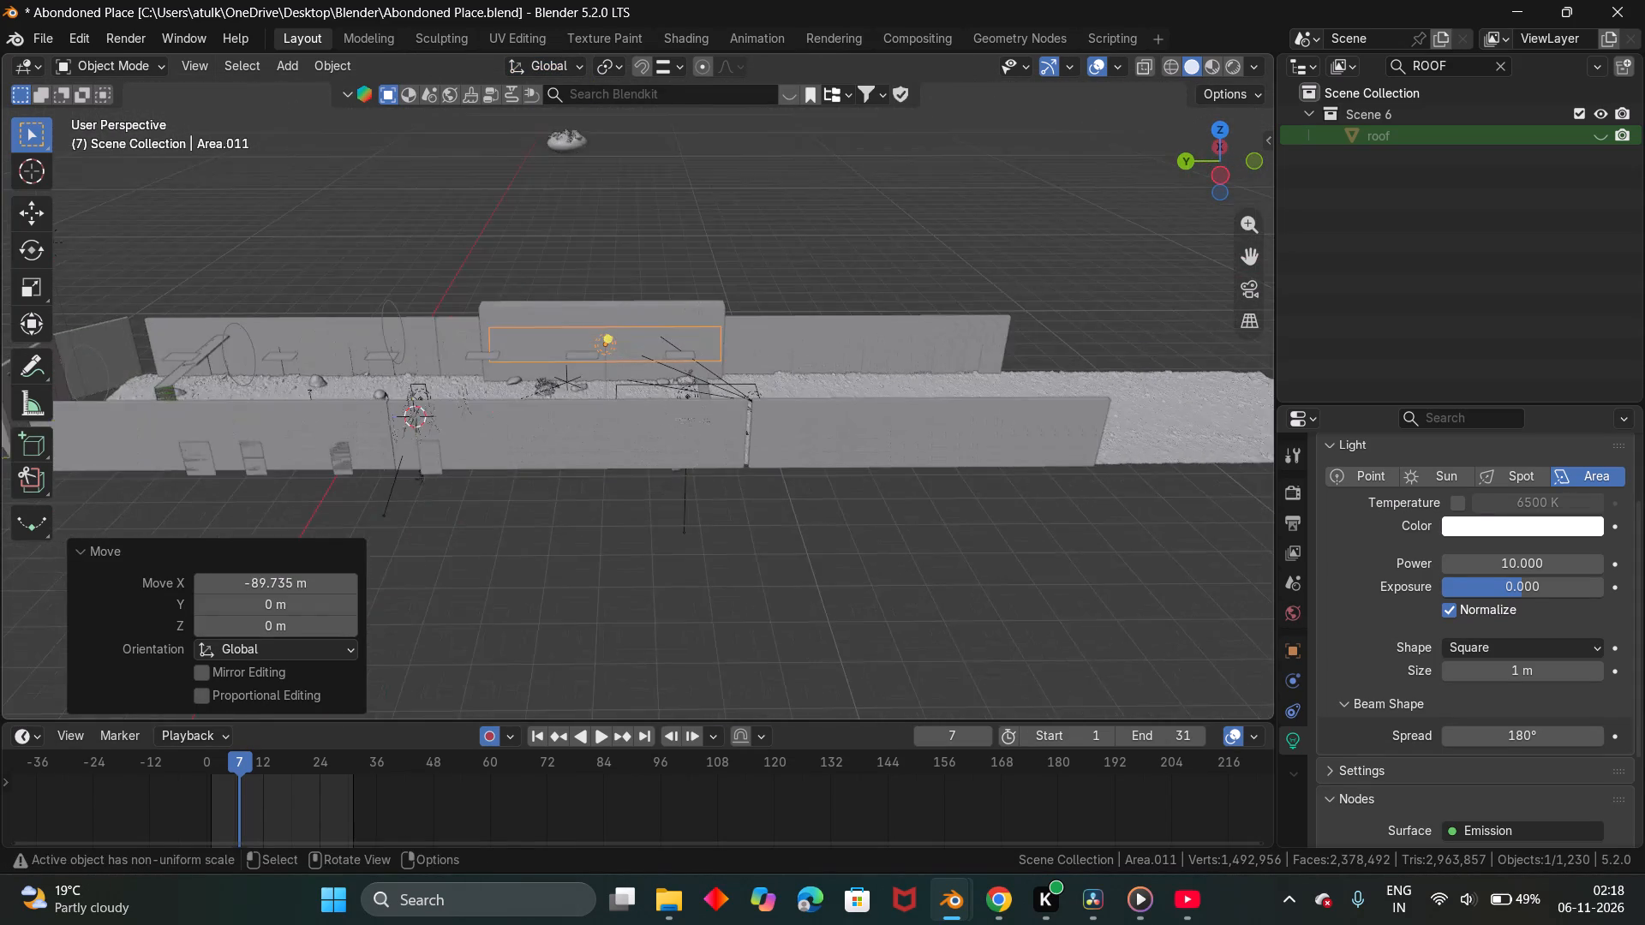
Switch the transform orientation to Local and scale the area light along its local Z, local Y, and by about 1.739 along local X.
{"action": "middle_click_drag", "start_coordinate": [610, 411], "coordinate": [840, 375]}
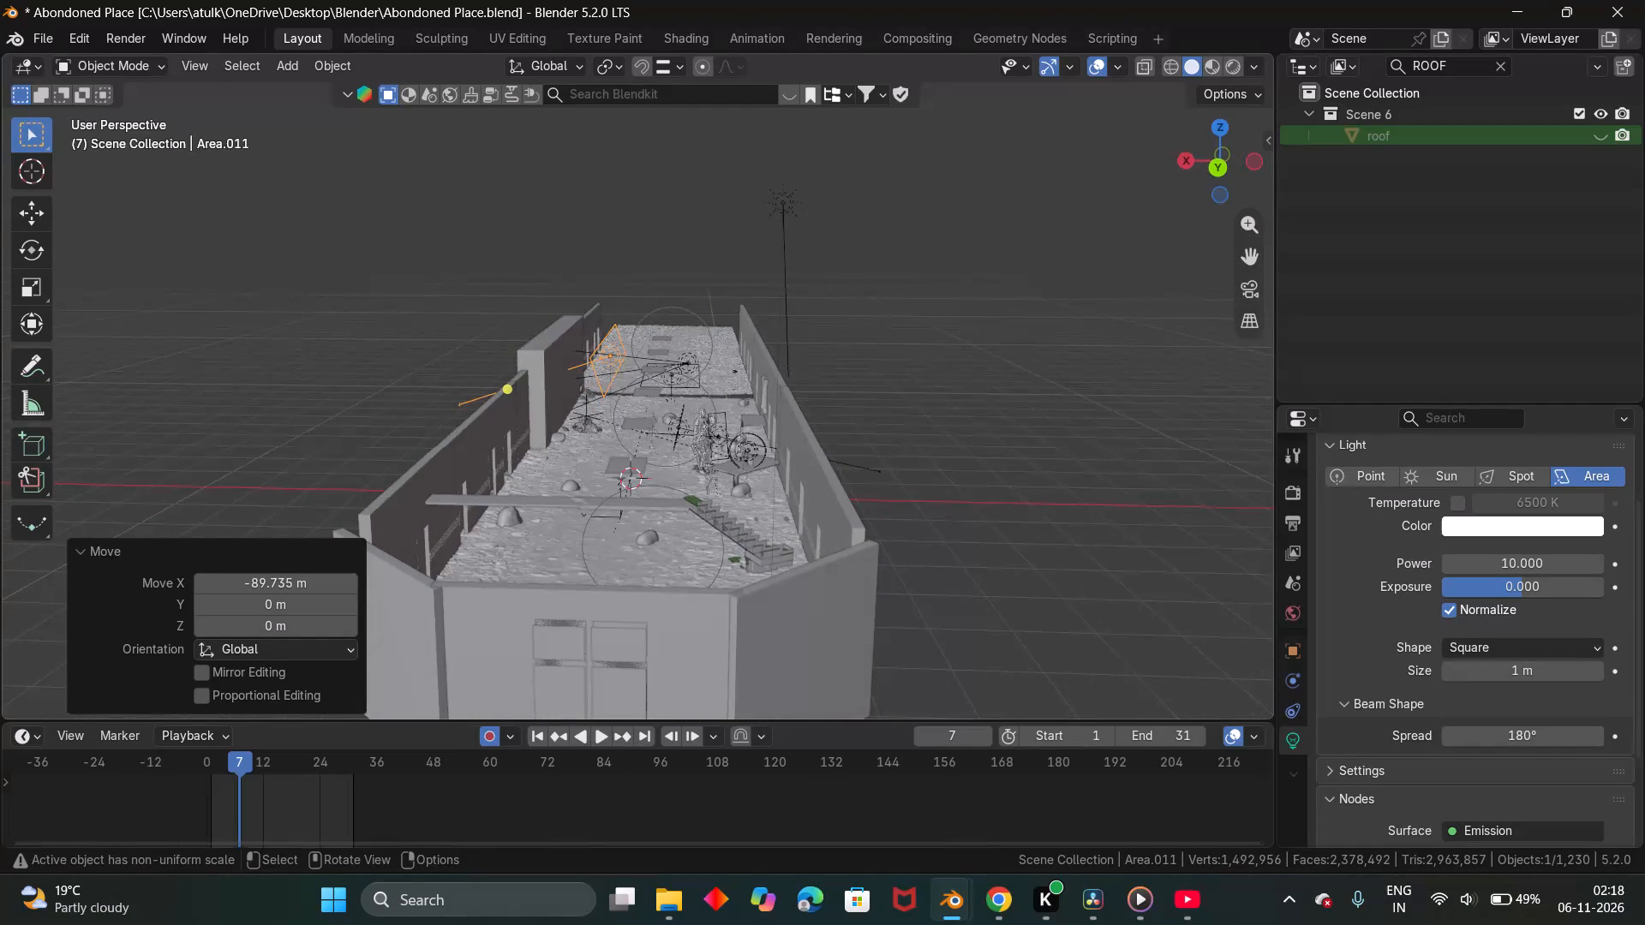
{"action": "left_click", "coordinate": [553, 66]}
{"action": "left_click", "coordinate": [535, 152]}
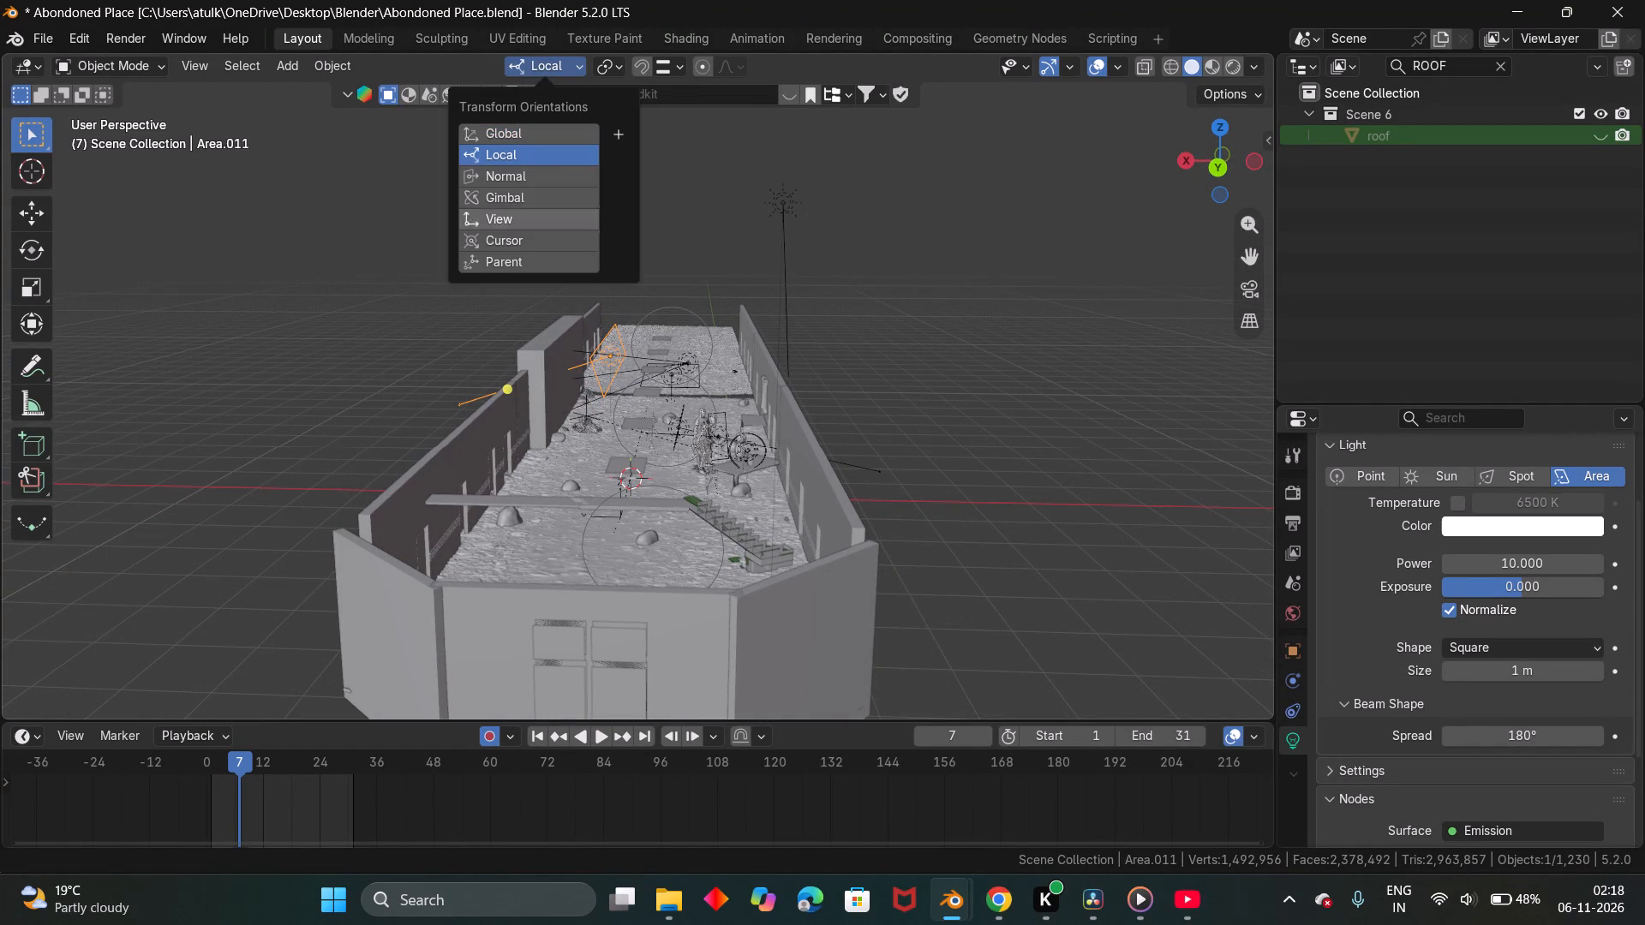
{"action": "left_click", "coordinate": [817, 265]}
{"action": "type", "text": "sz"}
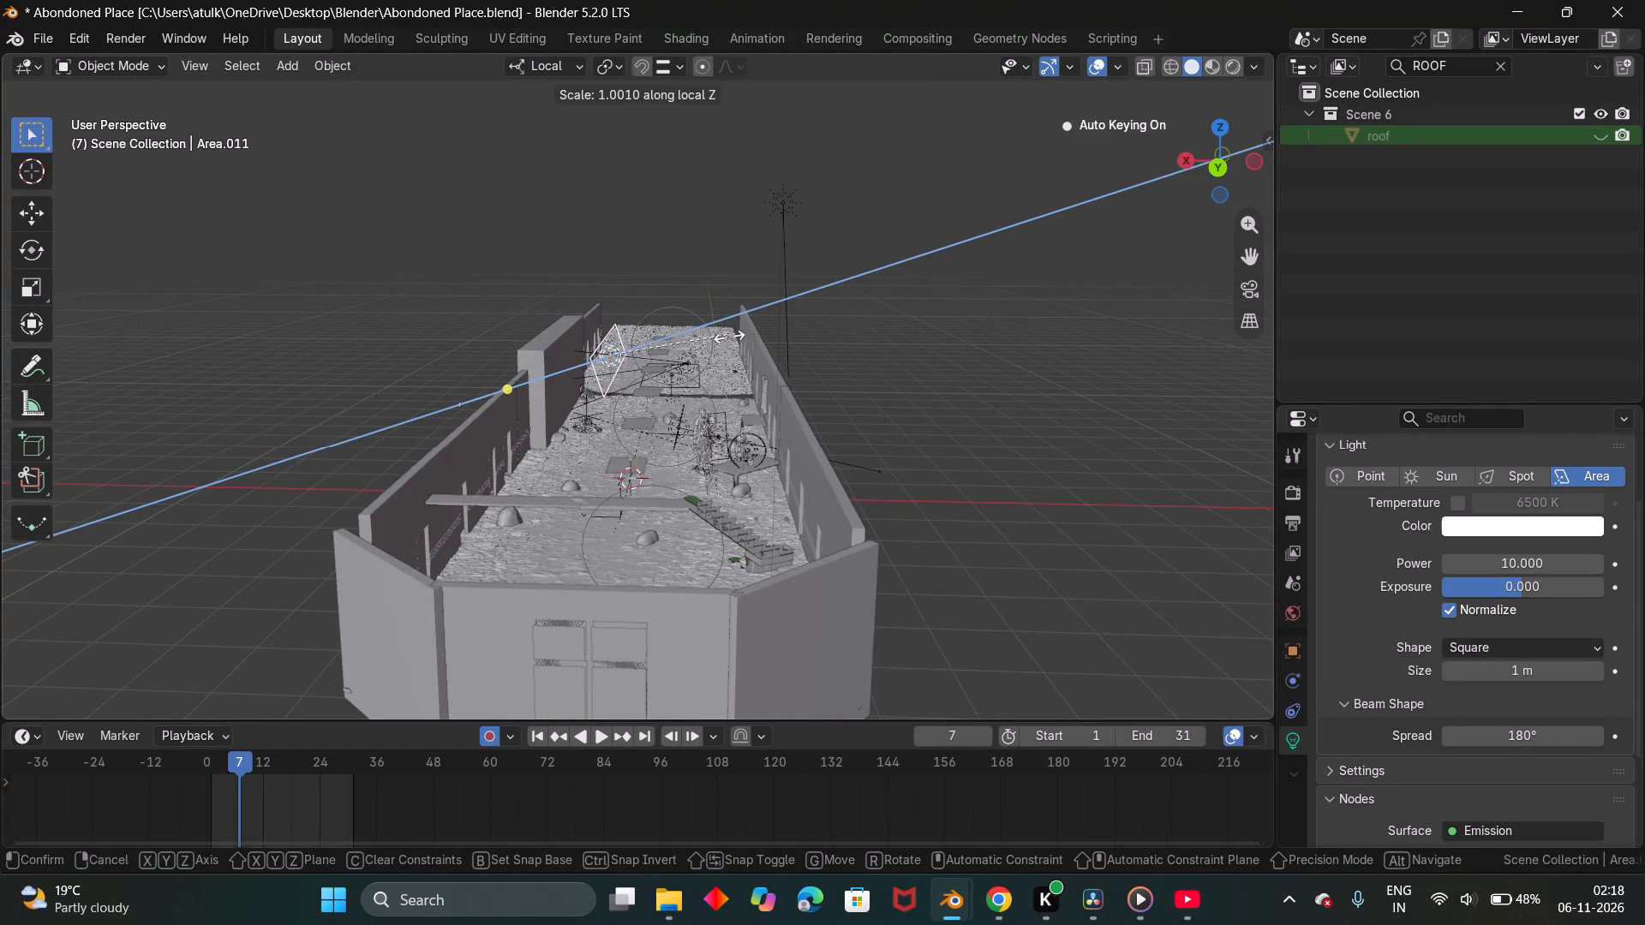
{"action": "left_click", "coordinate": [763, 350]}
{"action": "type", "text": "sy"}
{"action": "left_click", "coordinate": [782, 383]}
{"action": "type", "text": "sx"}
{"action": "left_click", "coordinate": [876, 501]}
Move the area light about 0.89 m along local X, -10.9 m along local Y and -5.07 m along local Z.
{"action": "middle_click_drag", "start_coordinate": [1035, 441], "coordinate": [935, 410]}
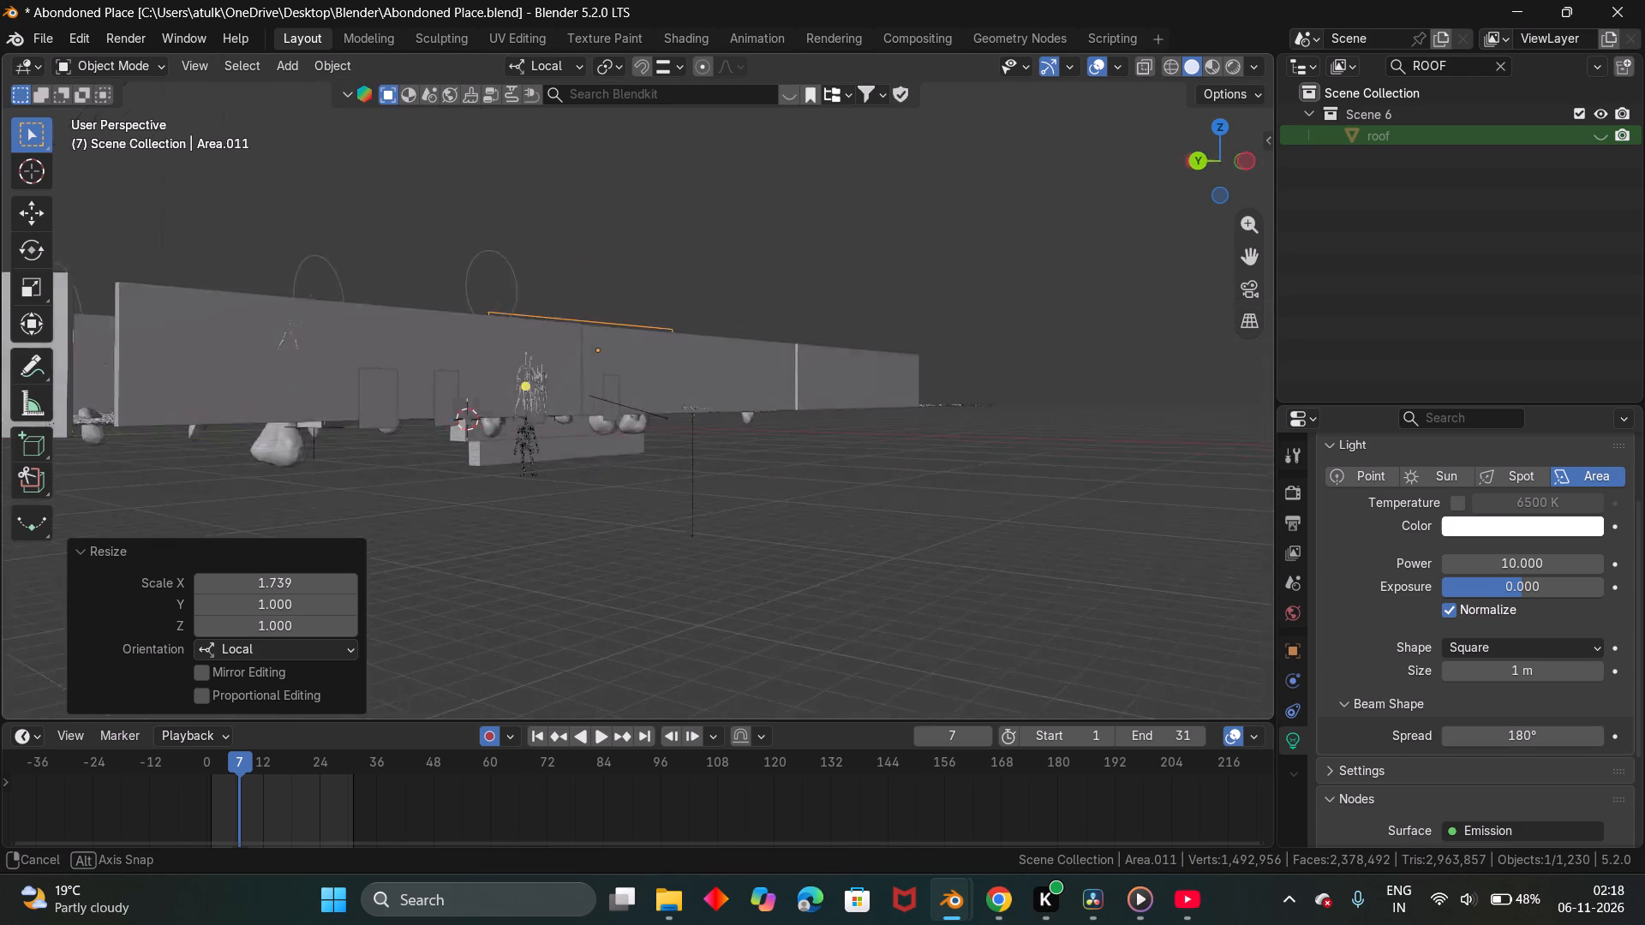
{"action": "middle_click_drag", "start_coordinate": [935, 410], "coordinate": [738, 457]}
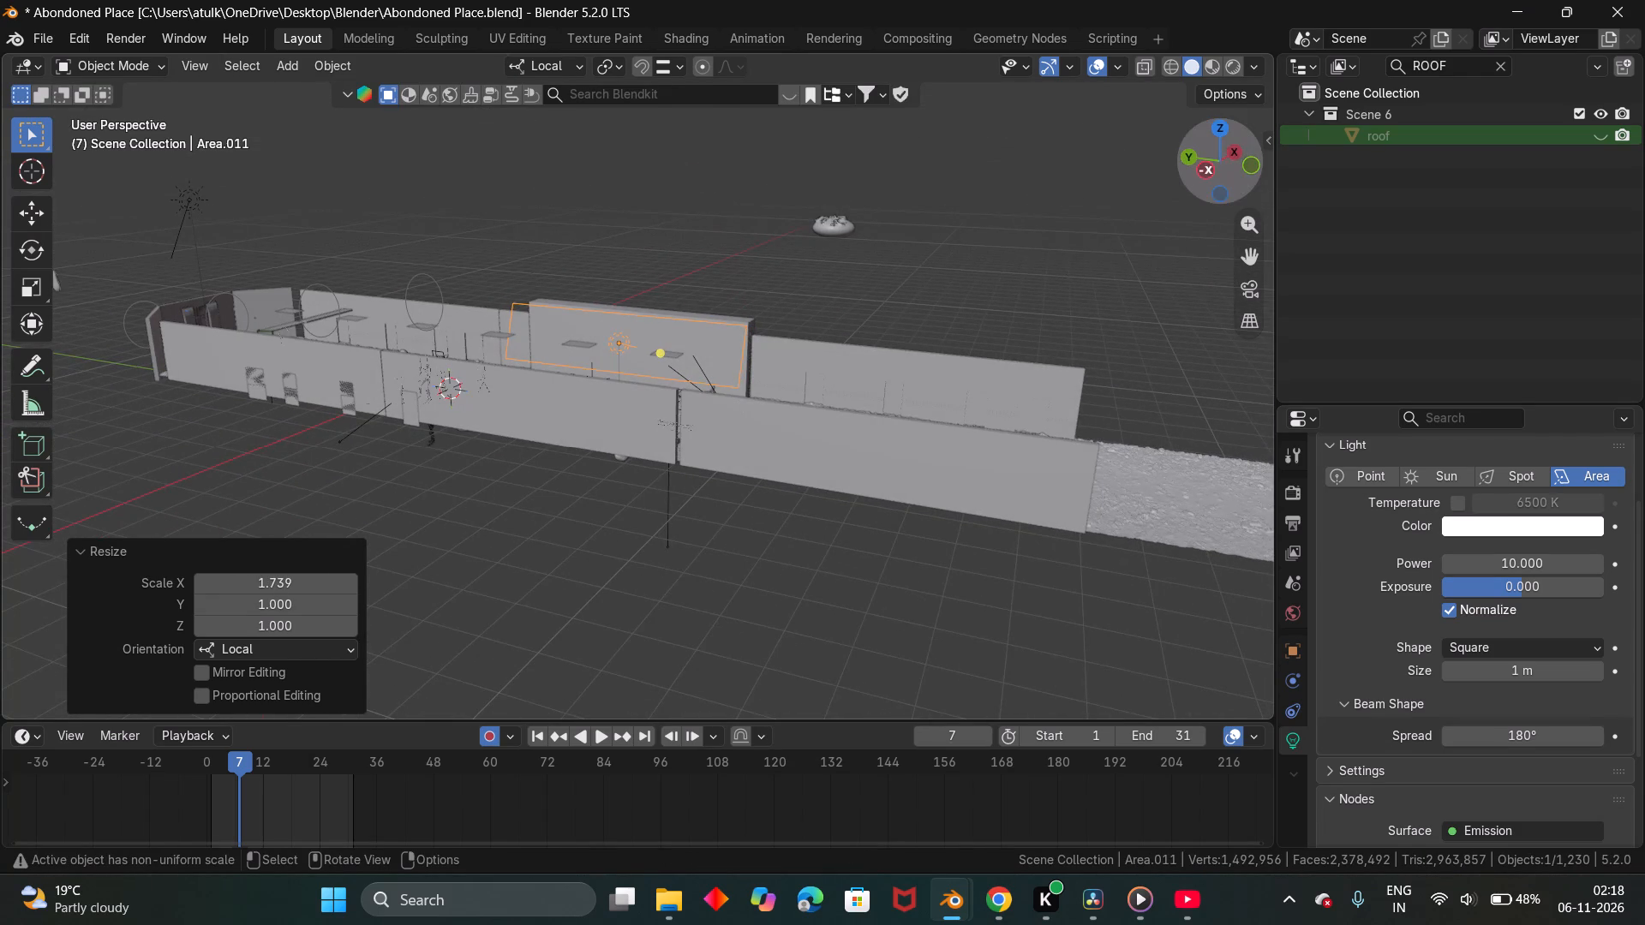
{"action": "left_click", "coordinate": [1243, 288]}
{"action": "scroll", "coordinate": [733, 376], "scroll_direction": "up", "scroll_amount": 4}
{"action": "middle_click_drag", "start_coordinate": [774, 427], "coordinate": [718, 446]}
{"action": "scroll", "coordinate": [704, 442], "scroll_direction": "down", "scroll_amount": 6}
{"action": "middle_click_drag", "start_coordinate": [727, 439], "coordinate": [617, 449]}
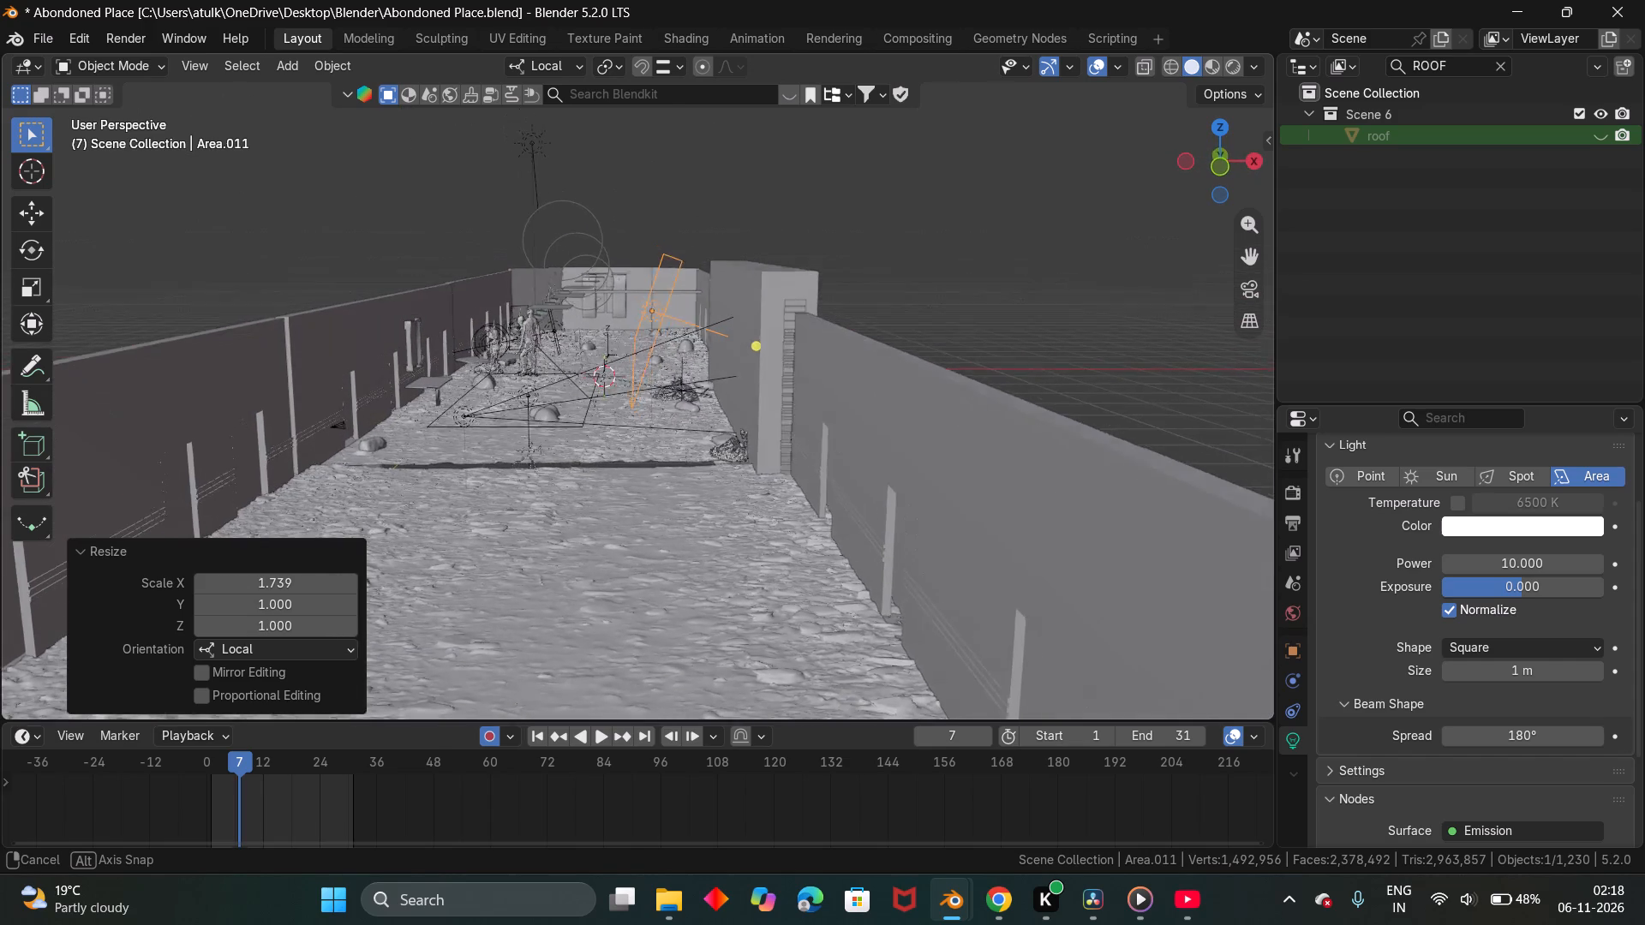
{"action": "middle_click_drag", "start_coordinate": [617, 449], "coordinate": [616, 449]}
{"action": "middle_click_drag", "start_coordinate": [766, 356], "coordinate": [755, 367]}
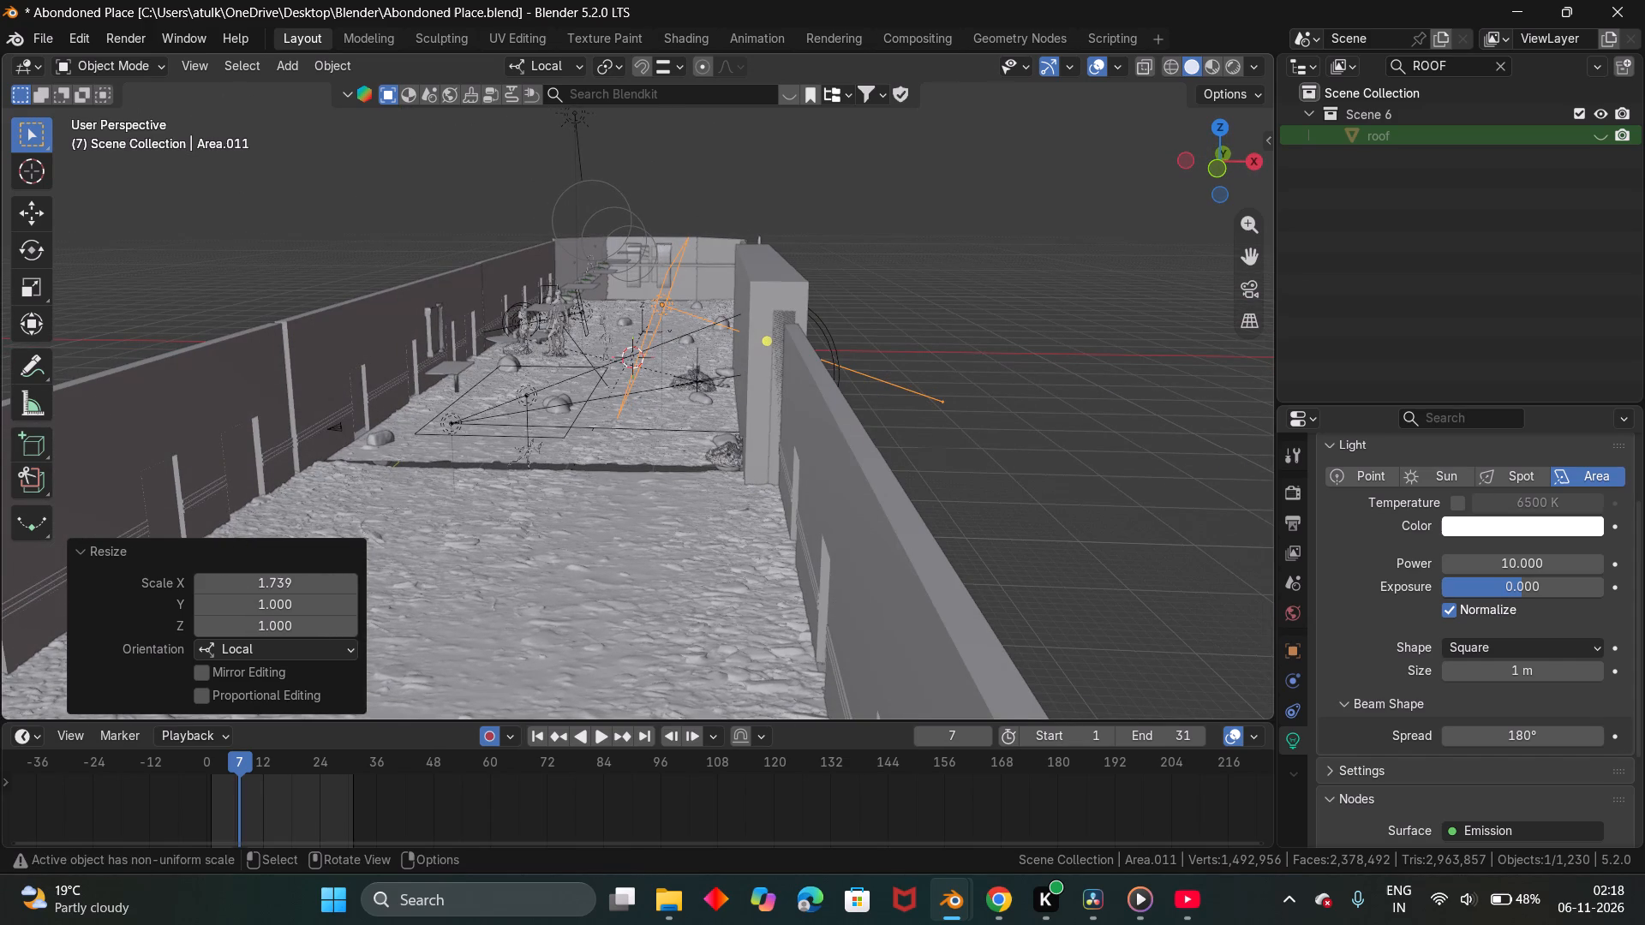
{"action": "type", "text": "gx"}
{"action": "left_click", "coordinate": [801, 378]}
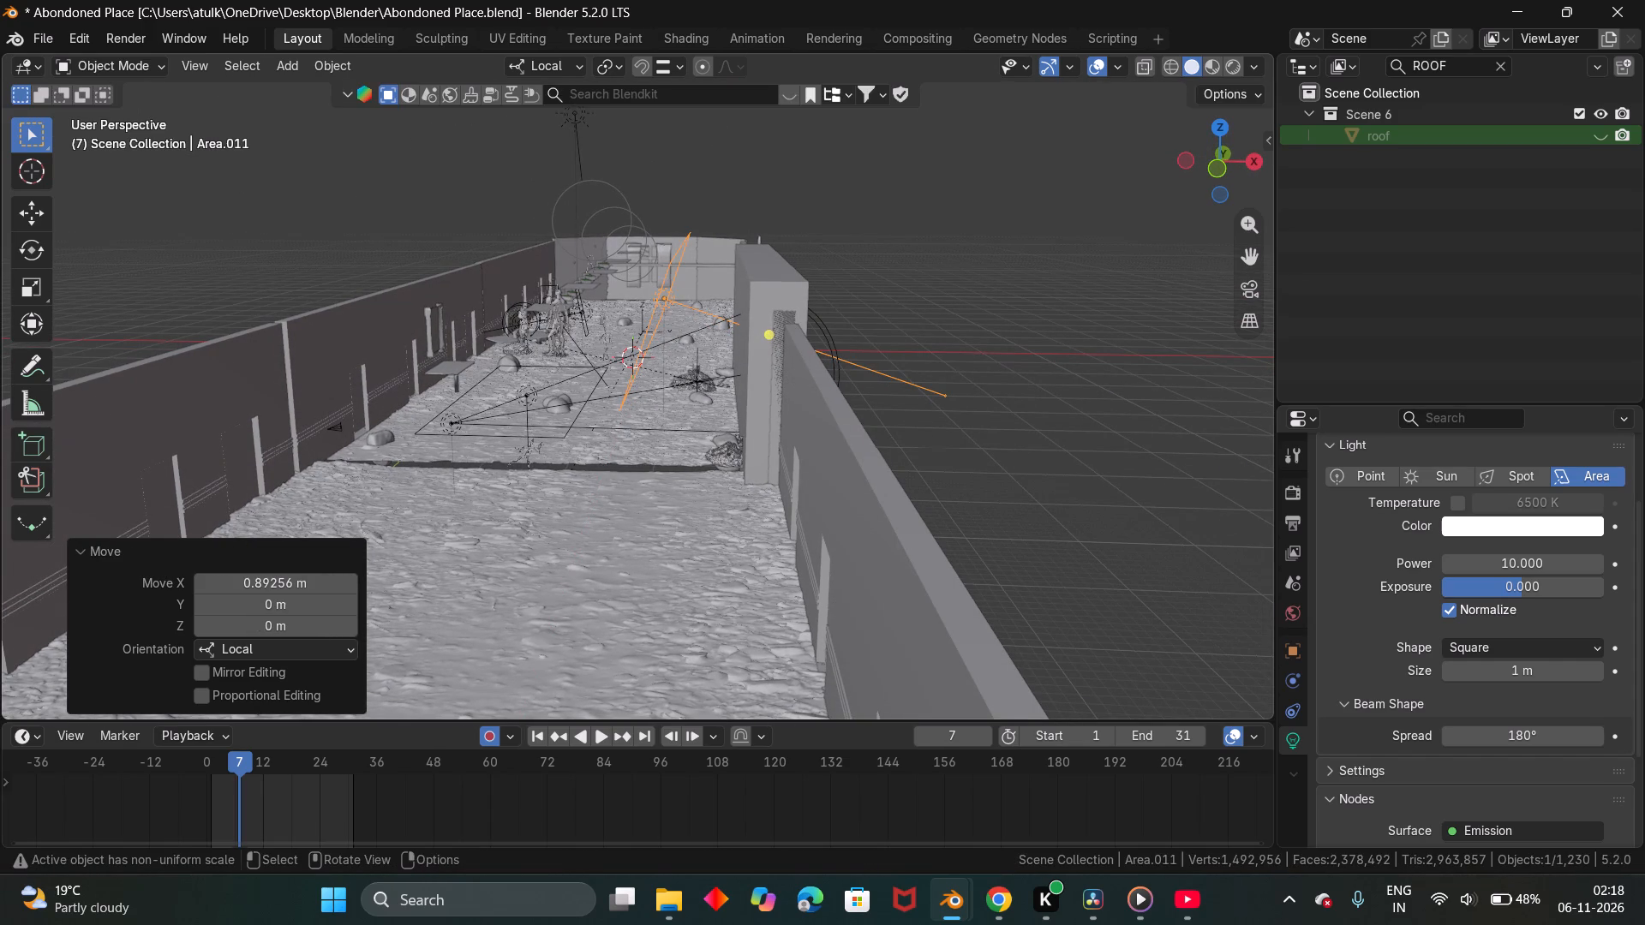
{"action": "type", "text": "gy"}
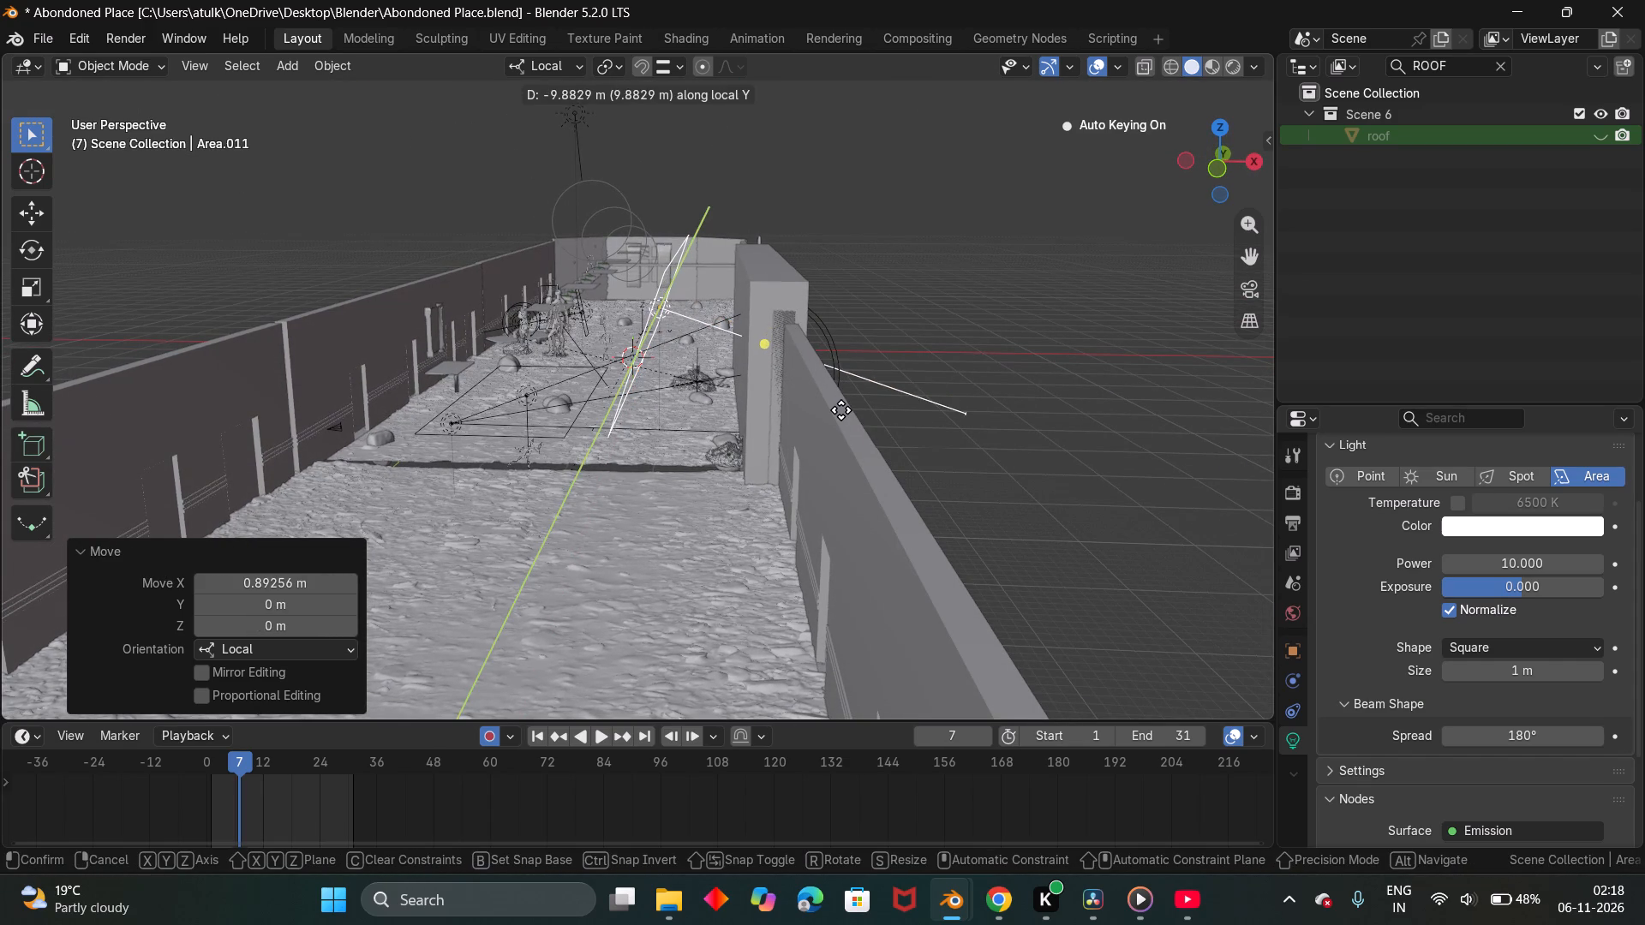
{"action": "left_click", "coordinate": [840, 410]}
{"action": "type", "text": "gz"}
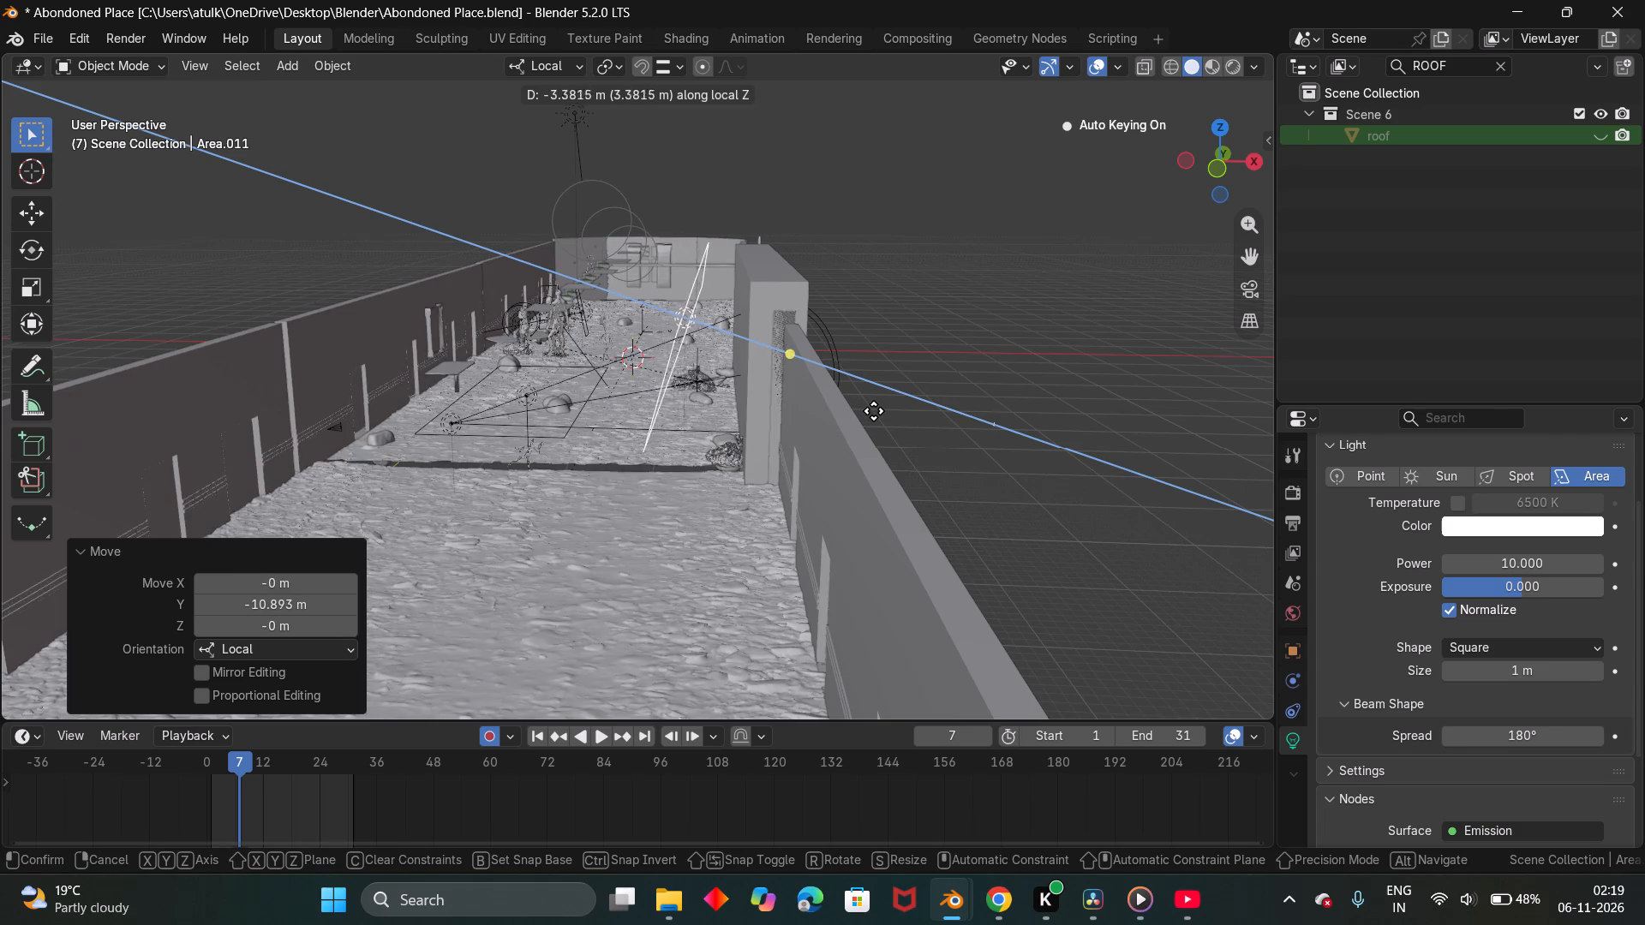
{"action": "left_click", "coordinate": [882, 413]}
Align the area light with the raised wall section by moving it about 11.86 m and about -0.94 m along local Y.
{"action": "middle_click_drag", "start_coordinate": [823, 355], "coordinate": [954, 388]}
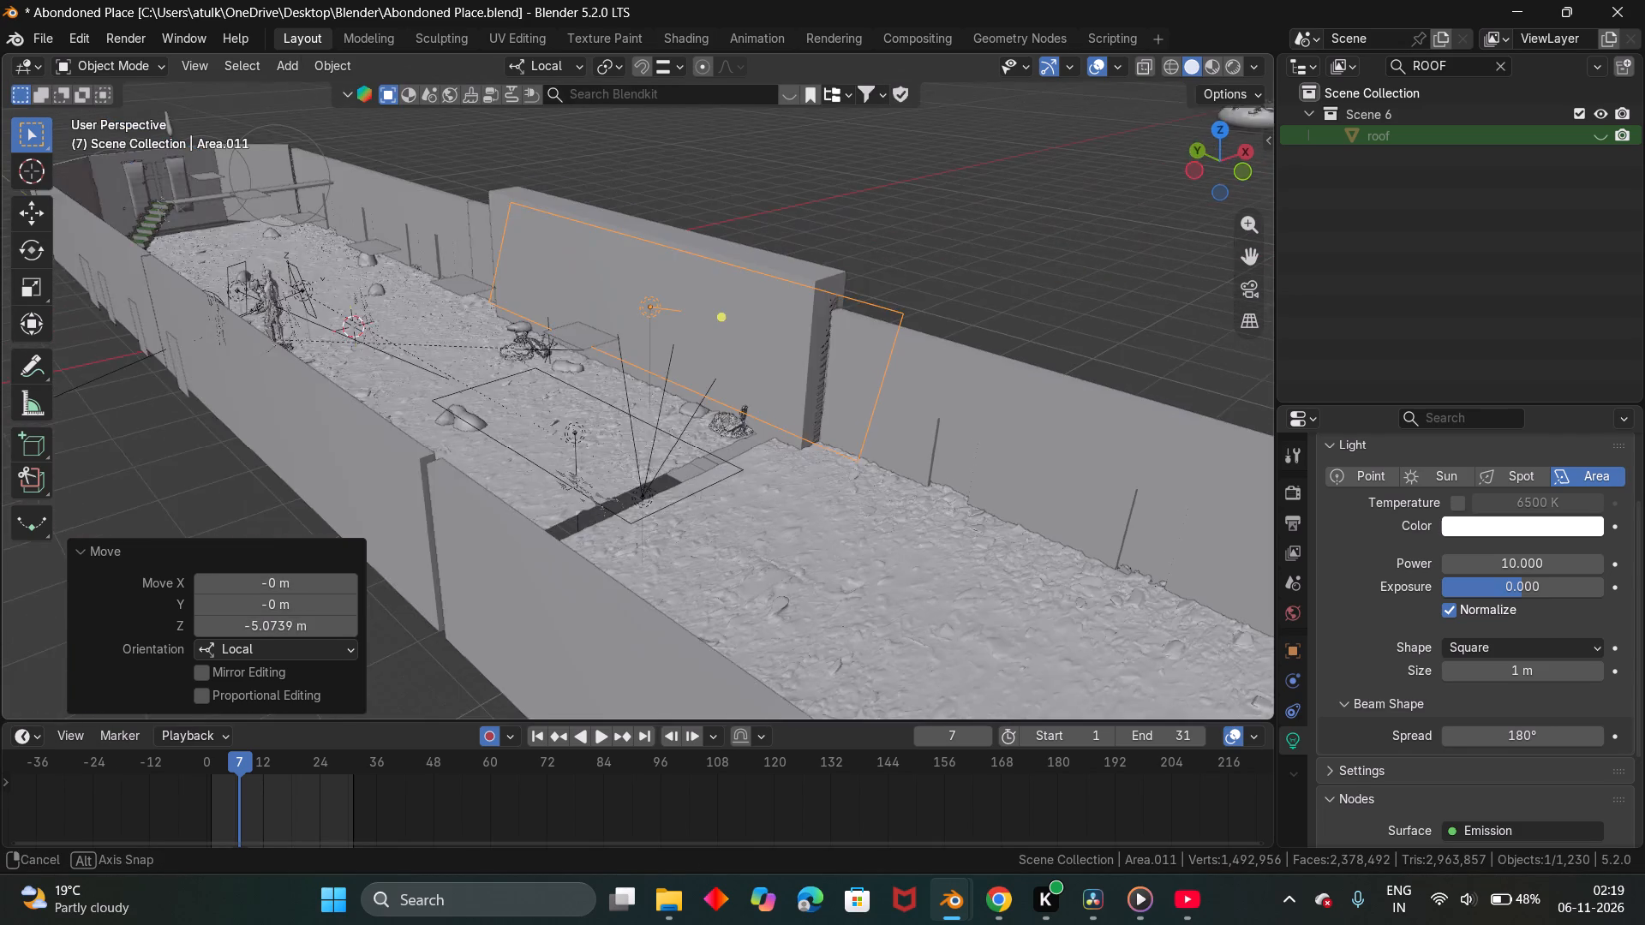
{"action": "middle_click_drag", "start_coordinate": [954, 388], "coordinate": [997, 407]}
{"action": "middle_click_drag", "start_coordinate": [978, 295], "coordinate": [1044, 333]}
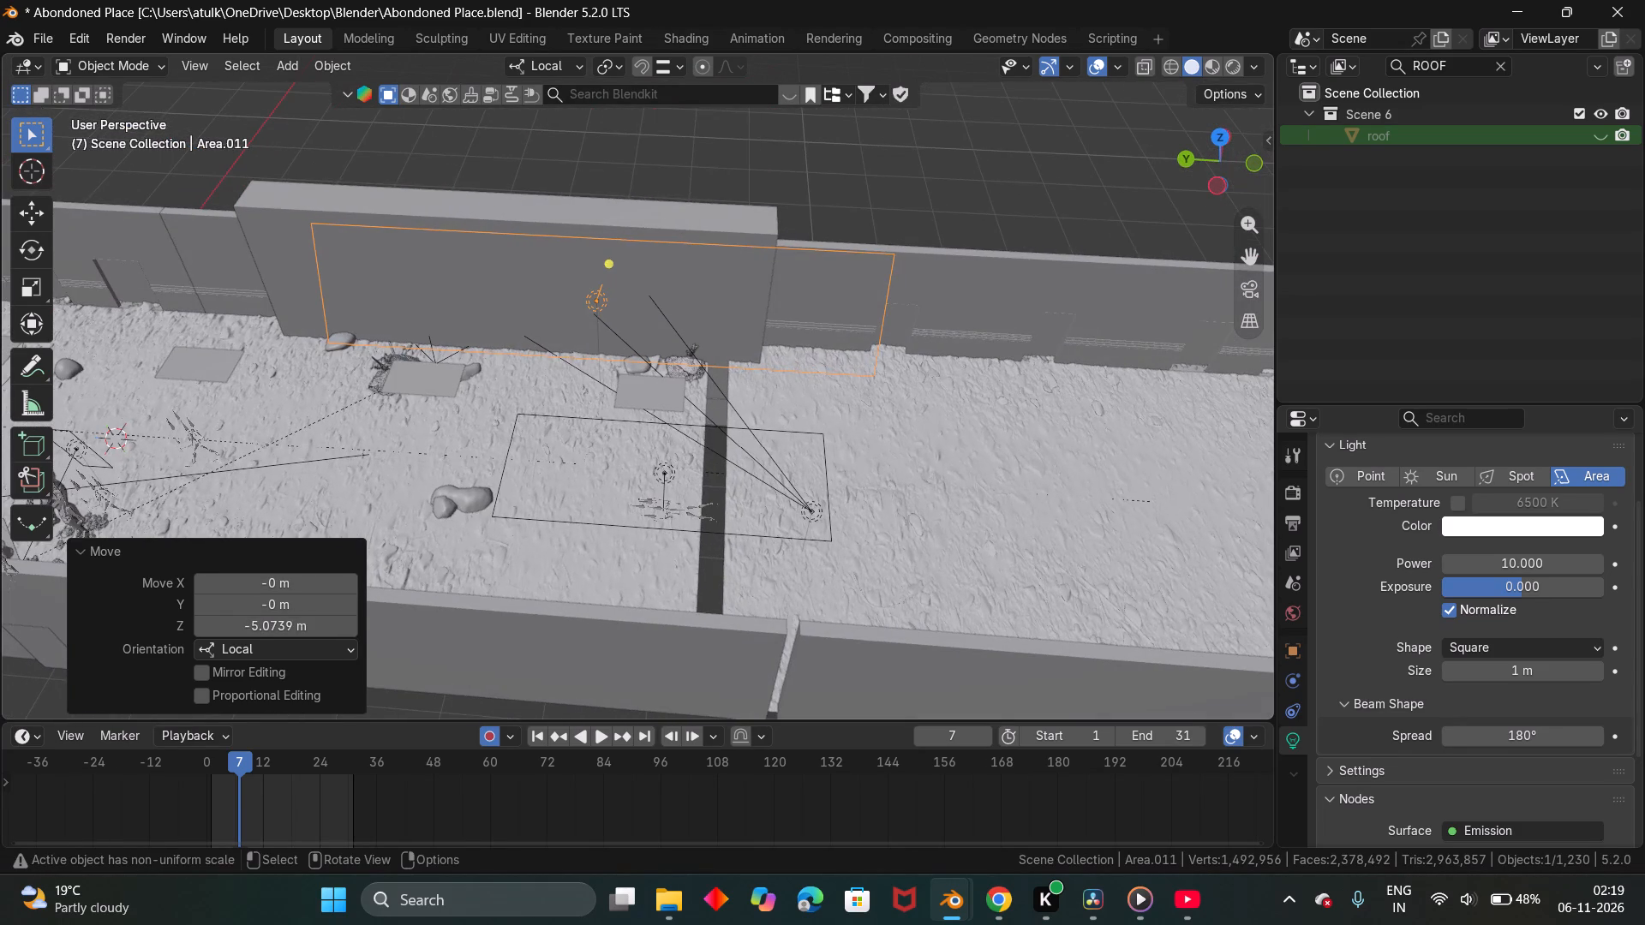
{"action": "key", "text": "g"}
{"action": "key", "text": "y"}
{"action": "left_click", "coordinate": [946, 320]}
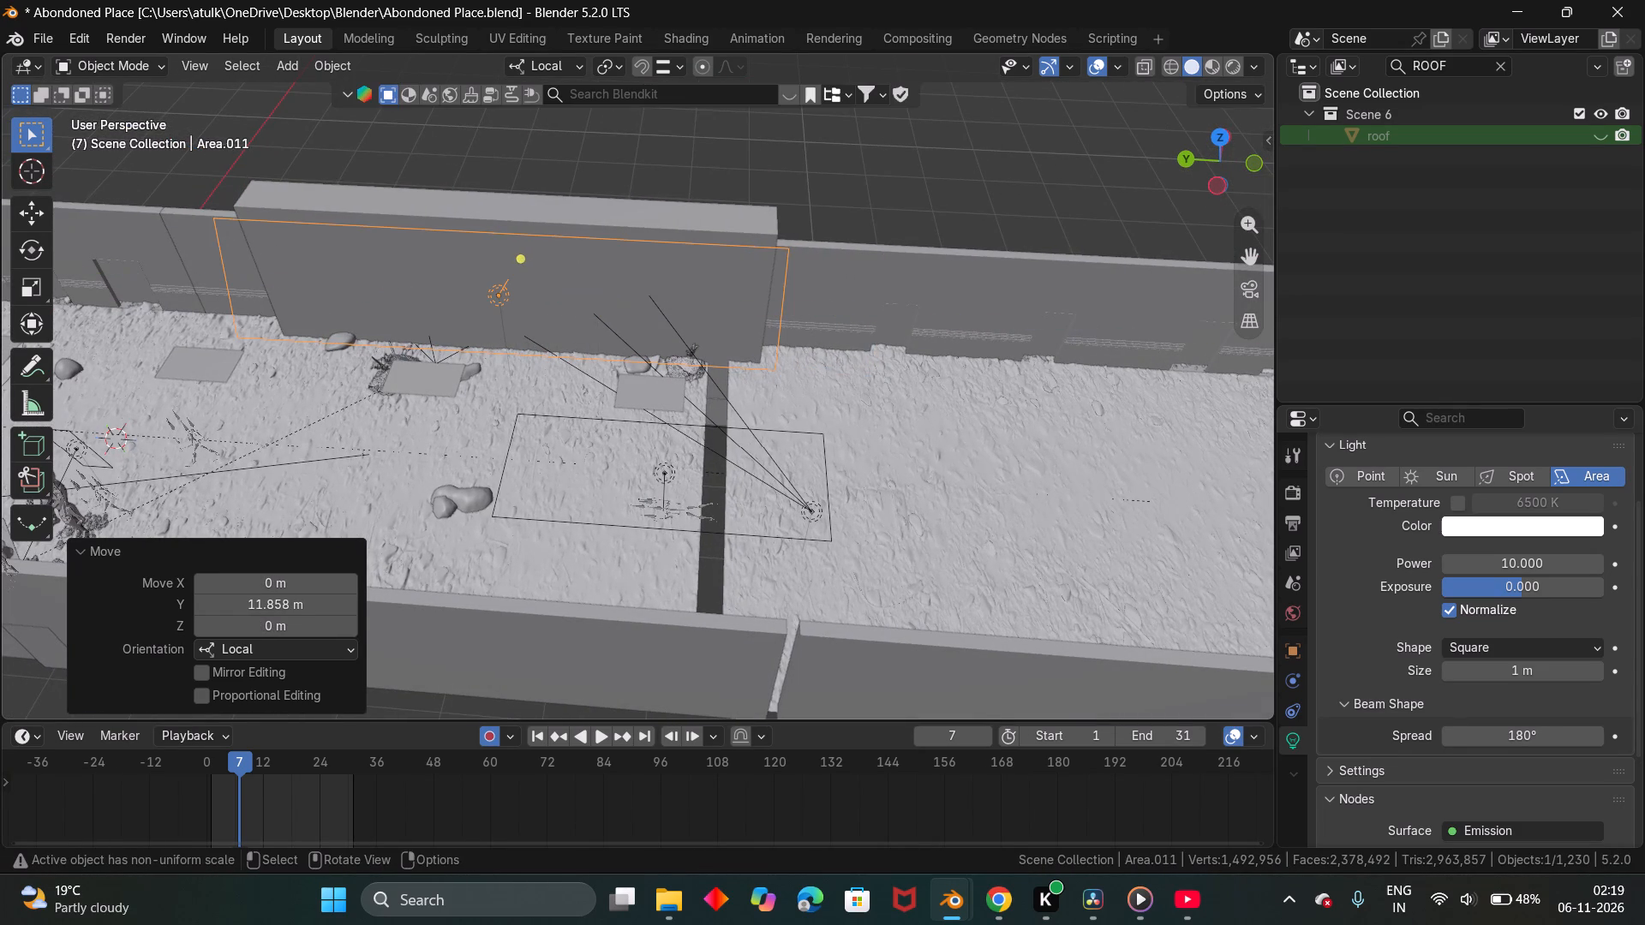
{"action": "type", "text": "gy"}
{"action": "left_click", "coordinate": [964, 320]}
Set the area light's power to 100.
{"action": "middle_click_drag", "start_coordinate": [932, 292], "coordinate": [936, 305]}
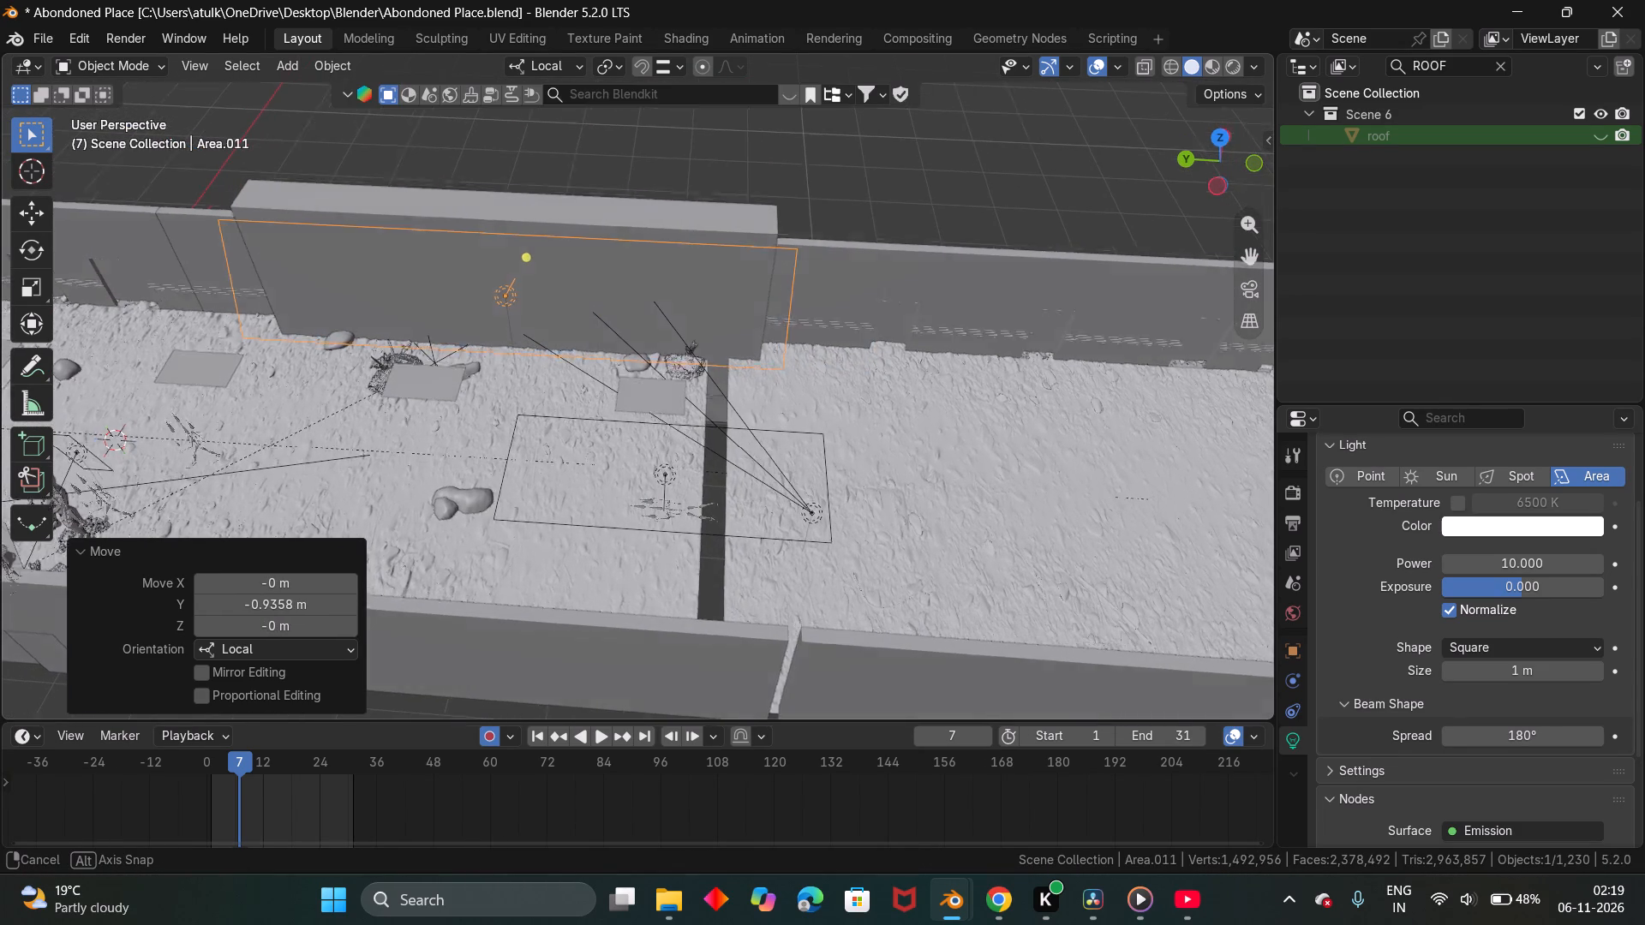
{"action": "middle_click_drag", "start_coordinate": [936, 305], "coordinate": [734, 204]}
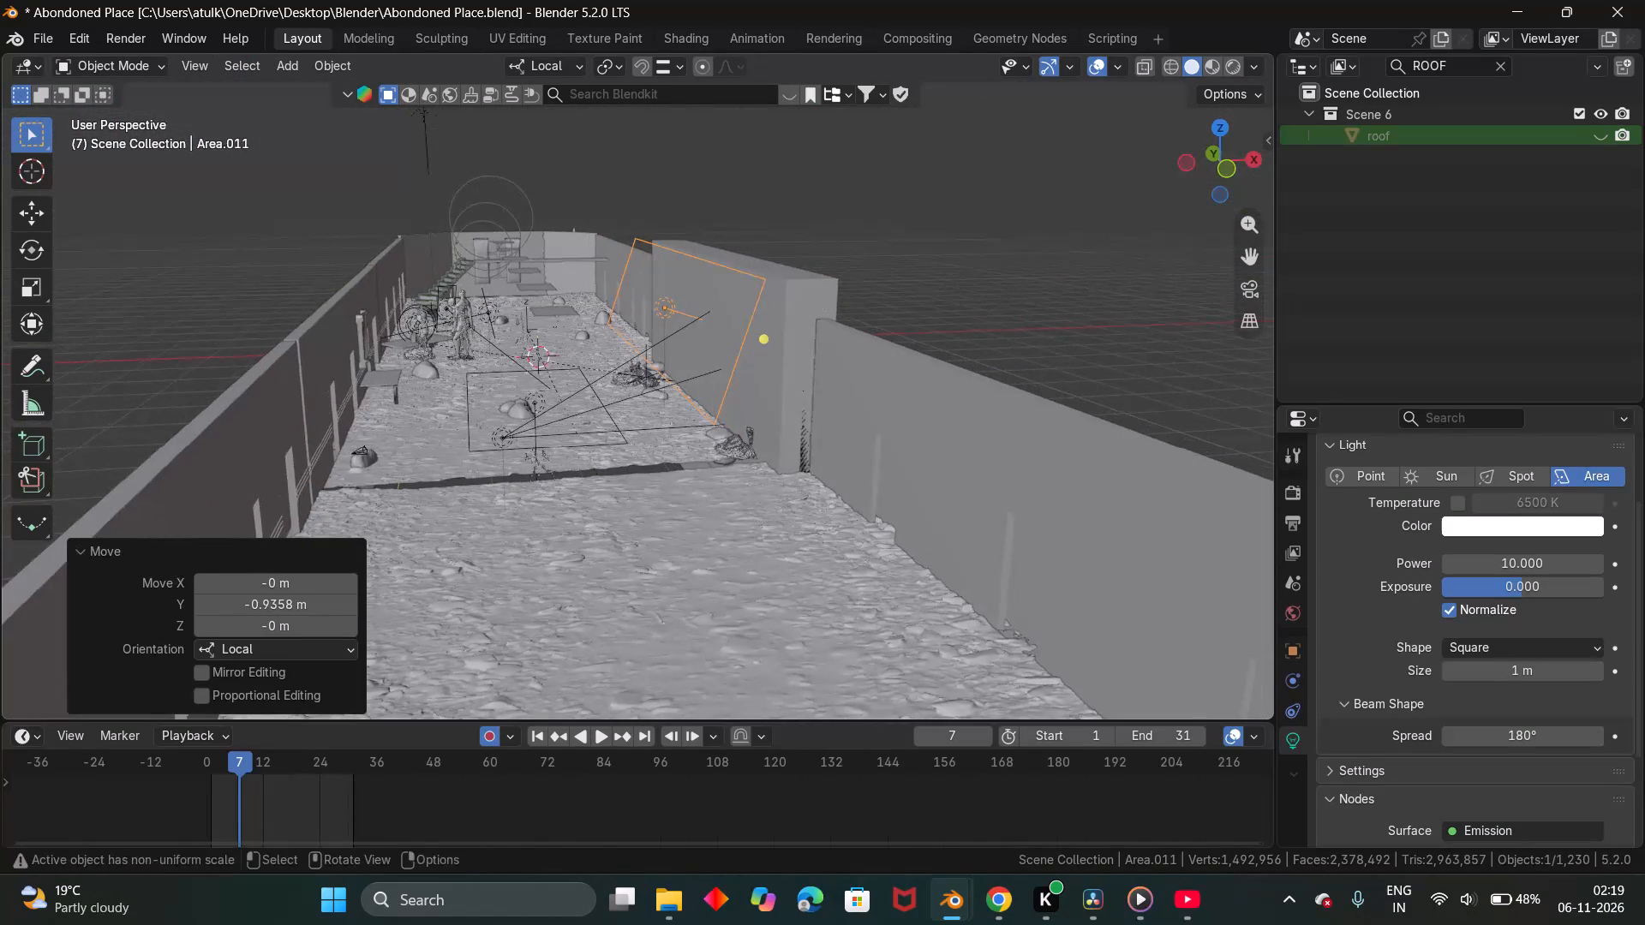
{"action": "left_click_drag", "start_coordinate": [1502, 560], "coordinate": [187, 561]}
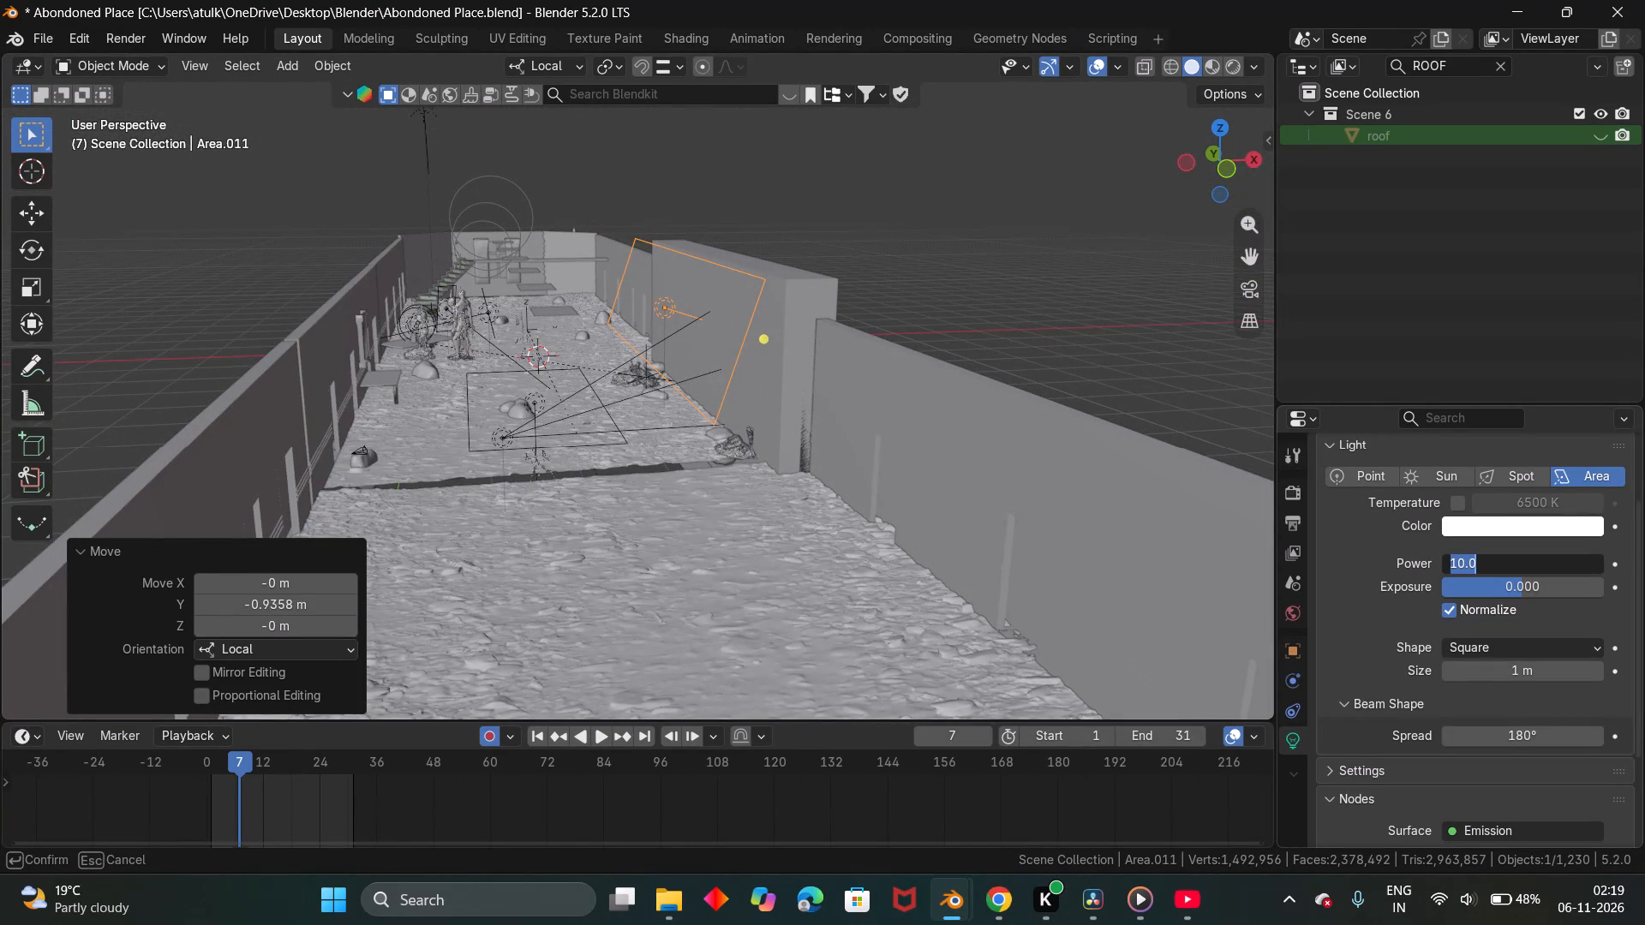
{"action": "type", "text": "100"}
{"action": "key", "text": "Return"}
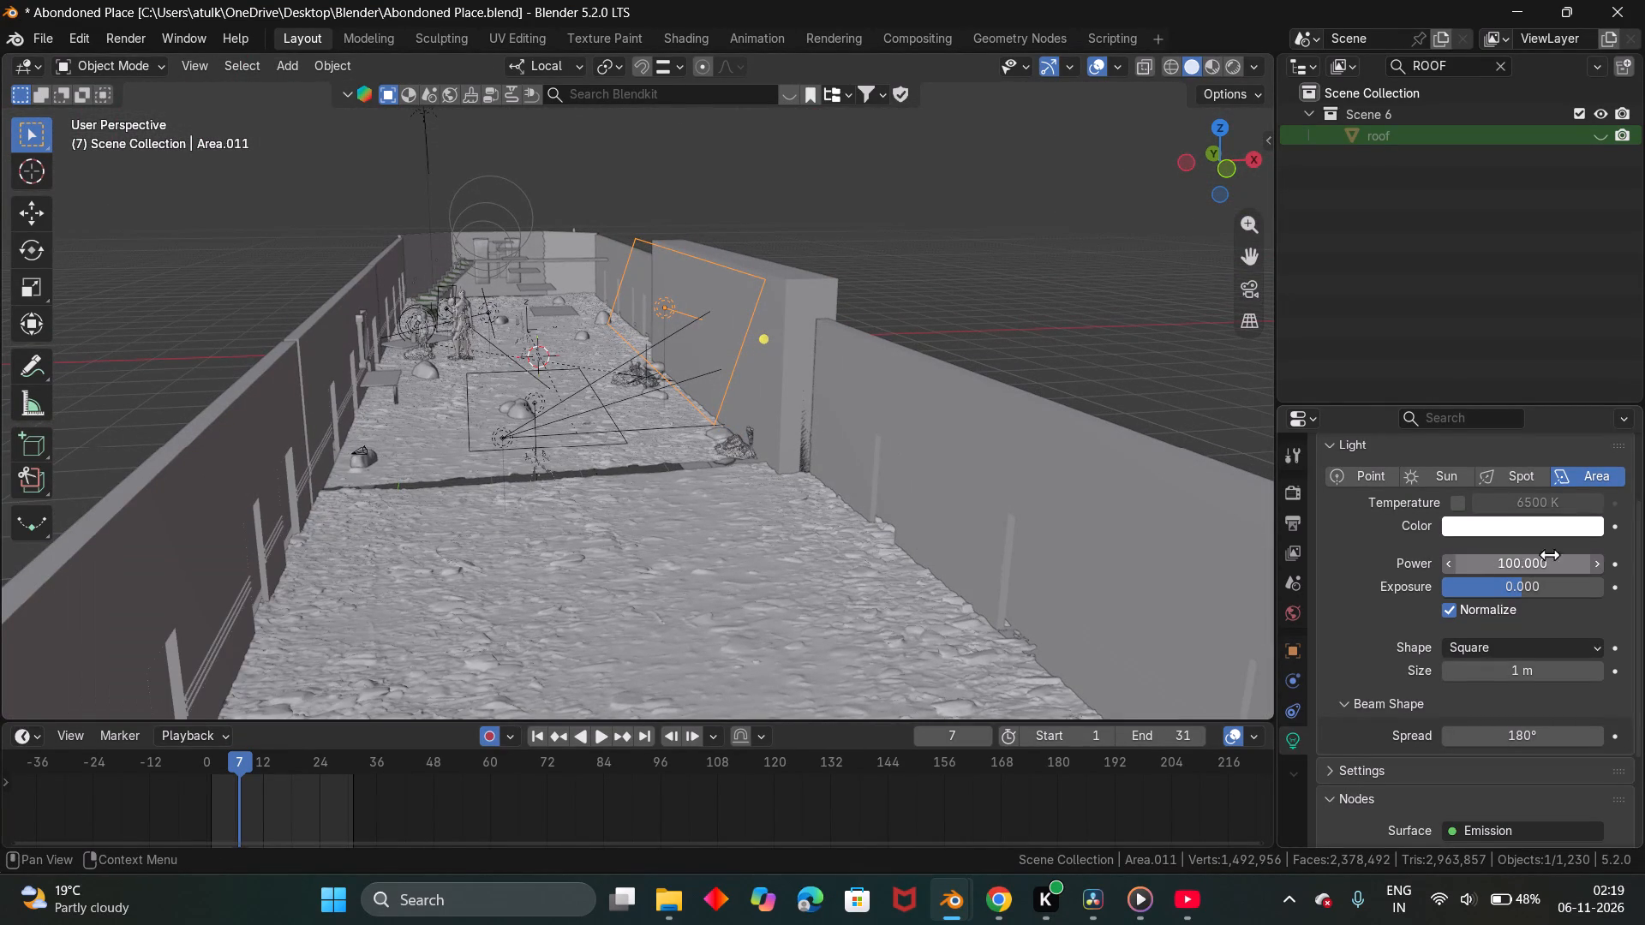
Switch the viewport to rendered shading, unhide the roof and look through the scene camera.
{"action": "left_click", "coordinate": [1228, 67]}
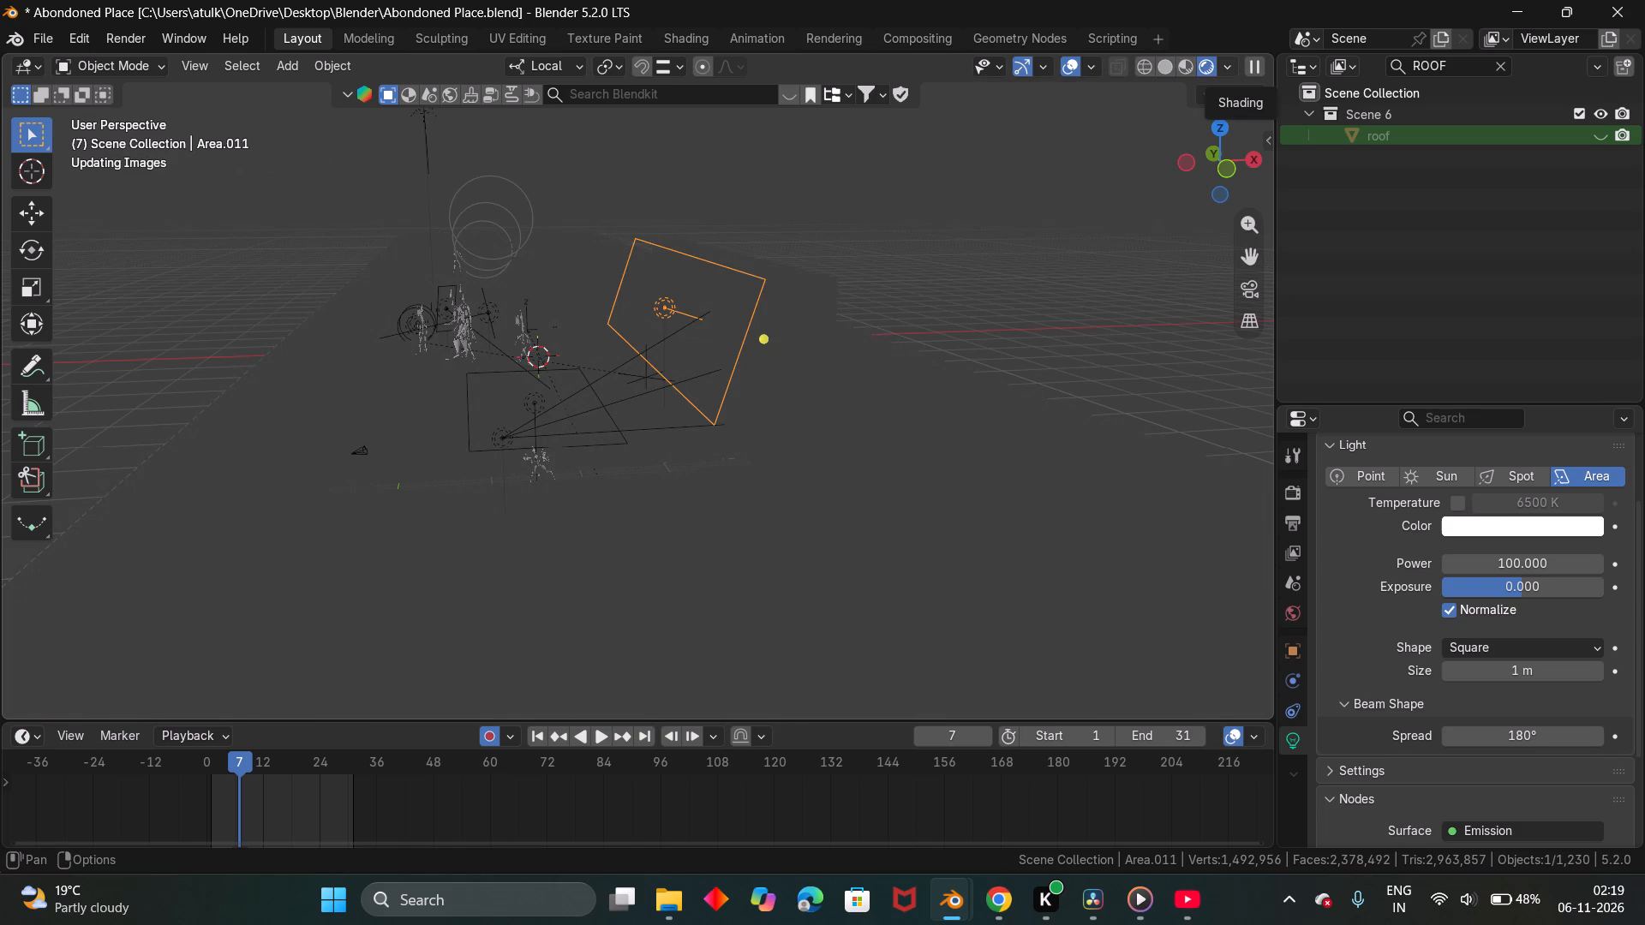
{"action": "left_click", "coordinate": [1601, 130]}
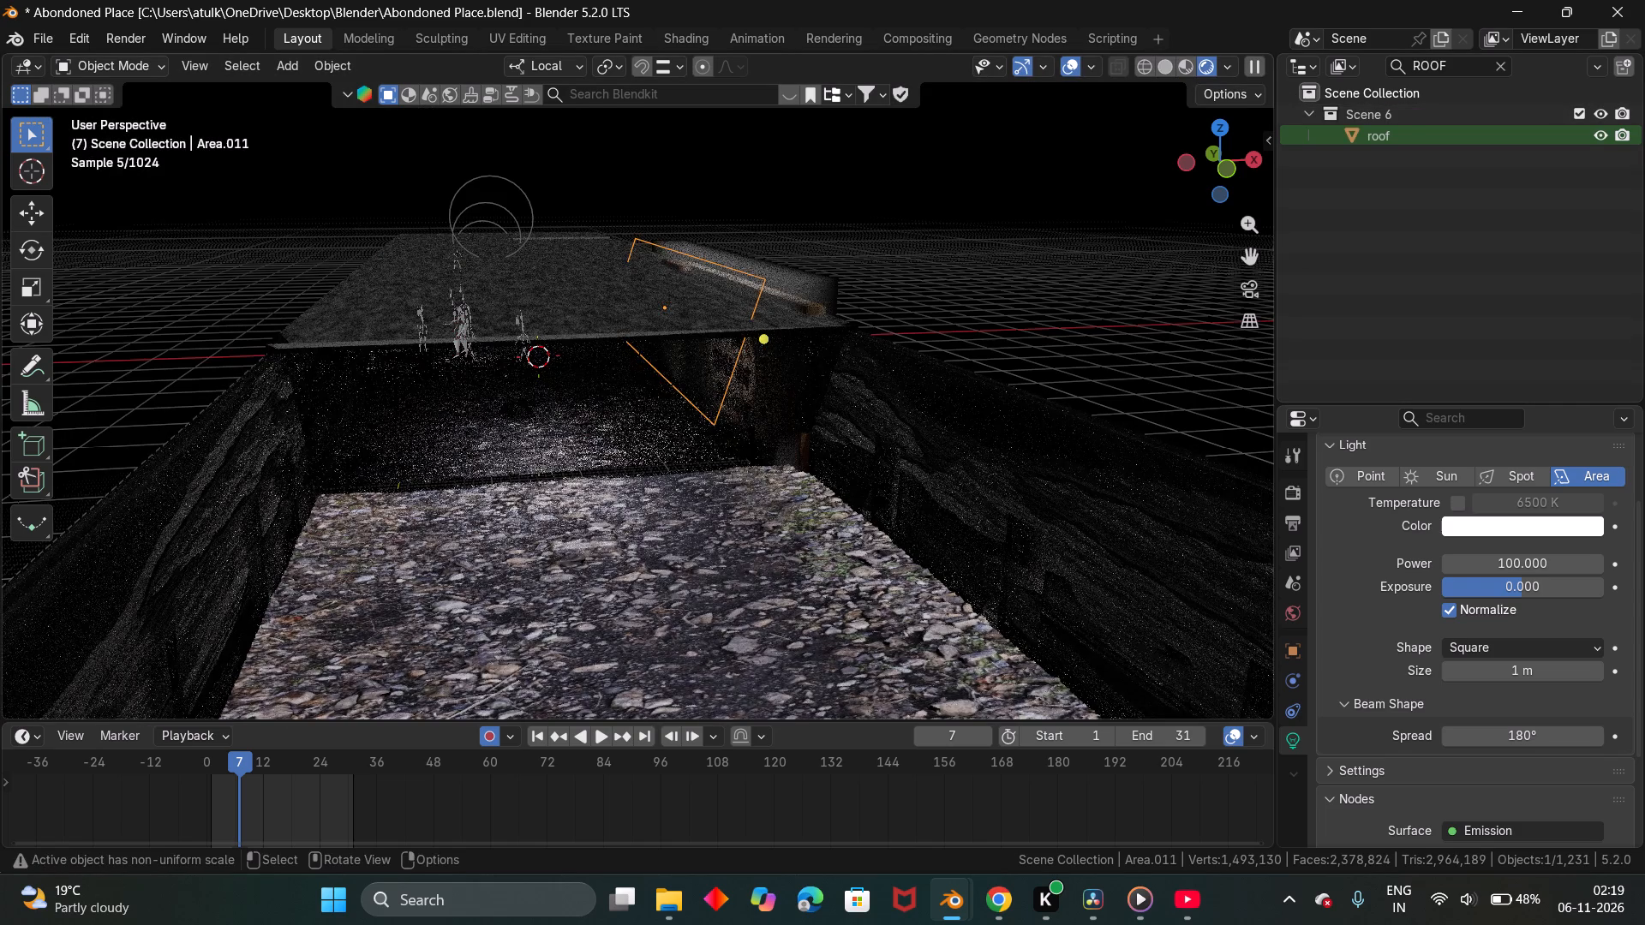
{"action": "left_click", "coordinate": [1246, 289]}
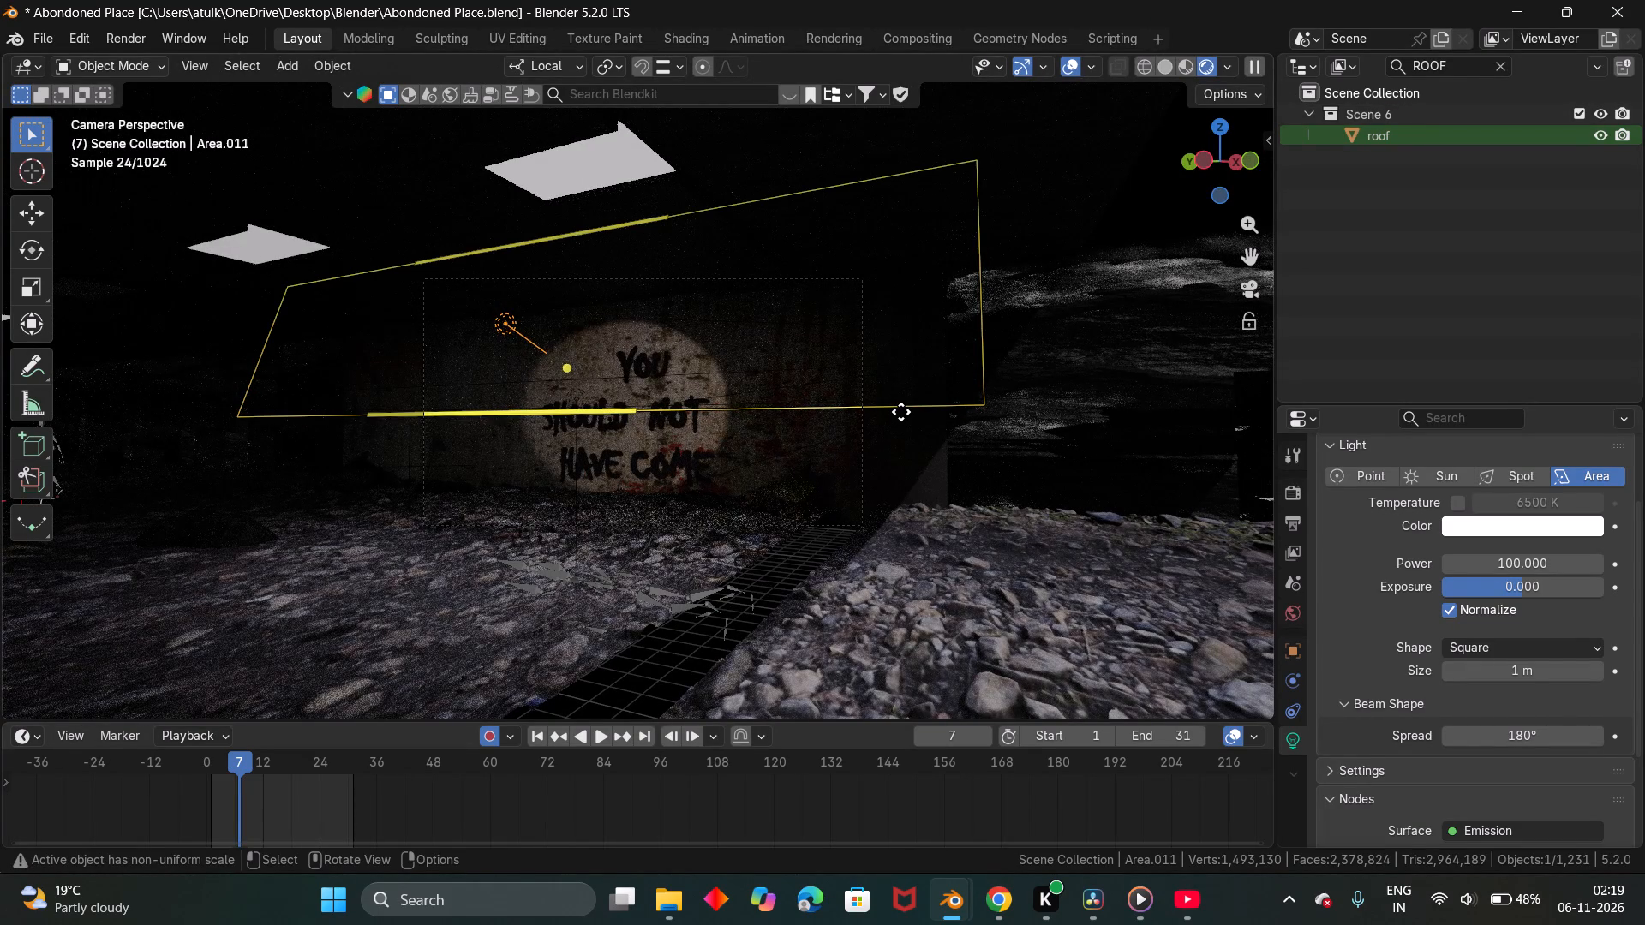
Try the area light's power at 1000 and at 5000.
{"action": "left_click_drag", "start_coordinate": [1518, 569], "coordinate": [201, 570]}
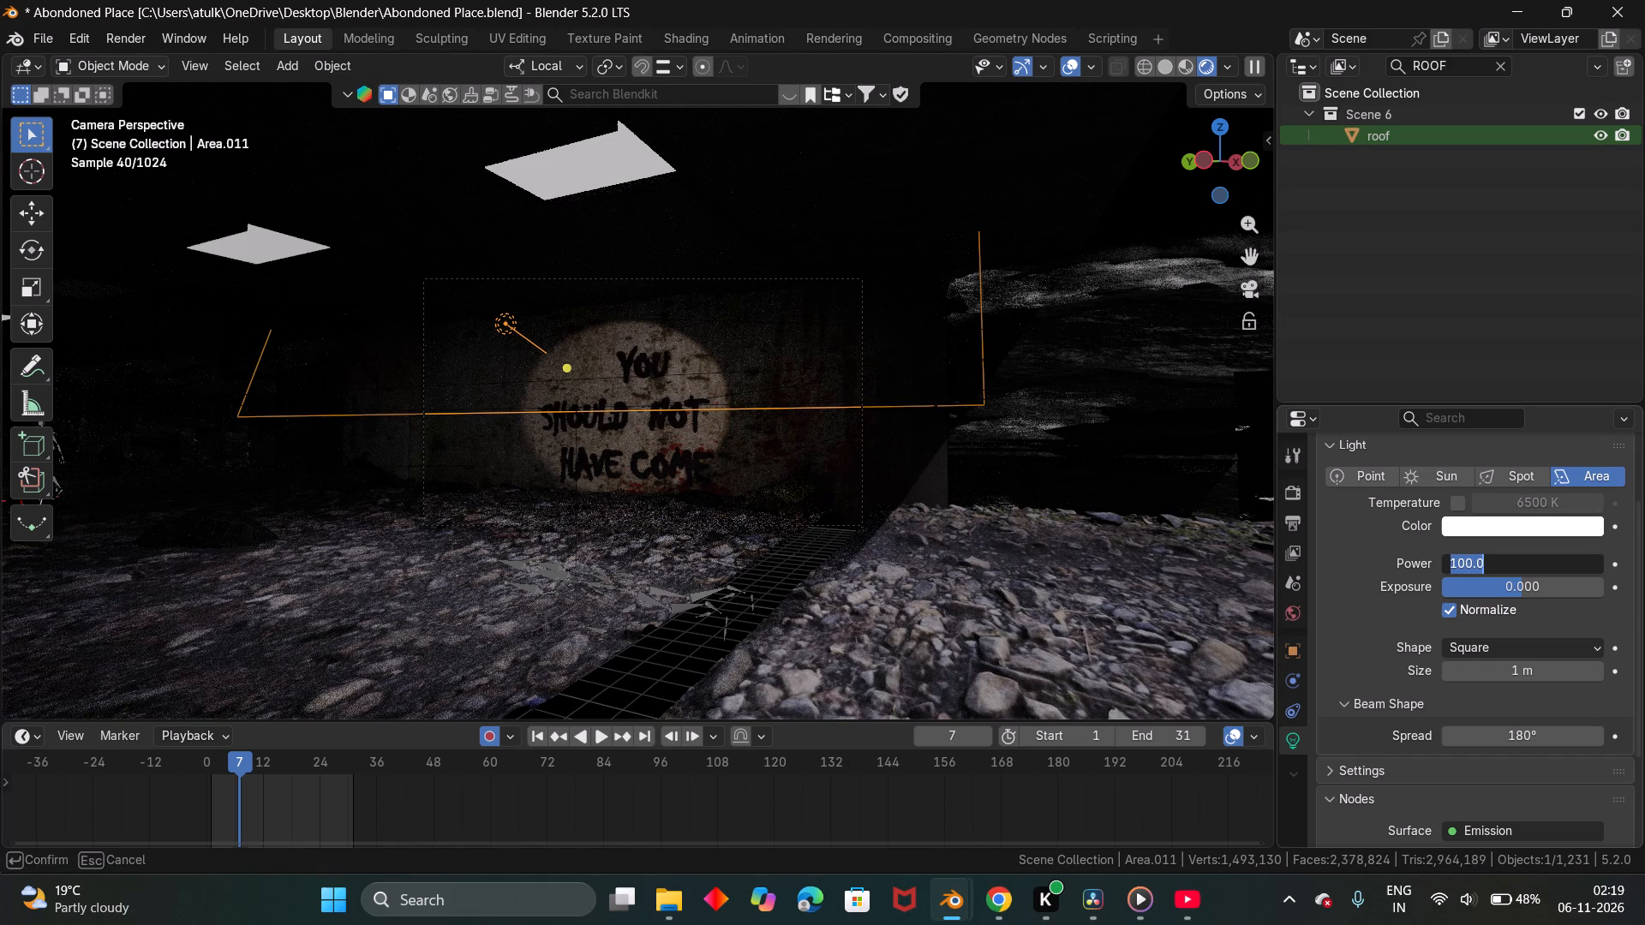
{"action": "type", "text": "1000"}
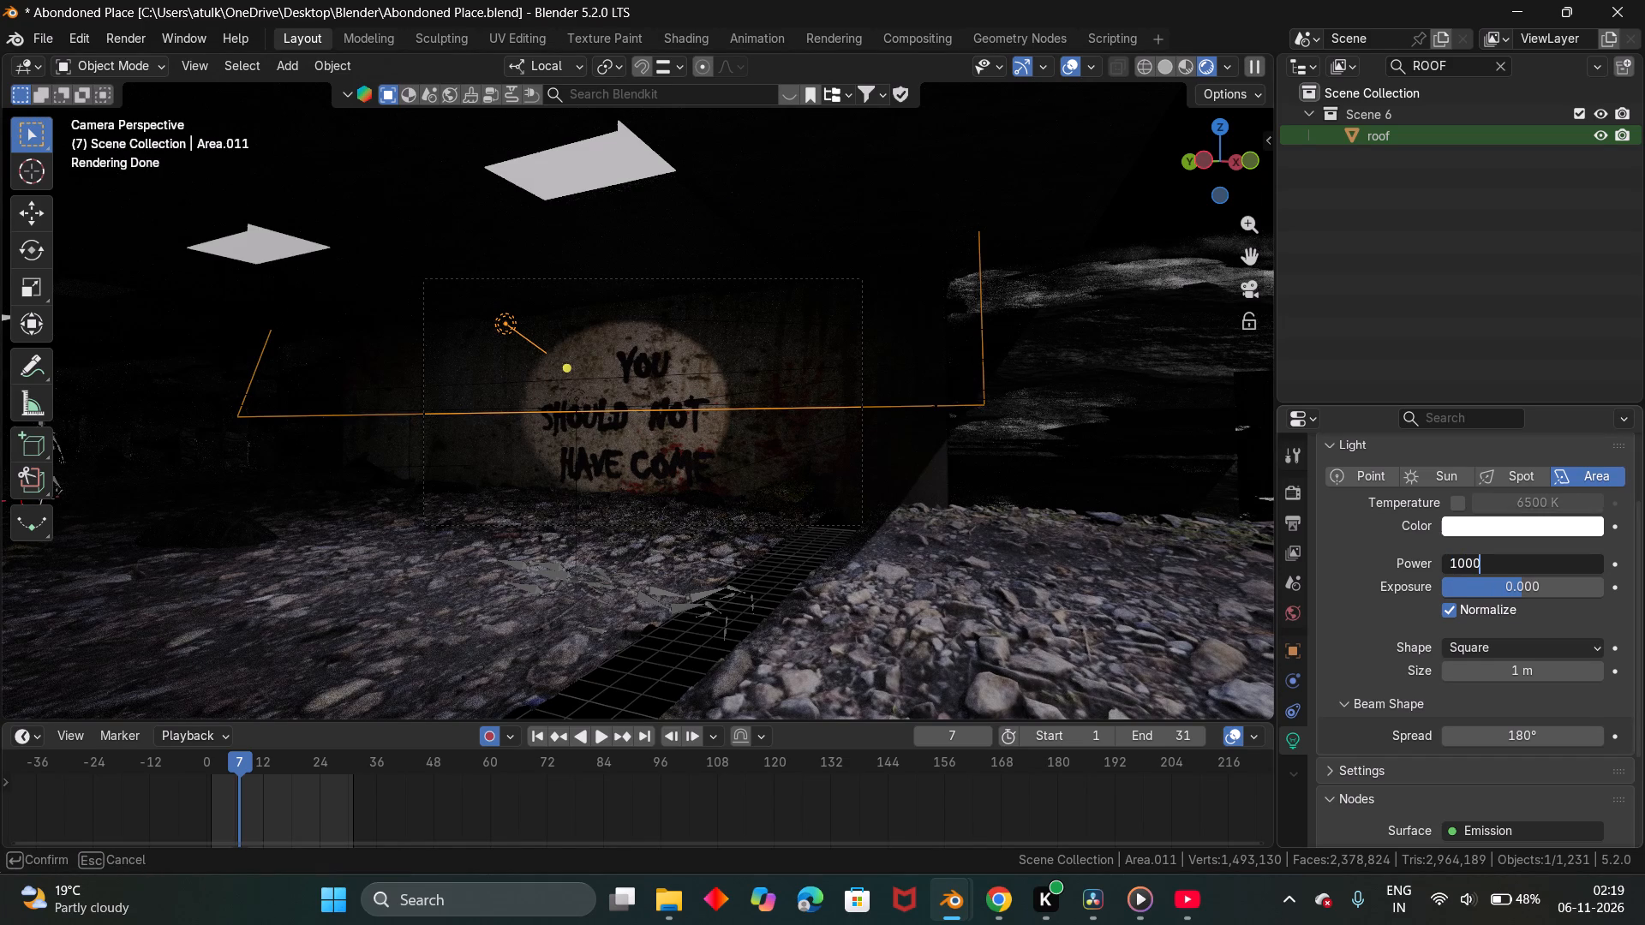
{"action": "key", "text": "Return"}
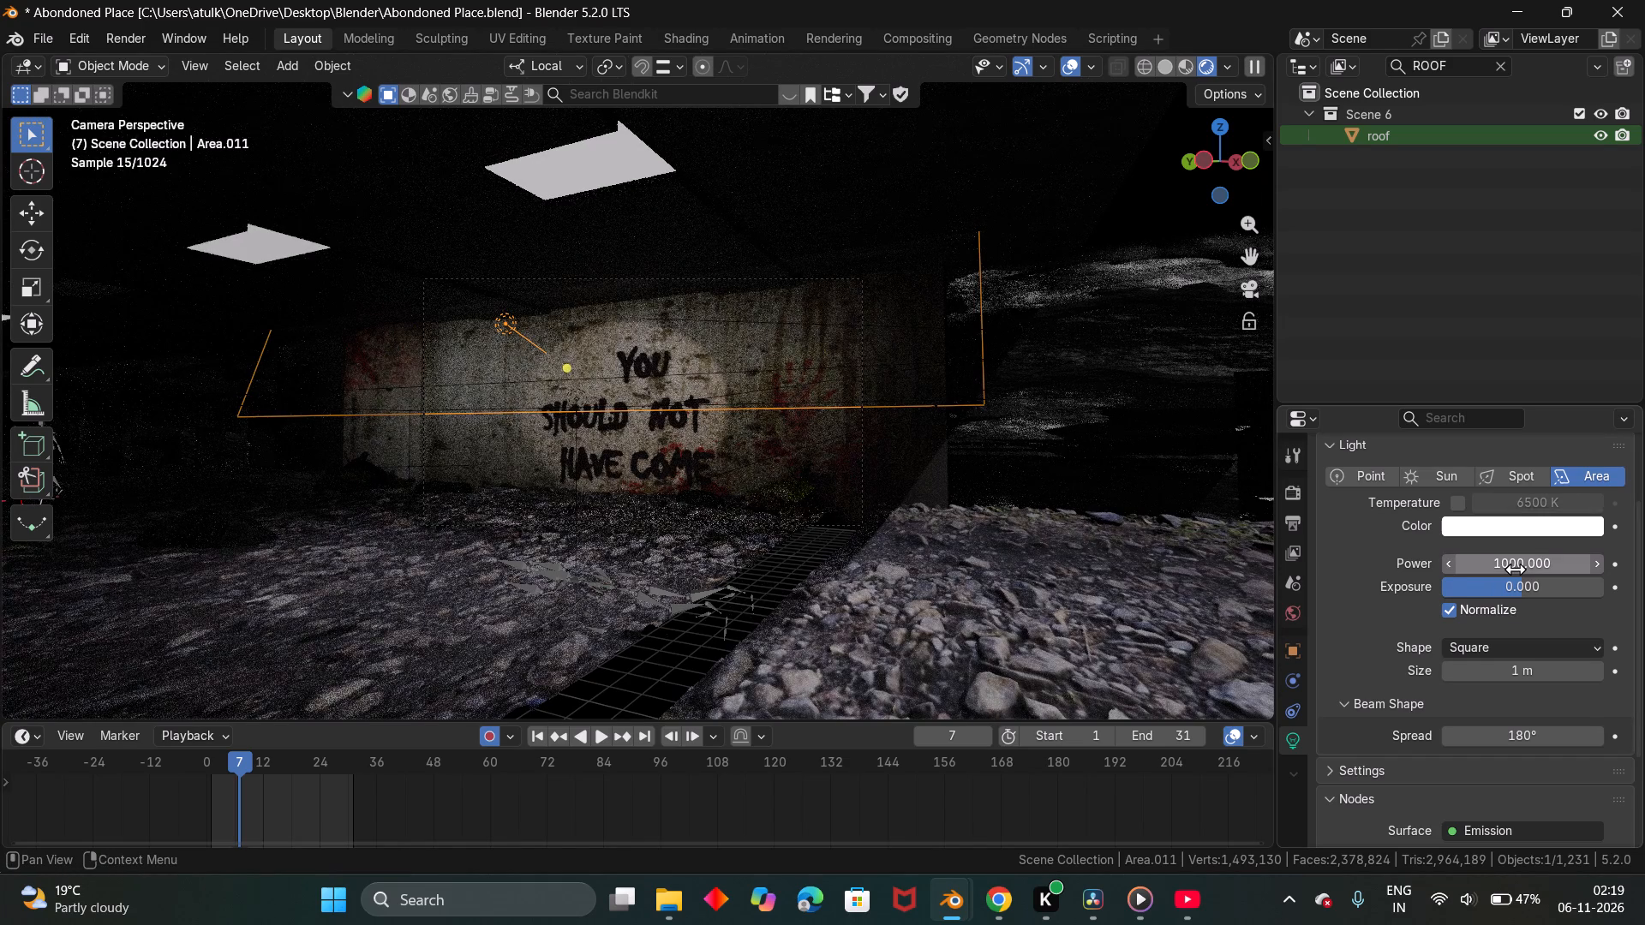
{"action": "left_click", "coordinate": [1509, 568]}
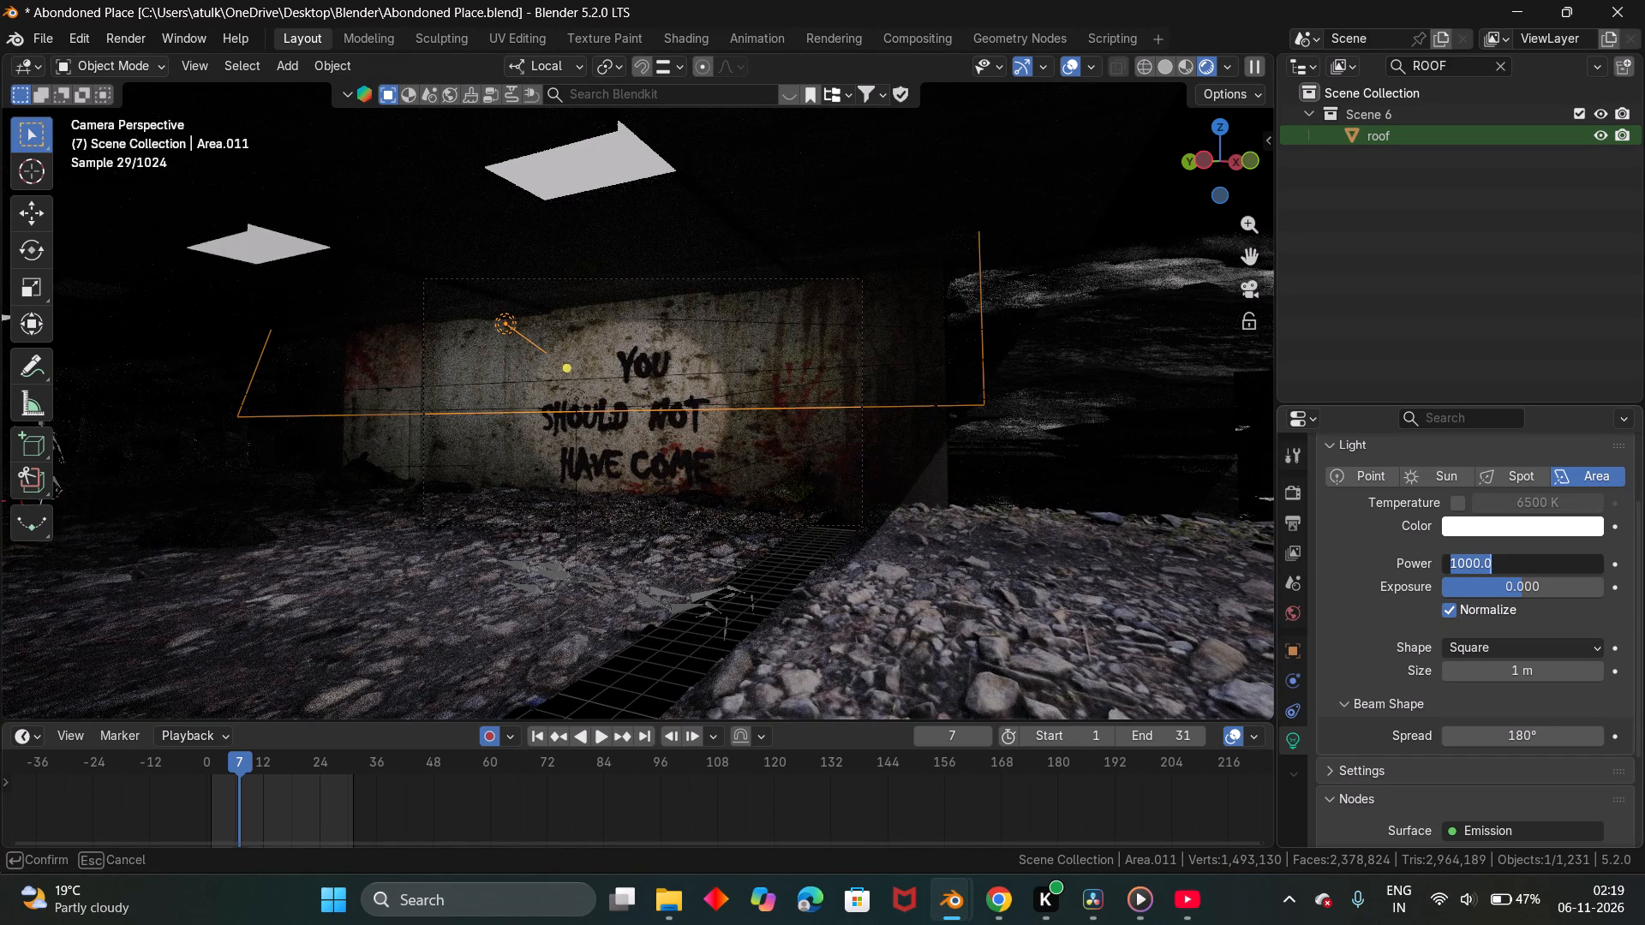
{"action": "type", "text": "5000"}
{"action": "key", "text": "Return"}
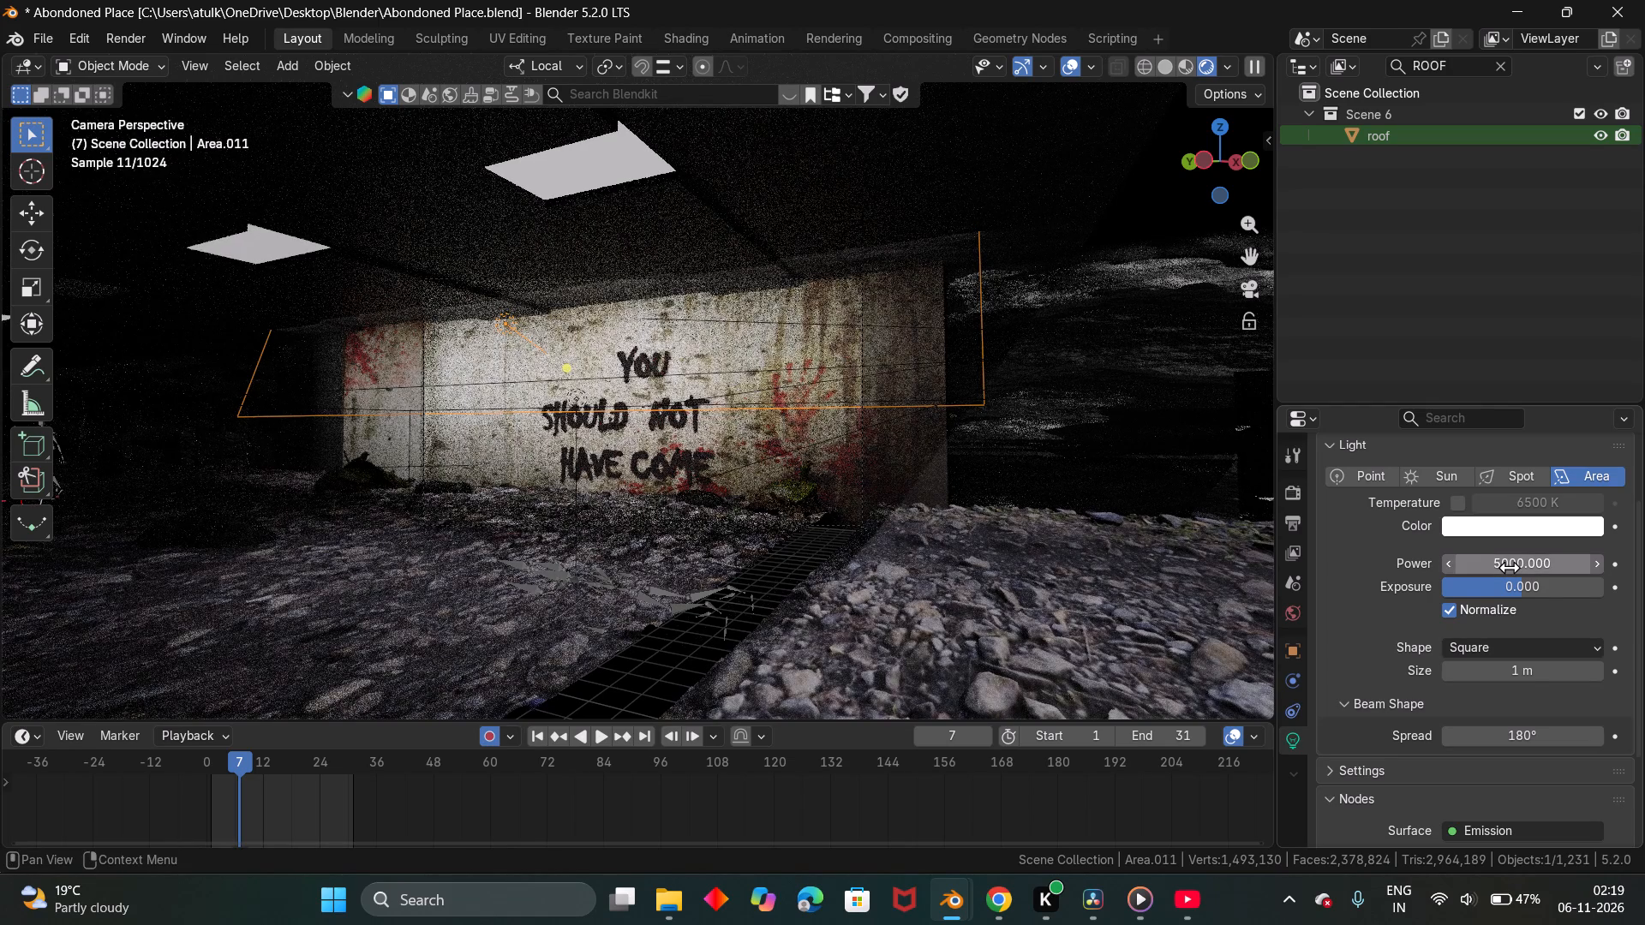
Set the area light's power to 500.
{"action": "left_click_drag", "start_coordinate": [1509, 567], "coordinate": [206, 587]}
{"action": "type", "text": "500"}
{"action": "key", "text": "Return"}
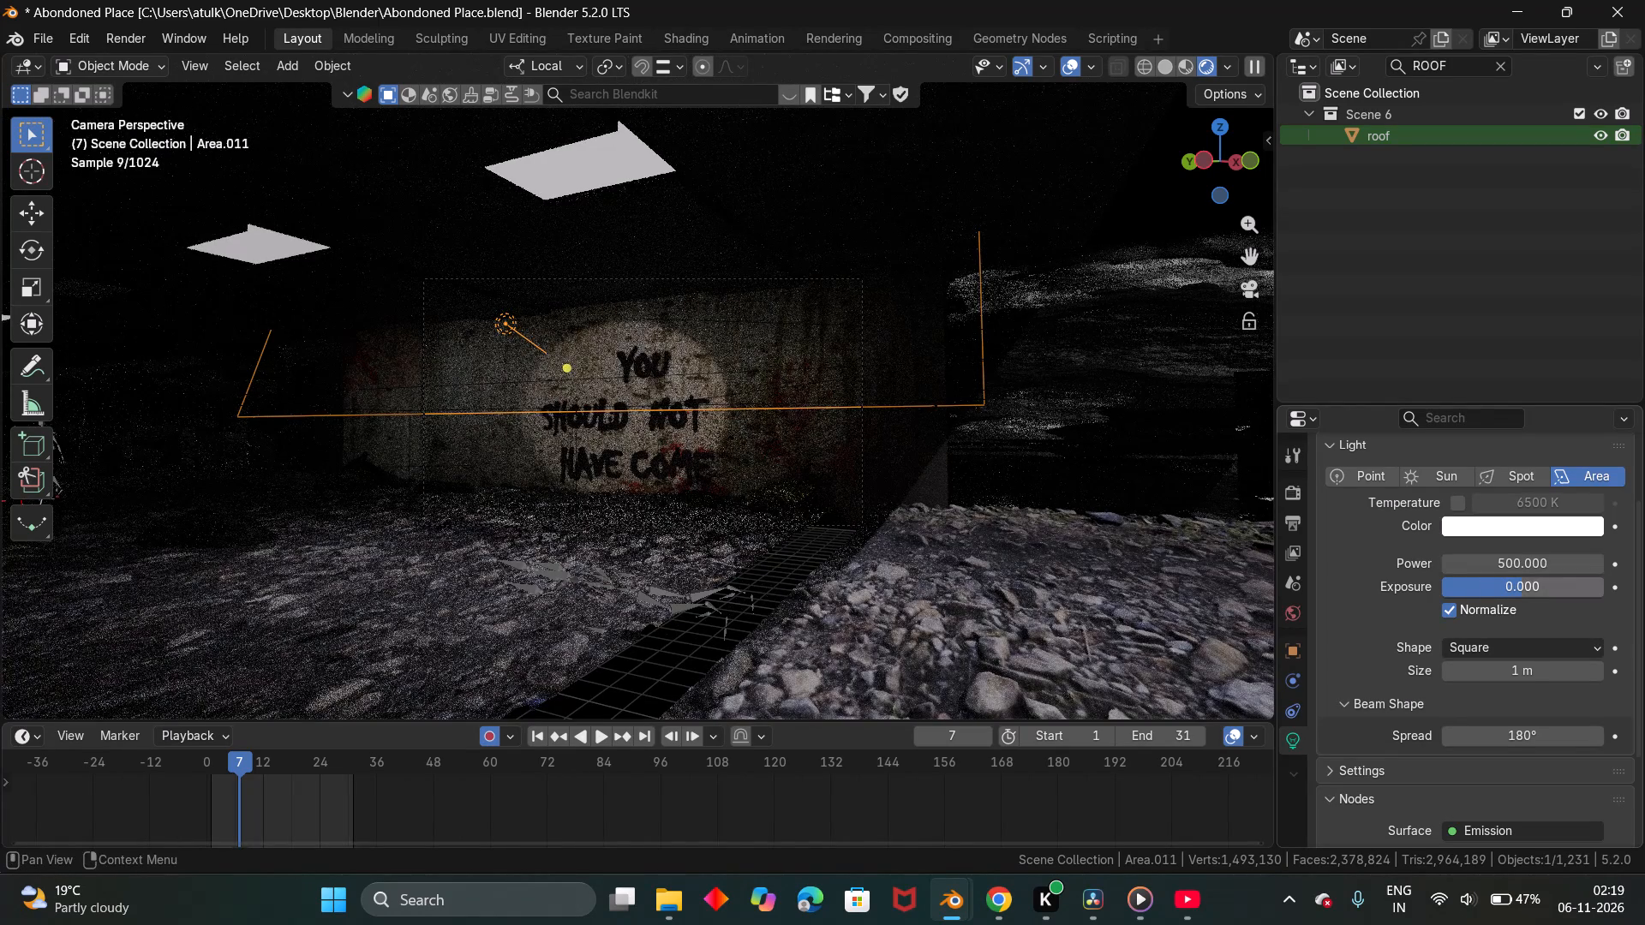
Examine the lit wall in the camera view and cycle through the overlapping objects and lights around the lettering.
{"action": "scroll", "coordinate": [727, 411], "scroll_direction": "up", "scroll_amount": 3}
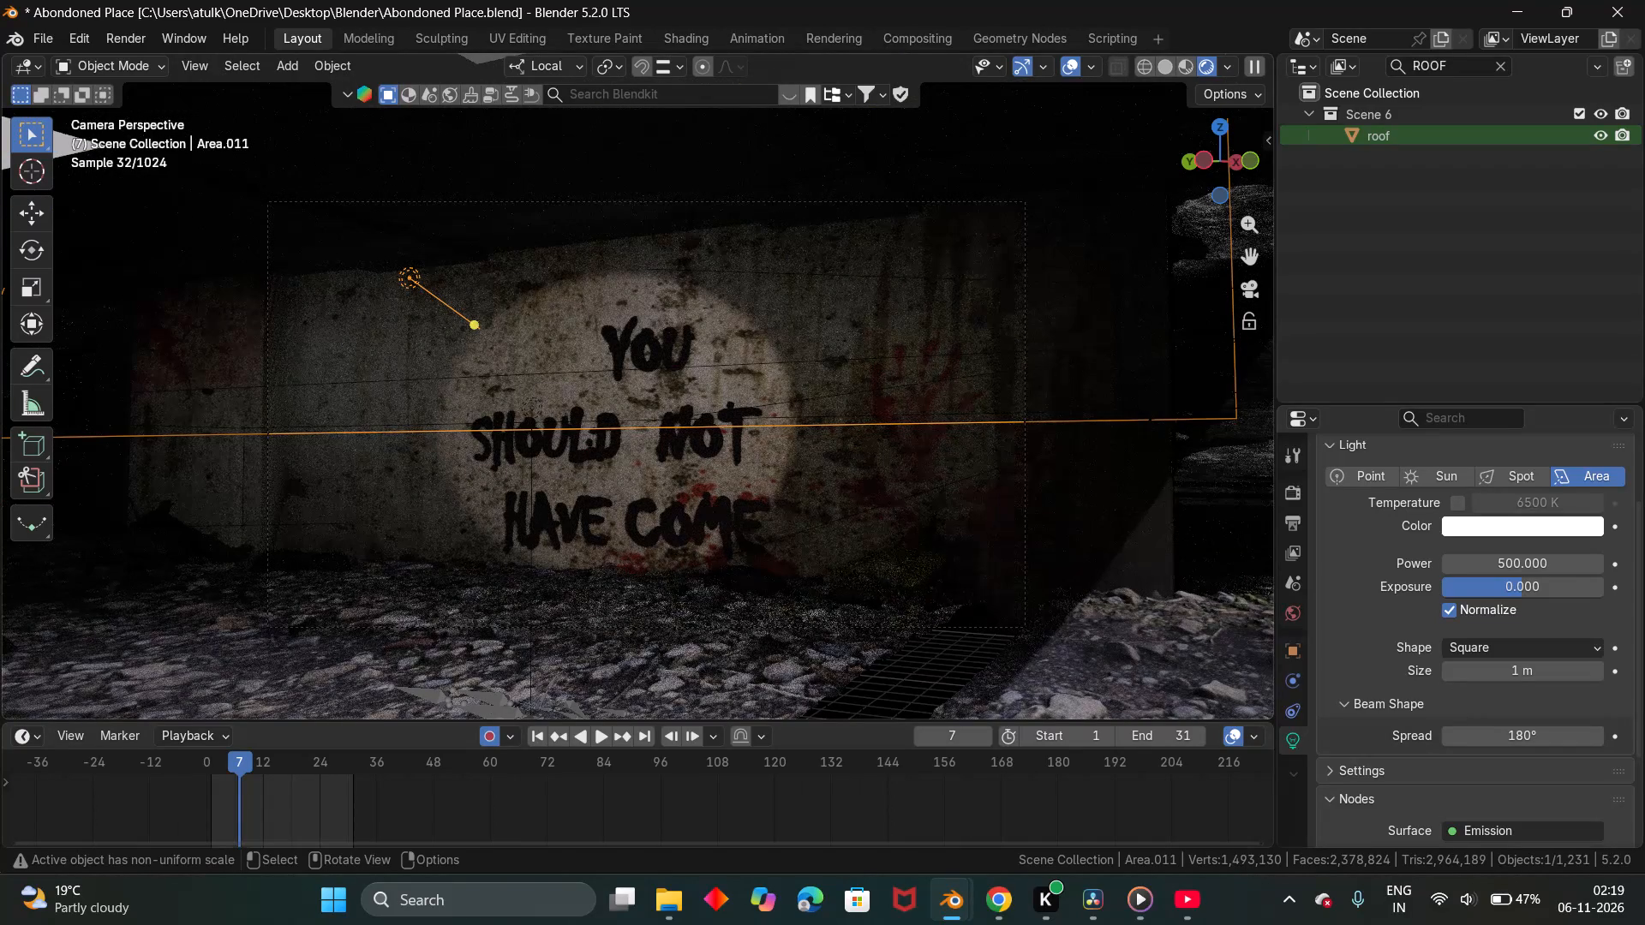
{"action": "left_click", "coordinate": [640, 359]}
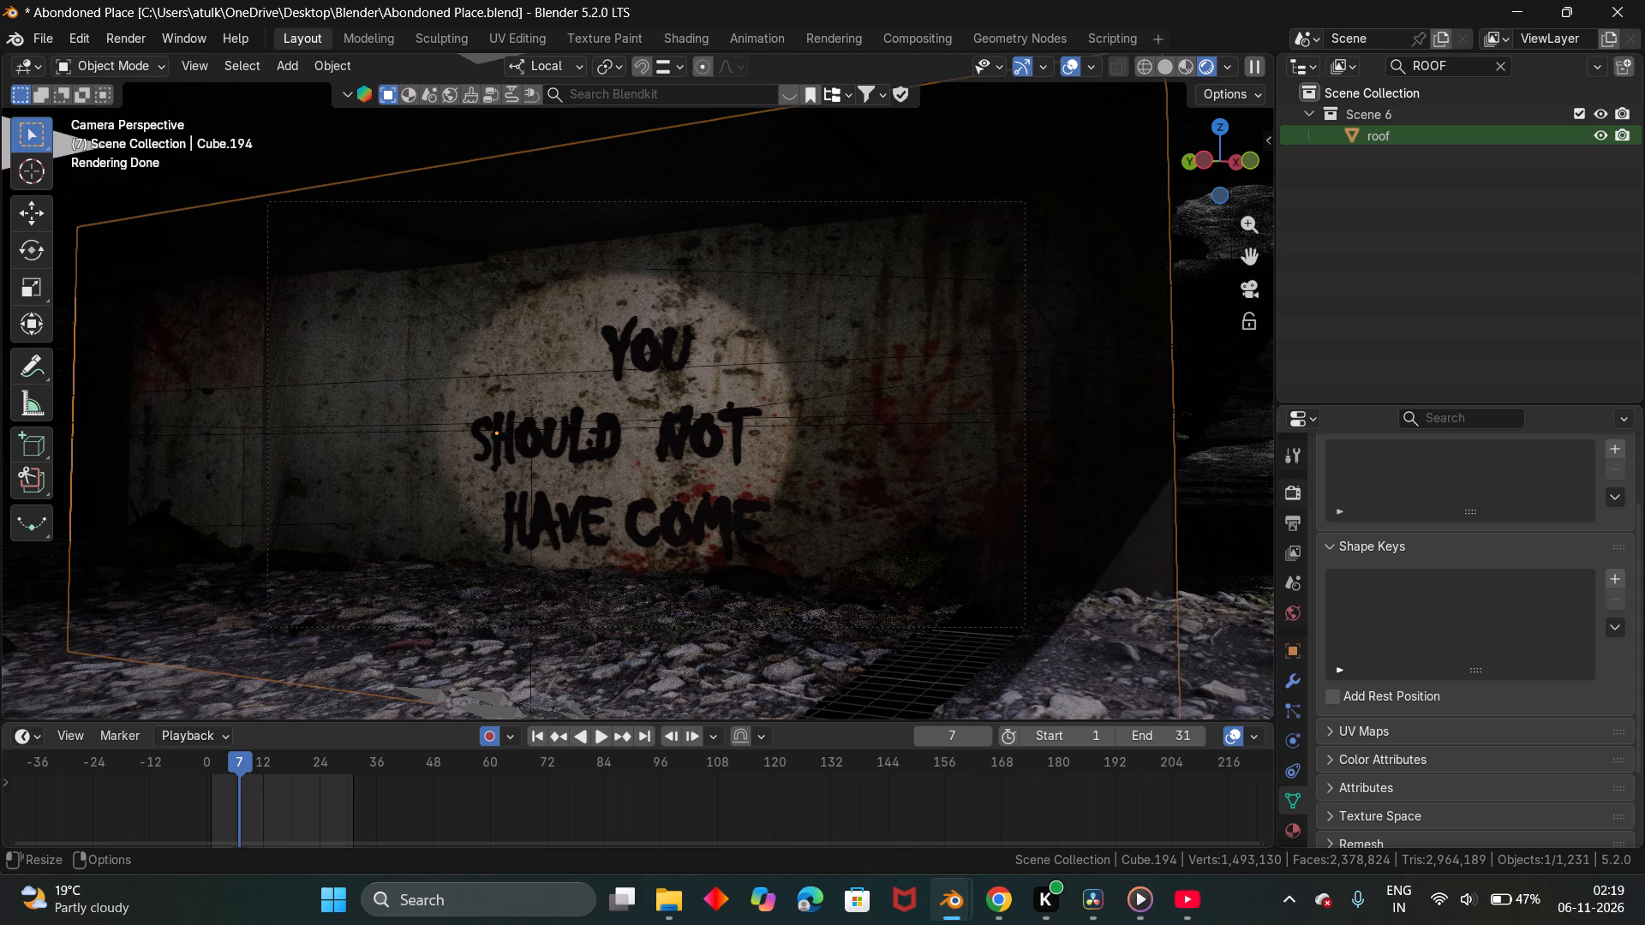
{"action": "scroll", "coordinate": [1089, 290], "scroll_direction": "down", "scroll_amount": 2}
{"action": "left_click", "coordinate": [793, 367]}
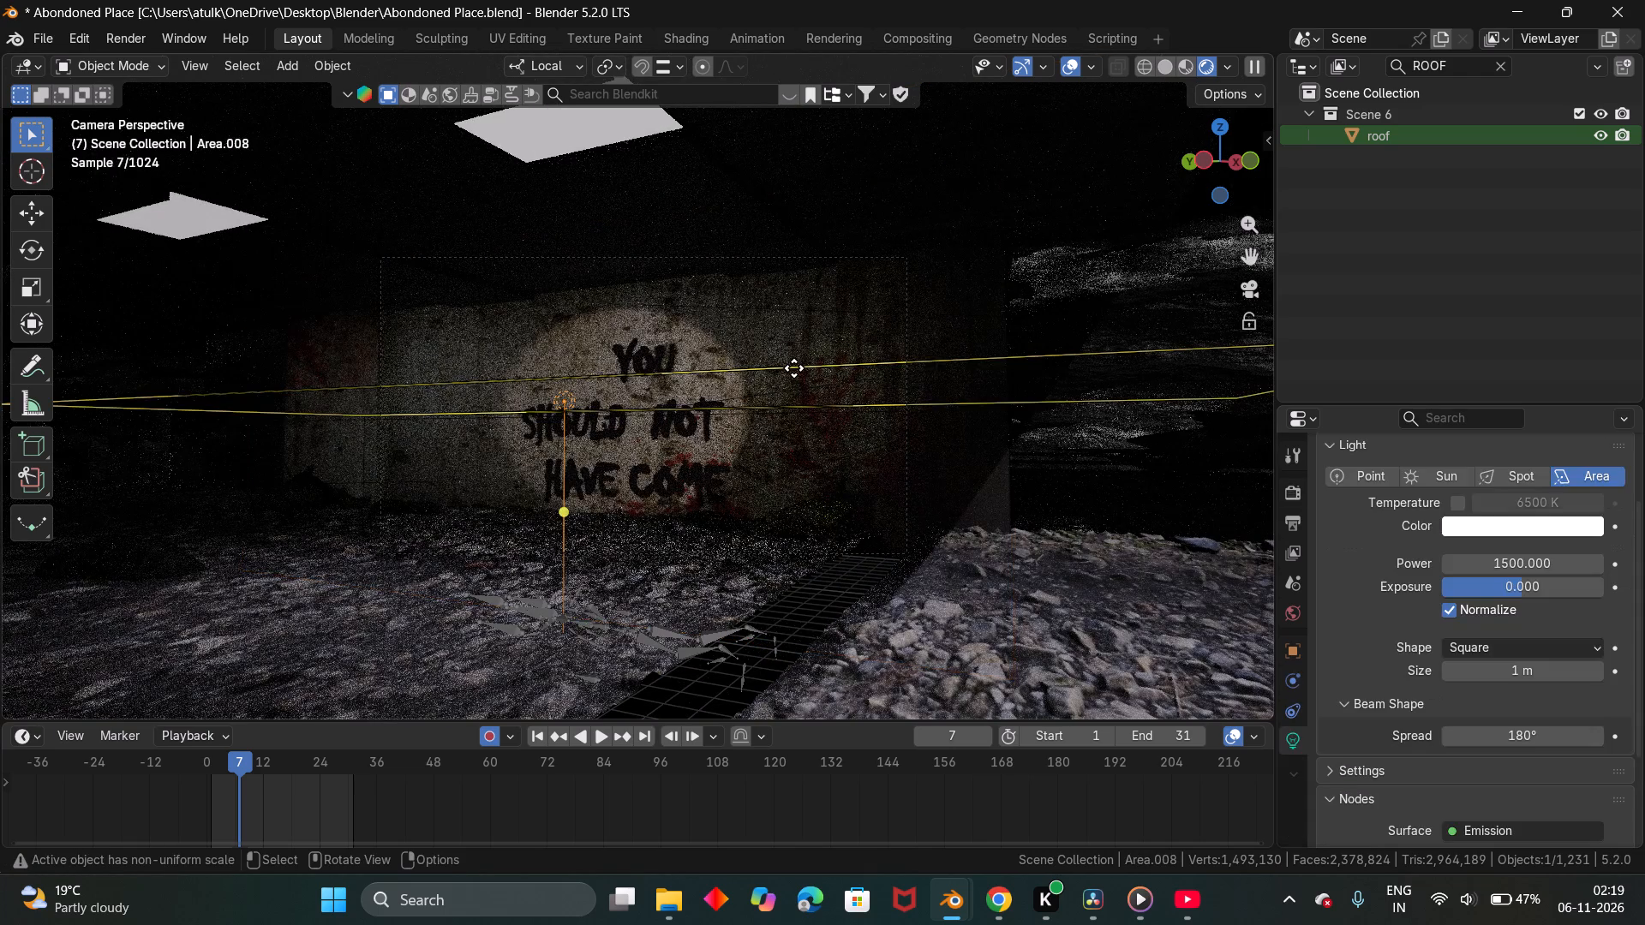
{"action": "left_click", "coordinate": [792, 367]}
{"action": "left_click", "coordinate": [792, 367]}
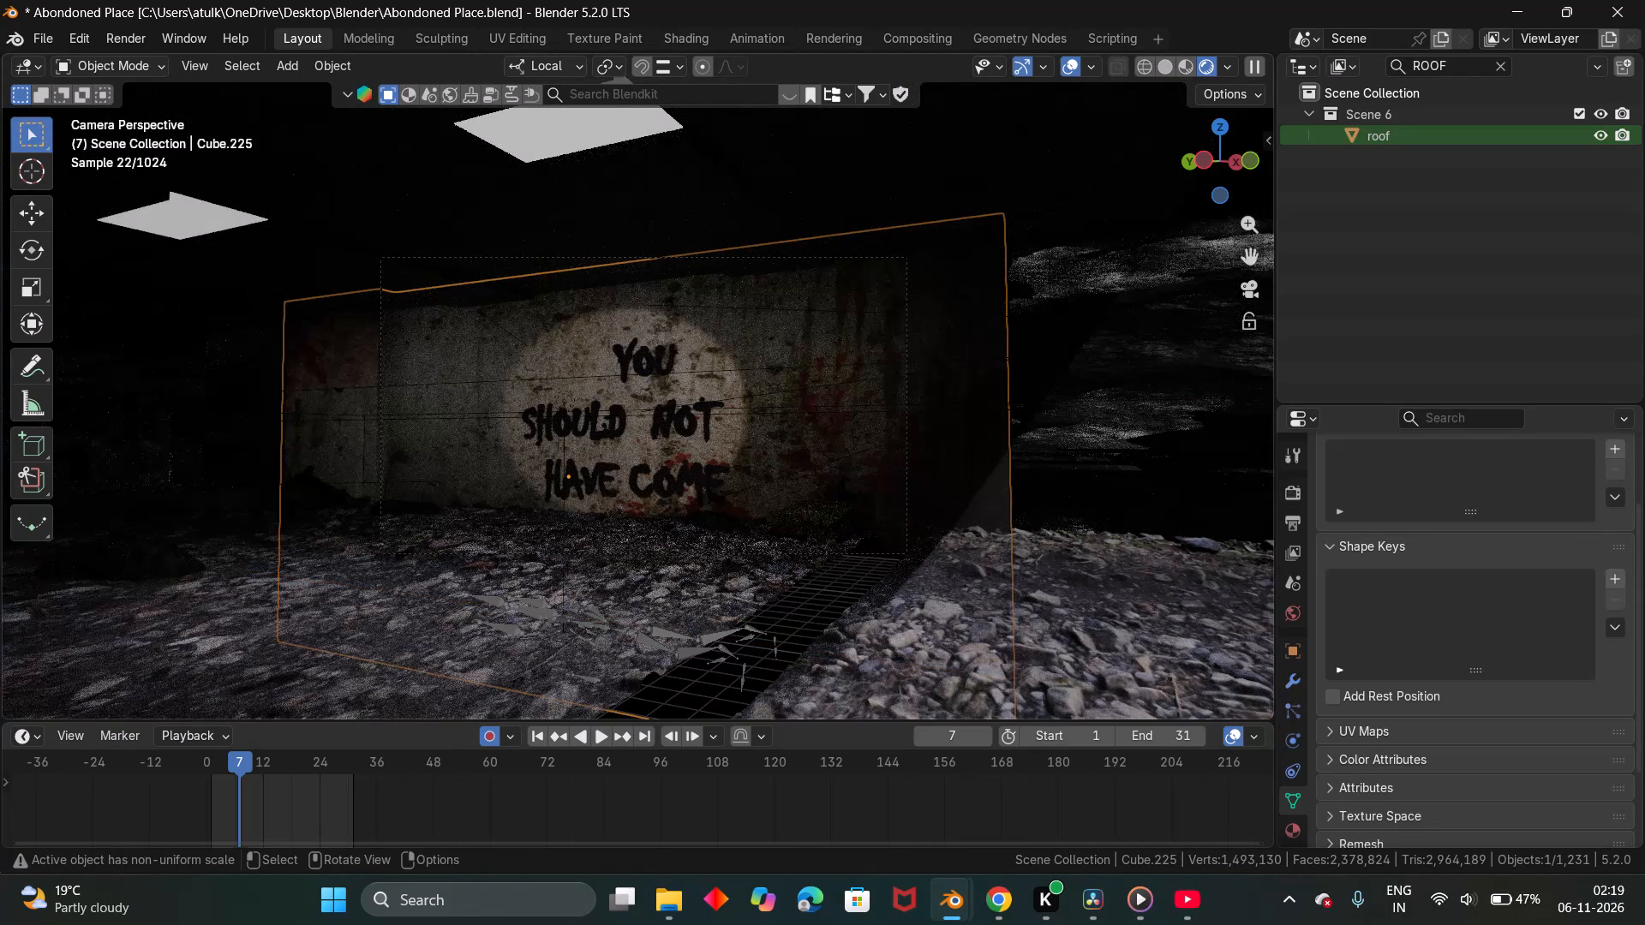
{"action": "left_click", "coordinate": [788, 380]}
{"action": "left_click", "coordinate": [778, 312]}
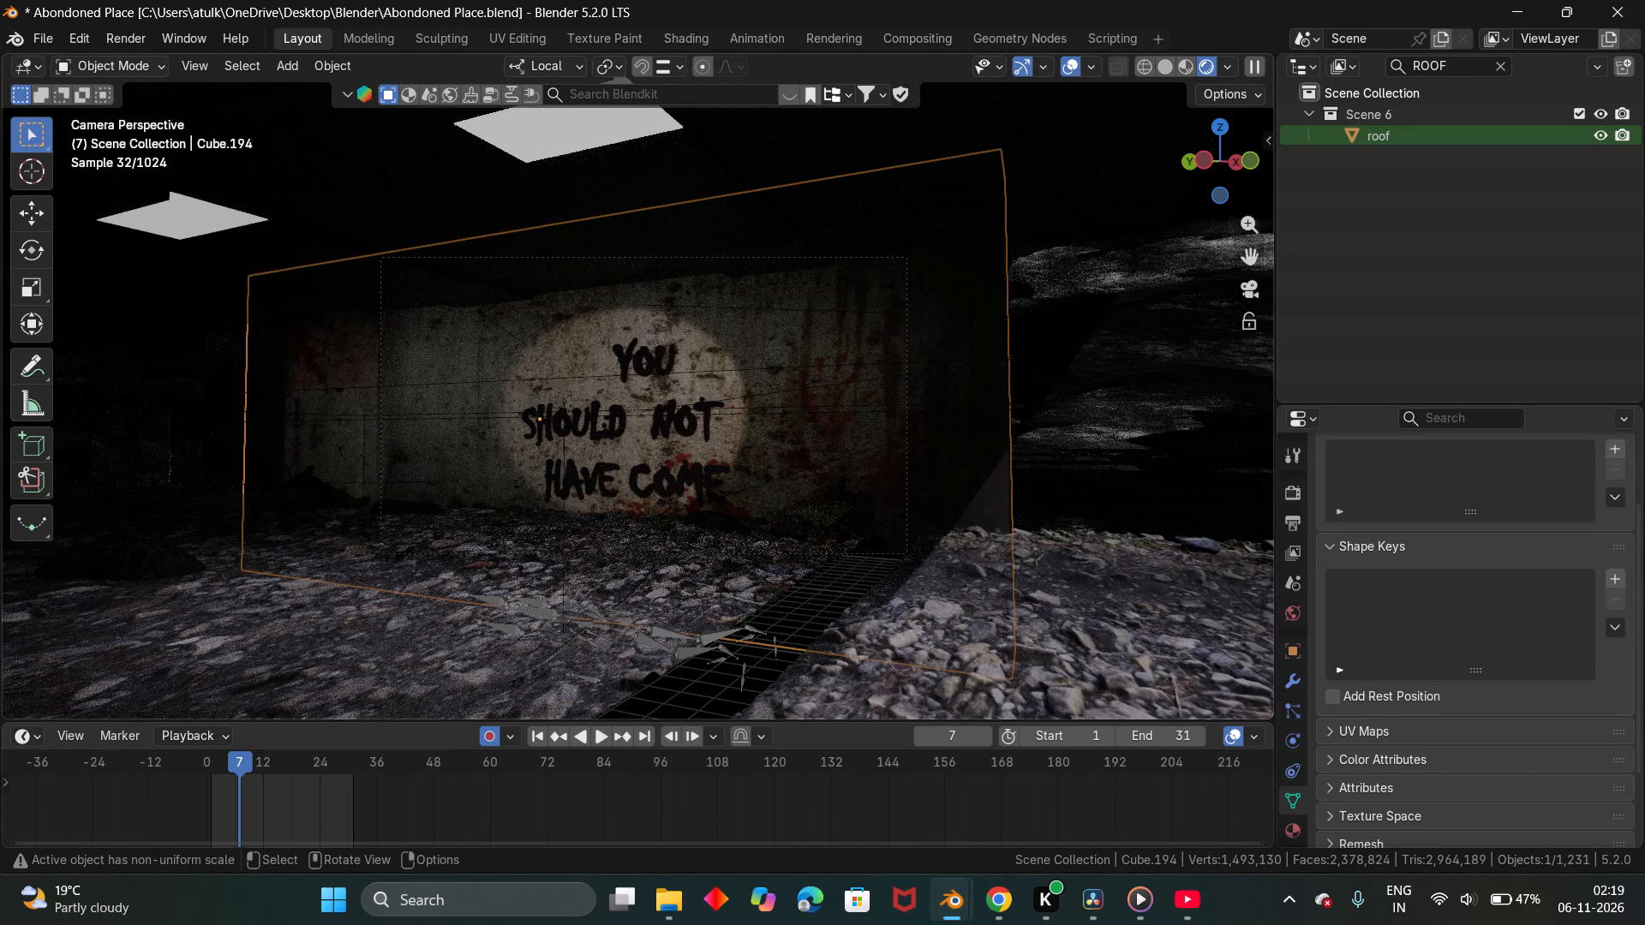
{"action": "left_click", "coordinate": [778, 312]}
{"action": "left_click", "coordinate": [778, 312]}
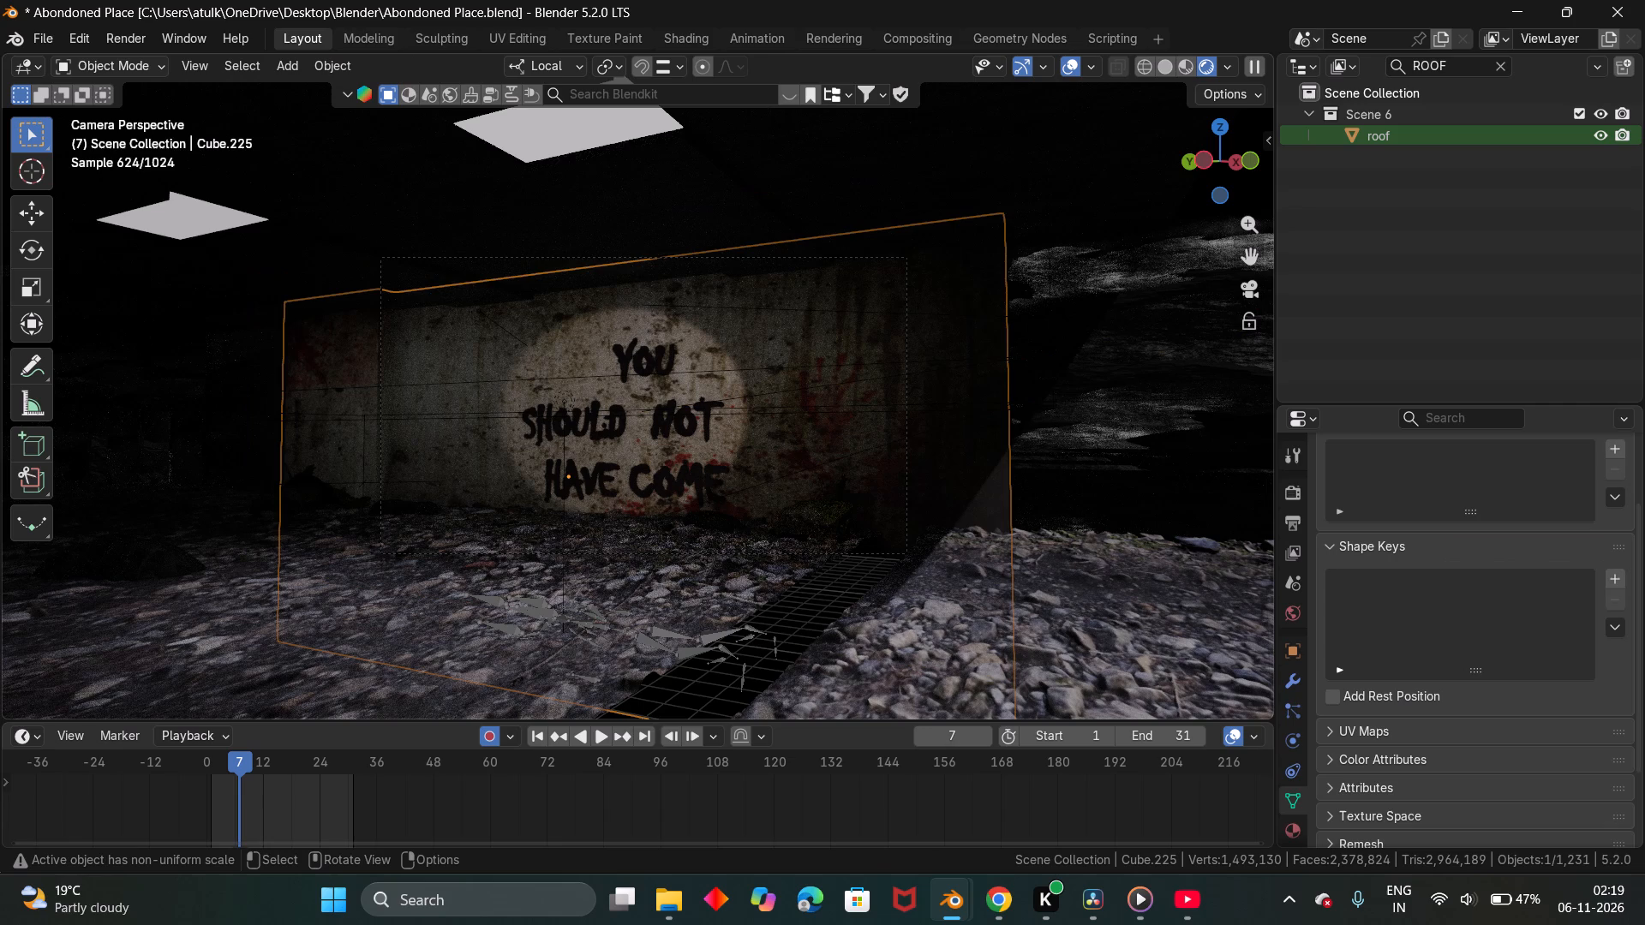
{"action": "left_click", "coordinate": [778, 312]}
{"action": "left_click", "coordinate": [778, 312]}
{"action": "left_click", "coordinate": [778, 312]}
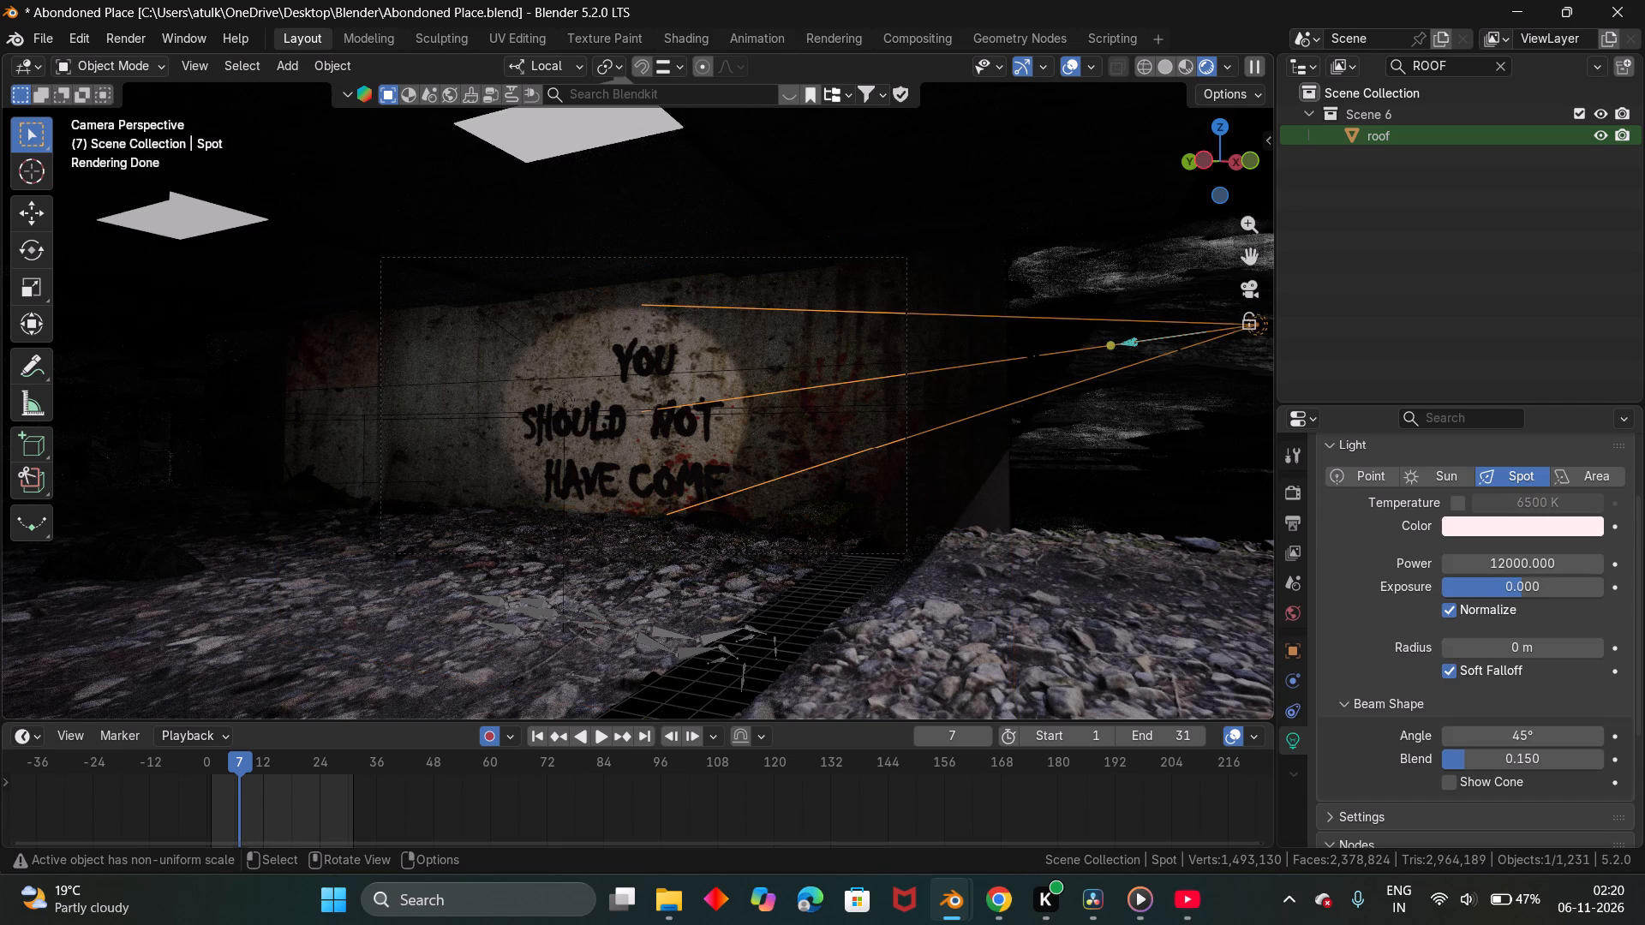
Select the Cube.194 box around the lettered wall, leave the camera view and switch the viewport to solid shading.
{"action": "left_click", "coordinate": [420, 402]}
{"action": "scroll", "coordinate": [460, 403], "scroll_direction": "down", "scroll_amount": 2}
{"action": "middle_click_drag", "start_coordinate": [530, 405], "coordinate": [509, 437]}
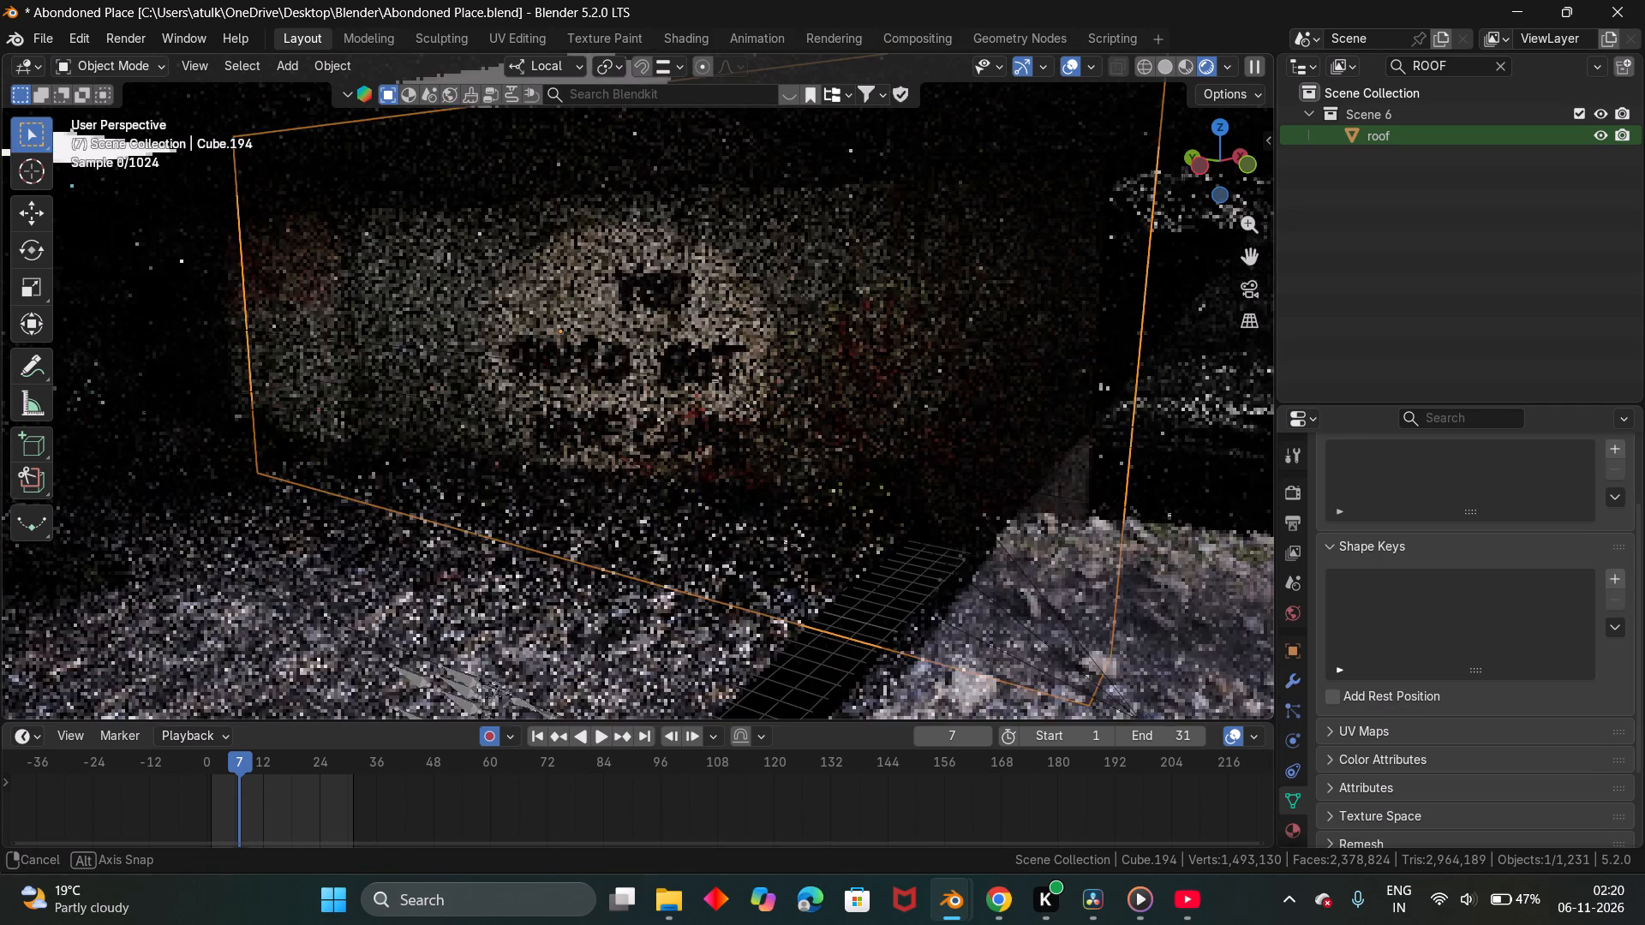
{"action": "middle_click_drag", "start_coordinate": [509, 437], "coordinate": [503, 436]}
{"action": "left_click", "coordinate": [1166, 68]}
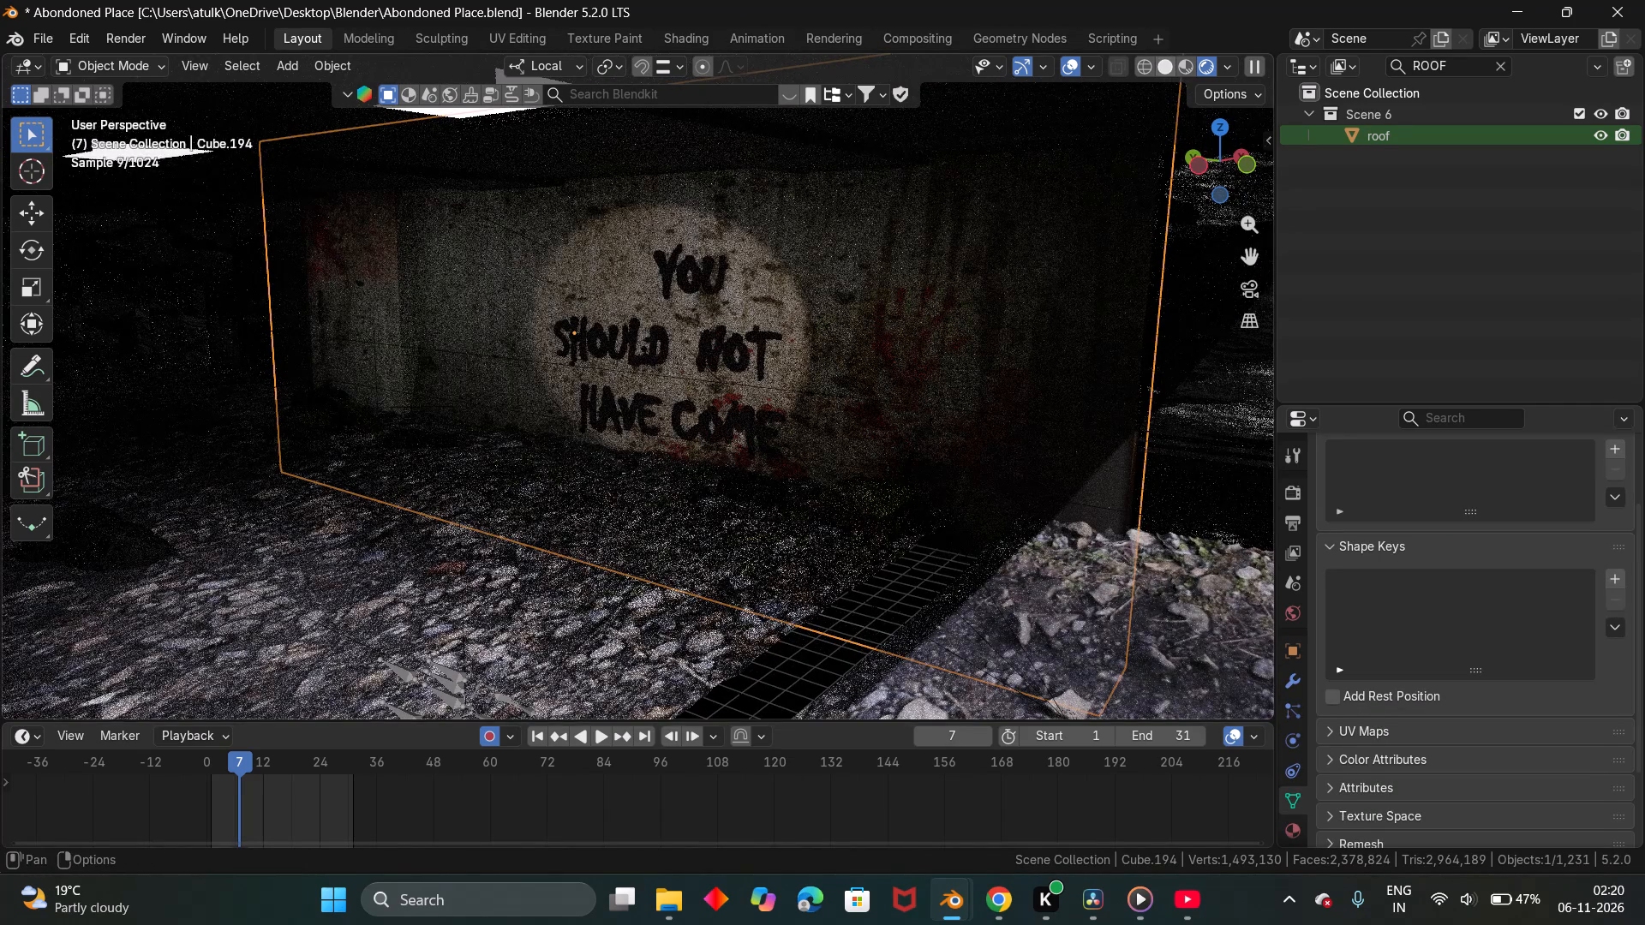
Select the Area.011 light at the lettered wall, set its power to 200 in the rendered camera view, and save the file.
{"action": "scroll", "coordinate": [460, 289], "scroll_direction": "down", "scroll_amount": 3}
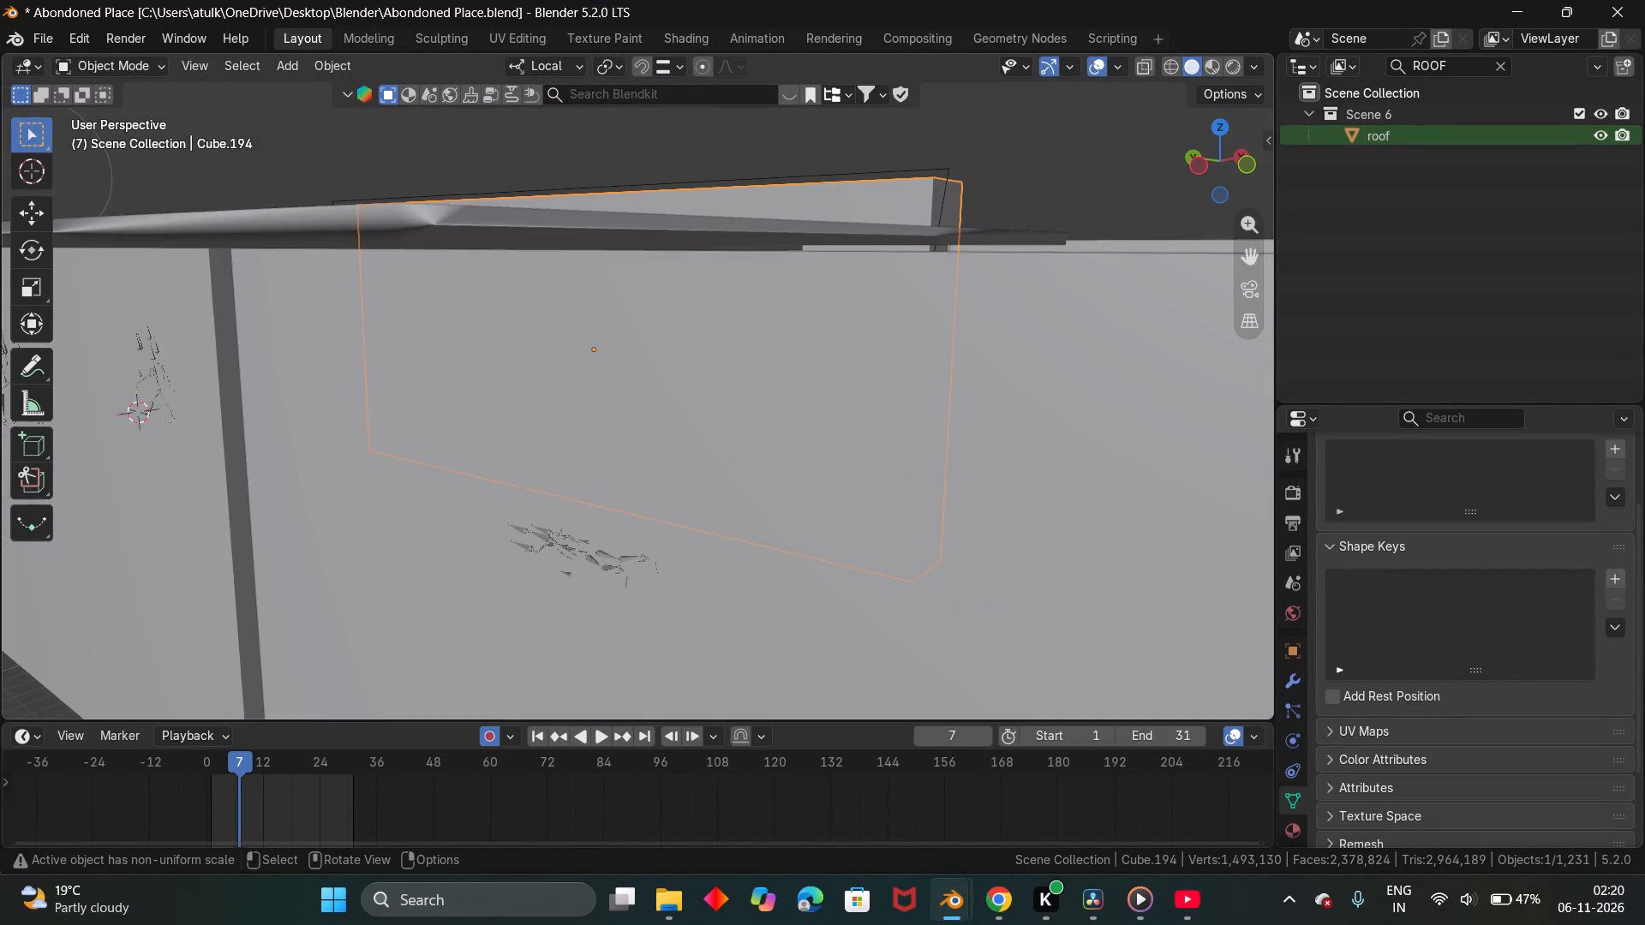
{"action": "middle_click_drag", "start_coordinate": [554, 299], "coordinate": [487, 295]}
{"action": "left_click", "coordinate": [721, 388]}
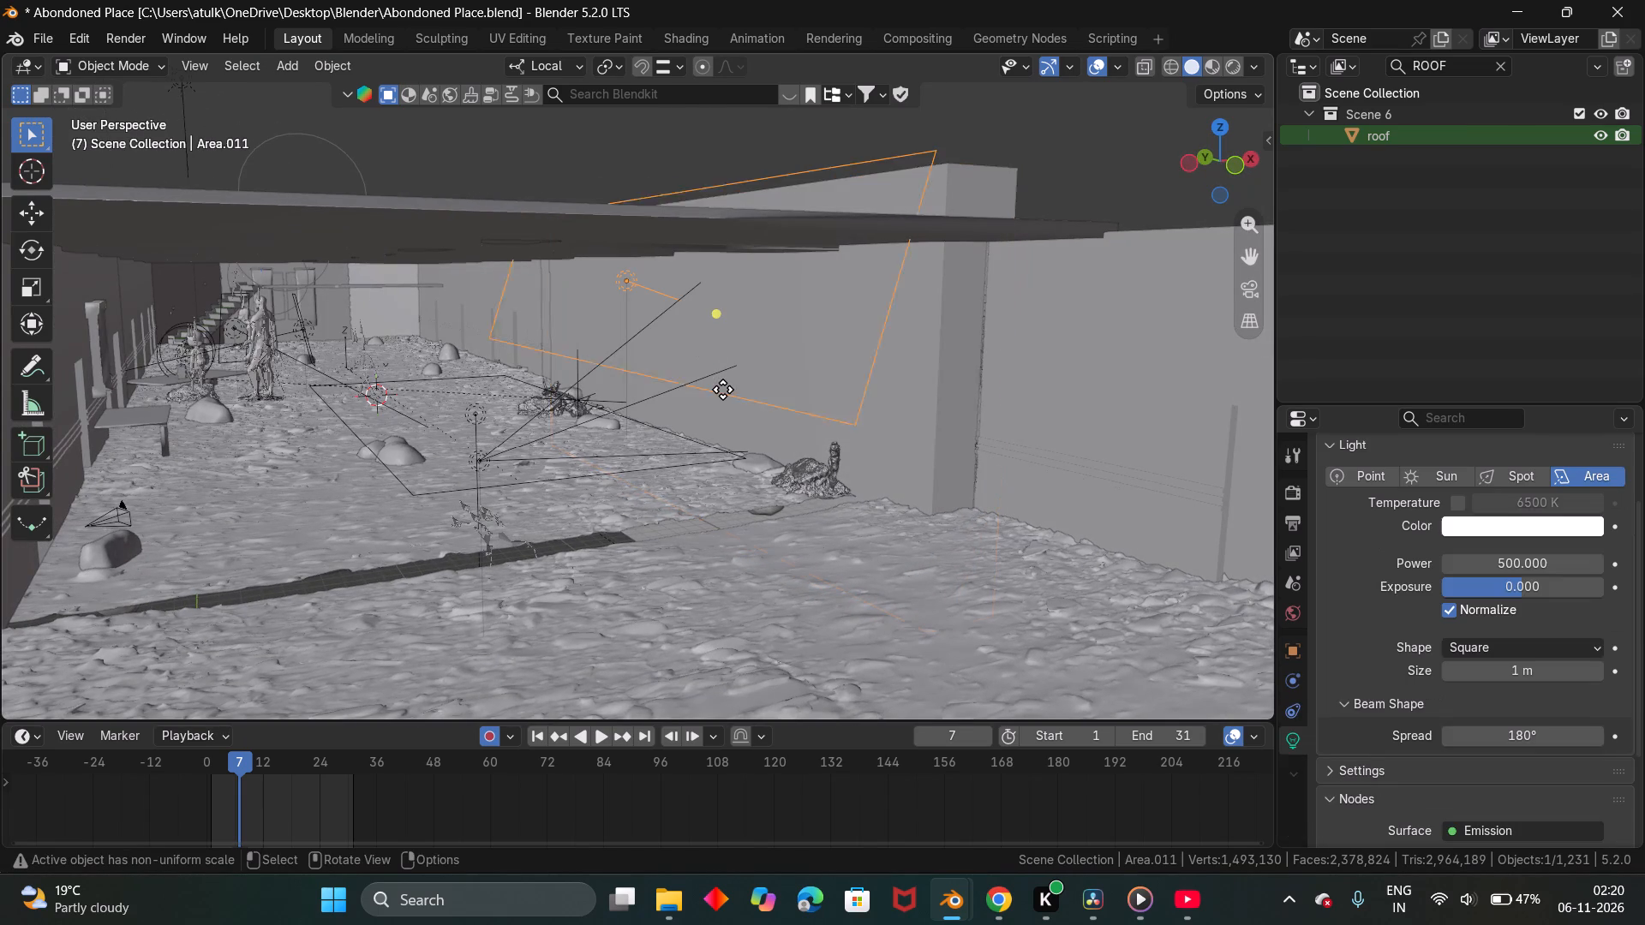
{"action": "left_click", "coordinate": [1248, 294]}
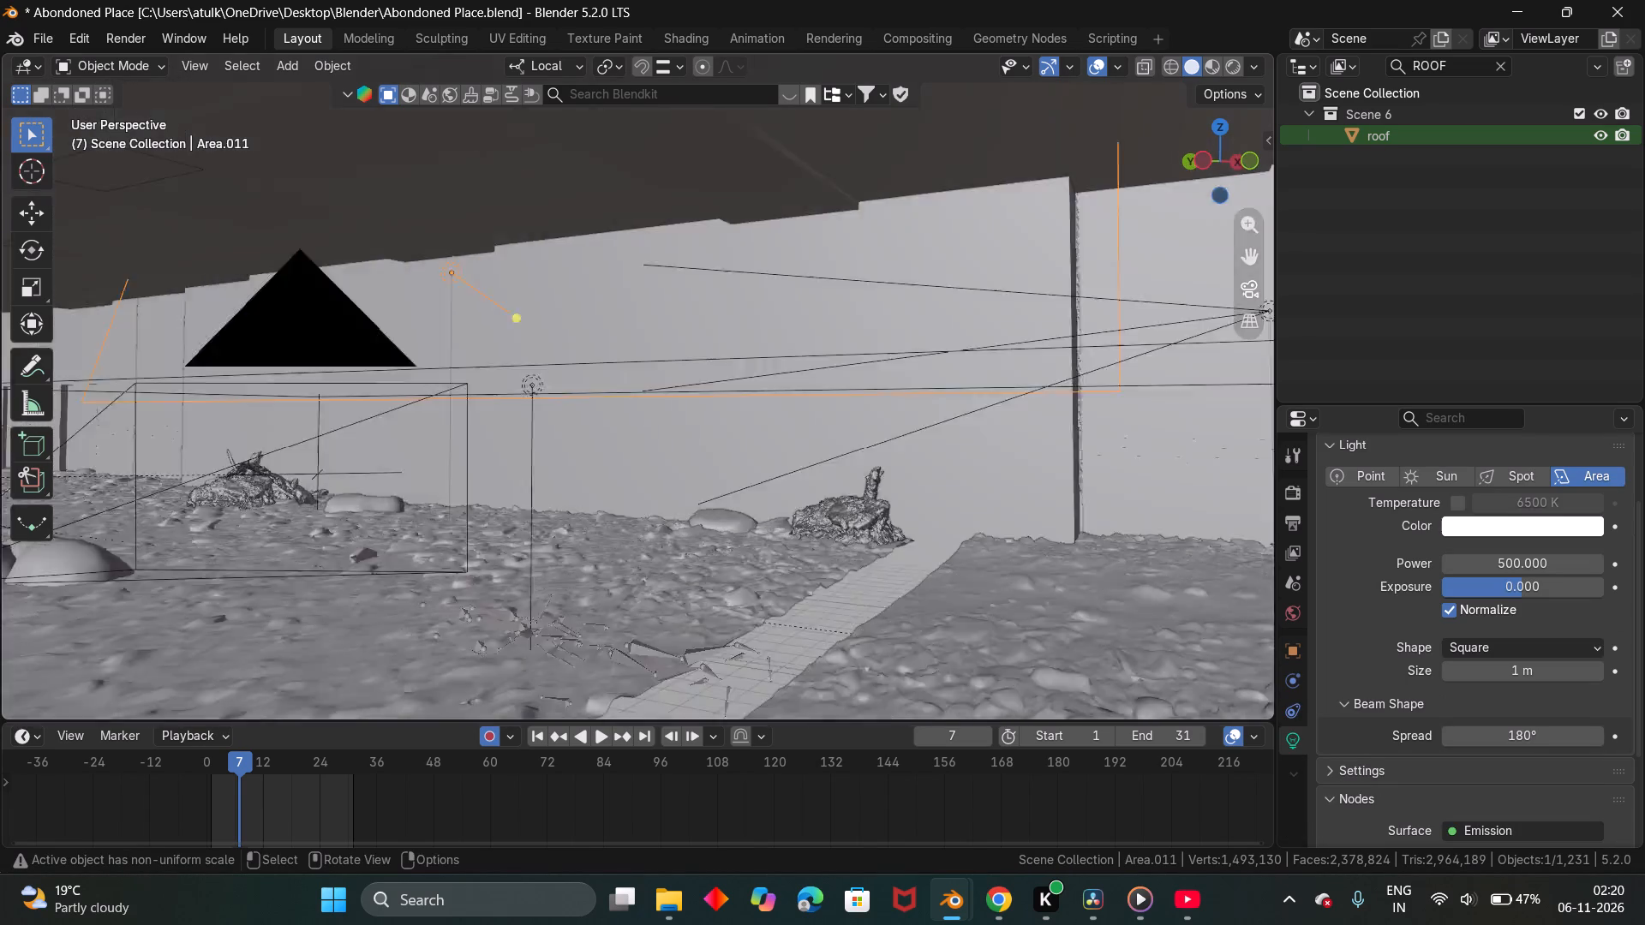
{"action": "left_click", "coordinate": [1231, 63]}
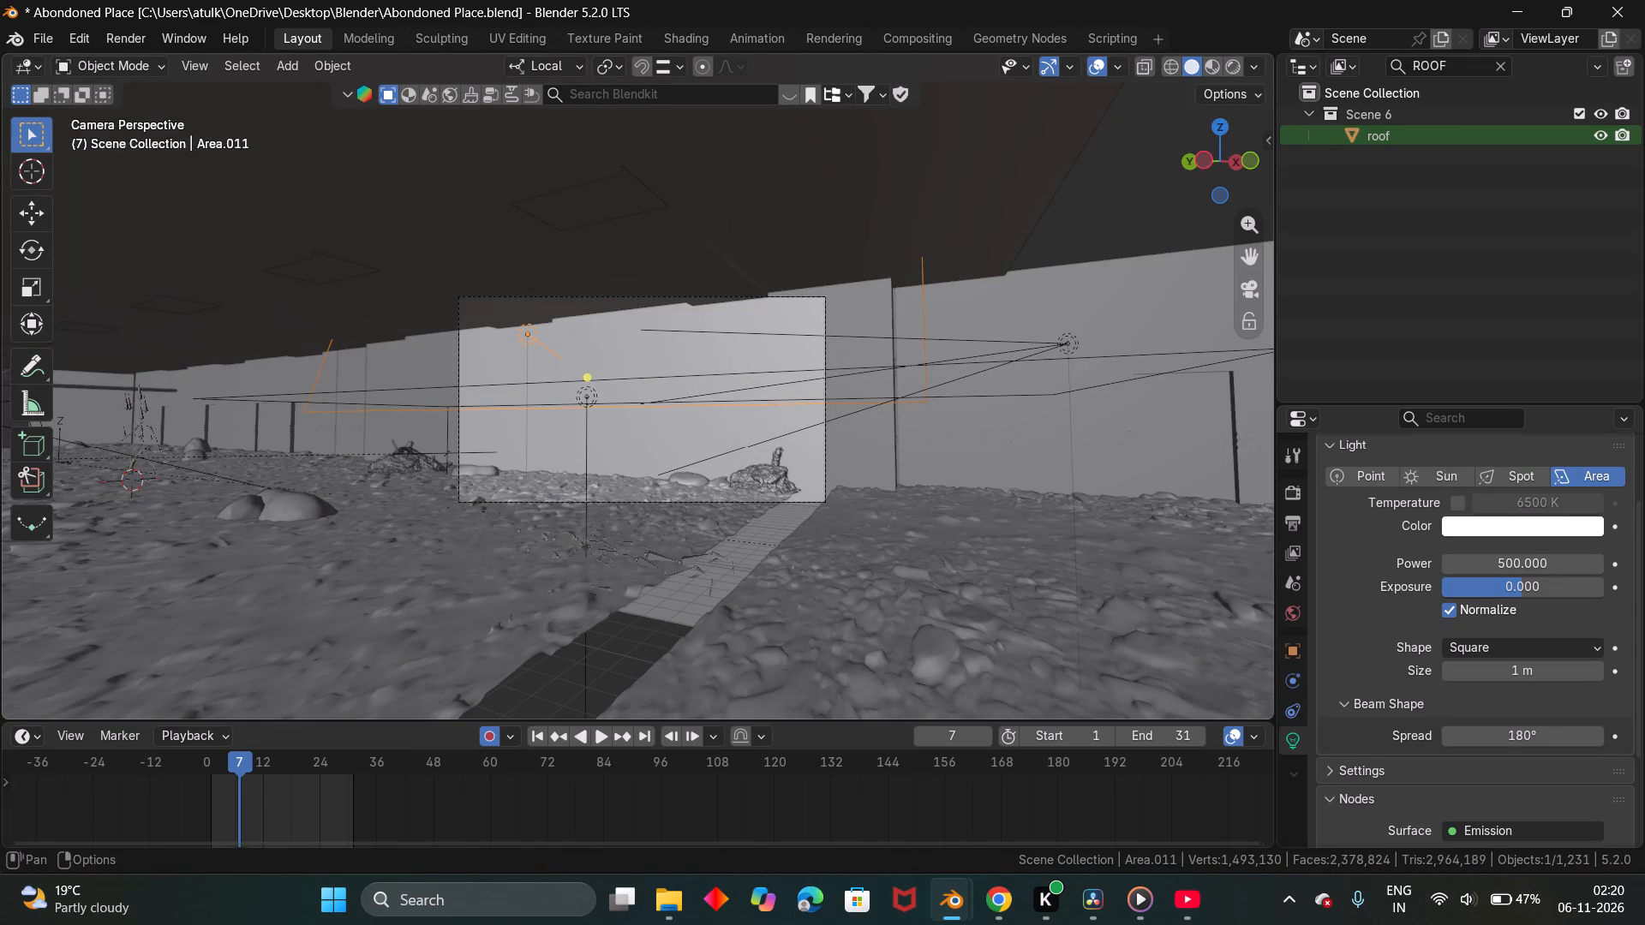
{"action": "scroll", "coordinate": [751, 333], "scroll_direction": "up", "scroll_amount": 2}
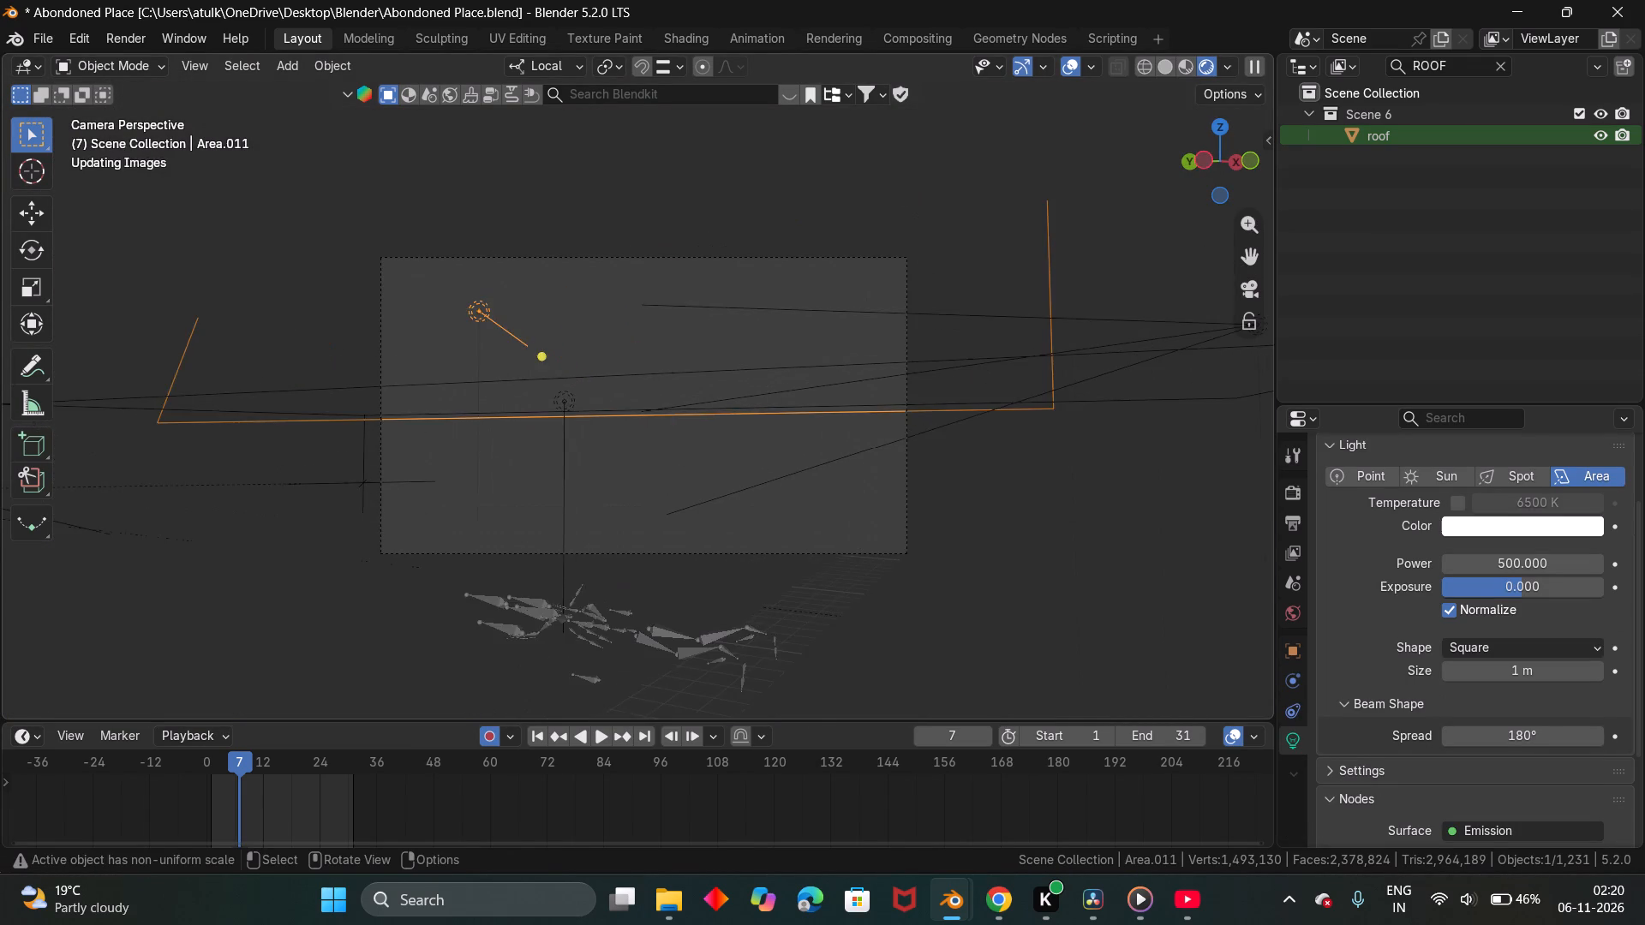
{"action": "scroll", "coordinate": [751, 333], "scroll_direction": "up", "scroll_amount": 1}
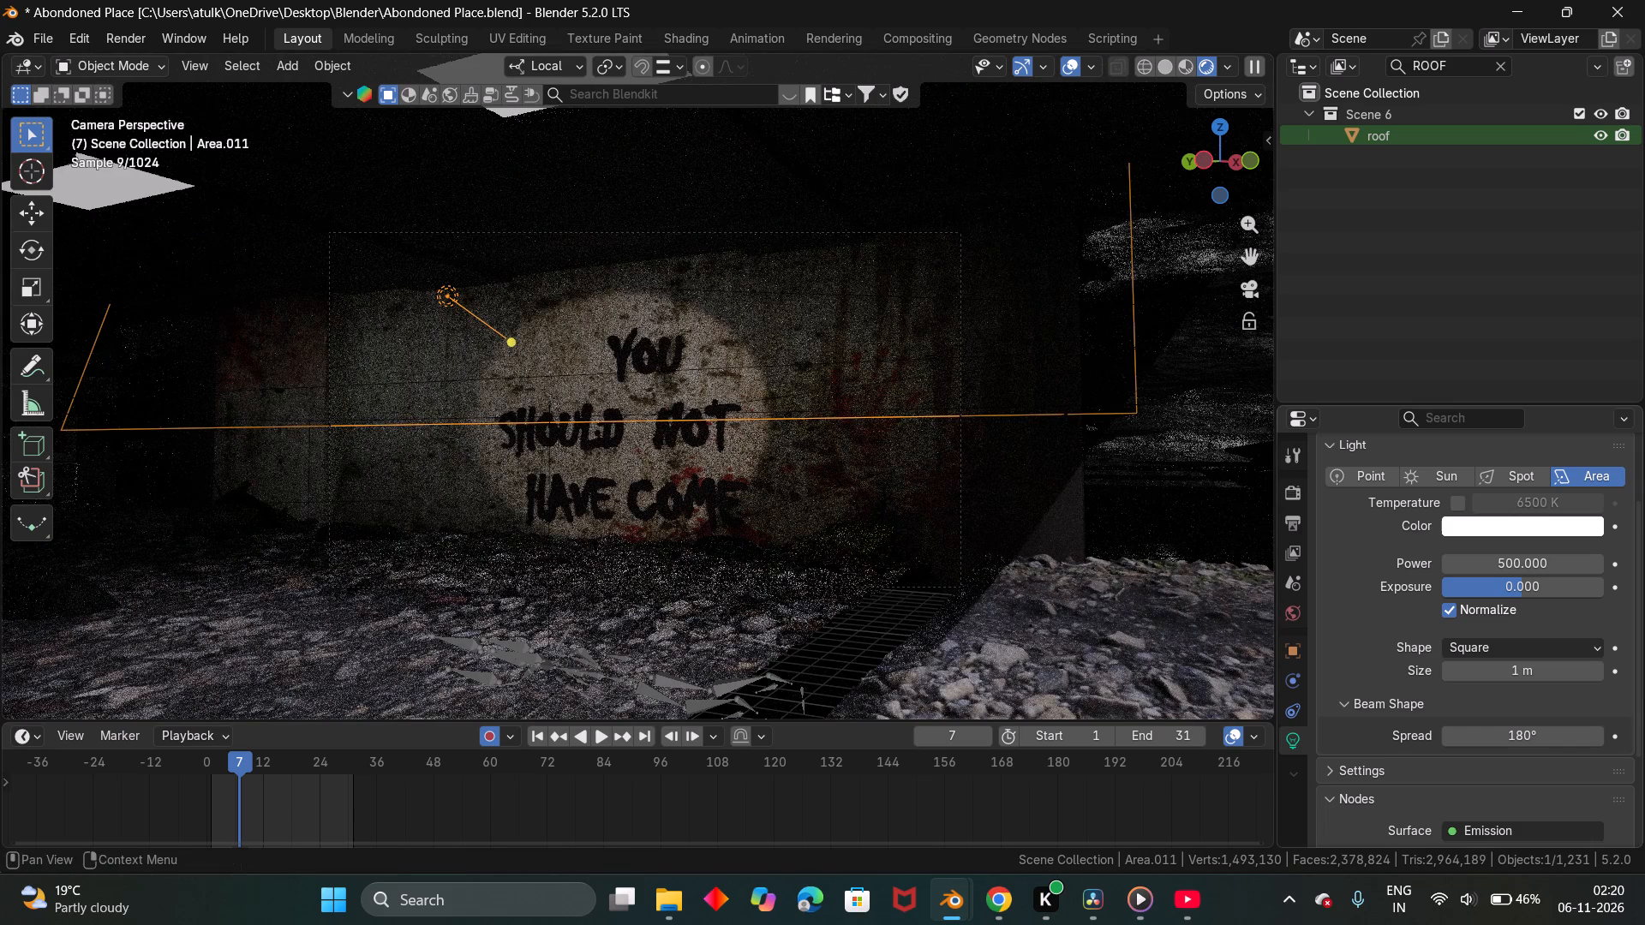
{"action": "left_click", "coordinate": [1508, 566]}
{"action": "type", "text": "200"}
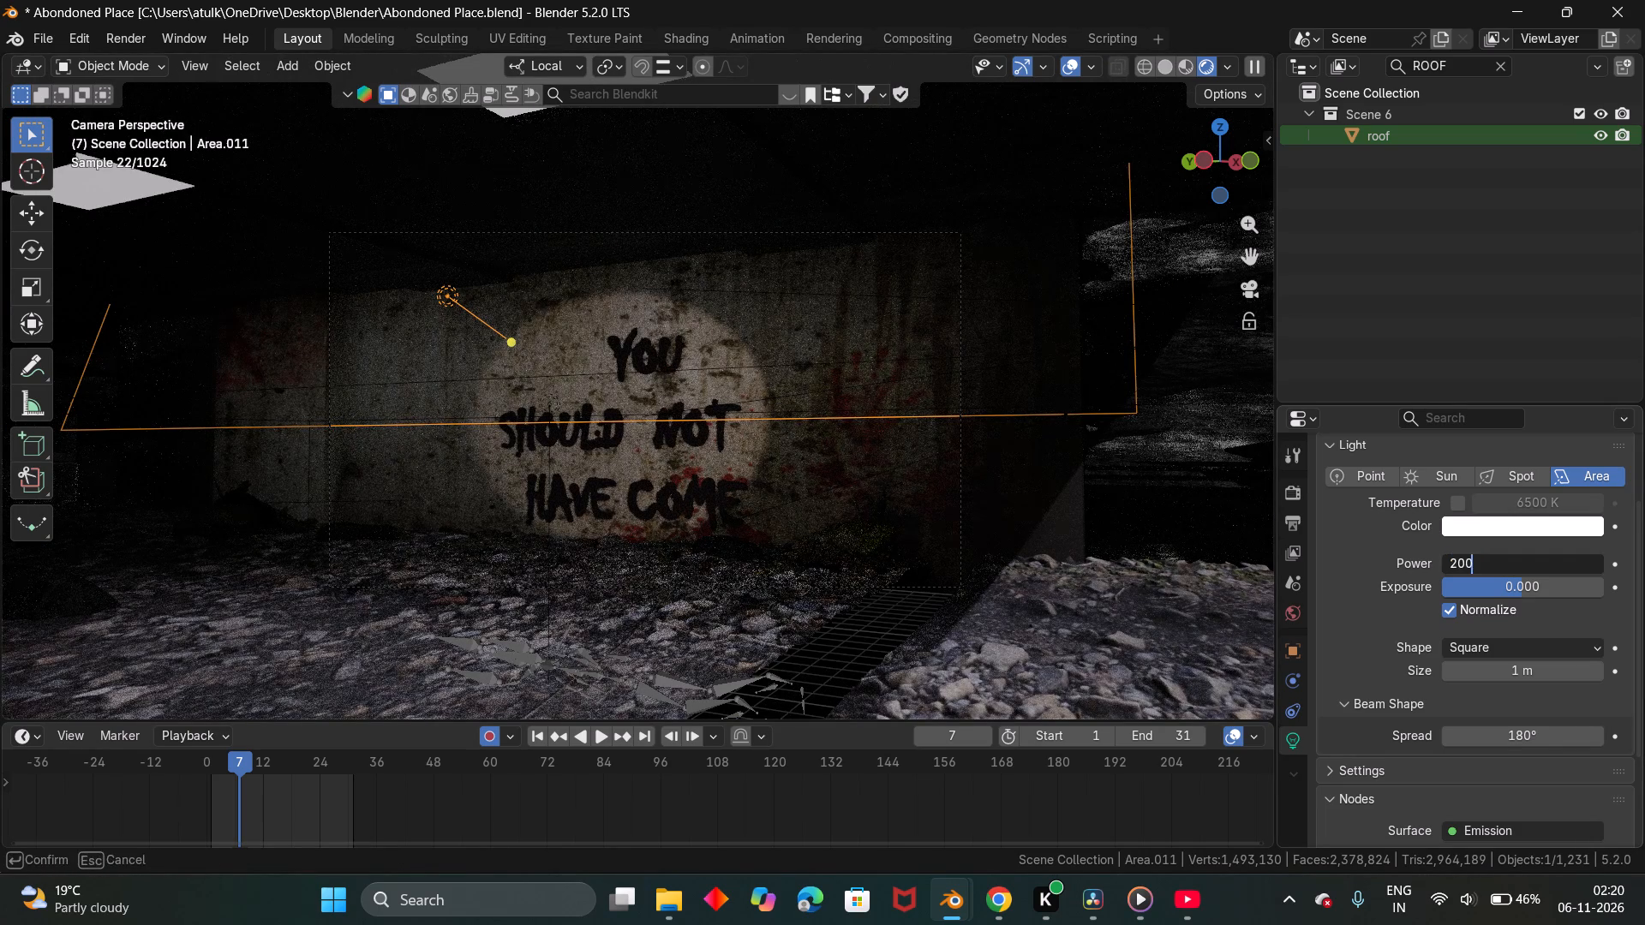
{"action": "key", "text": "Return"}
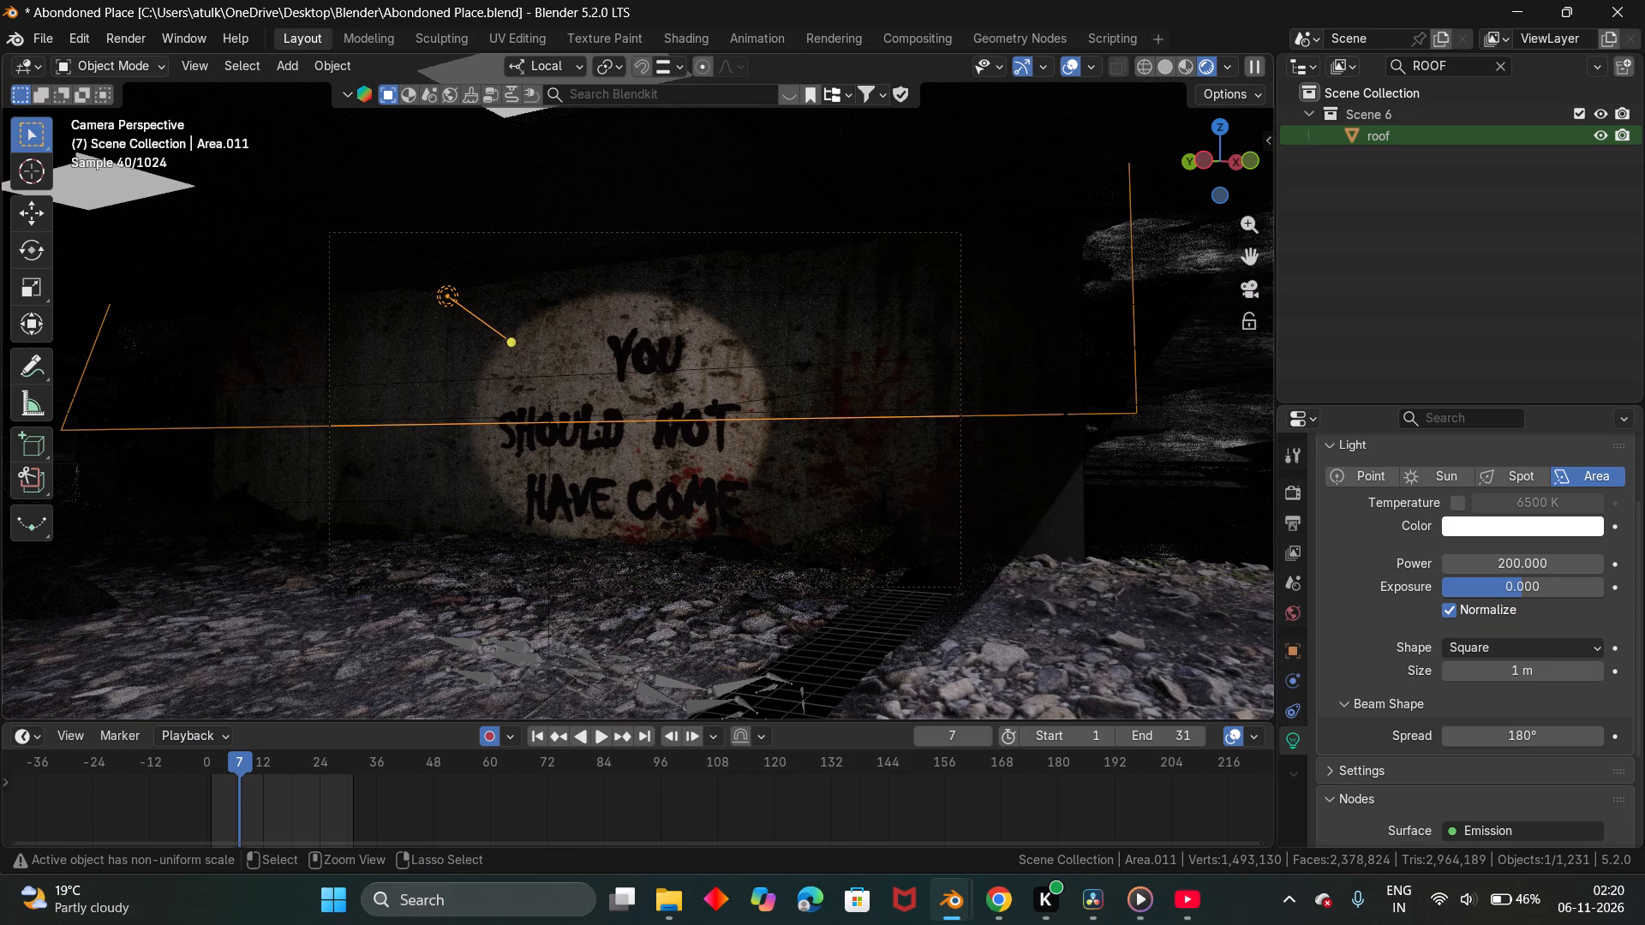
{"action": "key", "text": "ctrl+s"}
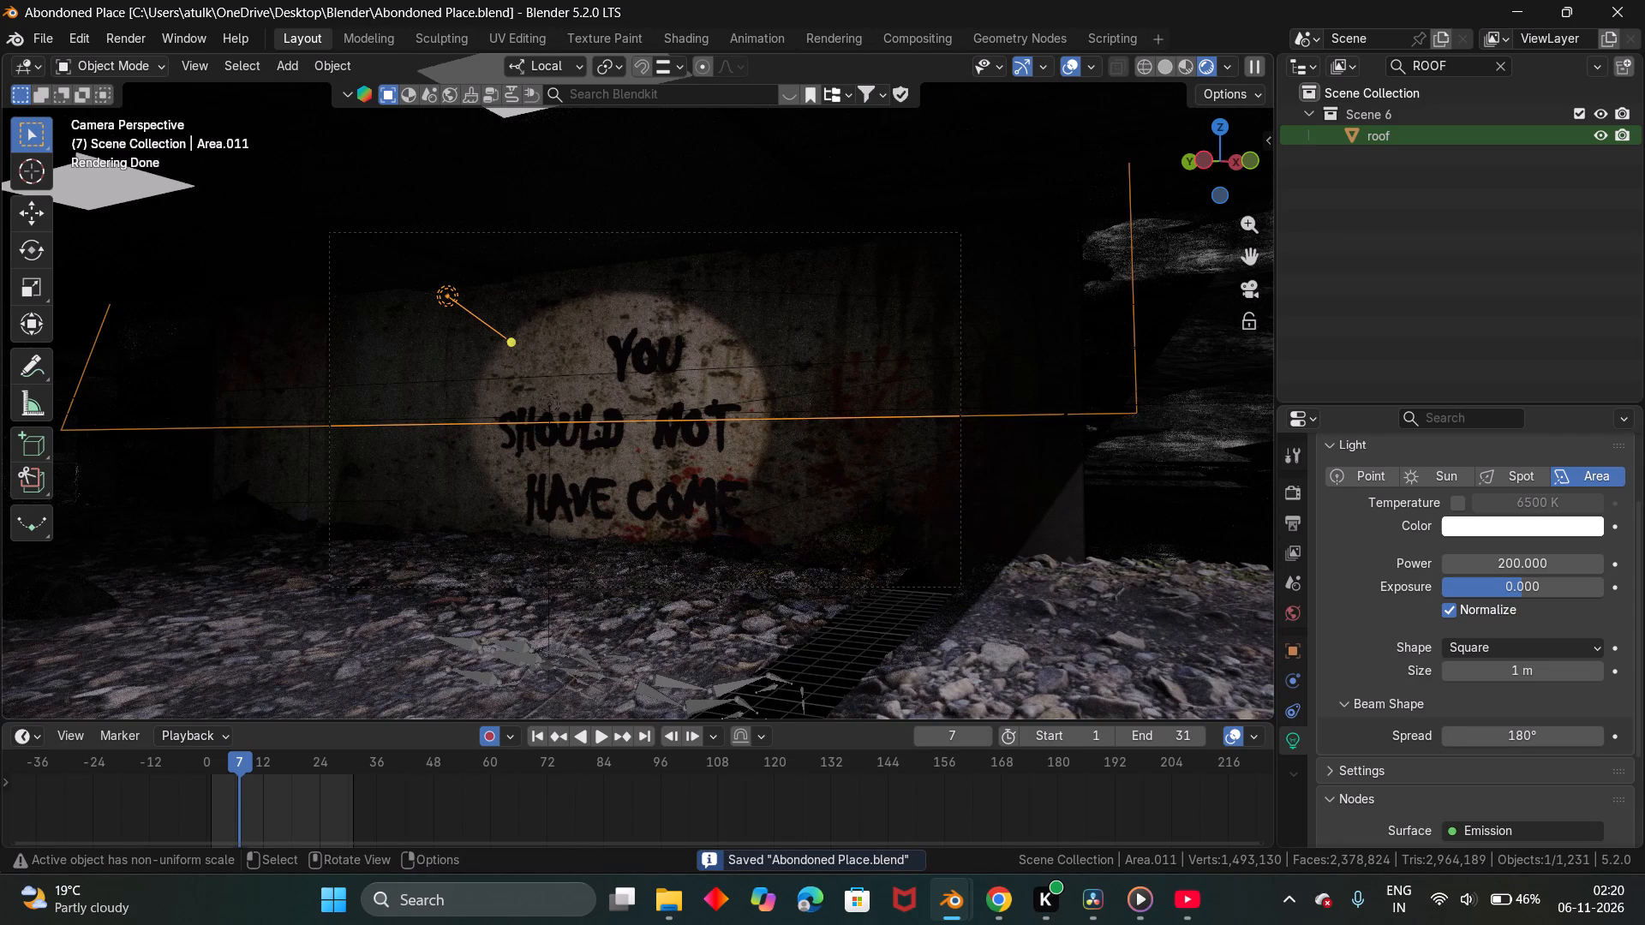
Move the timeline playhead back to frame 0.
{"action": "left_click_drag", "start_coordinate": [236, 764], "coordinate": [228, 767]}
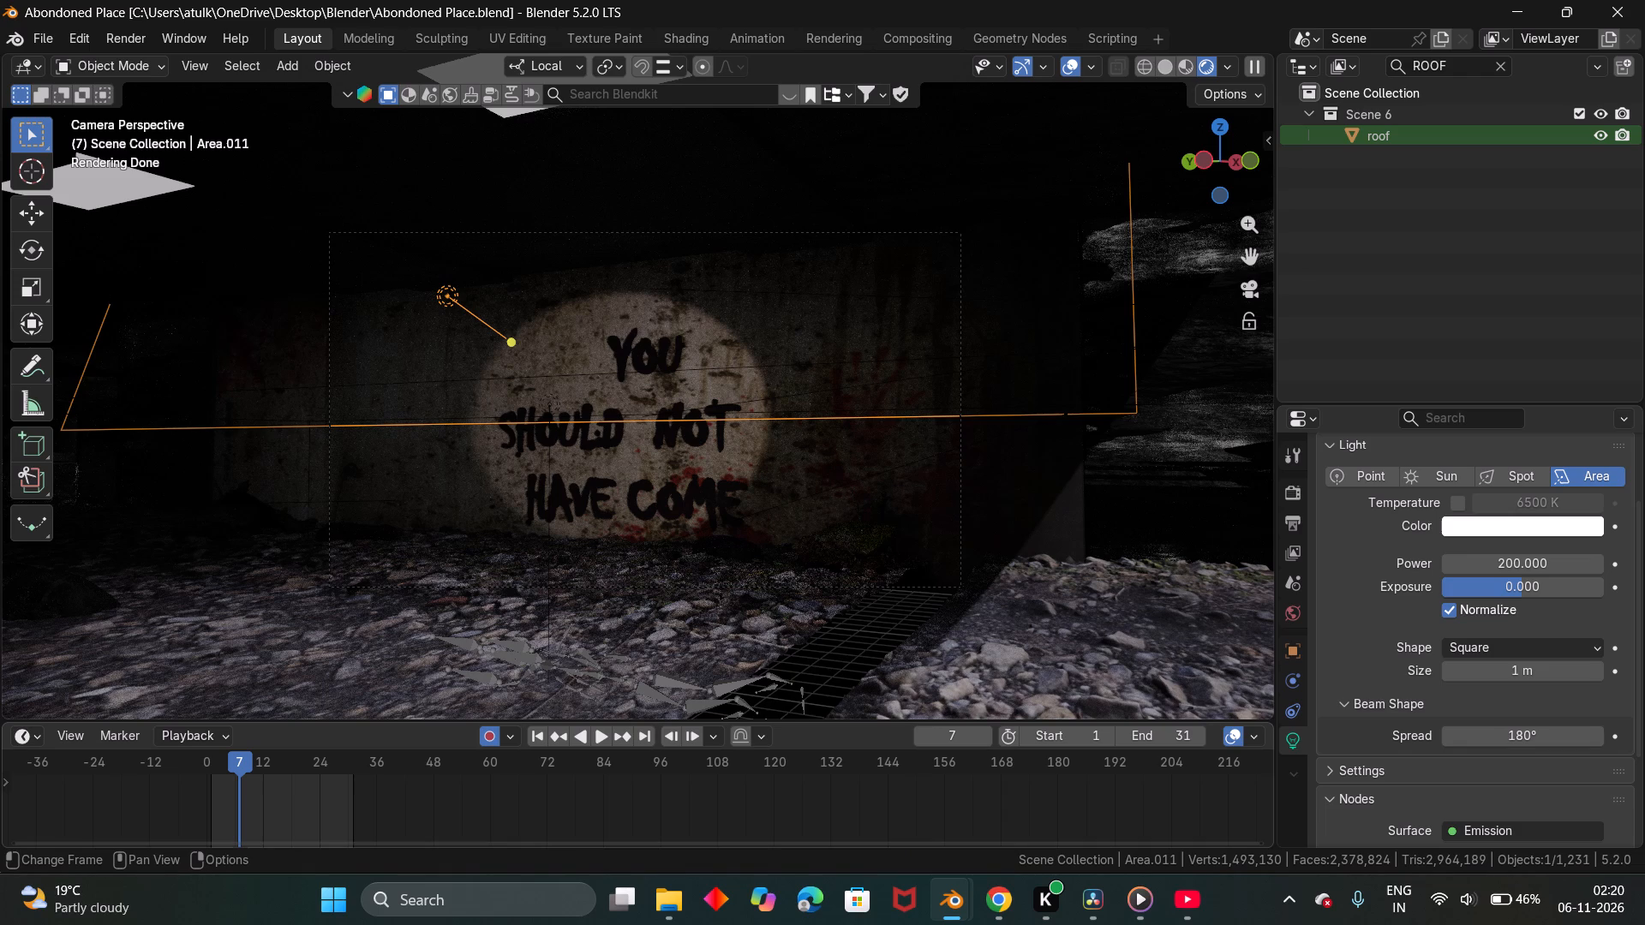
{"action": "left_click_drag", "start_coordinate": [228, 767], "coordinate": [223, 767]}
{"action": "left_click_drag", "start_coordinate": [220, 760], "coordinate": [215, 759]}
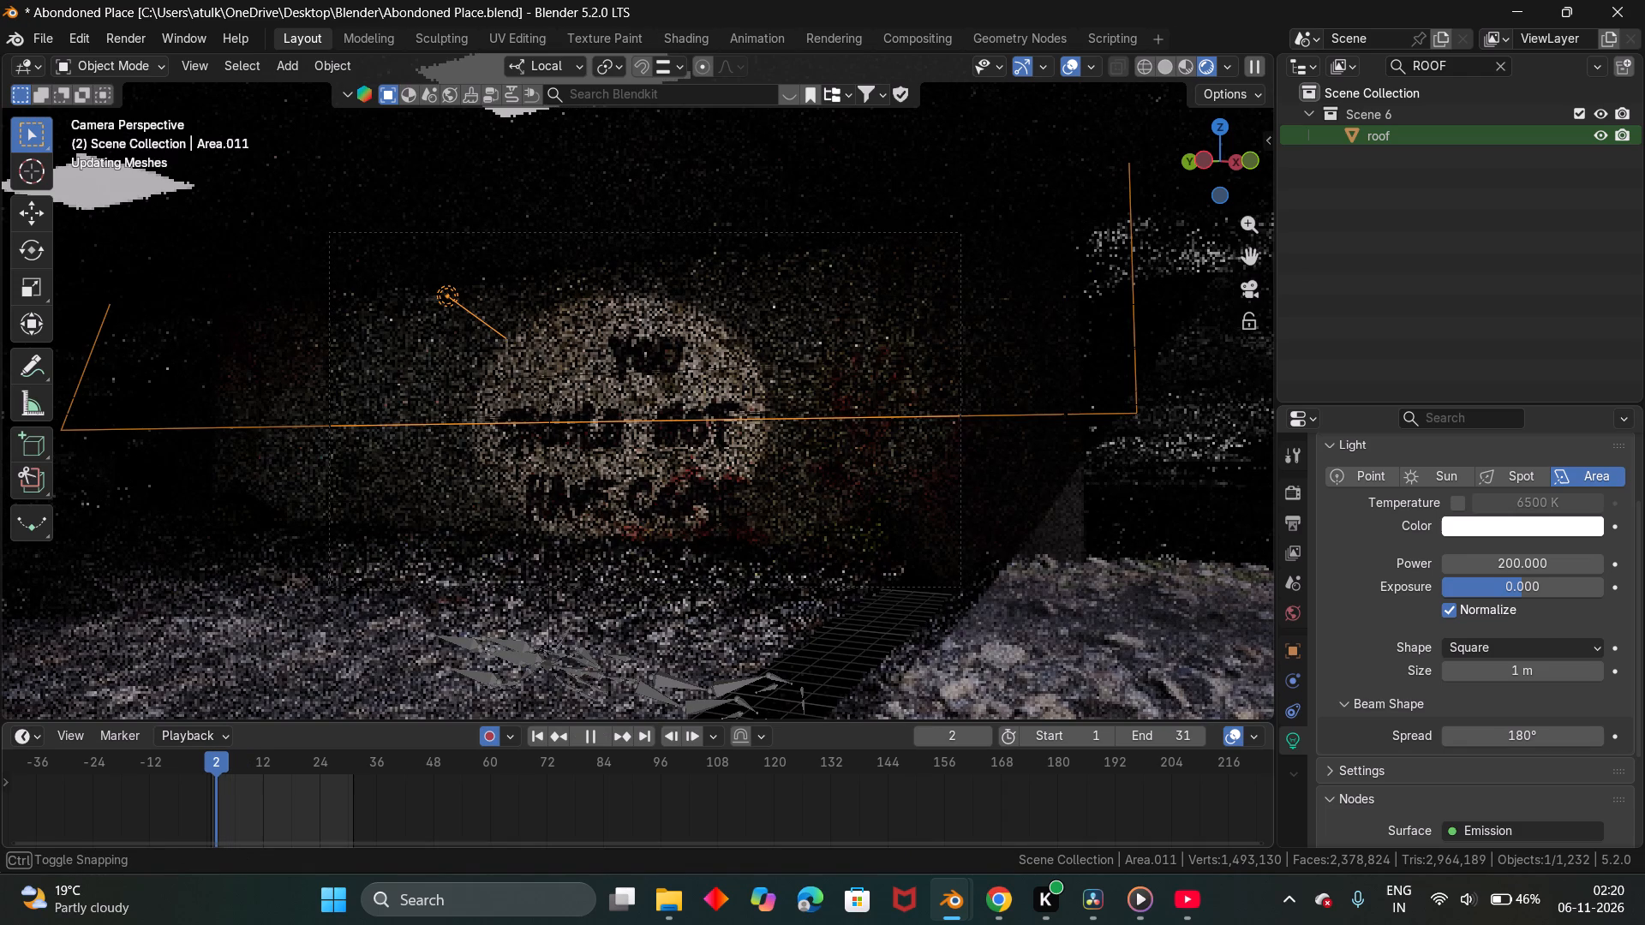
{"action": "left_click_drag", "start_coordinate": [215, 759], "coordinate": [212, 749]}
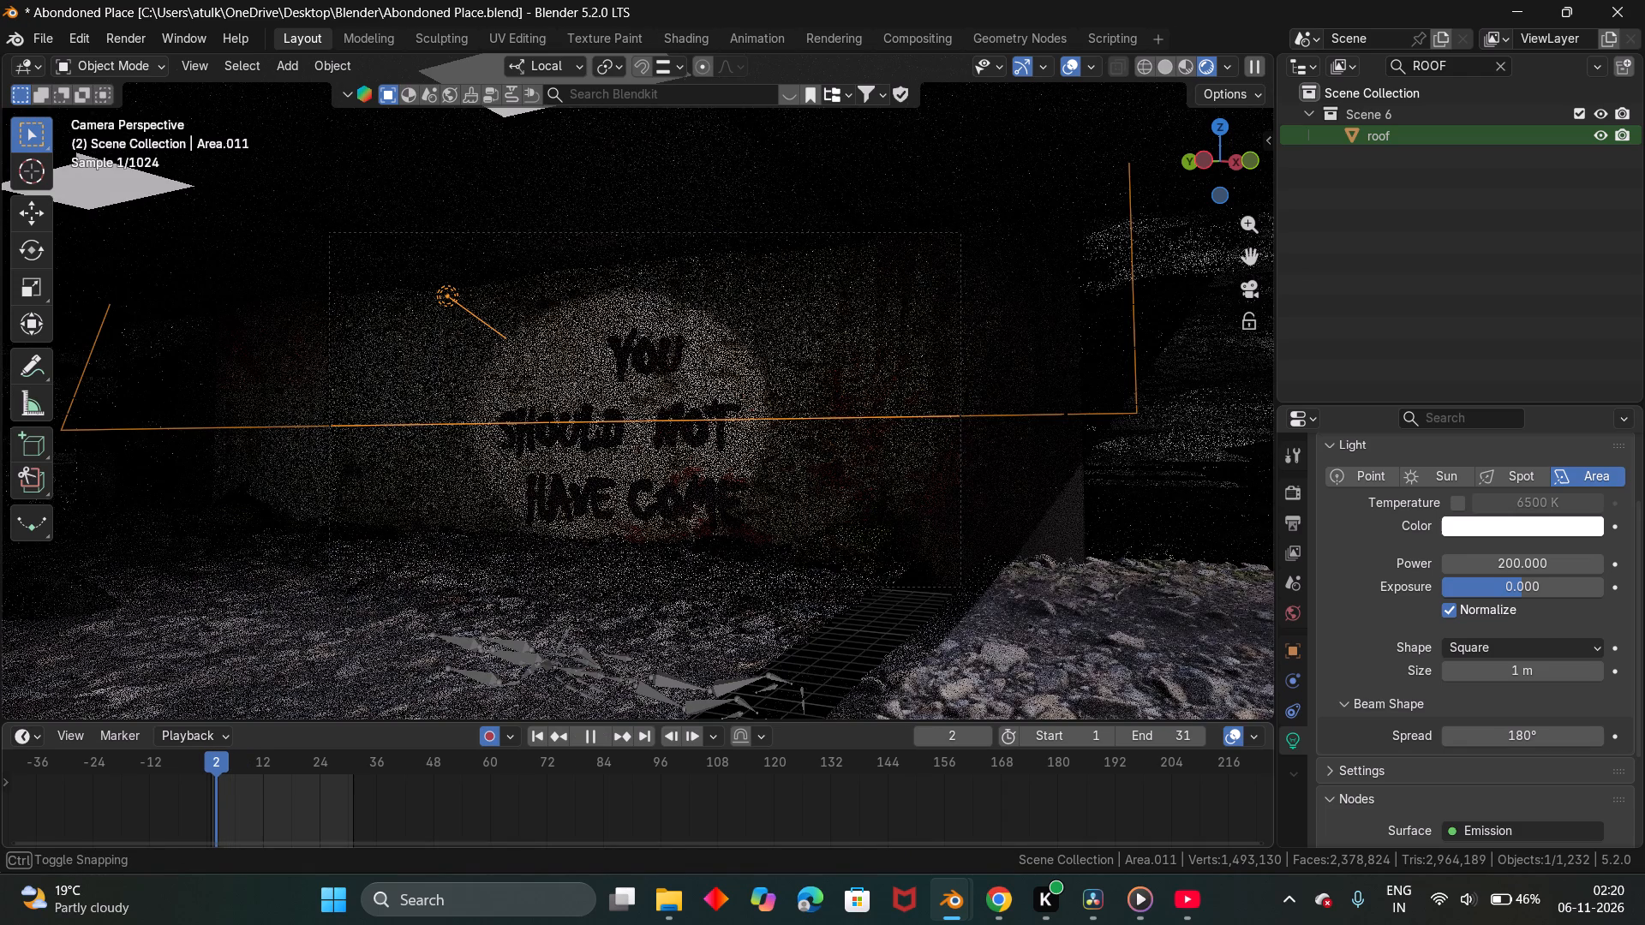
{"action": "left_click_drag", "start_coordinate": [212, 749], "coordinate": [204, 748]}
Set the scene's end frame to 24 and save the file.
{"action": "left_click", "coordinate": [1151, 733]}
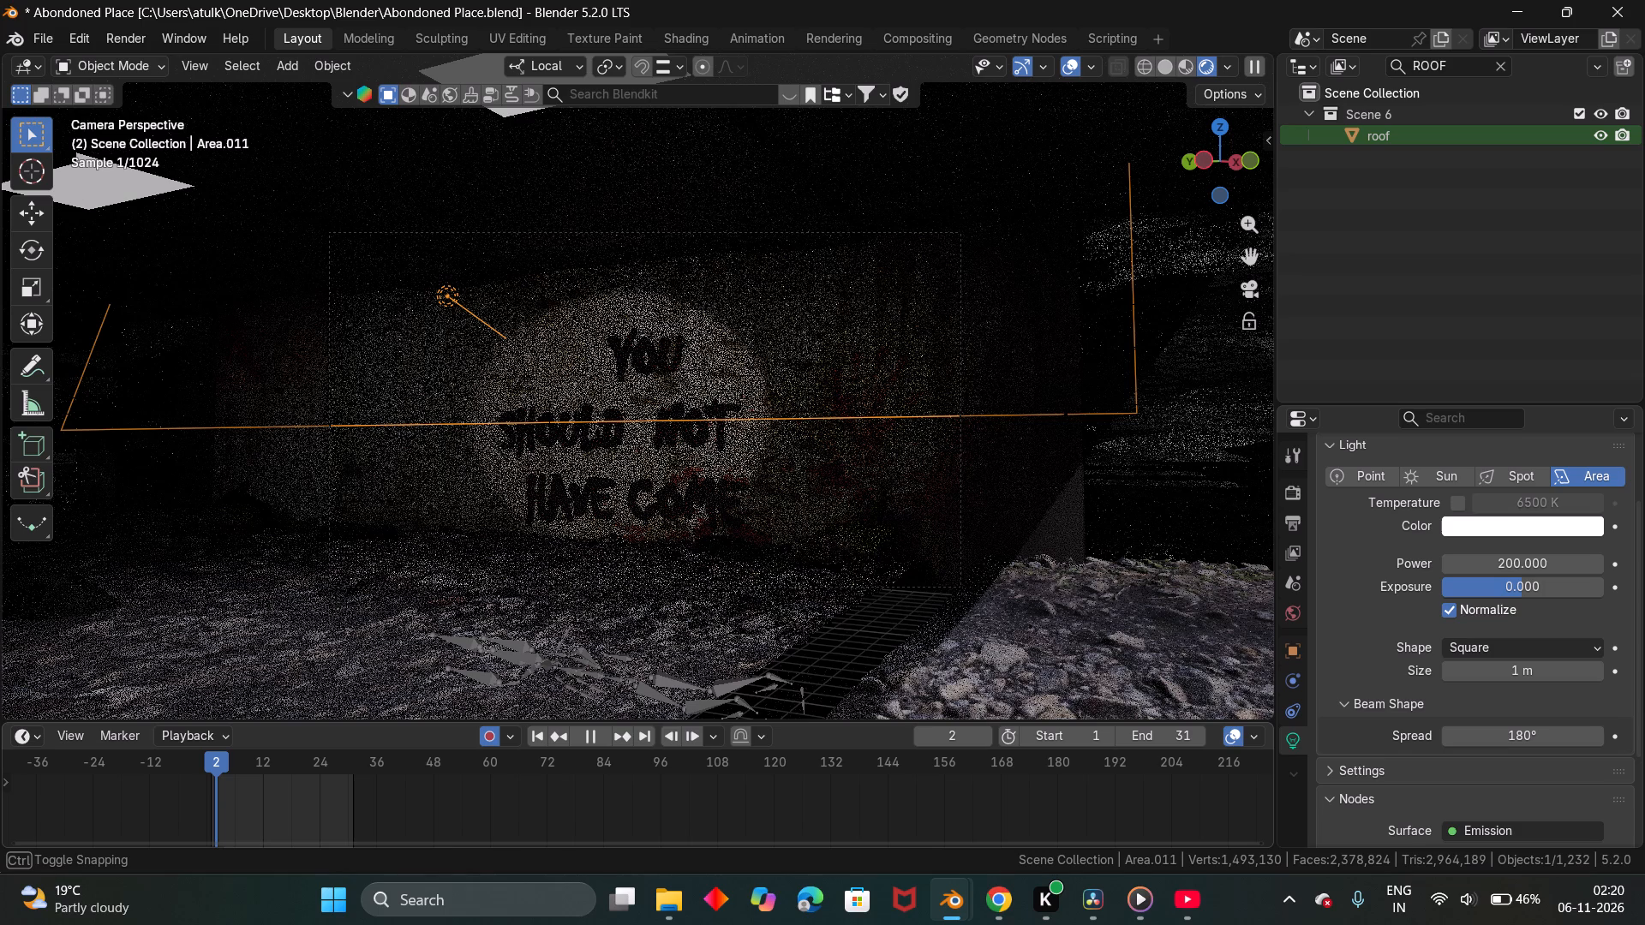
{"action": "left_click", "coordinate": [1156, 734]}
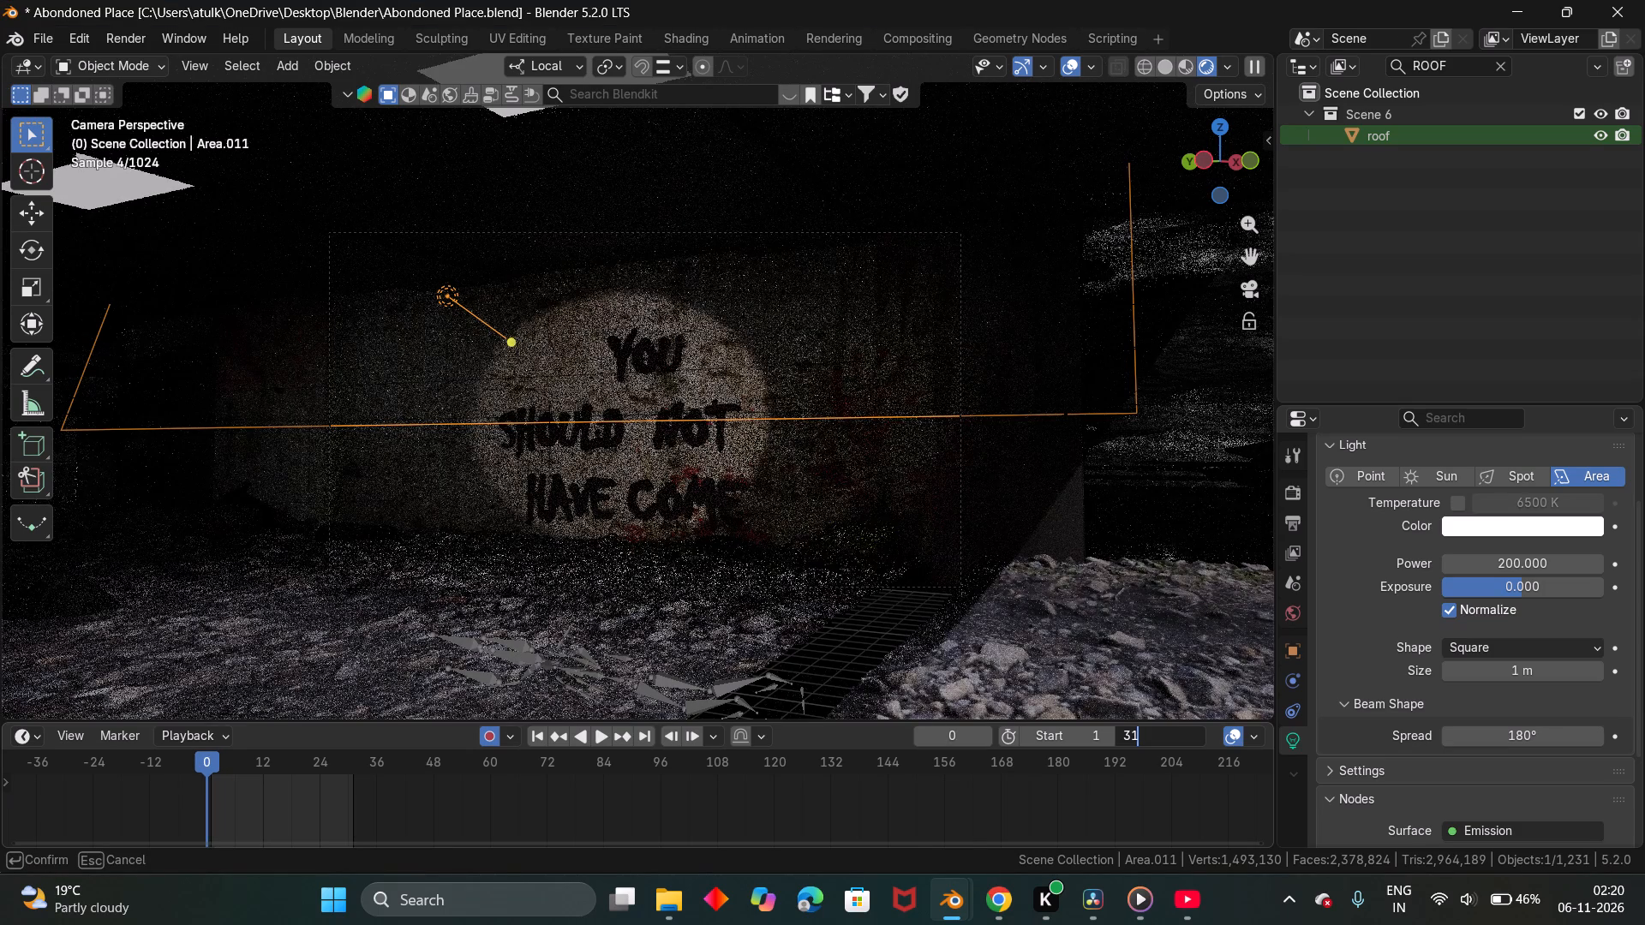
{"action": "key", "text": "BackSpace"}
{"action": "key", "text": "BackSpace"}
{"action": "type", "text": "24"}
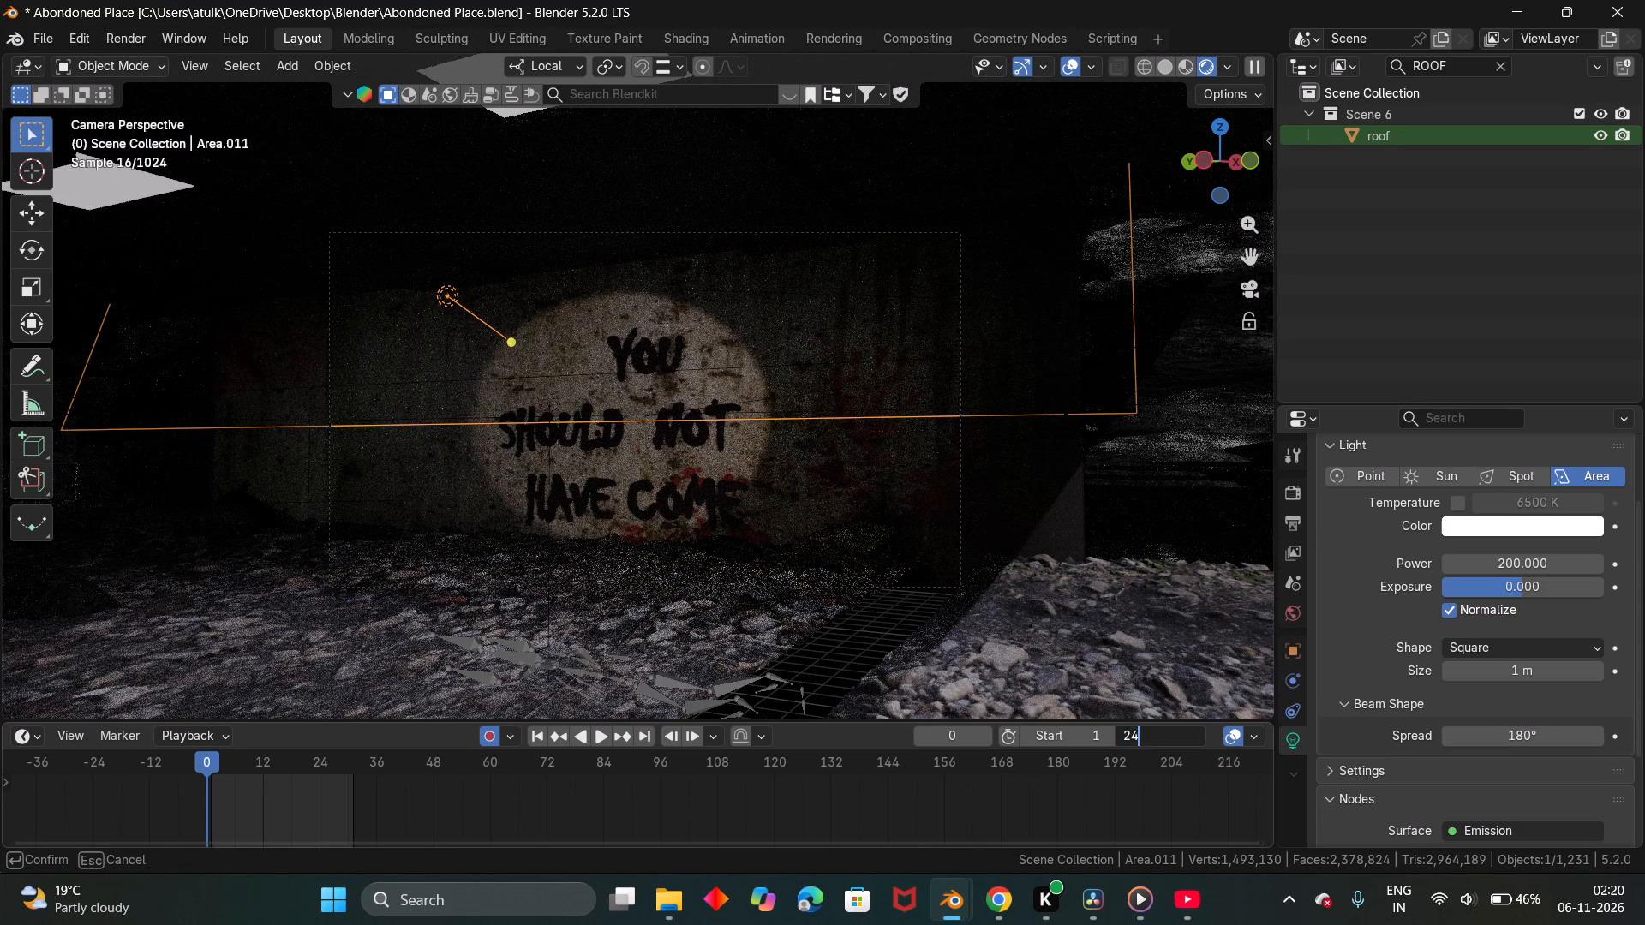
{"action": "key", "text": "Return"}
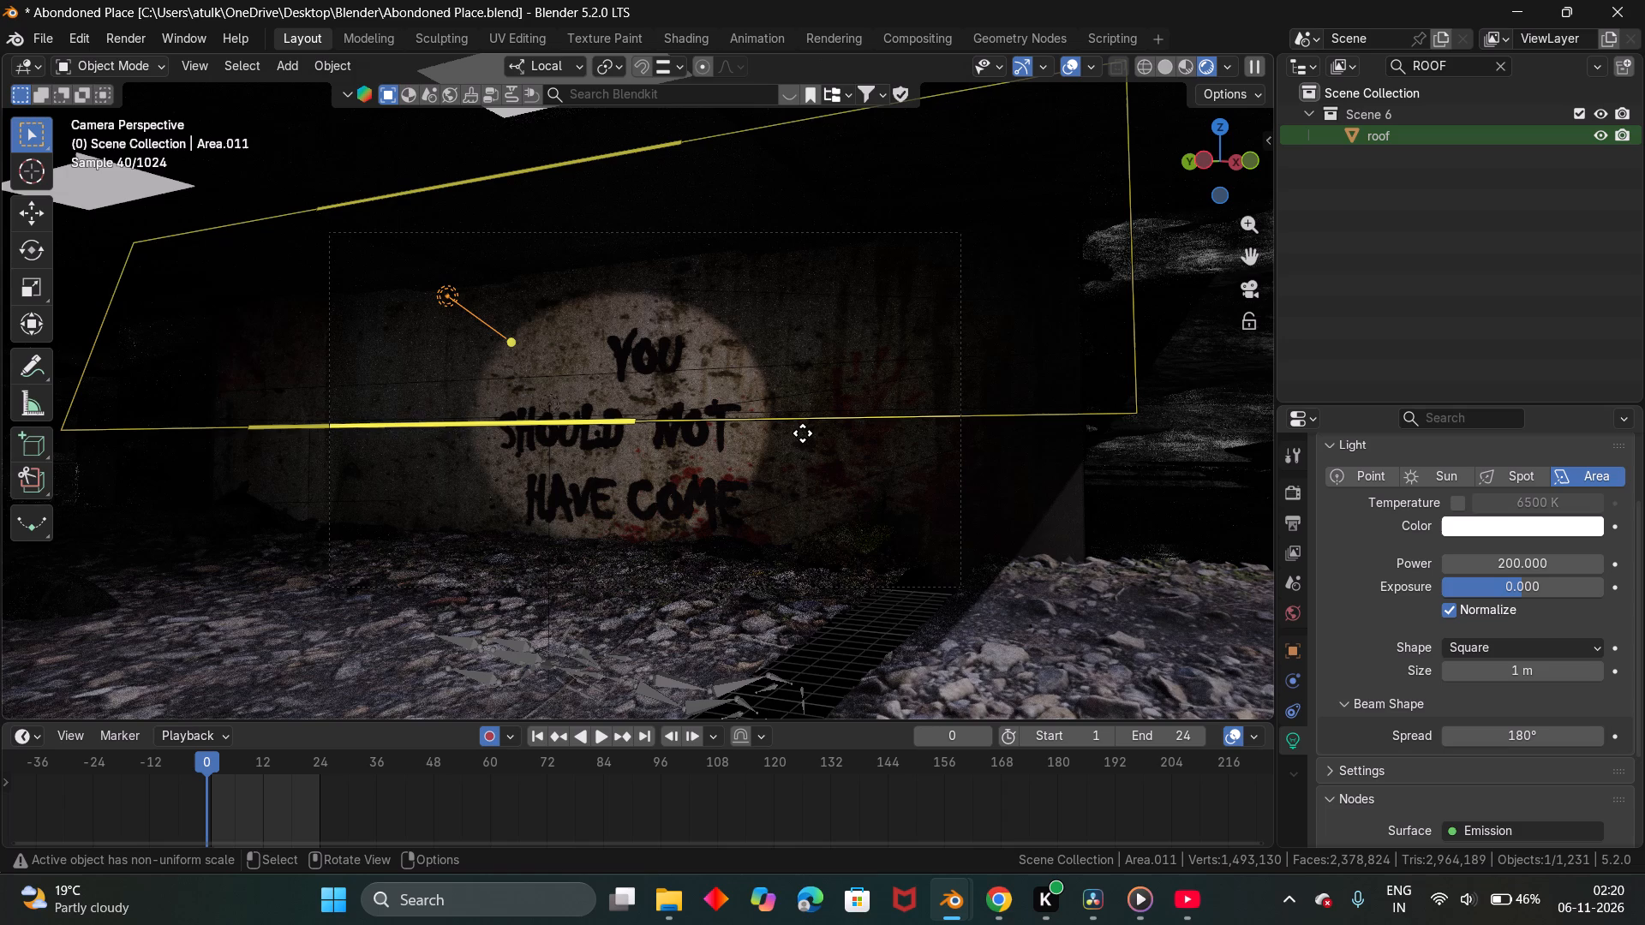
{"action": "key", "text": "ctrl+s"}
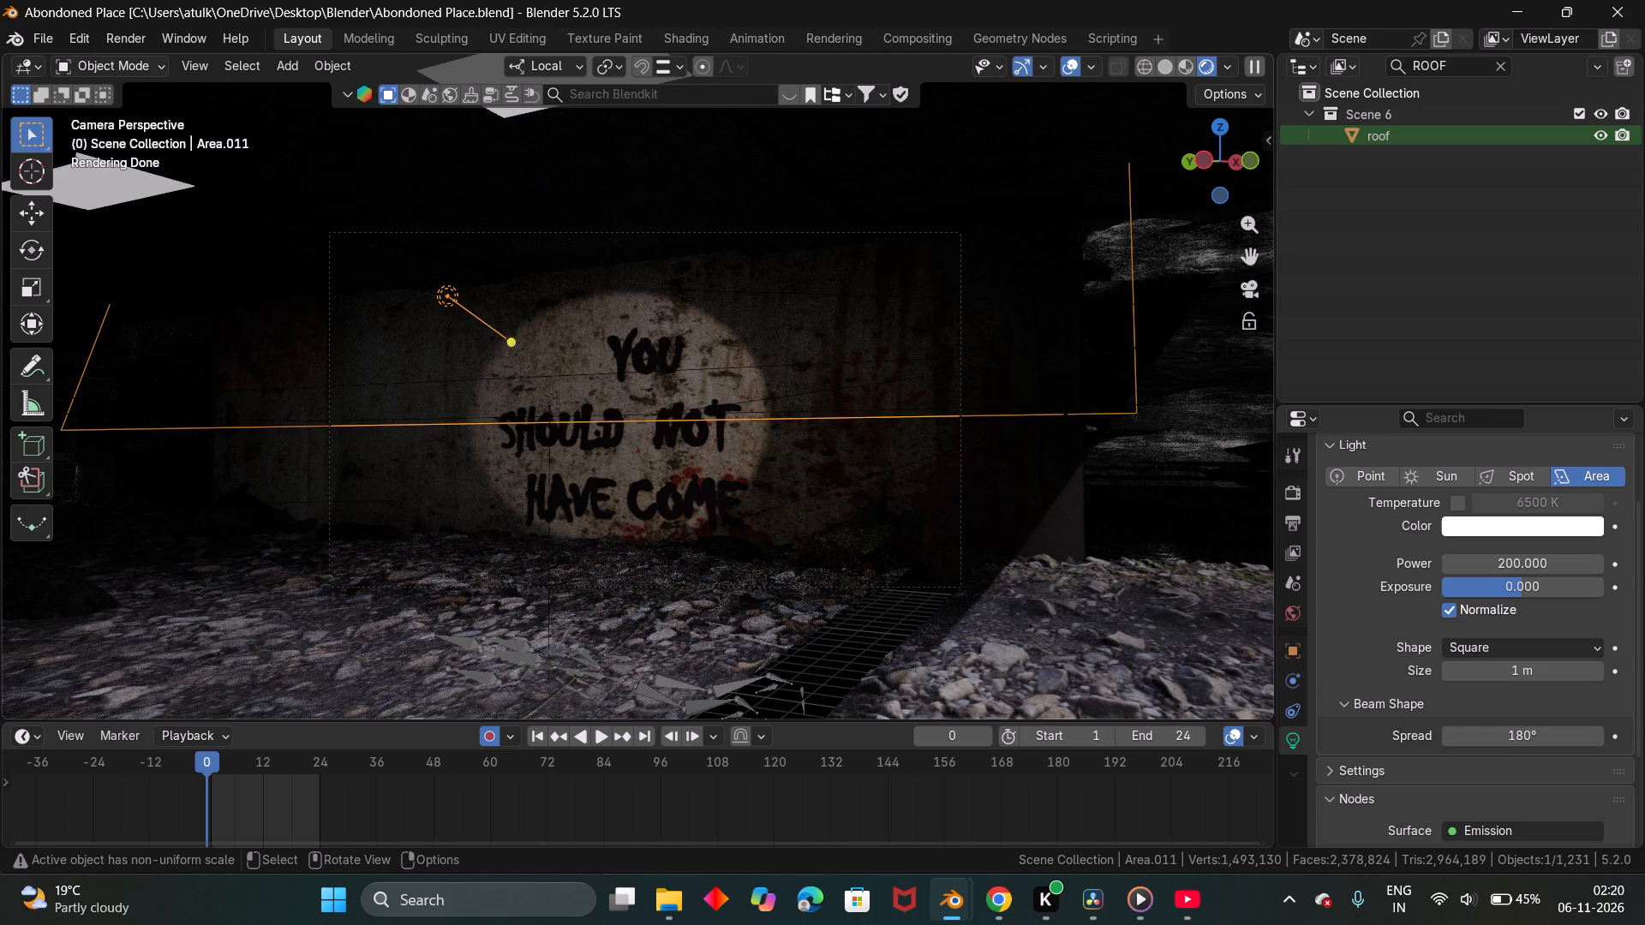
Render the current frame as a still image and fit the whole frame in the render window.
{"action": "key", "text": "F12"}
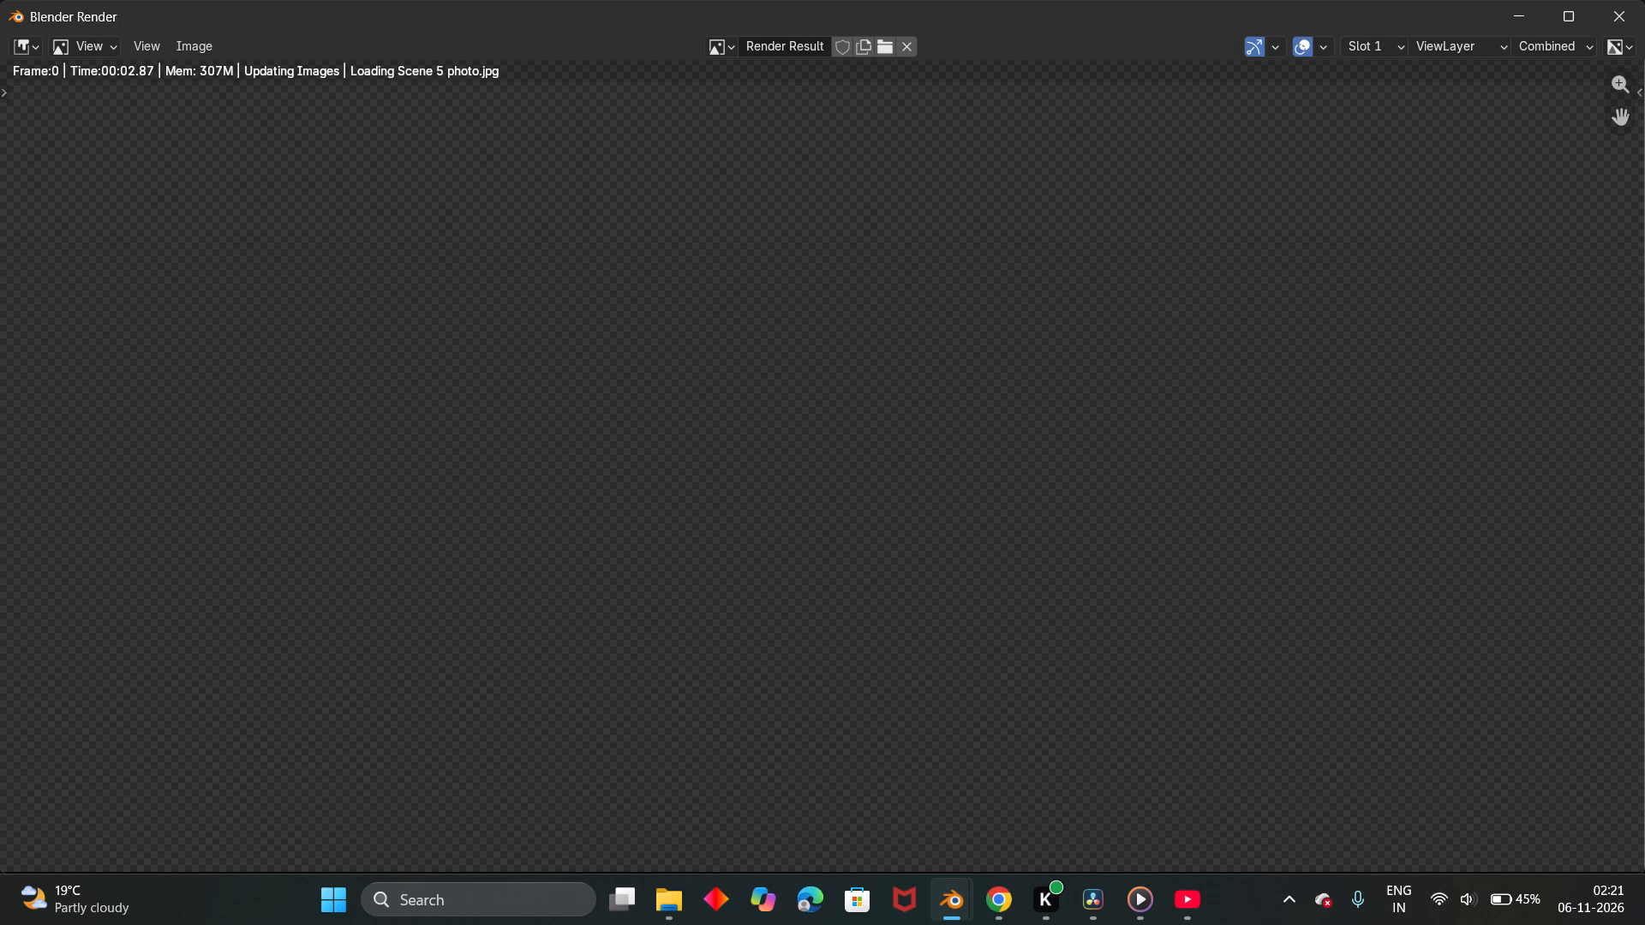
{"action": "scroll", "coordinate": [877, 370], "scroll_direction": "down", "scroll_amount": 3}
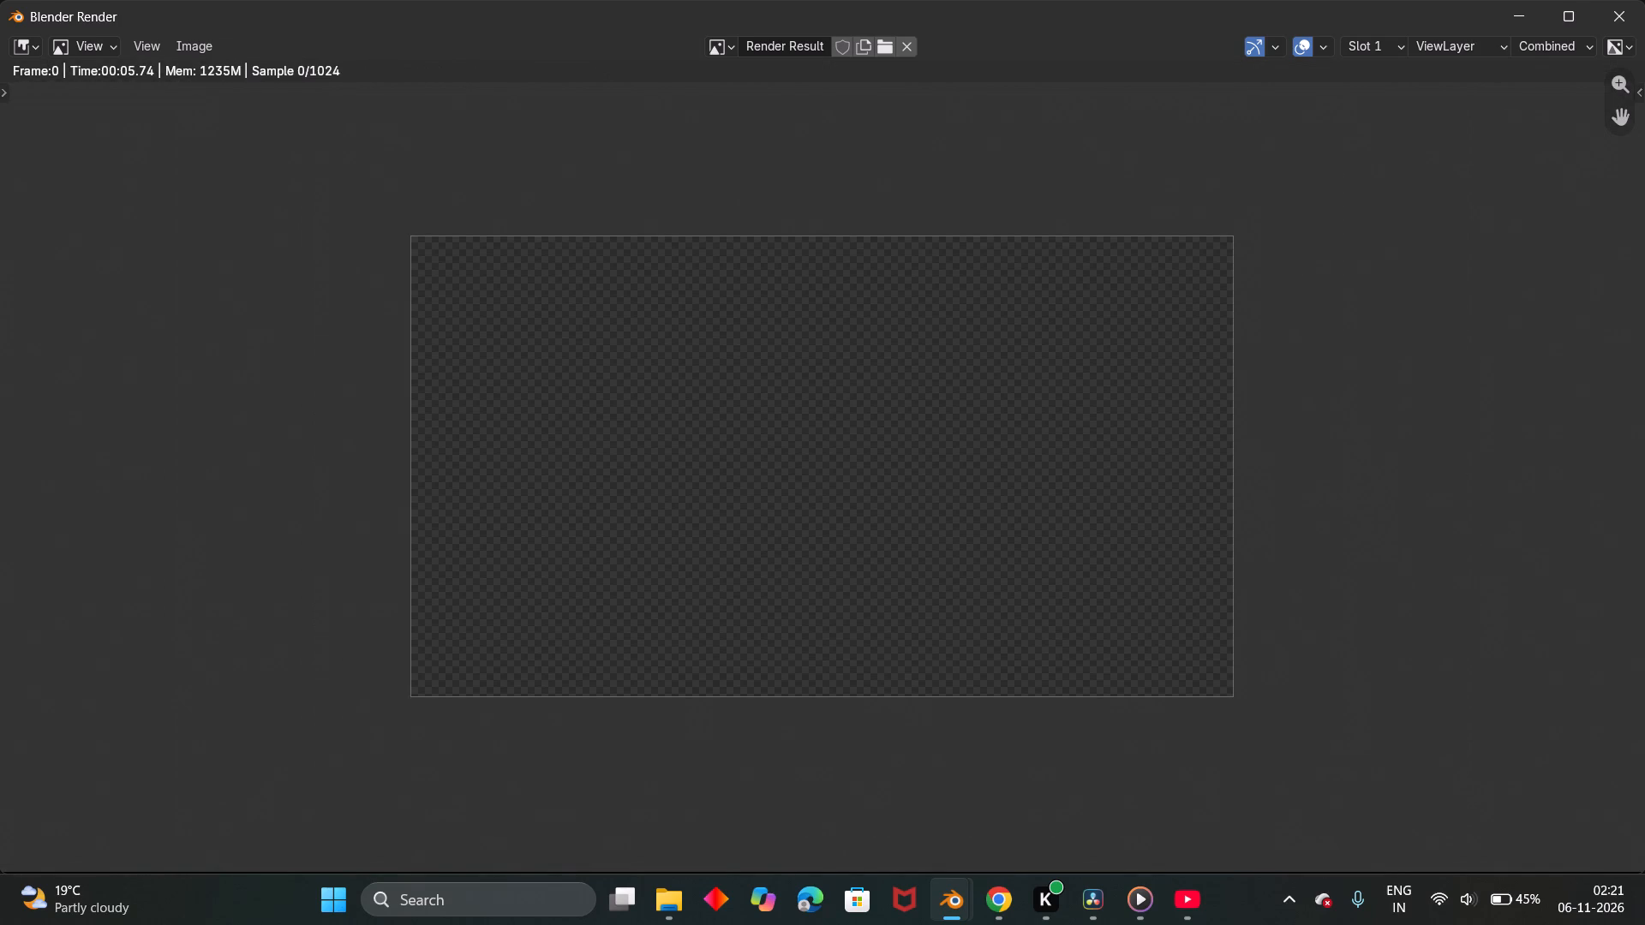
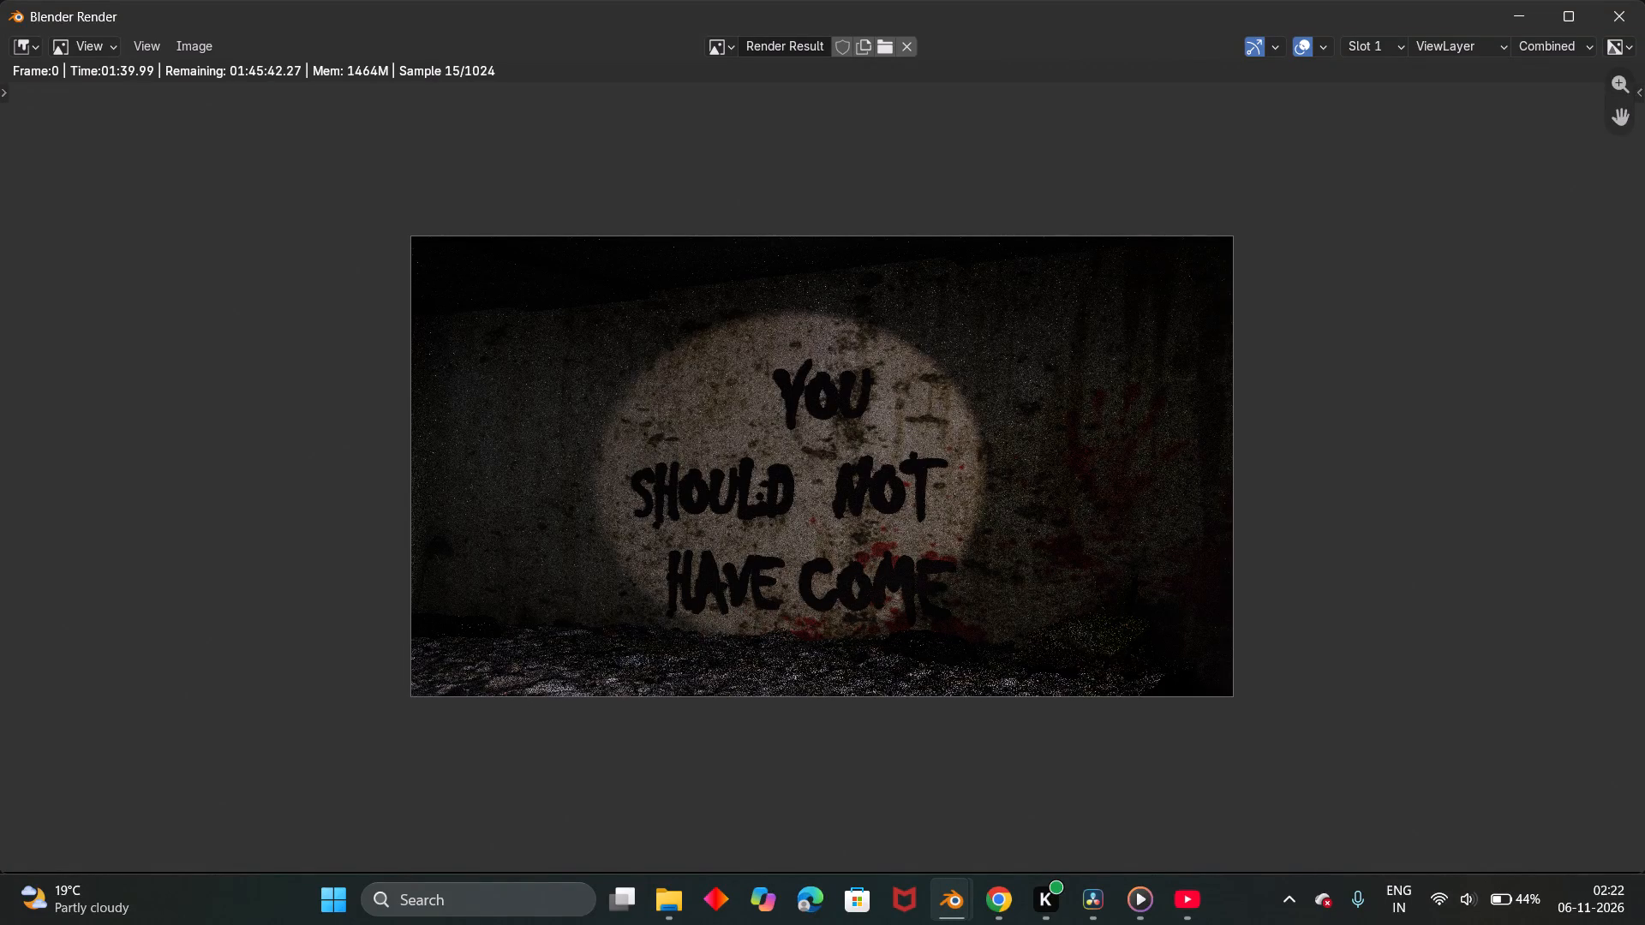
Inspect the partly rendered wall still up close and close the render window.
{"action": "scroll", "coordinate": [987, 498], "scroll_direction": "left", "scroll_amount": 1}
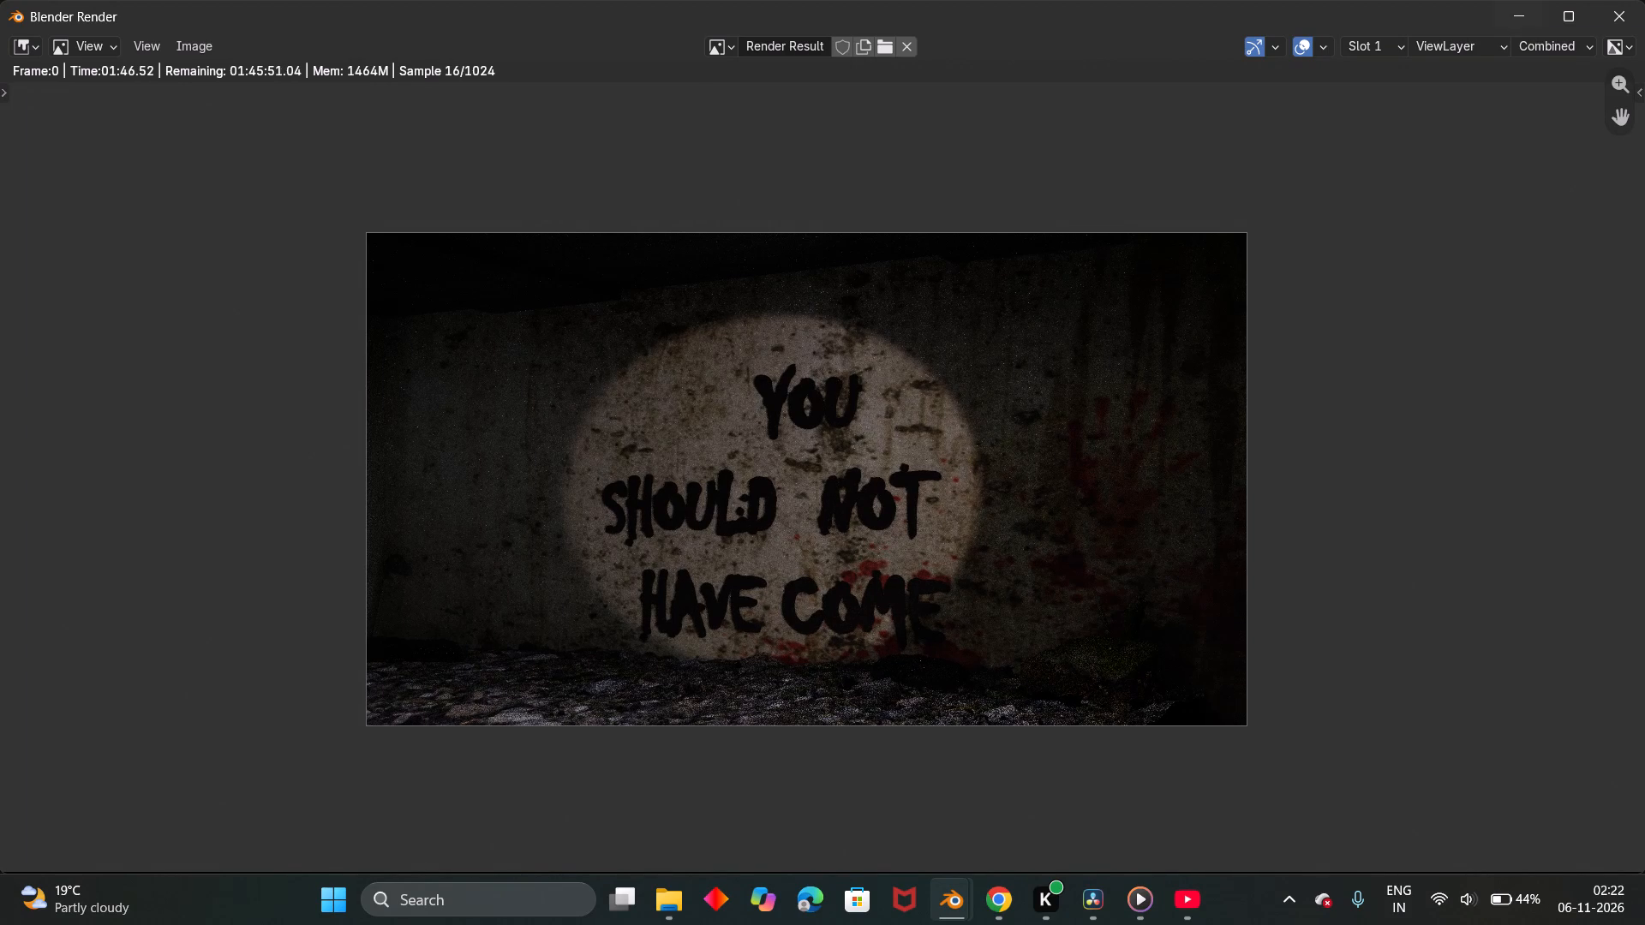
{"action": "left_click", "coordinate": [1609, 12]}
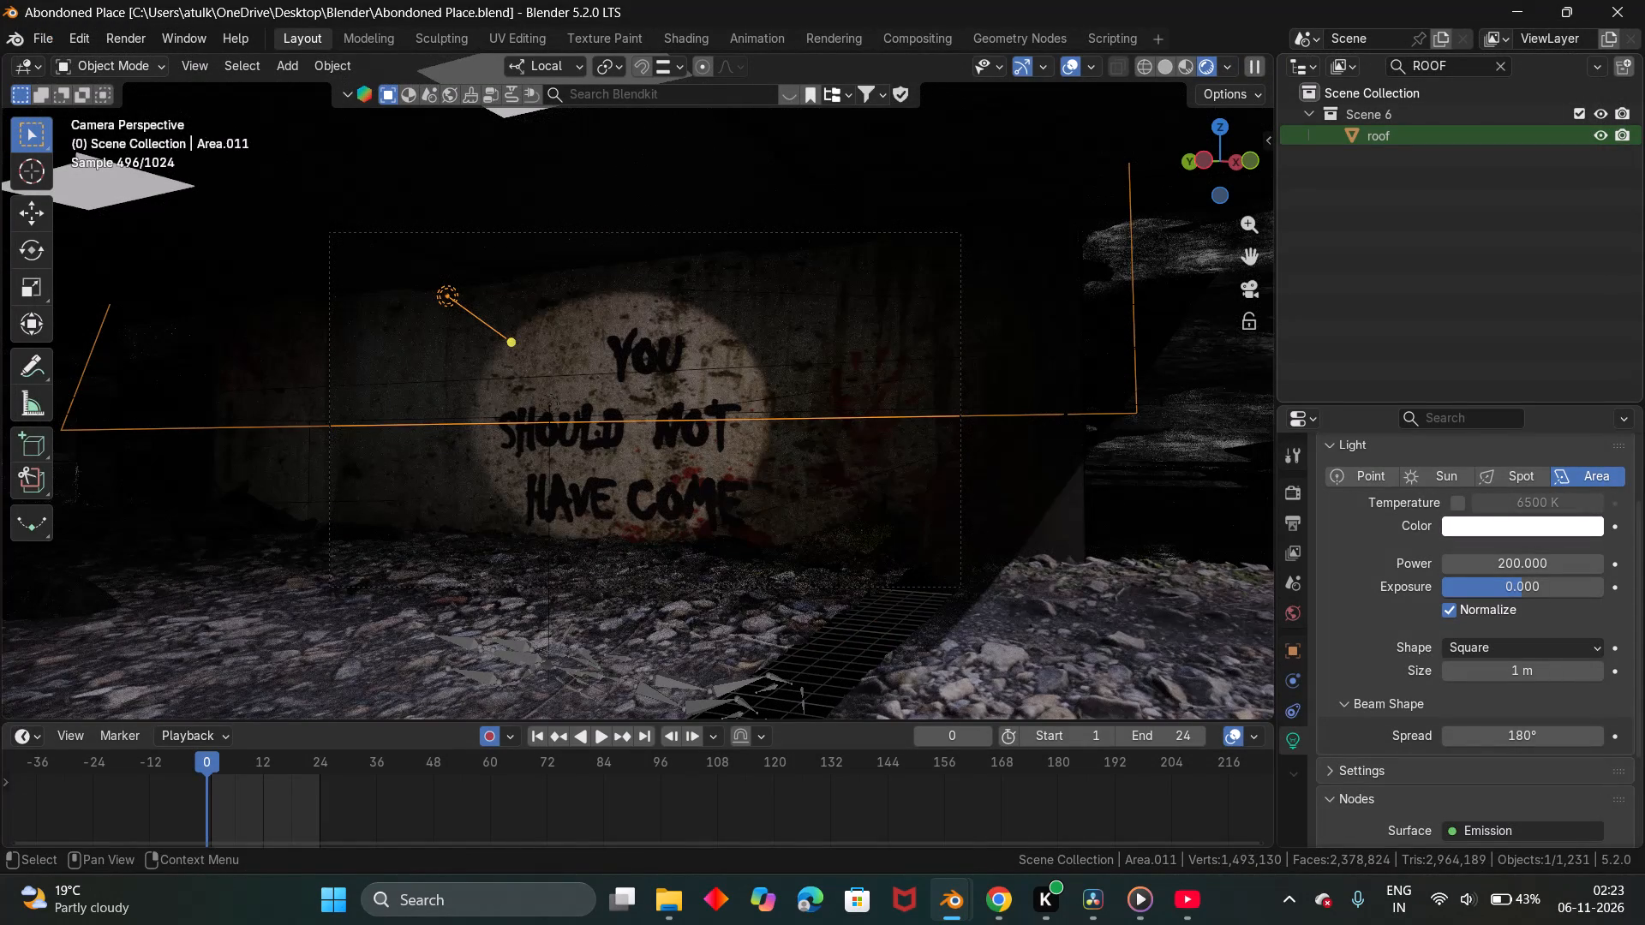
Check the scene's render settings and enable Render Region in the output format settings.
{"action": "left_click", "coordinate": [1298, 484]}
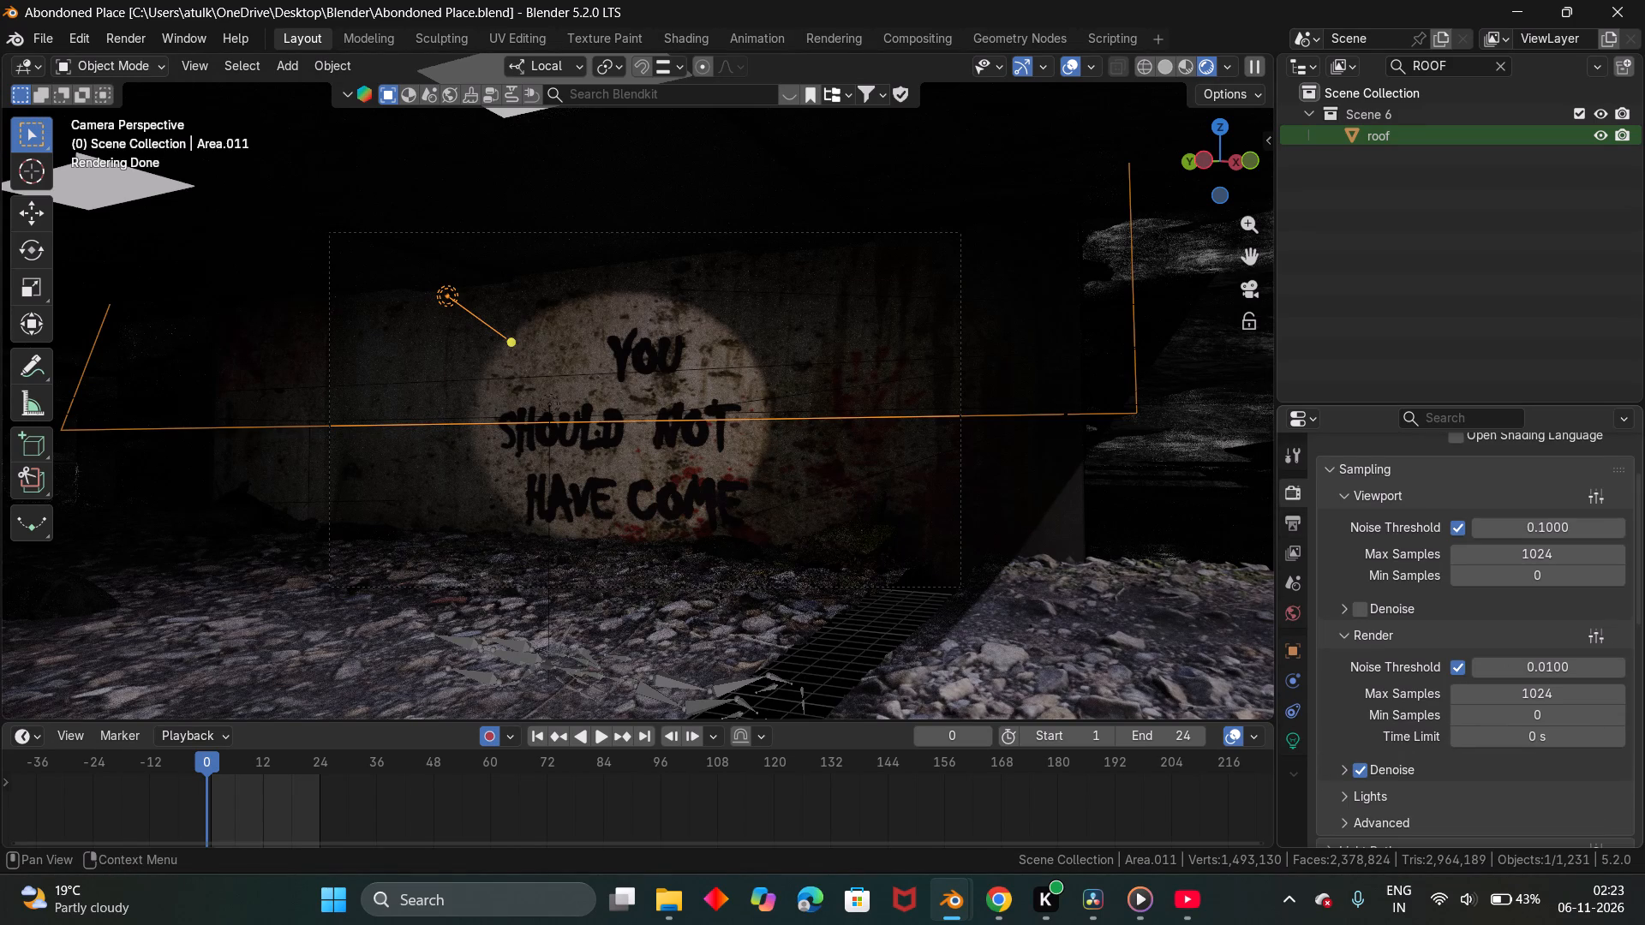
{"action": "scroll", "coordinate": [1395, 596], "scroll_direction": "down", "scroll_amount": 4}
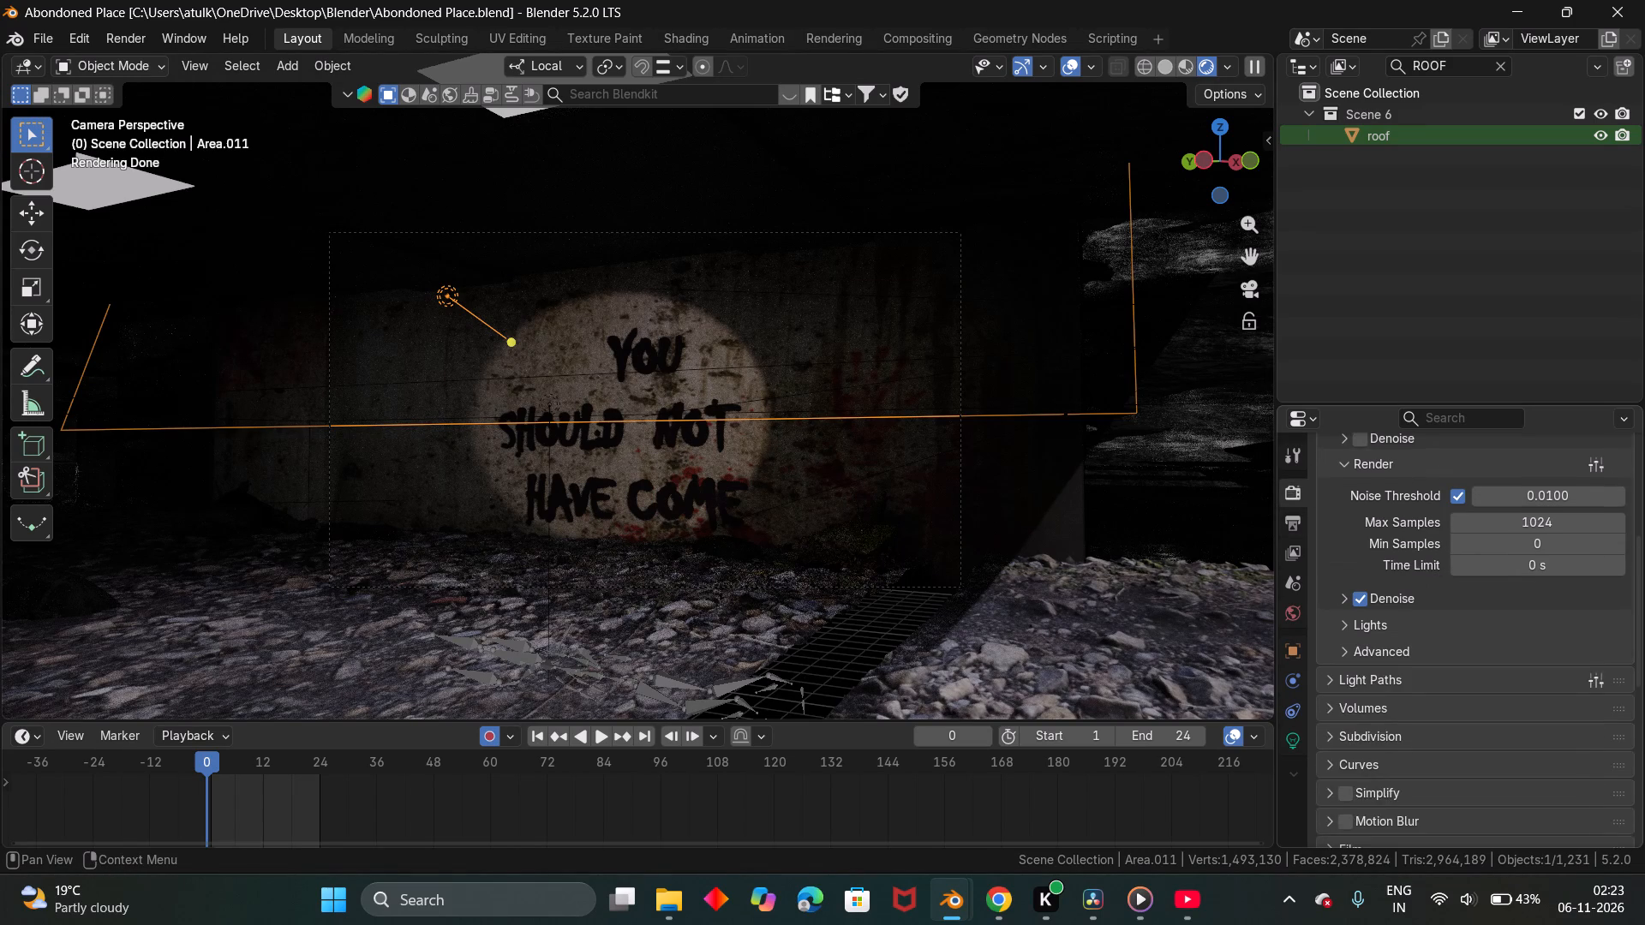
{"action": "scroll", "coordinate": [1404, 612], "scroll_direction": "up", "scroll_amount": 6}
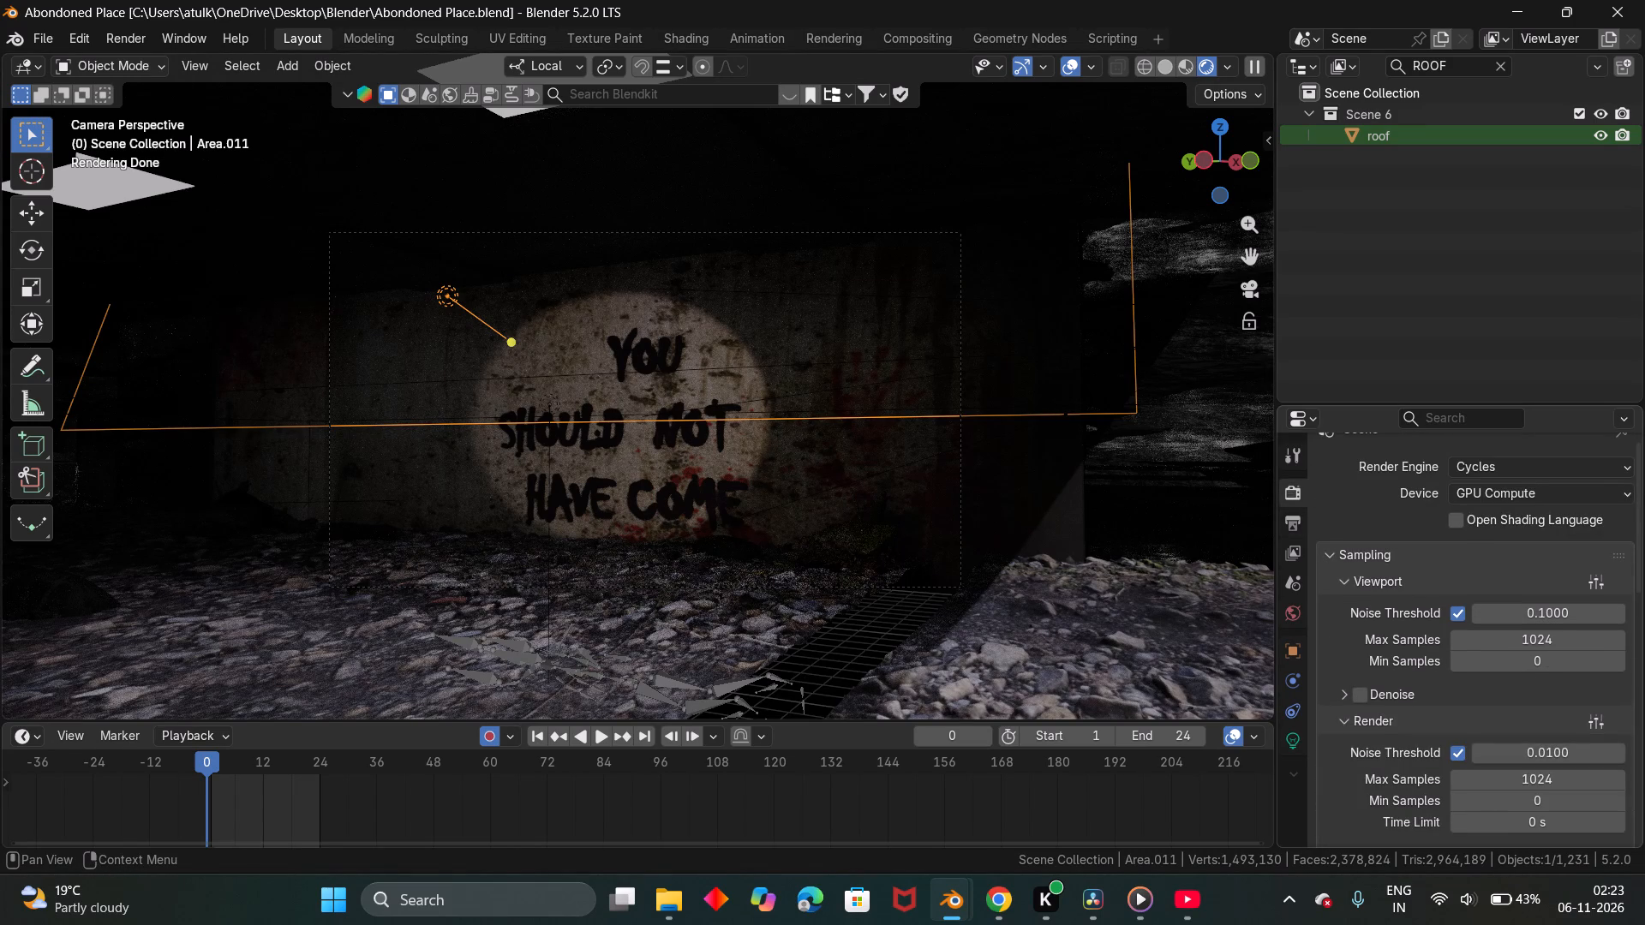
{"action": "scroll", "coordinate": [1385, 646], "scroll_direction": "up", "scroll_amount": 3}
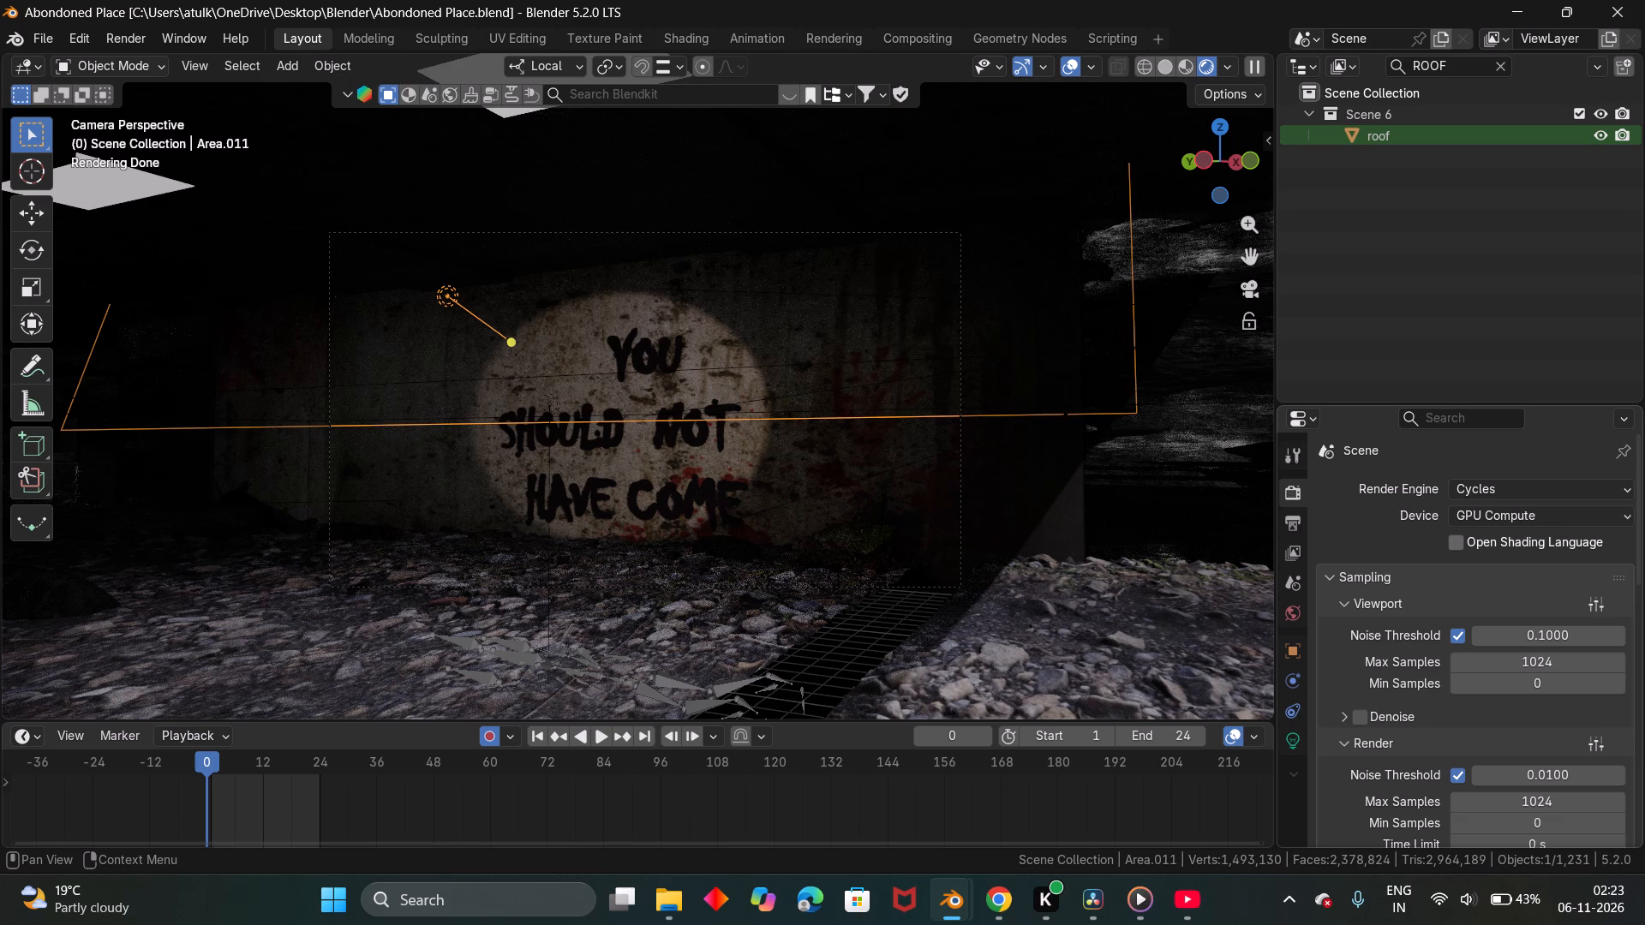
{"action": "scroll", "coordinate": [1421, 600], "scroll_direction": "down", "scroll_amount": 1}
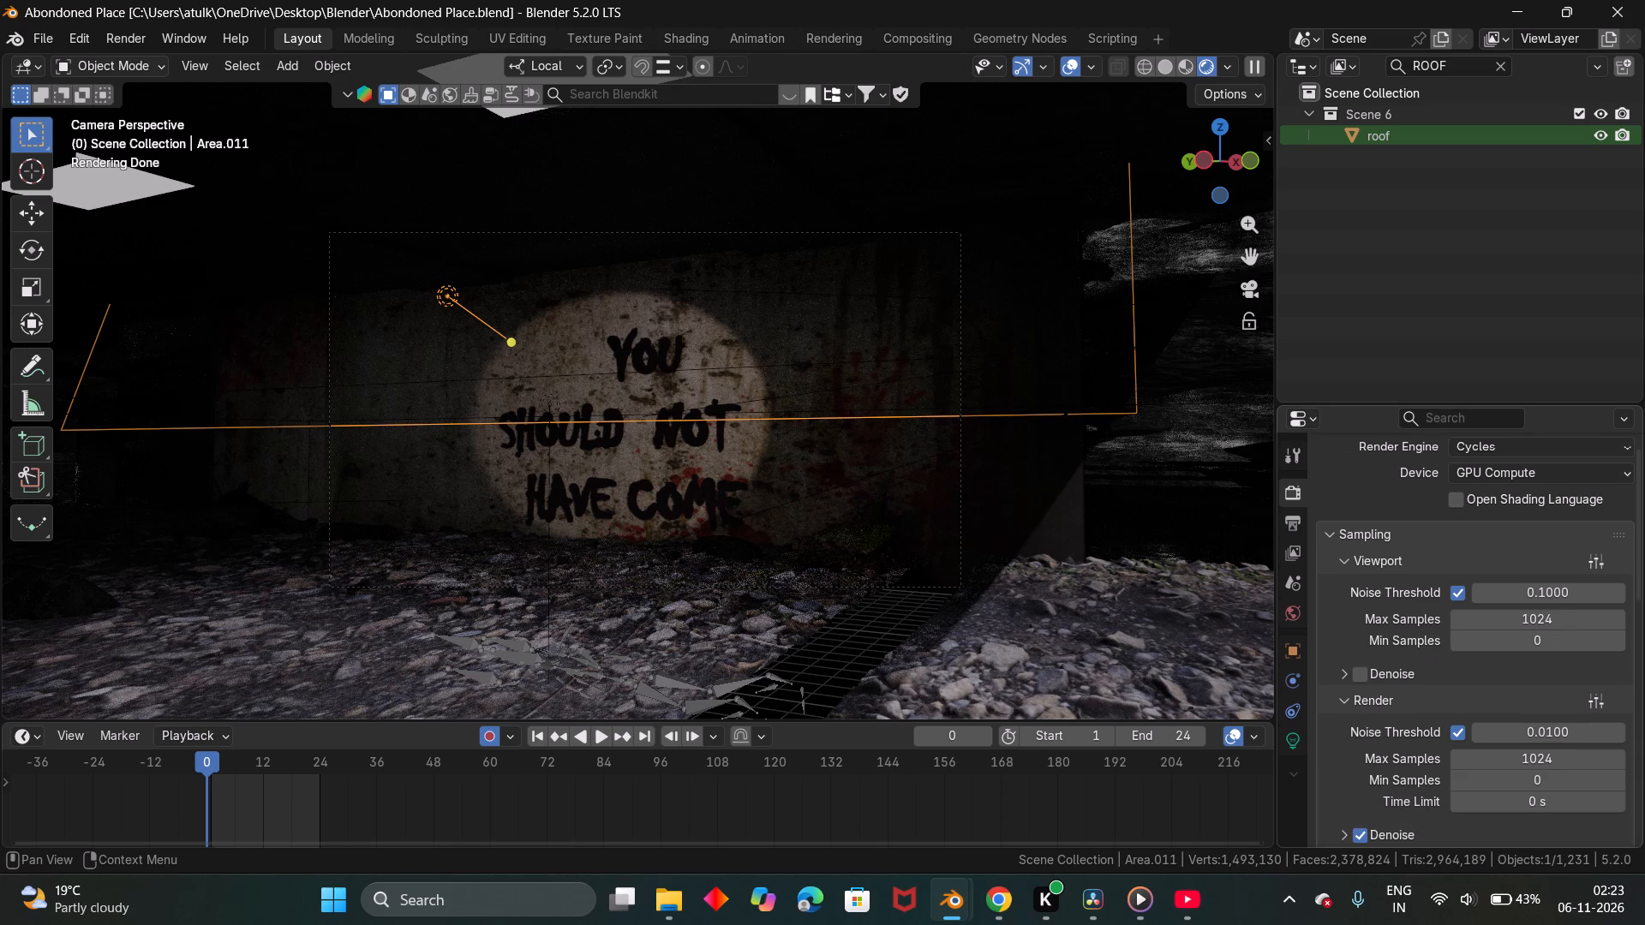
{"action": "scroll", "coordinate": [1421, 602], "scroll_direction": "down", "scroll_amount": 2}
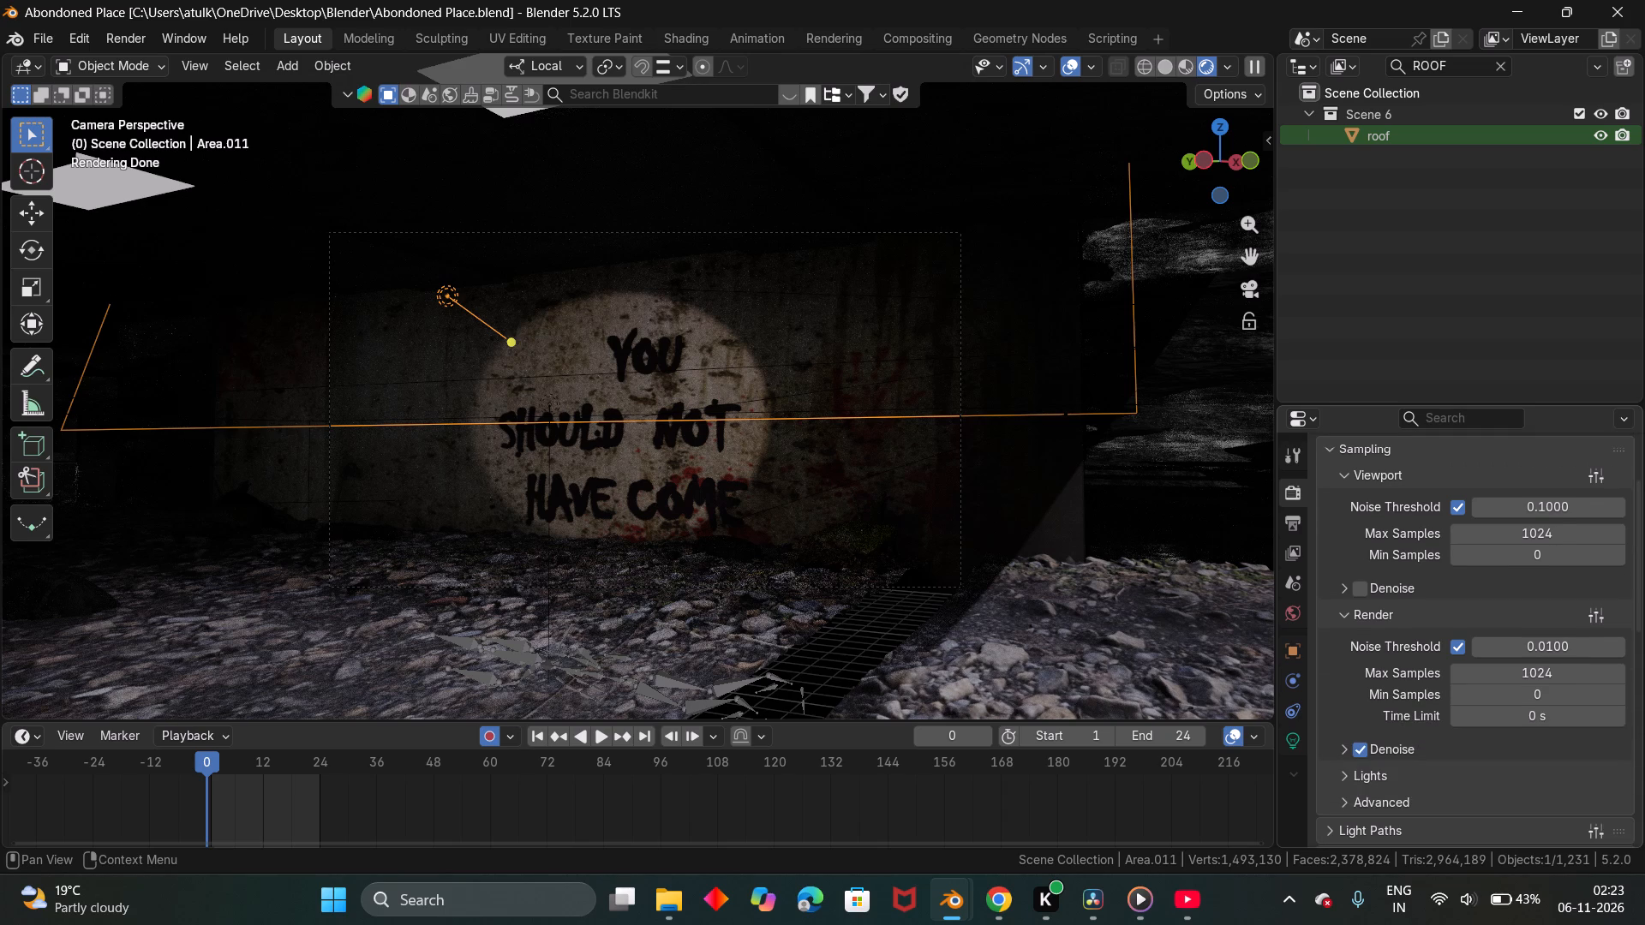
{"action": "scroll", "coordinate": [1422, 689], "scroll_direction": "down", "scroll_amount": 8}
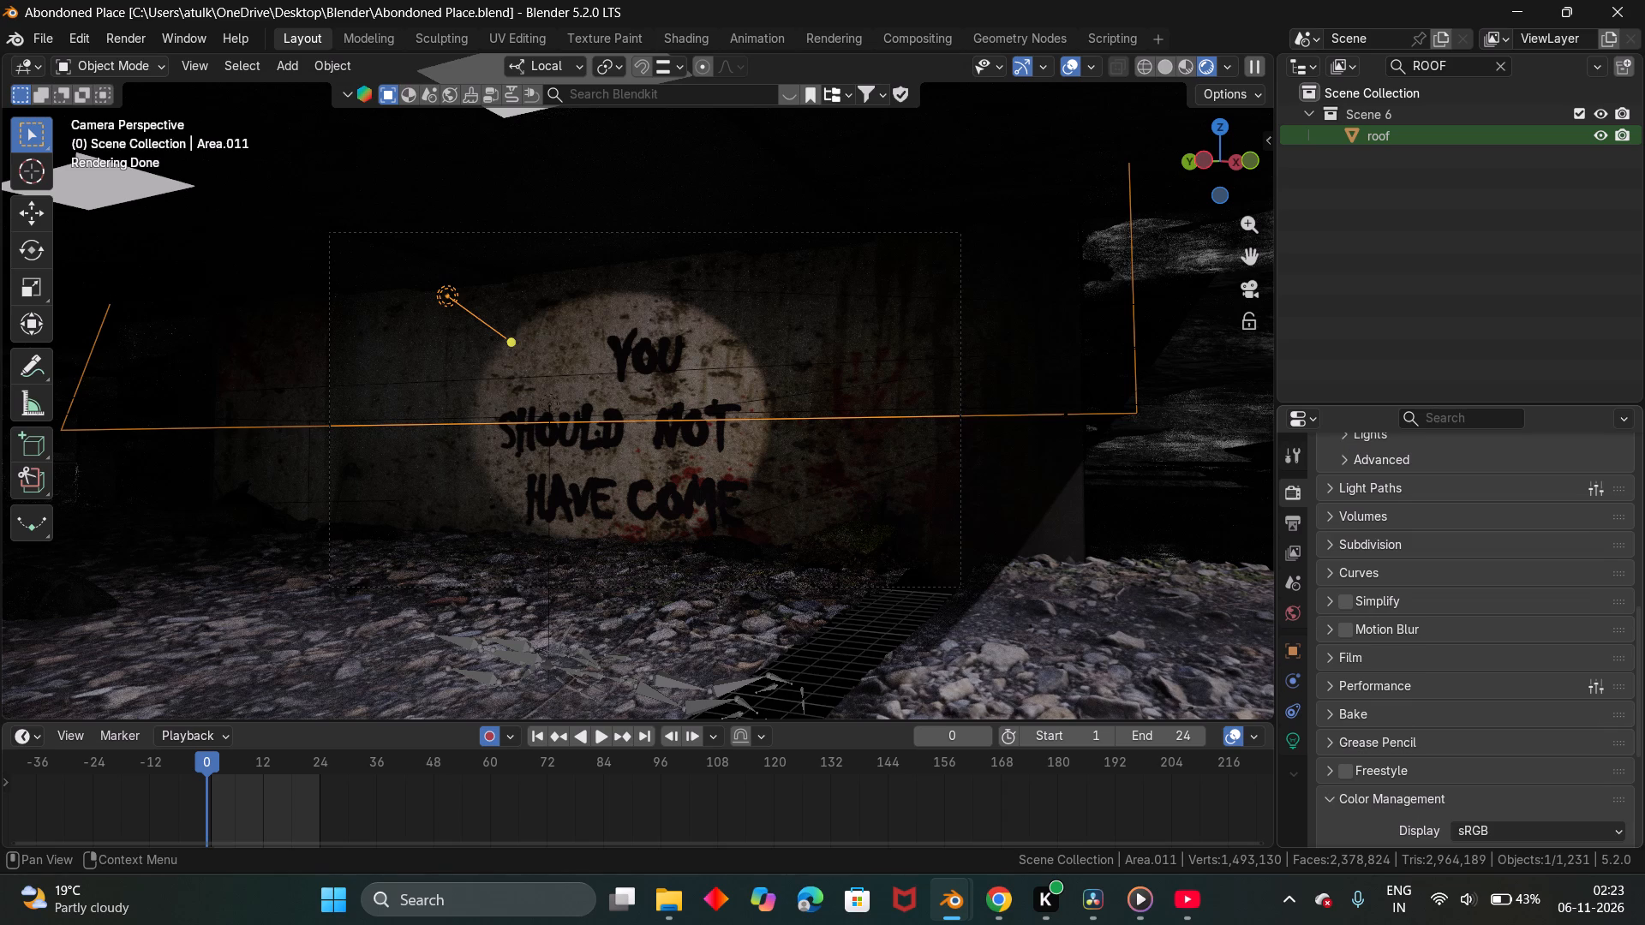
{"action": "left_click", "coordinate": [1285, 518]}
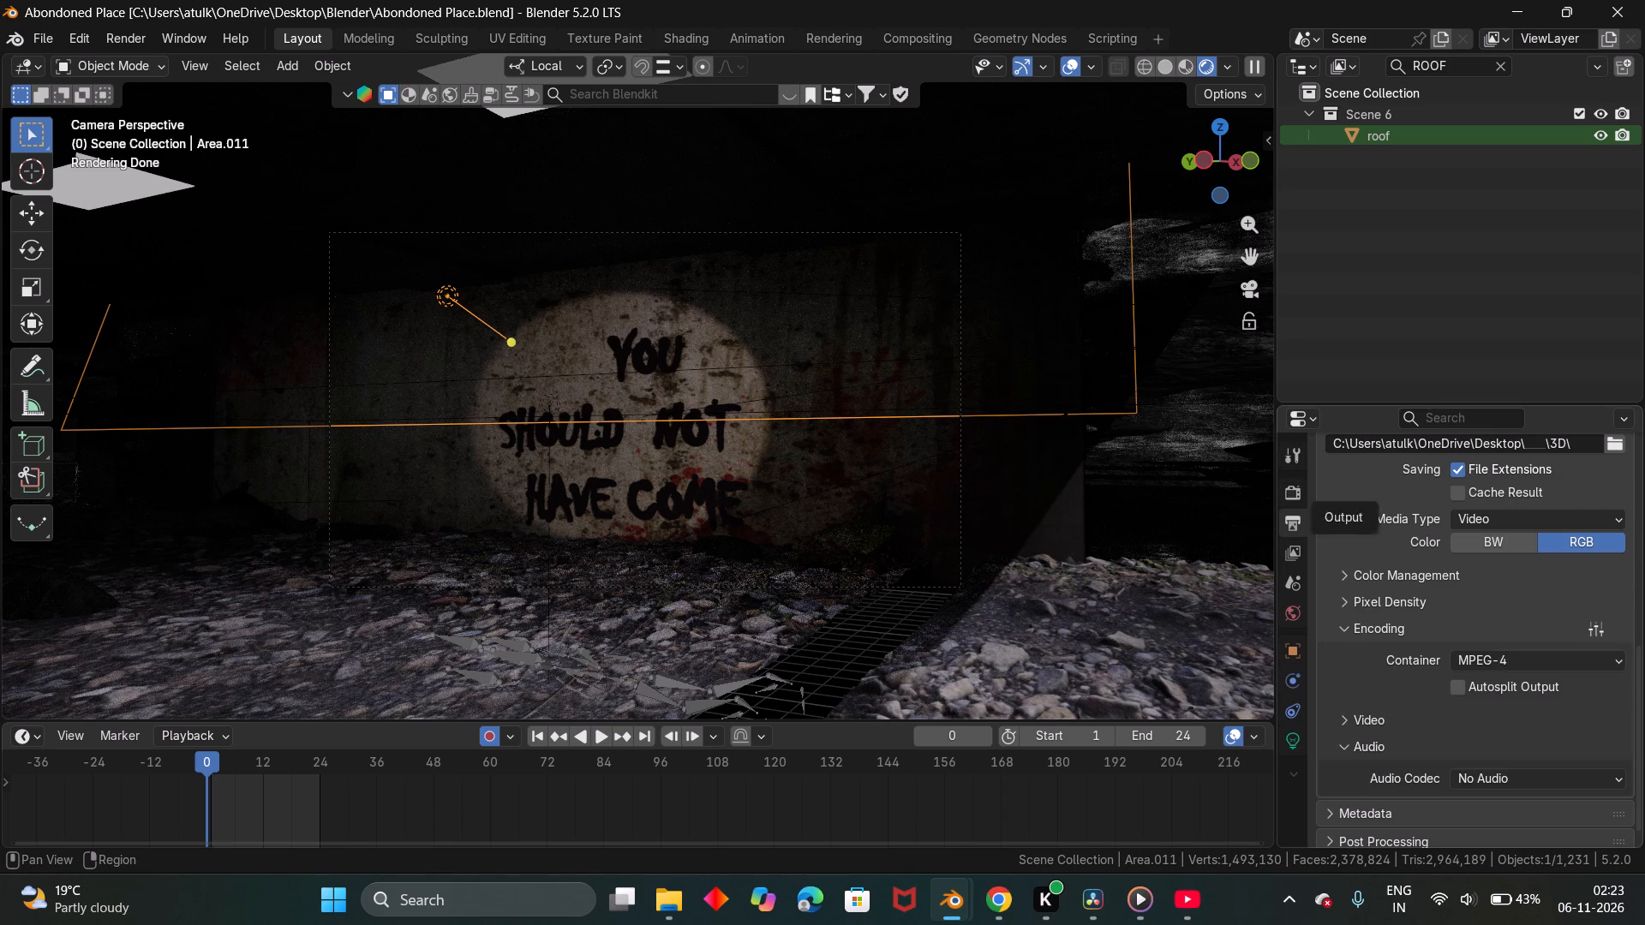
{"action": "scroll", "coordinate": [1458, 564], "scroll_direction": "up", "scroll_amount": 11}
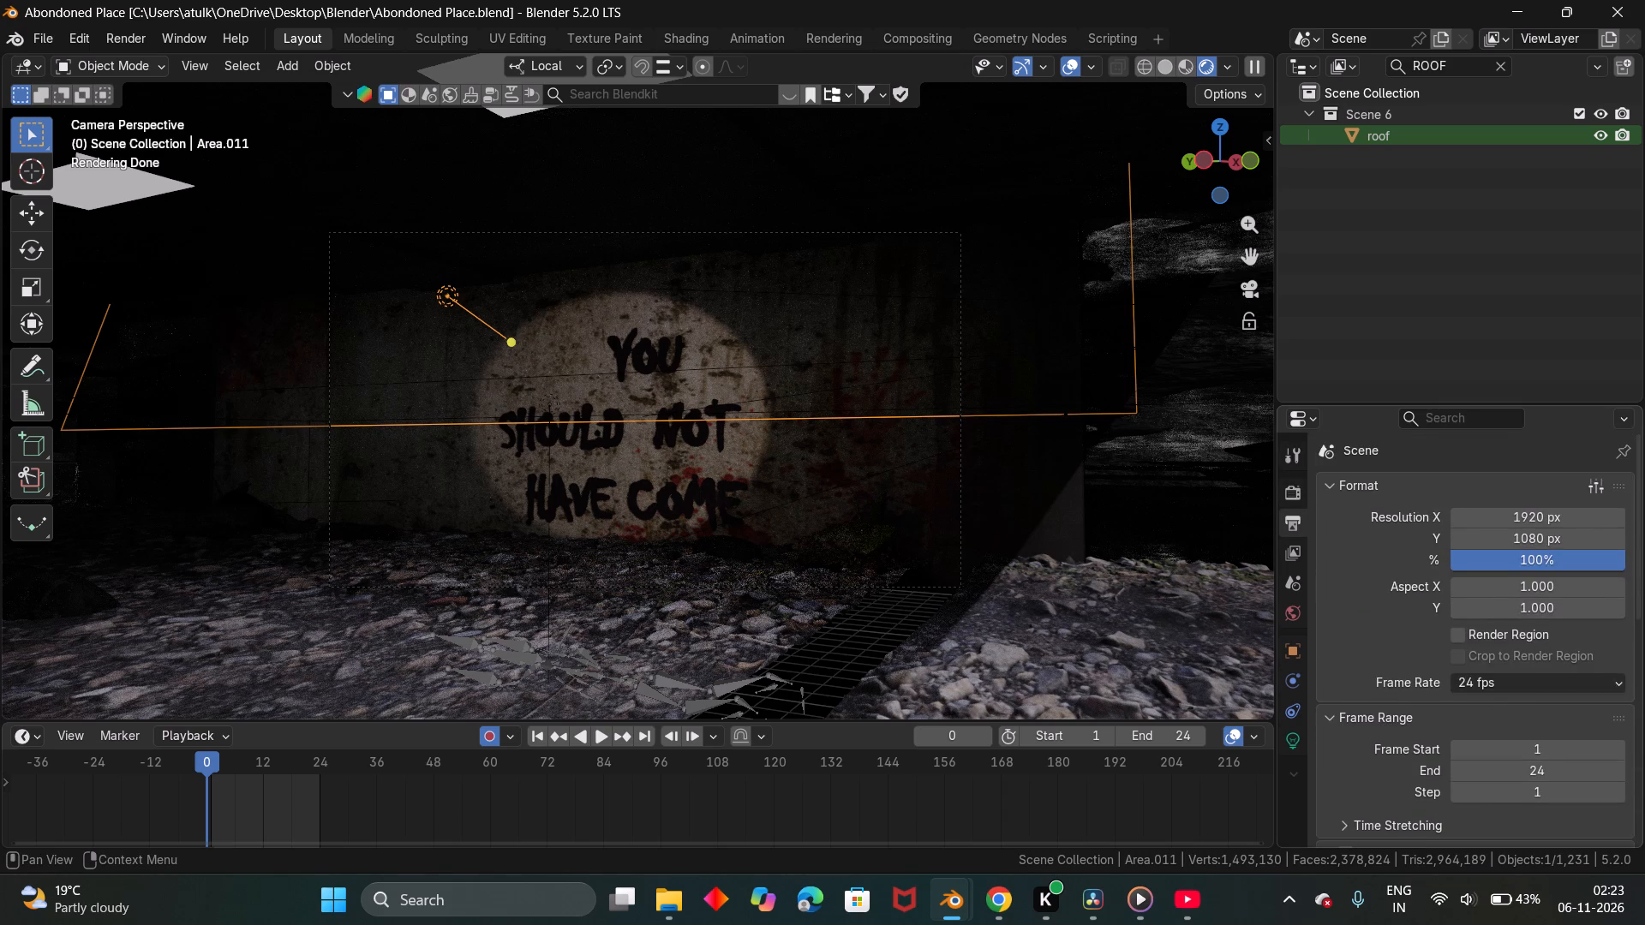
{"action": "scroll", "coordinate": [1458, 564], "scroll_direction": "up", "scroll_amount": 2}
{"action": "left_click", "coordinate": [1460, 636]}
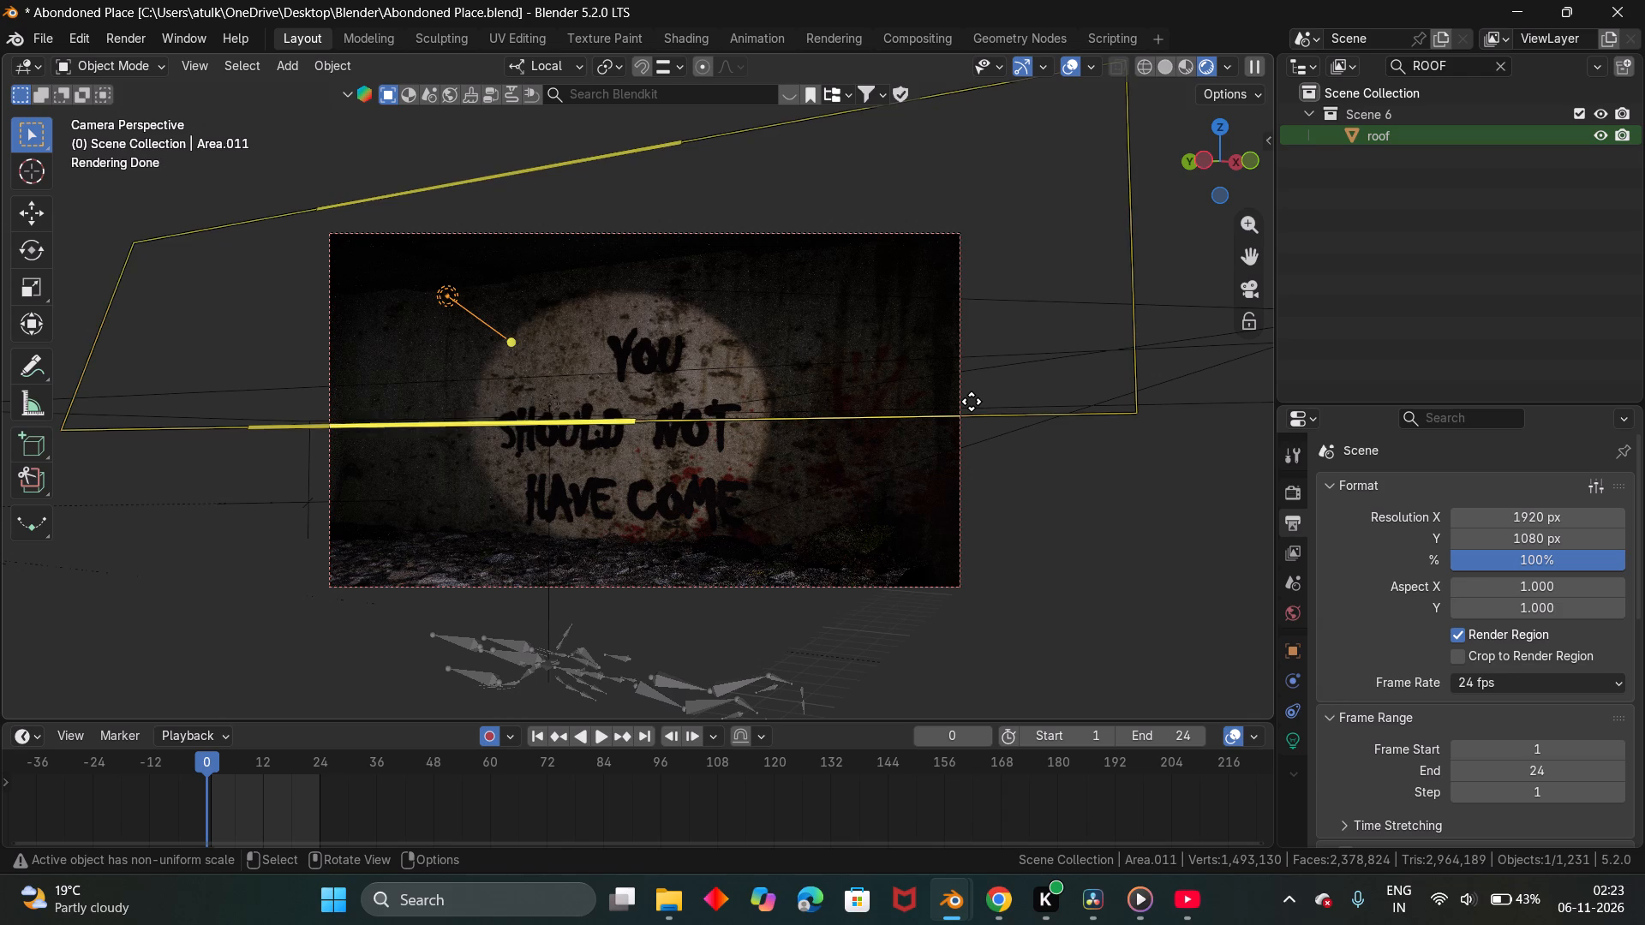
Select the spot light aimed at the lettering and move it along local Y by about -1.8 m, then about 2.32 m back.
{"action": "left_click", "coordinate": [1011, 367]}
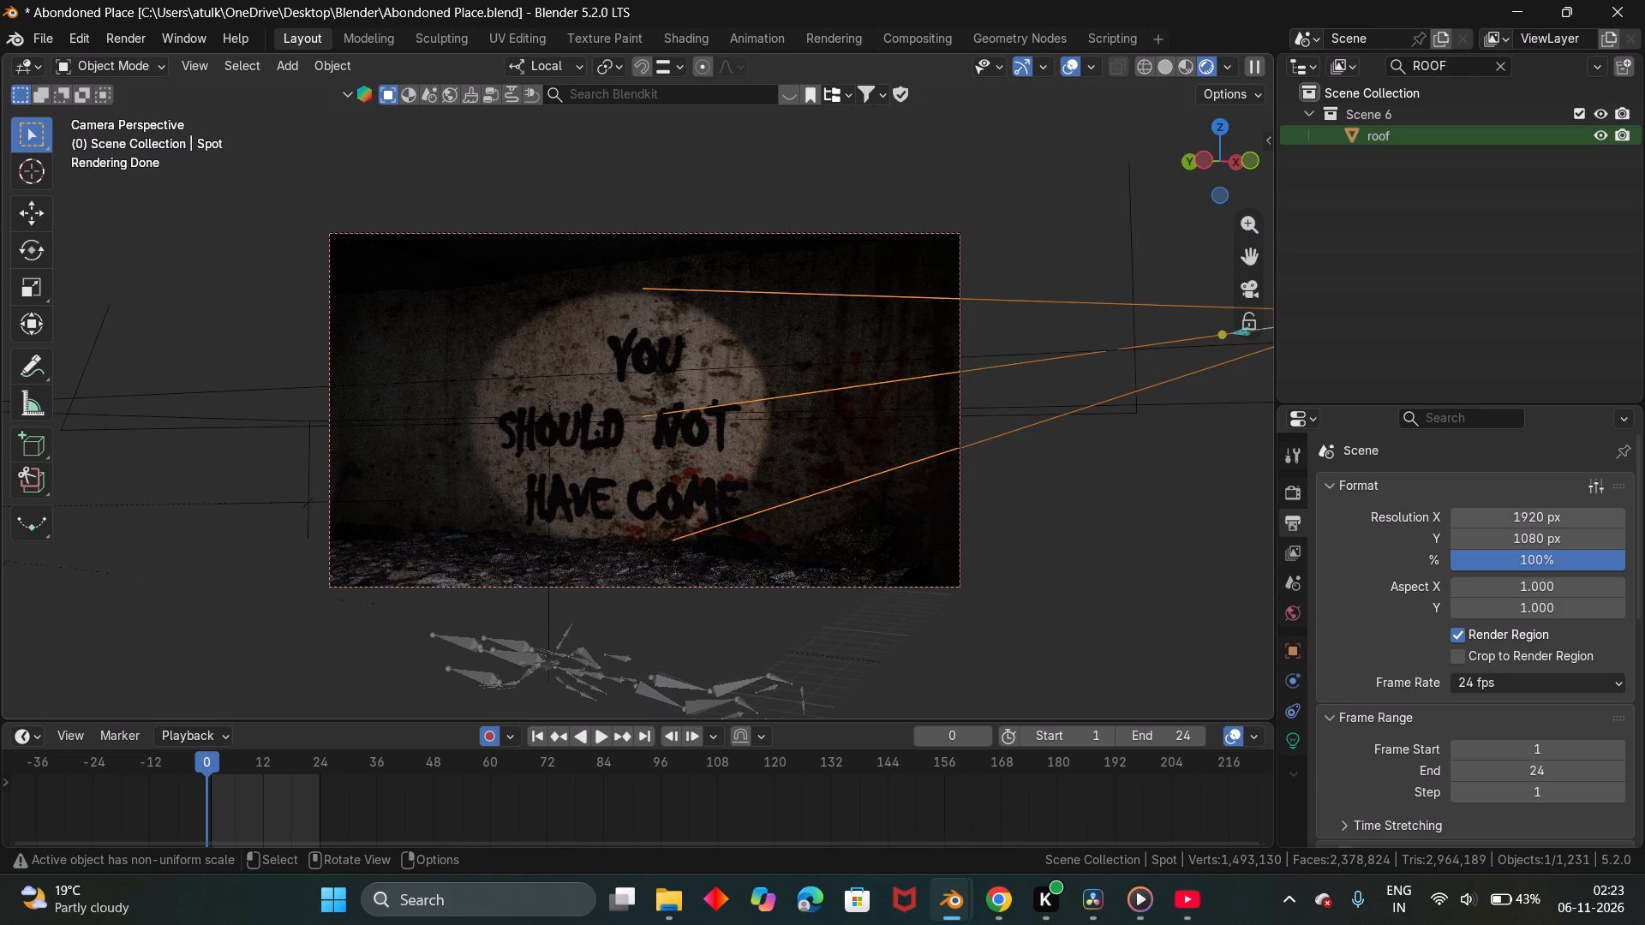
{"action": "type", "text": "gy"}
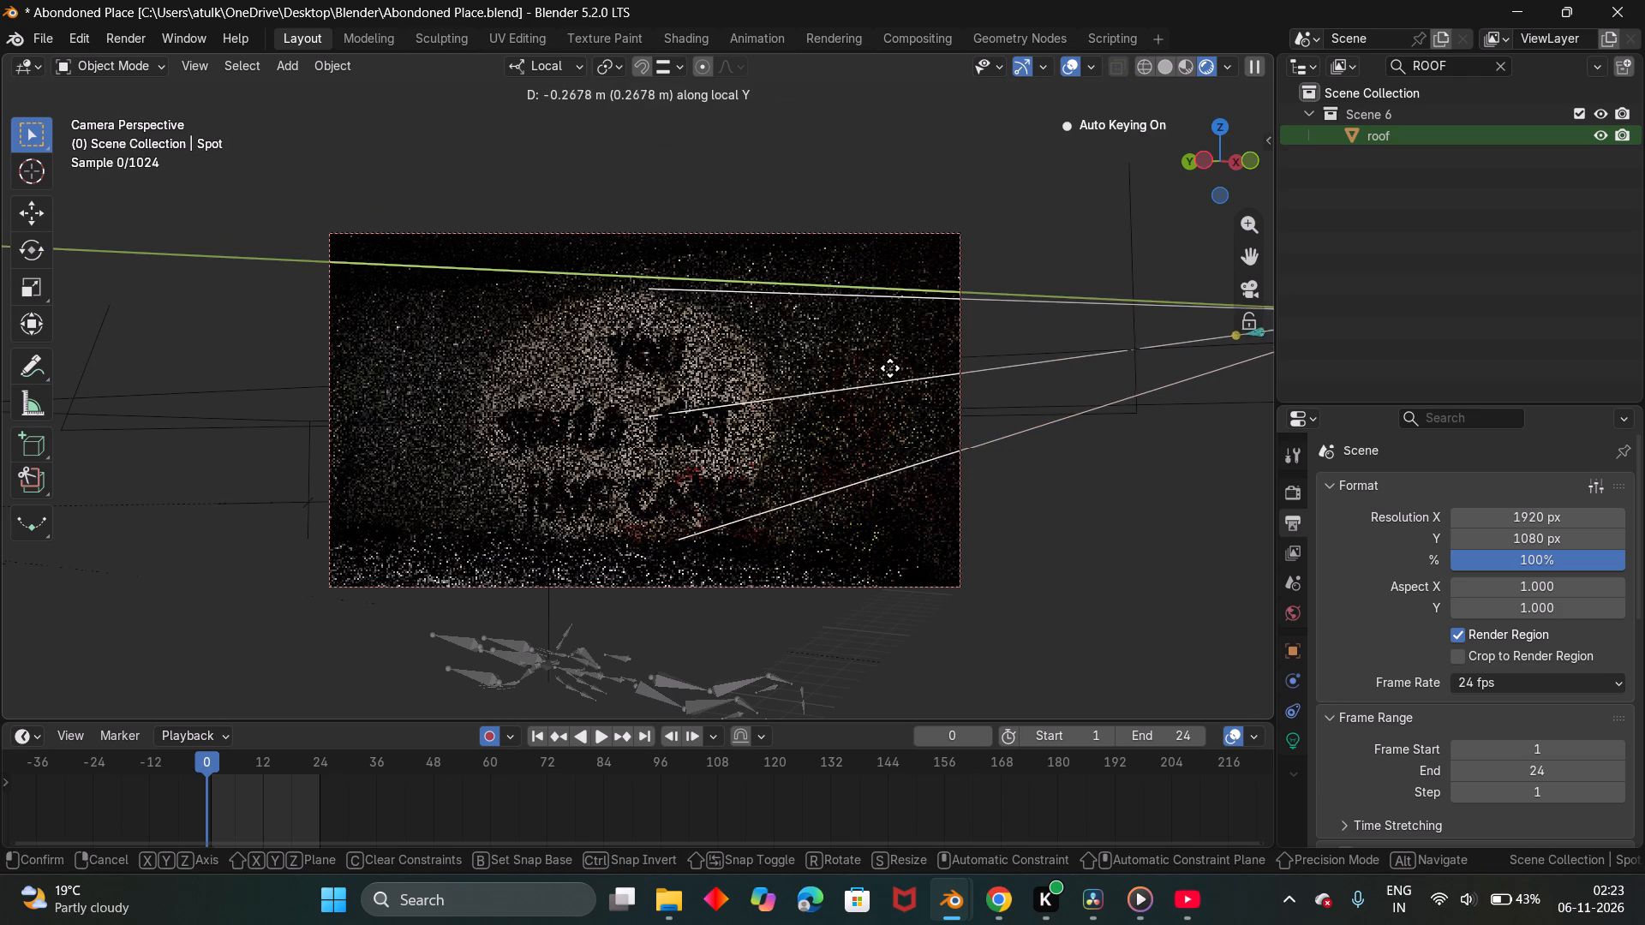
{"action": "left_click", "coordinate": [975, 379]}
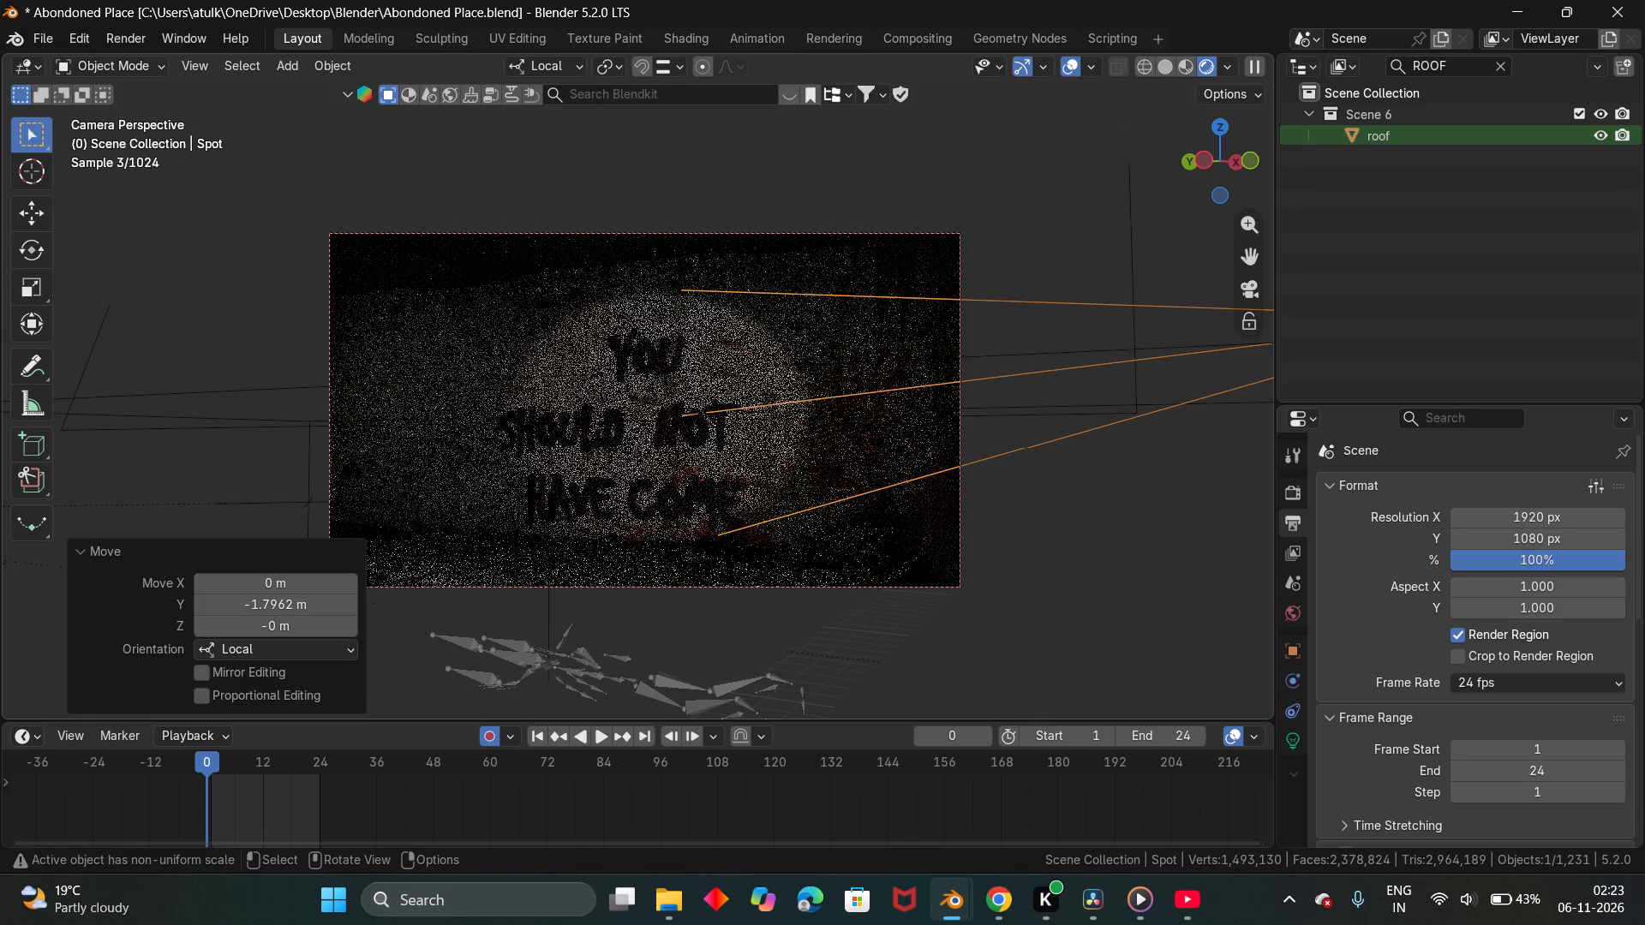
{"action": "type", "text": "gy"}
{"action": "left_click", "coordinate": [831, 412]}
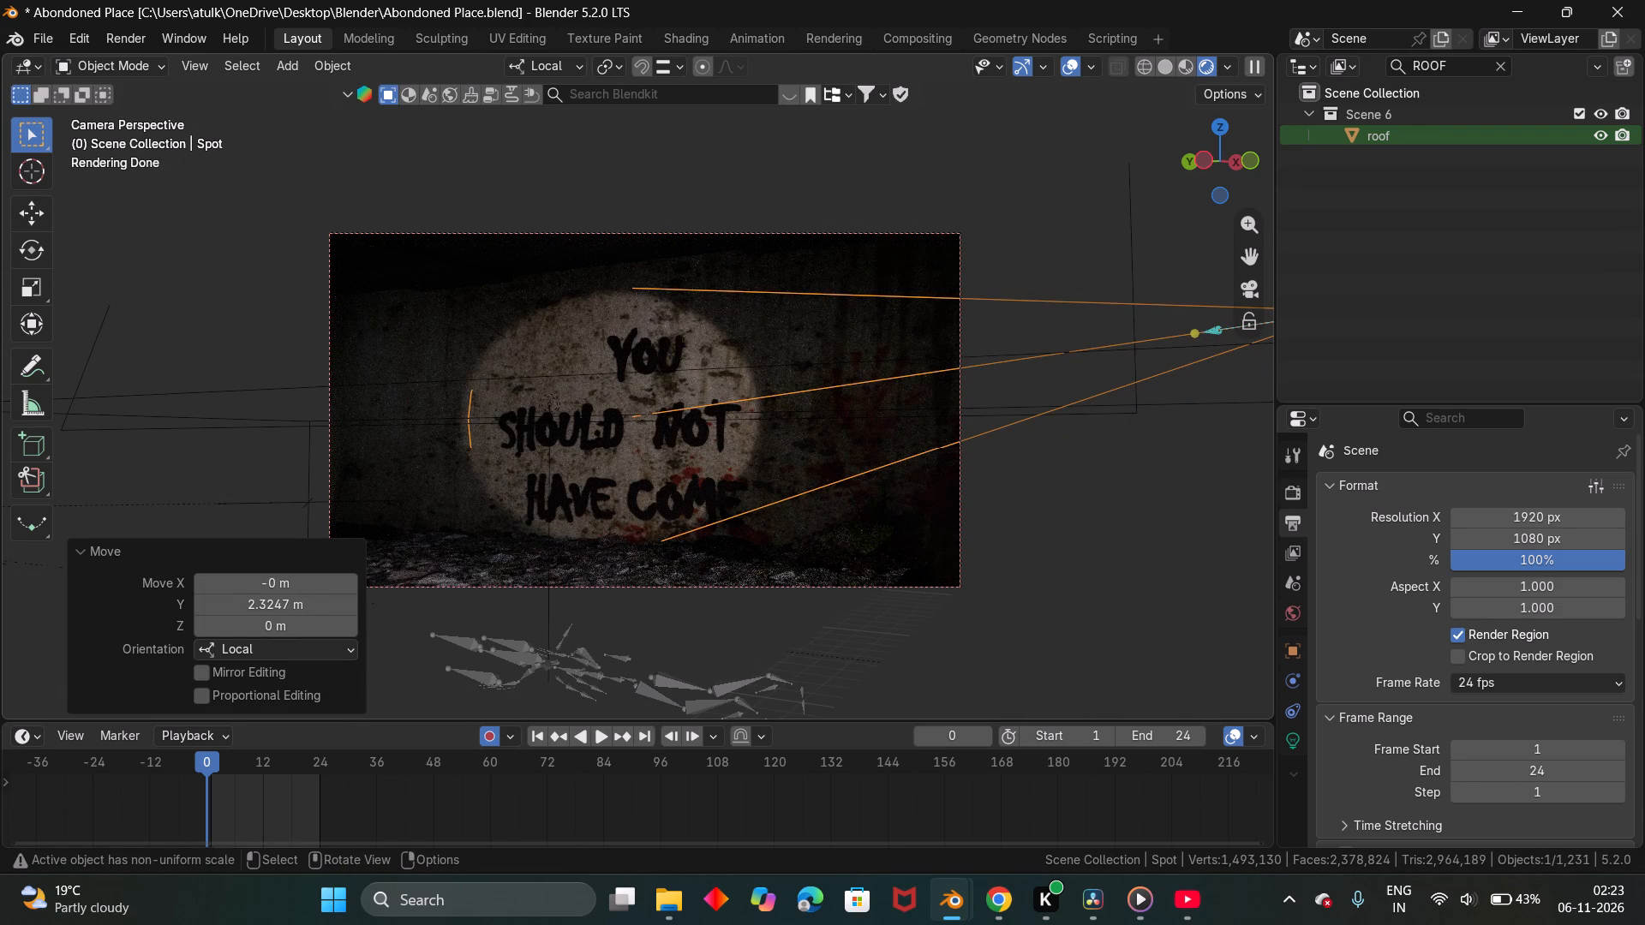
Scale the spot light to about 0.92 along its local Z axis to widen the light circle on the wall.
{"action": "type", "text": "sz"}
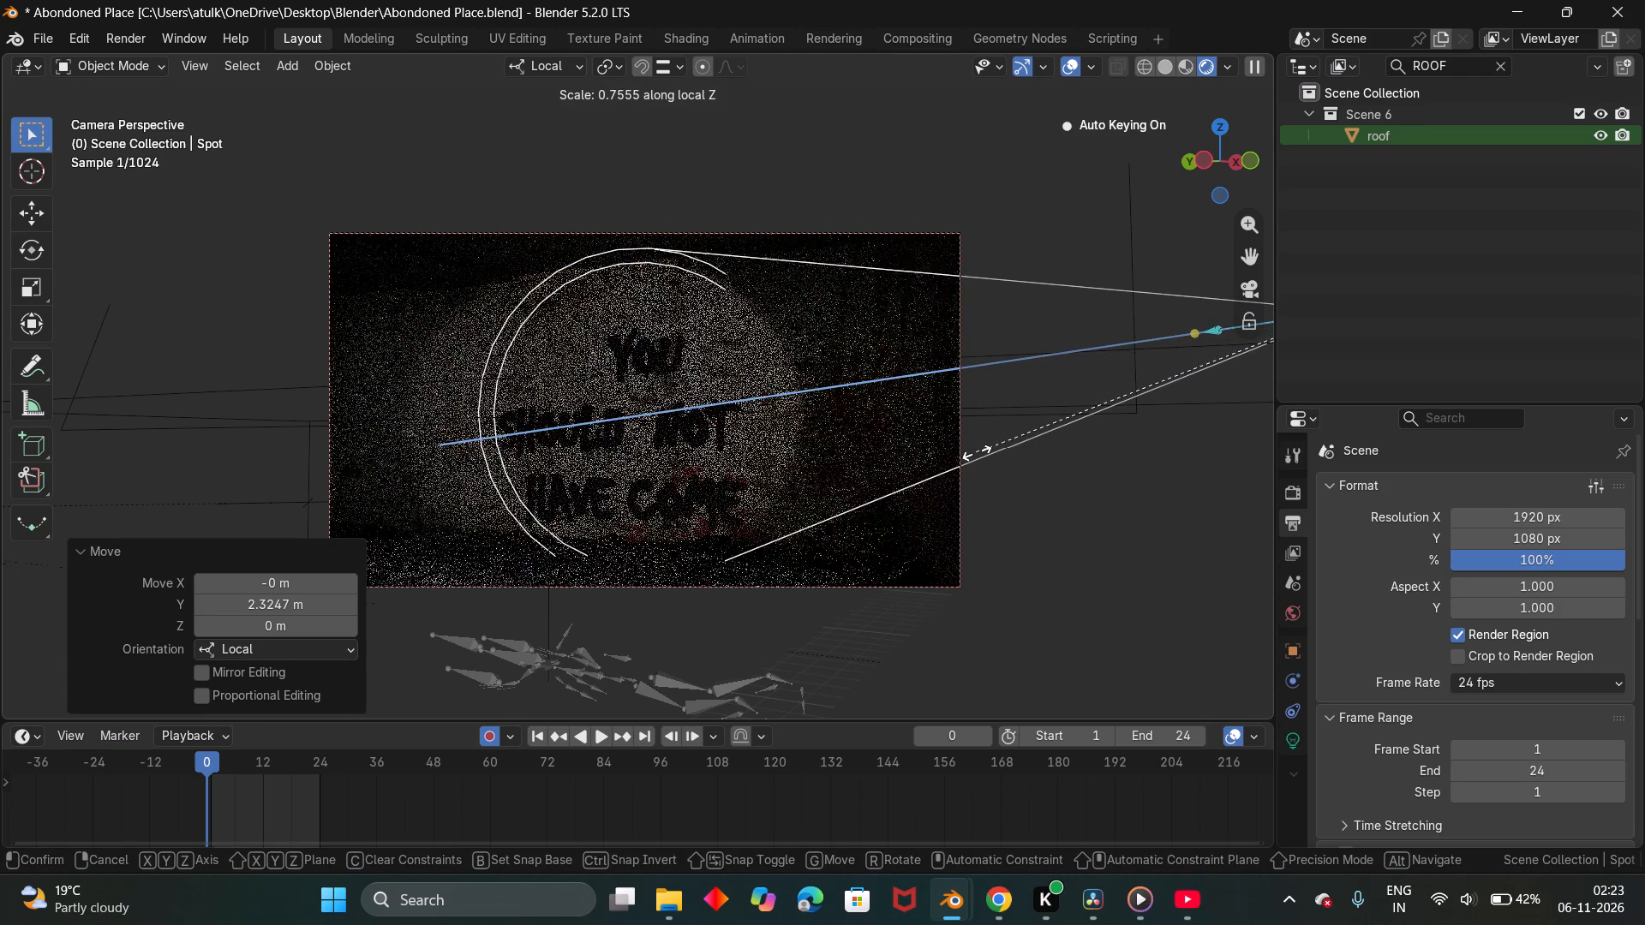
{"action": "left_click", "coordinate": [887, 459]}
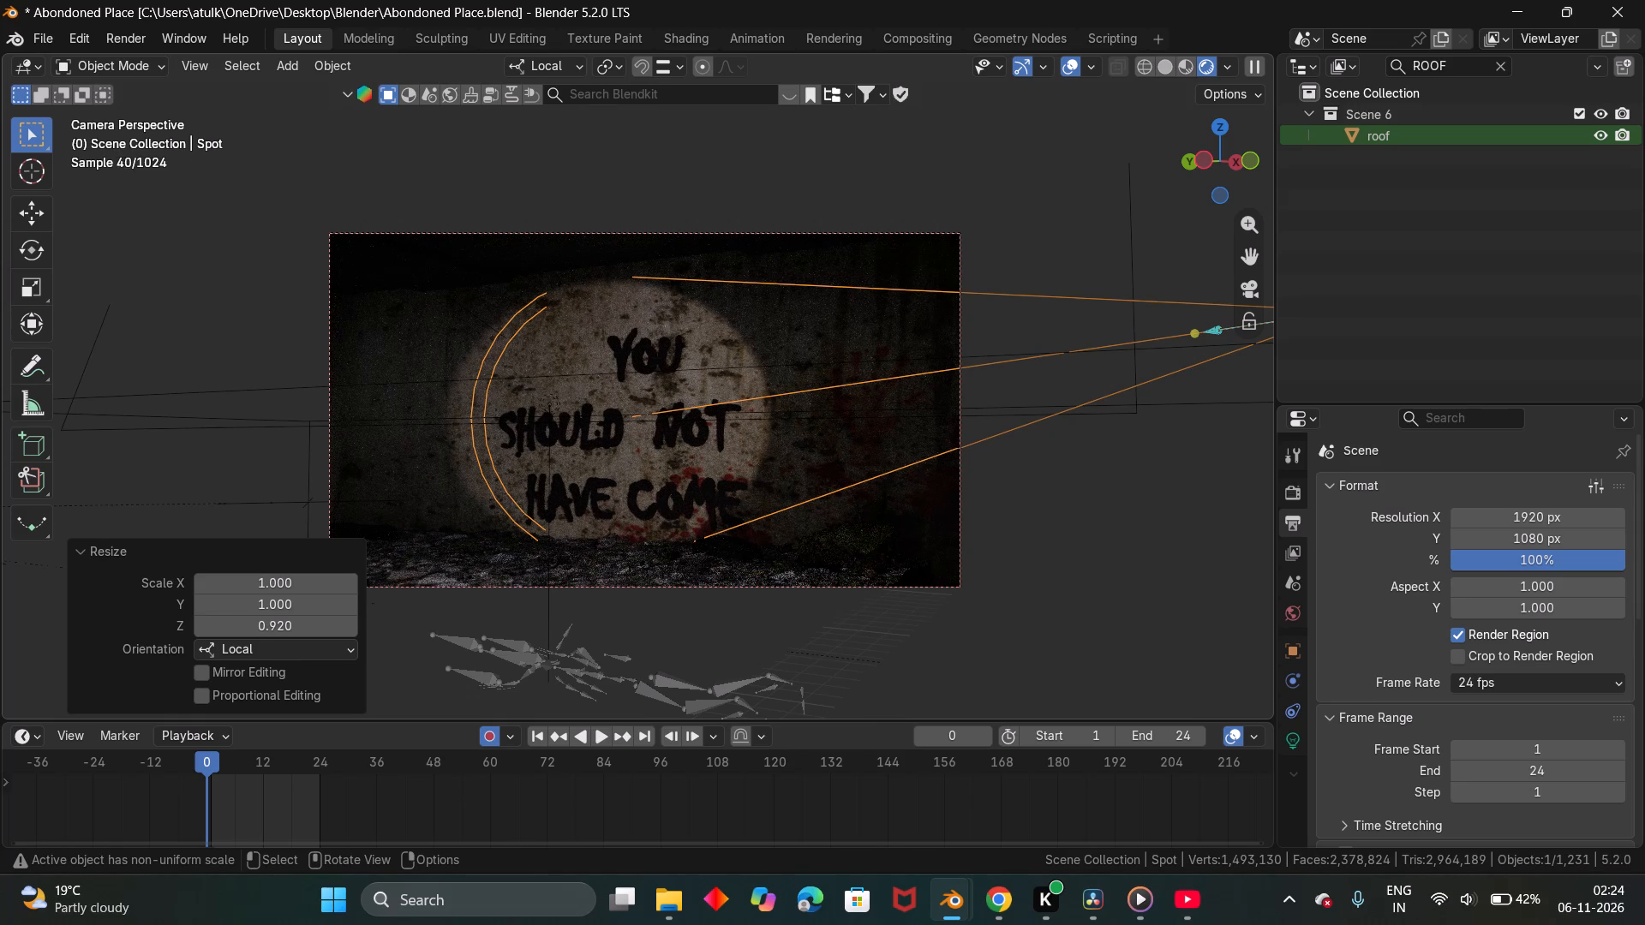
Move the spot light about -0.86 m along its local Y axis and about 0.04 m along its local Z axis.
{"action": "type", "text": "gy"}
{"action": "left_click", "coordinate": [942, 472]}
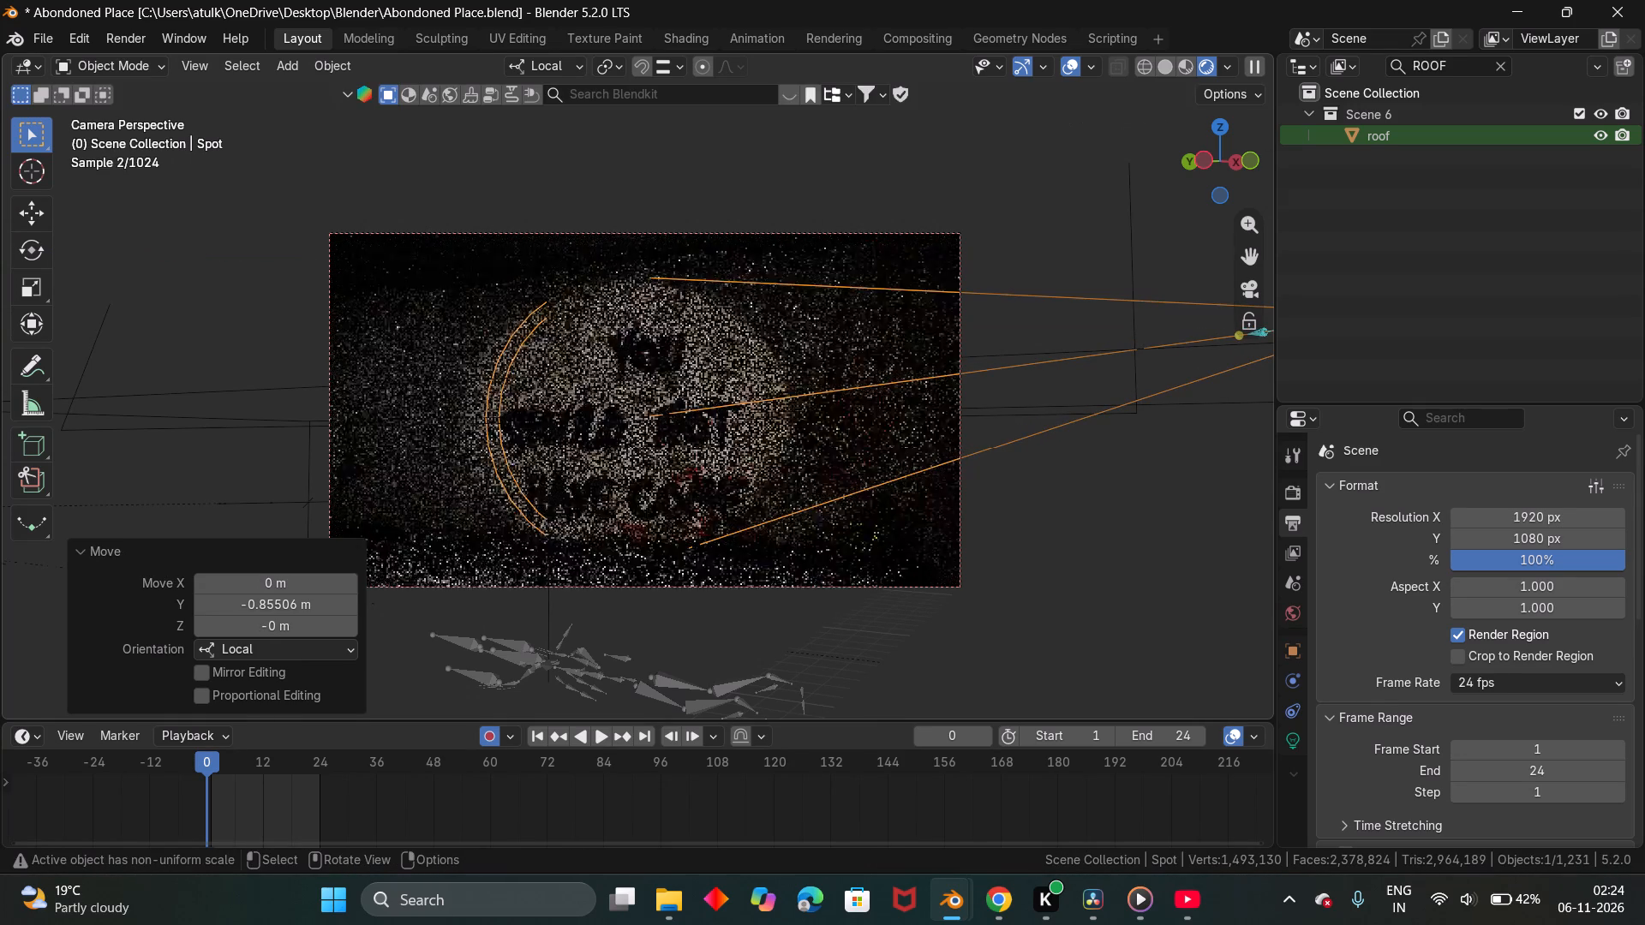
{"action": "key", "text": "g"}
{"action": "key", "text": "z"}
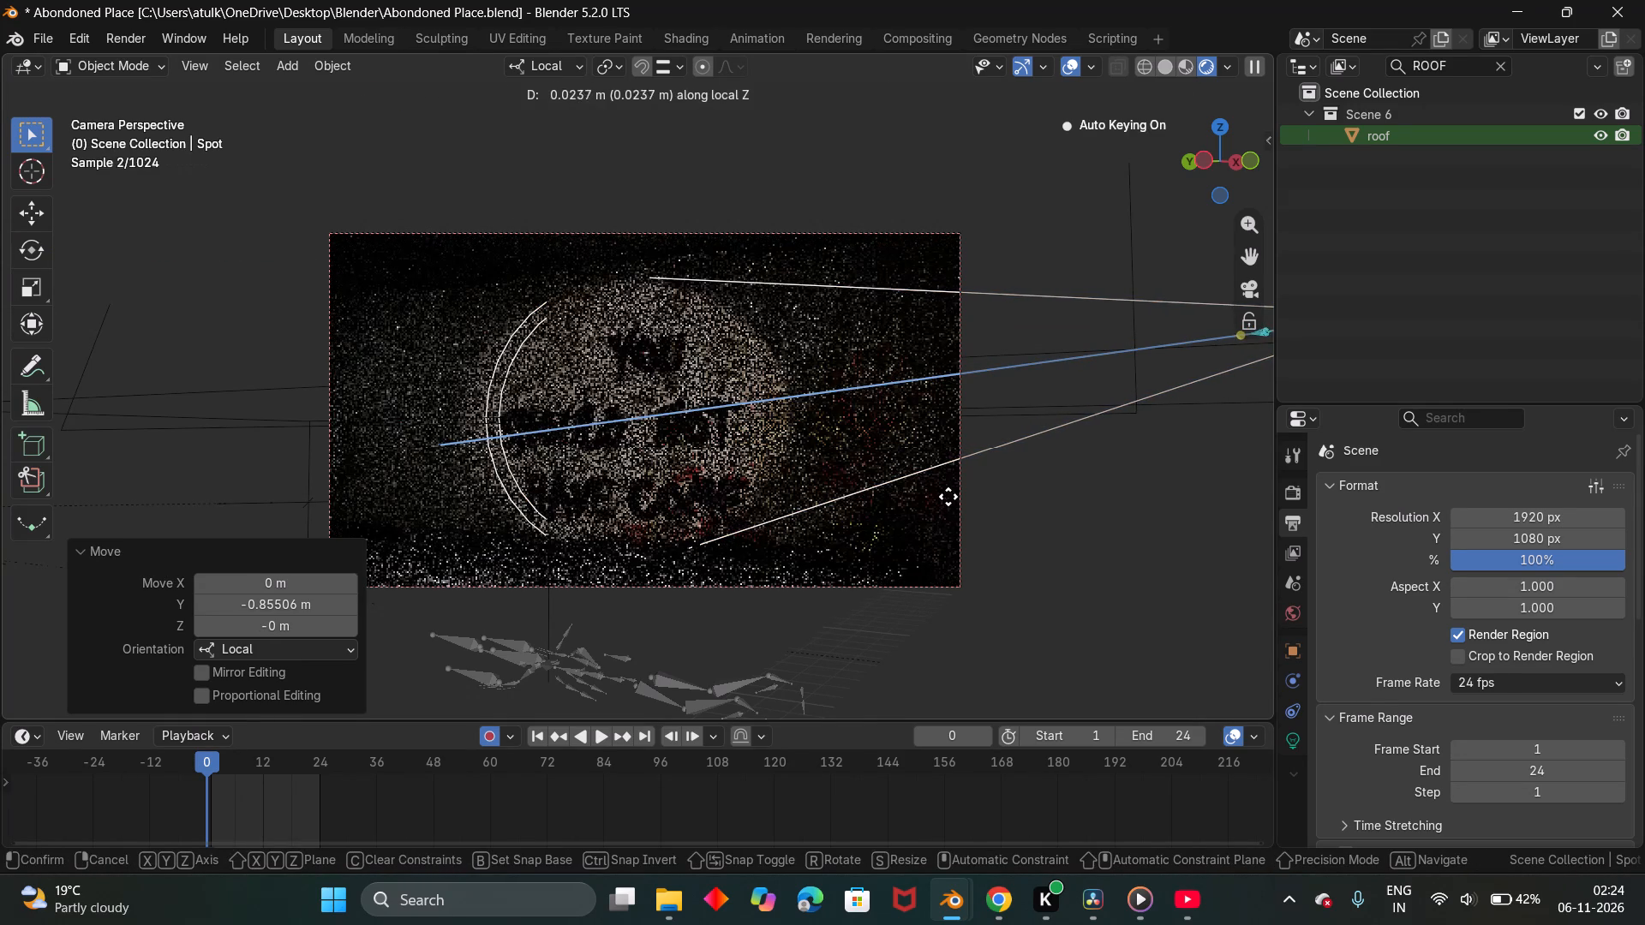
{"action": "left_click", "coordinate": [958, 556]}
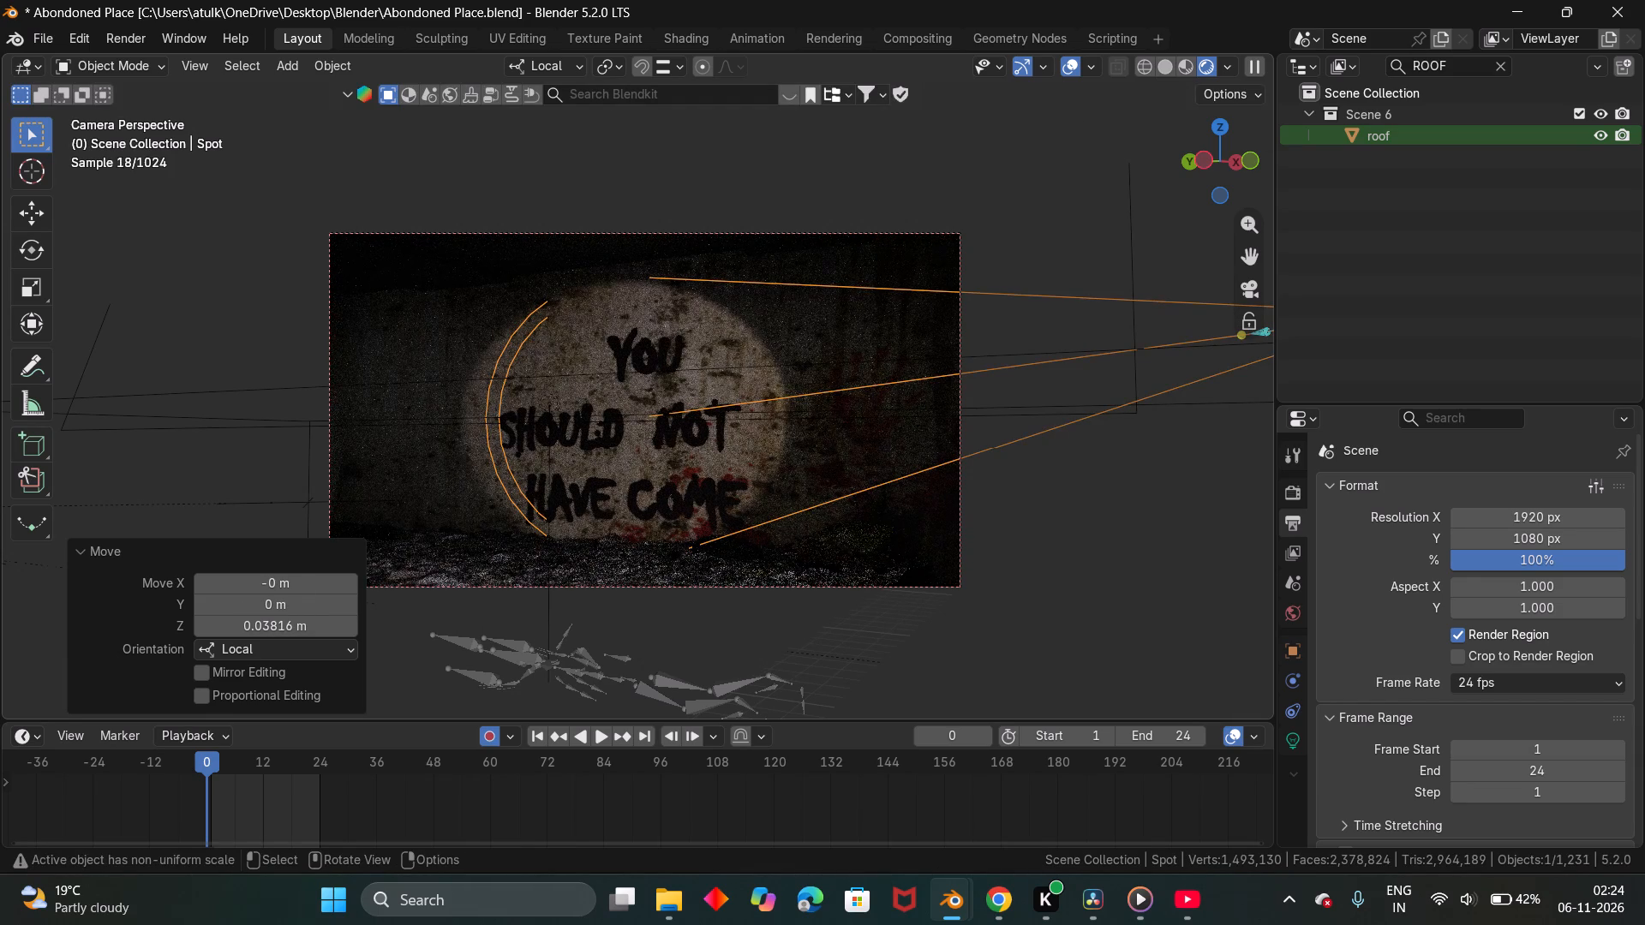
Switch the transform orientation to Global and lower the spot light about 0.55 m along Z.
{"action": "left_click", "coordinate": [548, 59]}
{"action": "left_click", "coordinate": [520, 132]}
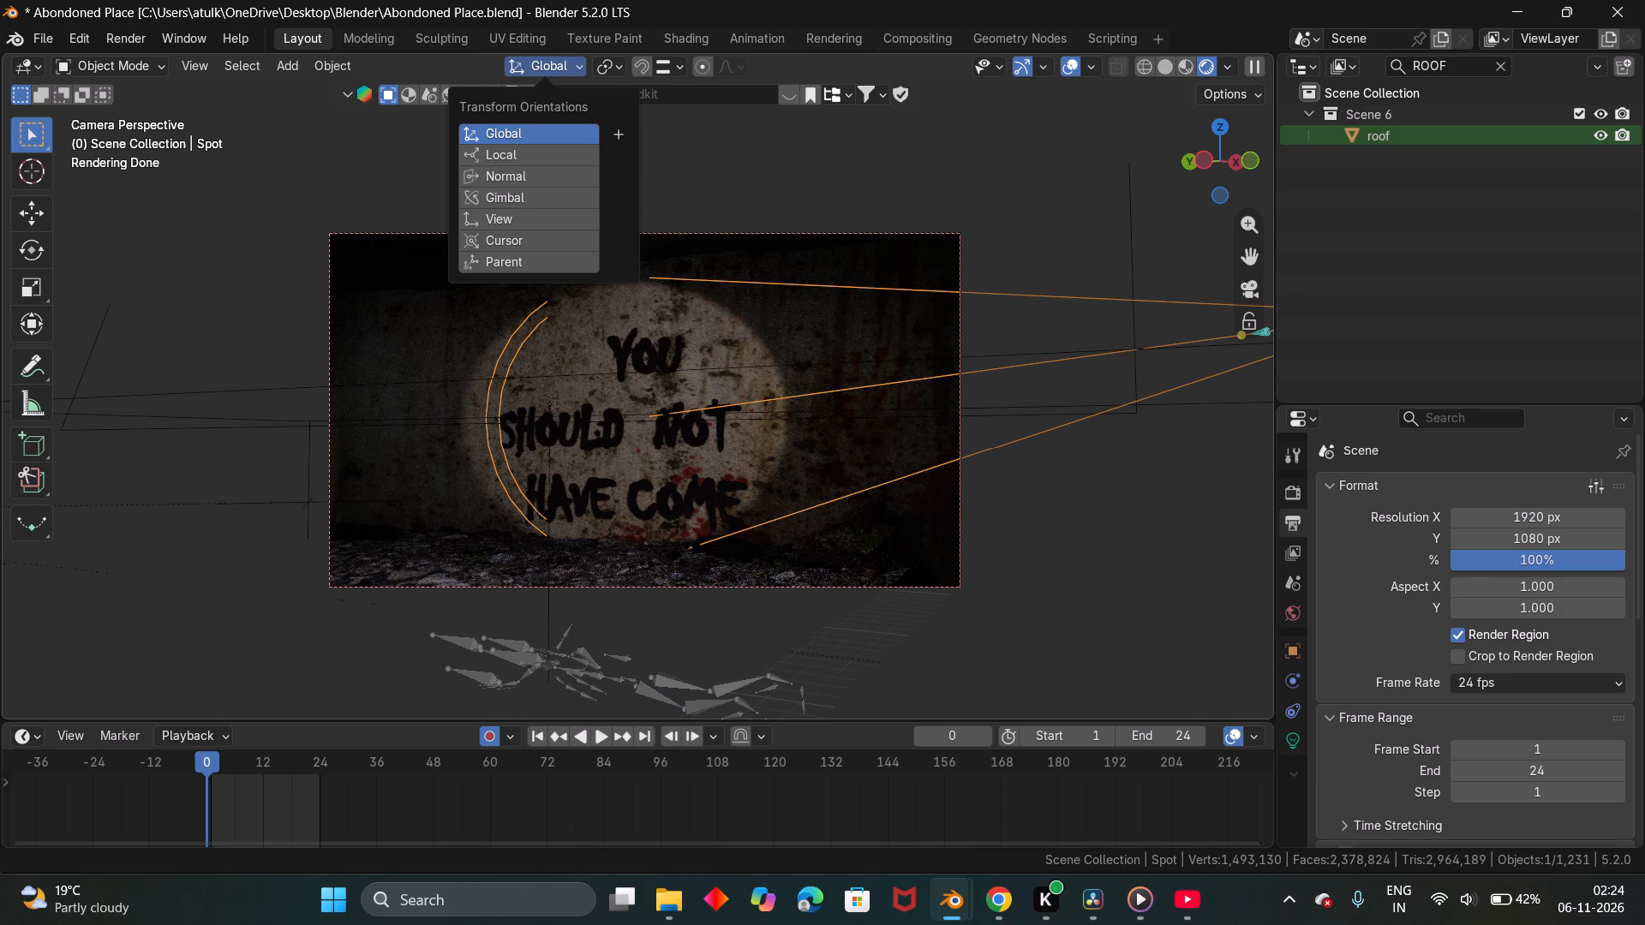
{"action": "left_click", "coordinate": [990, 178]}
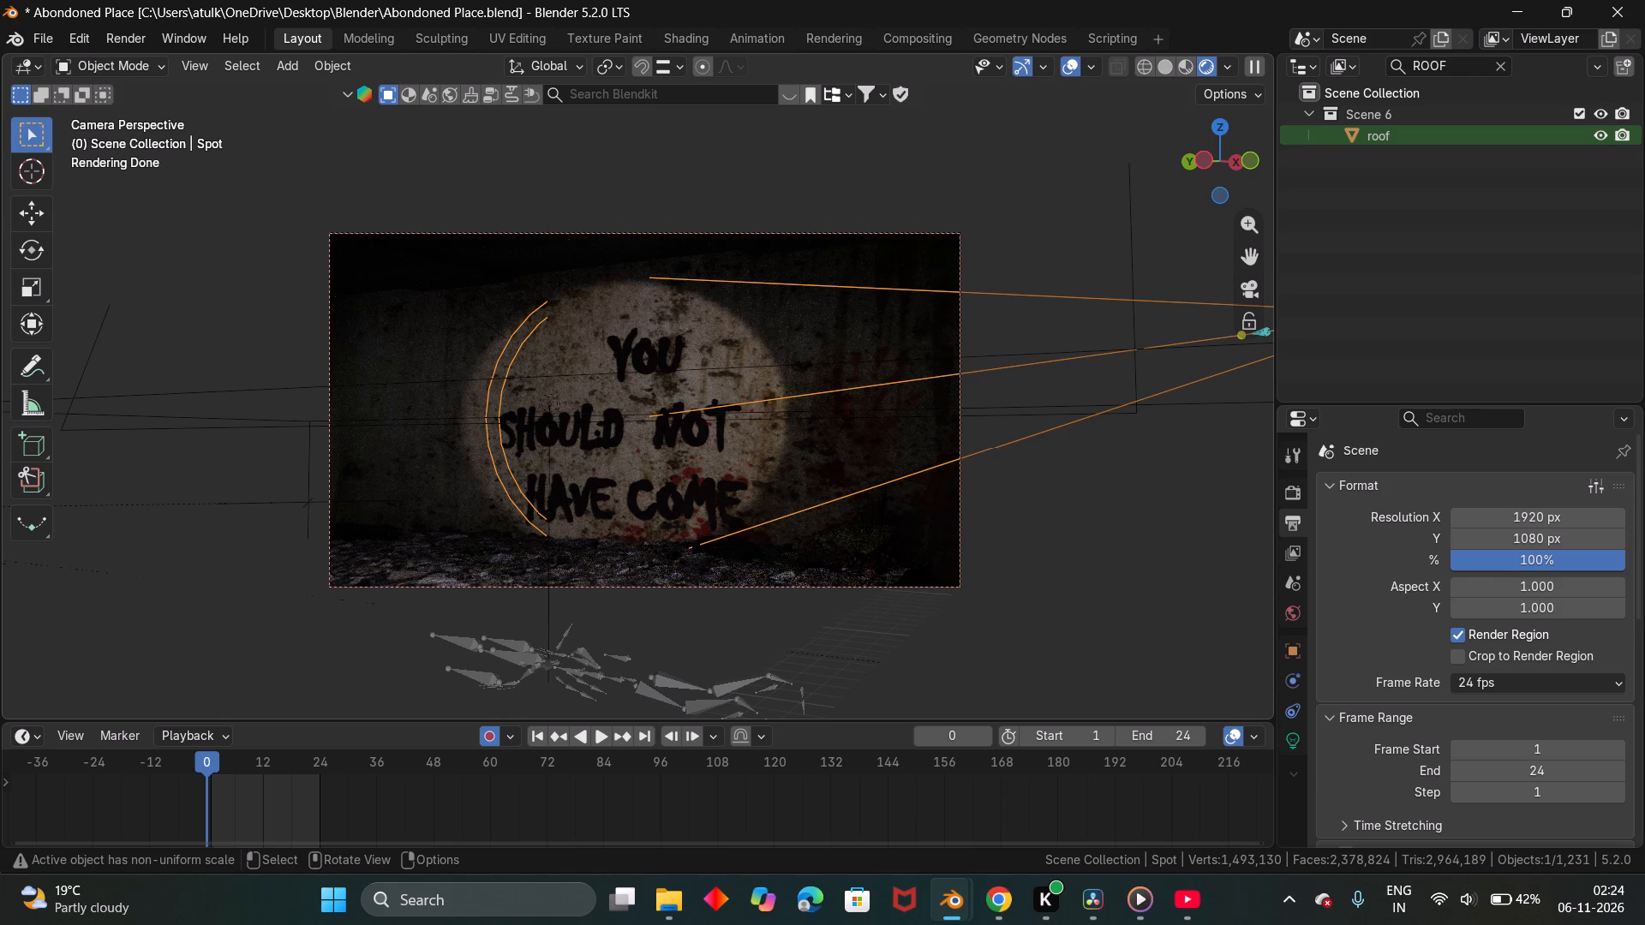
{"action": "key", "text": "g"}
{"action": "key", "text": "z"}
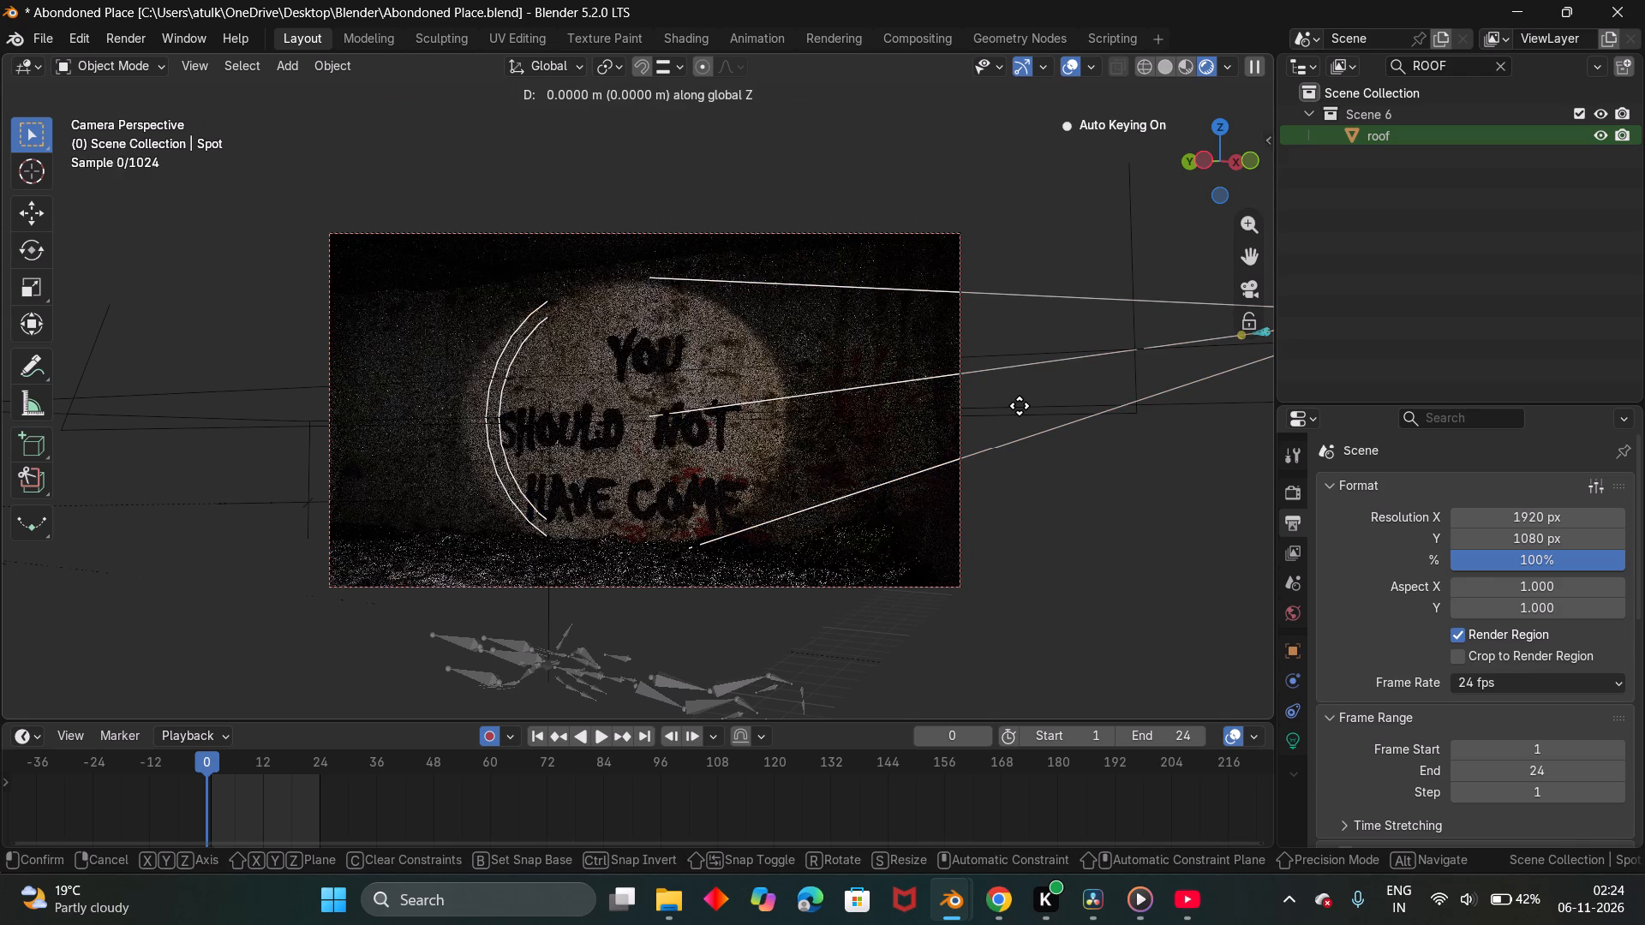
{"action": "left_click", "coordinate": [1029, 448]}
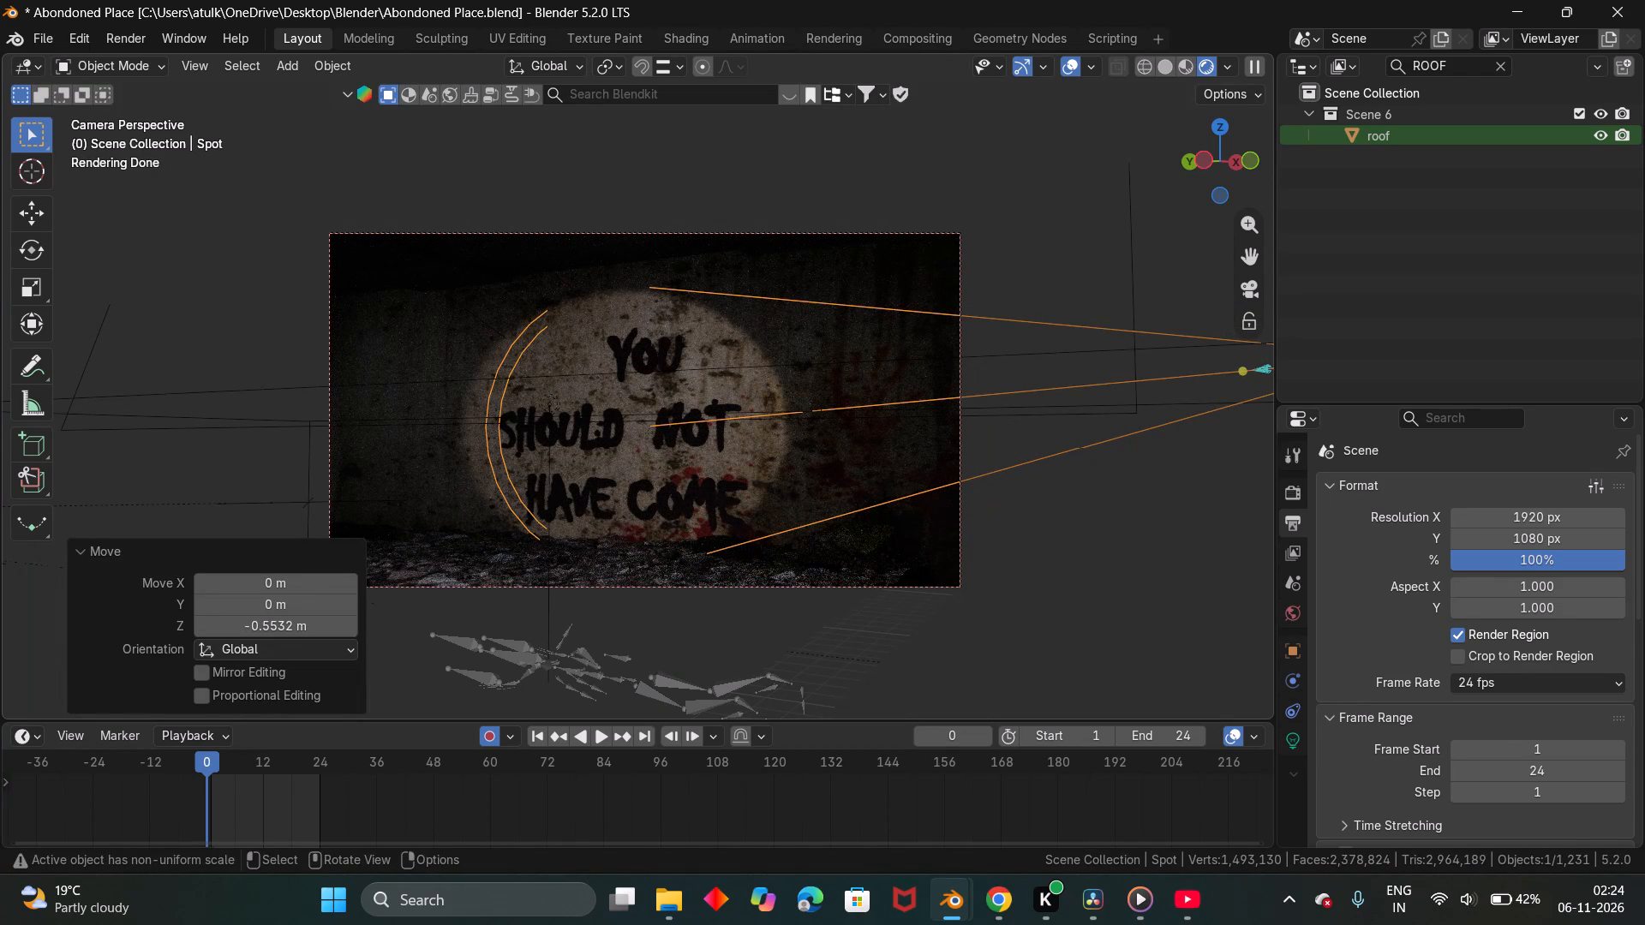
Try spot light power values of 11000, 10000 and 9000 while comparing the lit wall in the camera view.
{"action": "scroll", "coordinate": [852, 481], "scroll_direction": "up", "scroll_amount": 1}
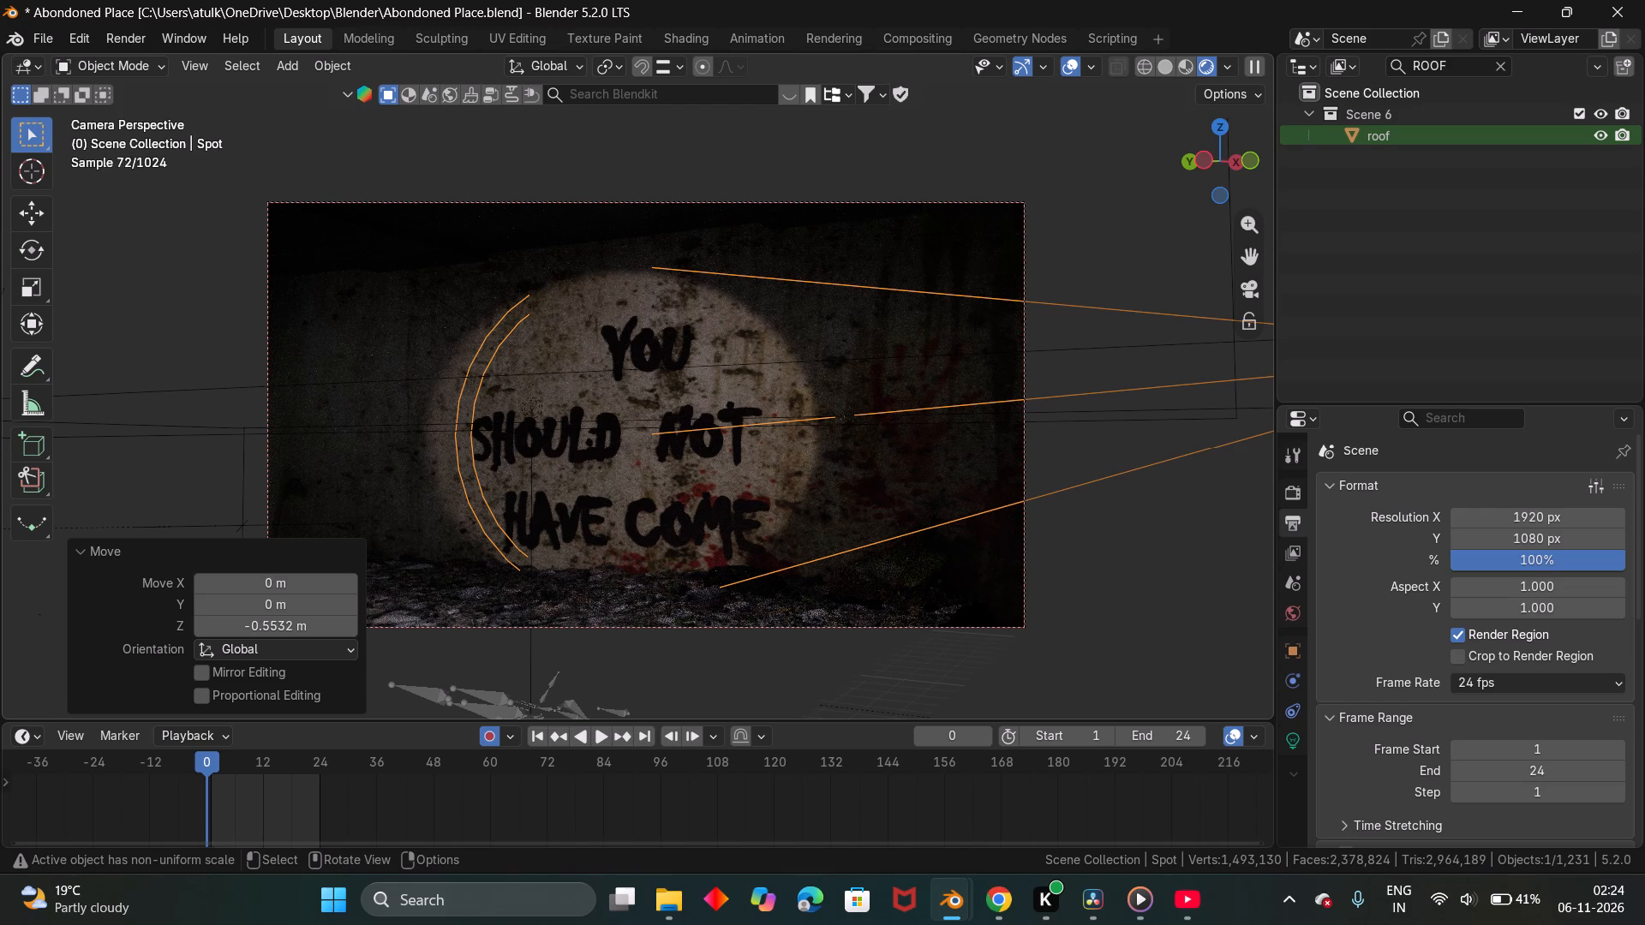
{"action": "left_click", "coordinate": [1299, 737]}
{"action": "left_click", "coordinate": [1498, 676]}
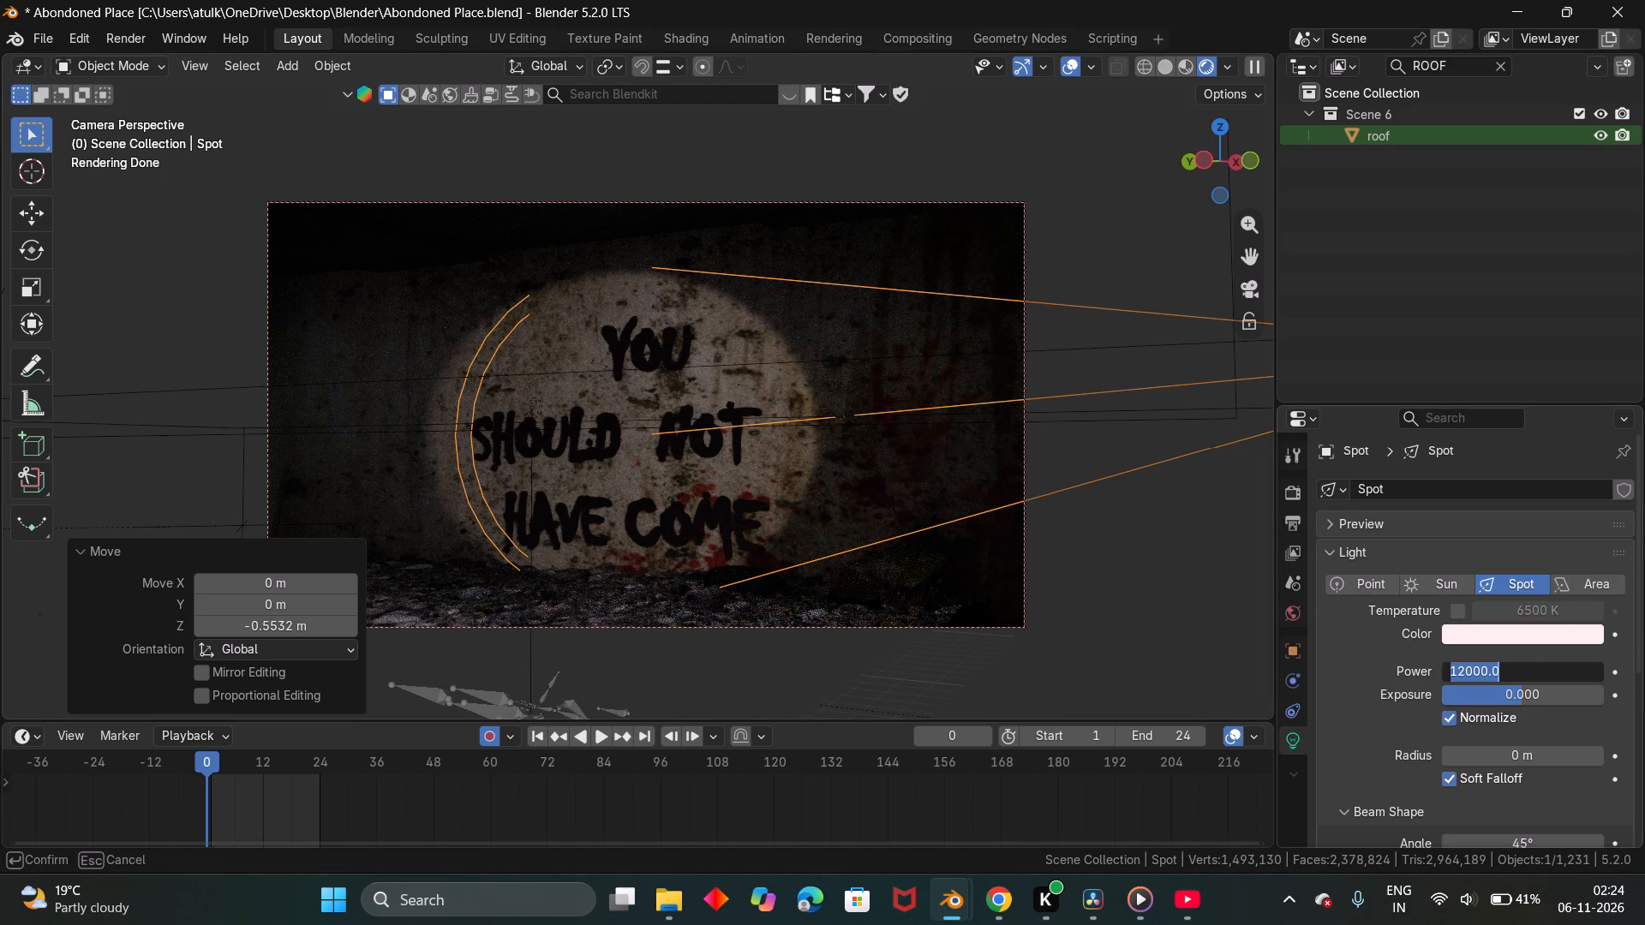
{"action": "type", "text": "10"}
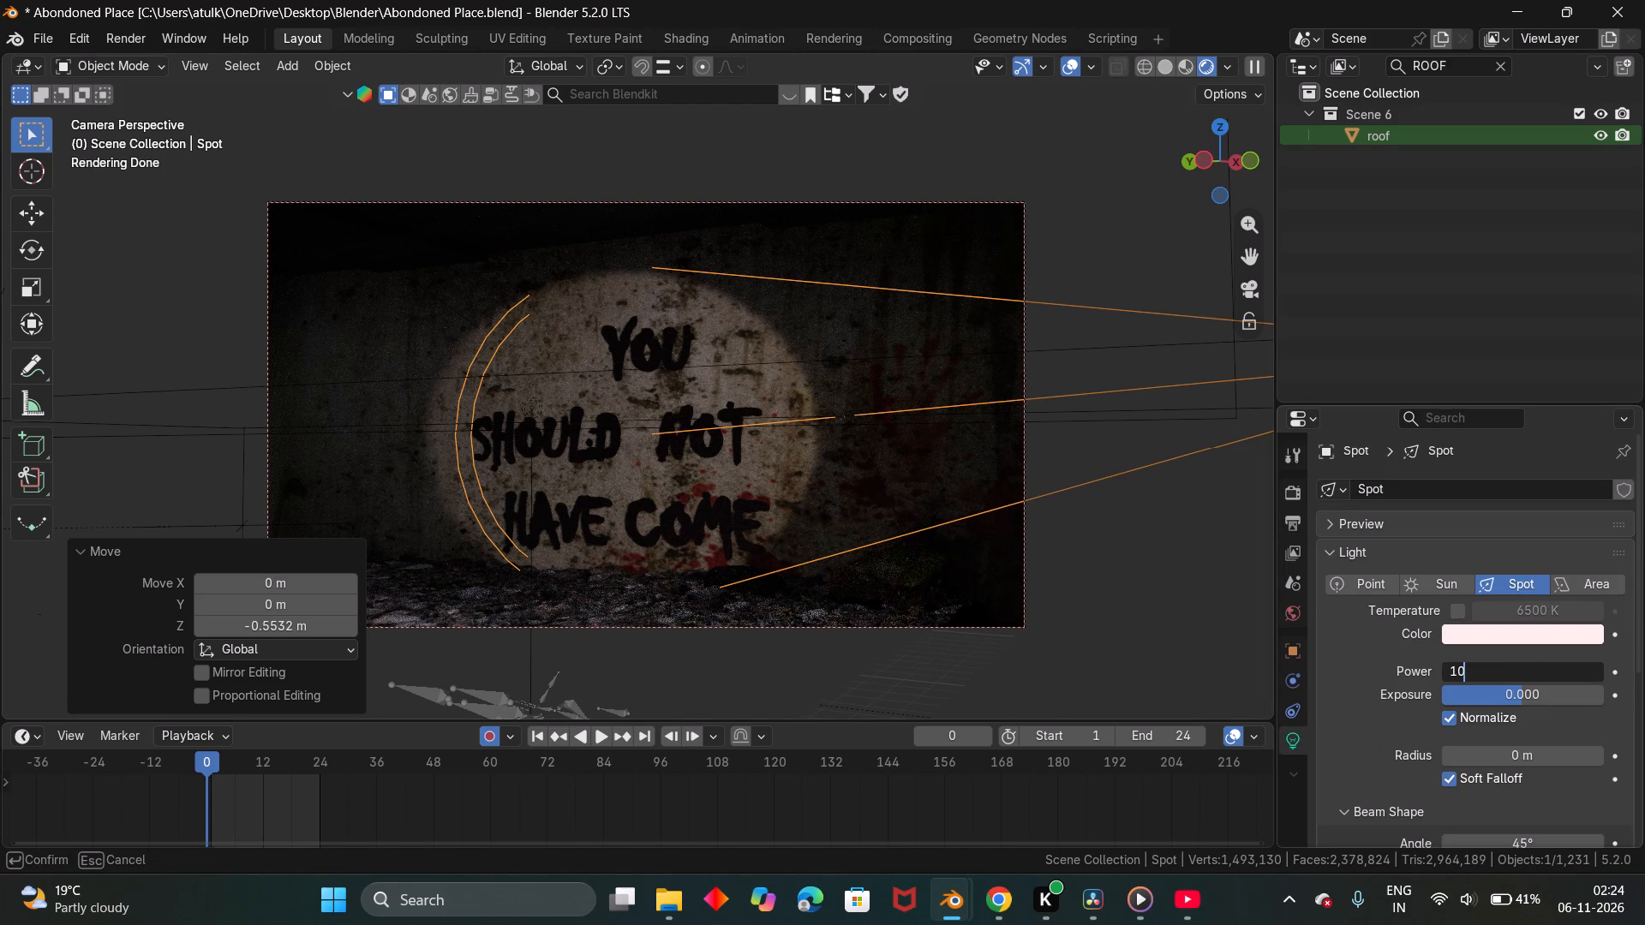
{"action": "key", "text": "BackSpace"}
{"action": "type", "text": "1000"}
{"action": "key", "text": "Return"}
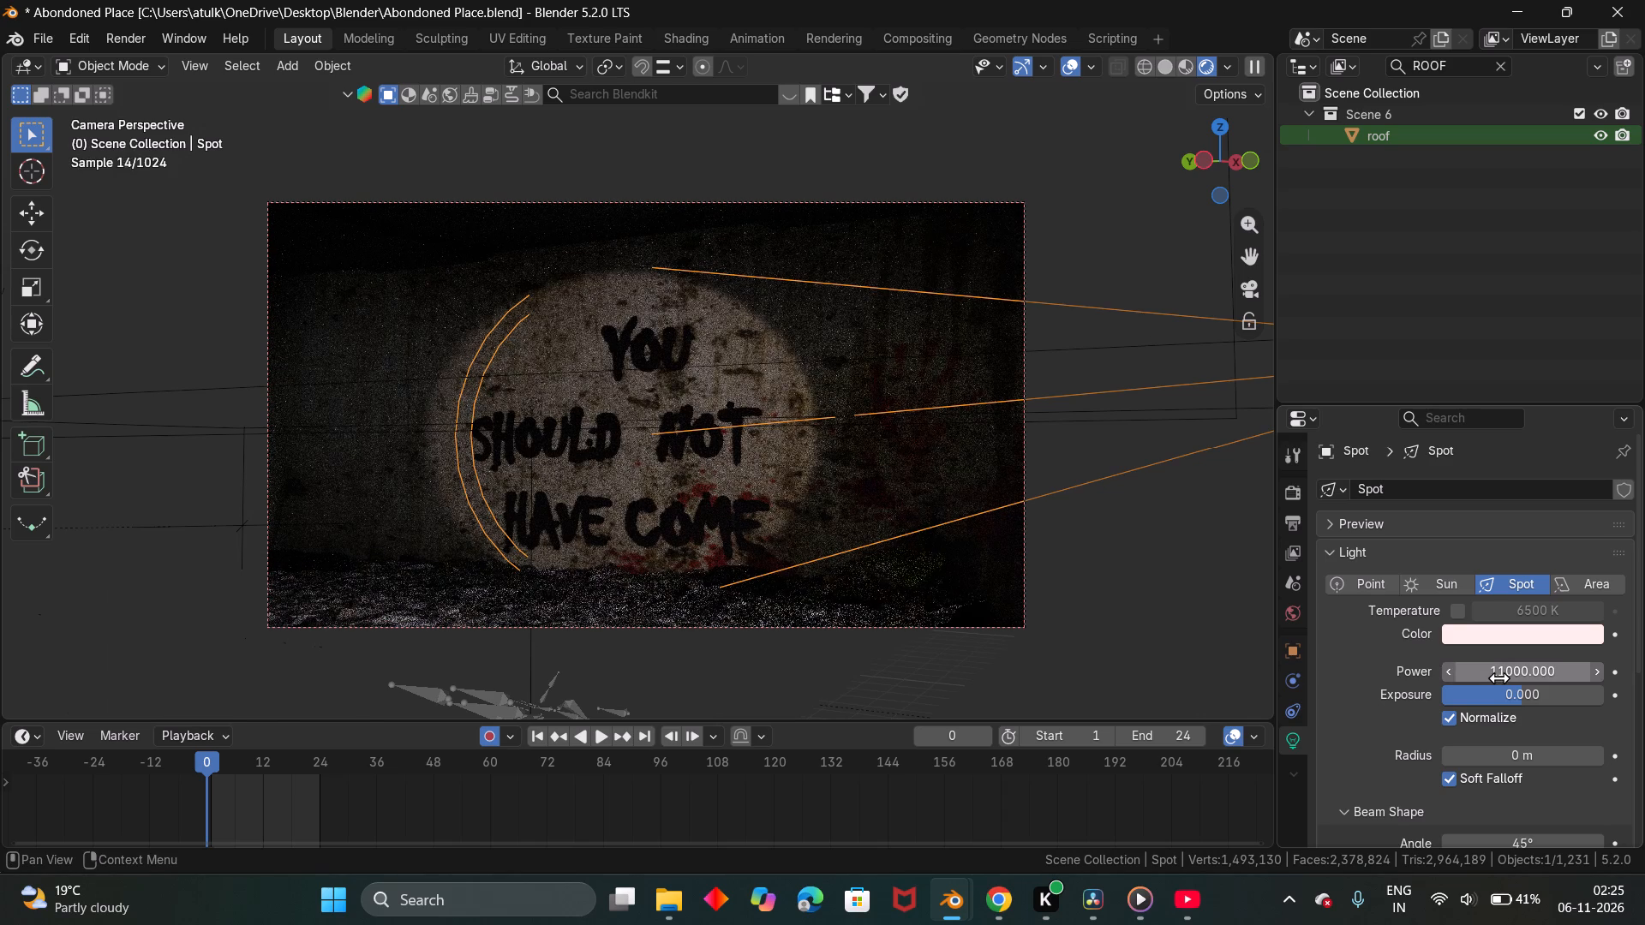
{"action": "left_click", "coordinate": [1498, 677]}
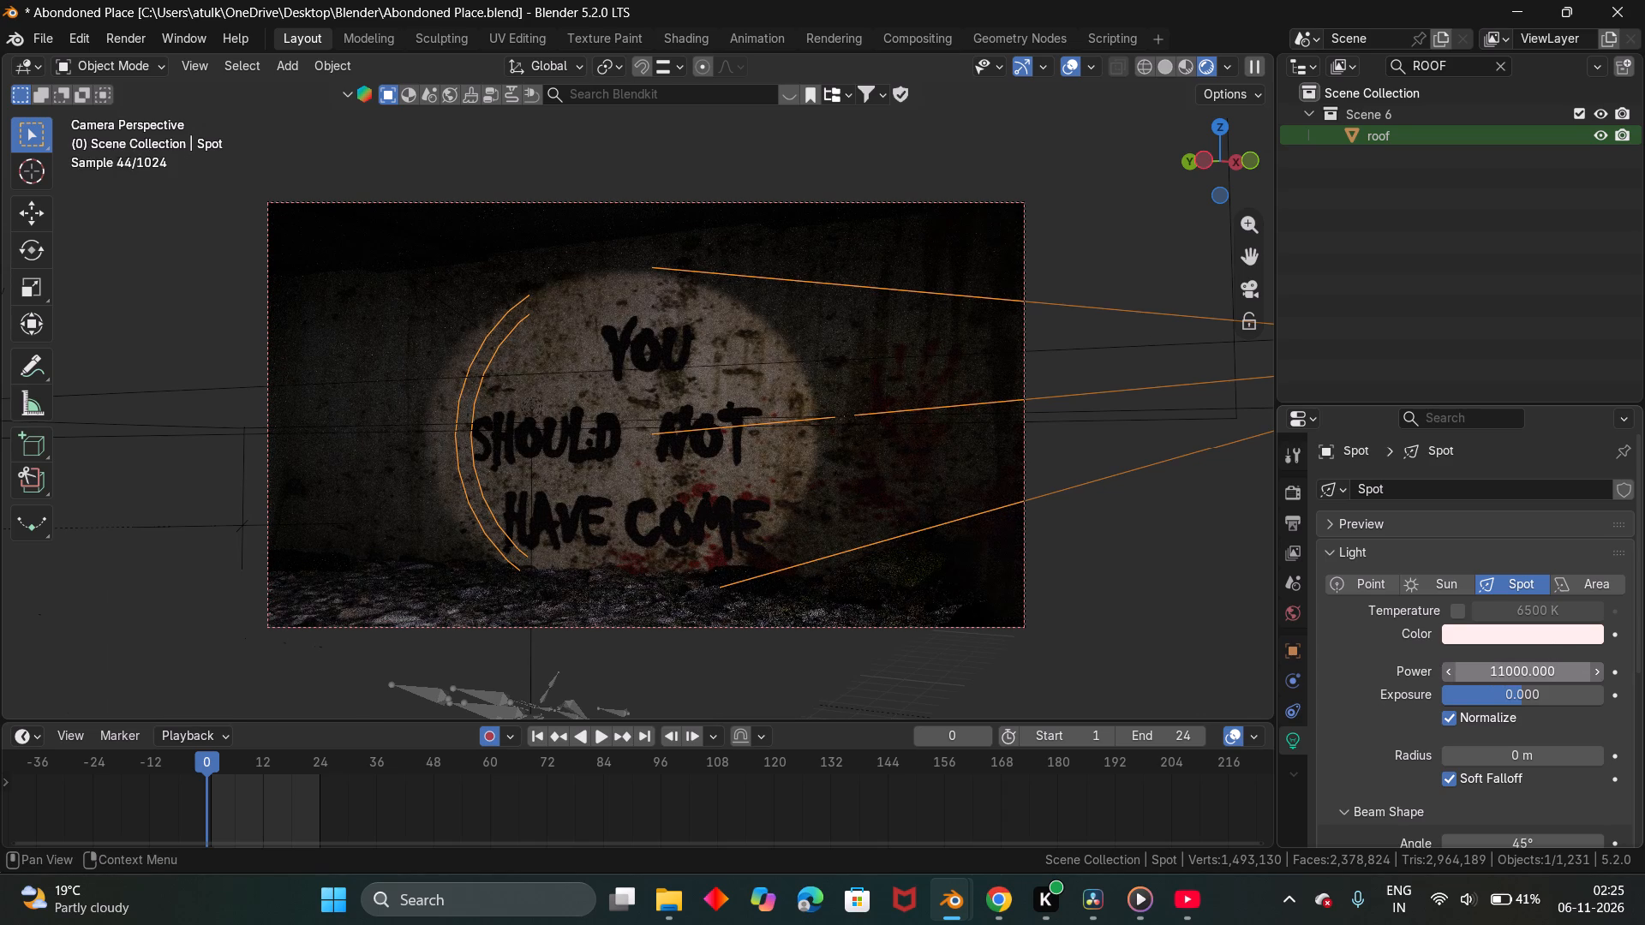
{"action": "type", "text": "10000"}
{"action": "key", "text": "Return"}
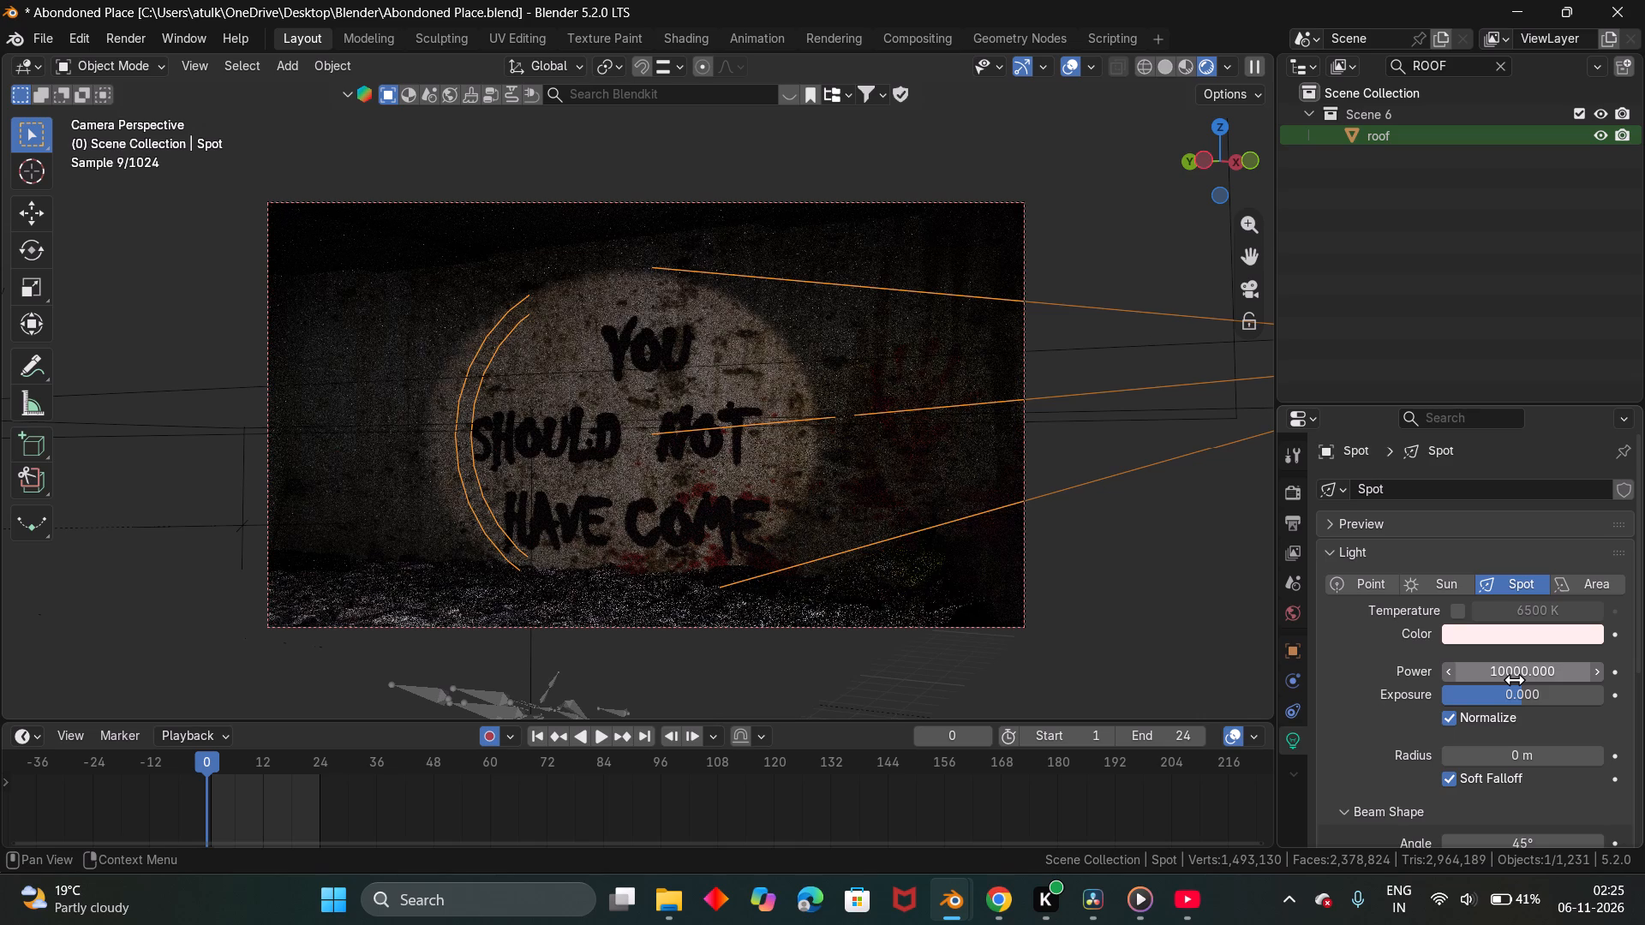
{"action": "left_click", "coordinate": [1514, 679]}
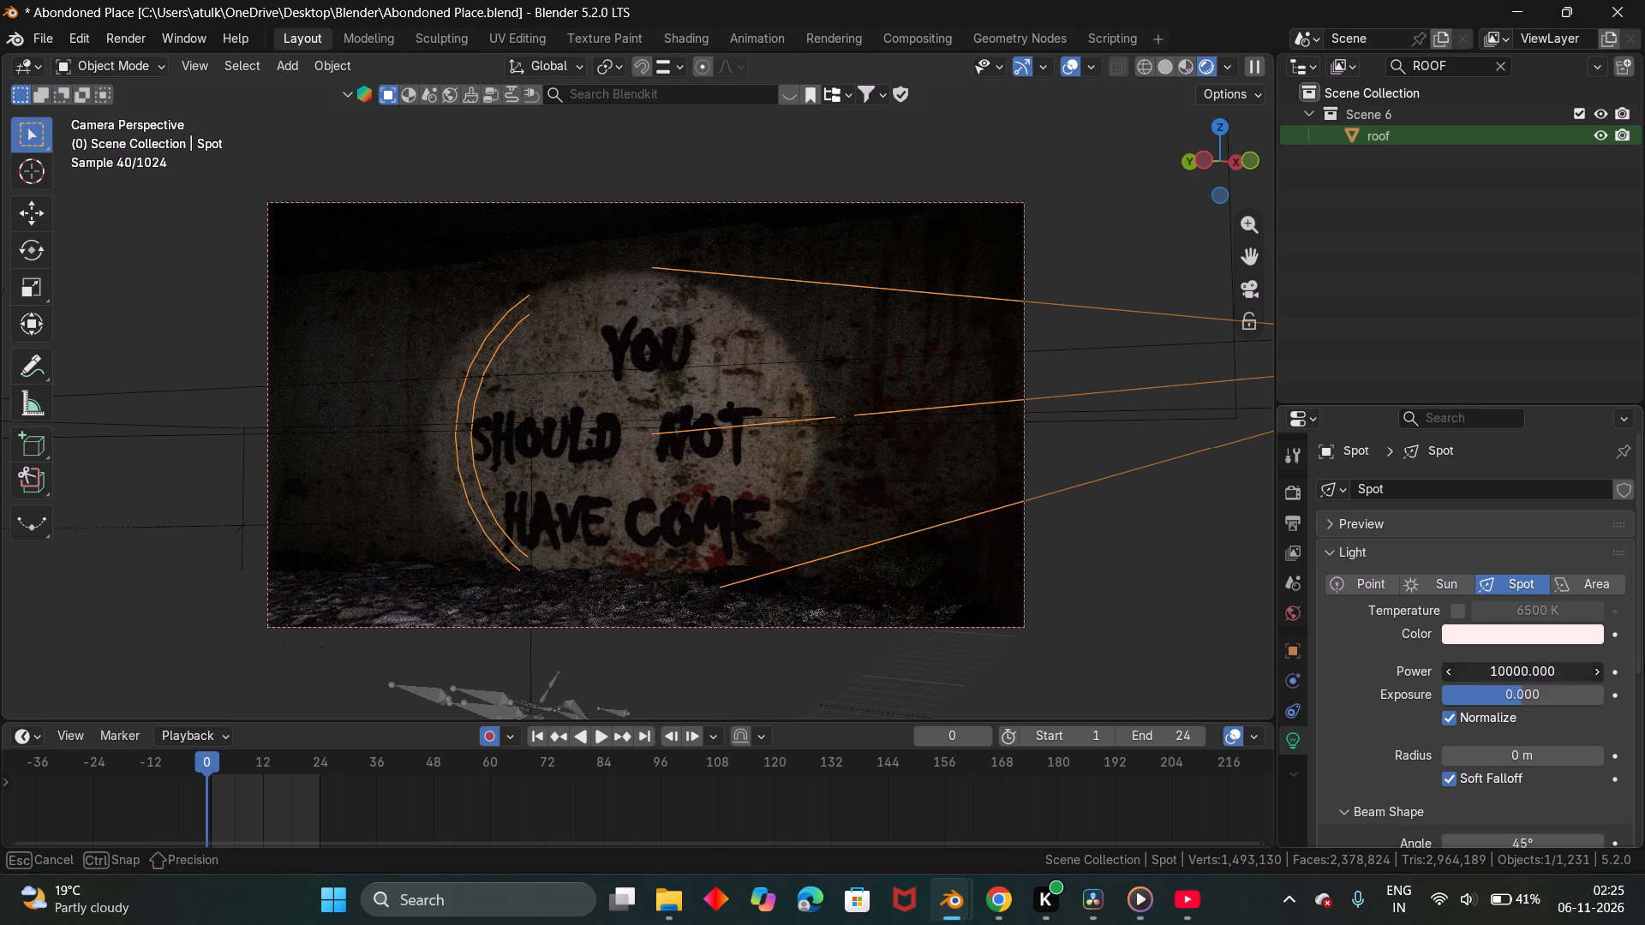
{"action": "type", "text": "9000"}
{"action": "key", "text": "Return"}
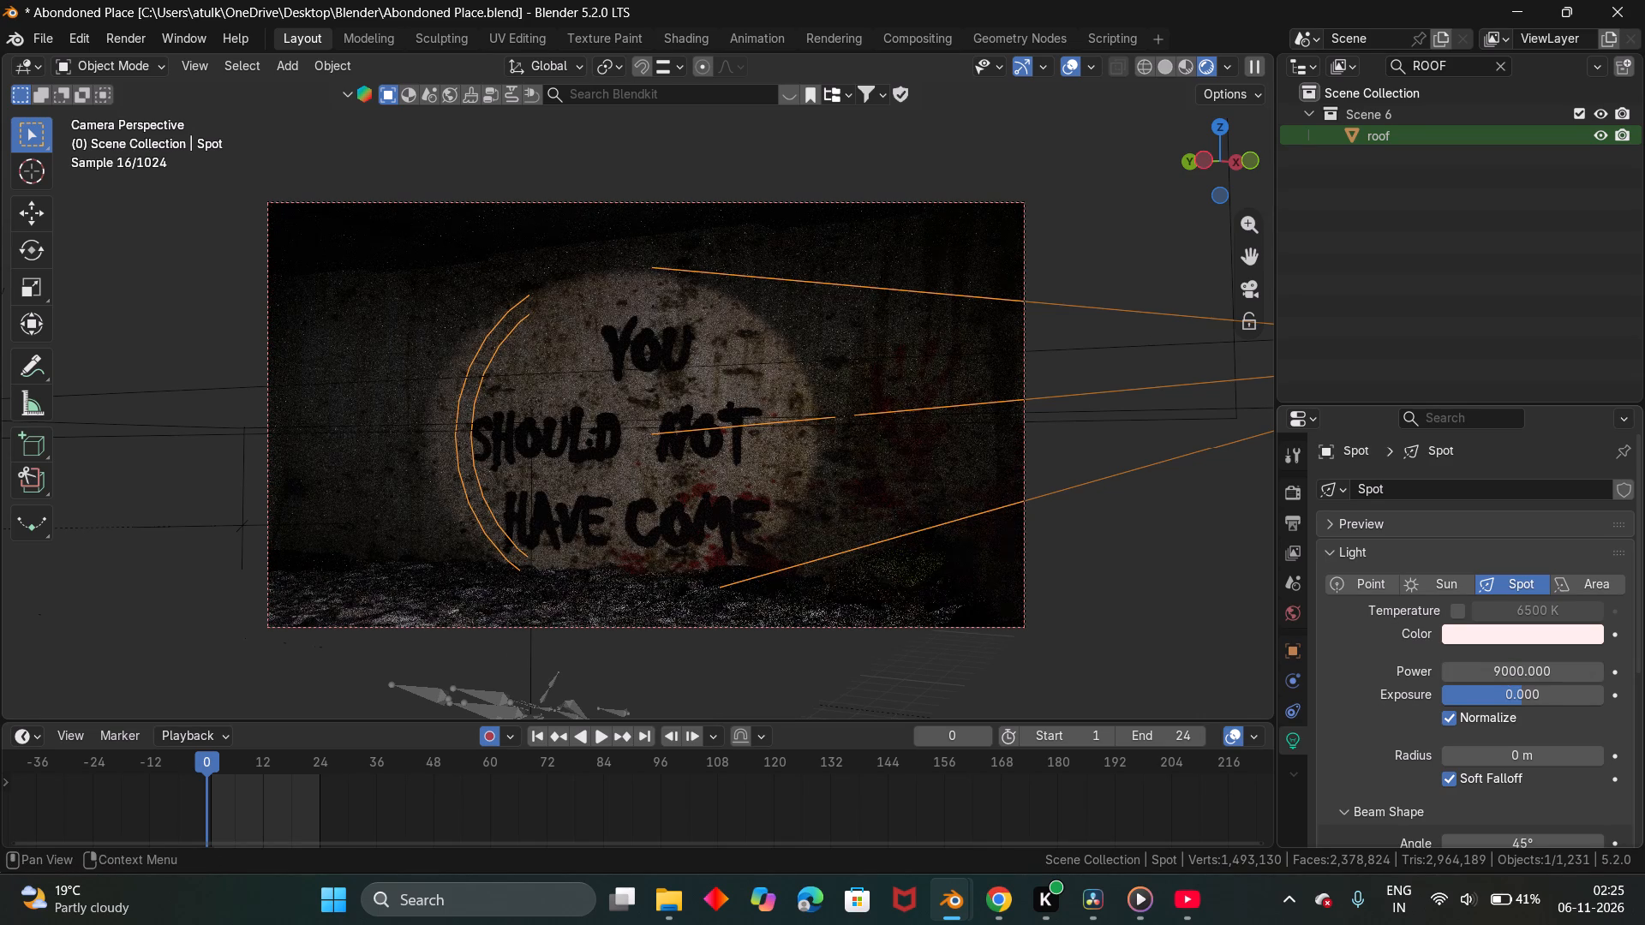
Set the spot light's power to 8000.
{"action": "left_click", "coordinate": [1506, 689]}
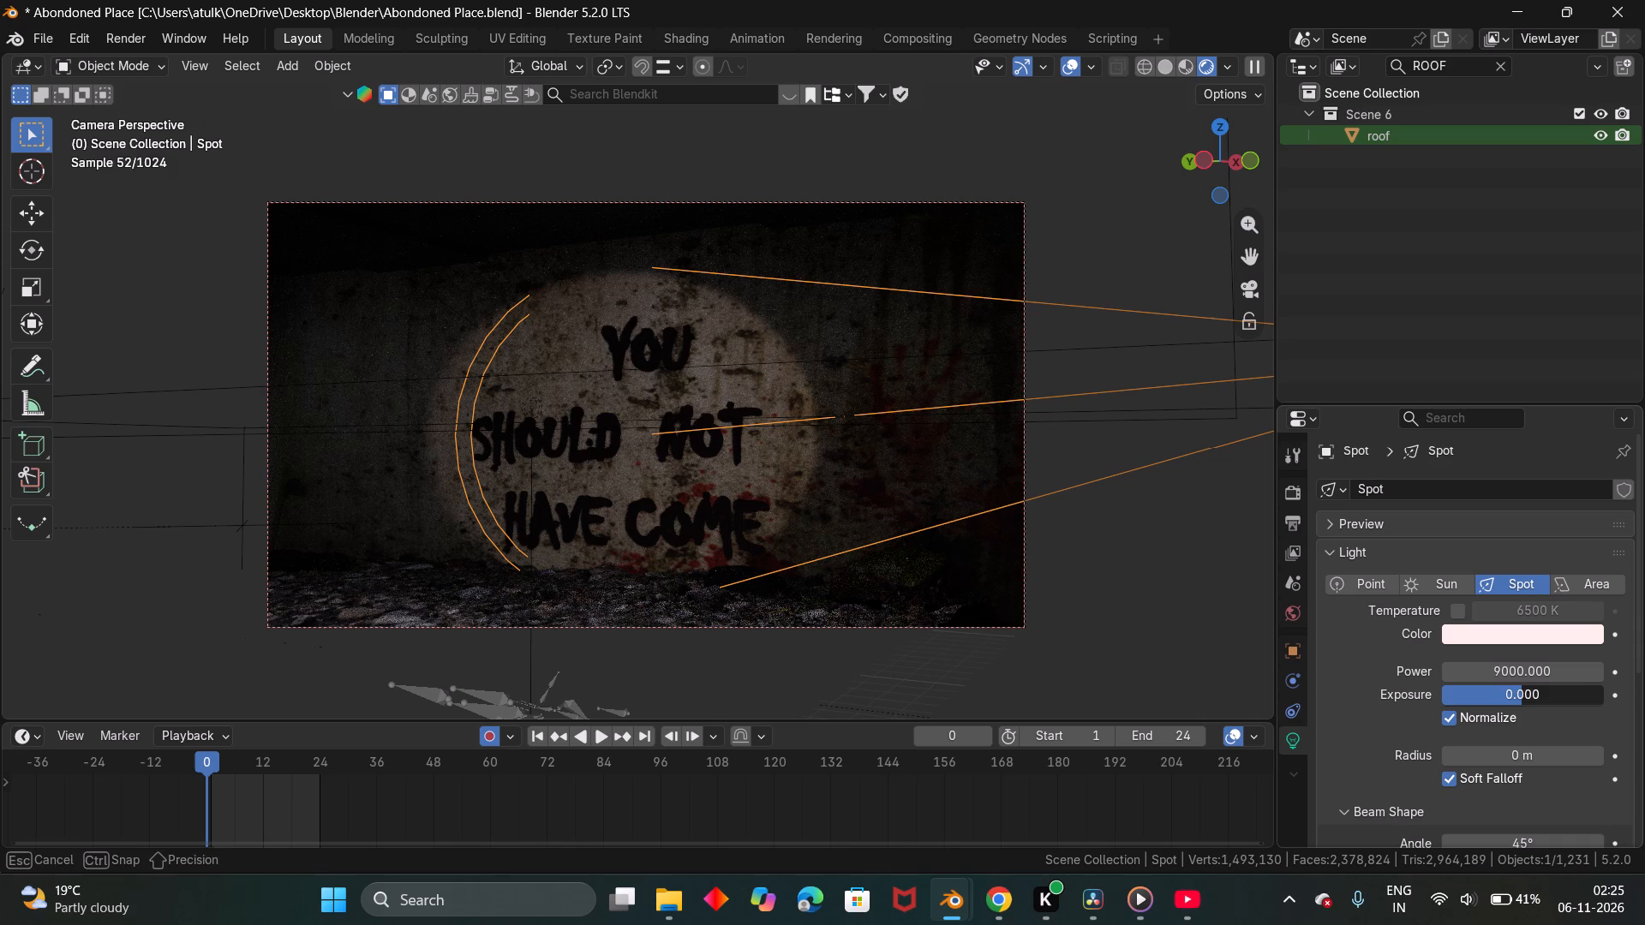
{"action": "left_click", "coordinate": [1504, 674]}
{"action": "left_click", "coordinate": [1504, 674]}
{"action": "type", "text": "8000"}
{"action": "key", "text": "Return"}
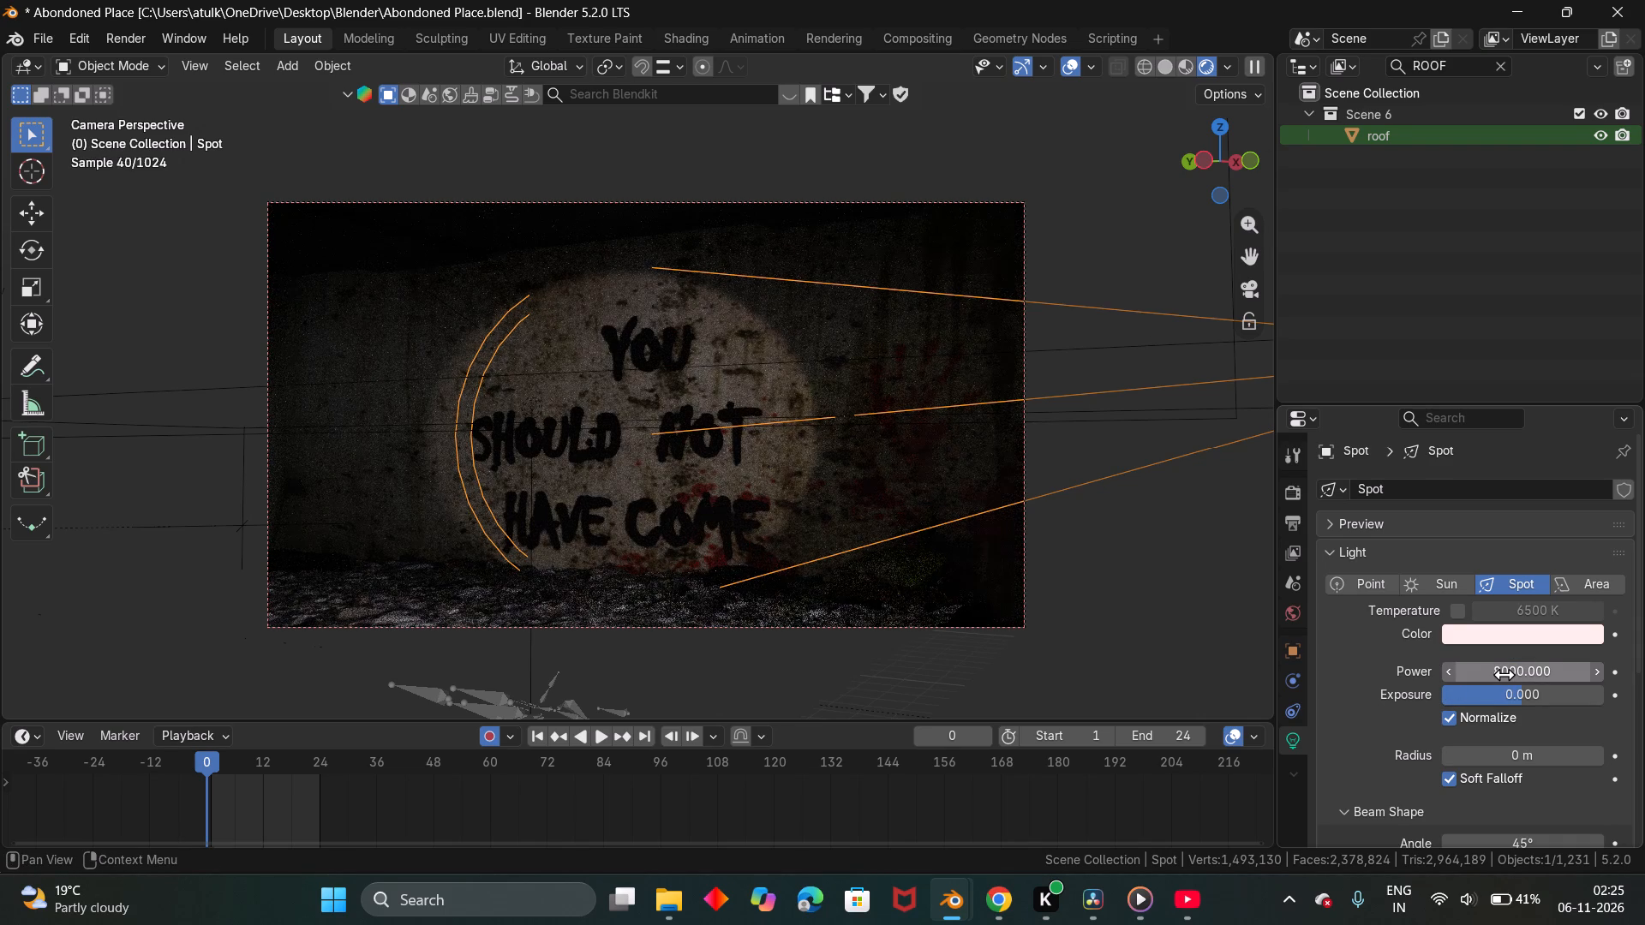
Scale the YOU SHOULD NOT HAVE COME wall text down uniformly to about 0.84 of its size.
{"action": "left_click", "coordinate": [591, 445]}
{"action": "left_click", "coordinate": [589, 447]}
{"action": "left_click", "coordinate": [584, 447]}
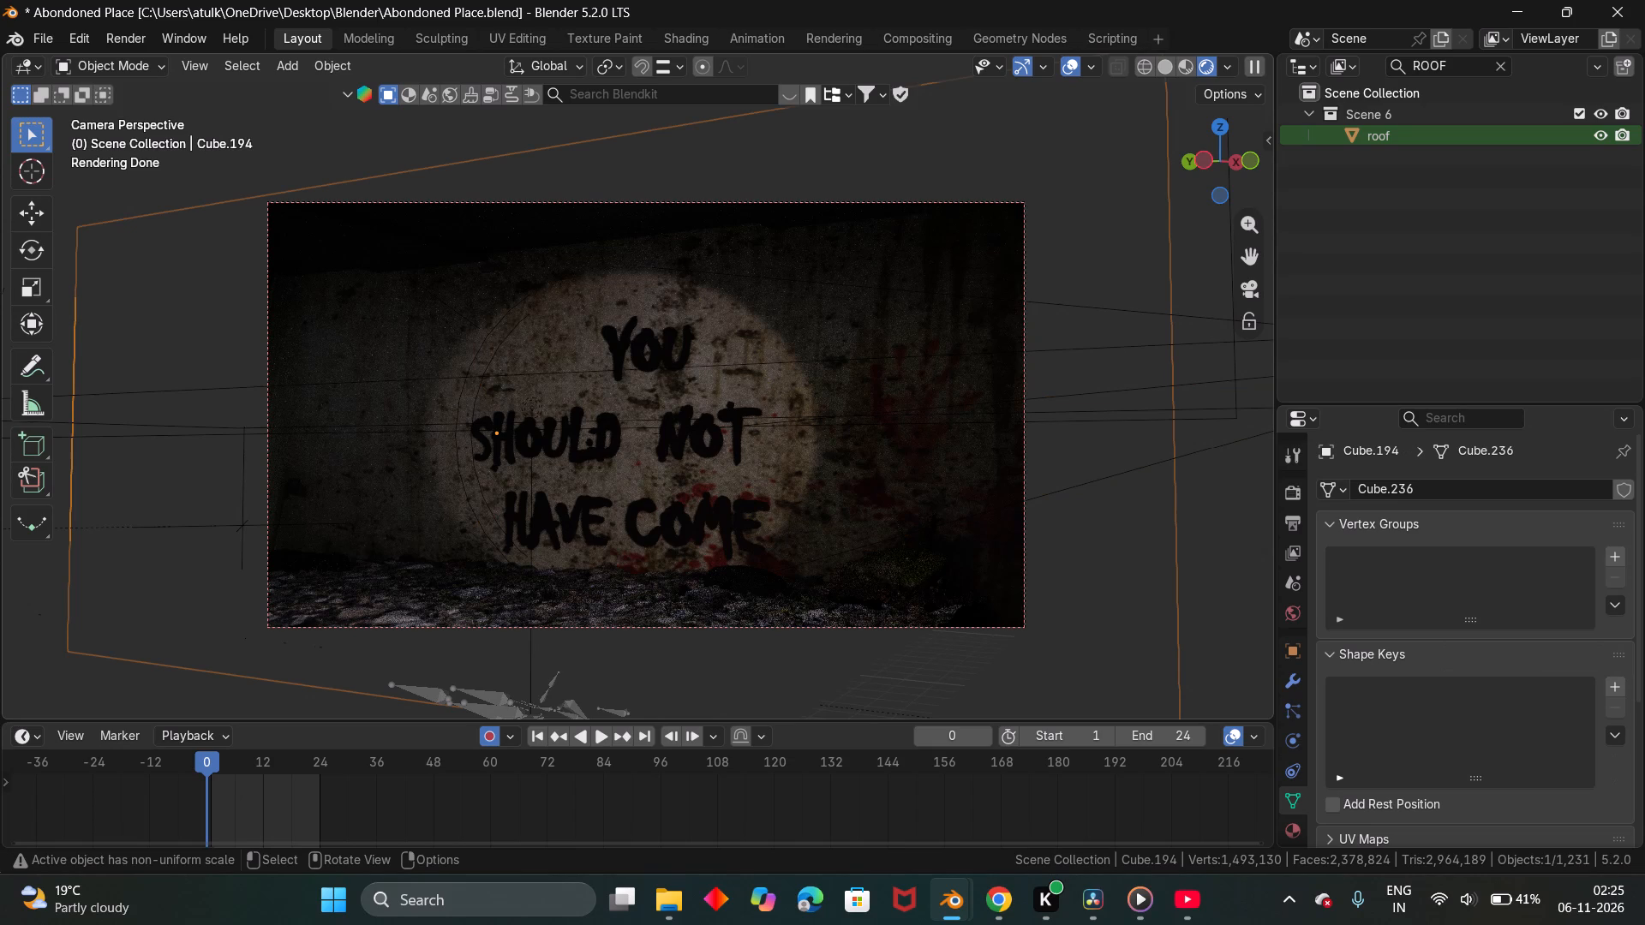
{"action": "left_click", "coordinate": [567, 440]}
{"action": "left_click", "coordinate": [567, 440]}
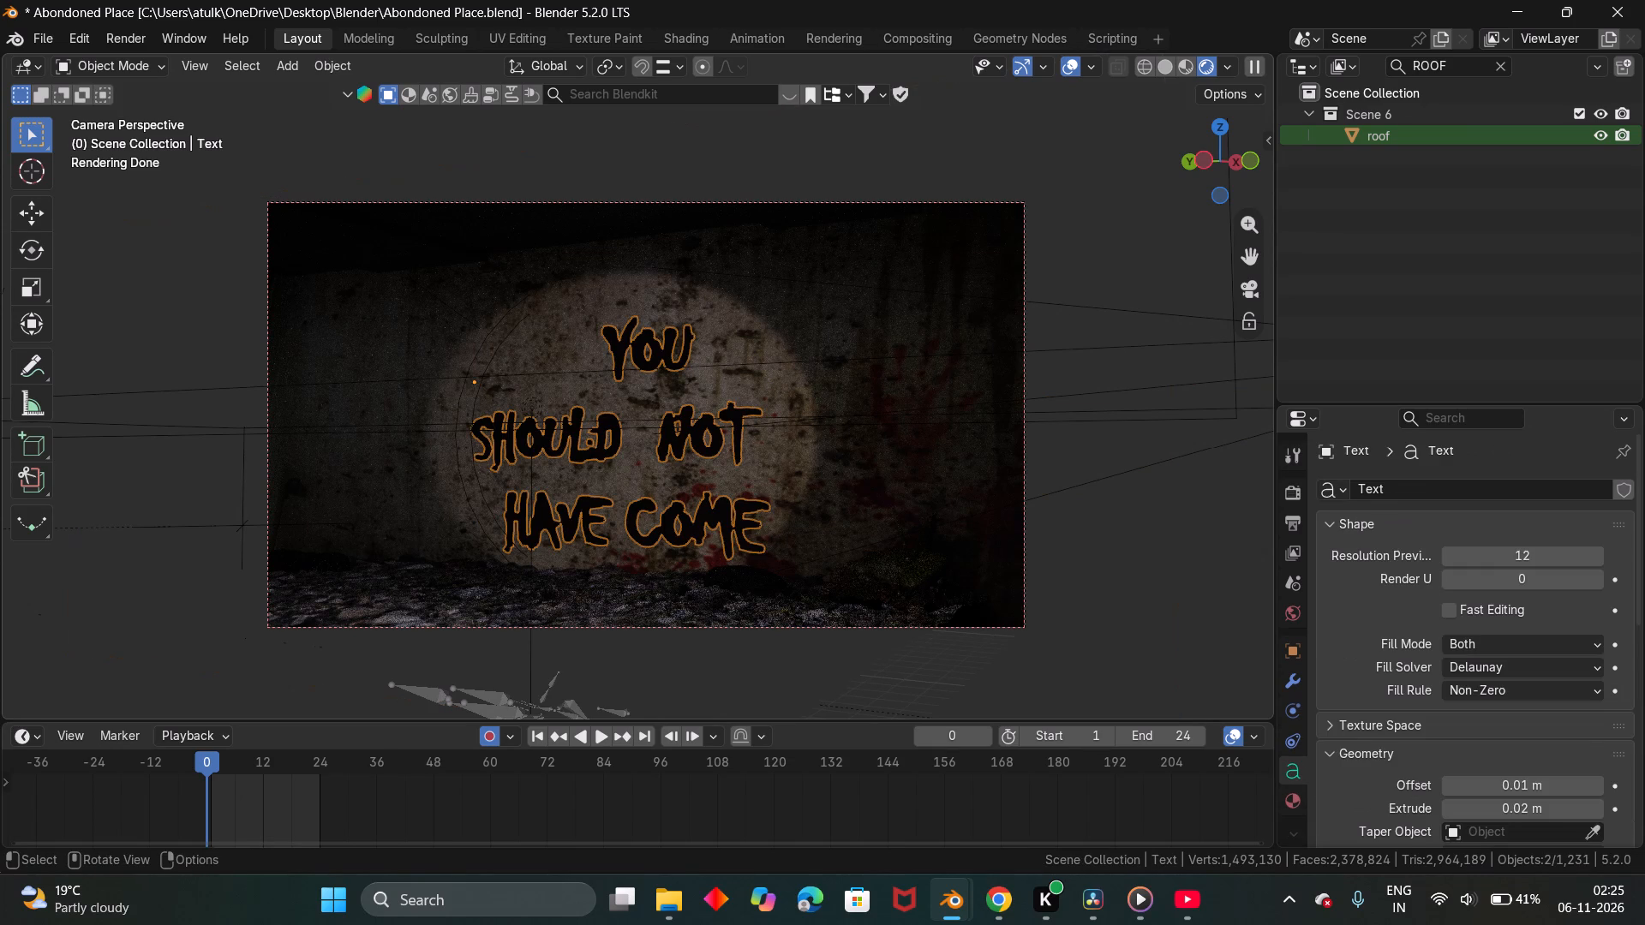
{"action": "key", "text": "s"}
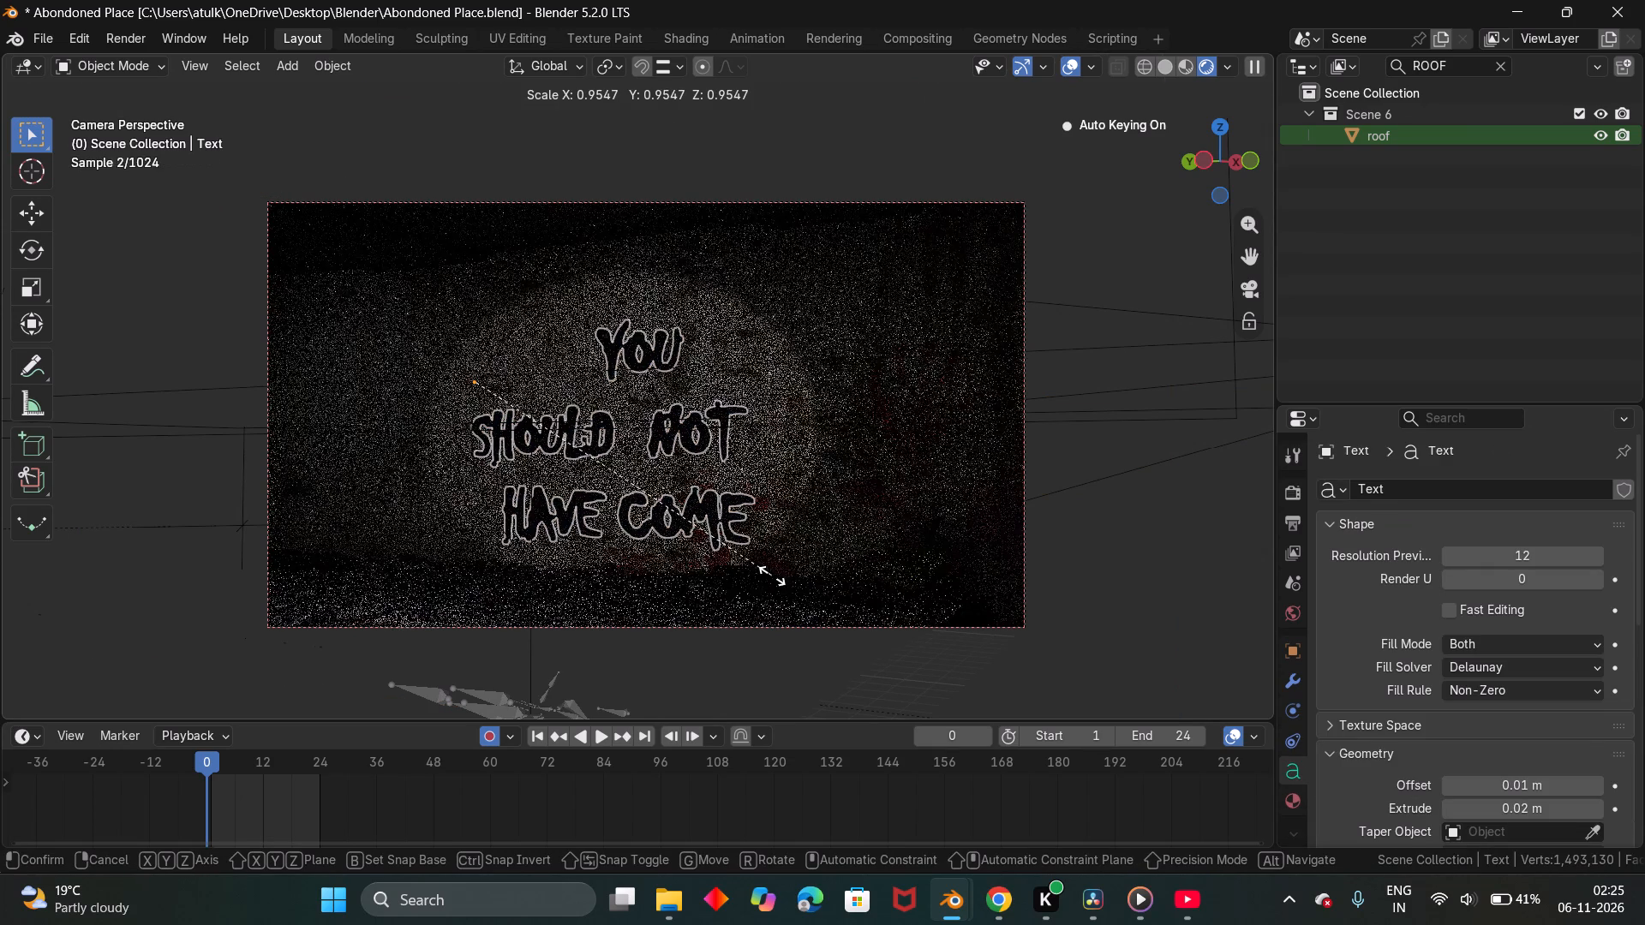
{"action": "left_click", "coordinate": [737, 552]}
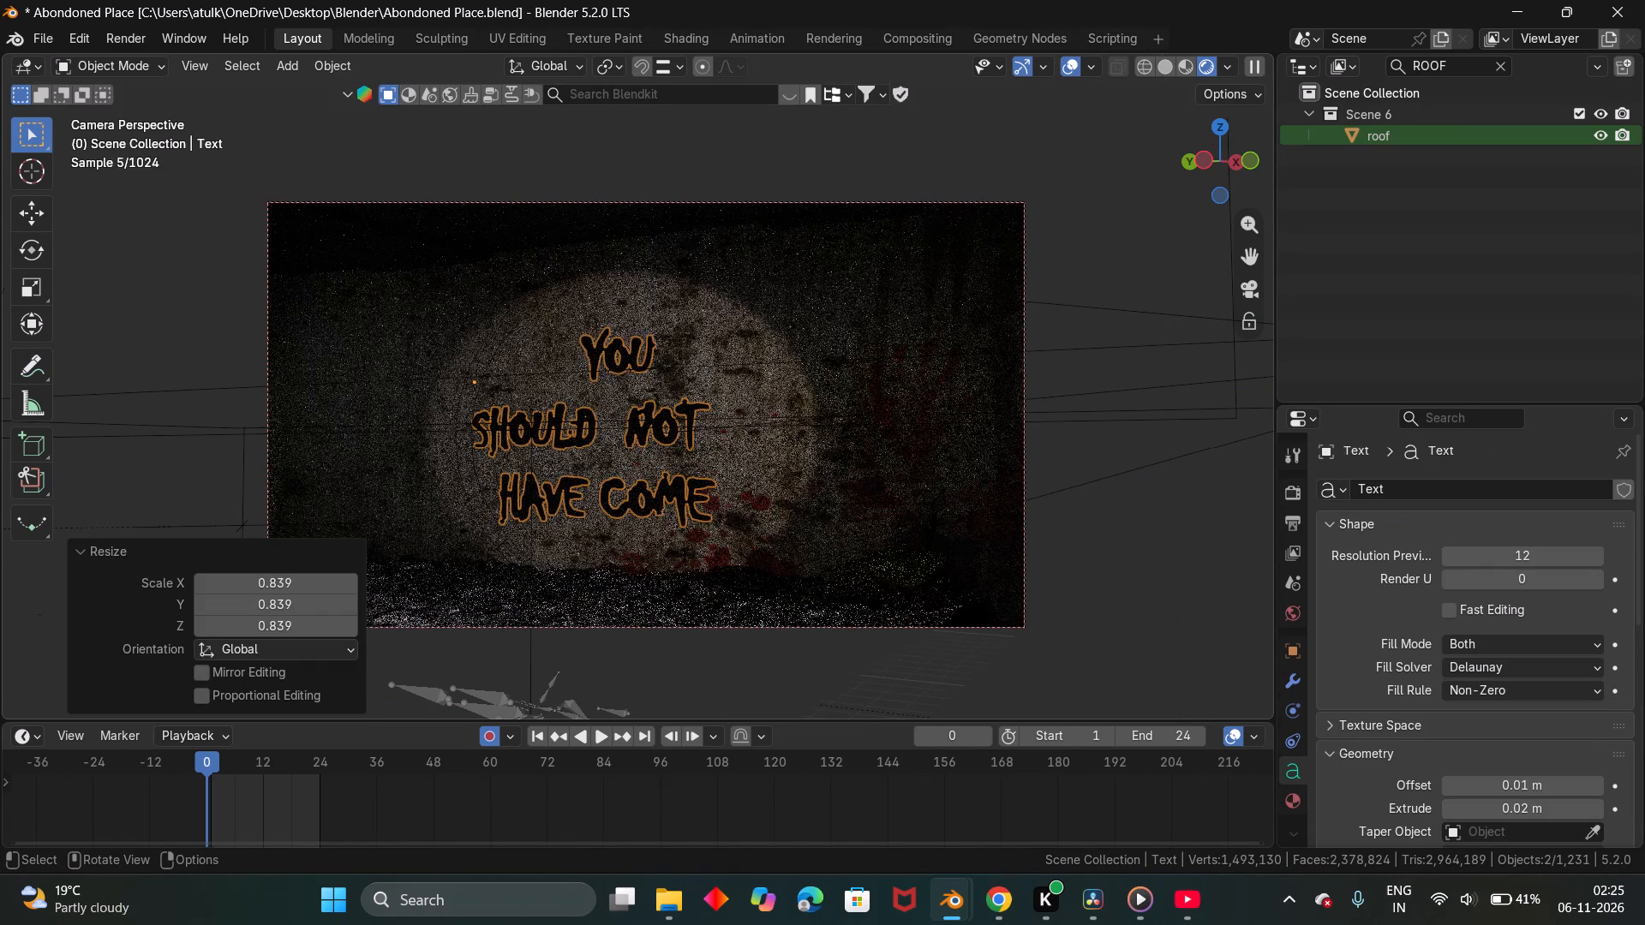
{"action": "left_click", "coordinate": [1046, 464]}
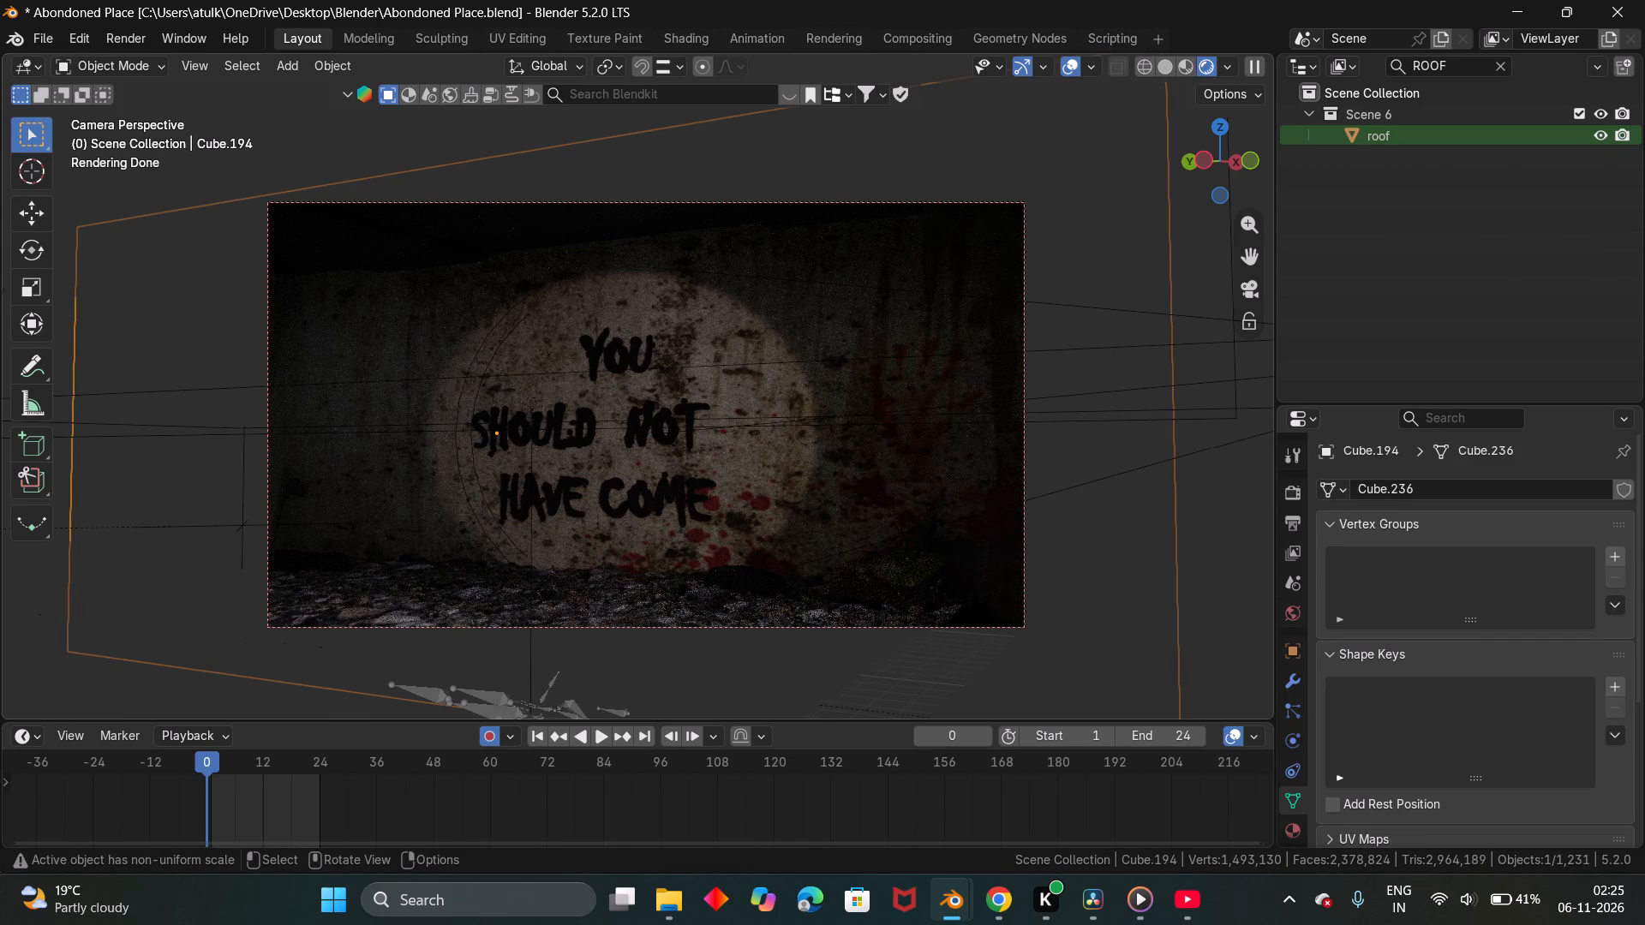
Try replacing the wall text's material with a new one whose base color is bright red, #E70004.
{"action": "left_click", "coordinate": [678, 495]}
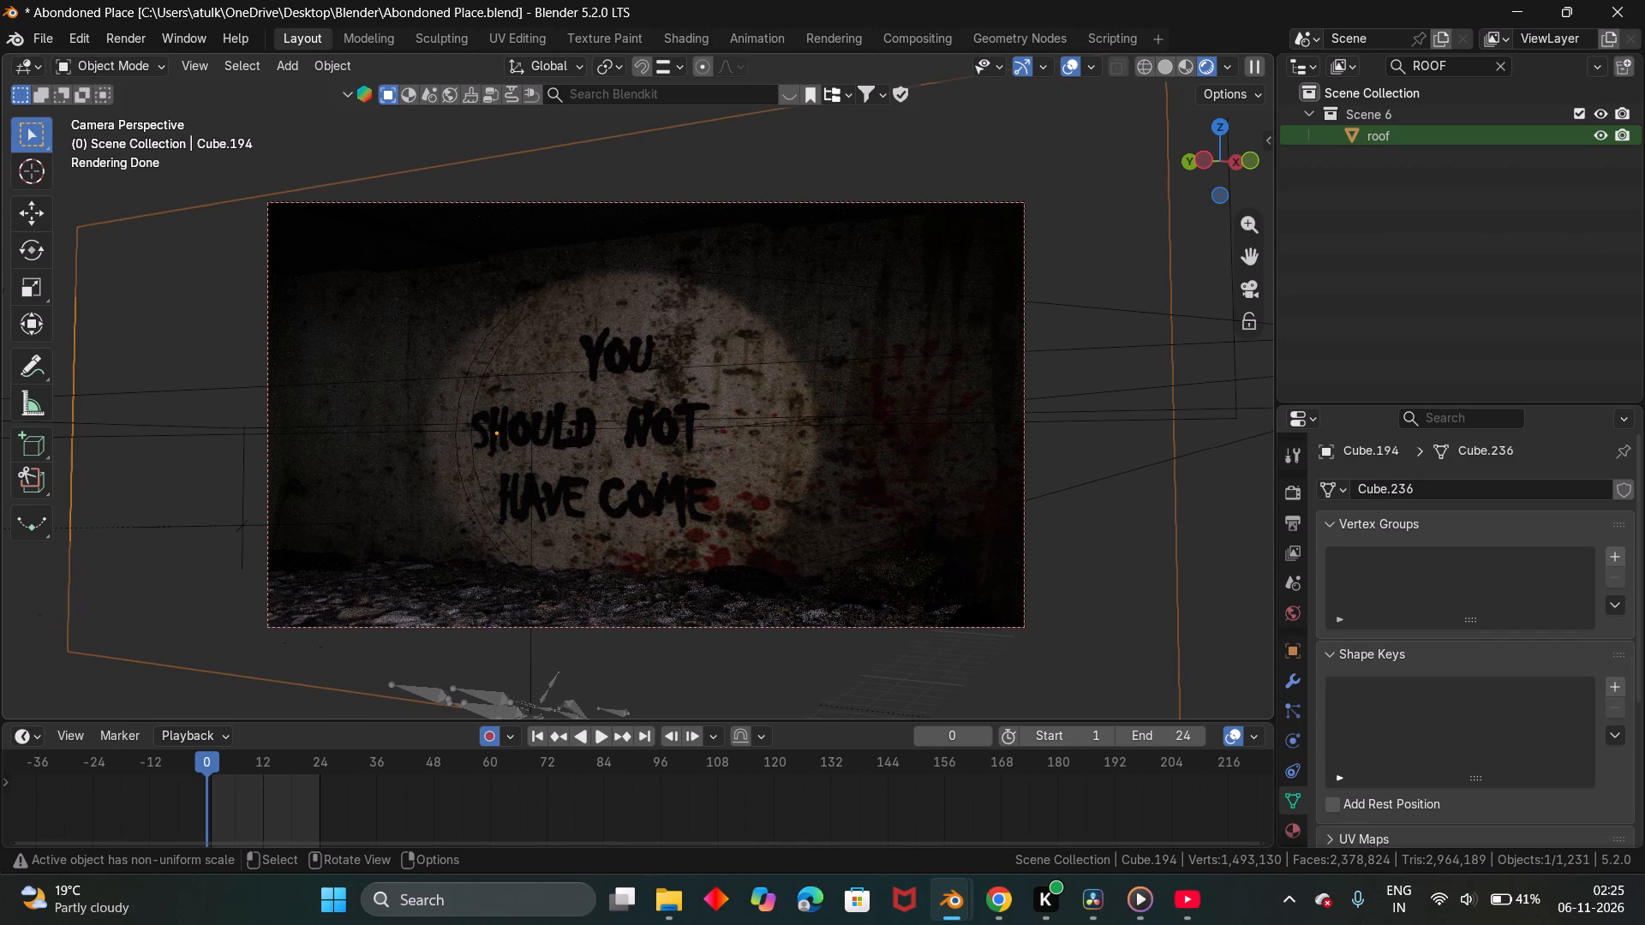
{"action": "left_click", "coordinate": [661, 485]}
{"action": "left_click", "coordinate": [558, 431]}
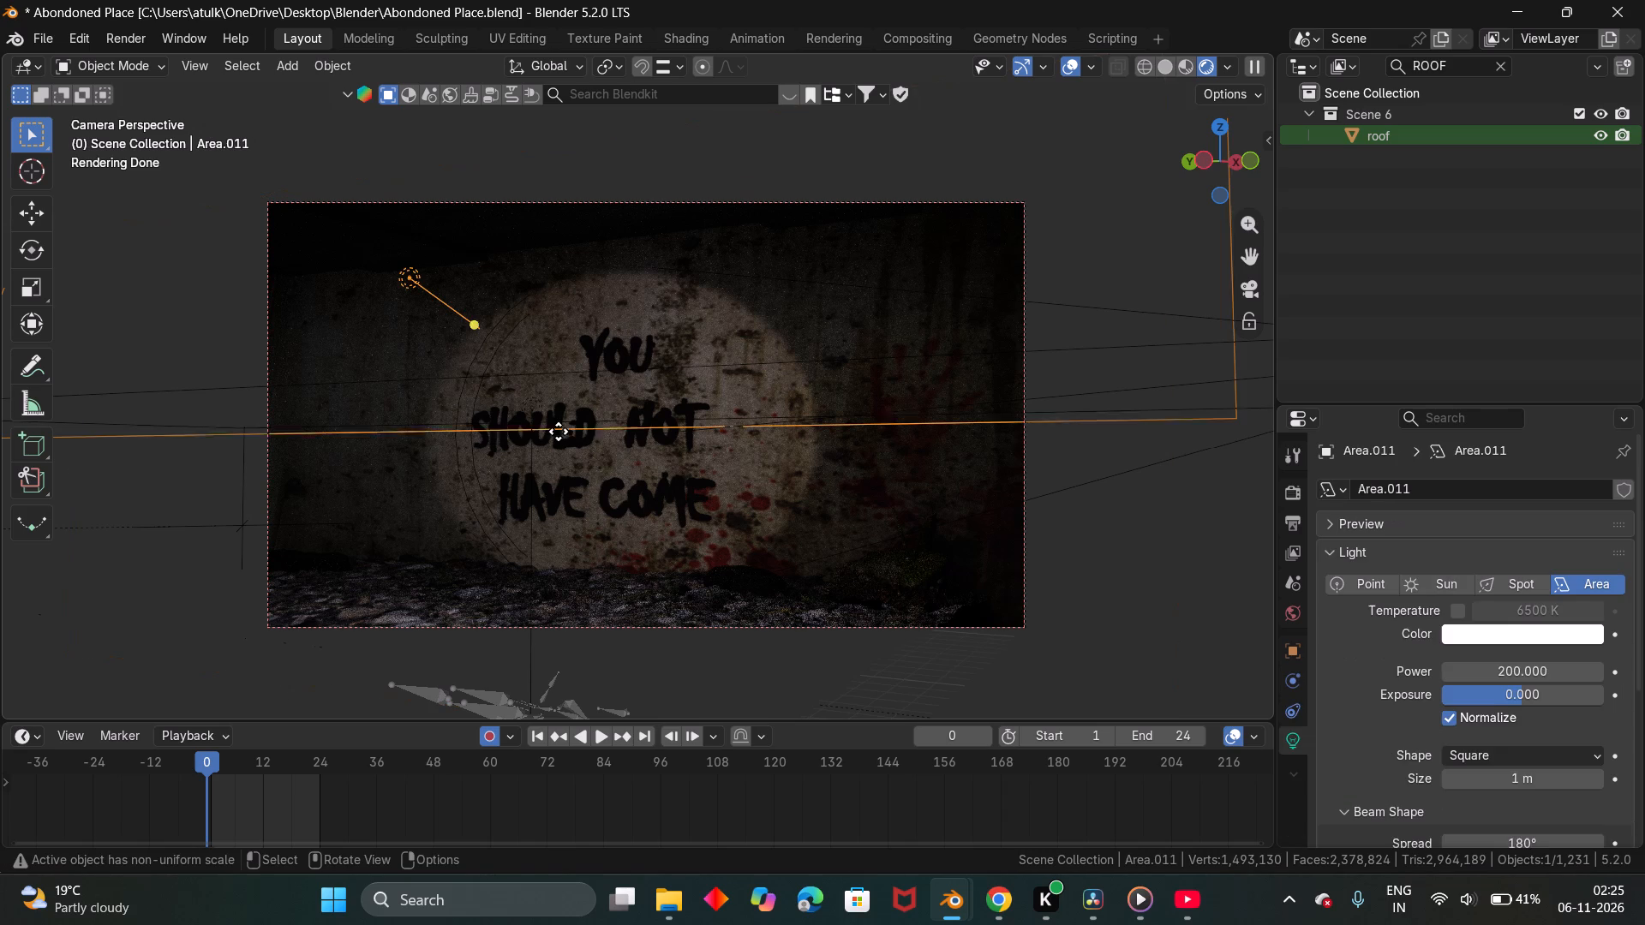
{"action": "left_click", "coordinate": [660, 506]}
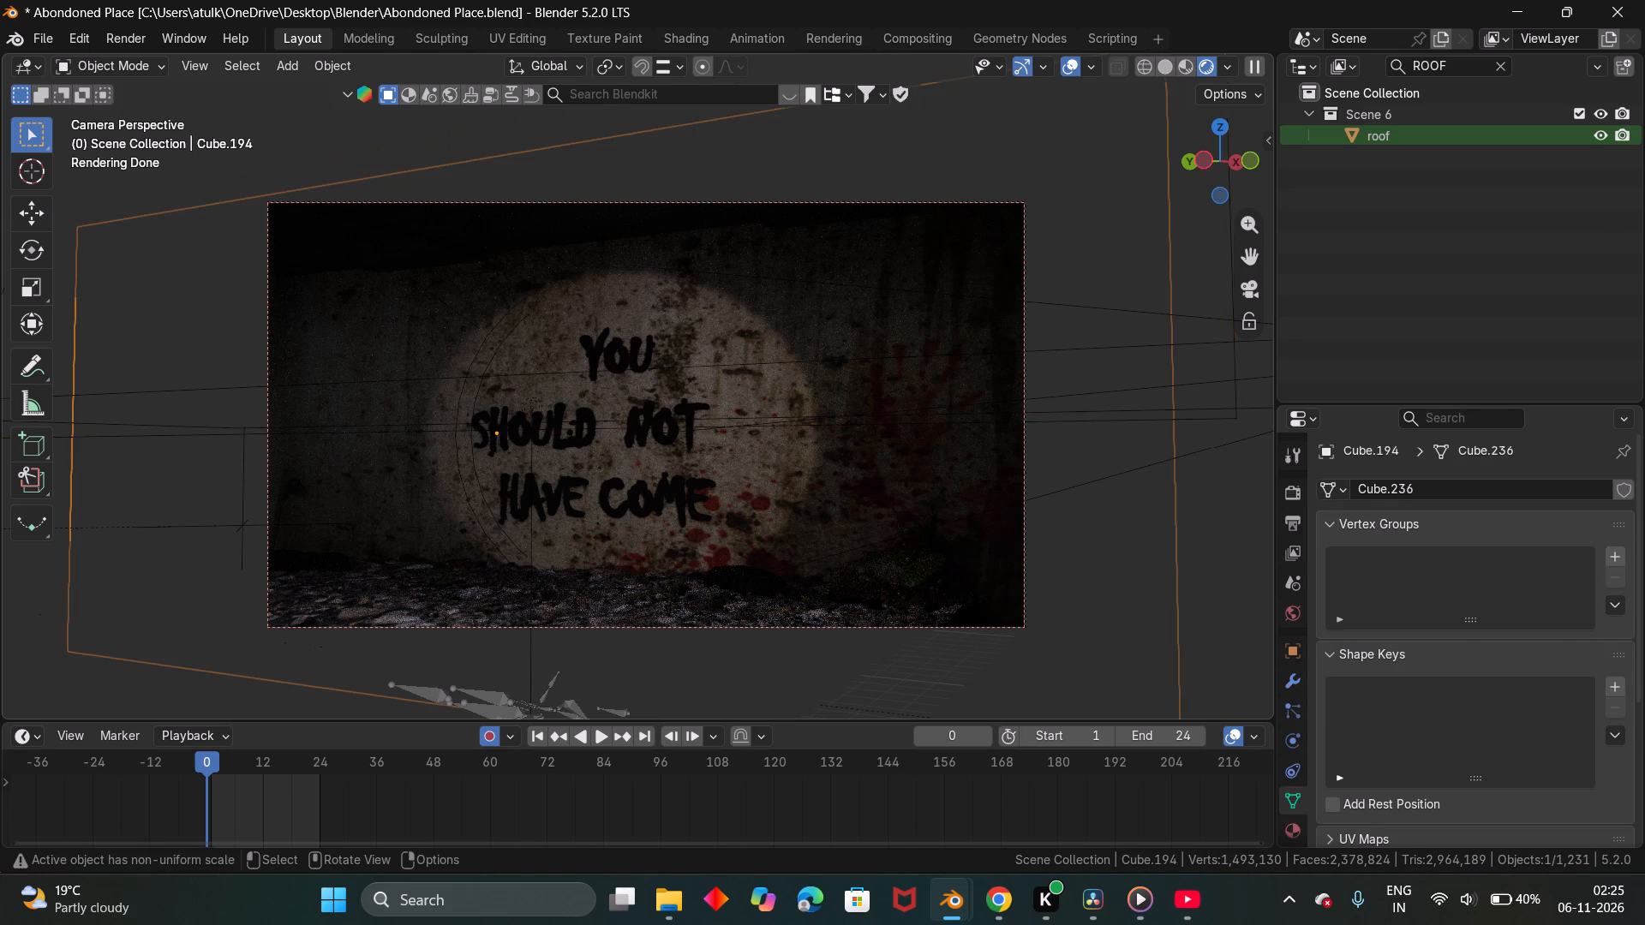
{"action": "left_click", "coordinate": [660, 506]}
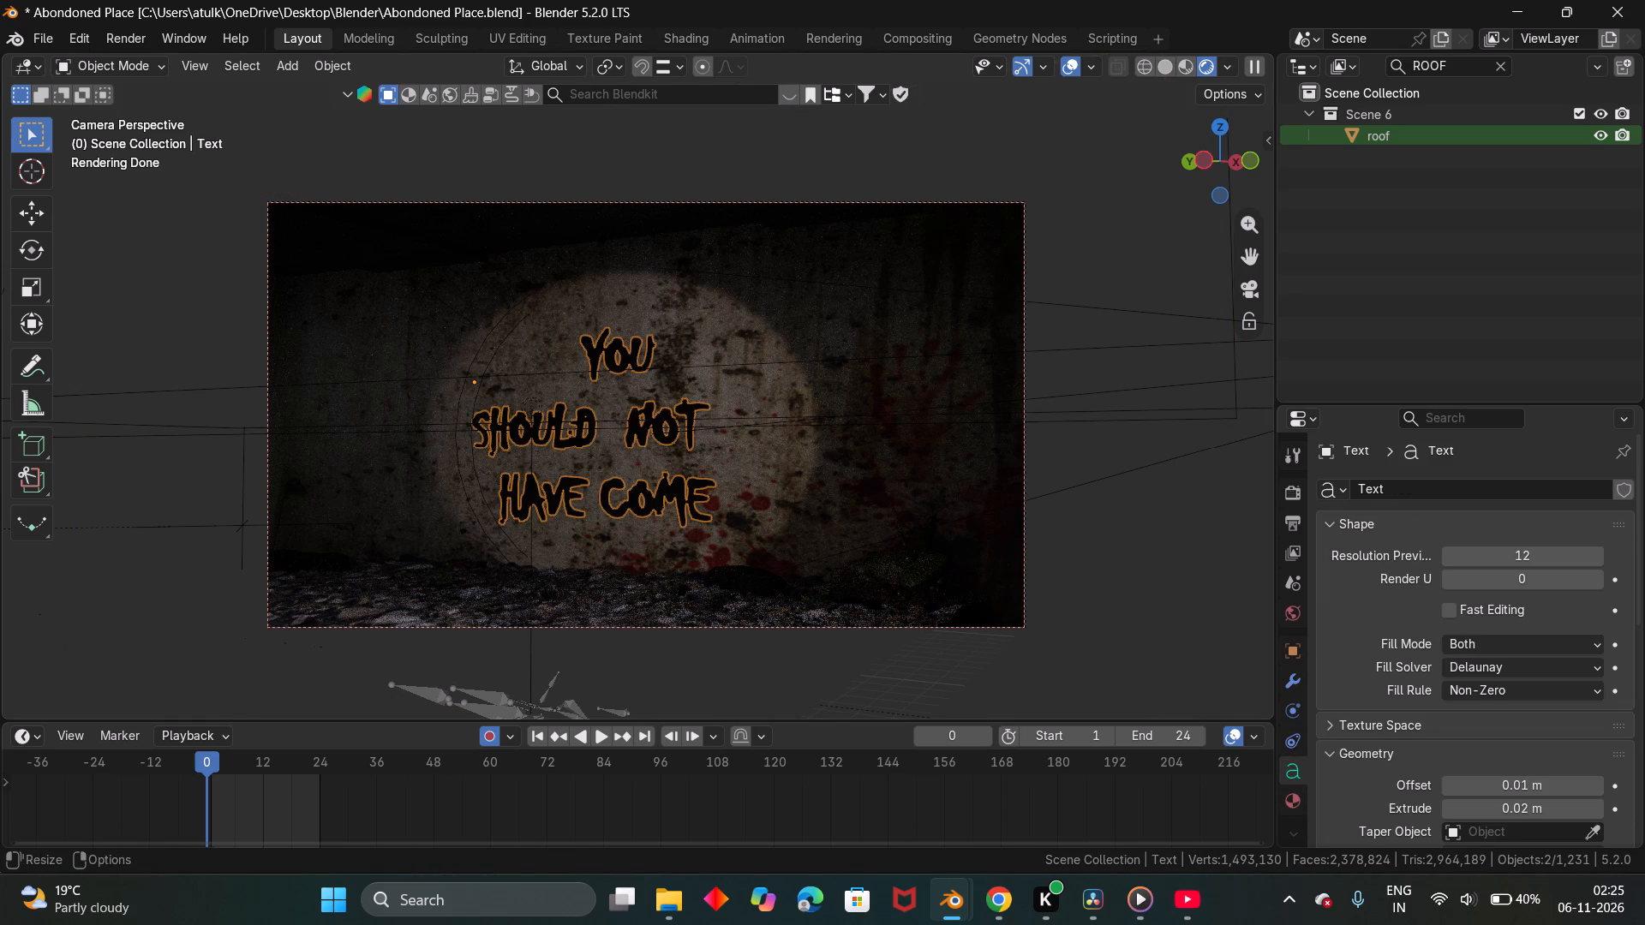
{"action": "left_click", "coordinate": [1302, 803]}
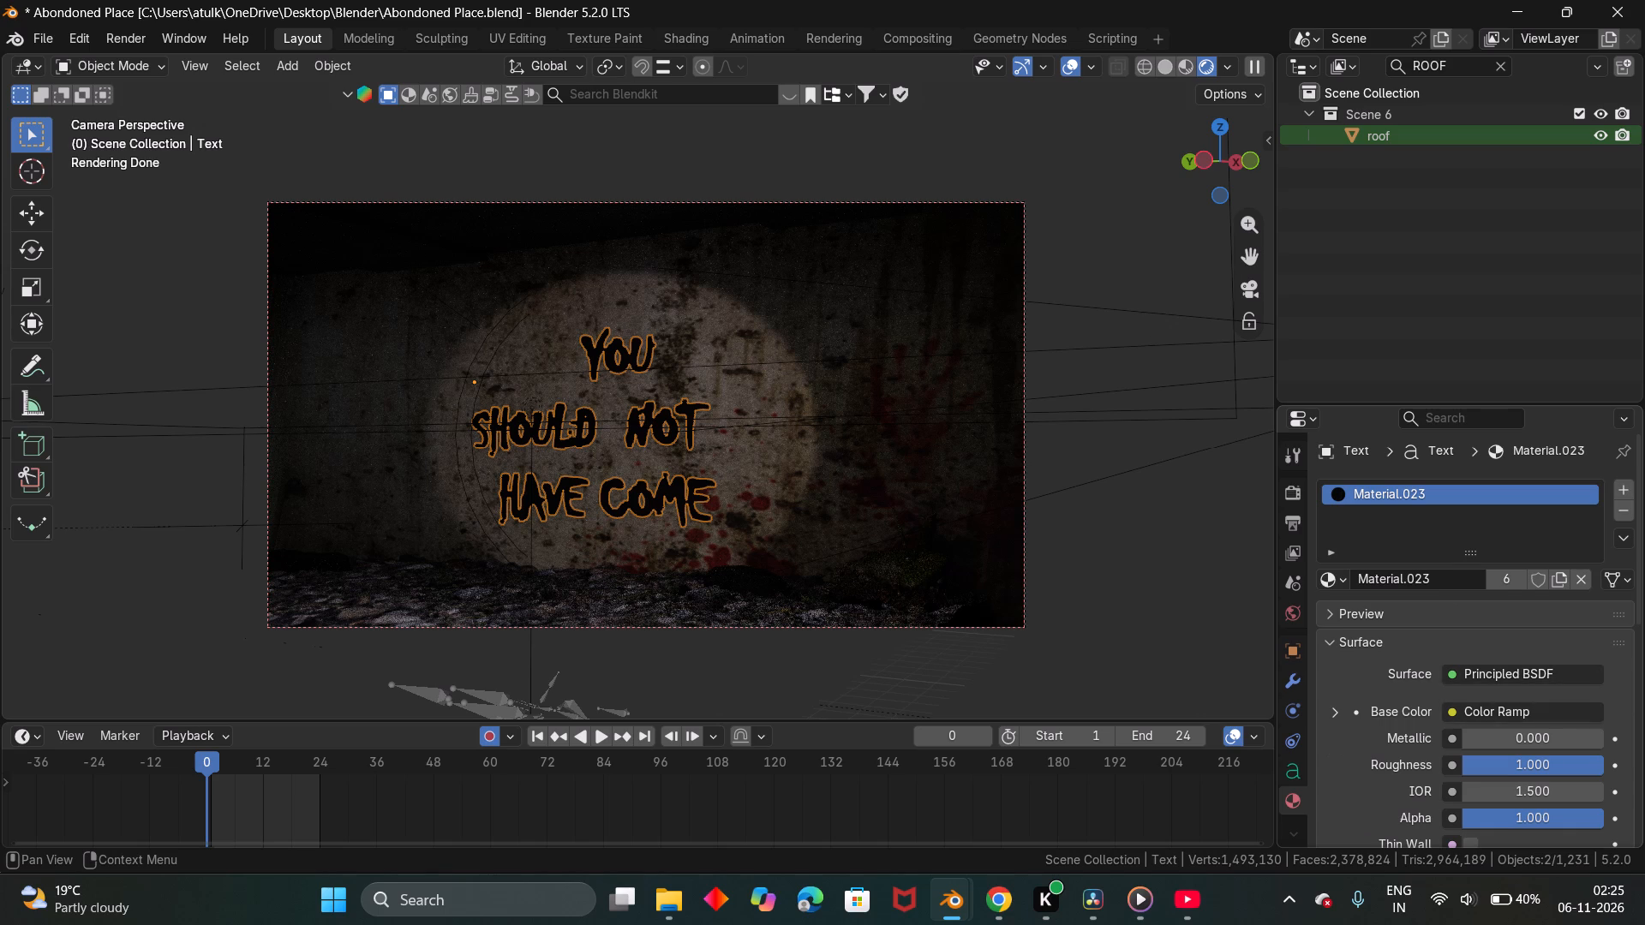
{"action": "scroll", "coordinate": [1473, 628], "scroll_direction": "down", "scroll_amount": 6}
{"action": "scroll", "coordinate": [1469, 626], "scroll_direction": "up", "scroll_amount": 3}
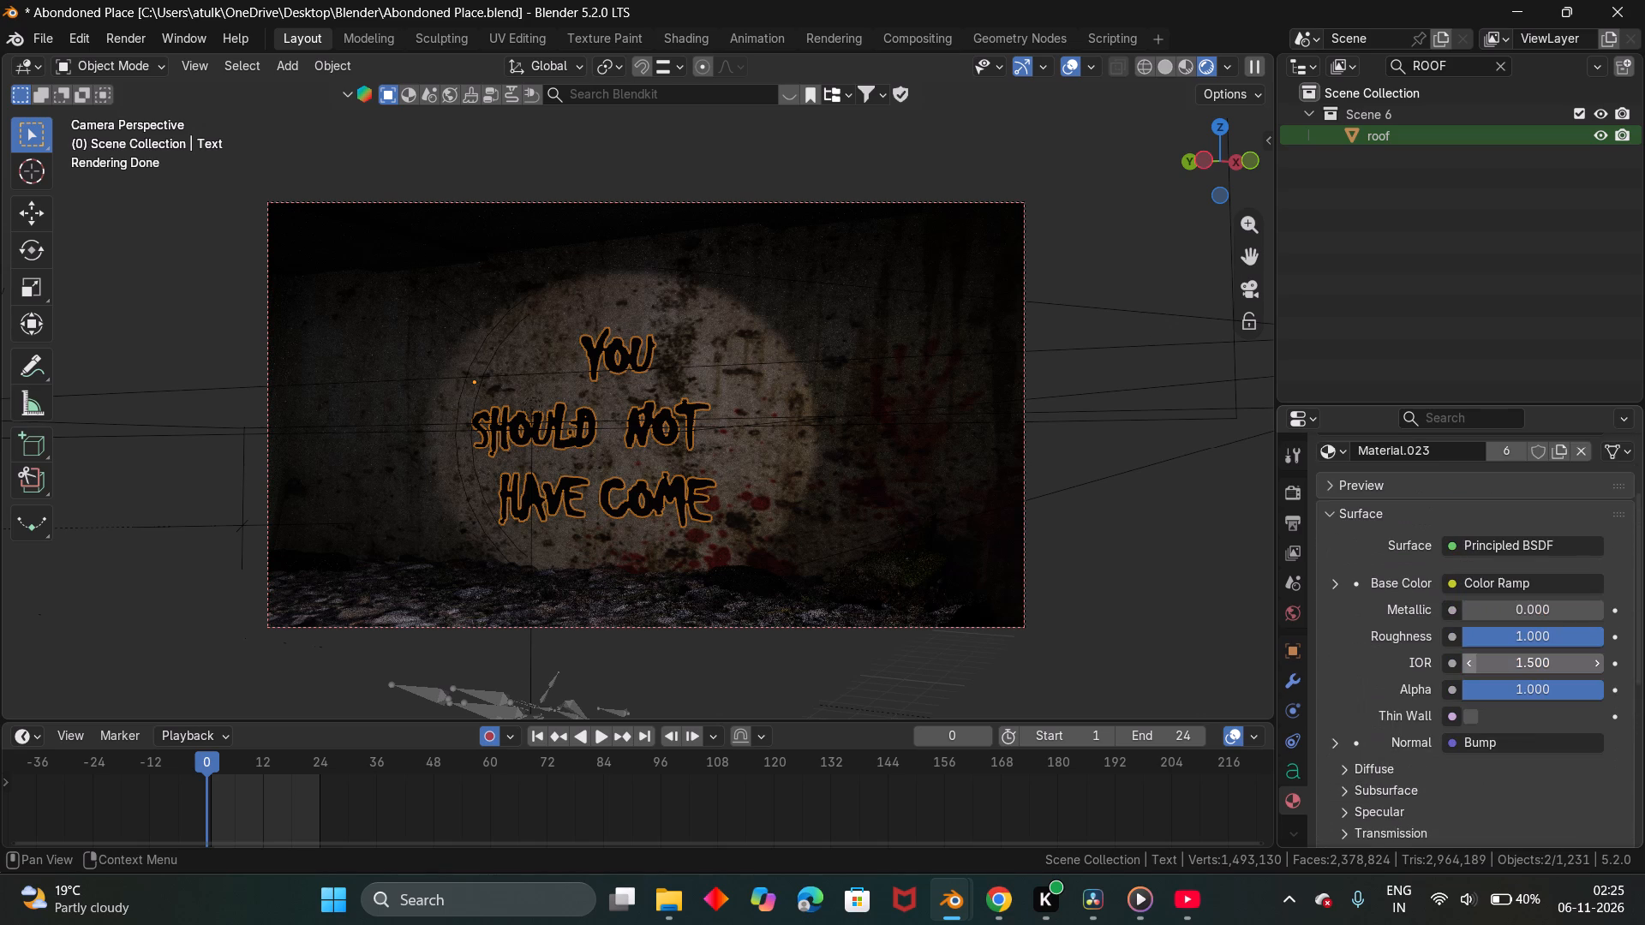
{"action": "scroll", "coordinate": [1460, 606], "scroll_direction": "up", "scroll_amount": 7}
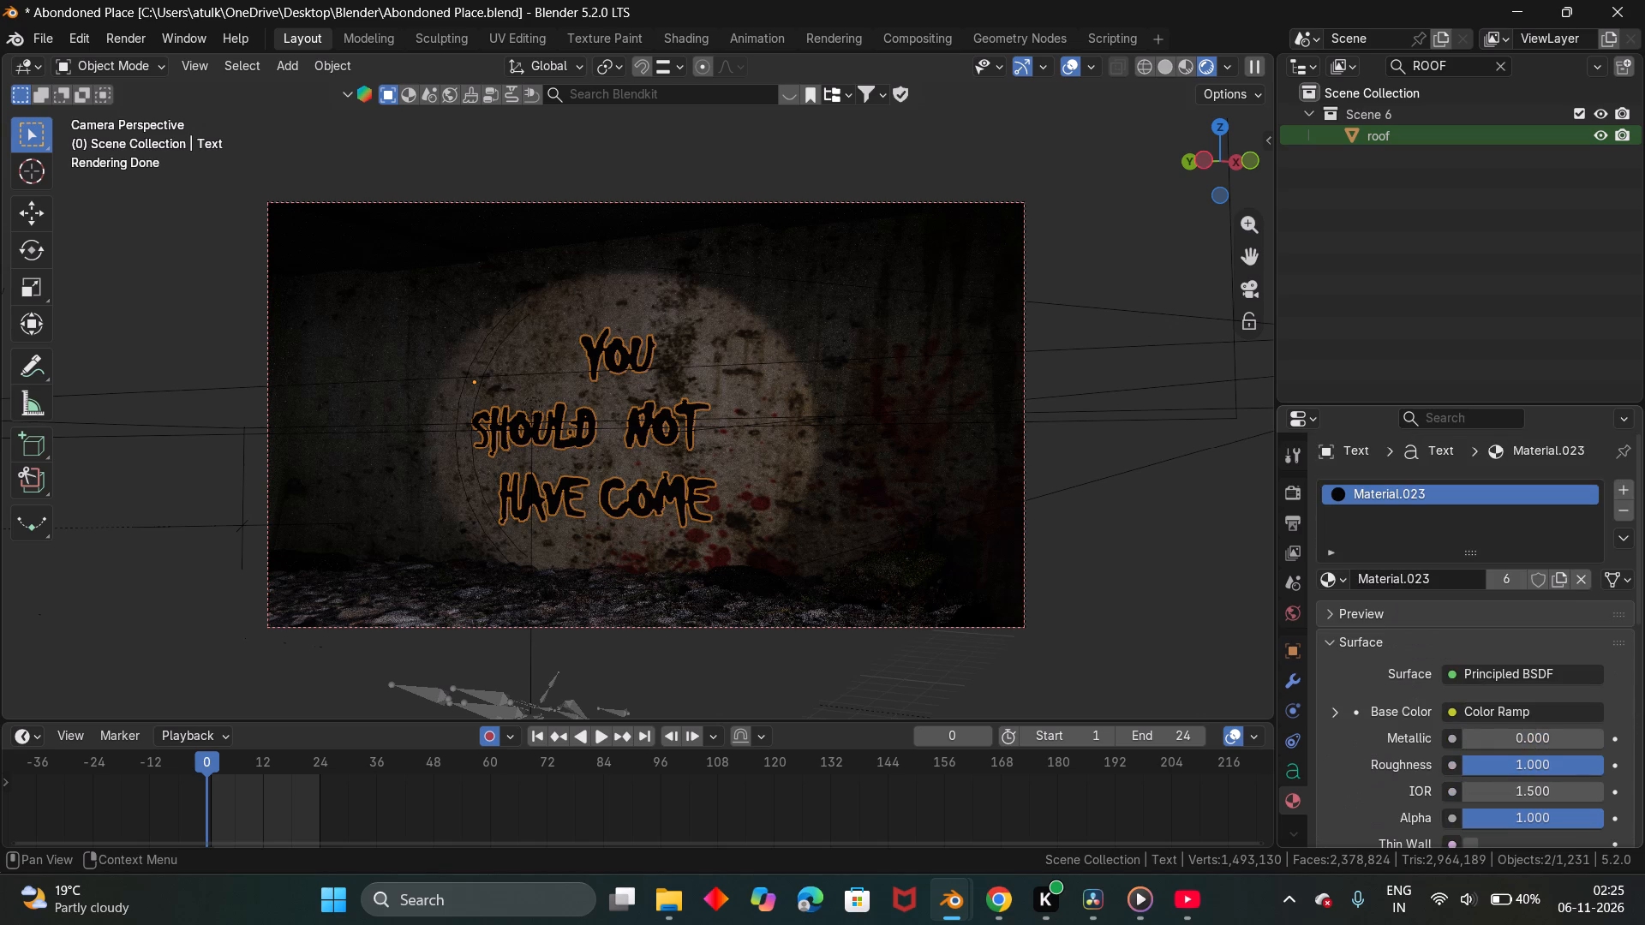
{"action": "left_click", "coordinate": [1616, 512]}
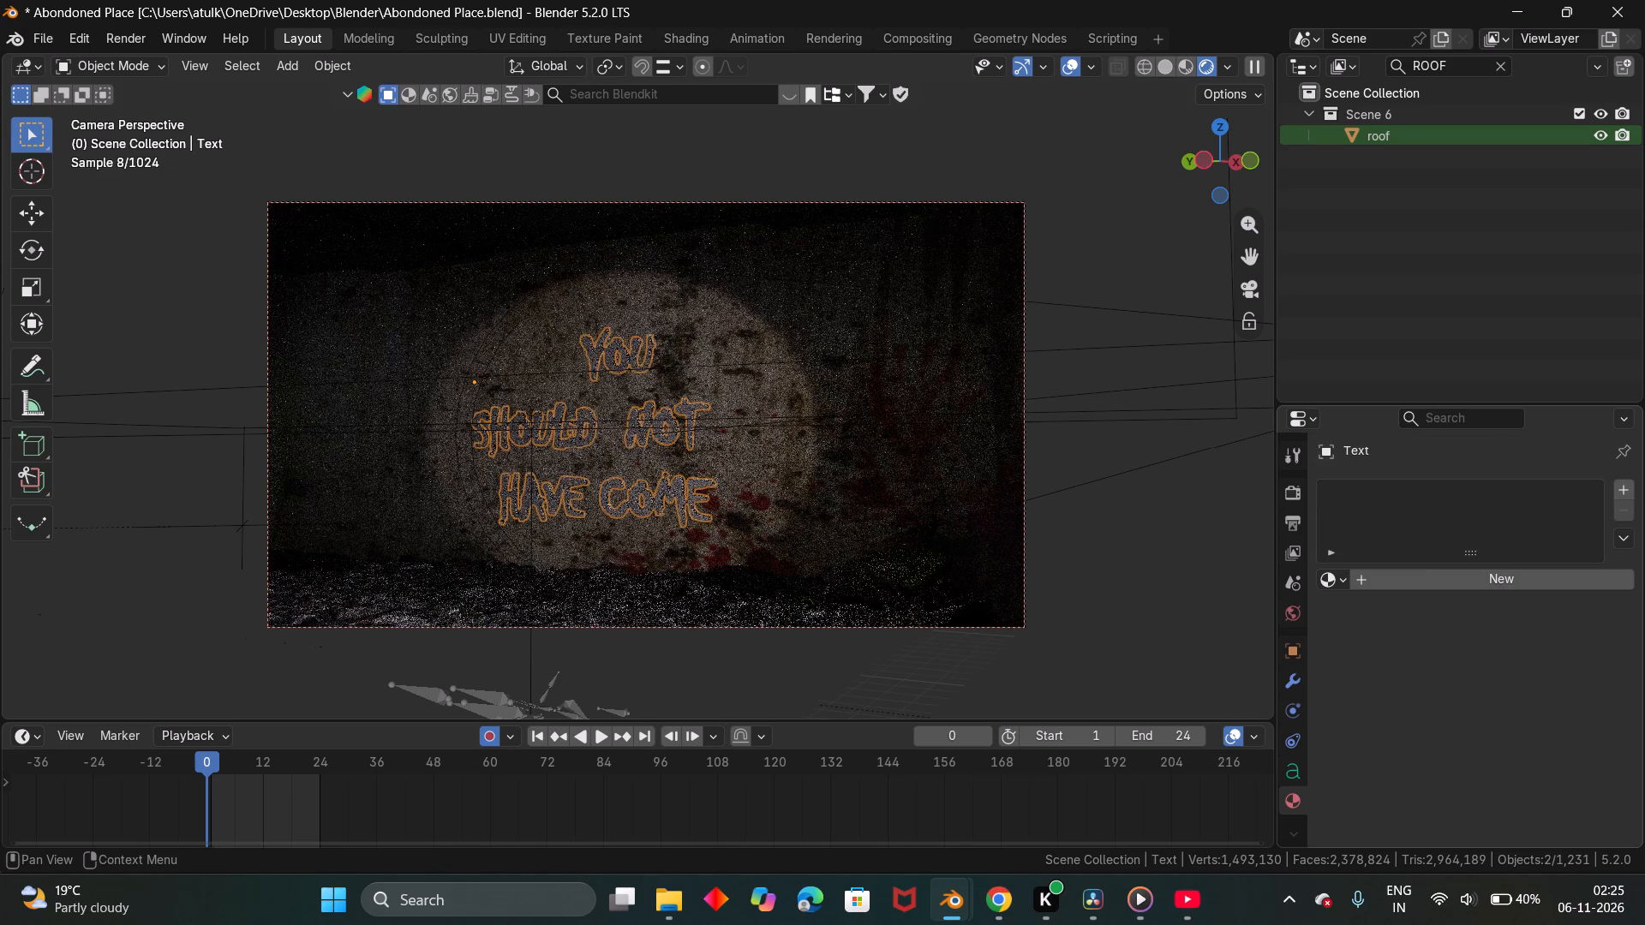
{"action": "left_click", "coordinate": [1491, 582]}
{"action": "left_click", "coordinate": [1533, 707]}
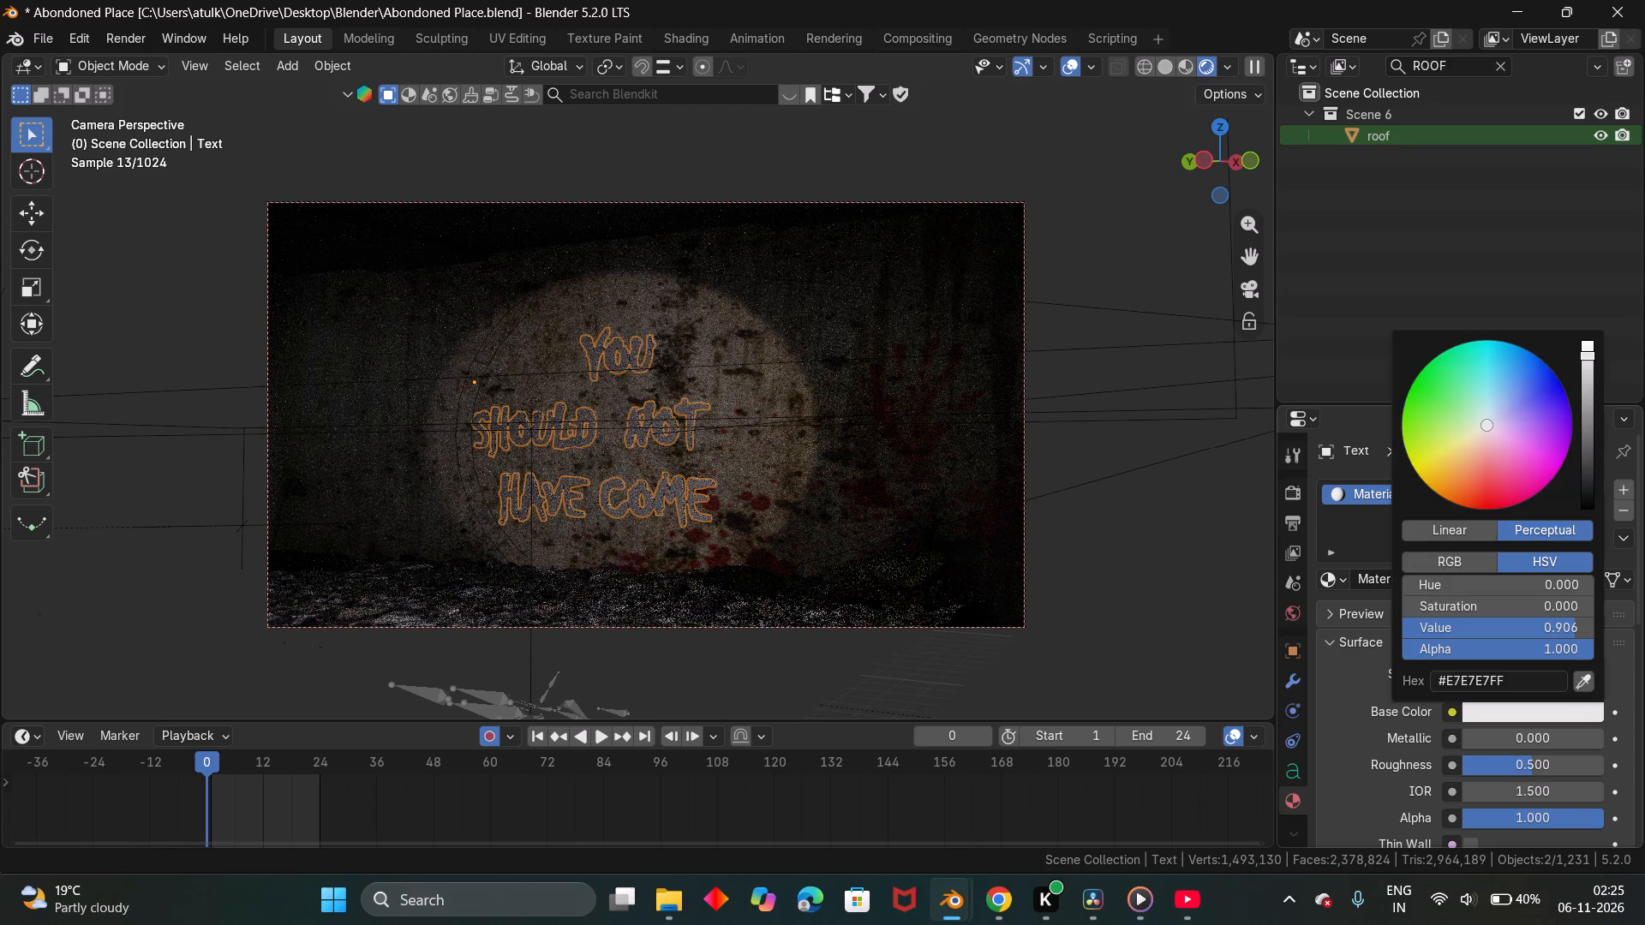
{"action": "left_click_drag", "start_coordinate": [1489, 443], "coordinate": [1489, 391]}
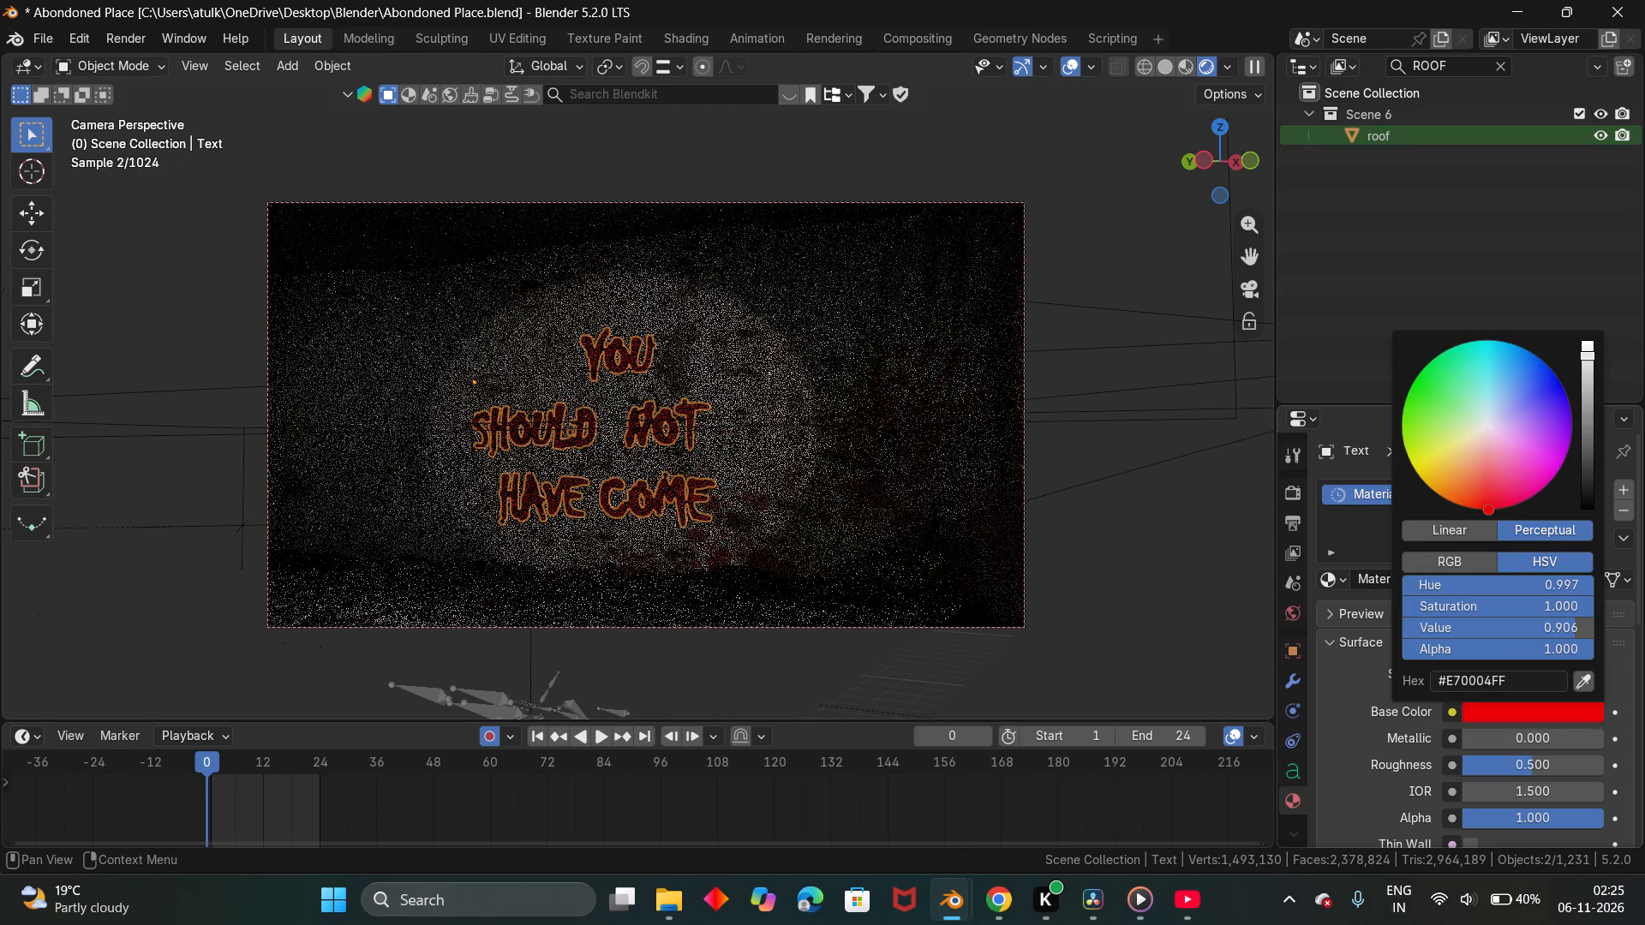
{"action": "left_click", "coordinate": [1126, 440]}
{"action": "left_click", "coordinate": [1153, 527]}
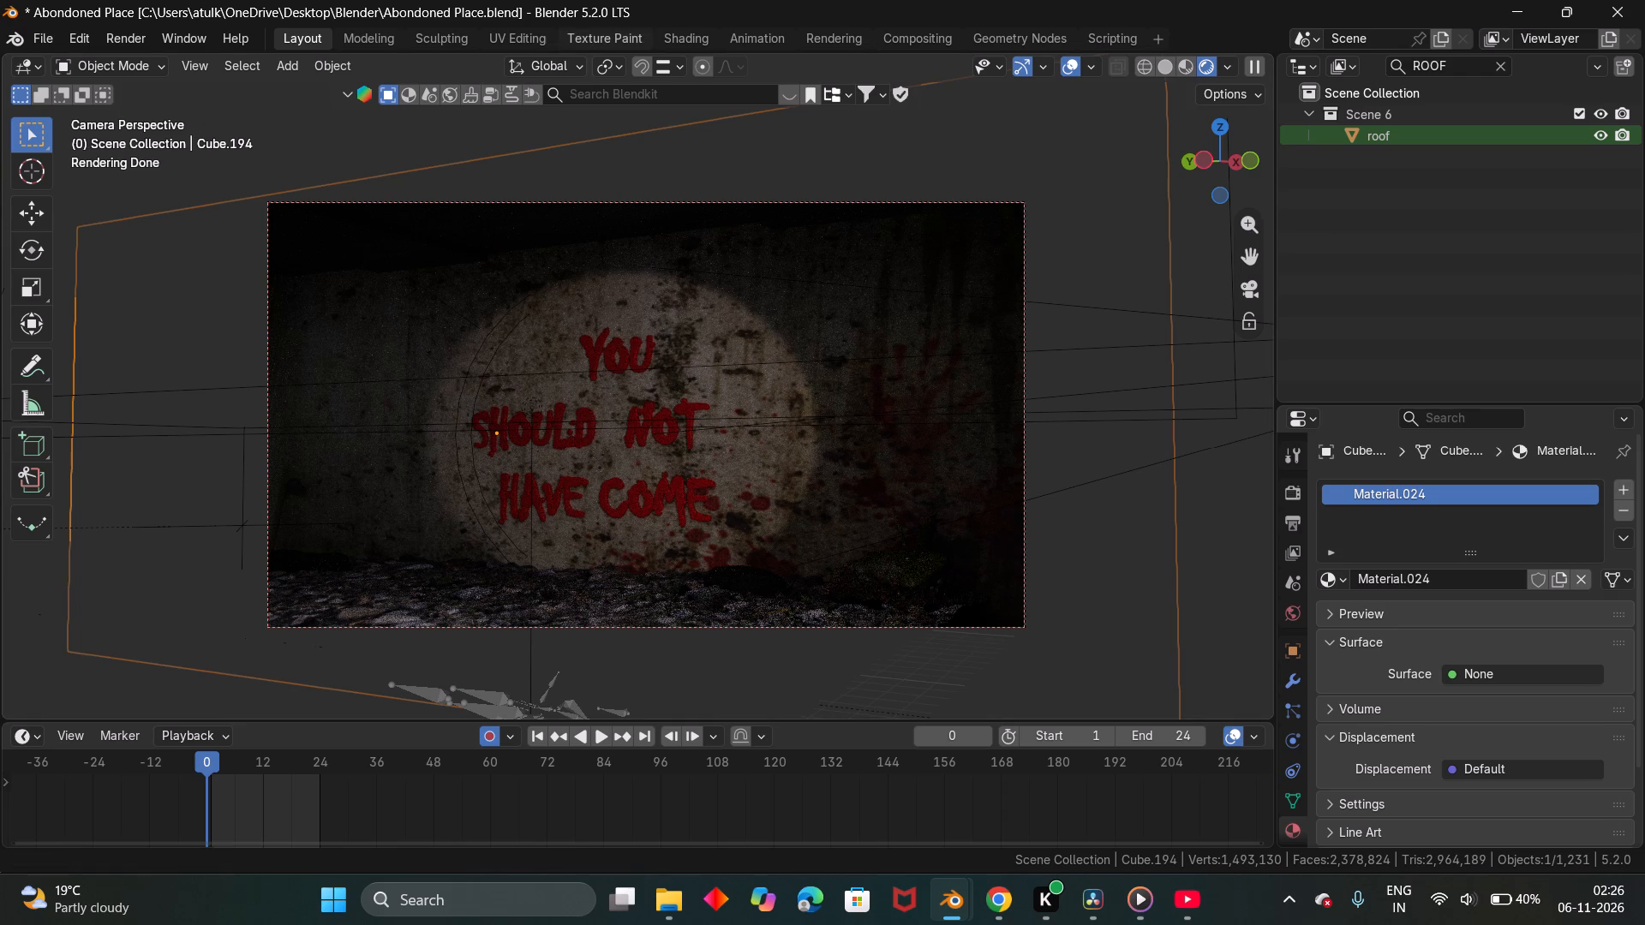
Reselect the wall text, switch to the Shading workspace and assign Material.023 to it.
{"action": "left_click", "coordinate": [673, 501]}
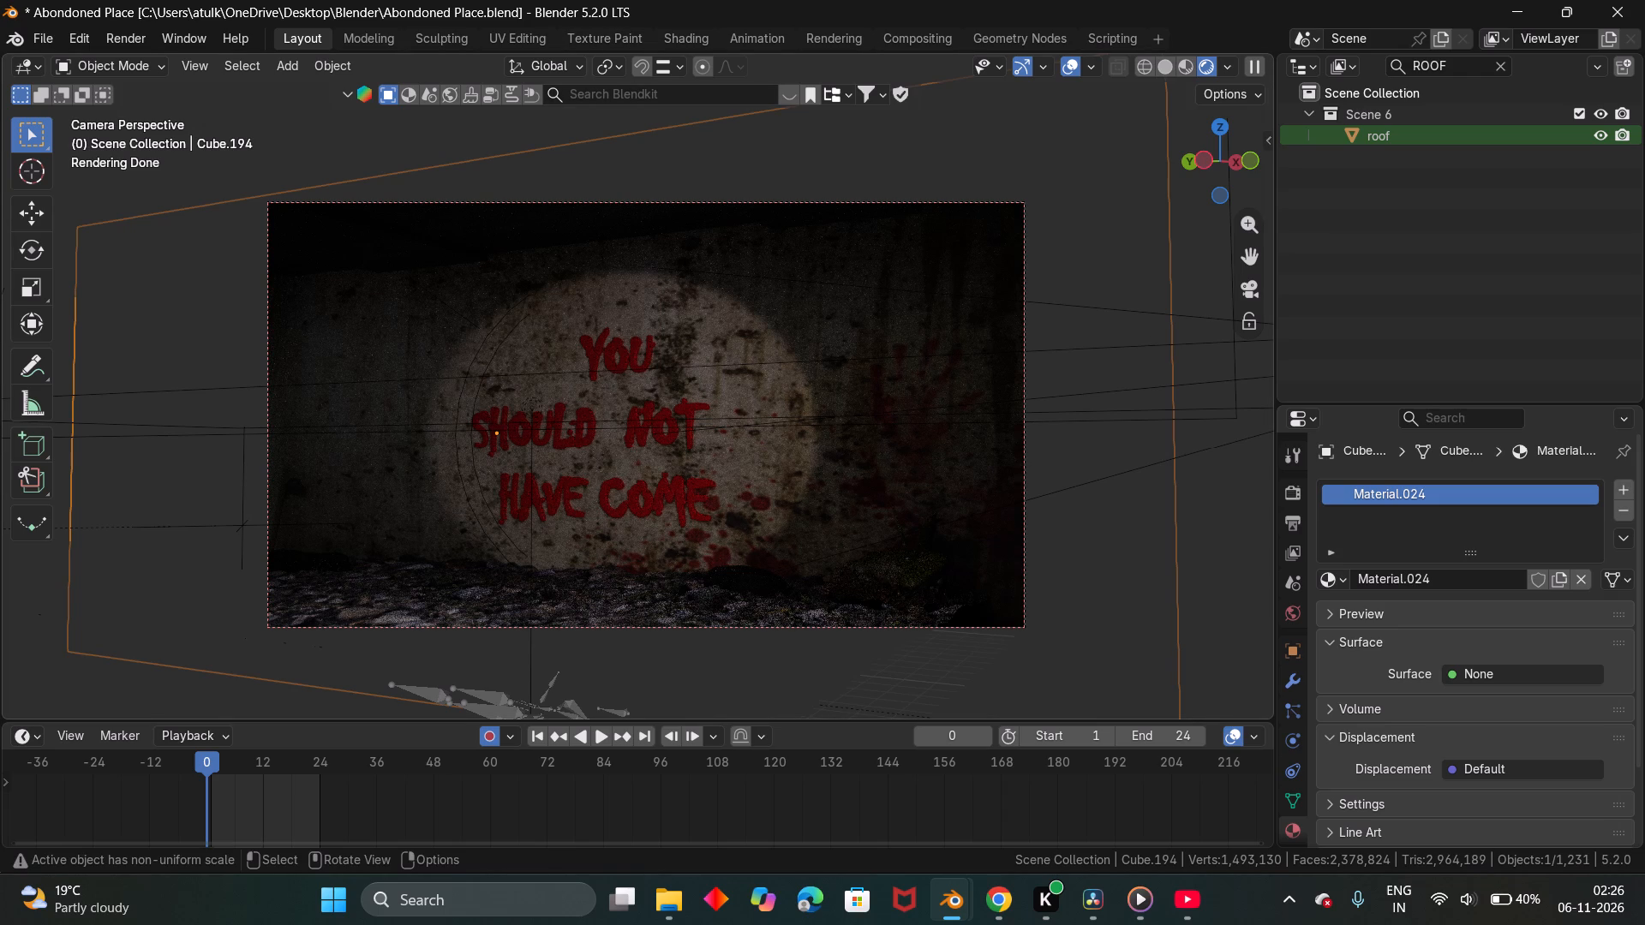
{"action": "left_click", "coordinate": [671, 496]}
{"action": "left_click", "coordinate": [671, 496]}
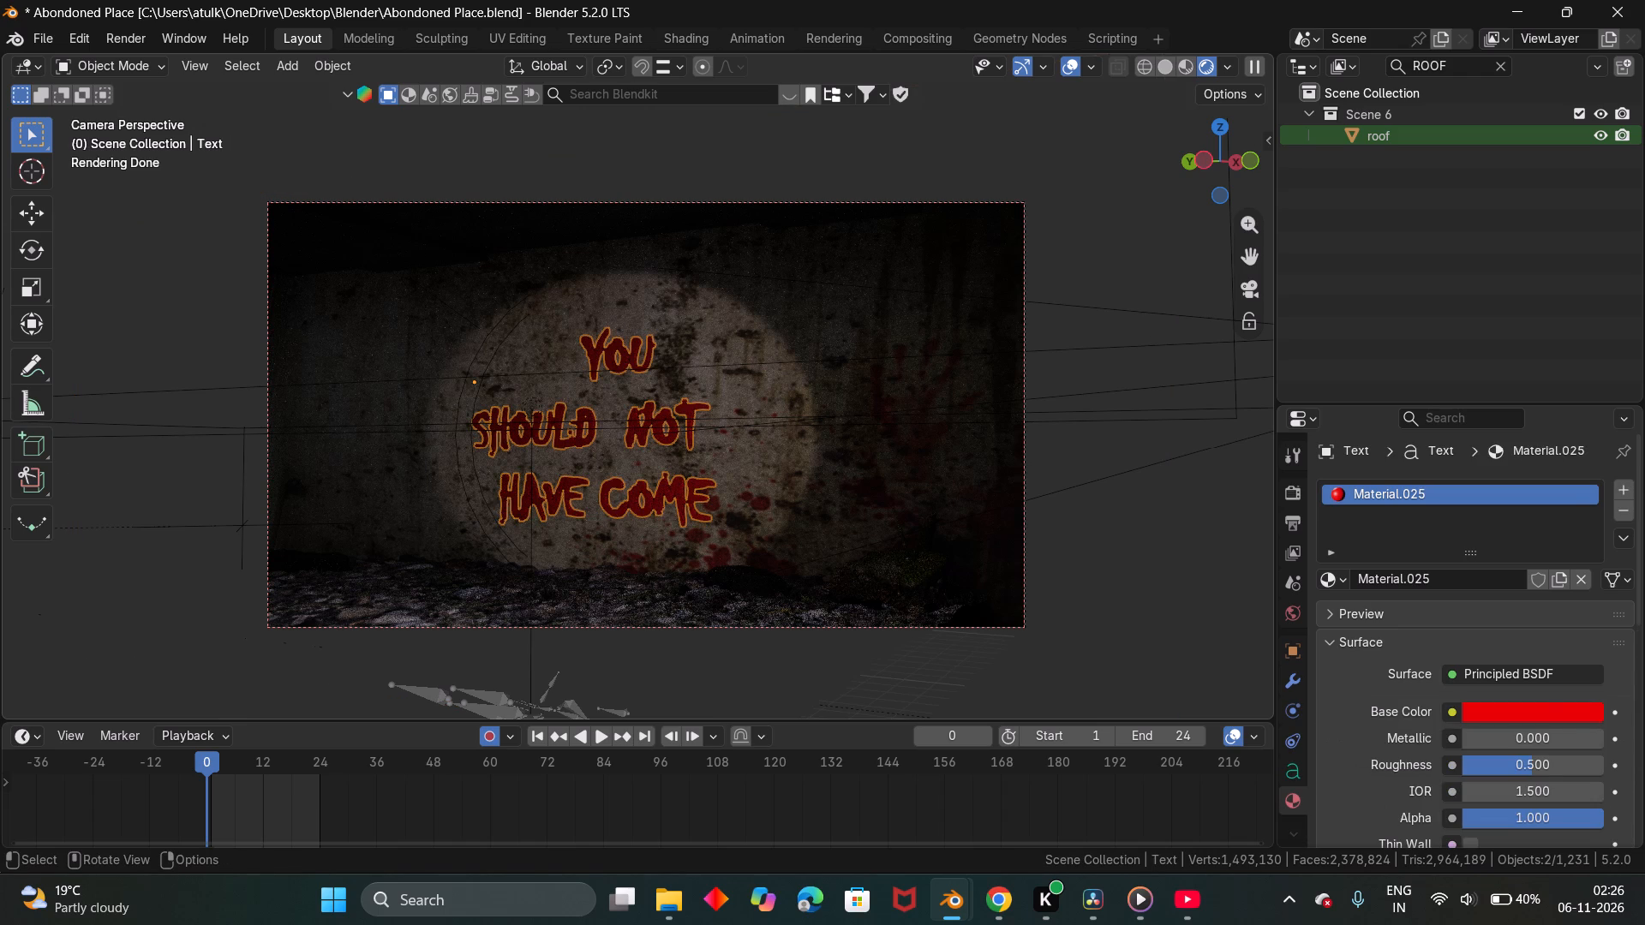
{"action": "left_click", "coordinate": [671, 494]}
{"action": "left_click", "coordinate": [671, 494]}
{"action": "left_click", "coordinate": [671, 494]}
{"action": "left_click", "coordinate": [671, 494]}
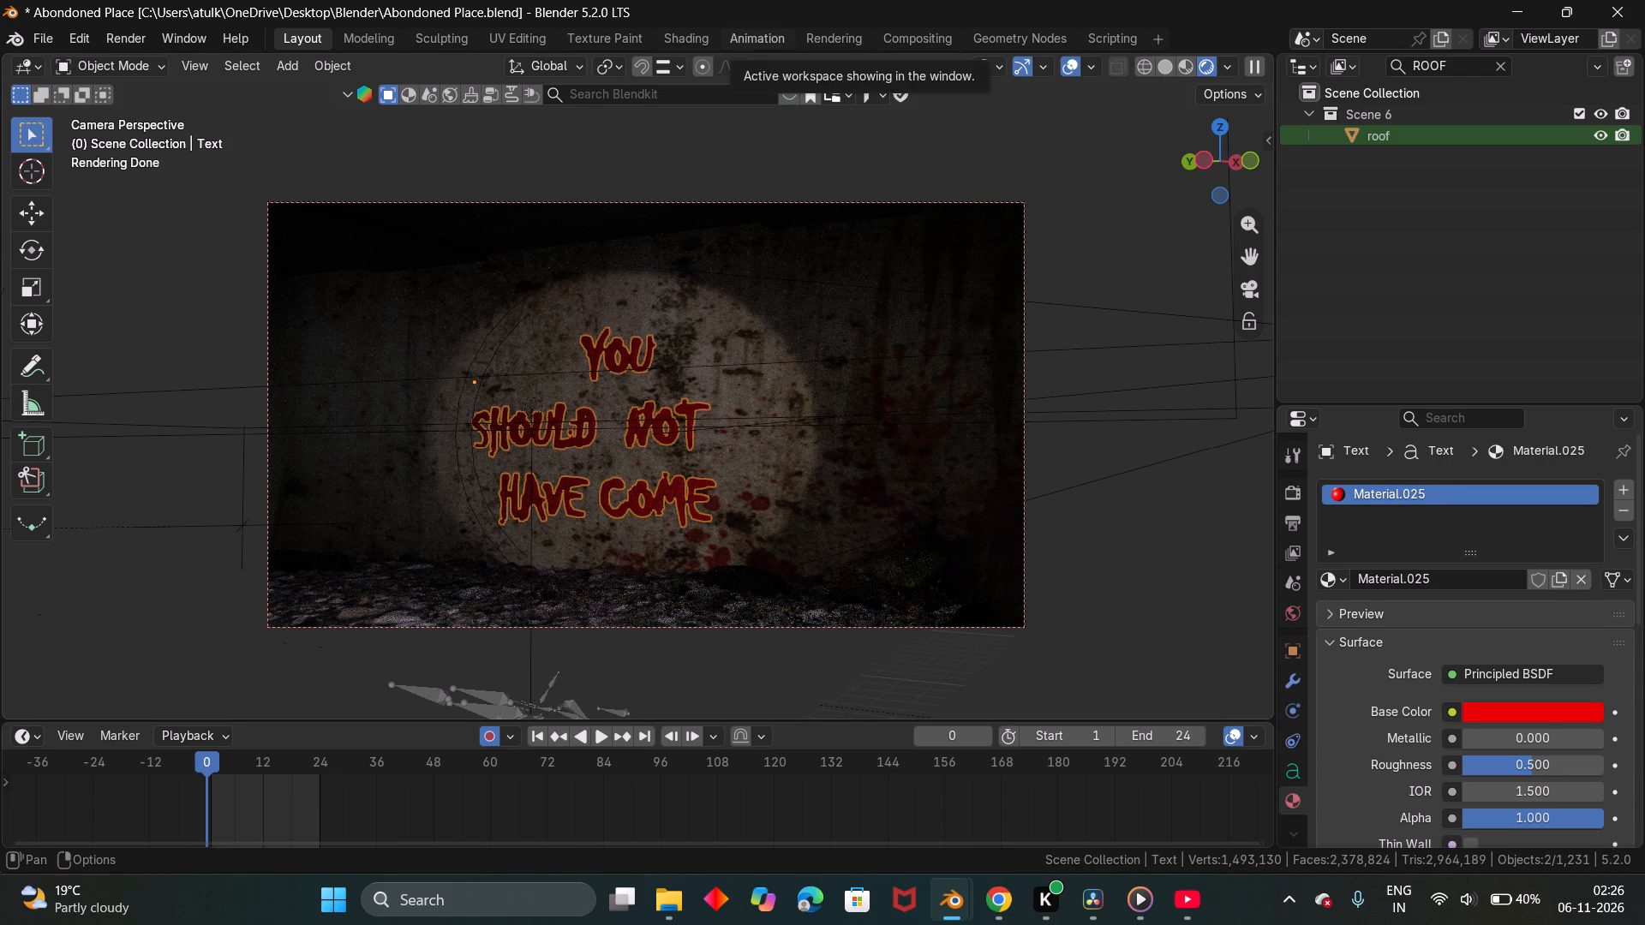
{"action": "left_click", "coordinate": [691, 35]}
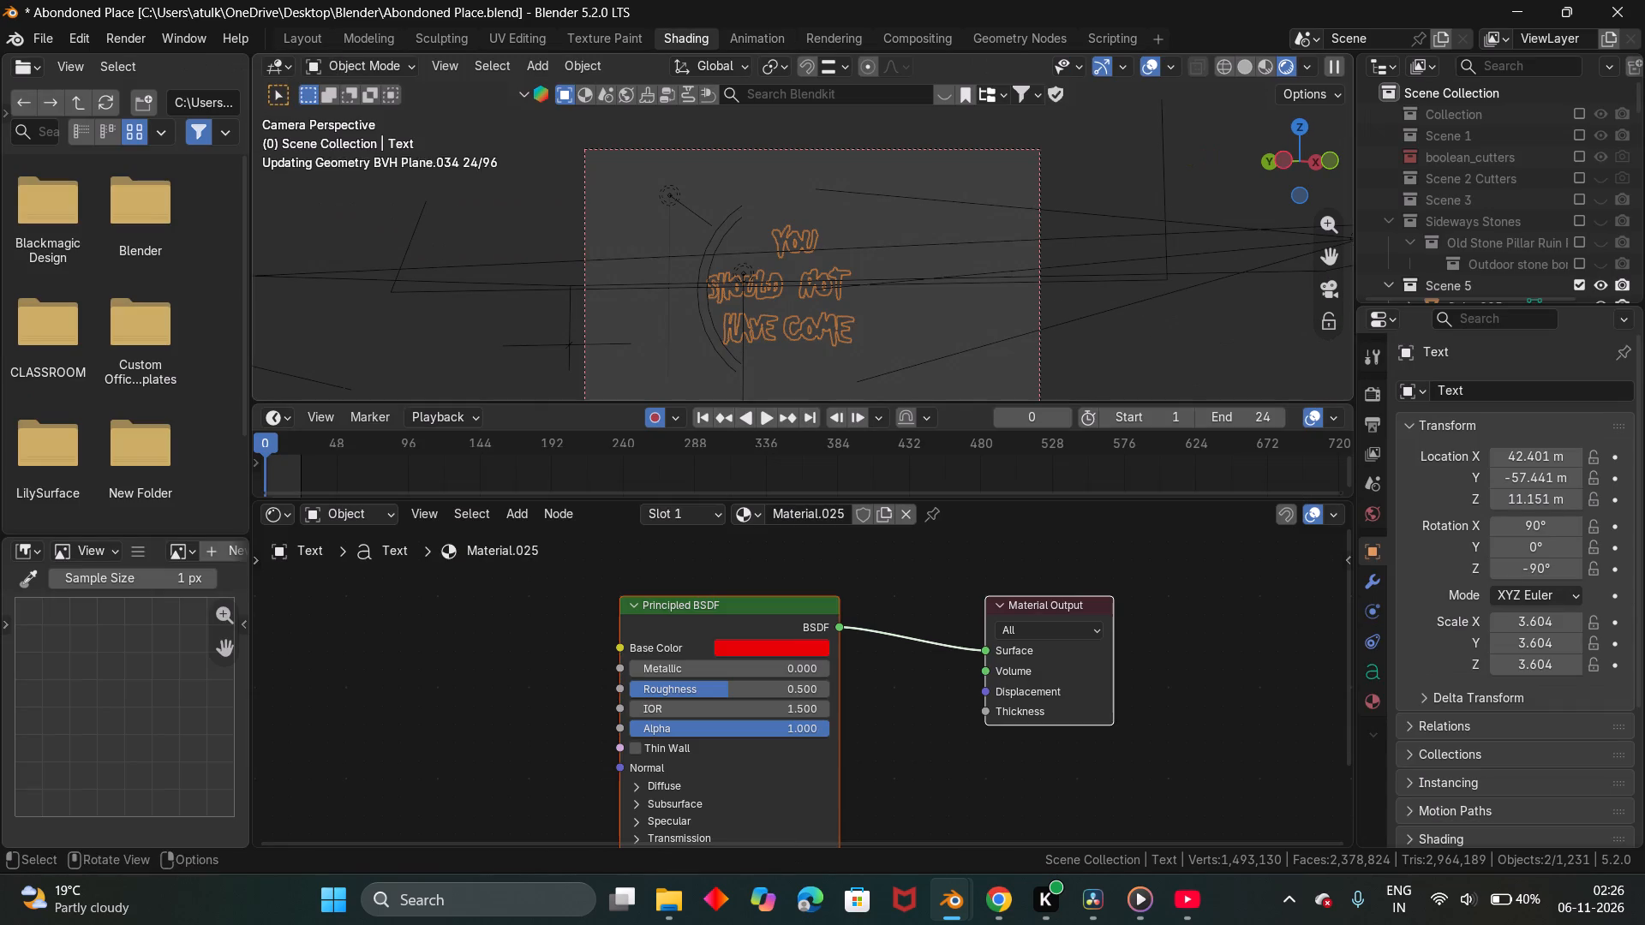
{"action": "left_click", "coordinate": [757, 510]}
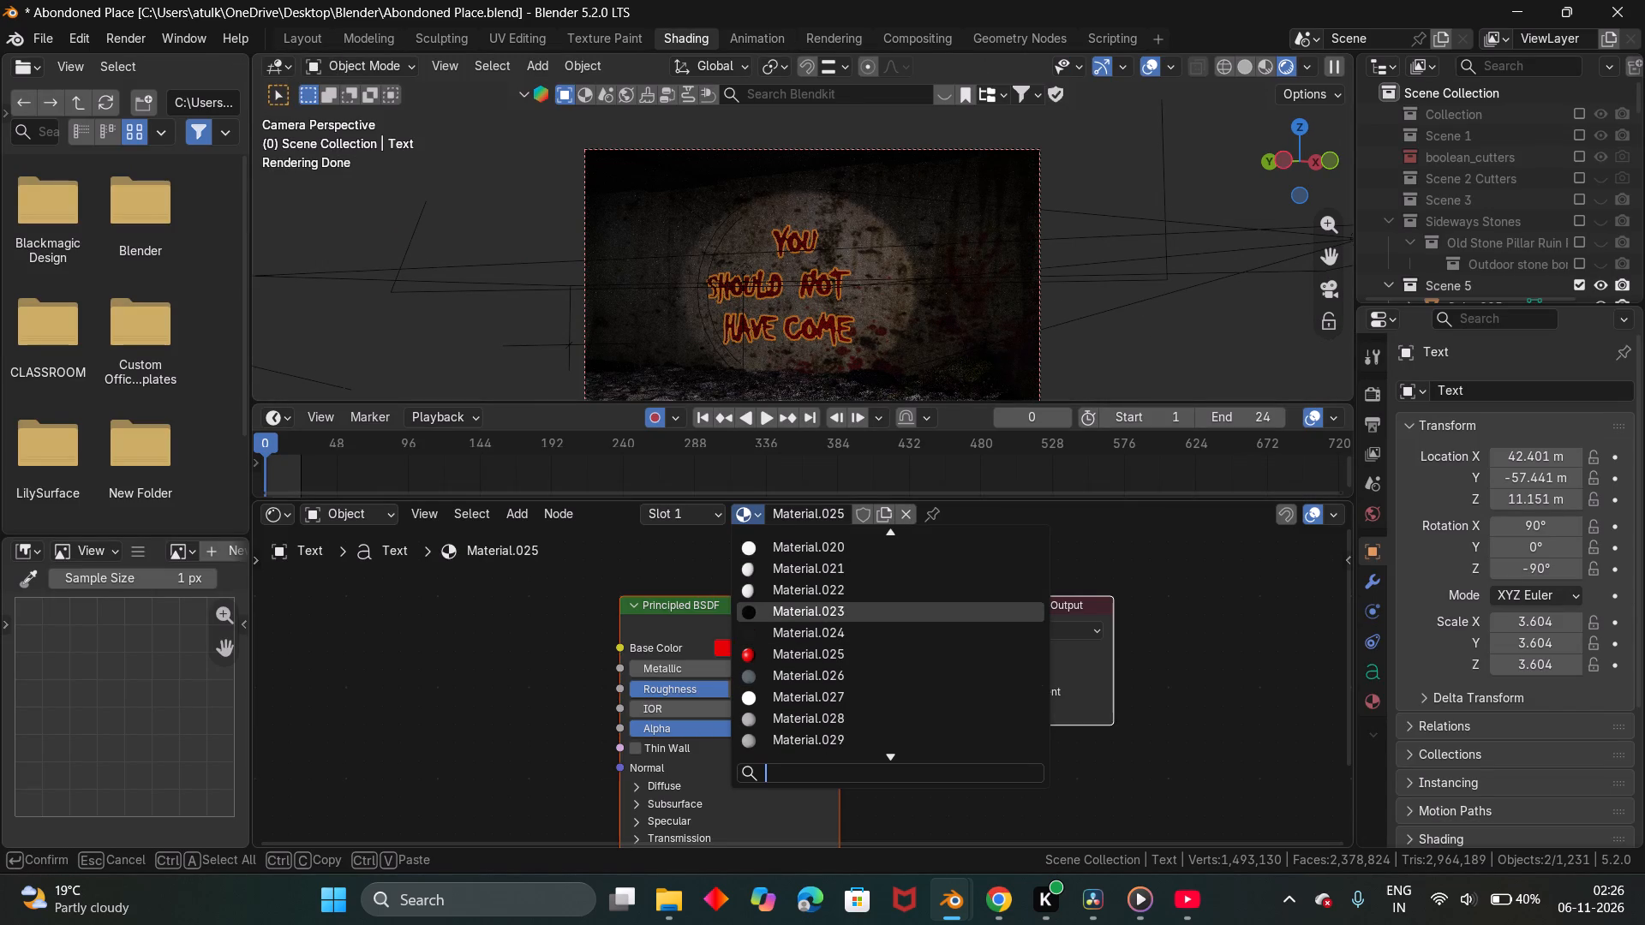
{"action": "left_click", "coordinate": [837, 614]}
Move the black stop of the text material's color ramp to position 0.
{"action": "scroll", "coordinate": [846, 675], "scroll_direction": "up", "scroll_amount": 9}
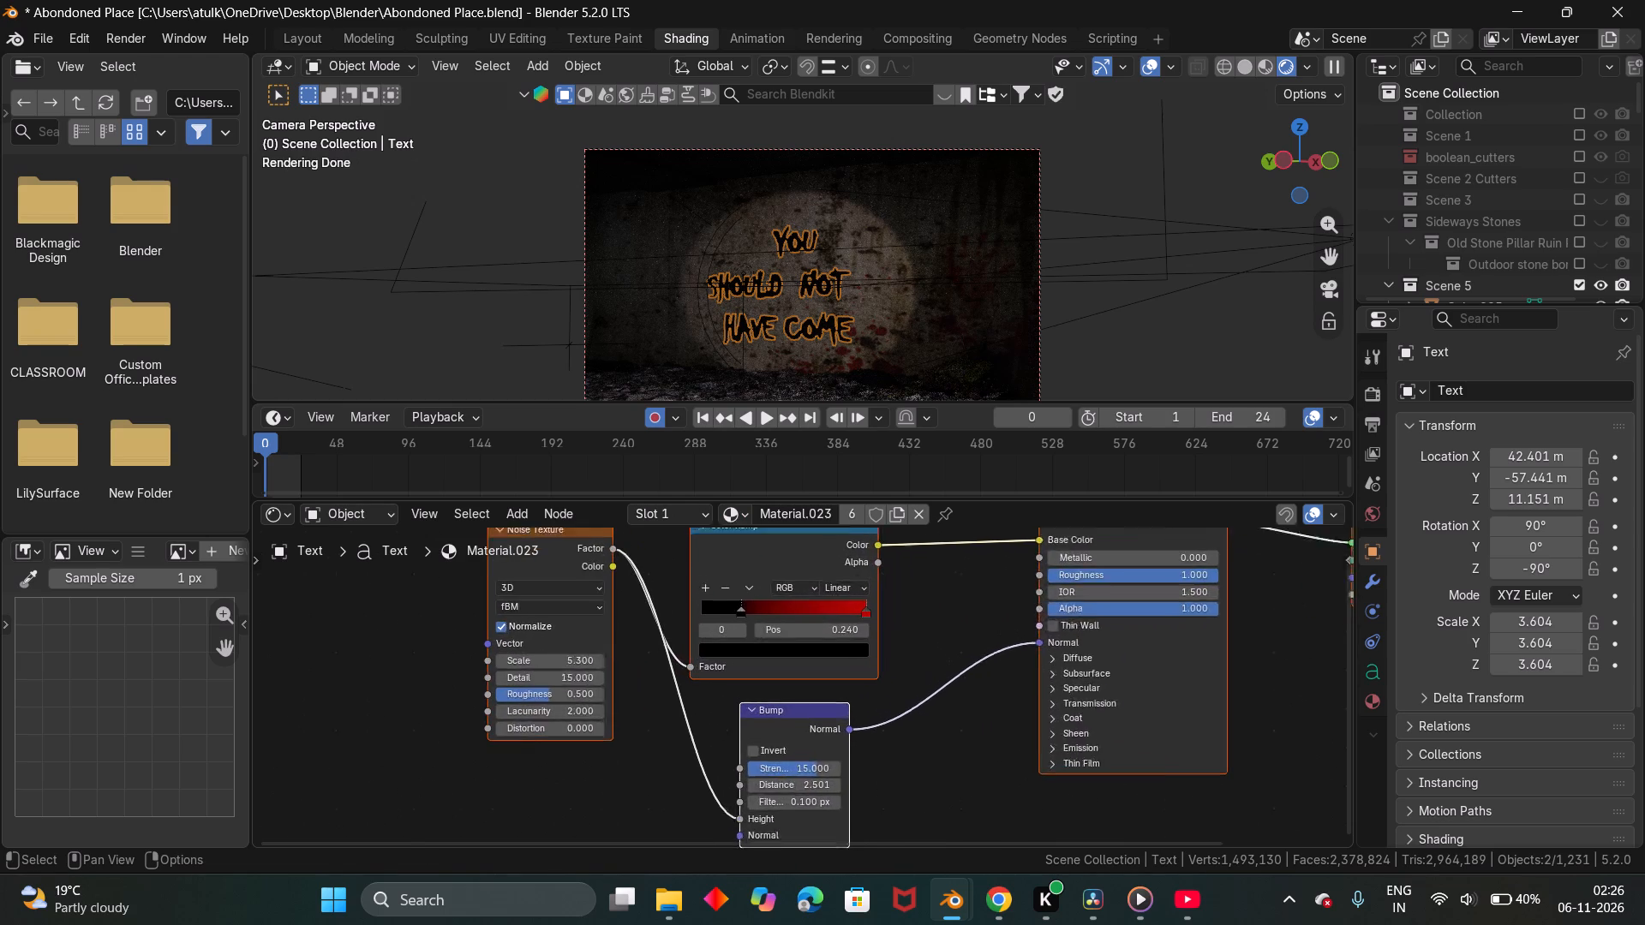
{"action": "scroll", "coordinate": [850, 651], "scroll_direction": "up", "scroll_amount": 3}
{"action": "left_click_drag", "start_coordinate": [727, 595], "coordinate": [679, 586]}
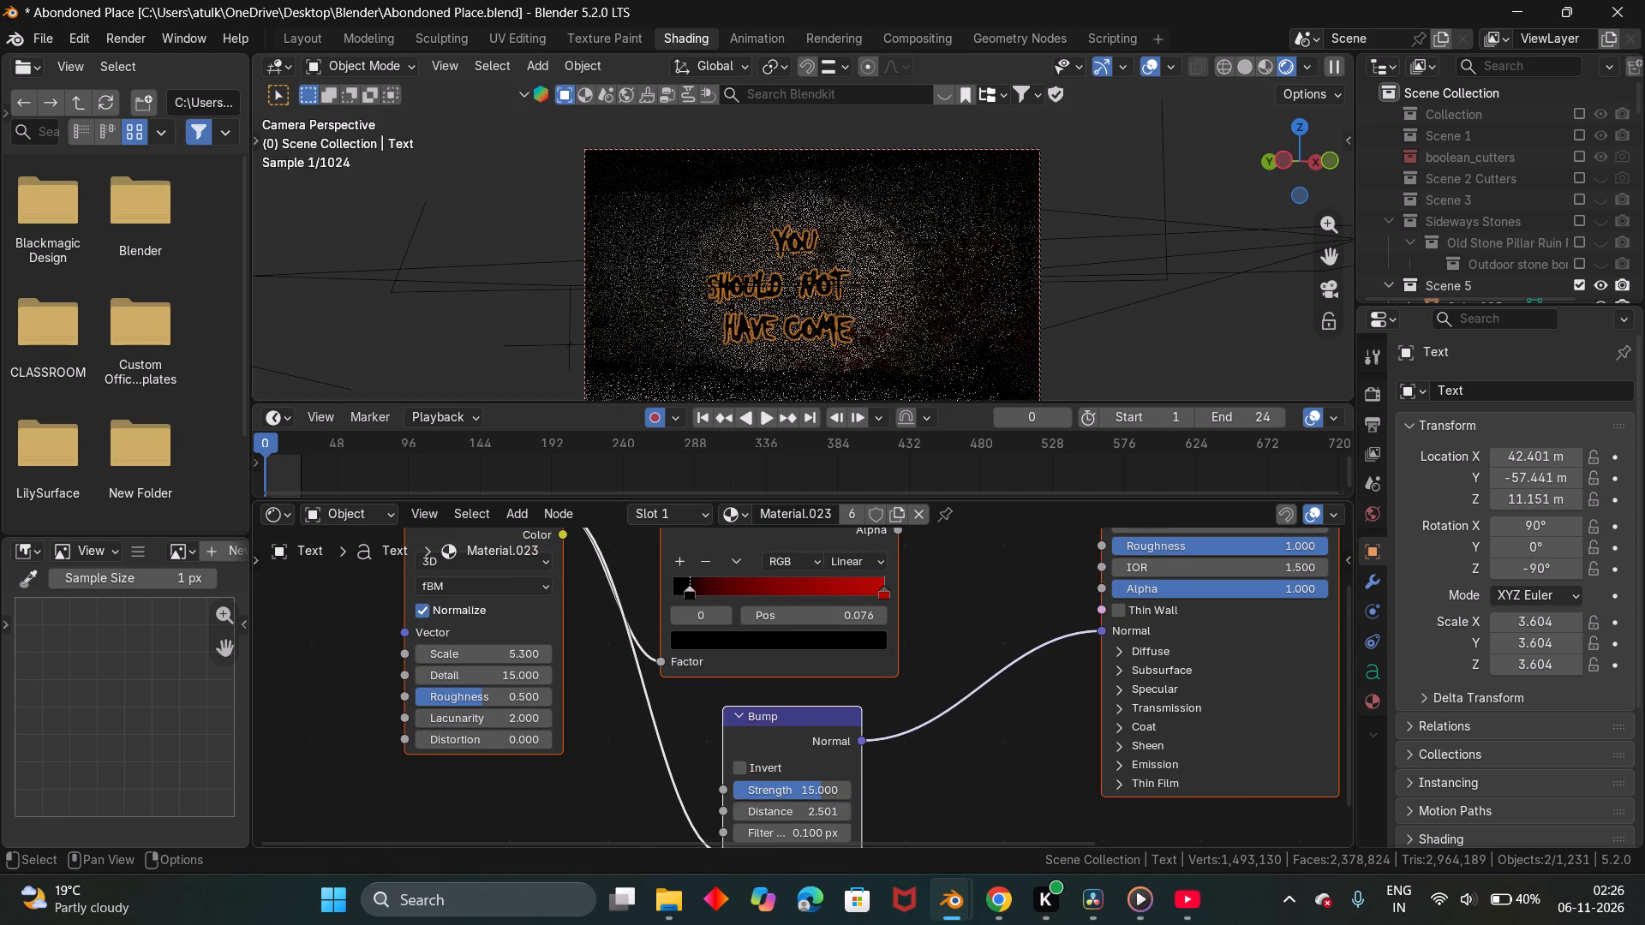
{"action": "left_click_drag", "start_coordinate": [679, 586], "coordinate": [658, 586]}
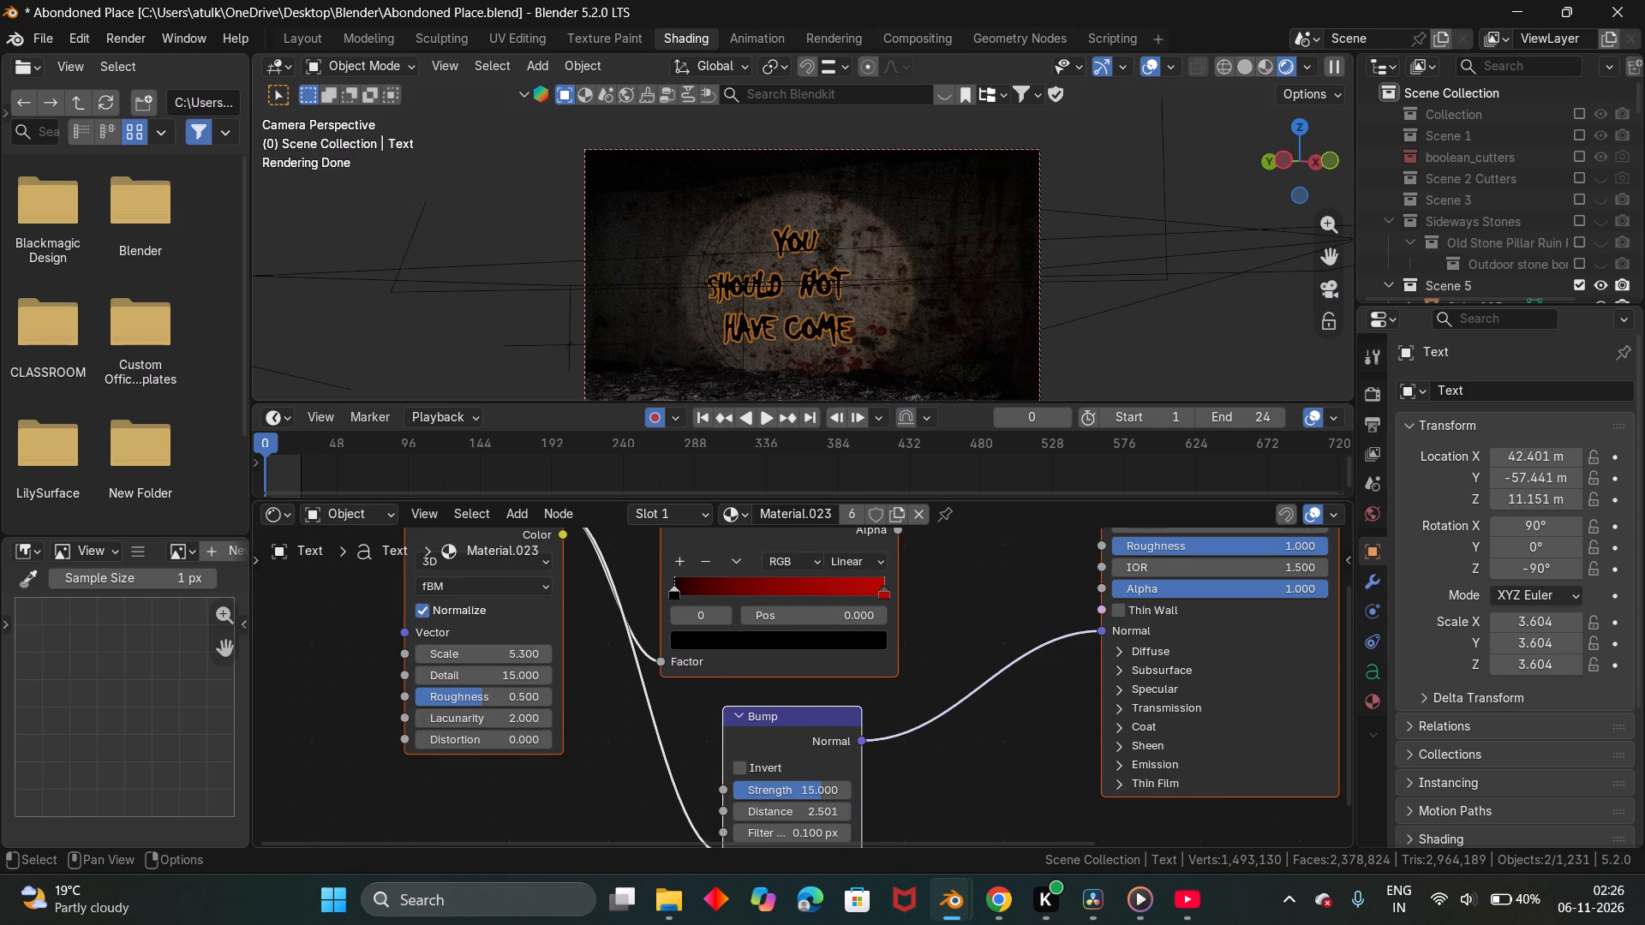
Brighten the color ramp's red end stop to #FF0901 at full value.
{"action": "left_click", "coordinate": [885, 594]}
{"action": "left_click", "coordinate": [868, 636]}
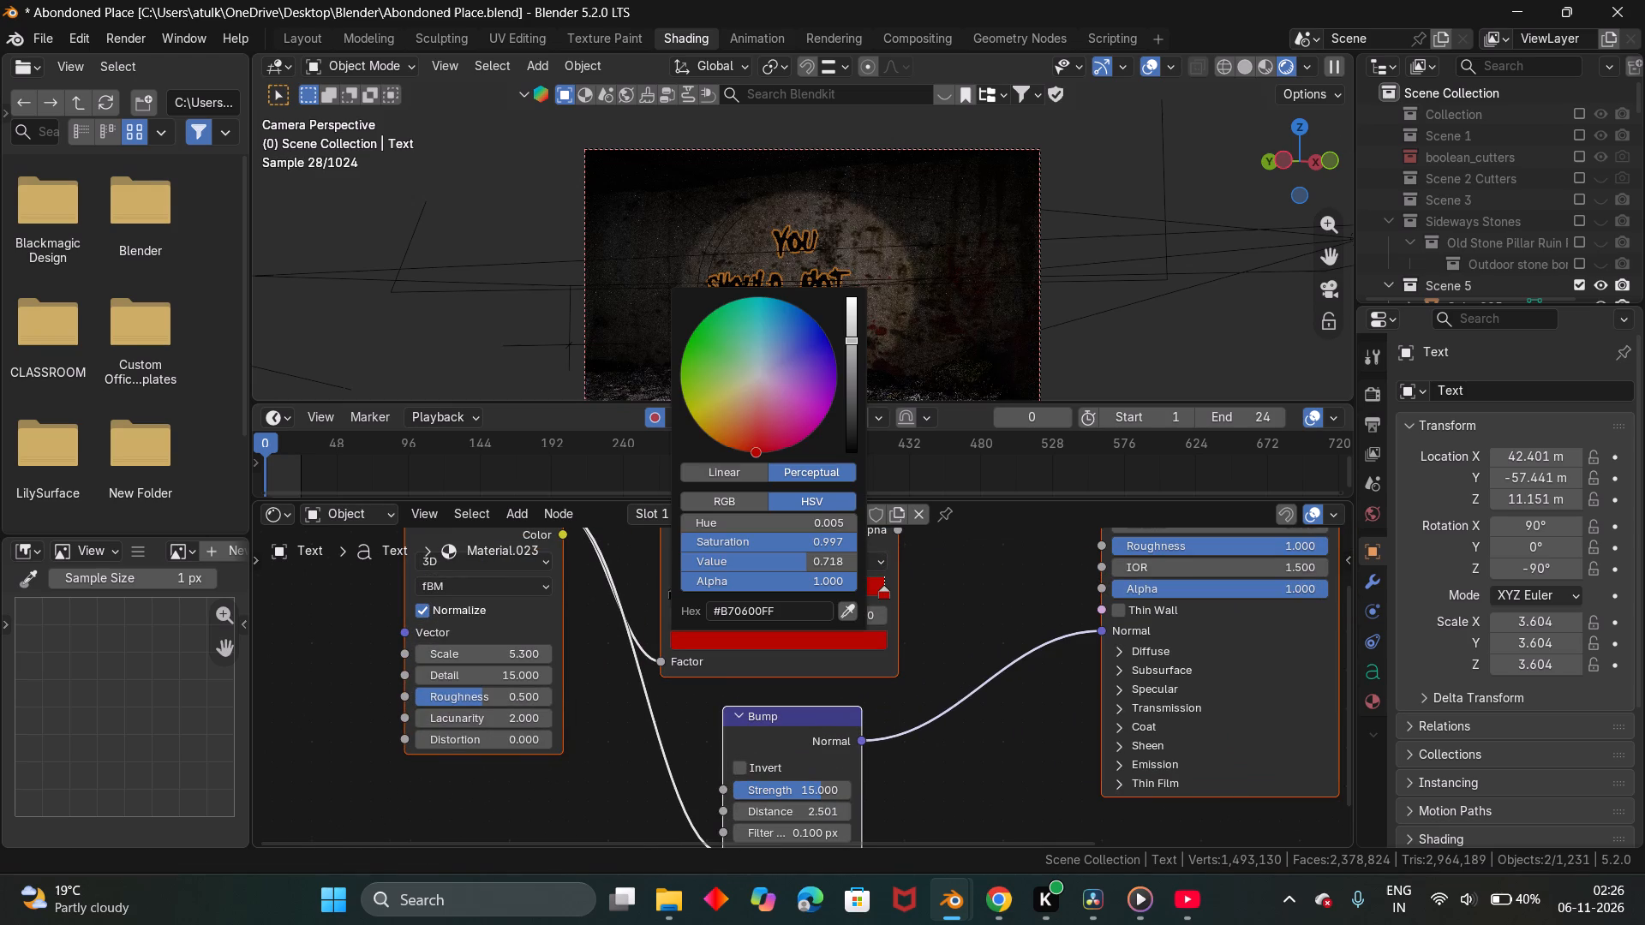
{"action": "left_click_drag", "start_coordinate": [855, 345], "coordinate": [854, 421]}
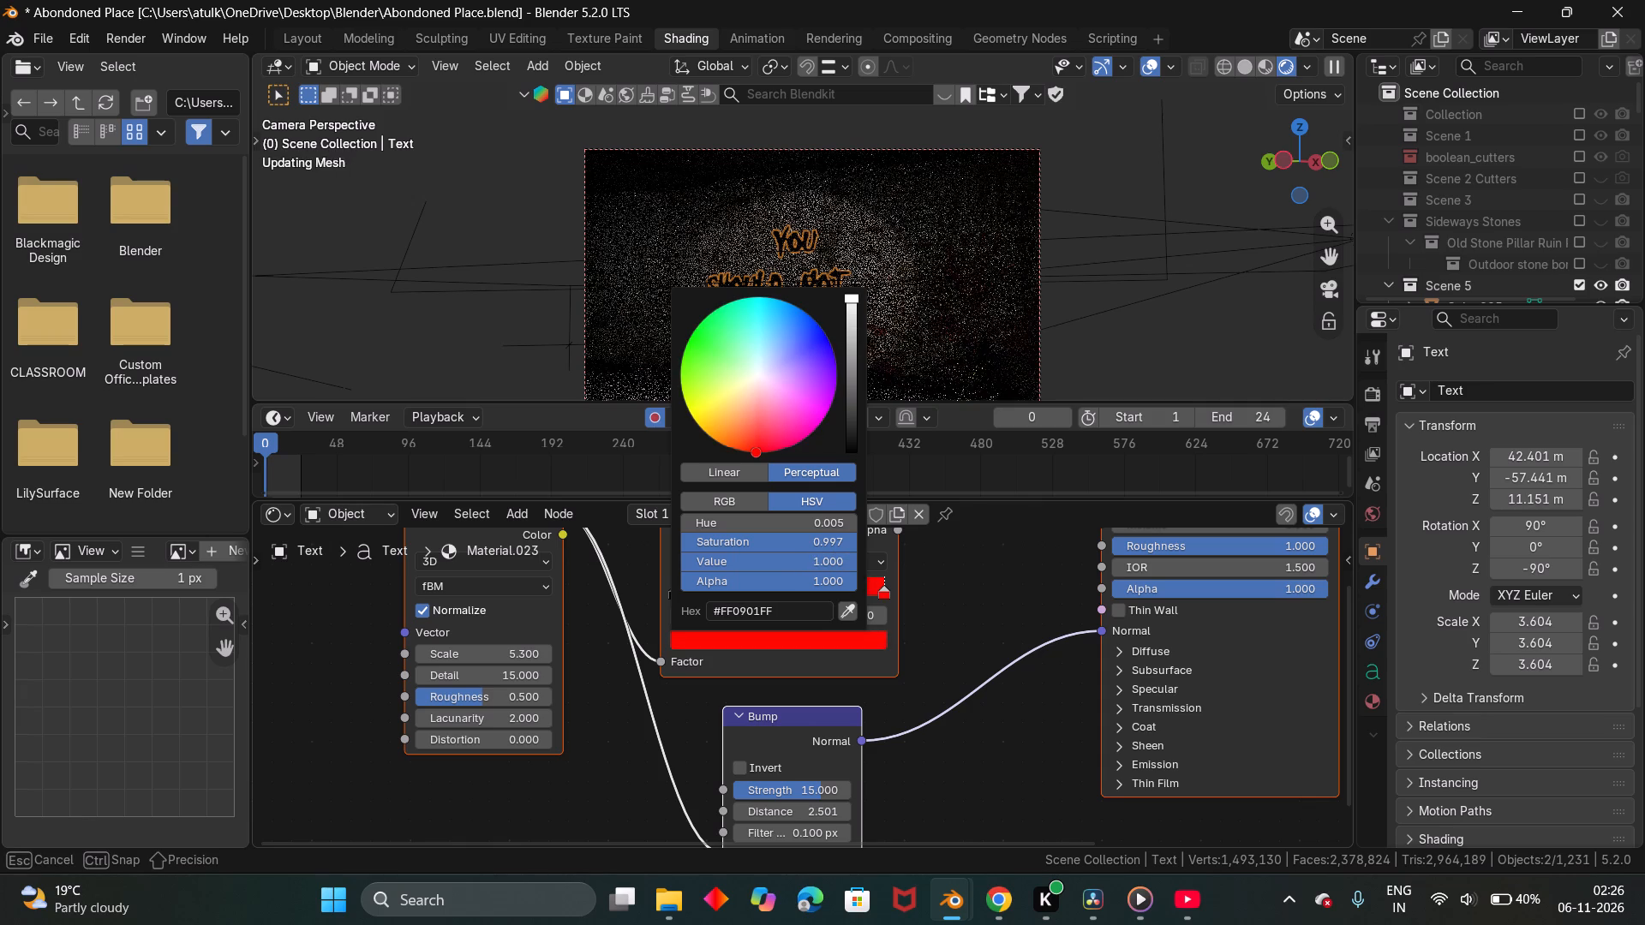
{"action": "left_click_drag", "start_coordinate": [854, 421], "coordinate": [848, 406]}
{"action": "left_click", "coordinate": [988, 594]}
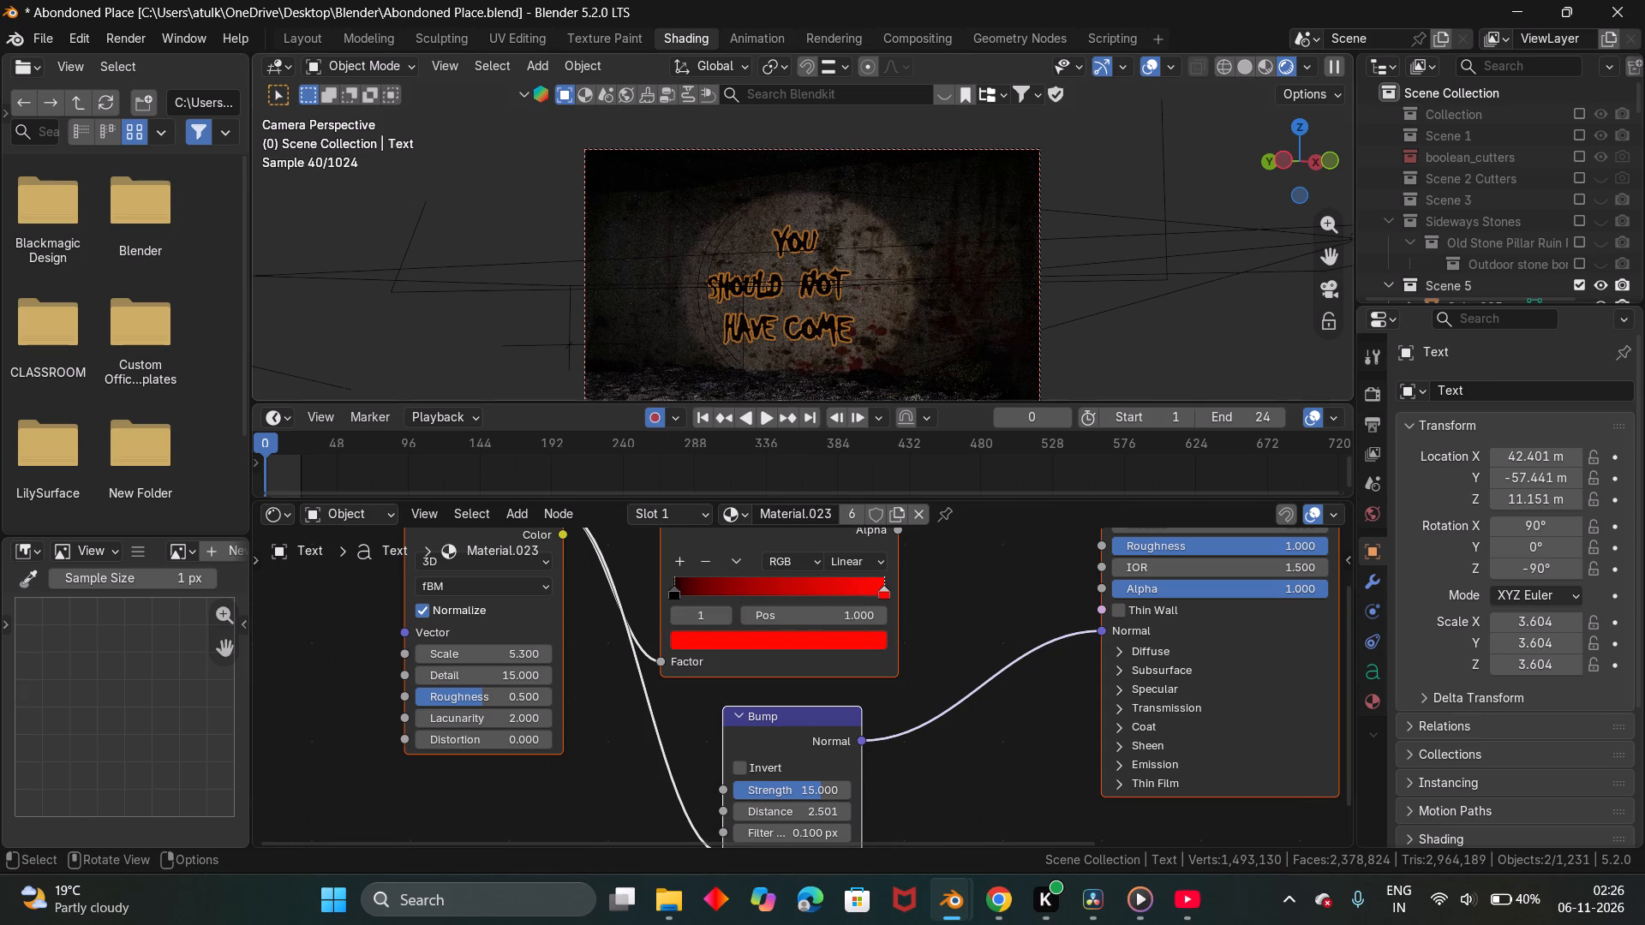
Change the color ramp's black stop at position 0 to light grey, #D3D3D3.
{"action": "scroll", "coordinate": [808, 249], "scroll_direction": "up", "scroll_amount": 4}
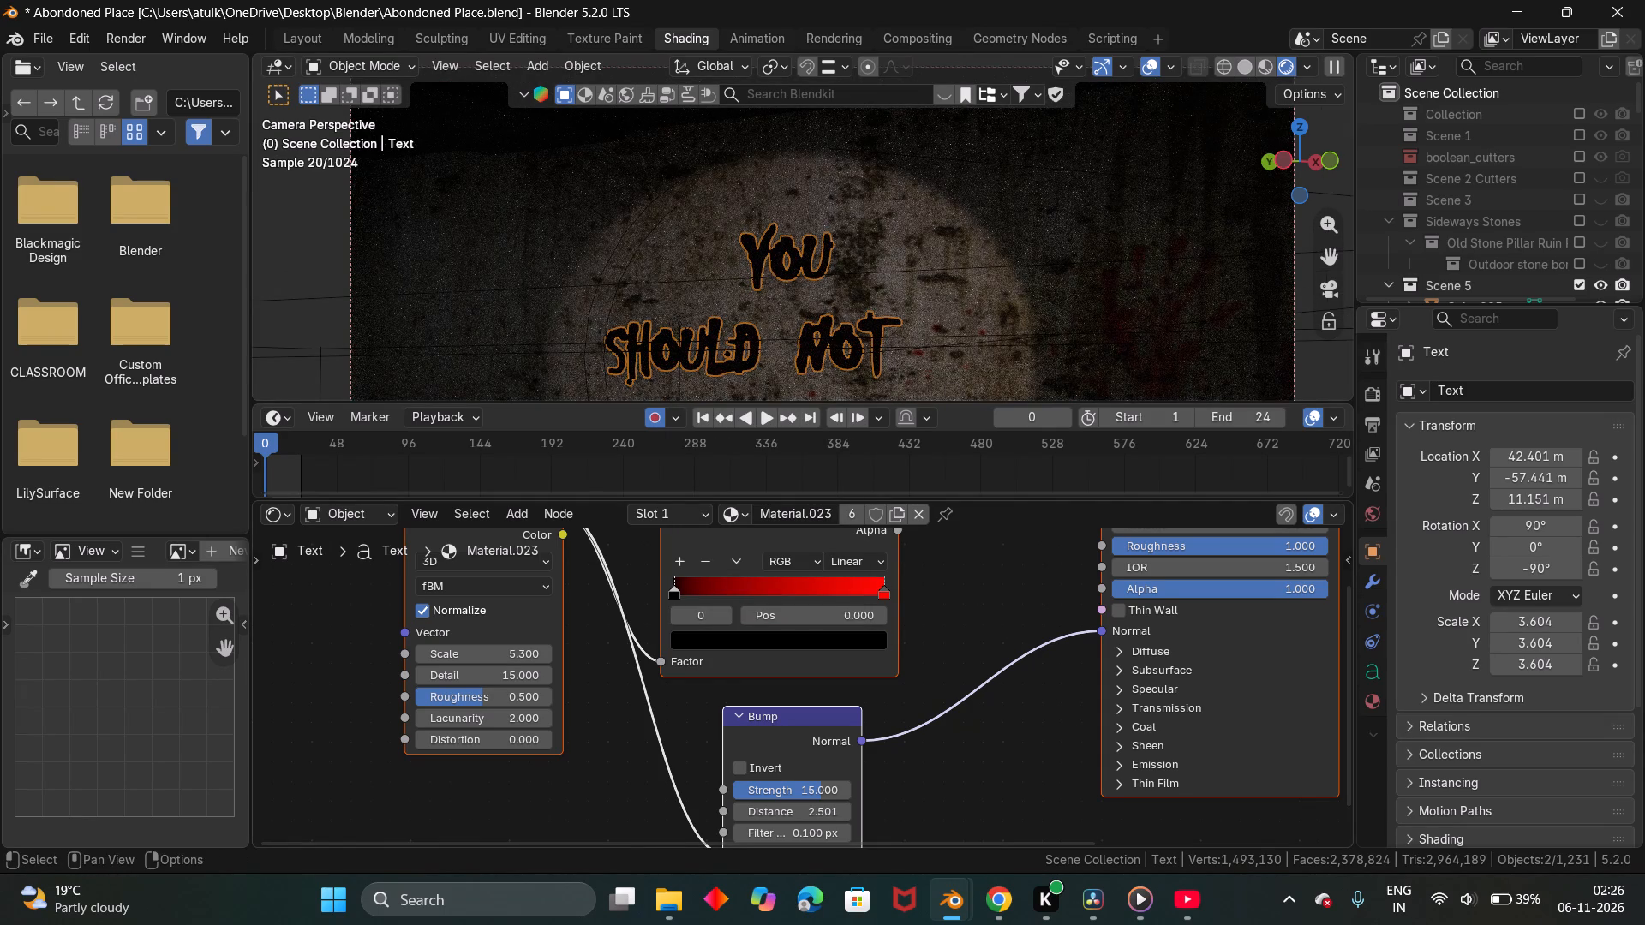
{"action": "left_click", "coordinate": [678, 590]}
{"action": "left_click", "coordinate": [707, 640]}
{"action": "left_click_drag", "start_coordinate": [846, 343], "coordinate": [853, 323]}
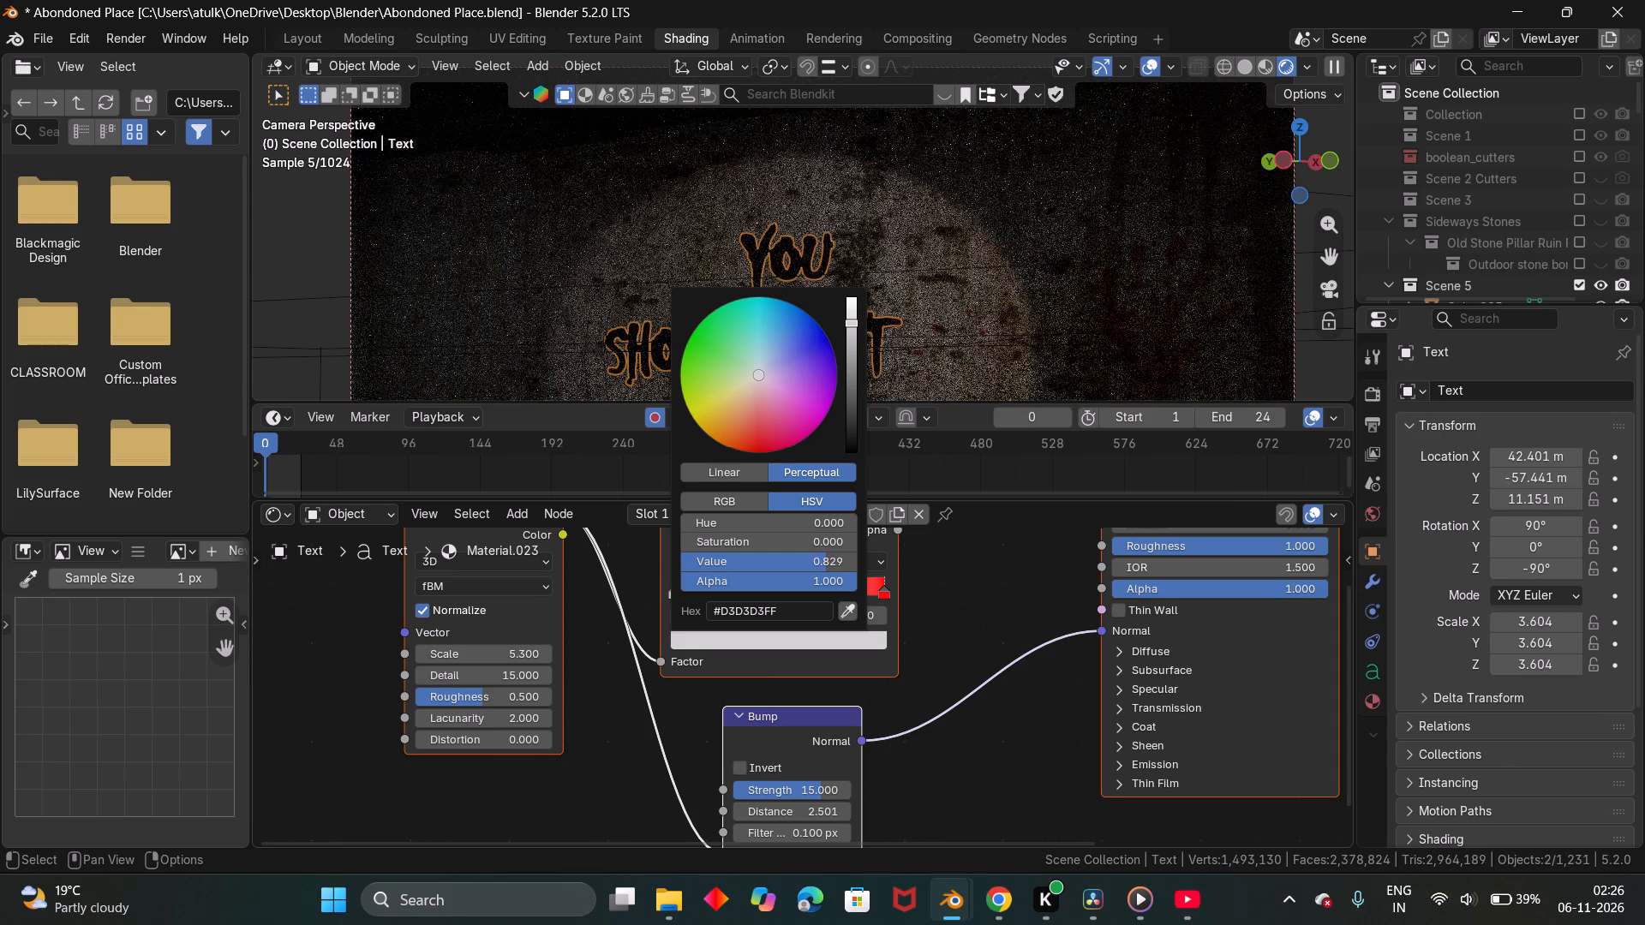
{"action": "left_click", "coordinate": [977, 604]}
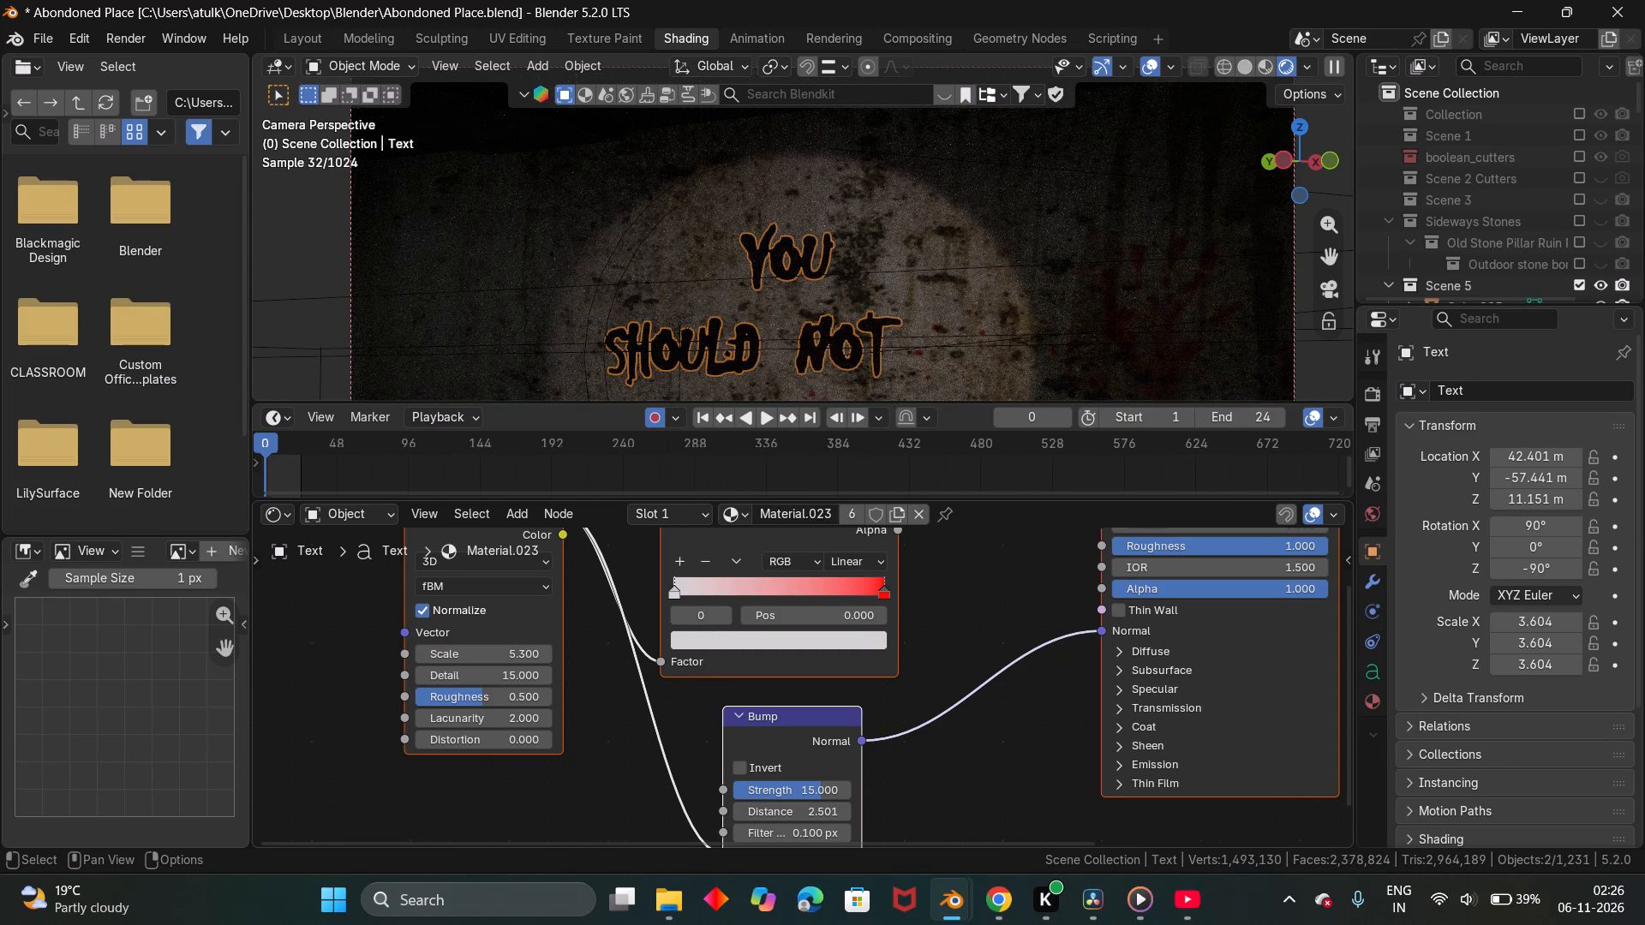
Select the volume cube instead of the text and examine the unhighlighted wall lettering in the camera view.
{"action": "scroll", "coordinate": [787, 357], "scroll_direction": "down", "scroll_amount": 2}
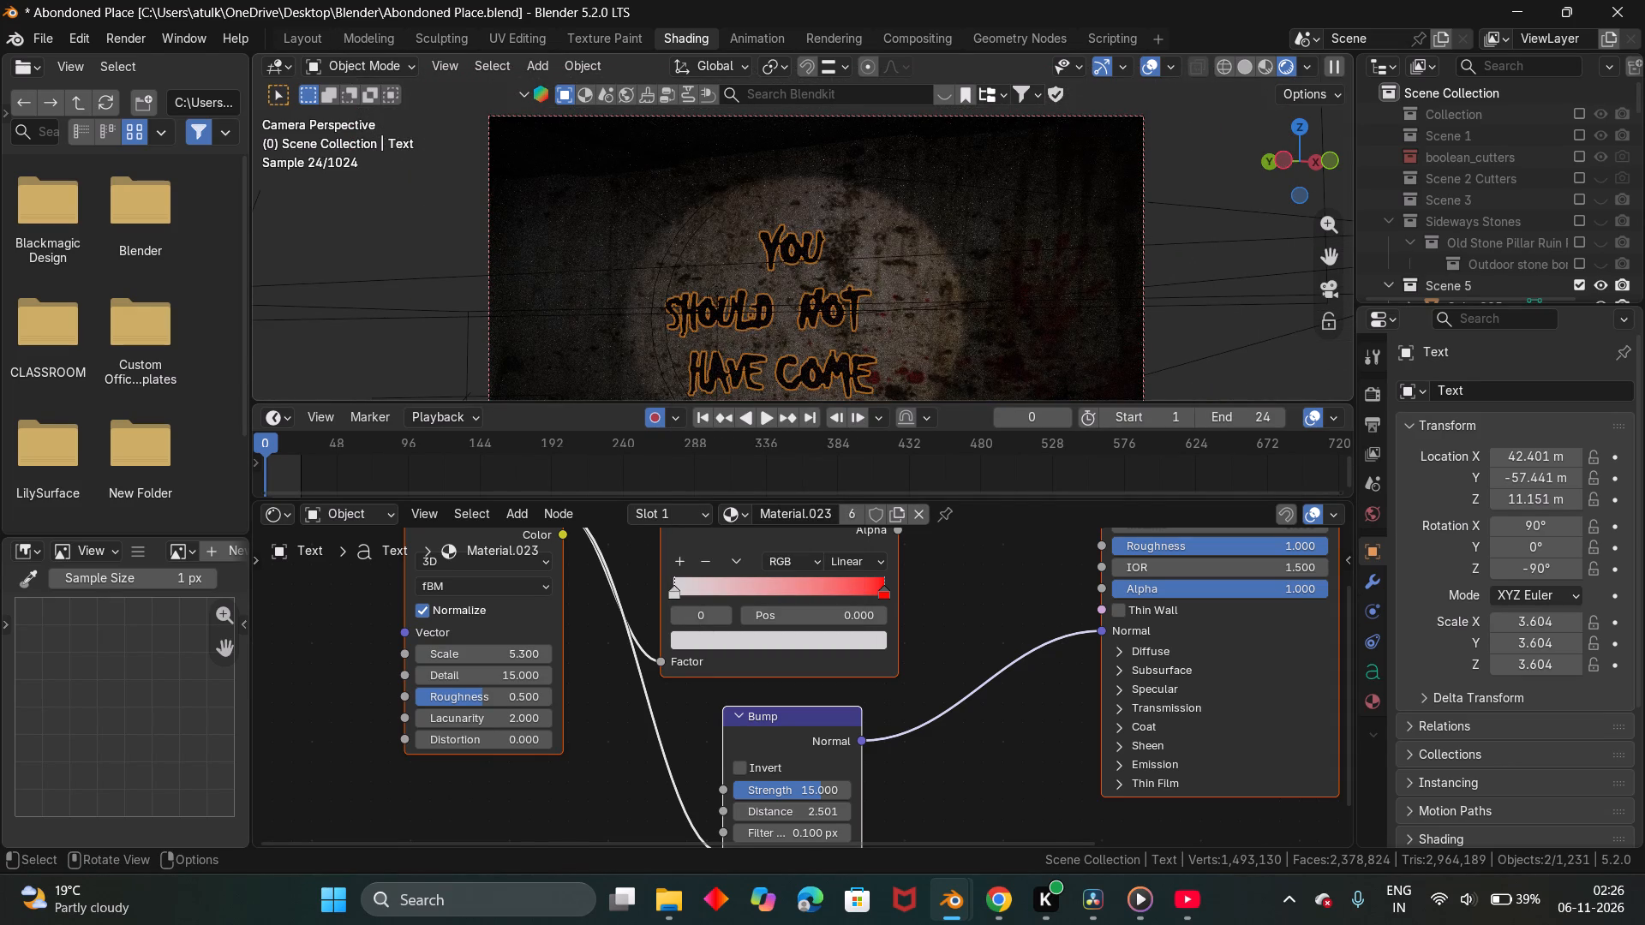
{"action": "left_click", "coordinate": [1239, 376]}
{"action": "scroll", "coordinate": [747, 289], "scroll_direction": "down", "scroll_amount": 3}
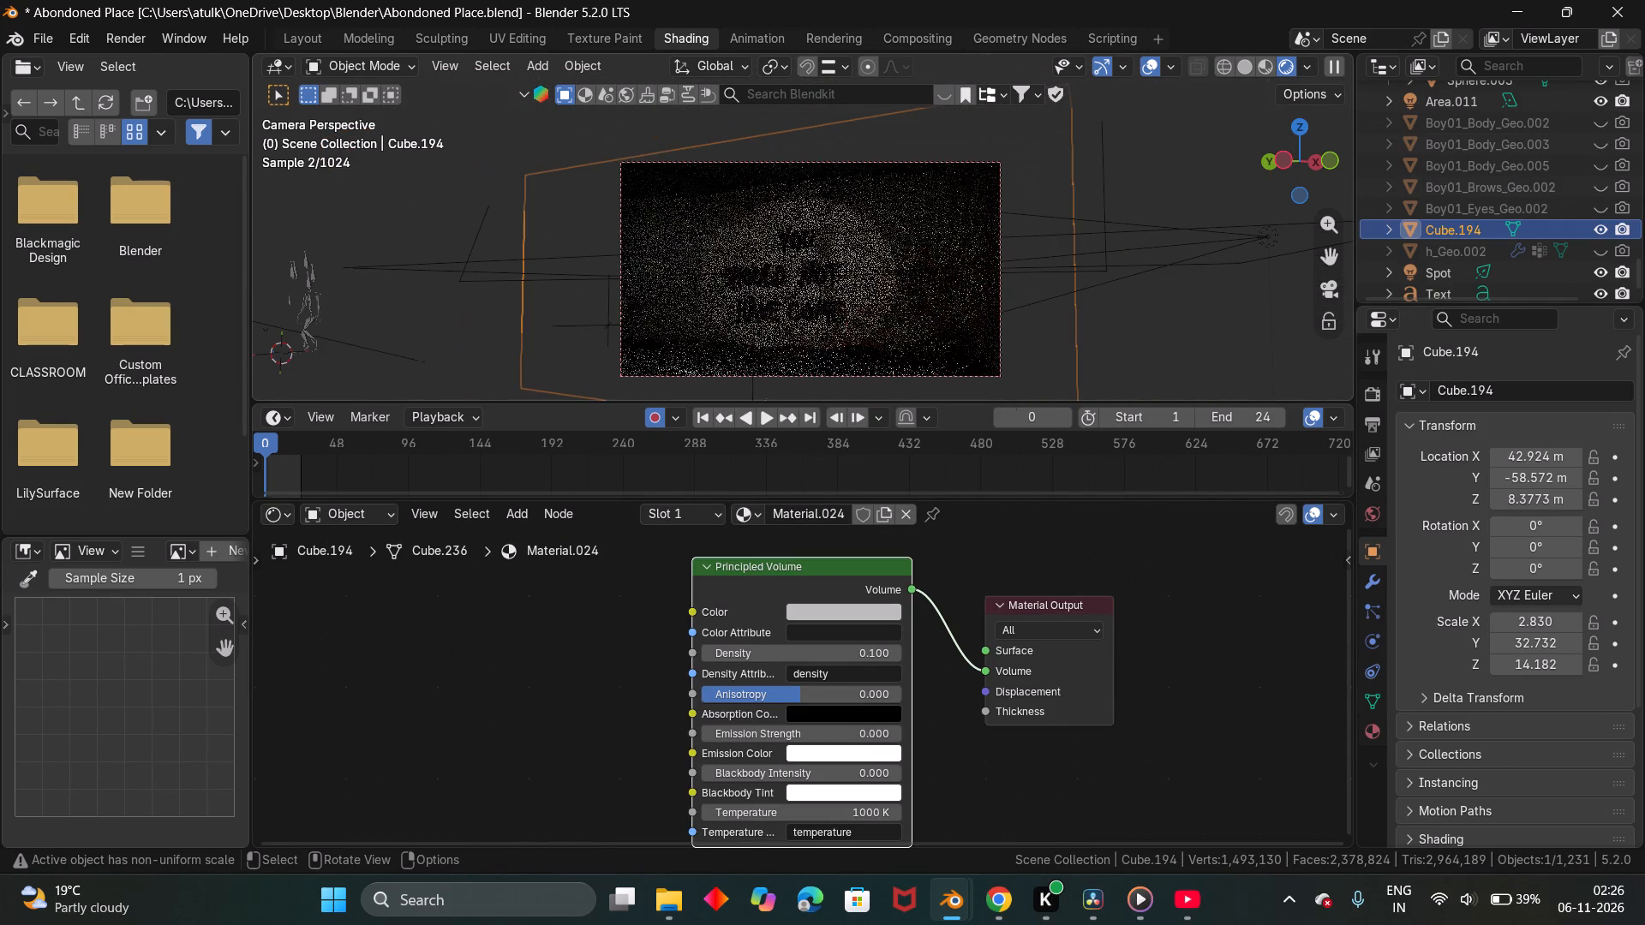
{"action": "scroll", "coordinate": [894, 304], "scroll_direction": "up", "scroll_amount": 2}
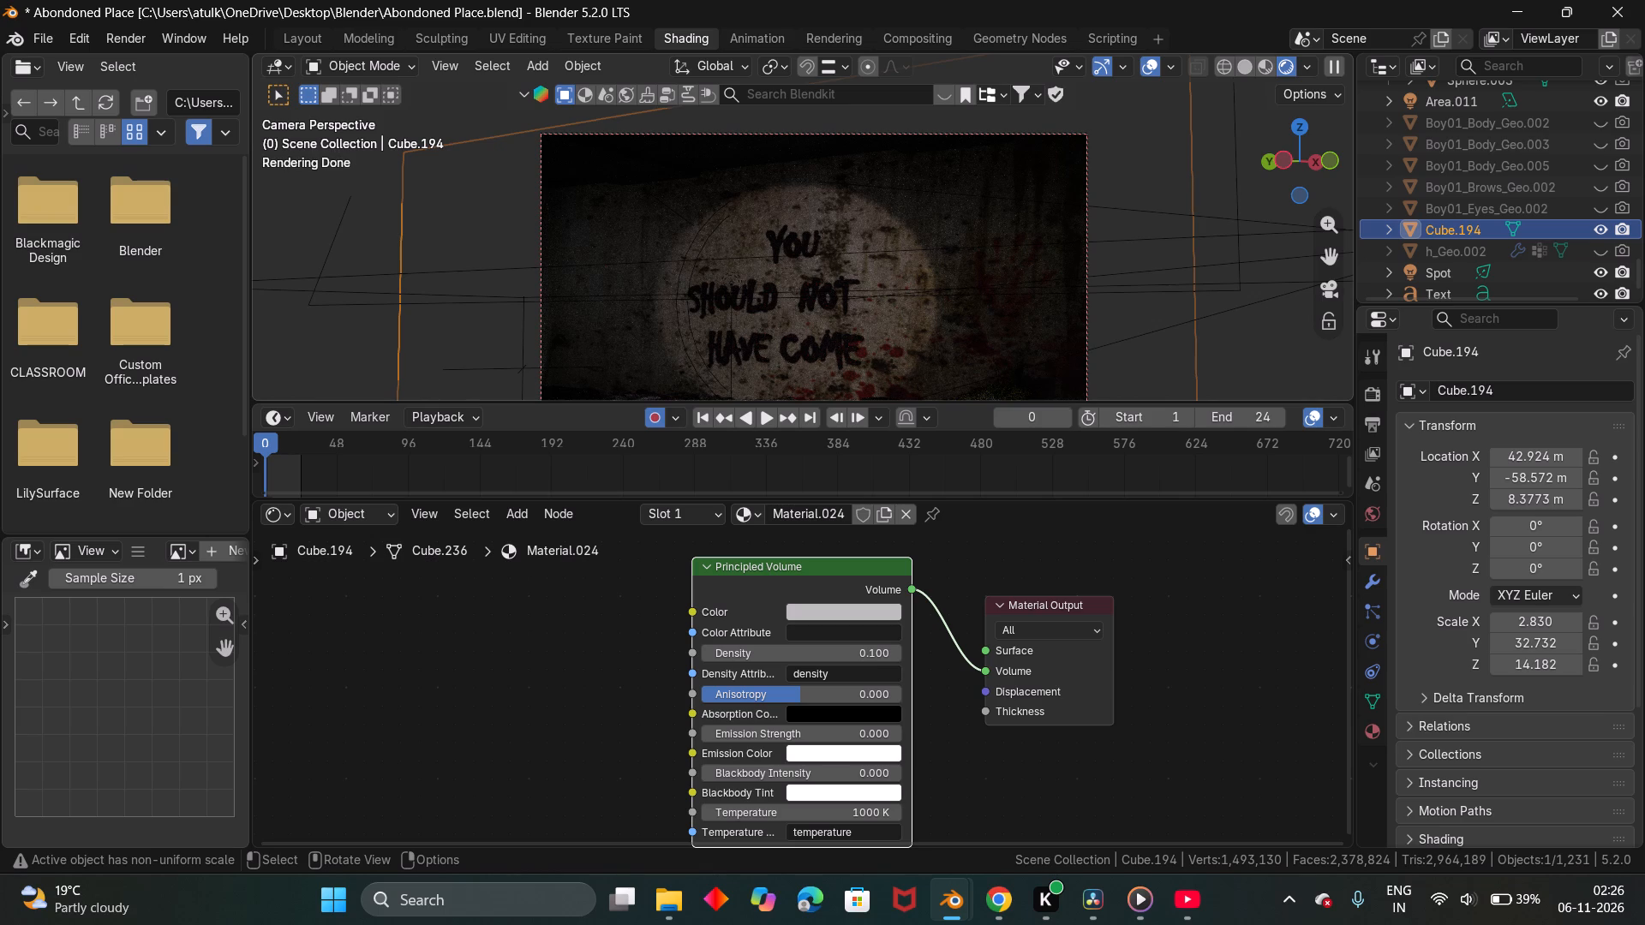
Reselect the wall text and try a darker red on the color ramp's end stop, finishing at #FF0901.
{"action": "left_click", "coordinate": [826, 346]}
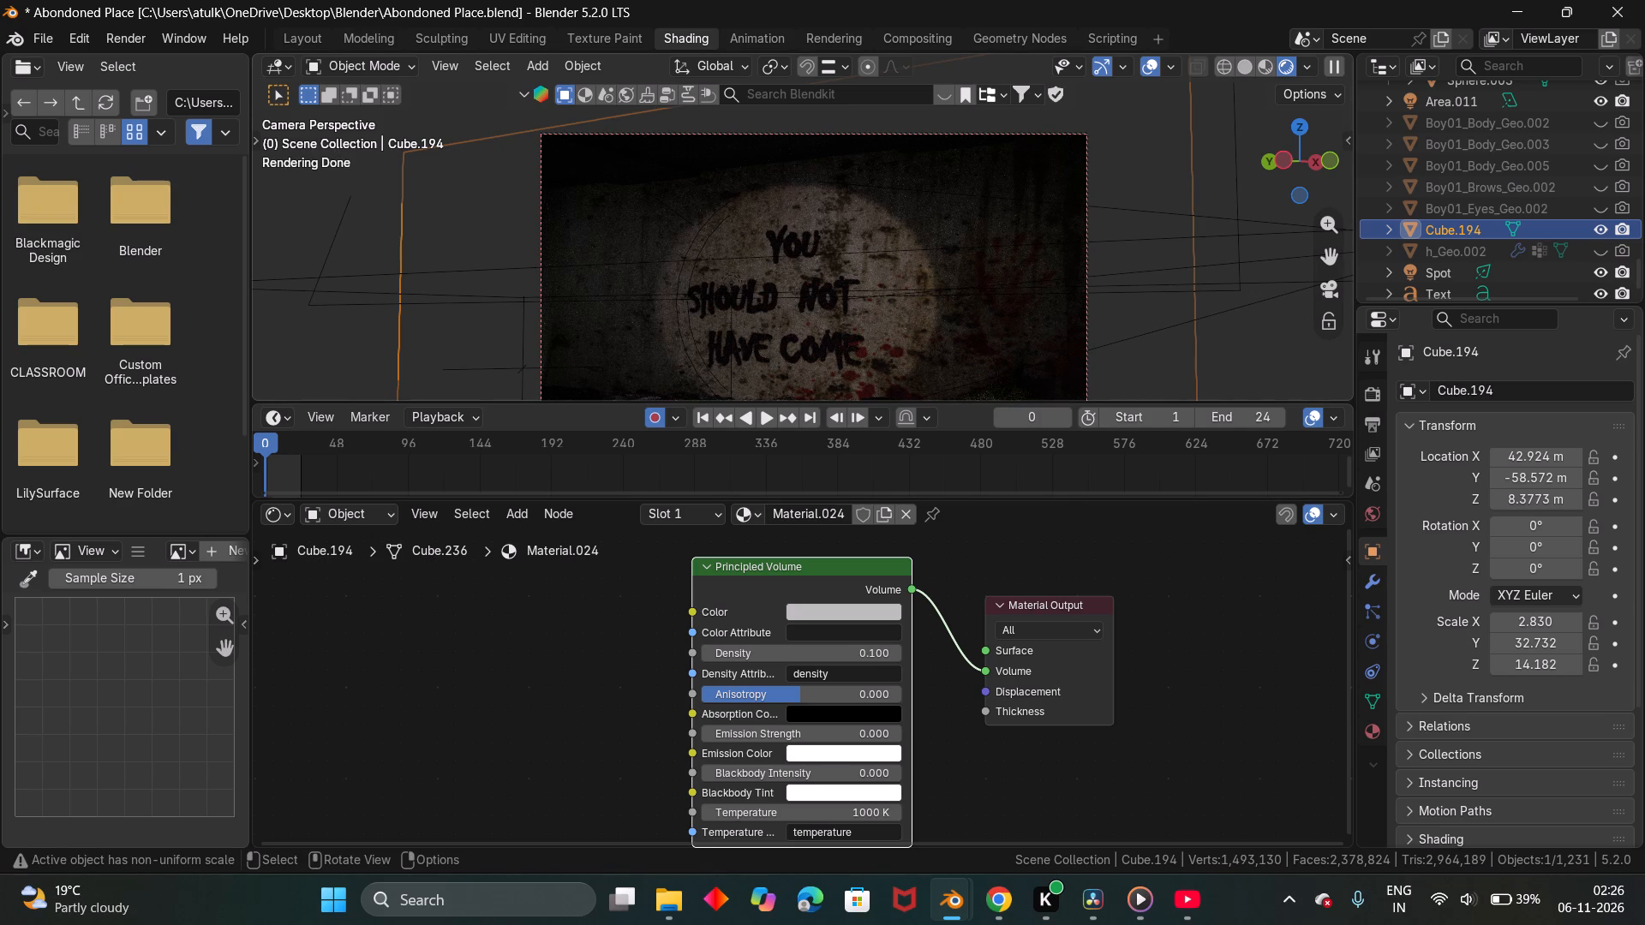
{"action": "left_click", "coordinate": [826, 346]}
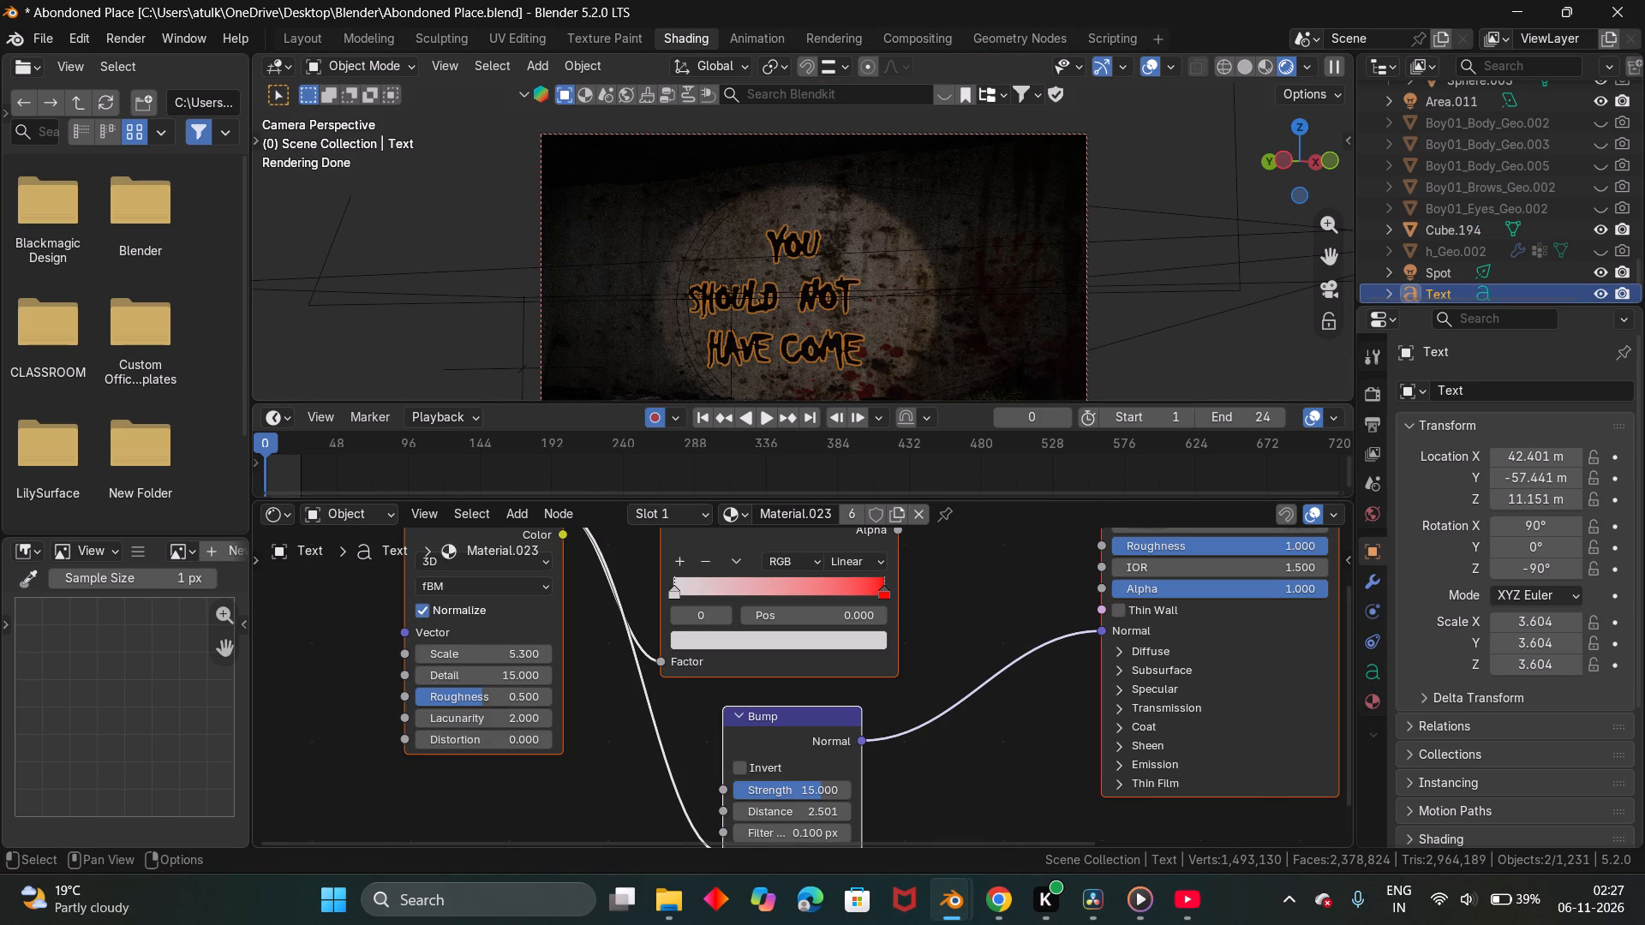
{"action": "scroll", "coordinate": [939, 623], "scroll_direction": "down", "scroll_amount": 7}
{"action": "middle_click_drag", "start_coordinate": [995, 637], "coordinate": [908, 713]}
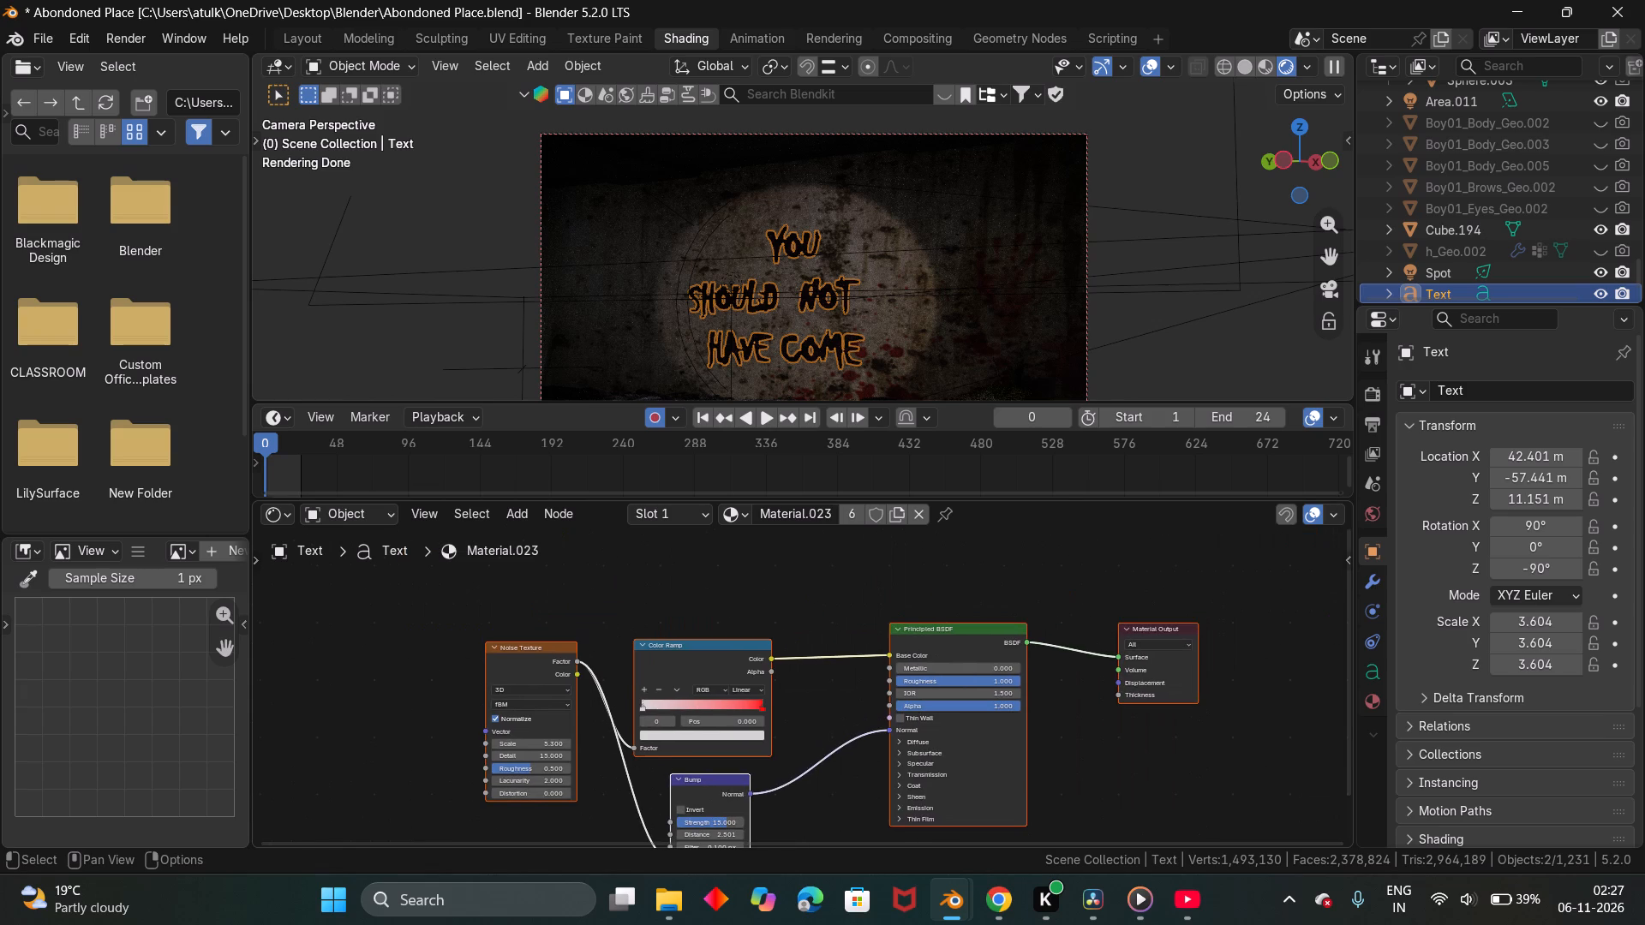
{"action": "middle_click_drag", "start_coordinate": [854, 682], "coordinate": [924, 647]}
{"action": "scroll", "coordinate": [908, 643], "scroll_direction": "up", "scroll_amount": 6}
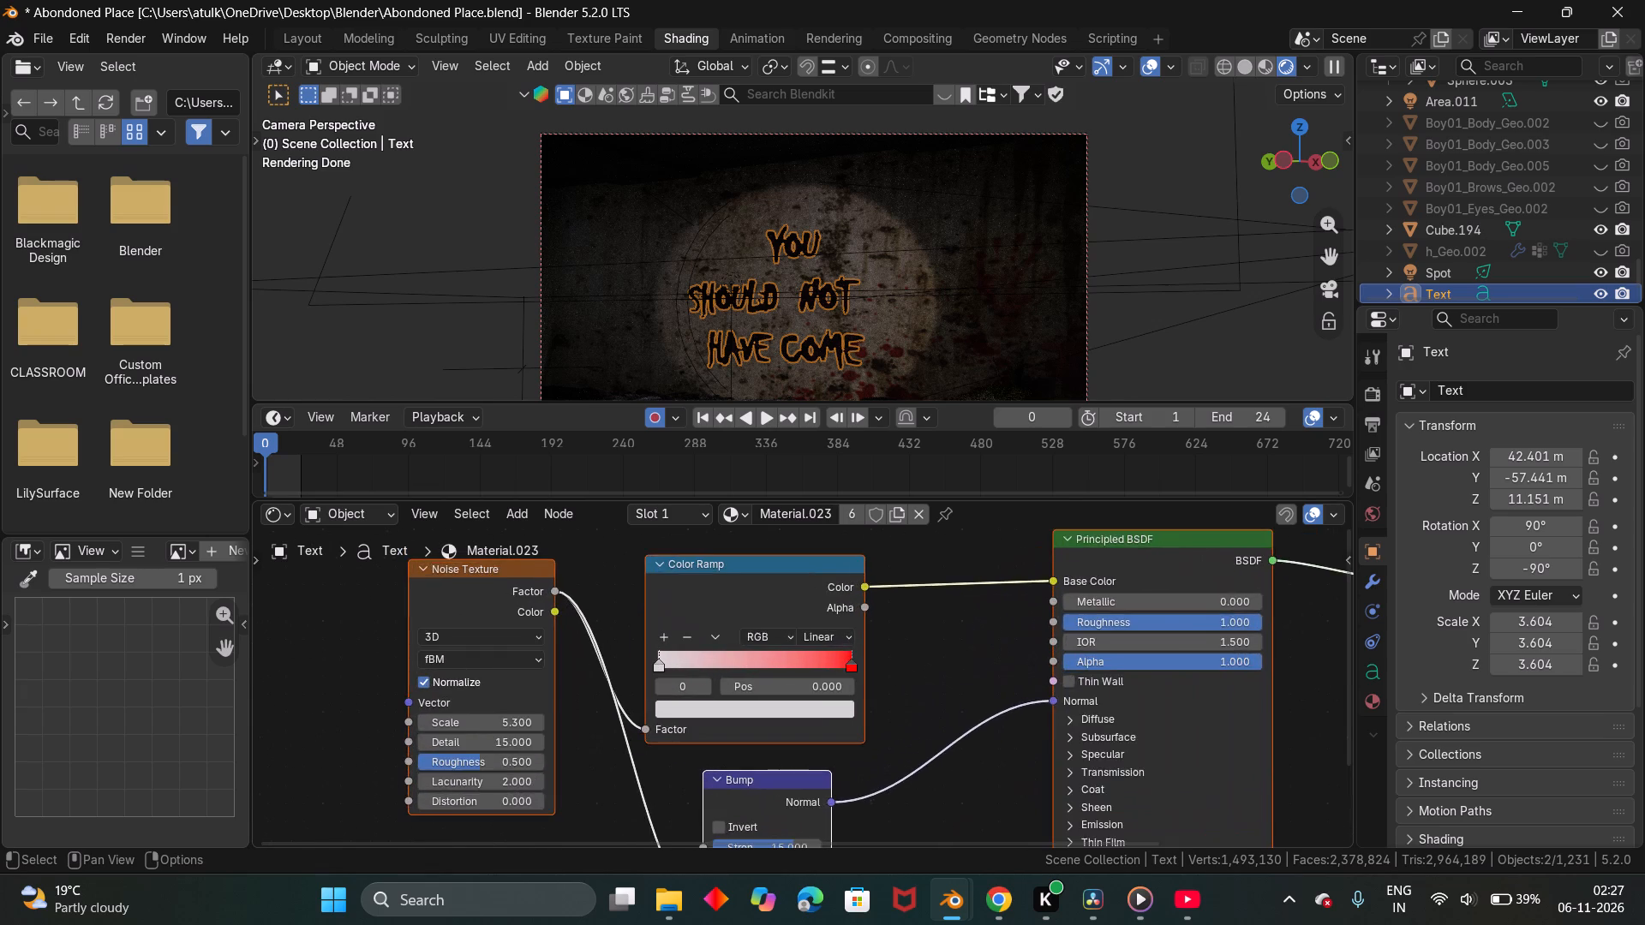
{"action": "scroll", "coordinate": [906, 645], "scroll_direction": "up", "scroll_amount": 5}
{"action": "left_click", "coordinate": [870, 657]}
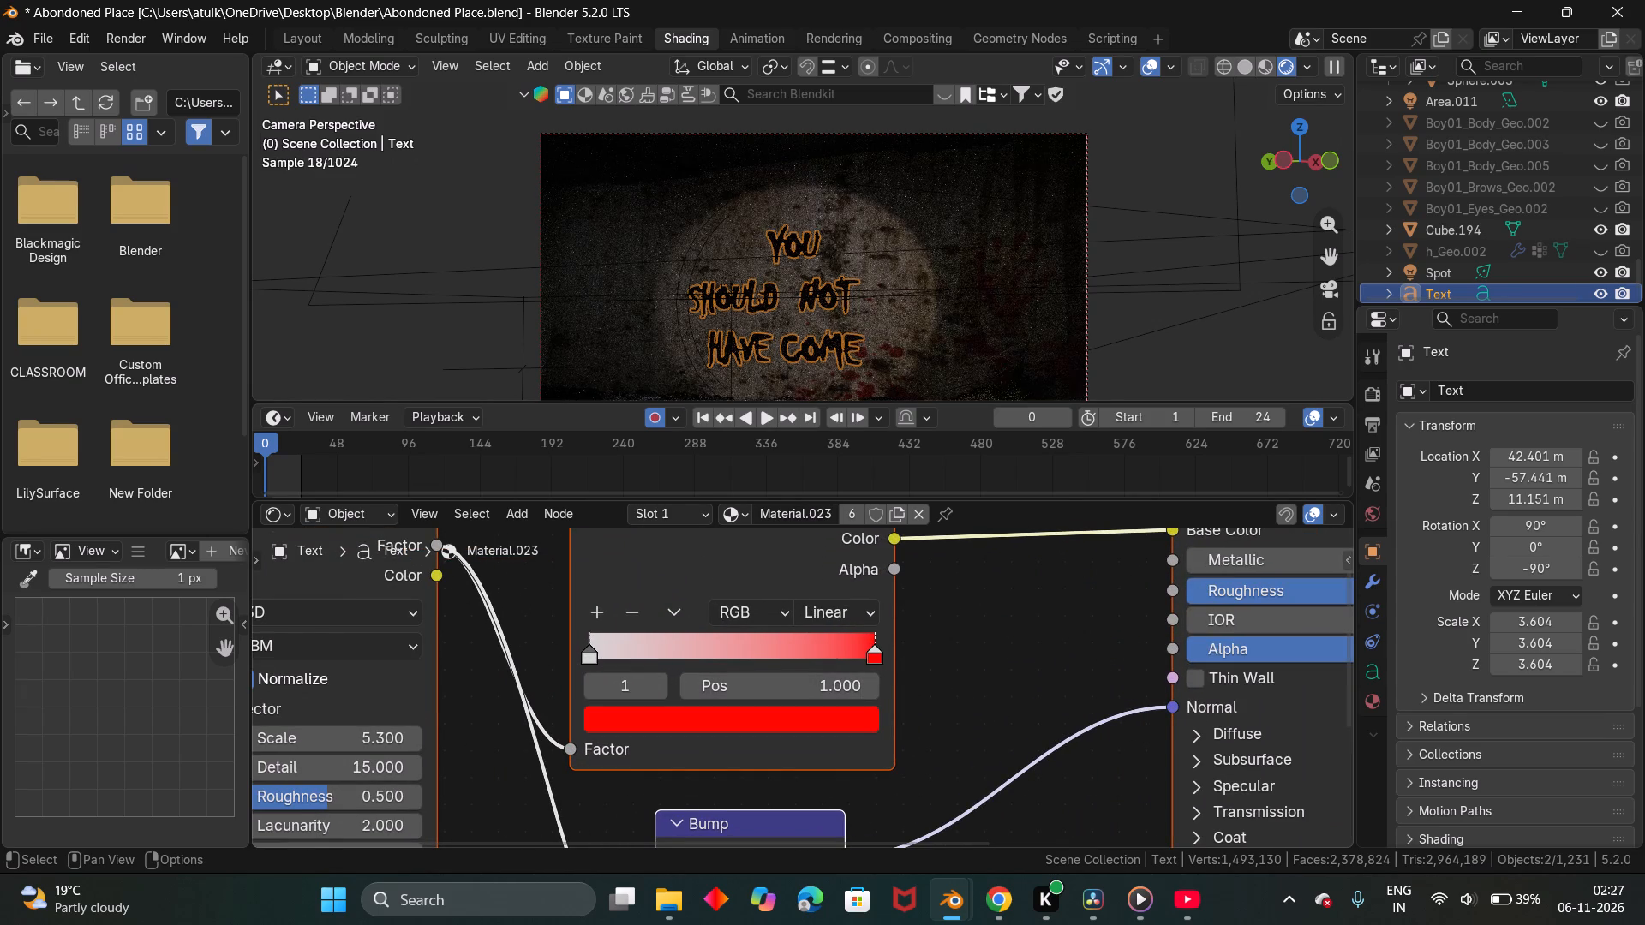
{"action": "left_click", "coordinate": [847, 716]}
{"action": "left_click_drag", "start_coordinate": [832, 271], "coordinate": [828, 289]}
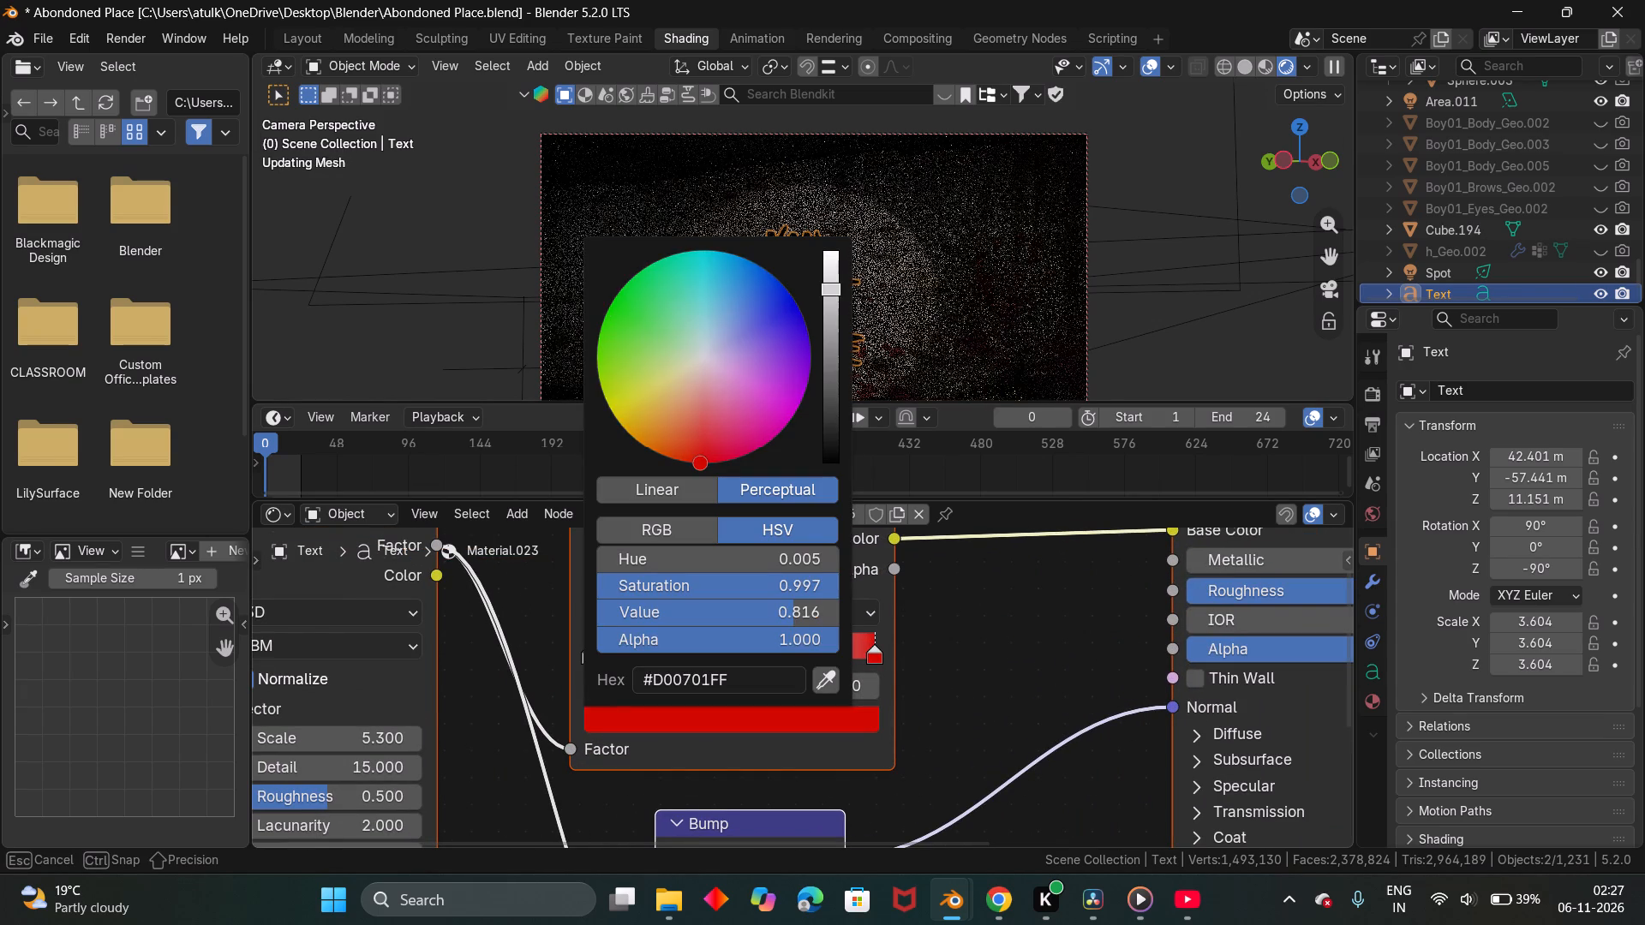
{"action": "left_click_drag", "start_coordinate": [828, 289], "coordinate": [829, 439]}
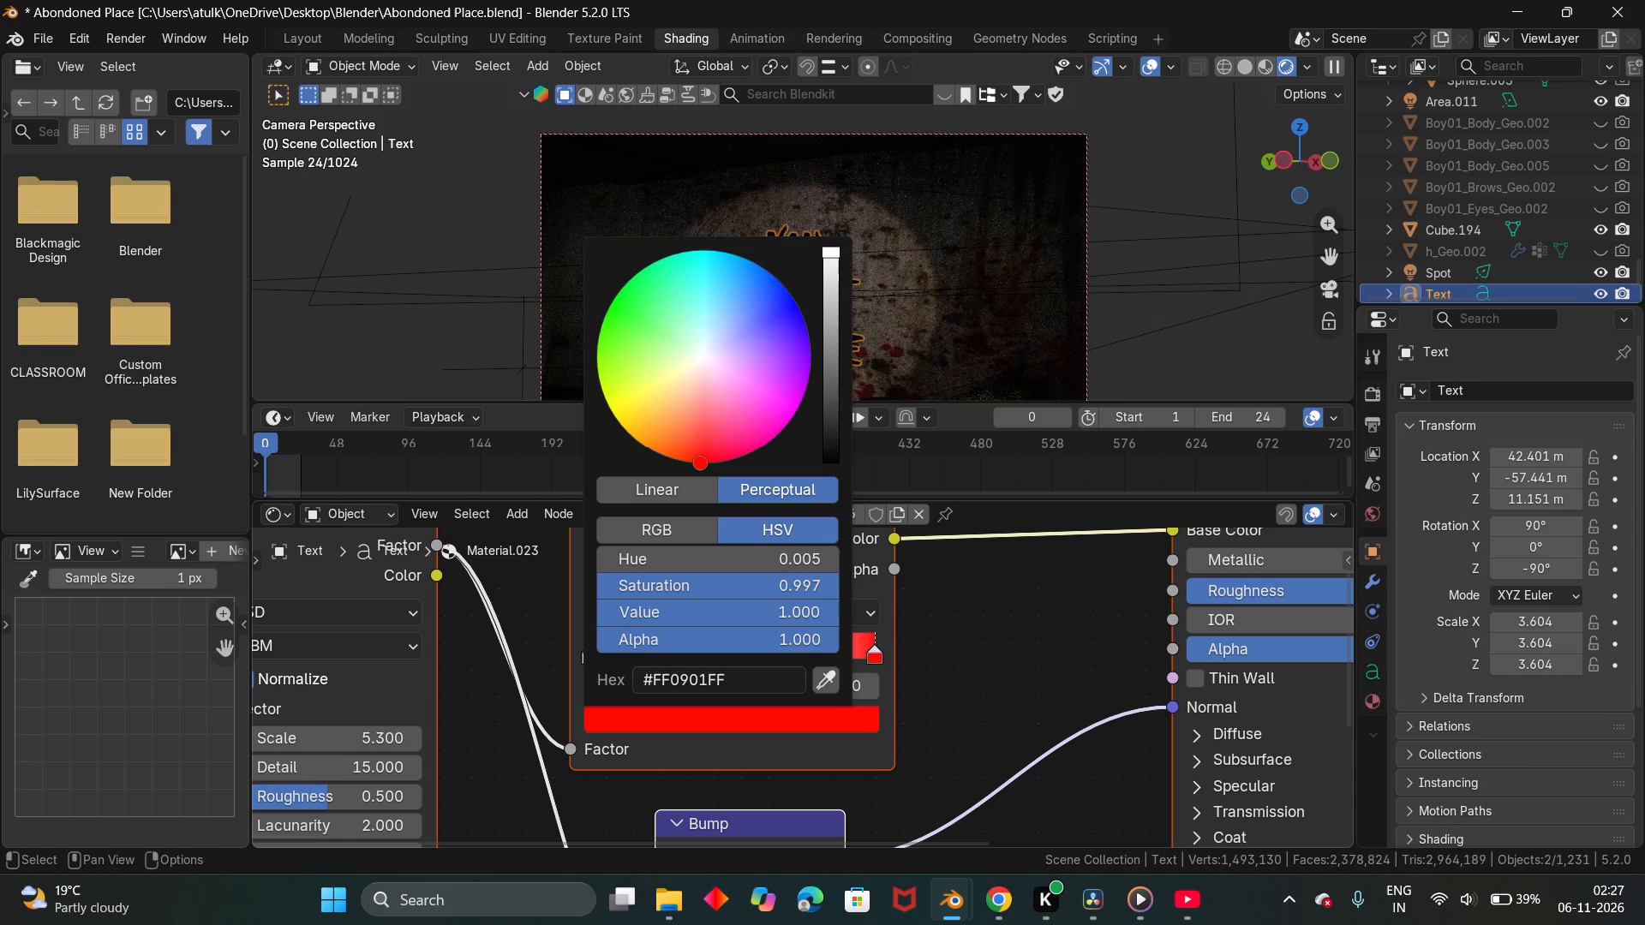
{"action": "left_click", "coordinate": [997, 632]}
Brighten the color ramp's light grey stop at position 0 to pure white.
{"action": "left_click", "coordinate": [590, 658]}
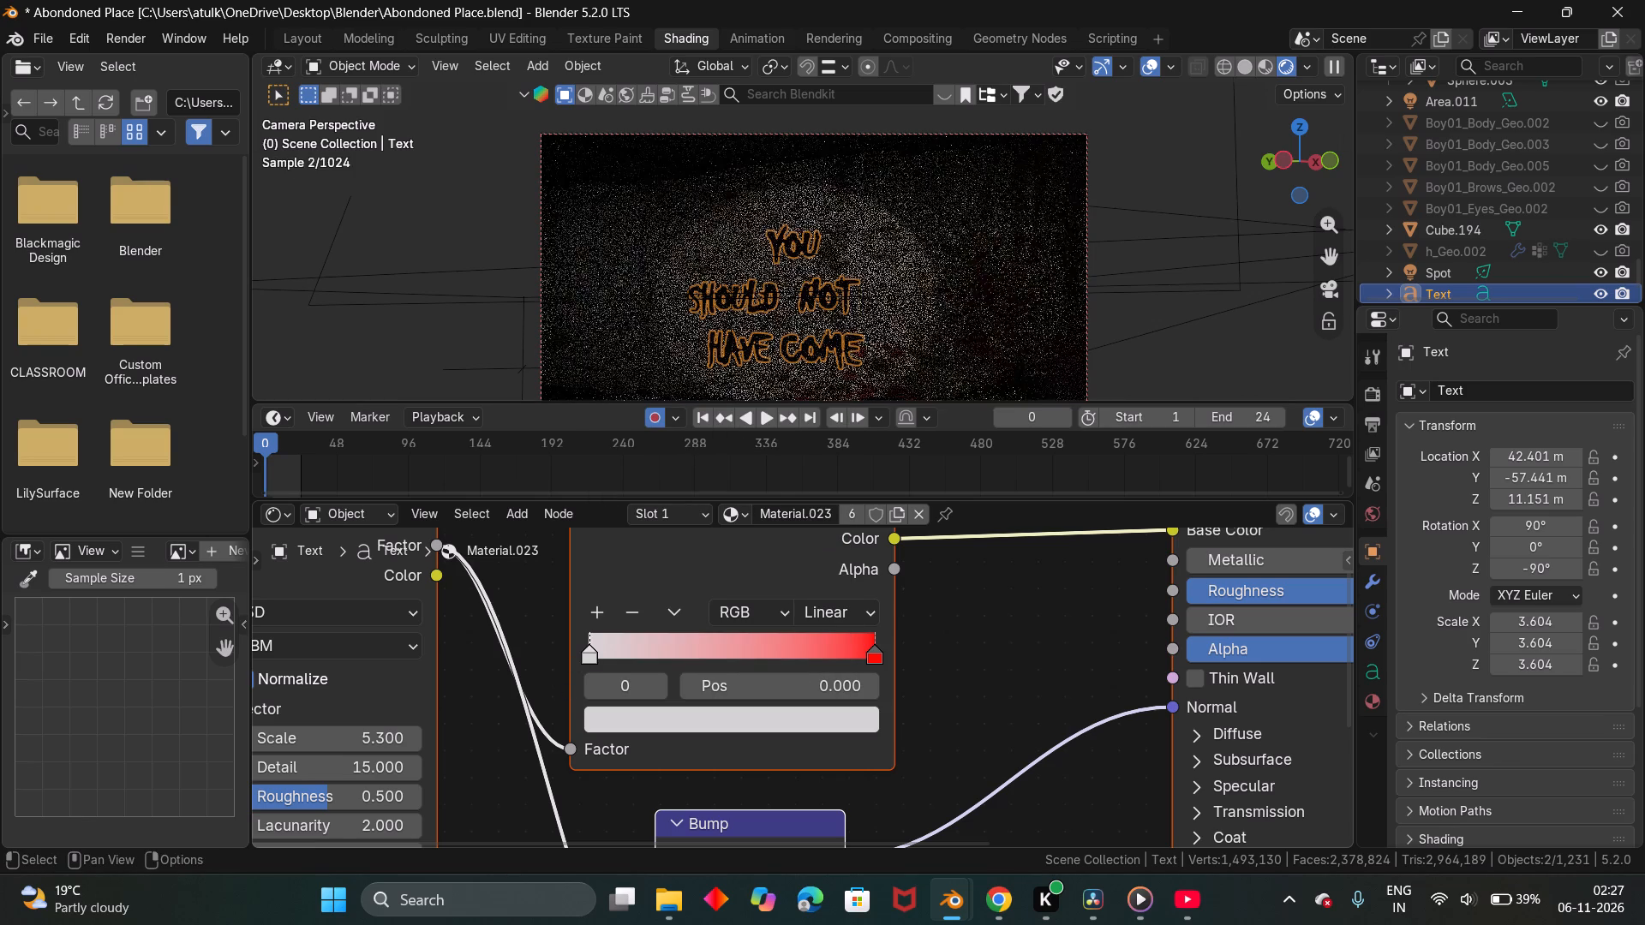
{"action": "left_click", "coordinate": [793, 737]}
{"action": "left_click", "coordinate": [786, 718]}
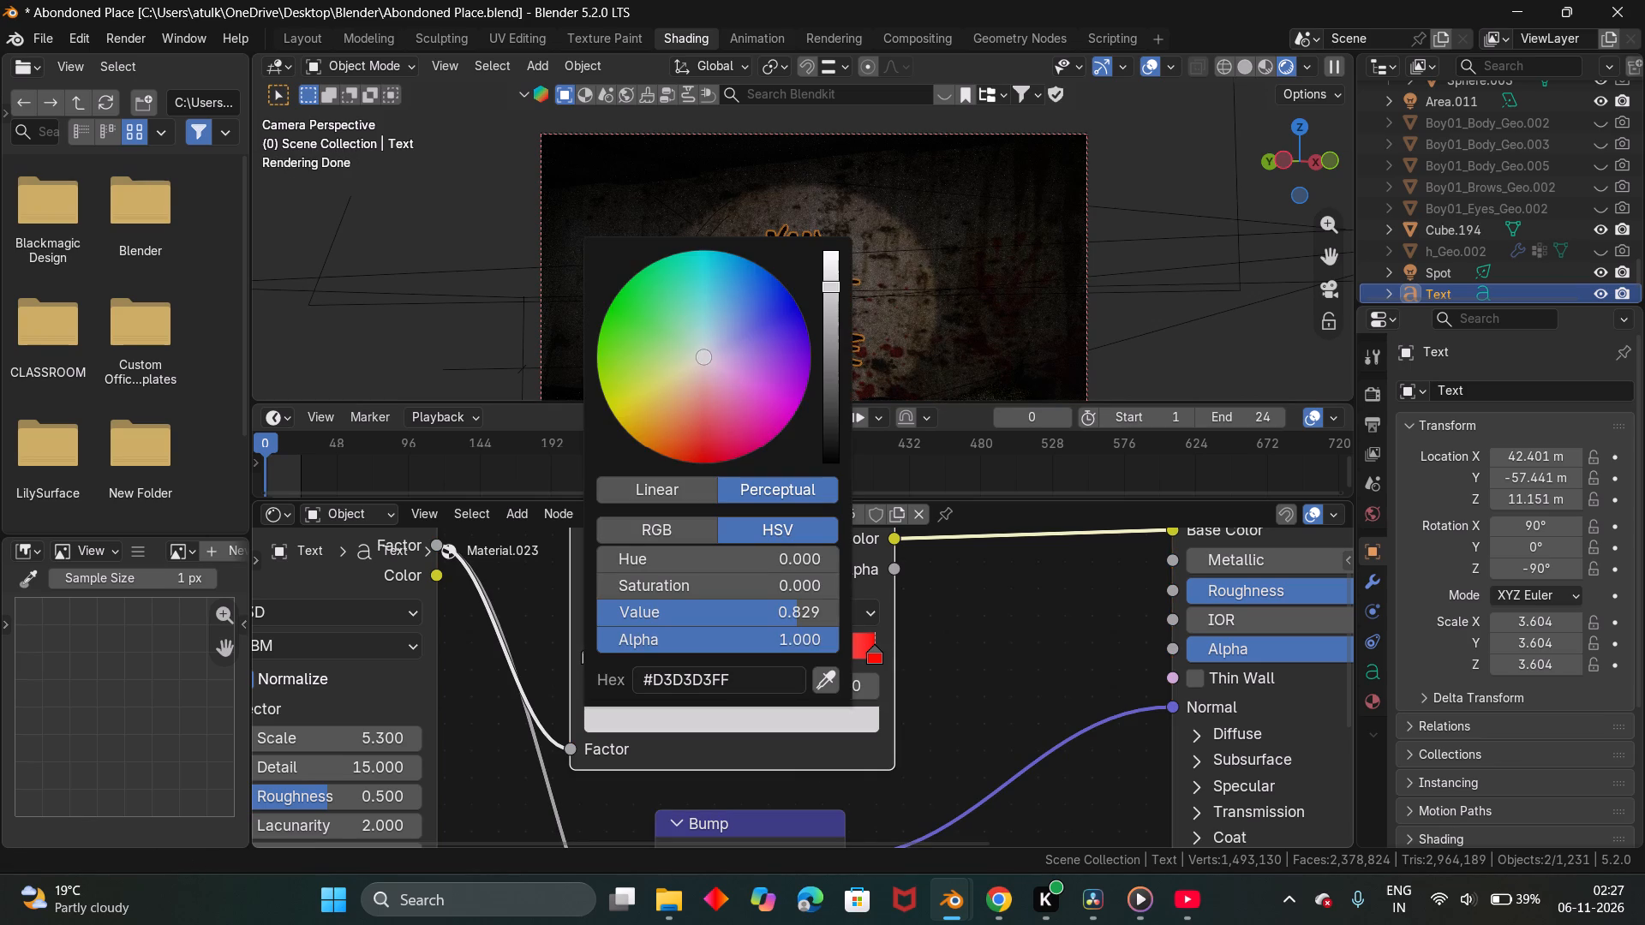
{"action": "left_click_drag", "start_coordinate": [834, 285], "coordinate": [826, 441]}
{"action": "left_click", "coordinate": [954, 599]}
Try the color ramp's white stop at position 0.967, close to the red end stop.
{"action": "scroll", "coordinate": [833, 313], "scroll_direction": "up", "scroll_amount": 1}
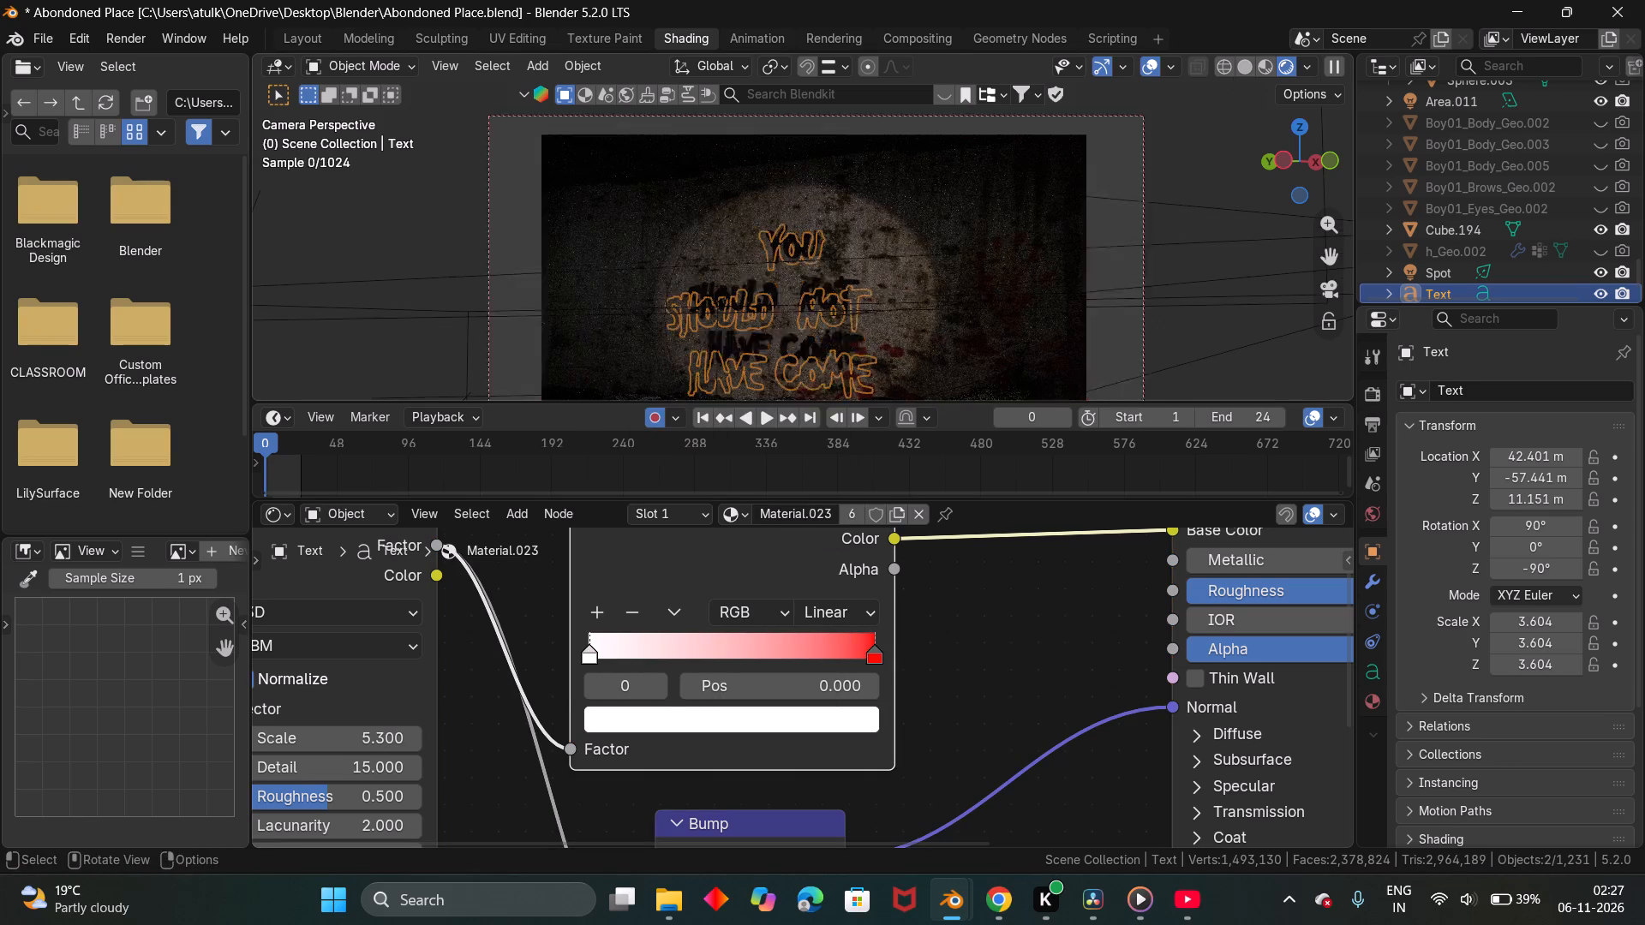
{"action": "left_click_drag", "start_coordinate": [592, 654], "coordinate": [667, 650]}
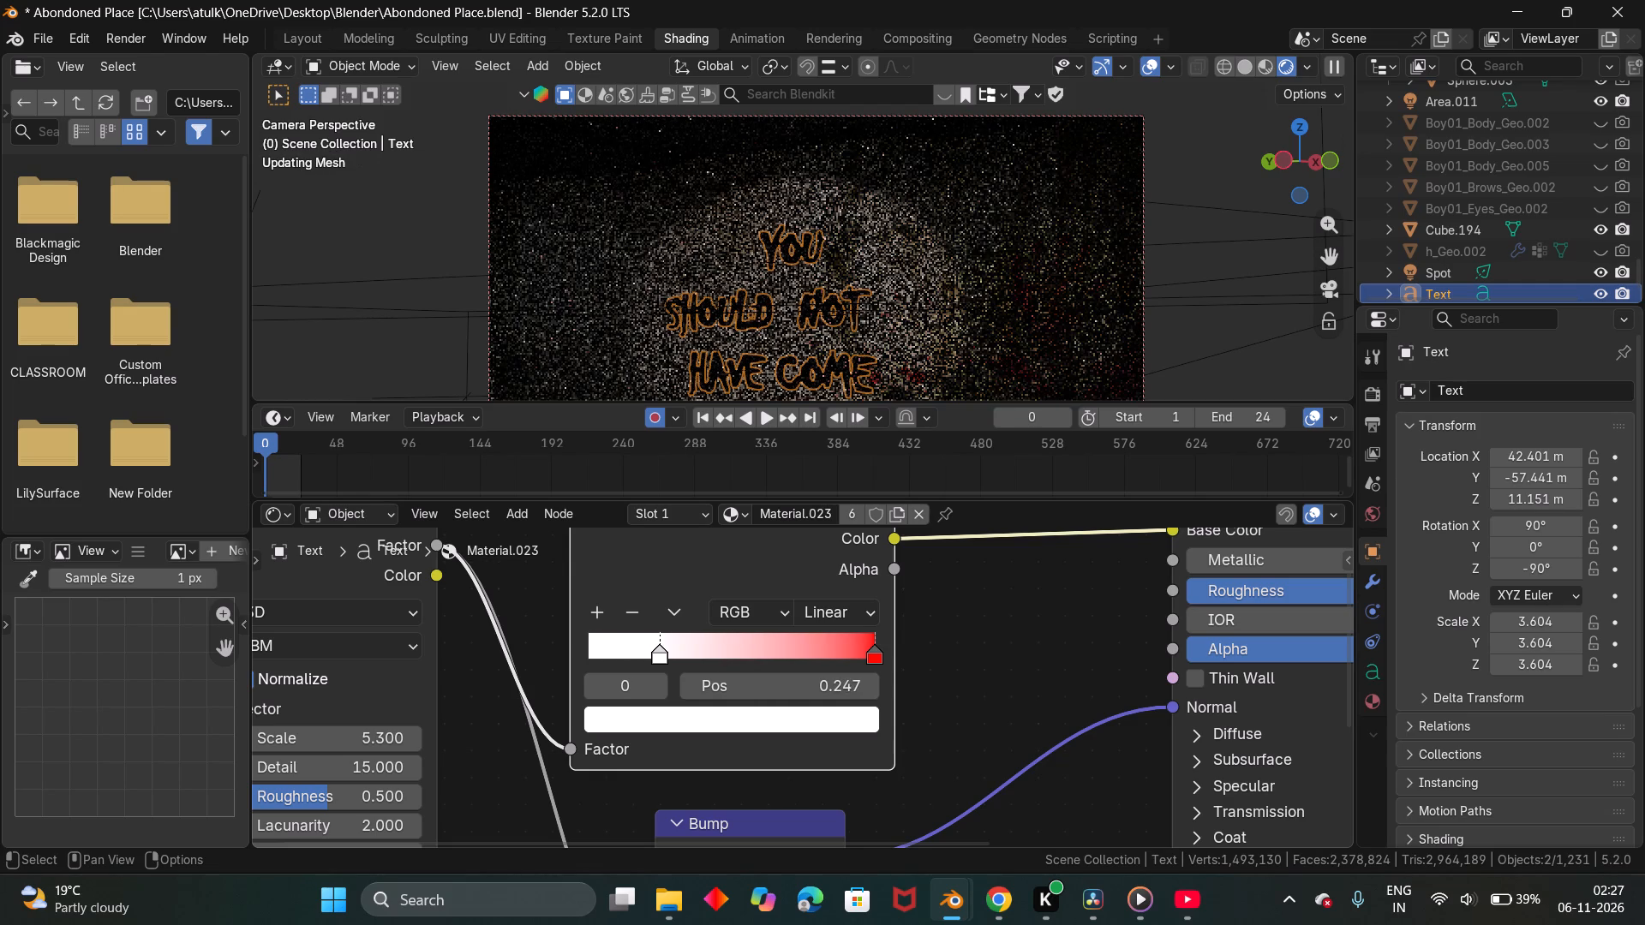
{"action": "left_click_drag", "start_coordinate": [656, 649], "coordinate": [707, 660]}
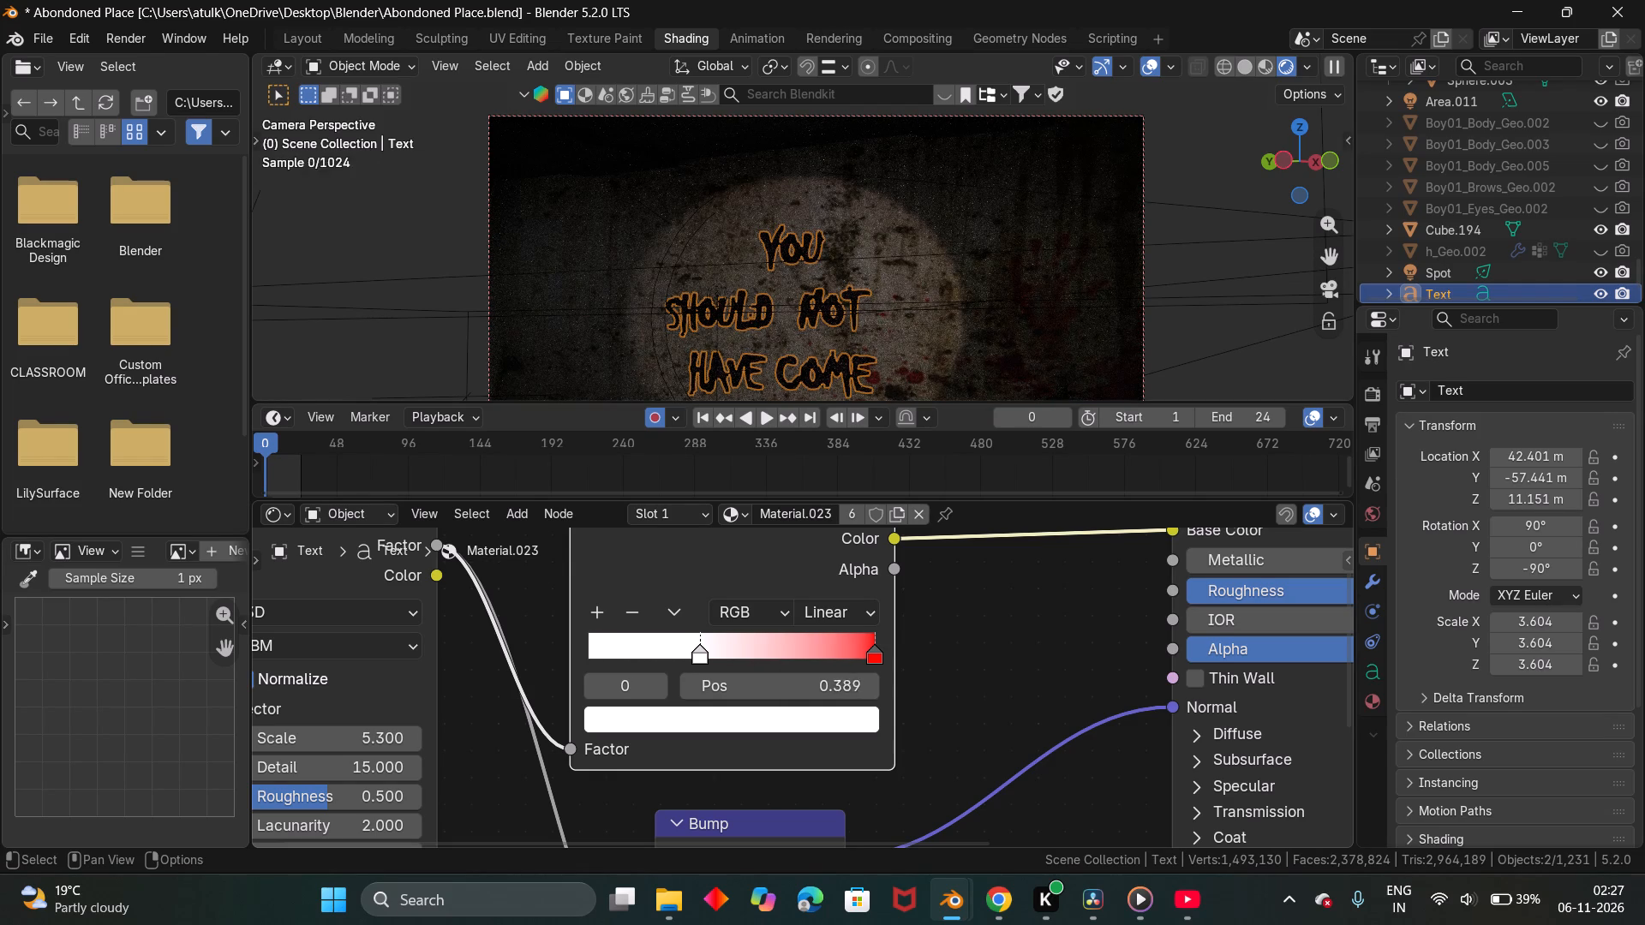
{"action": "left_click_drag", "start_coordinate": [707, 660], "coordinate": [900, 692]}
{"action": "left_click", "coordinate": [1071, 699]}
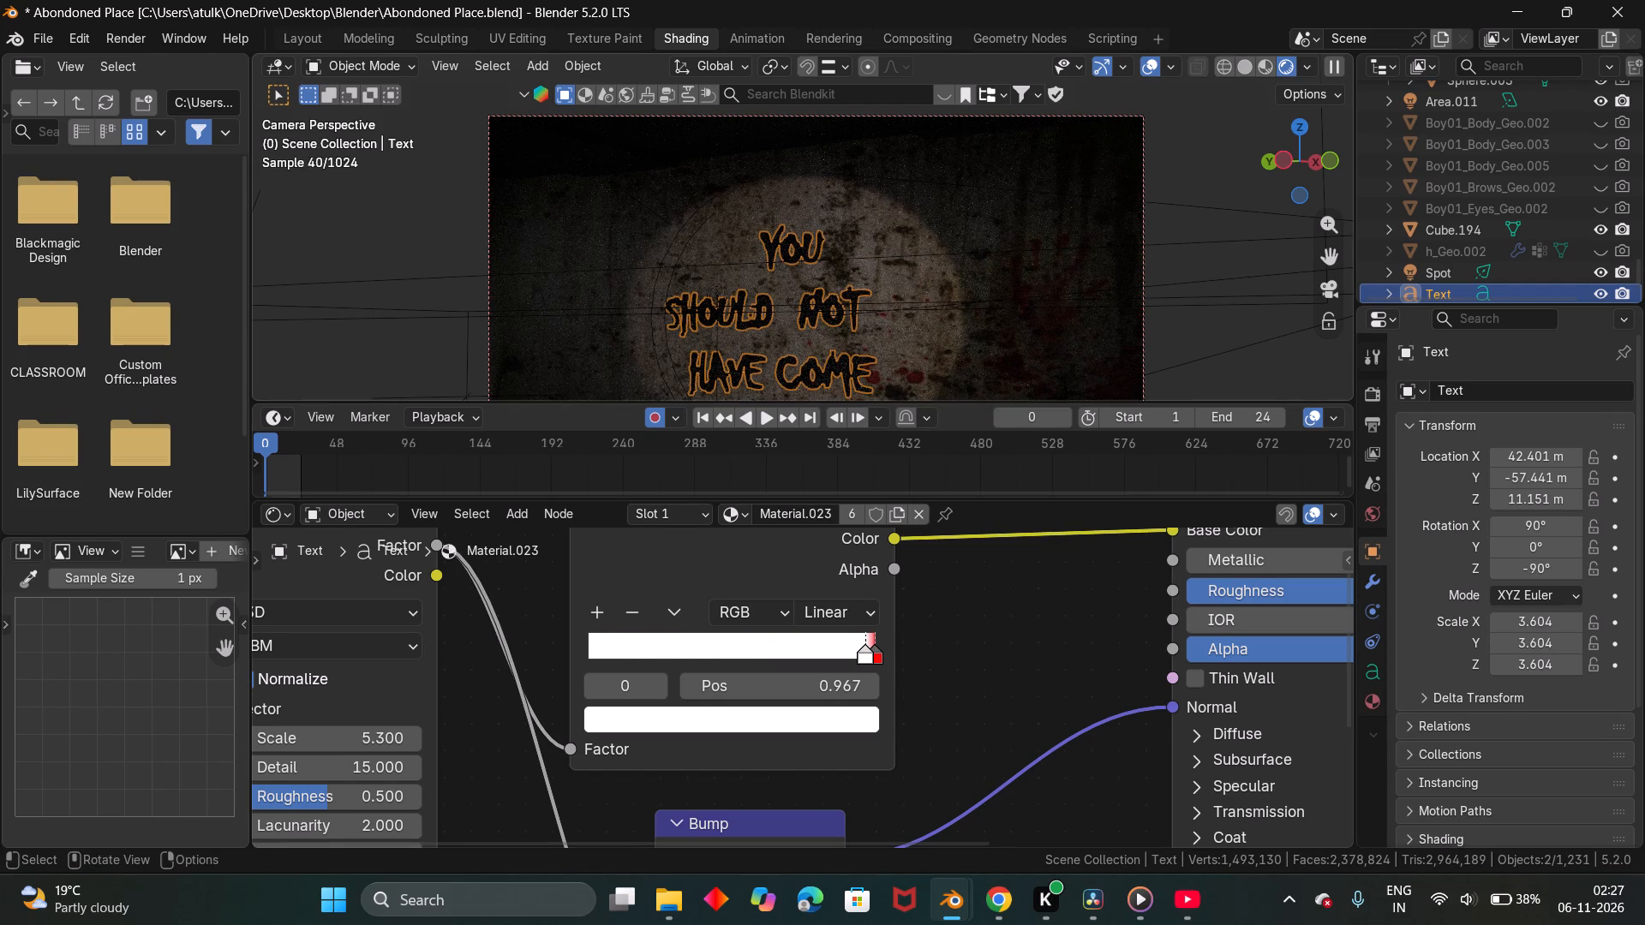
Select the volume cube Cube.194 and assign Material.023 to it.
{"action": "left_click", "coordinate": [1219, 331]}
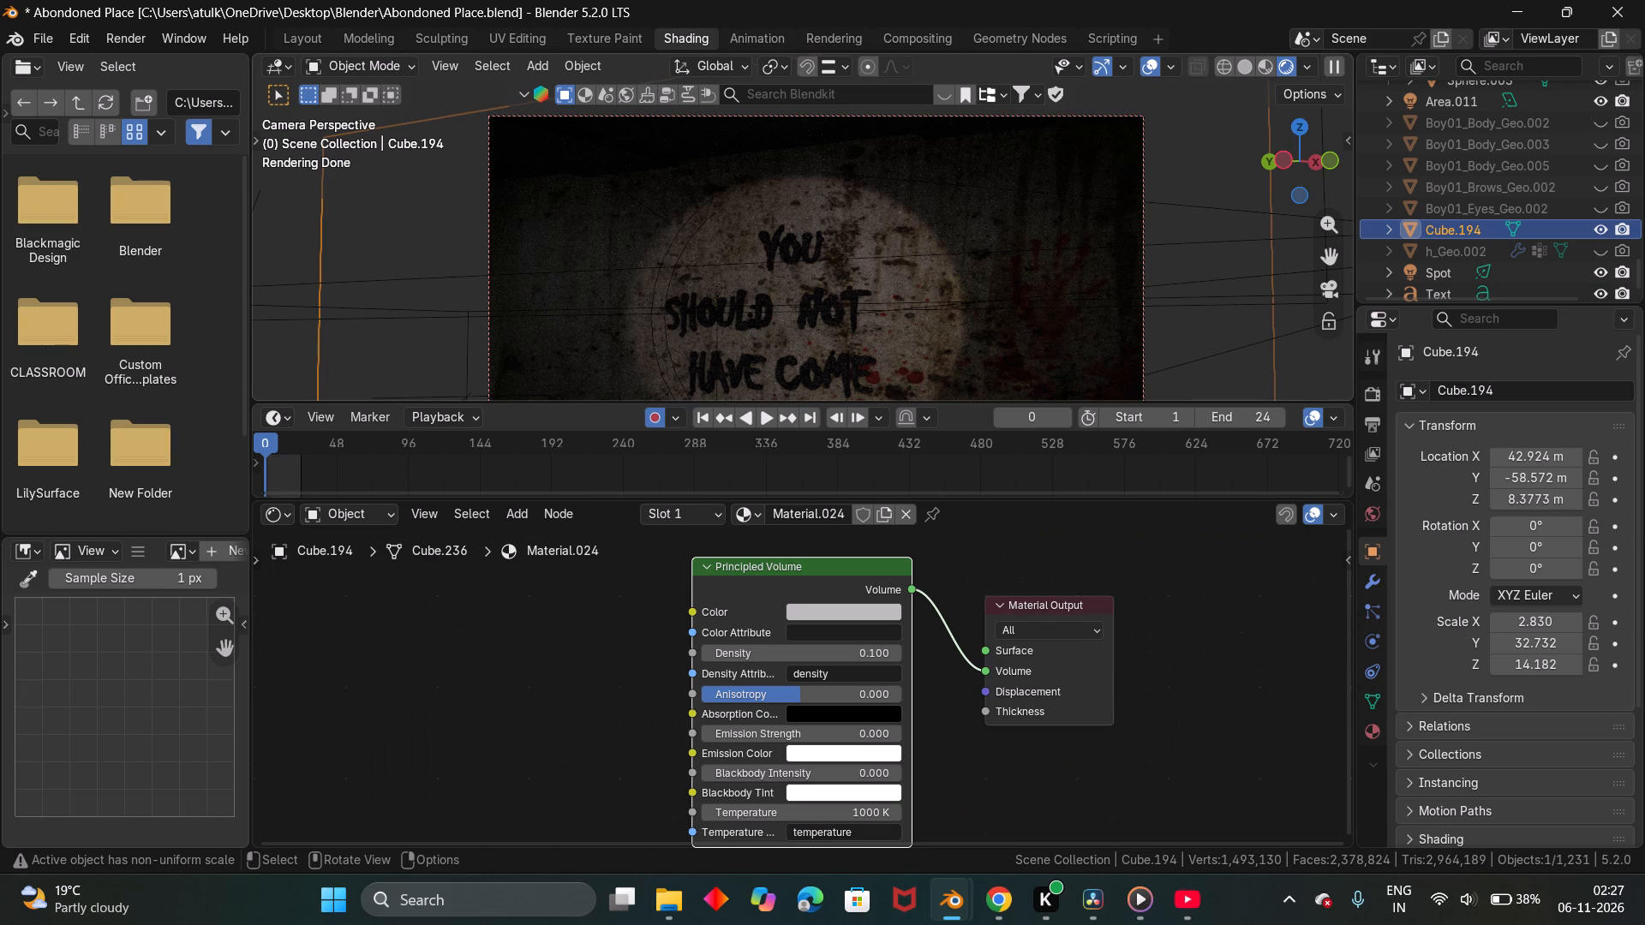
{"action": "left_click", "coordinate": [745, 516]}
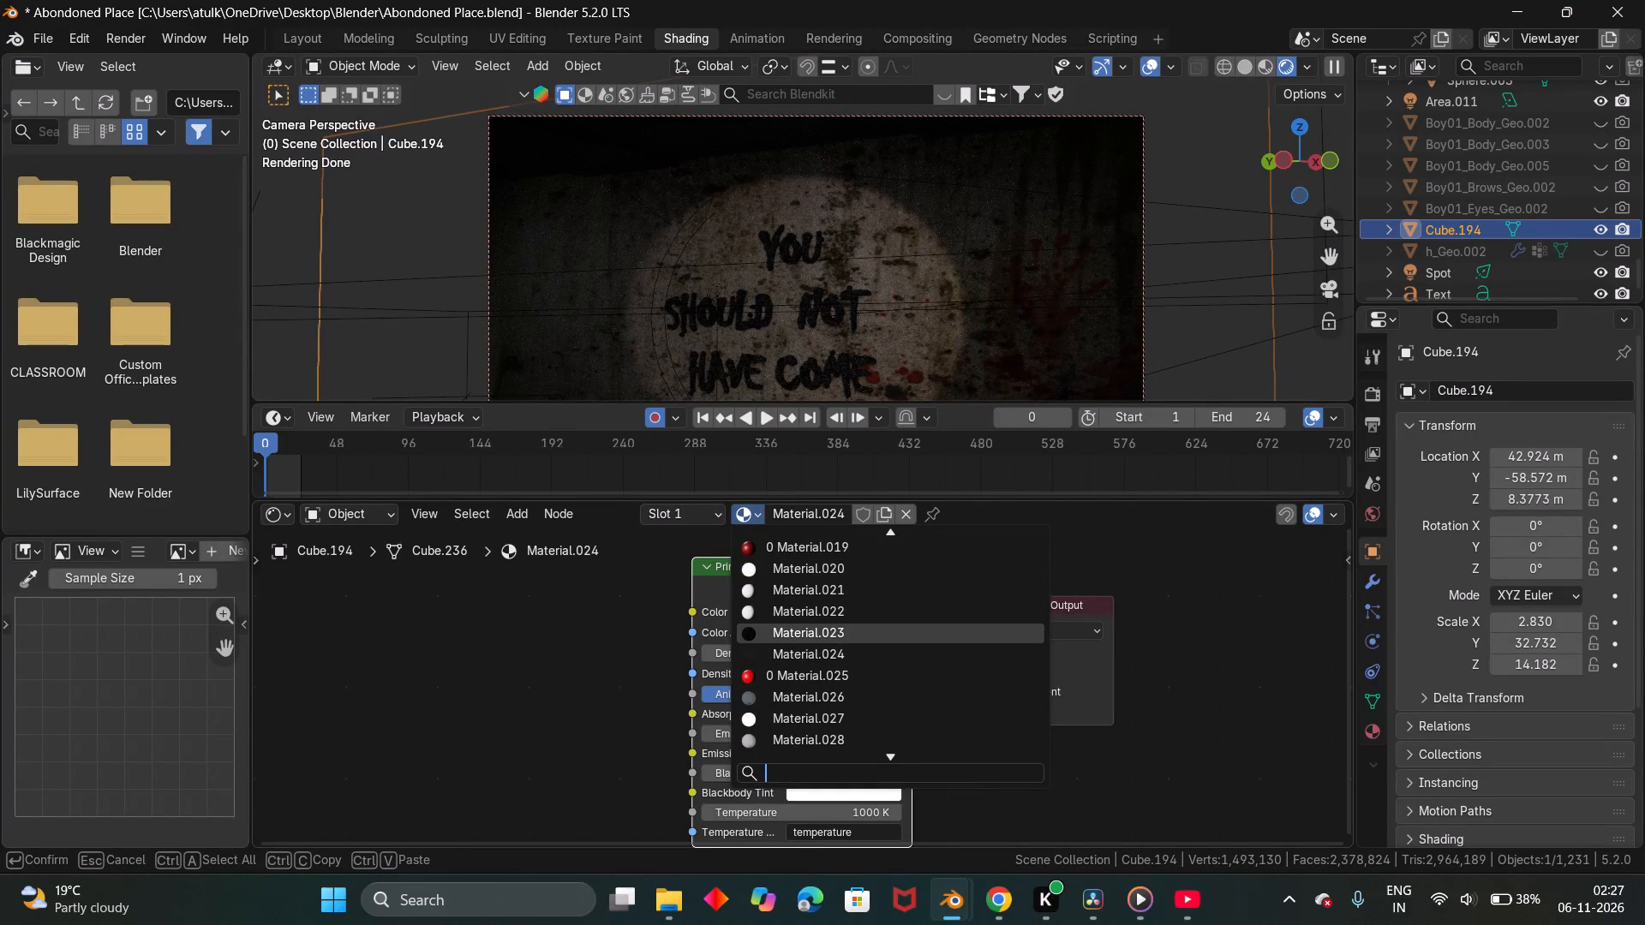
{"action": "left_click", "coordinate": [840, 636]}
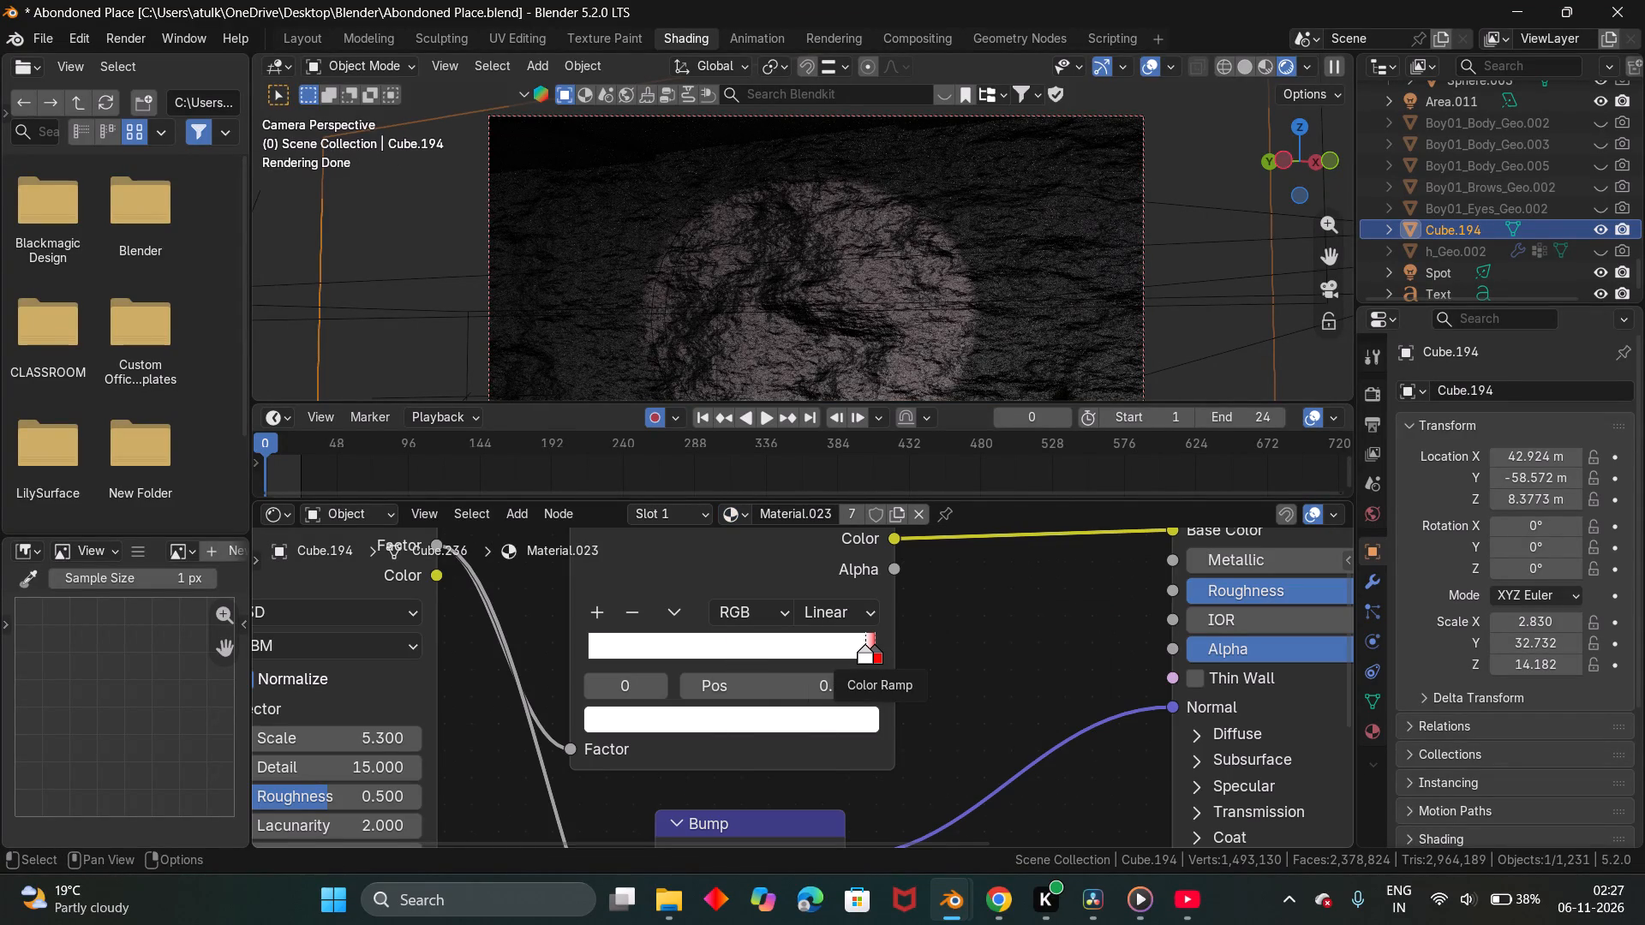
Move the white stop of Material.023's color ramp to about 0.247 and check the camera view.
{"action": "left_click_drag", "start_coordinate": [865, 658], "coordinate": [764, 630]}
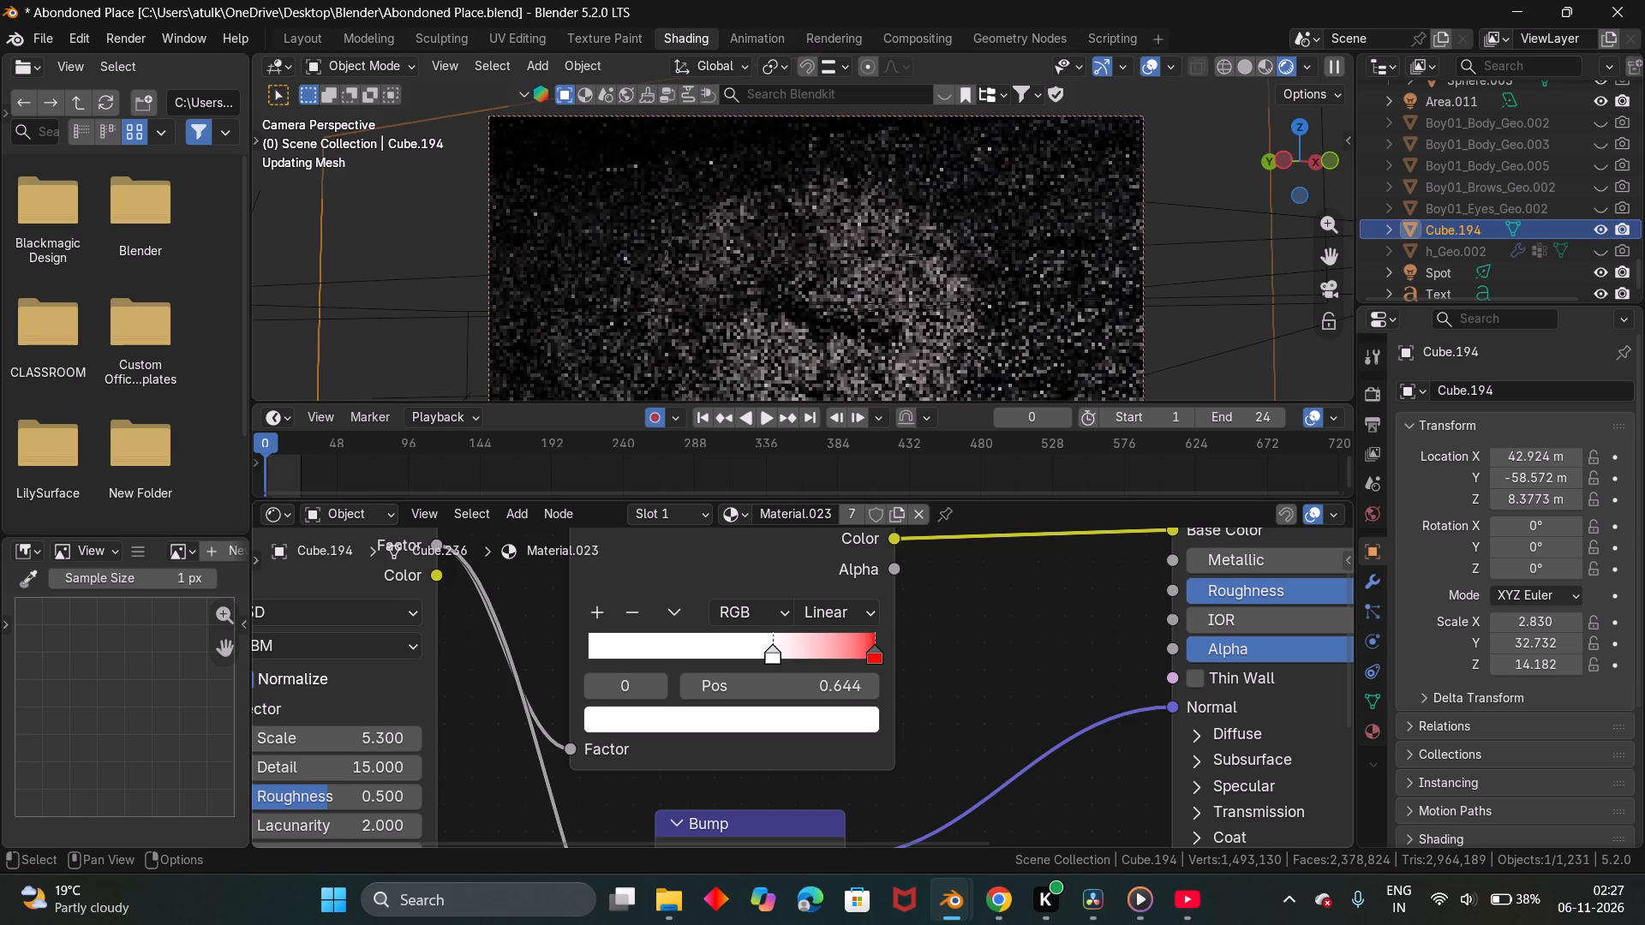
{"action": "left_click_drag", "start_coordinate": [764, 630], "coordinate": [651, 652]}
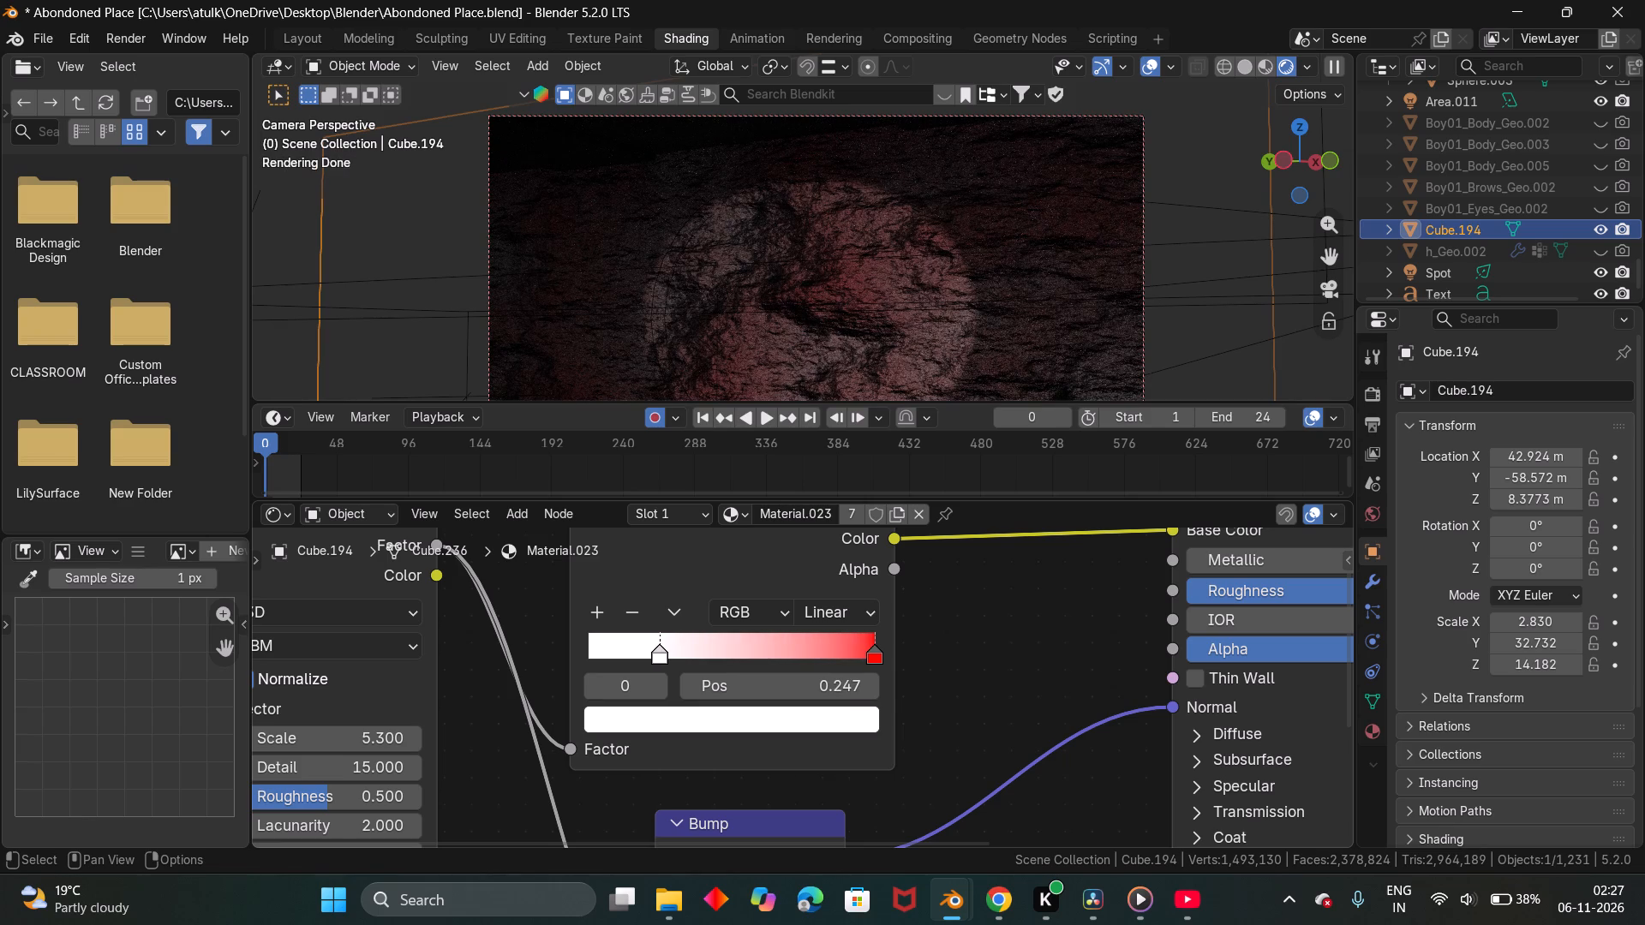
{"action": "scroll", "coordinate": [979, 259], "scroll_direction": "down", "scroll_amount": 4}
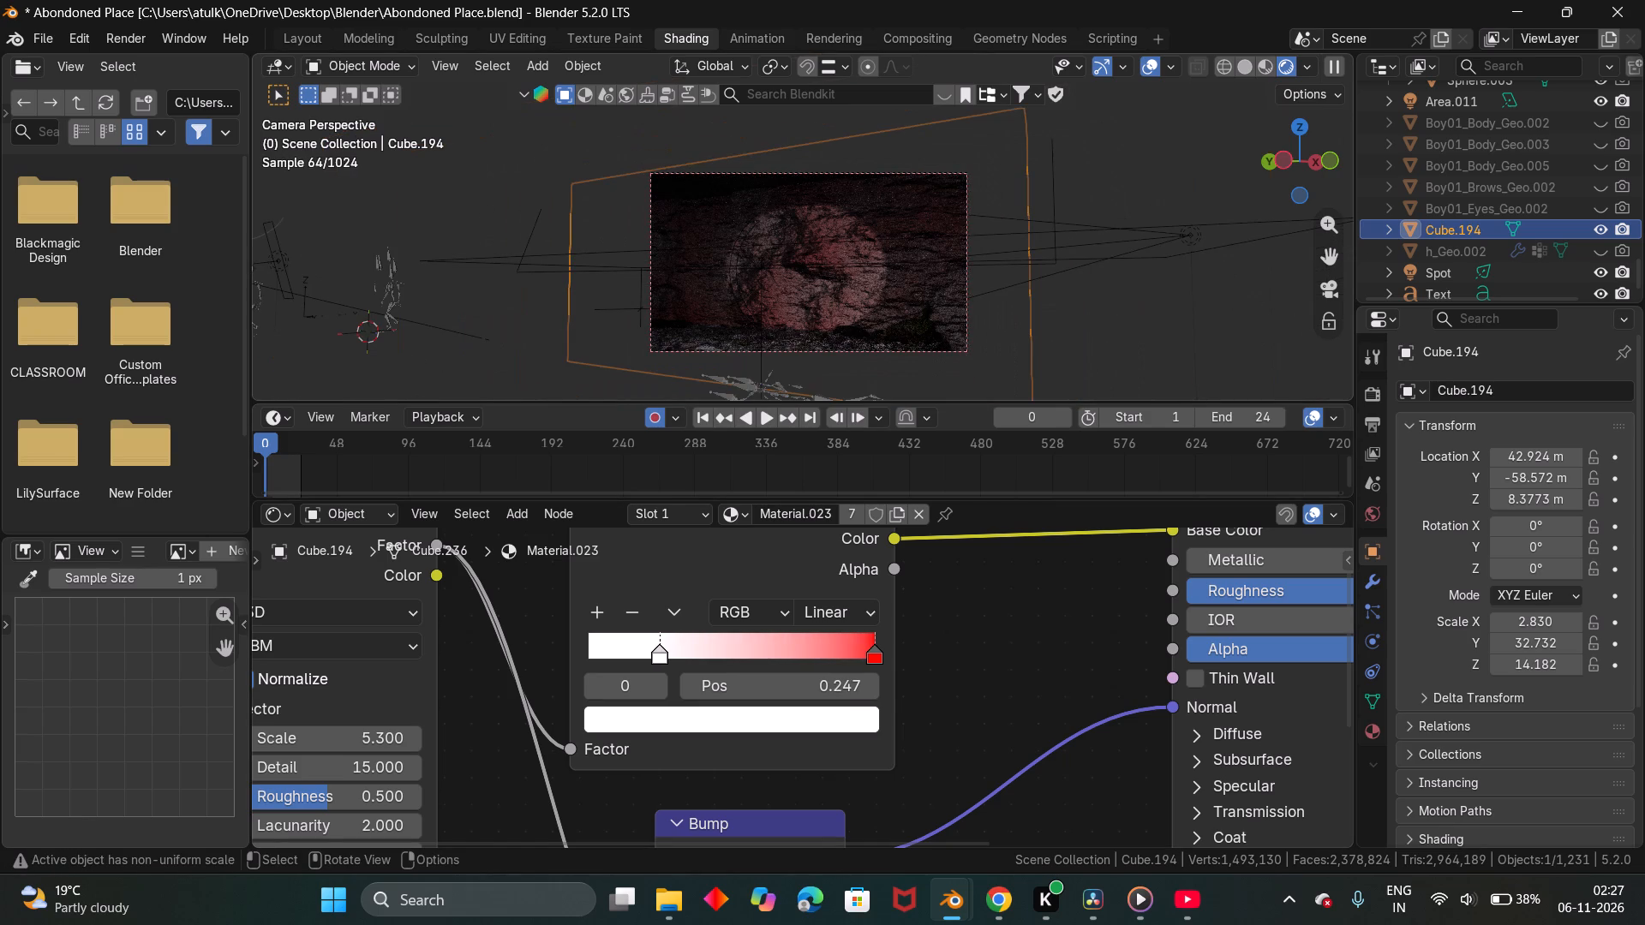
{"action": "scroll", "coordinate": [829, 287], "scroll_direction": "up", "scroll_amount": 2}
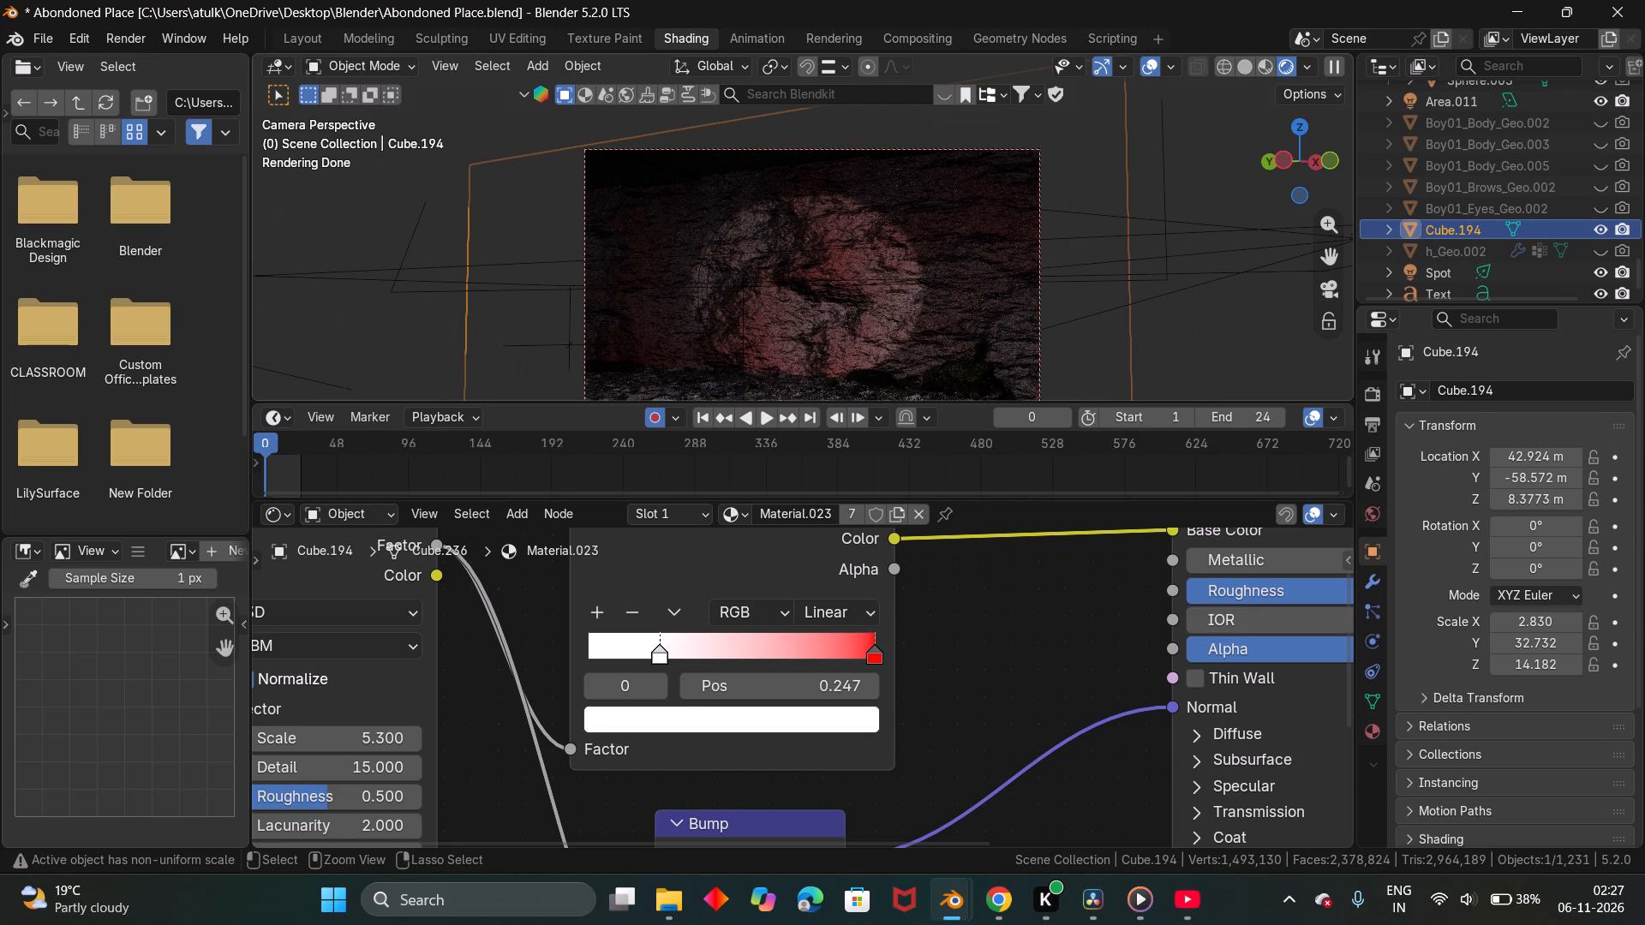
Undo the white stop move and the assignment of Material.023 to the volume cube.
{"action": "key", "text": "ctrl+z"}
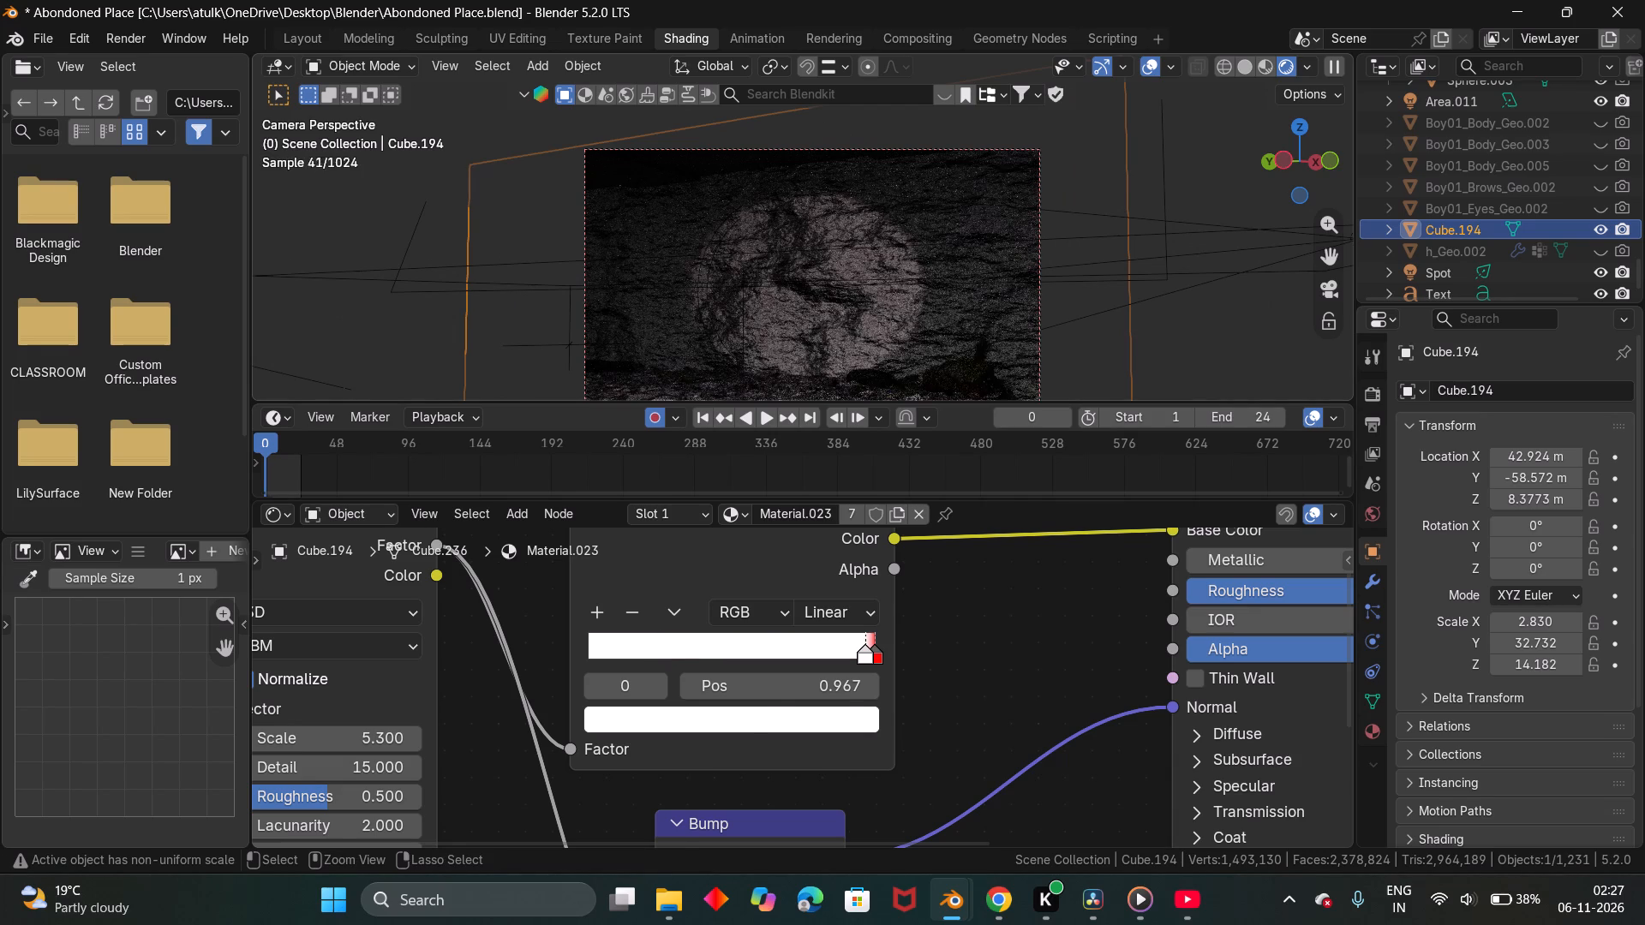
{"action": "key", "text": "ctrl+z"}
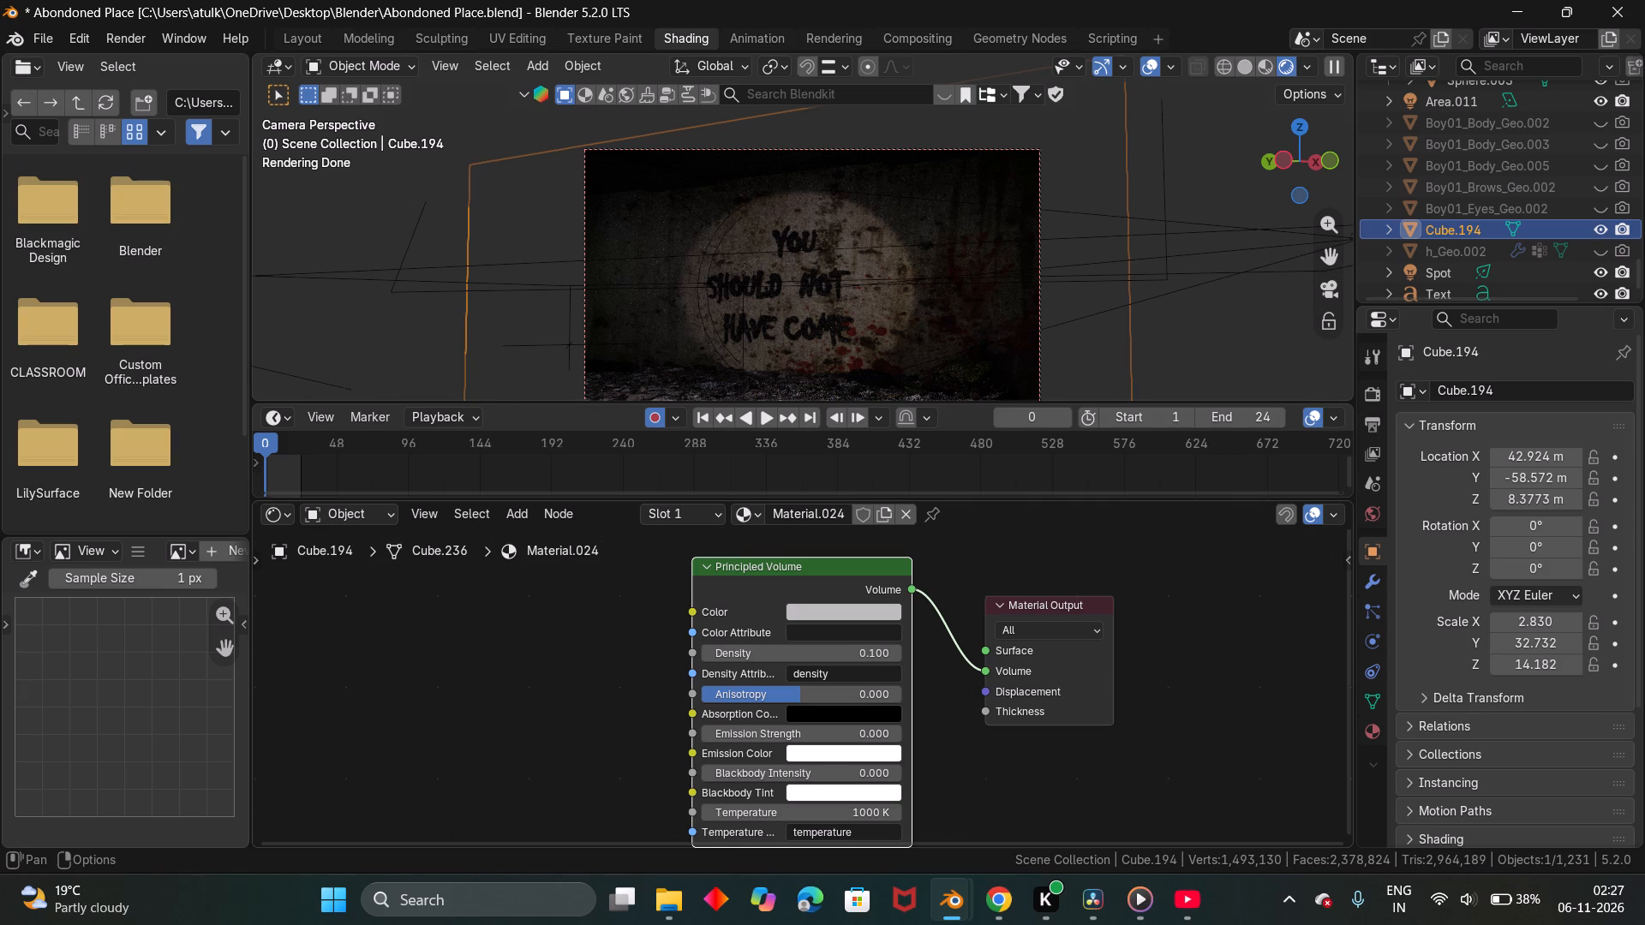
Reselect the wall text and move its color ramp's white stop to position 0.
{"action": "left_click", "coordinate": [804, 331]}
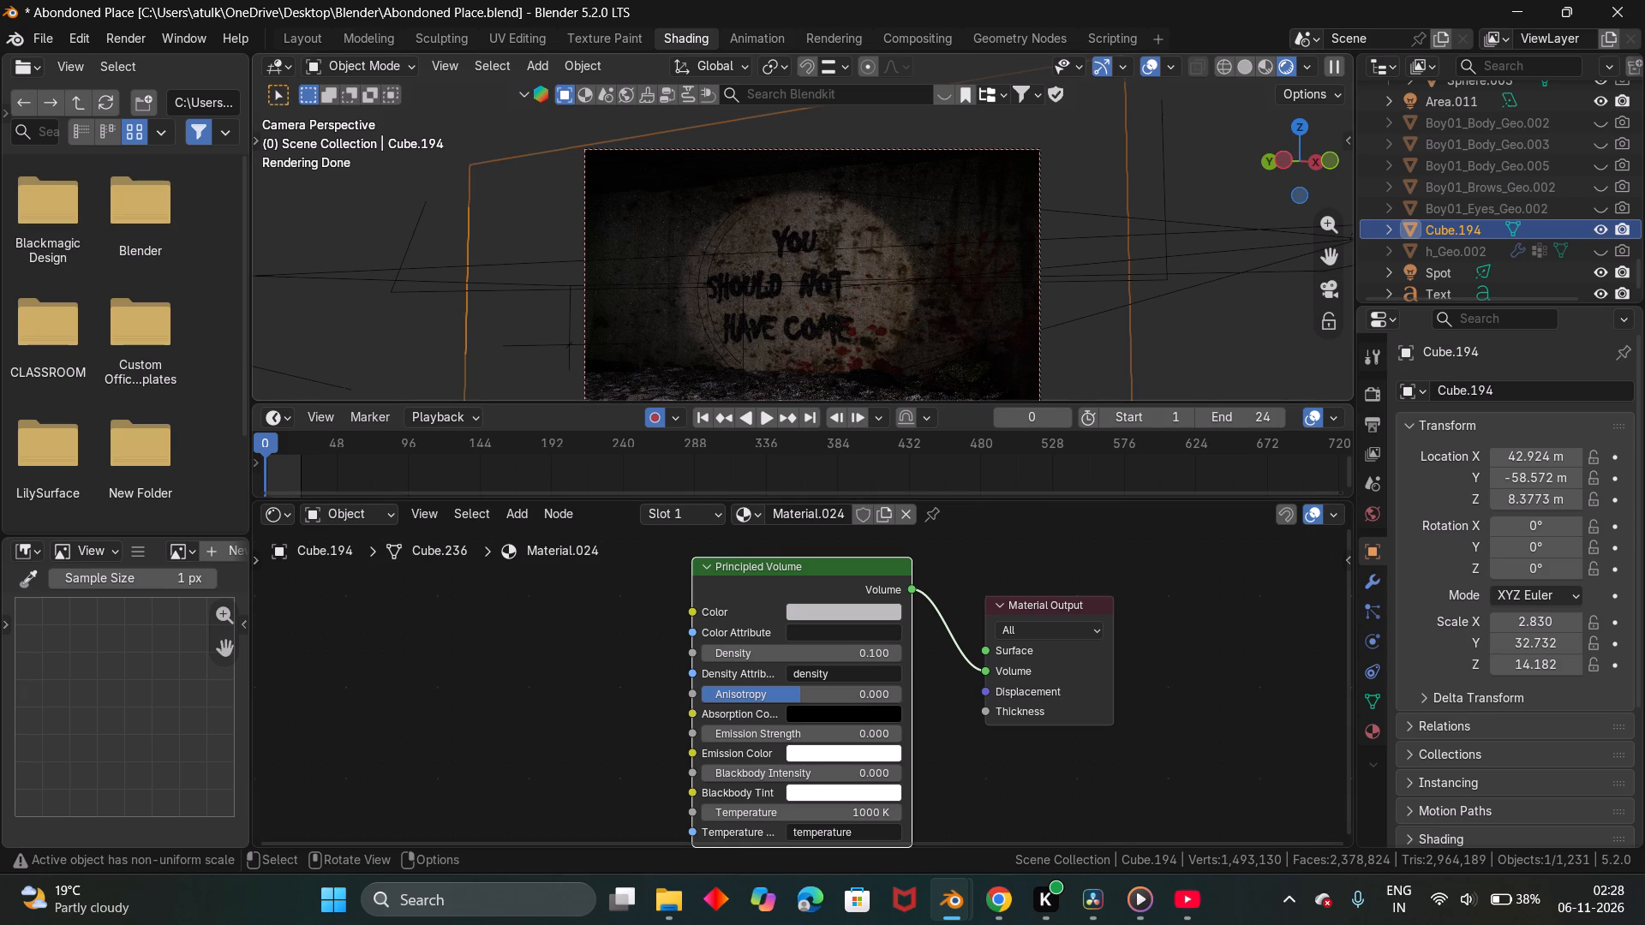
{"action": "left_click", "coordinate": [804, 331]}
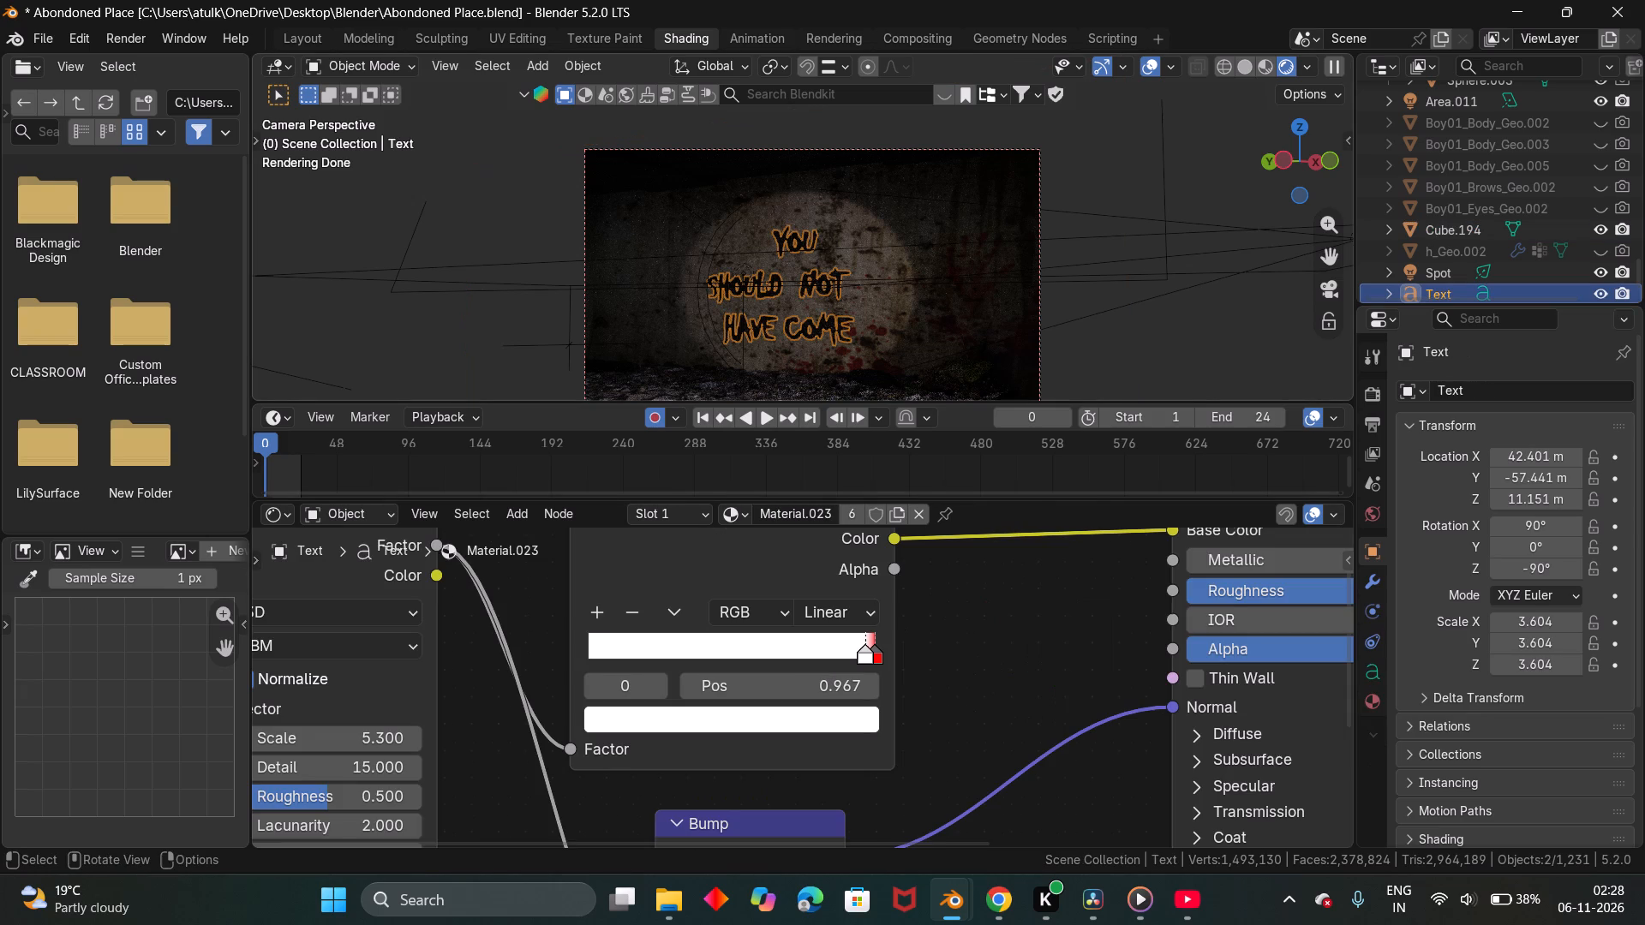
{"action": "left_click_drag", "start_coordinate": [865, 655], "coordinate": [667, 644]}
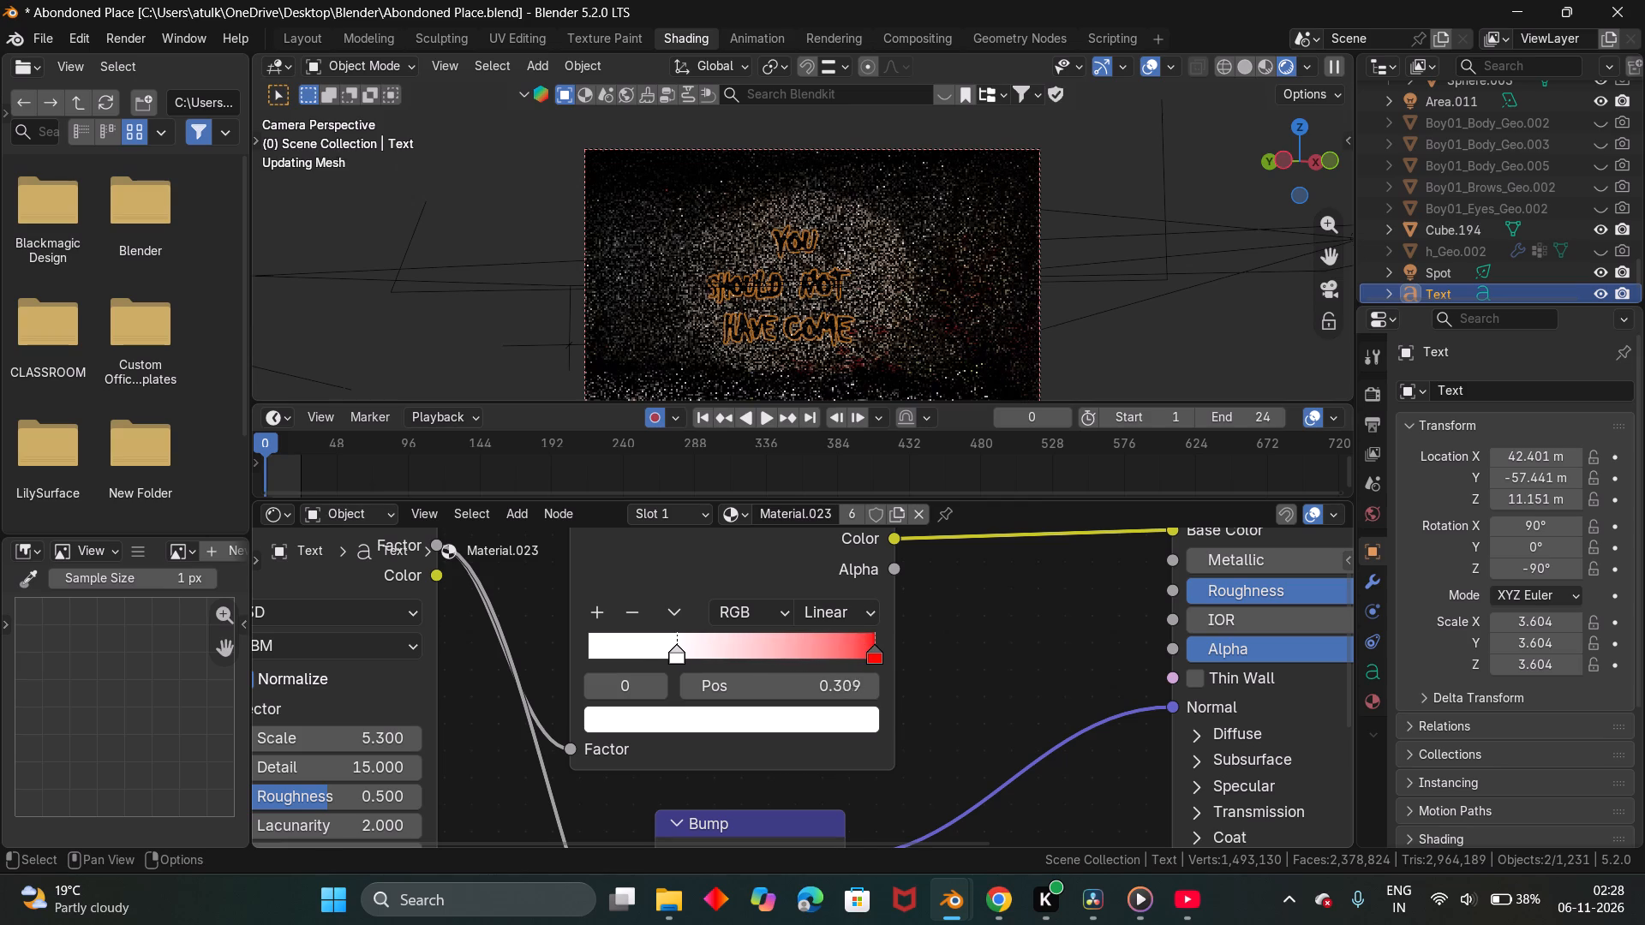
{"action": "left_click_drag", "start_coordinate": [667, 644], "coordinate": [566, 643]}
{"action": "left_click", "coordinate": [766, 610]}
{"action": "left_click", "coordinate": [766, 608]}
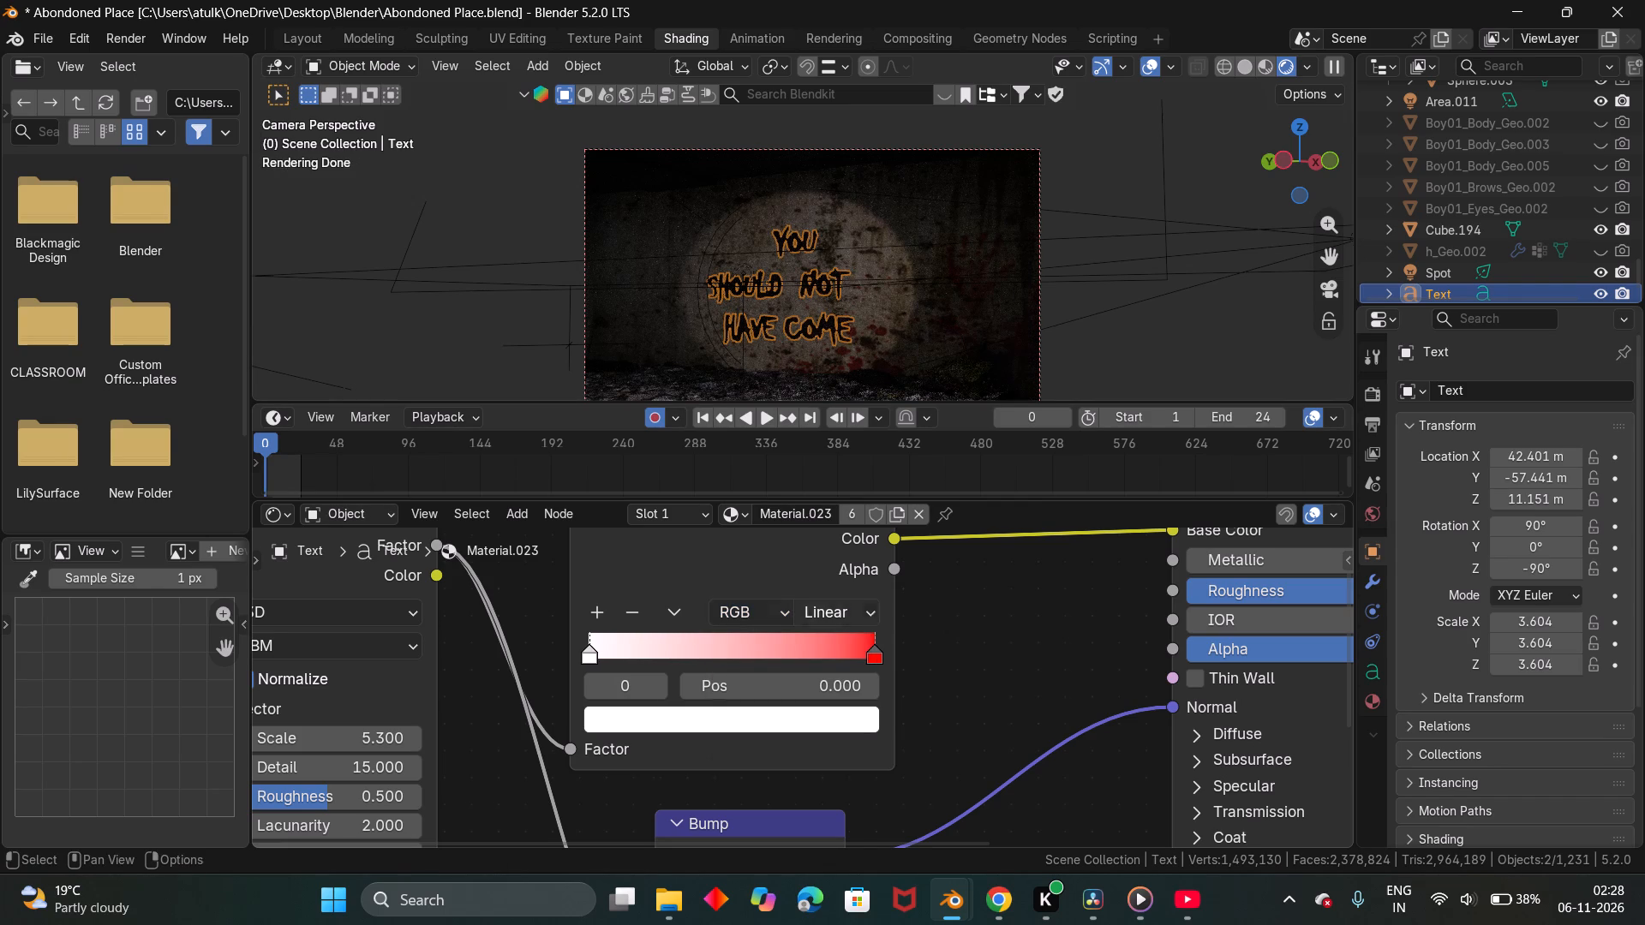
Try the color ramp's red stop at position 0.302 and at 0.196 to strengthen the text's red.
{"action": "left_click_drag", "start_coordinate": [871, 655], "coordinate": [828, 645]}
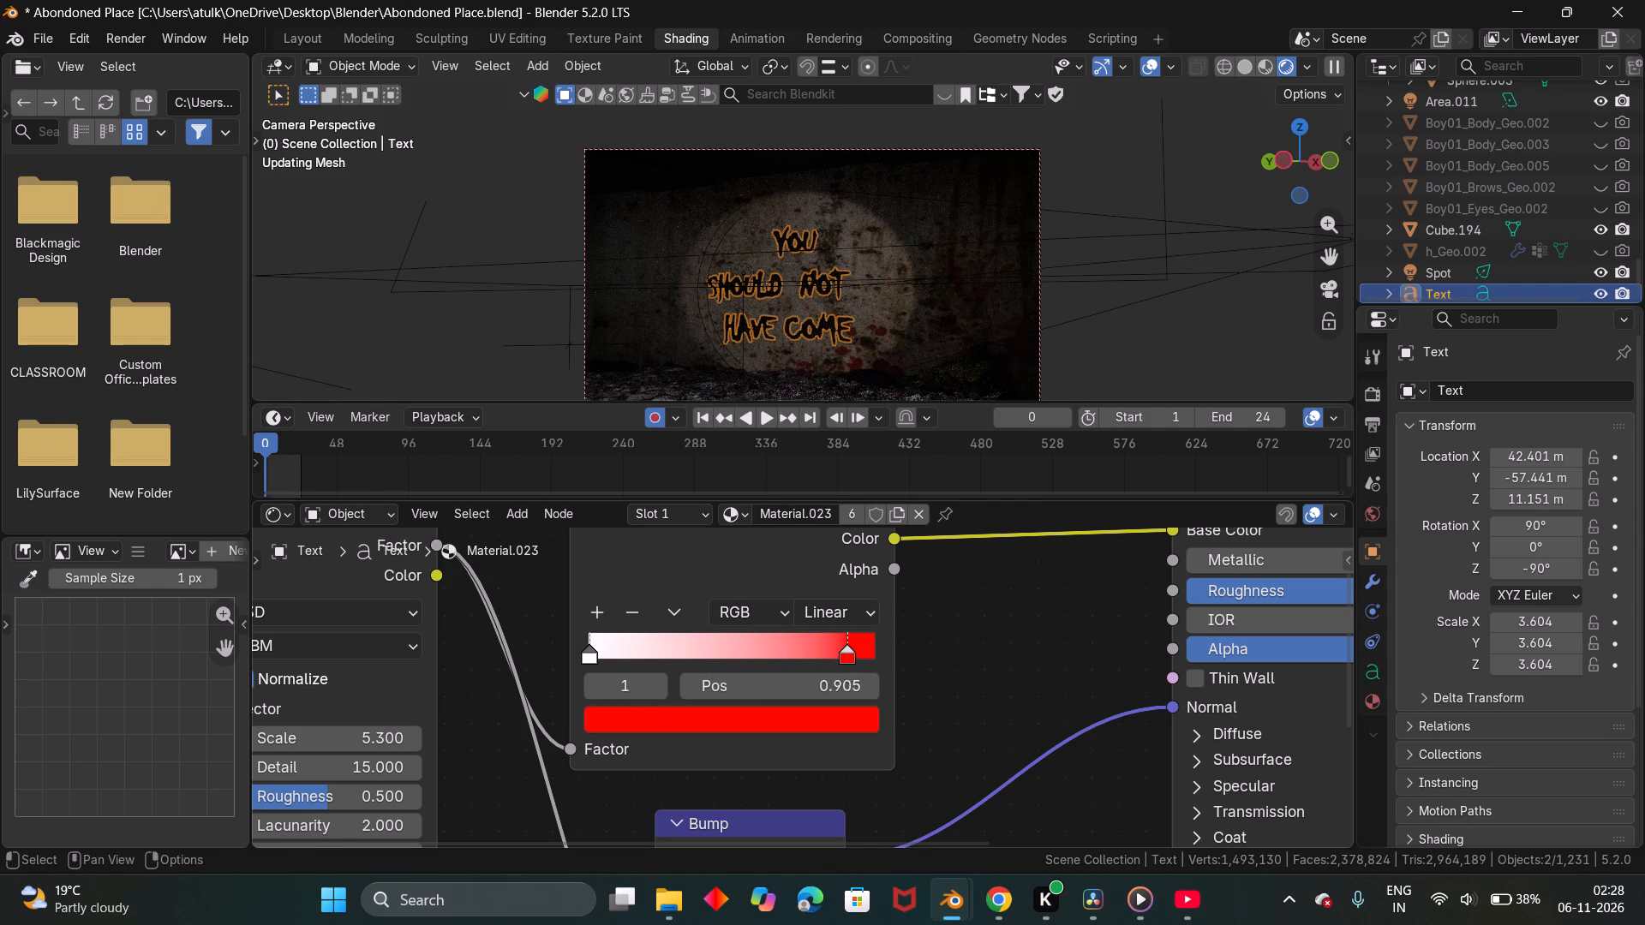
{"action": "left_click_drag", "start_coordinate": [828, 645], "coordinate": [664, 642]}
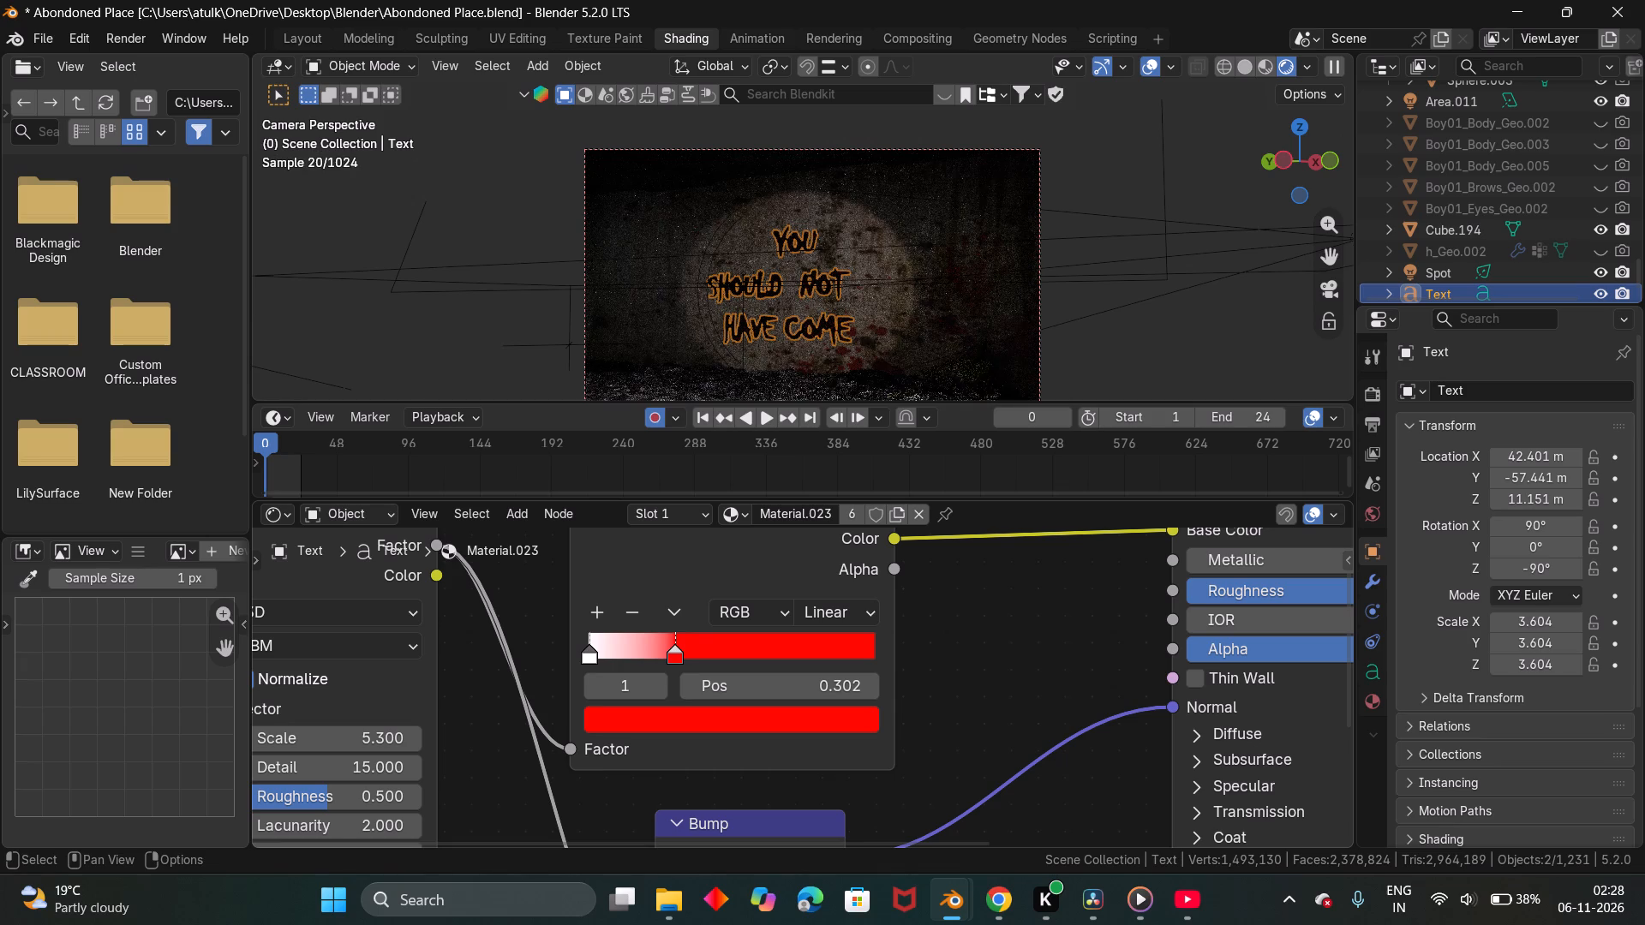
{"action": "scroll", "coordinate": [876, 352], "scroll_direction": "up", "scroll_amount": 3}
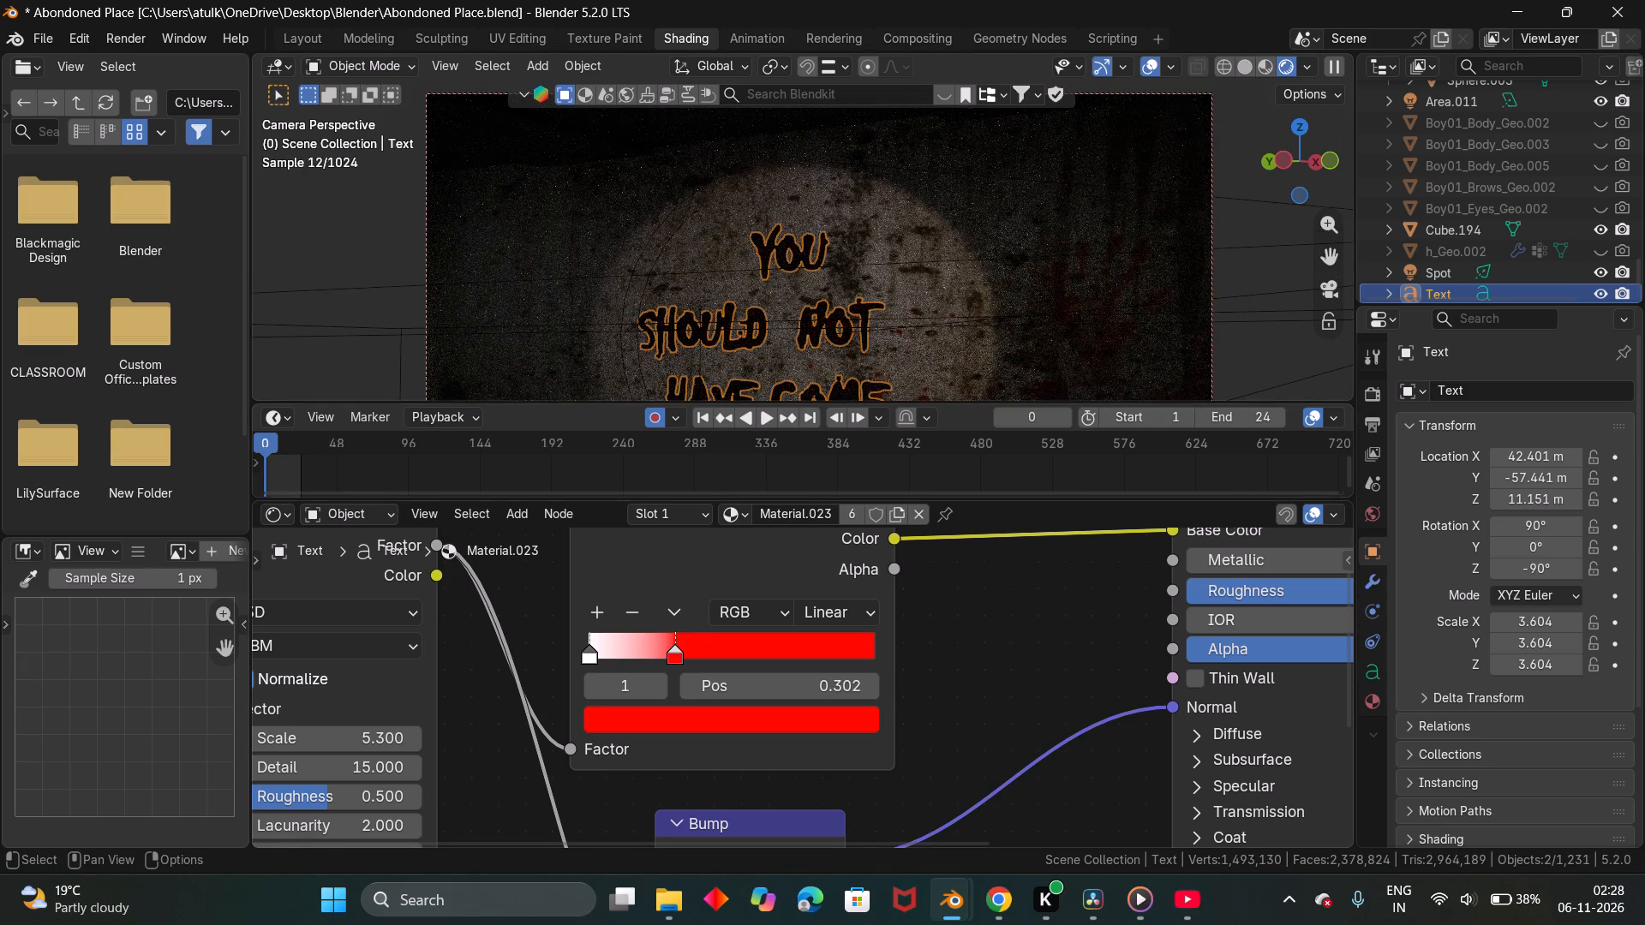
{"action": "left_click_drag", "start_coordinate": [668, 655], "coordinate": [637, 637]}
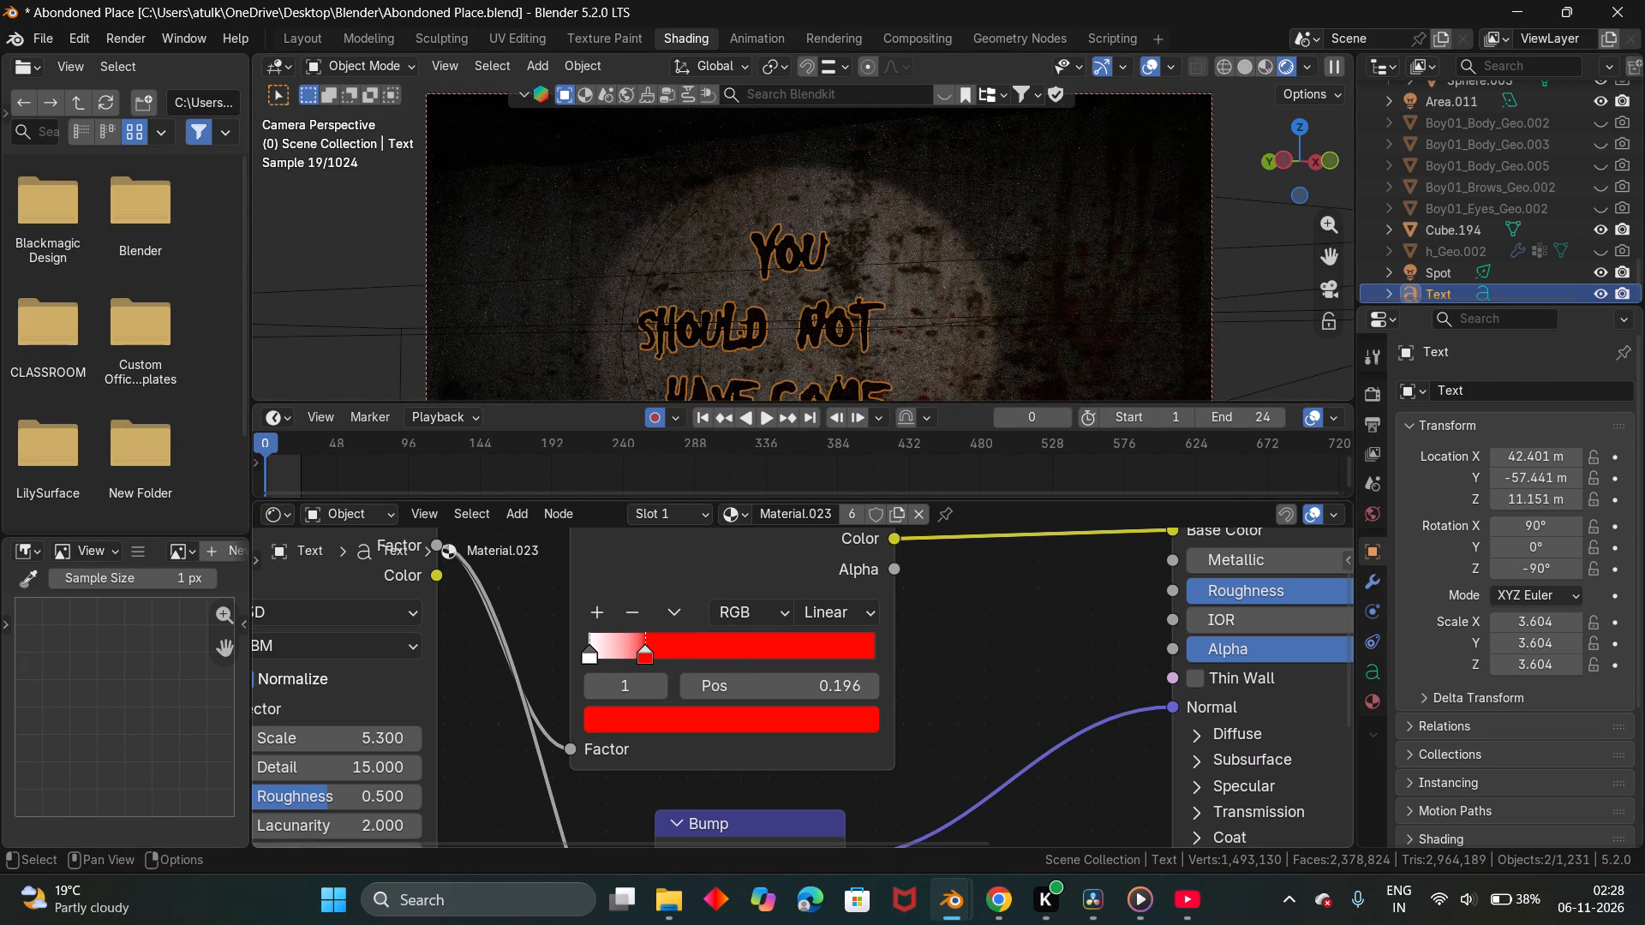
Move the color ramp's red stop to position 0.971, near the end of the ramp.
{"action": "left_click_drag", "start_coordinate": [639, 655], "coordinate": [722, 649]}
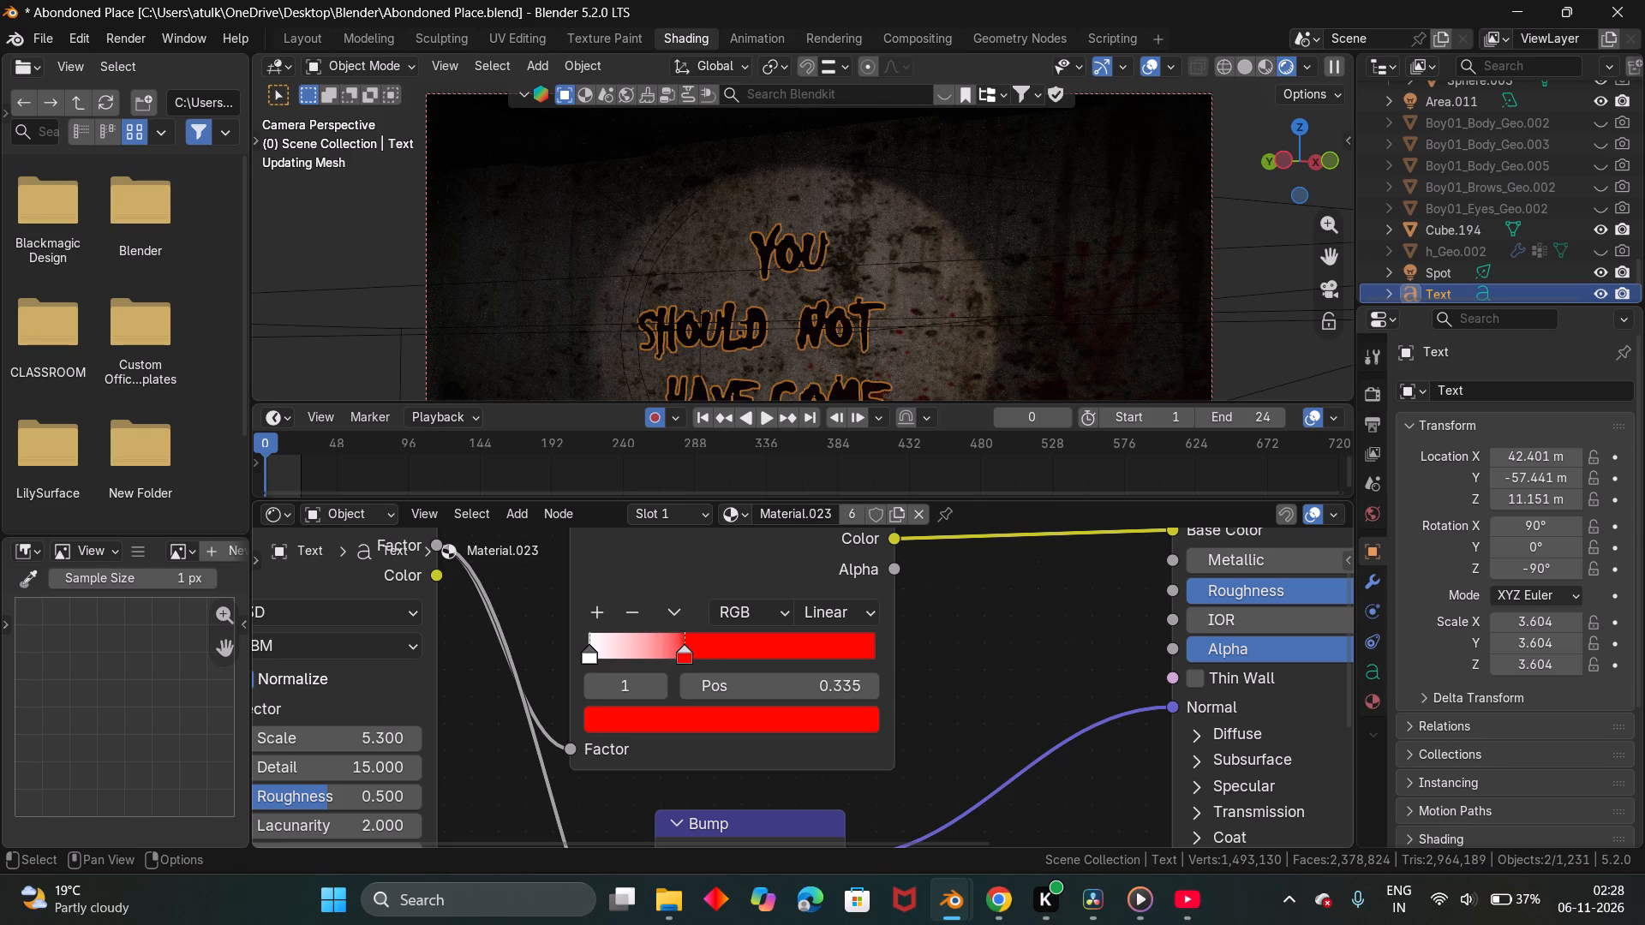
{"action": "left_click_drag", "start_coordinate": [722, 649], "coordinate": [870, 669]}
{"action": "left_click", "coordinate": [1119, 629]}
{"action": "scroll", "coordinate": [979, 635], "scroll_direction": "down", "scroll_amount": 1}
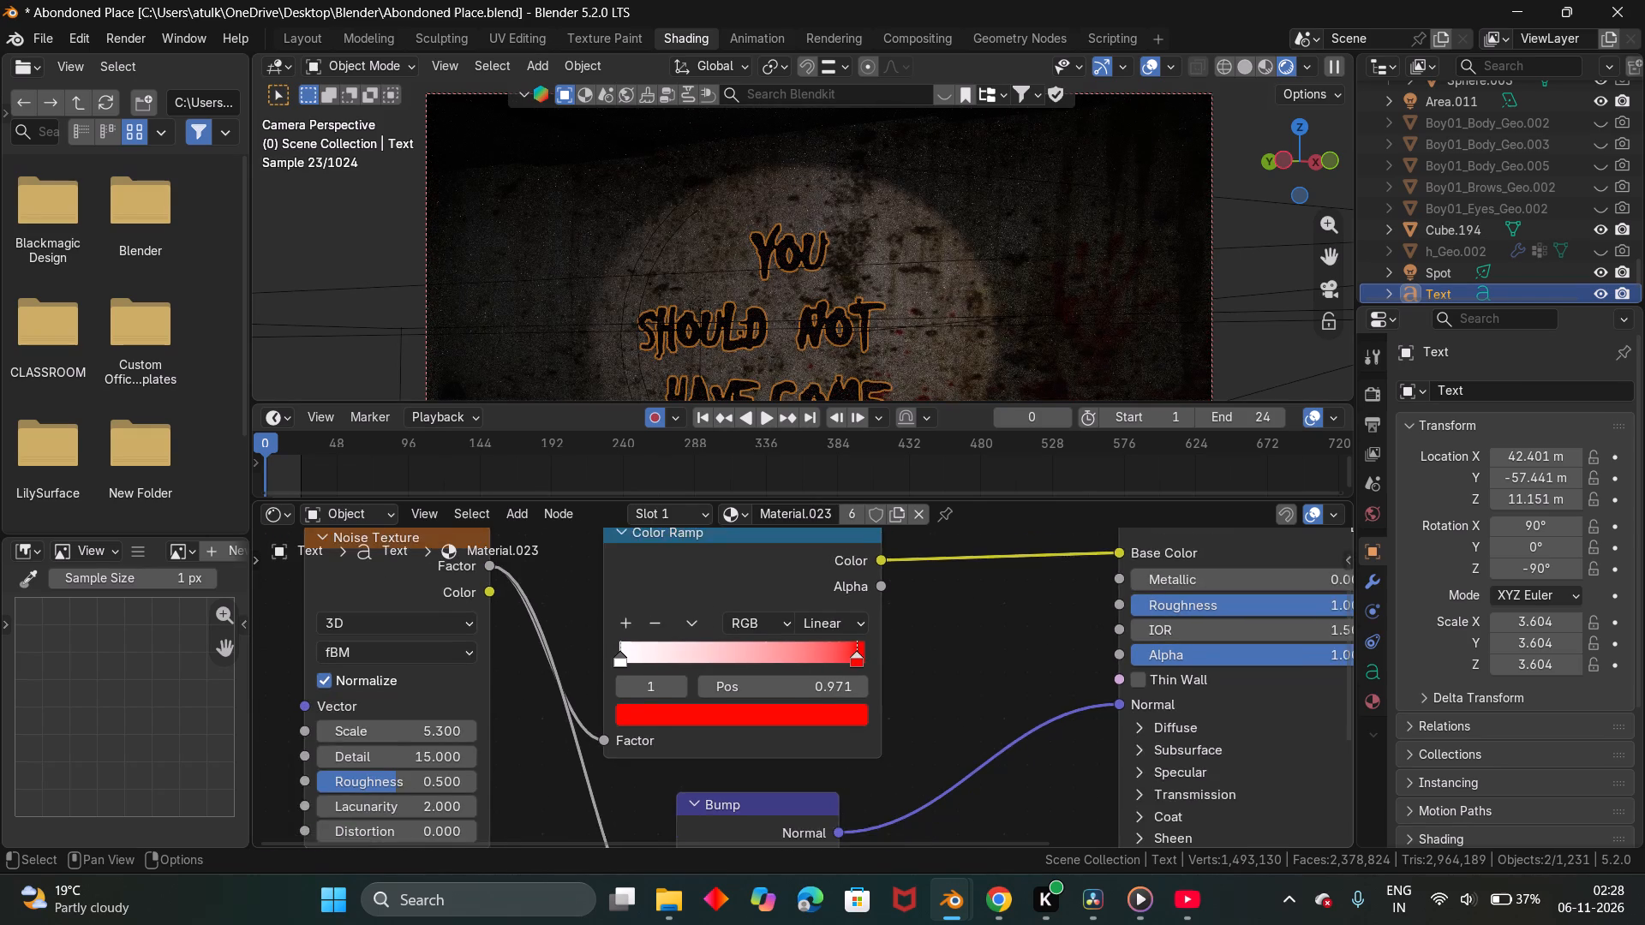
In the Layout workspace, flatten the wall's spot light by scaling it to about 0.754 along the global Z axis.
{"action": "scroll", "coordinate": [975, 642], "scroll_direction": "down", "scroll_amount": 6}
{"action": "left_click", "coordinate": [1235, 357]}
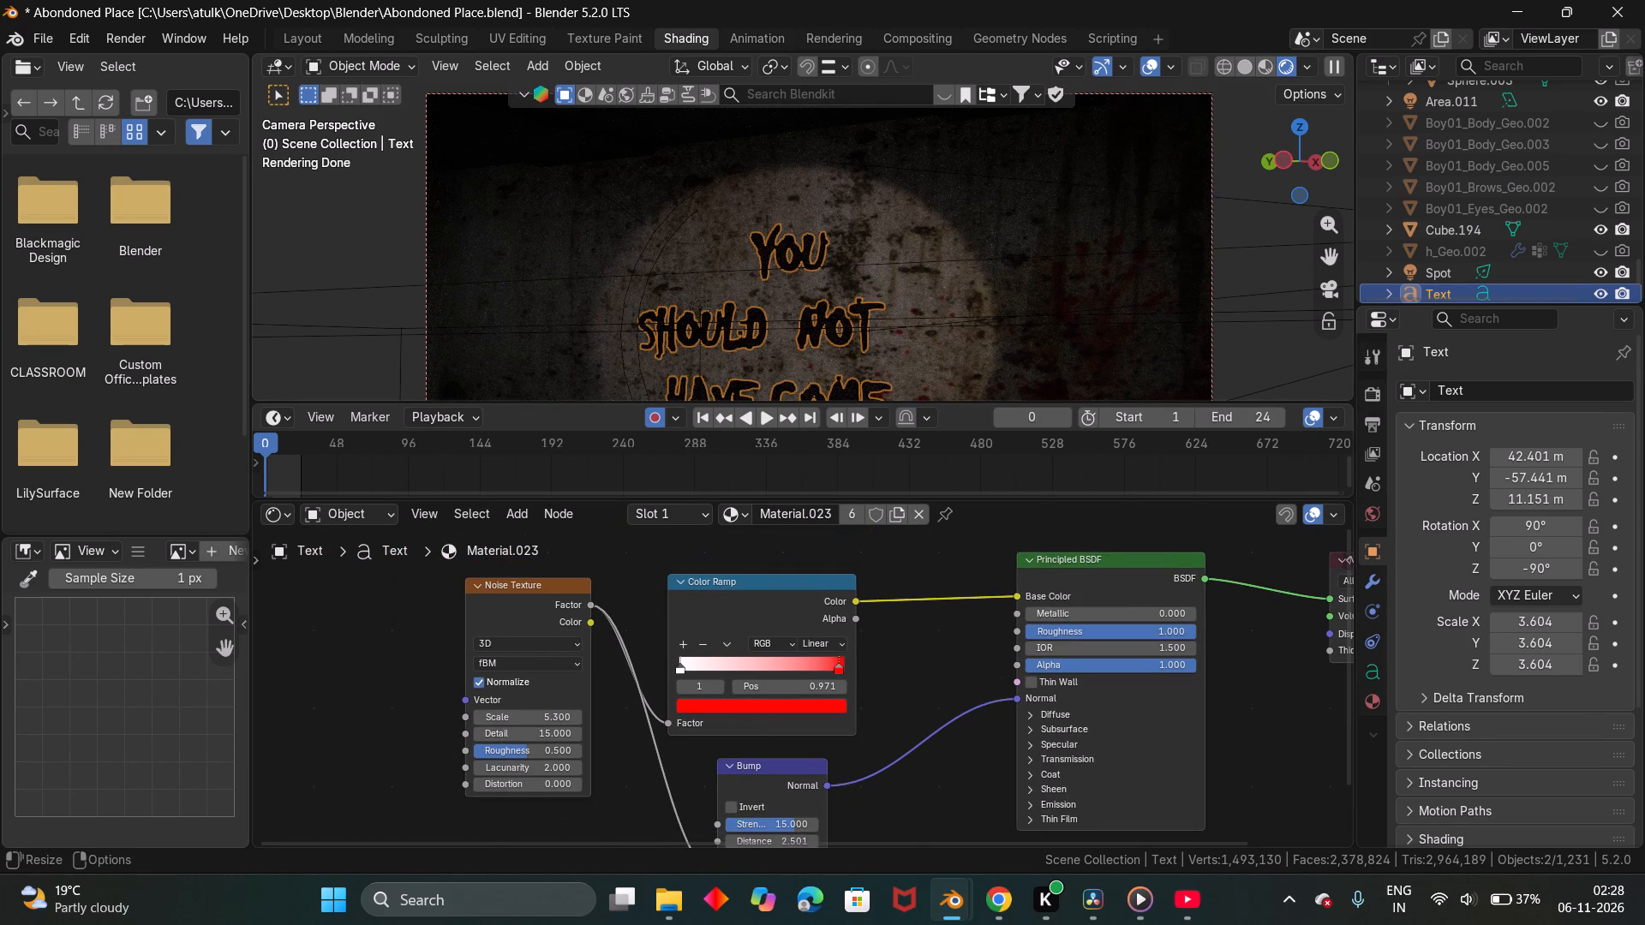
{"action": "left_click", "coordinate": [287, 40]}
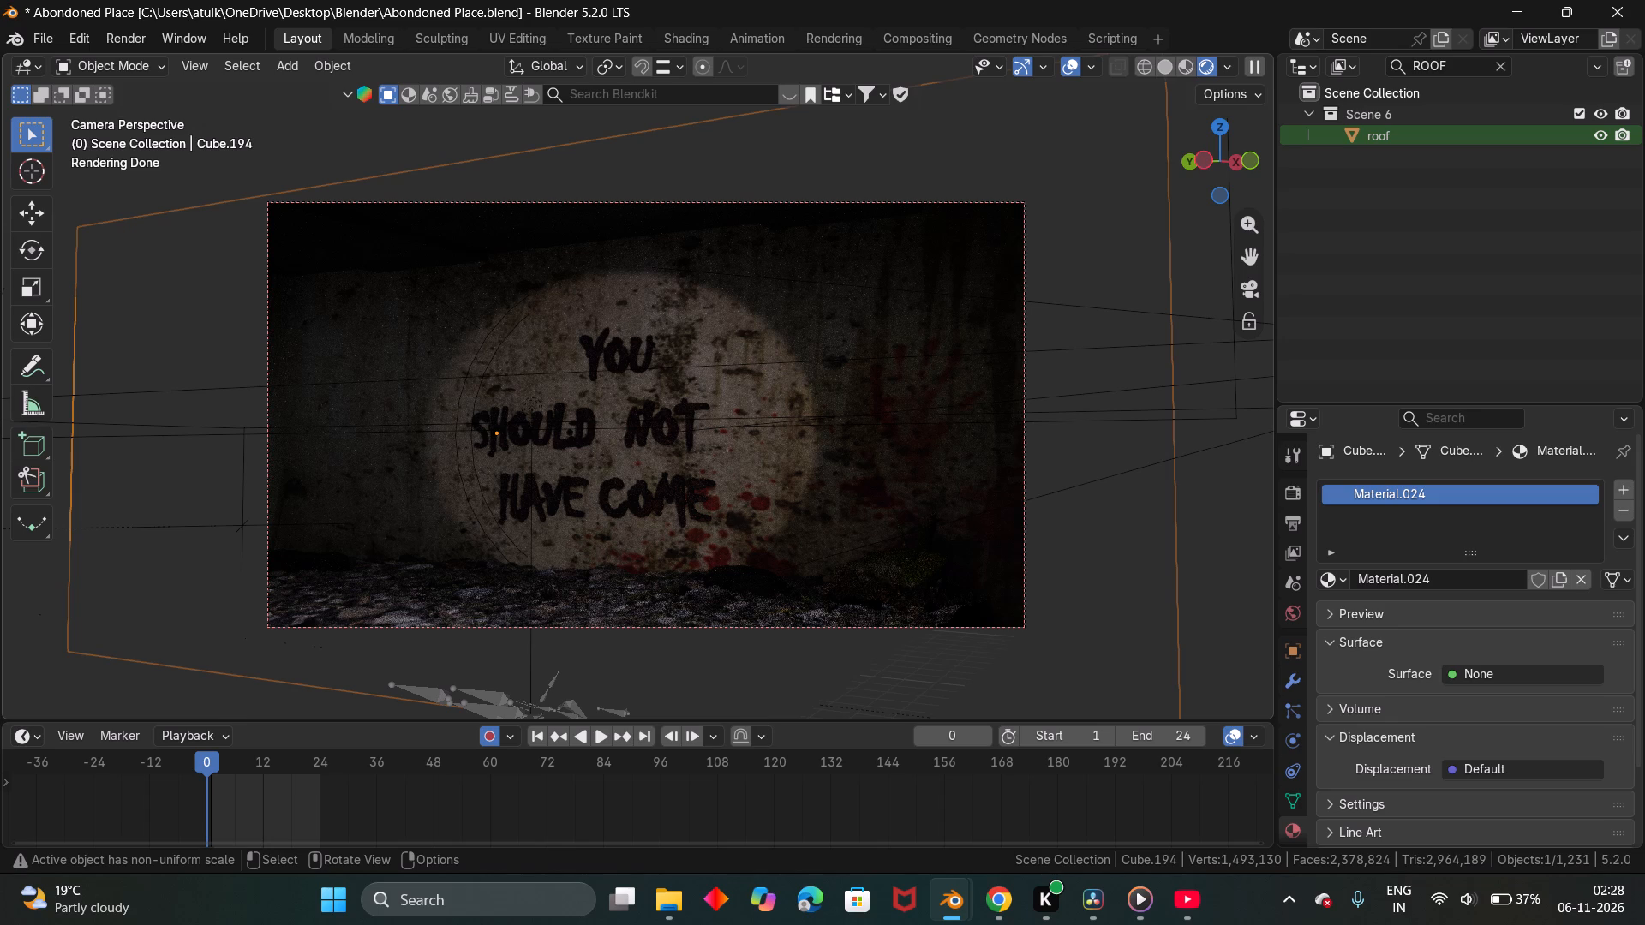
{"action": "left_click", "coordinate": [472, 373]}
{"action": "left_click", "coordinate": [481, 367]}
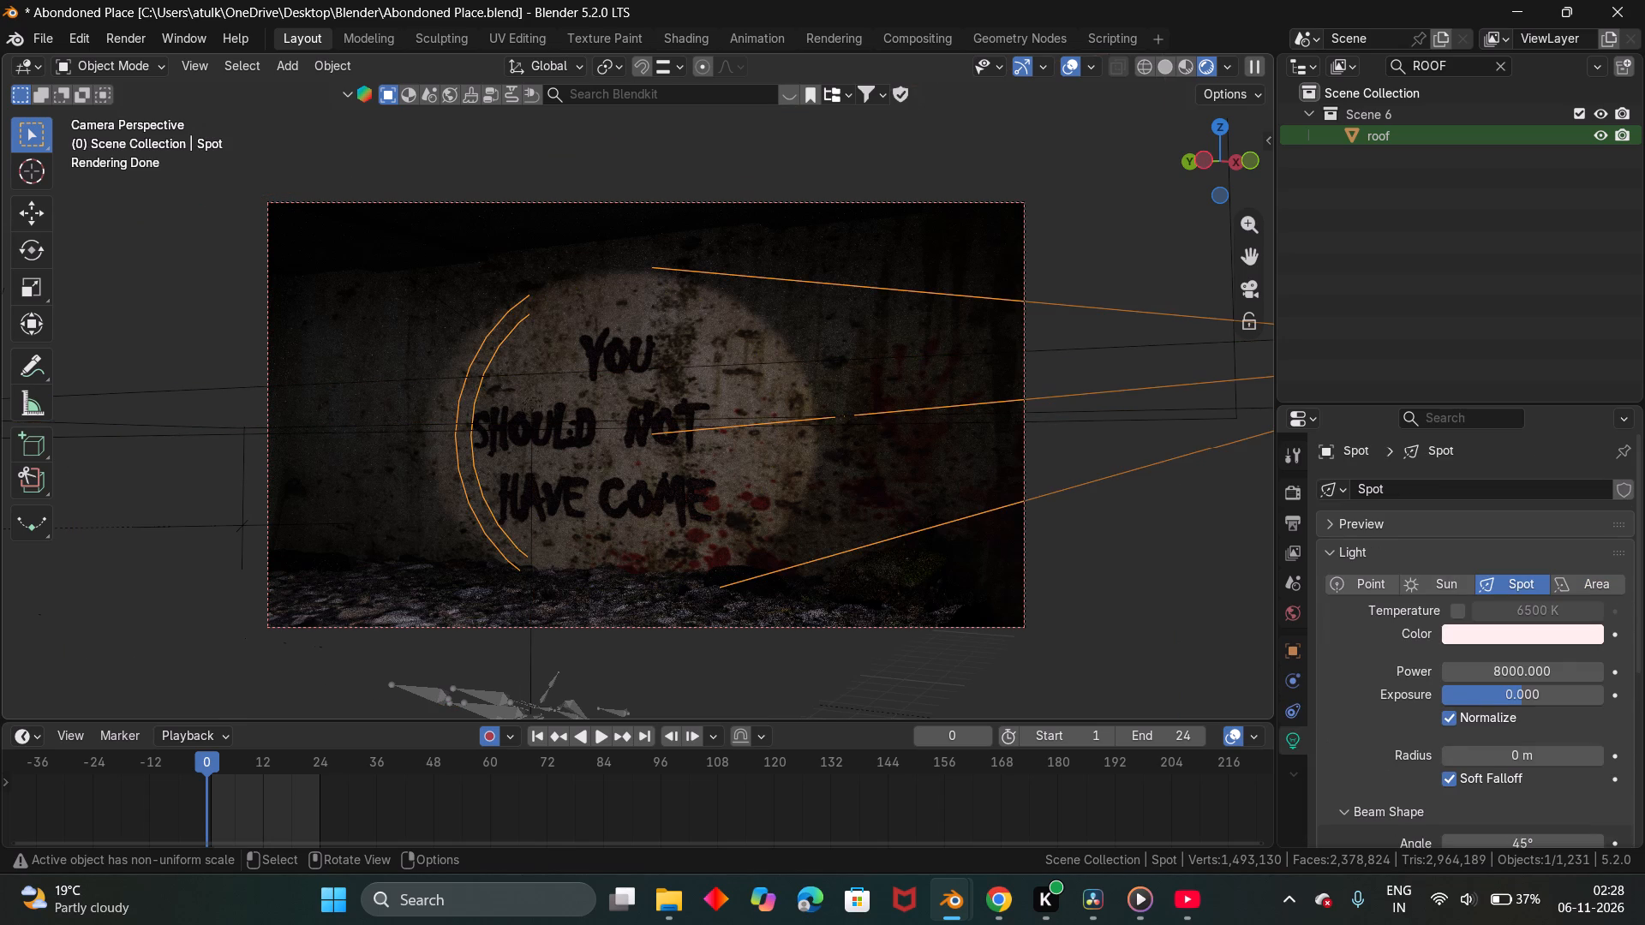
{"action": "type", "text": "sz"}
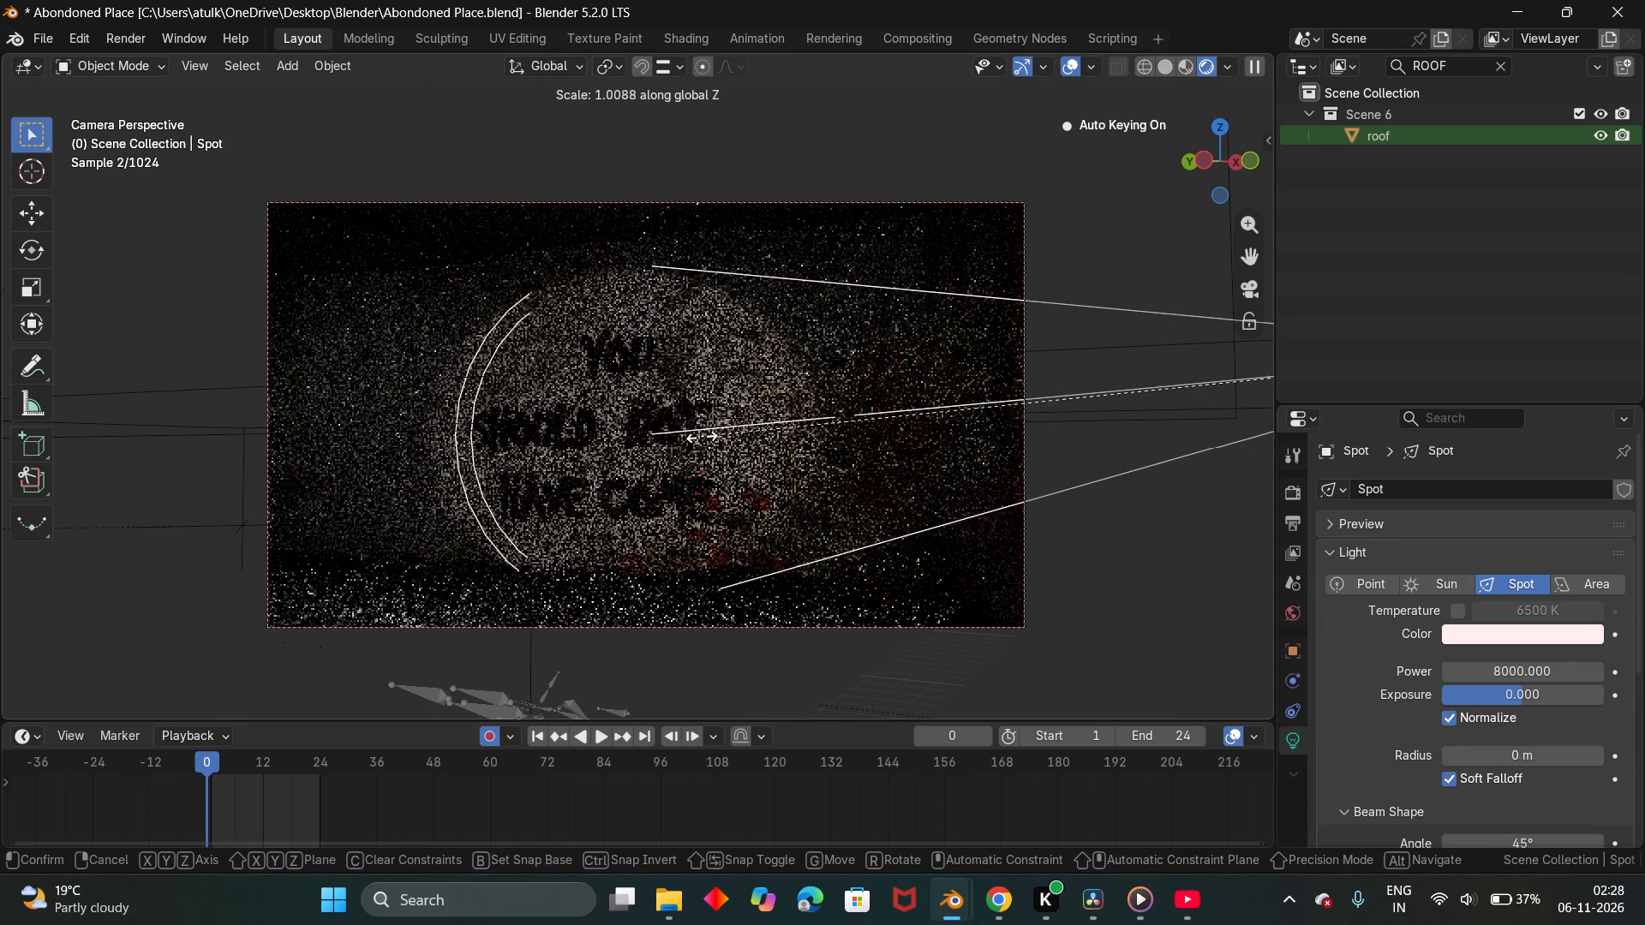
{"action": "left_click", "coordinate": [917, 403]}
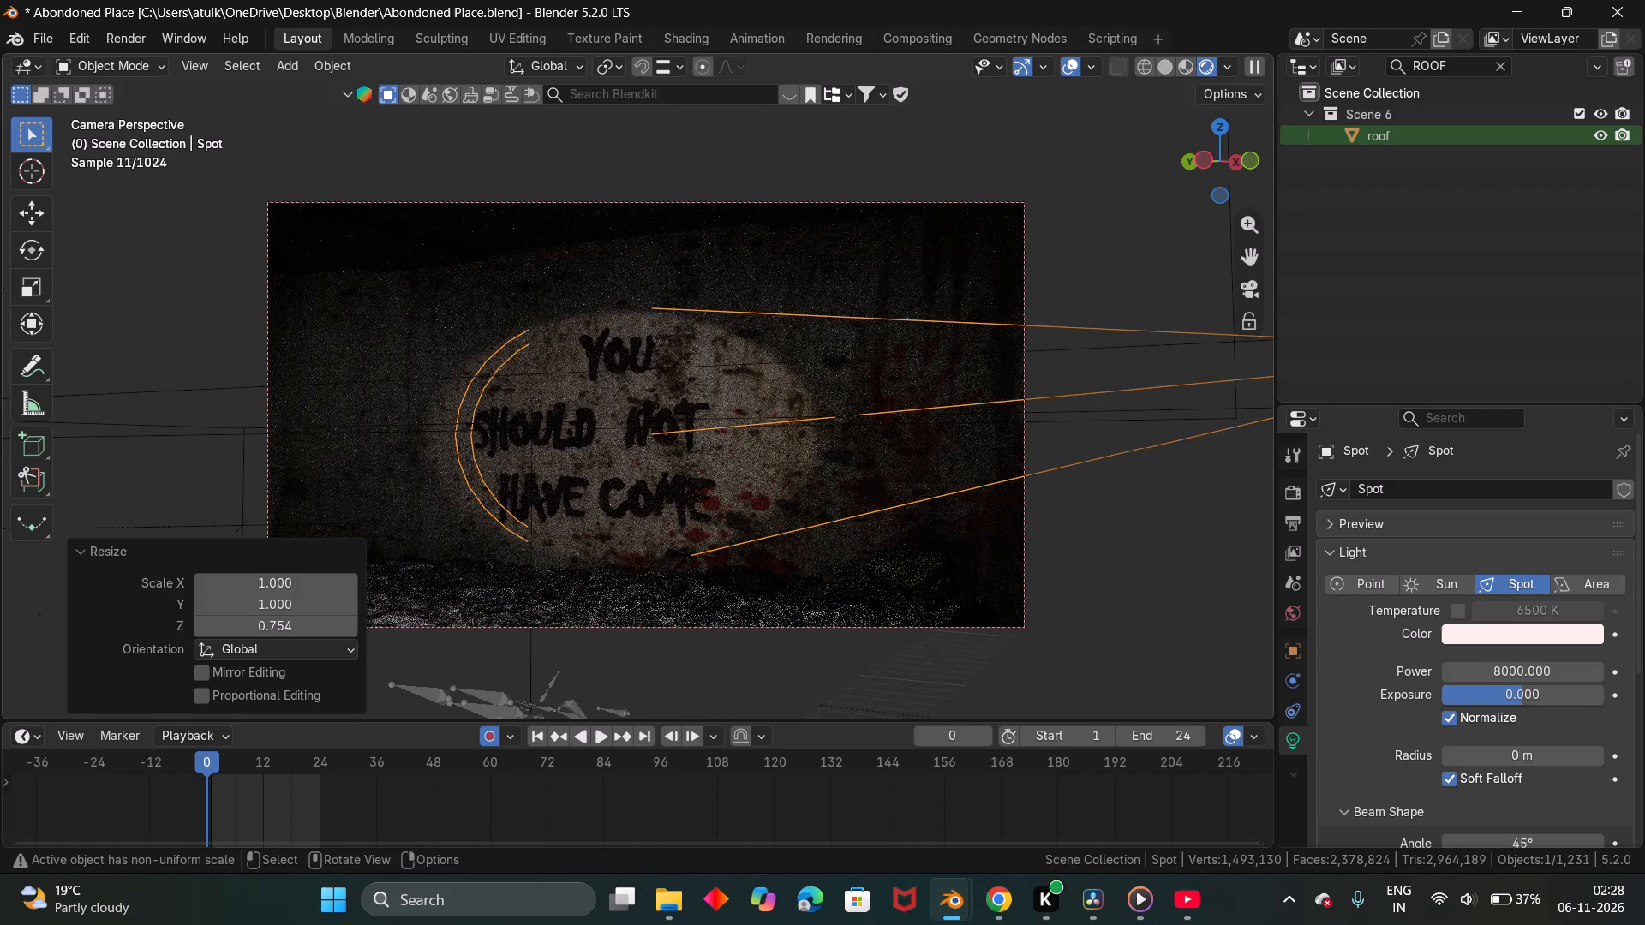
{"action": "left_click", "coordinate": [1110, 512]}
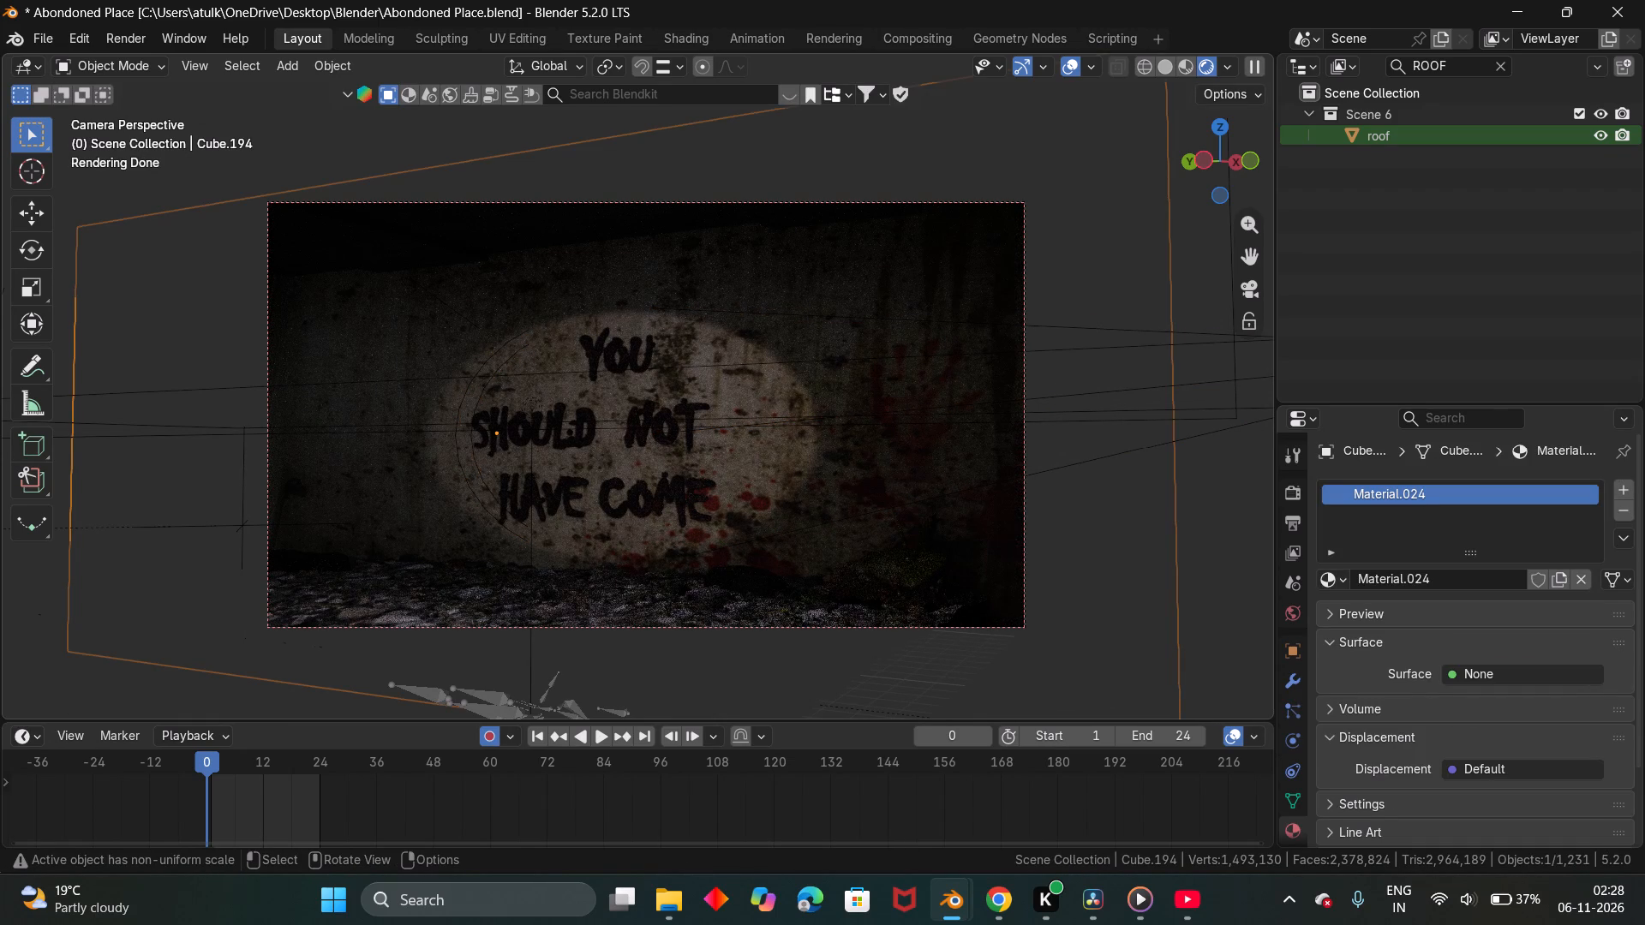
Scale the wall's spot light back up along global Z by about 1.239, and again by about 1.087.
{"action": "left_click", "coordinate": [470, 414]}
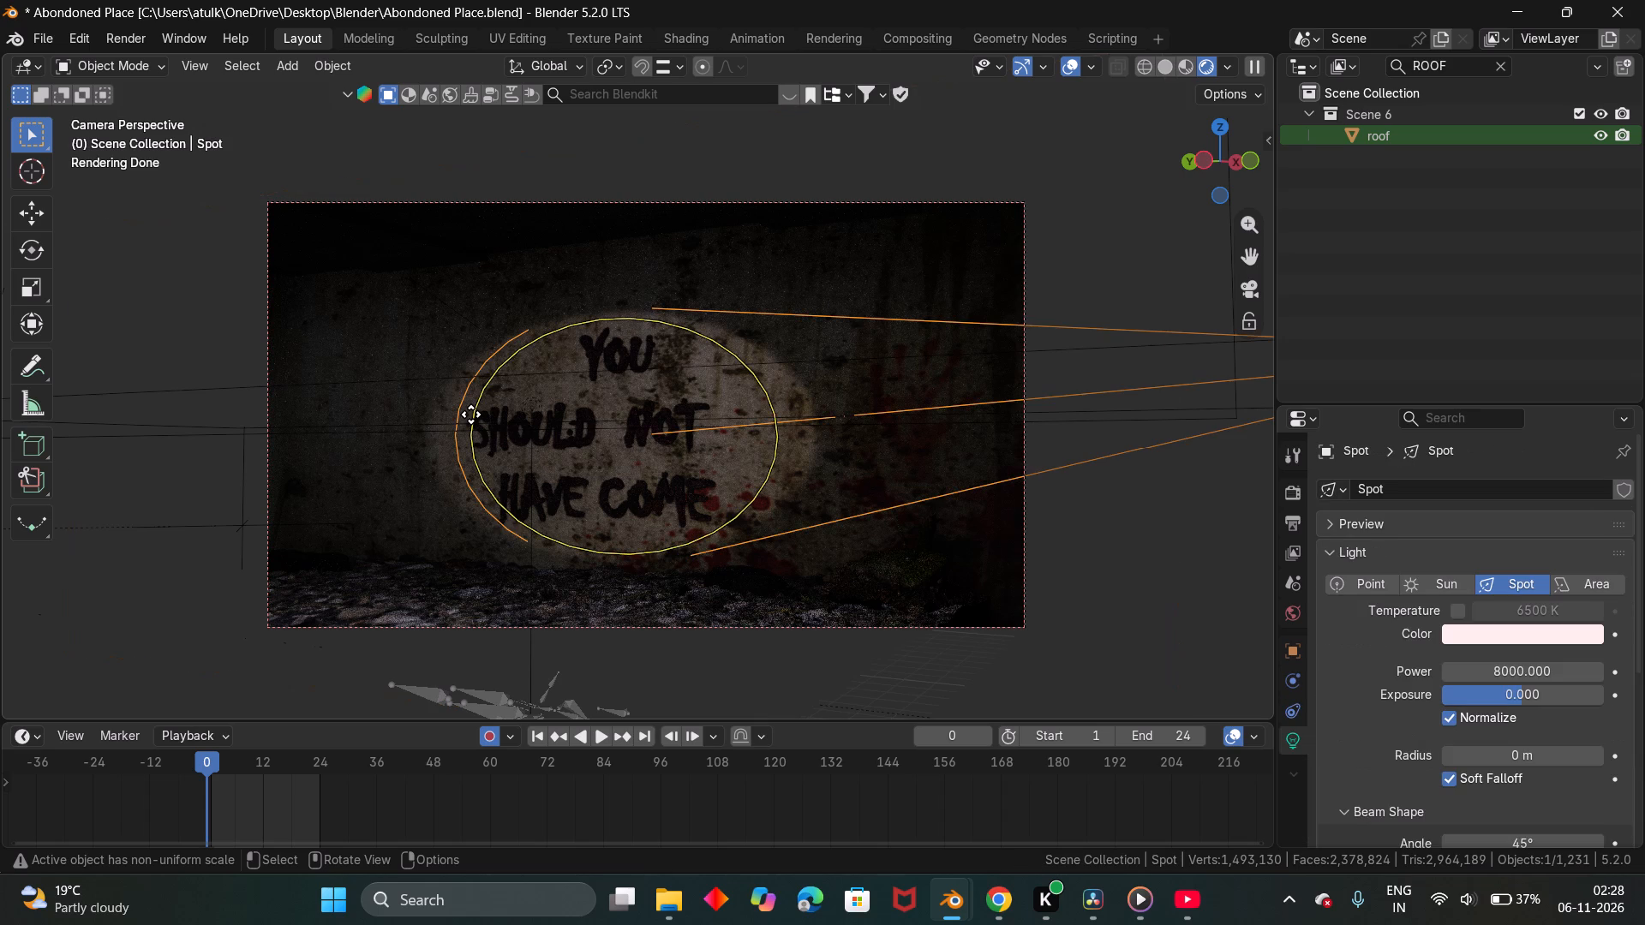
{"action": "type", "text": "sz"}
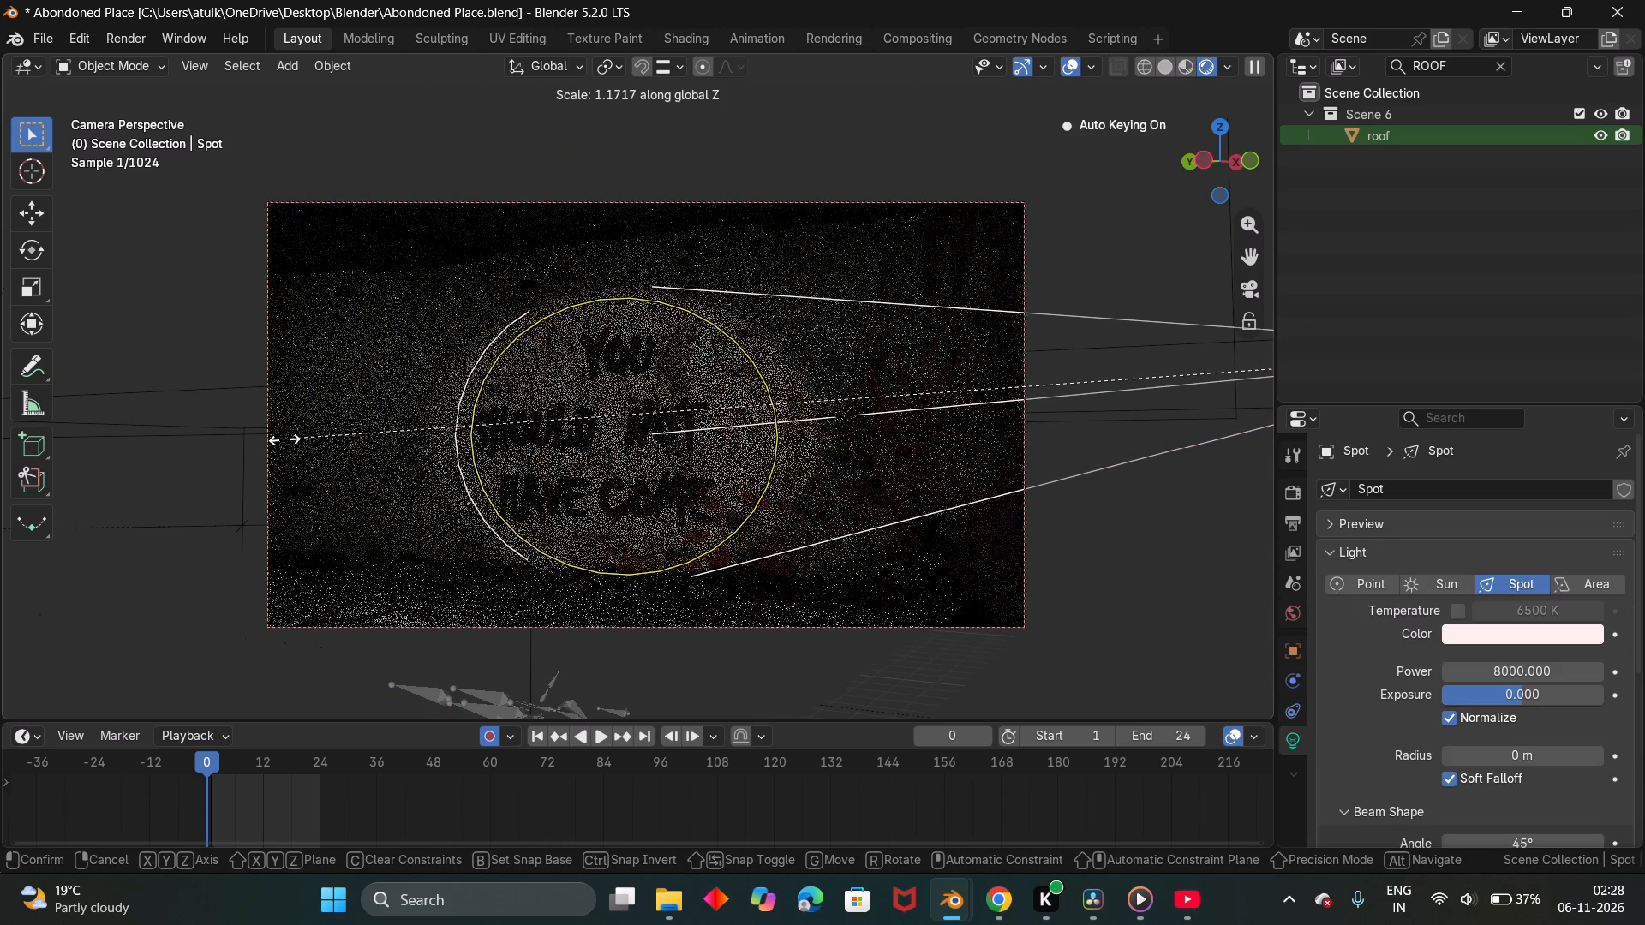
{"action": "left_click", "coordinate": [212, 457]}
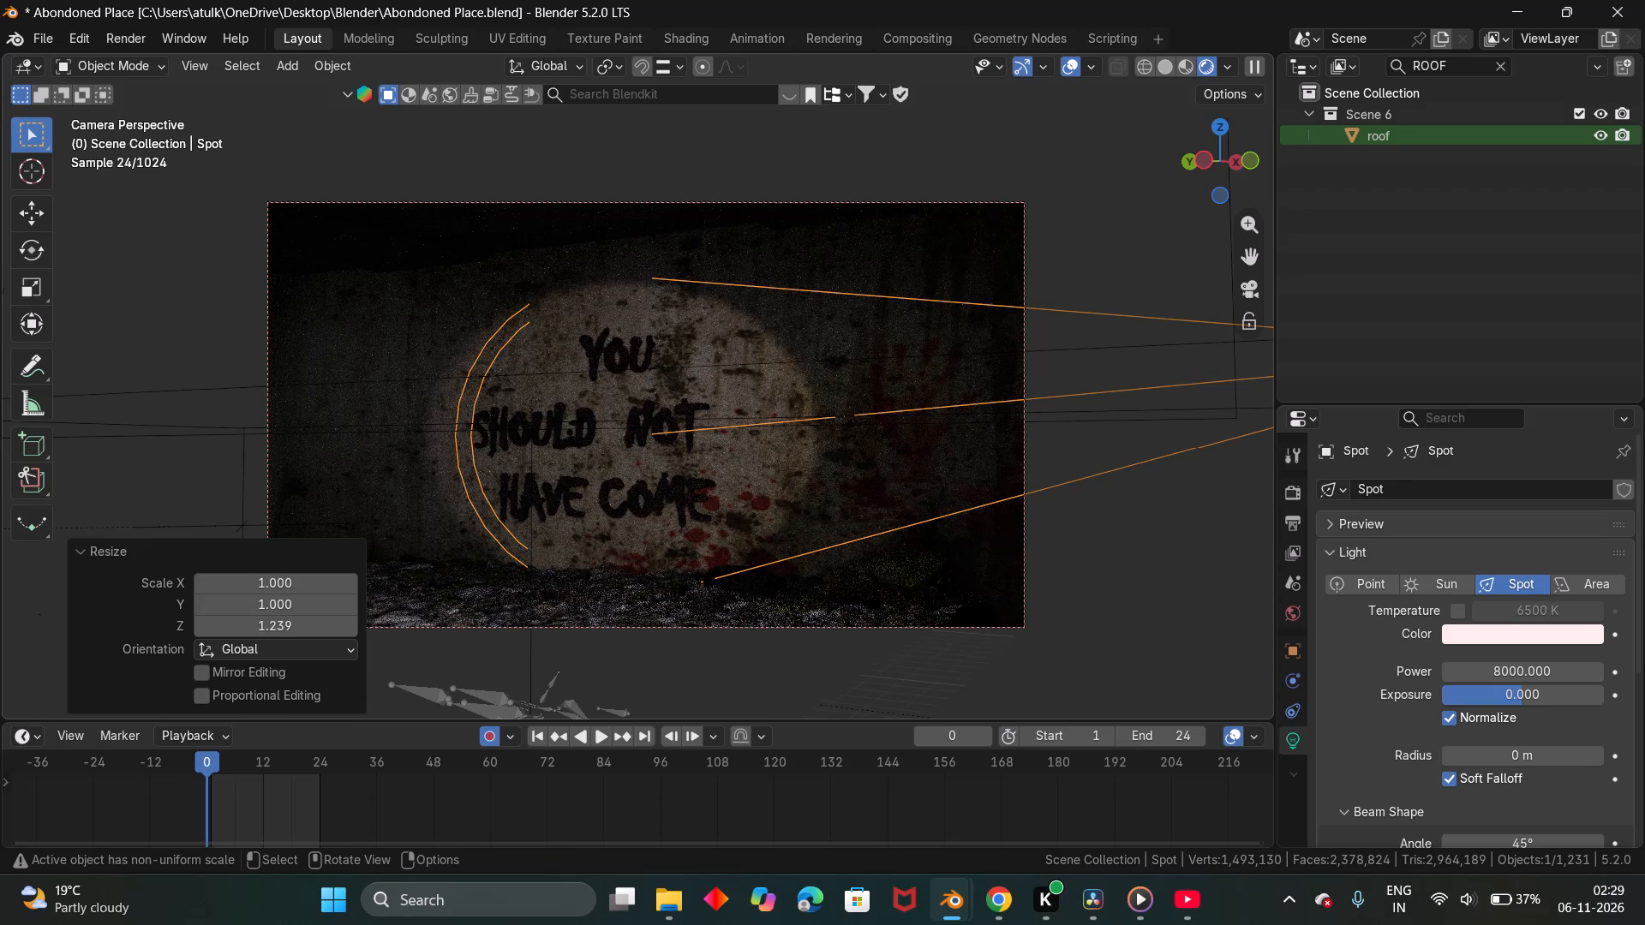
{"action": "type", "text": "sz"}
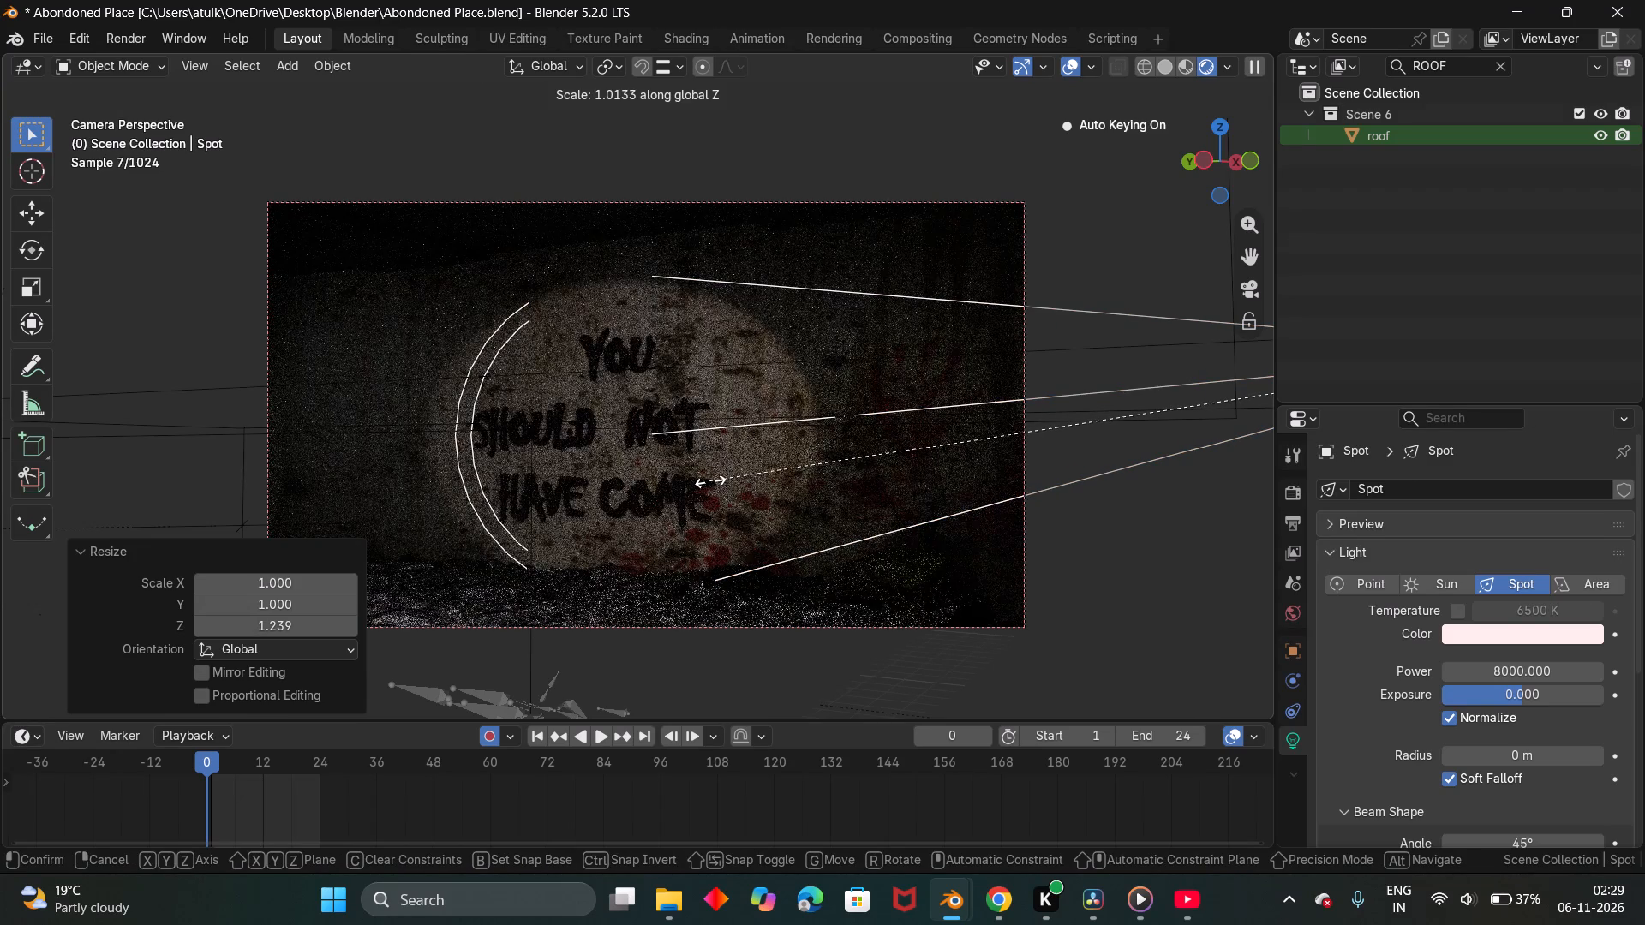
{"action": "left_click", "coordinate": [648, 489]}
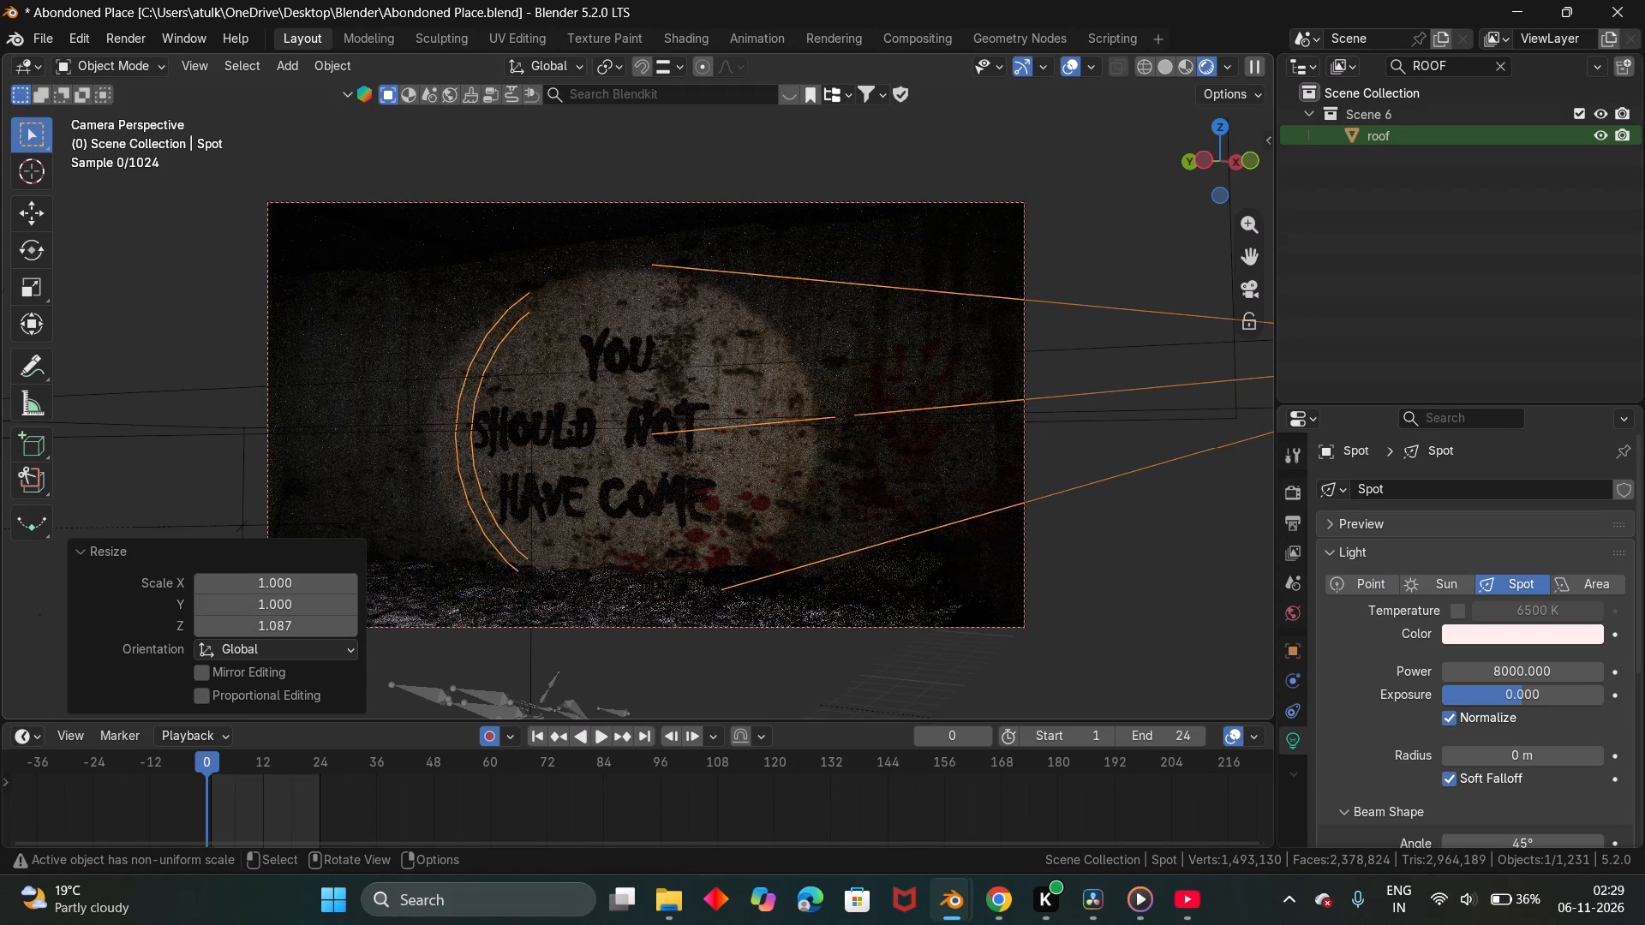
{"action": "left_click", "coordinate": [1185, 578]}
{"action": "left_click", "coordinate": [1171, 564]}
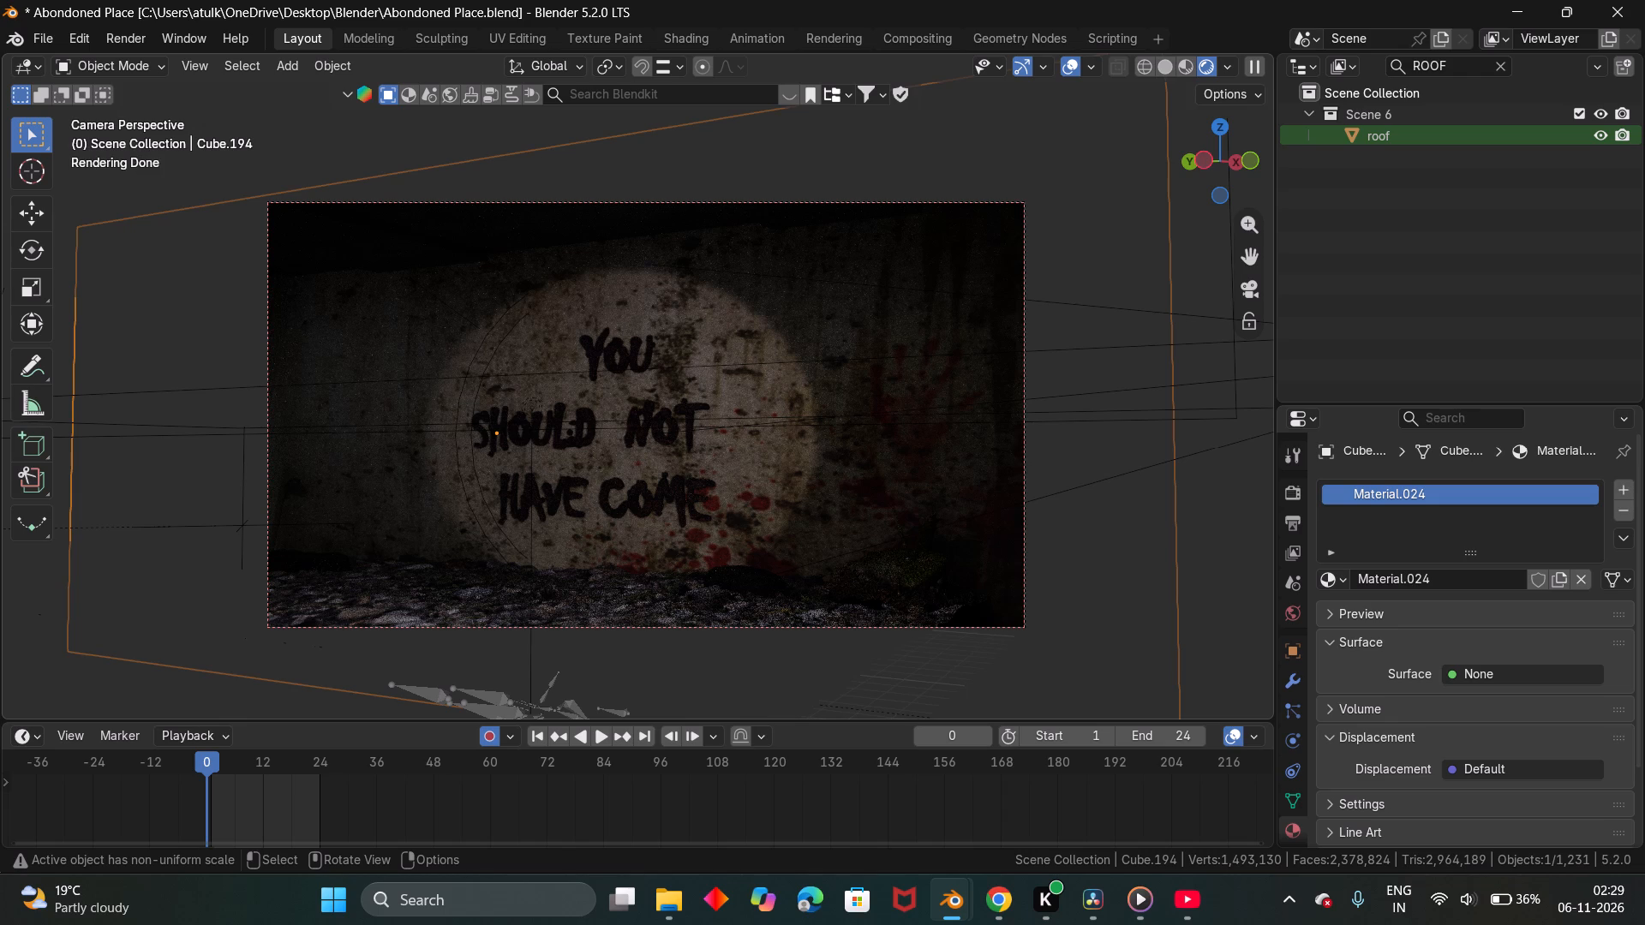
Save the Abondoned Place project file.
{"action": "key", "text": "ctrl+s"}
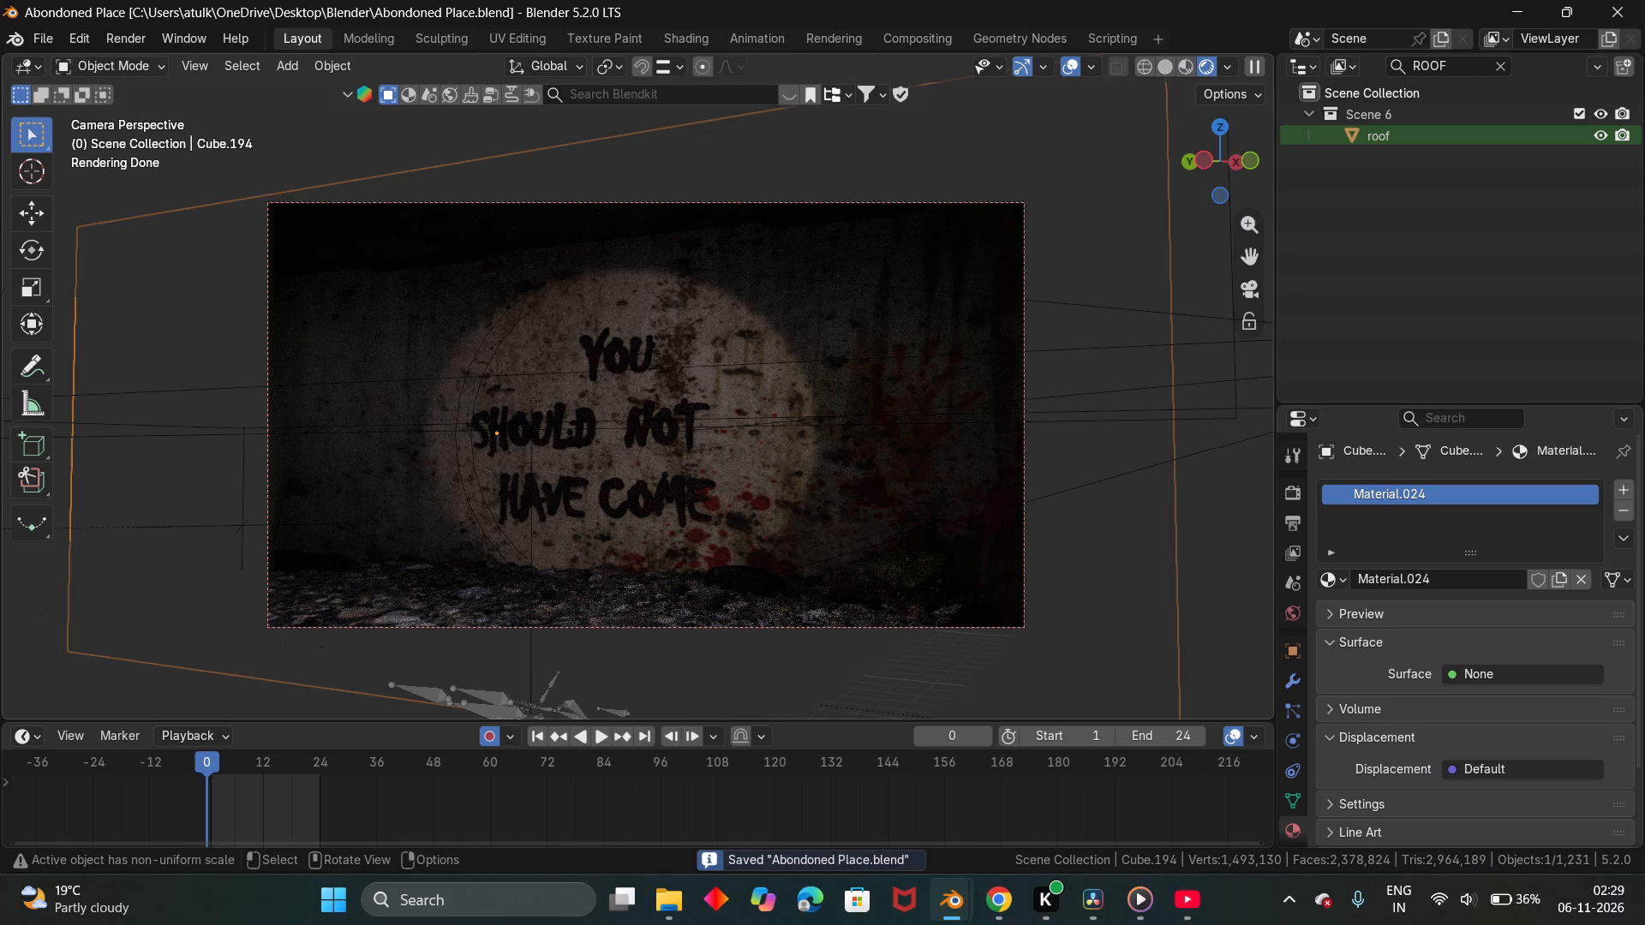
Start rendering frame 0 of the wall shot, check the whole image, and minimise the render window.
{"action": "key", "text": "F12"}
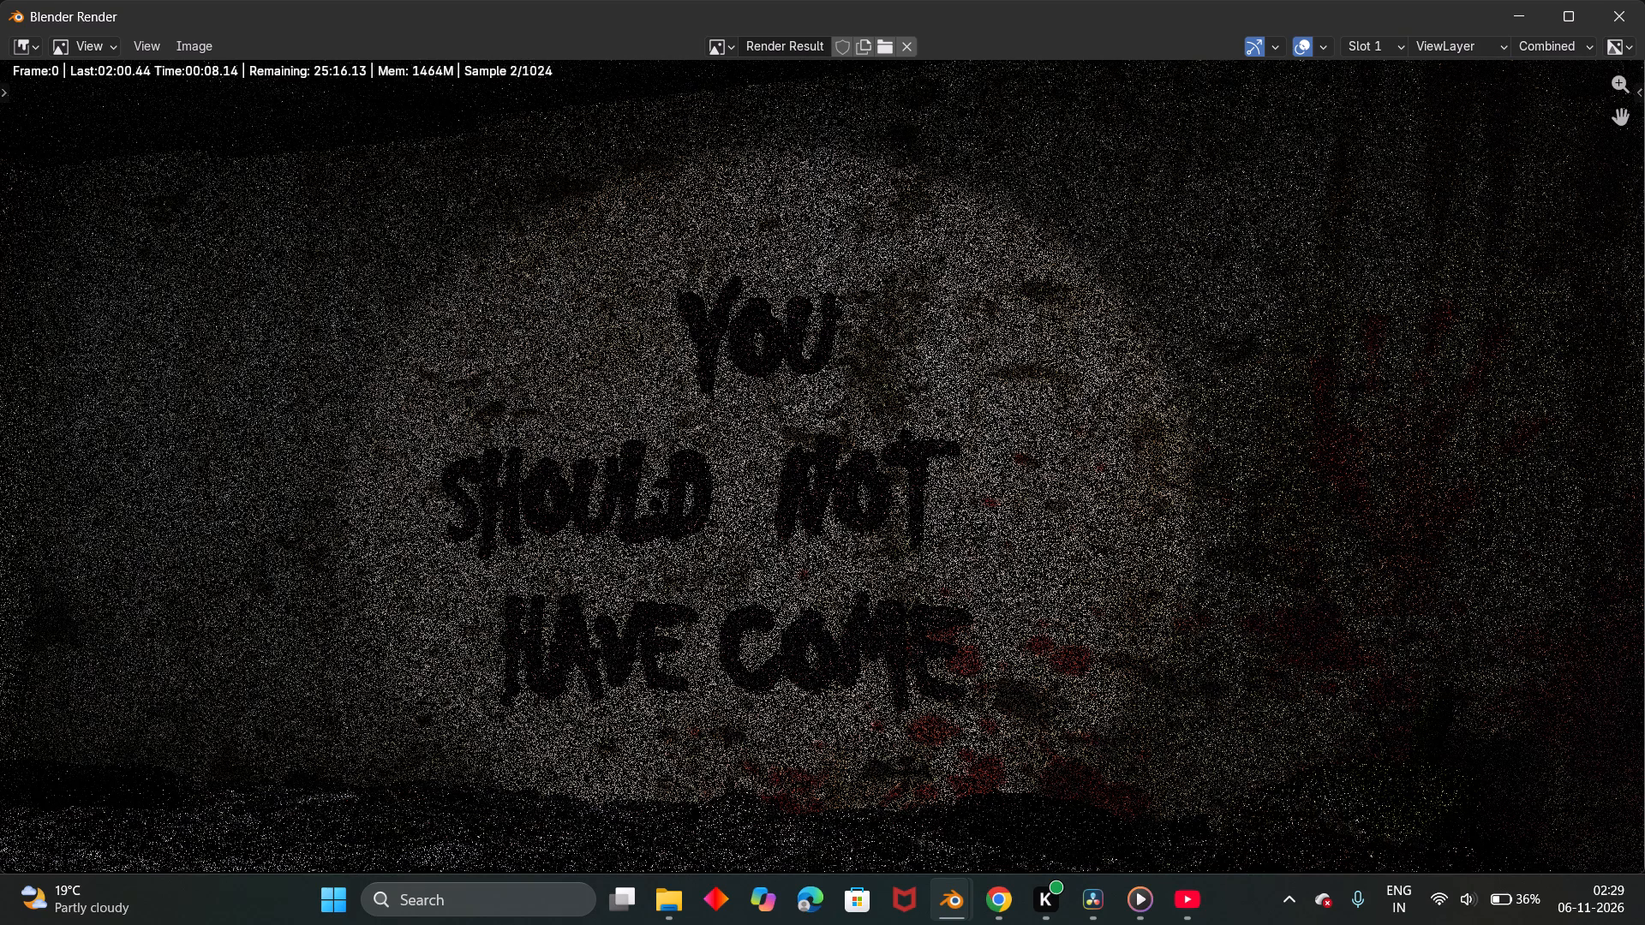
{"action": "scroll", "coordinate": [733, 331], "scroll_direction": "down", "scroll_amount": 3}
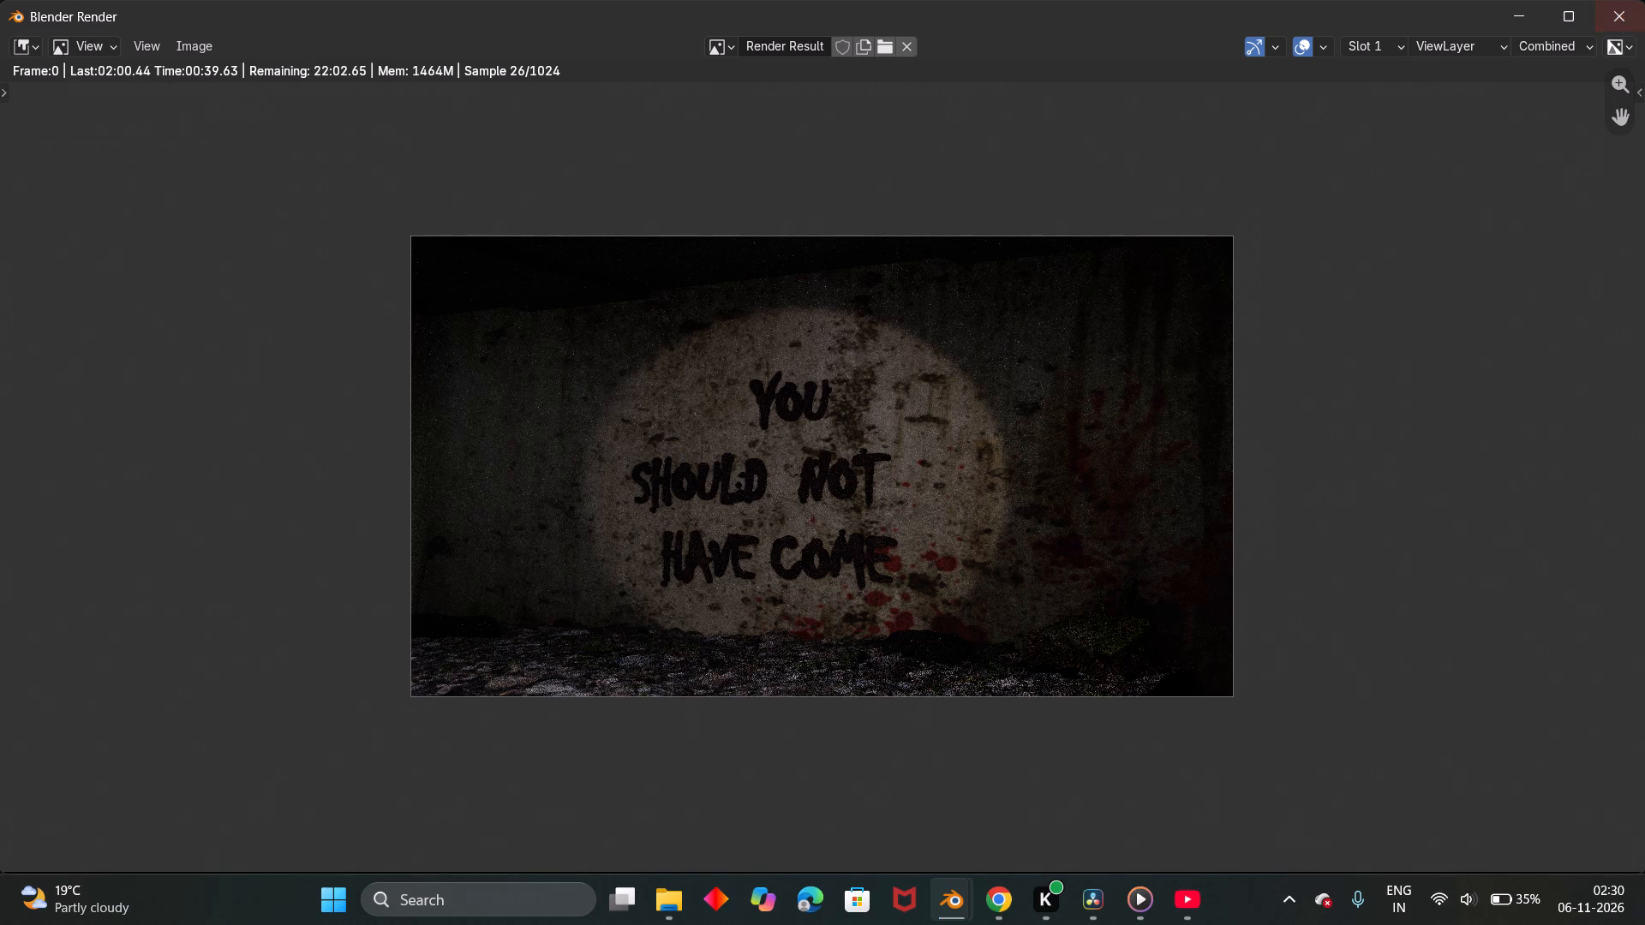
{"action": "left_click", "coordinate": [1525, 15]}
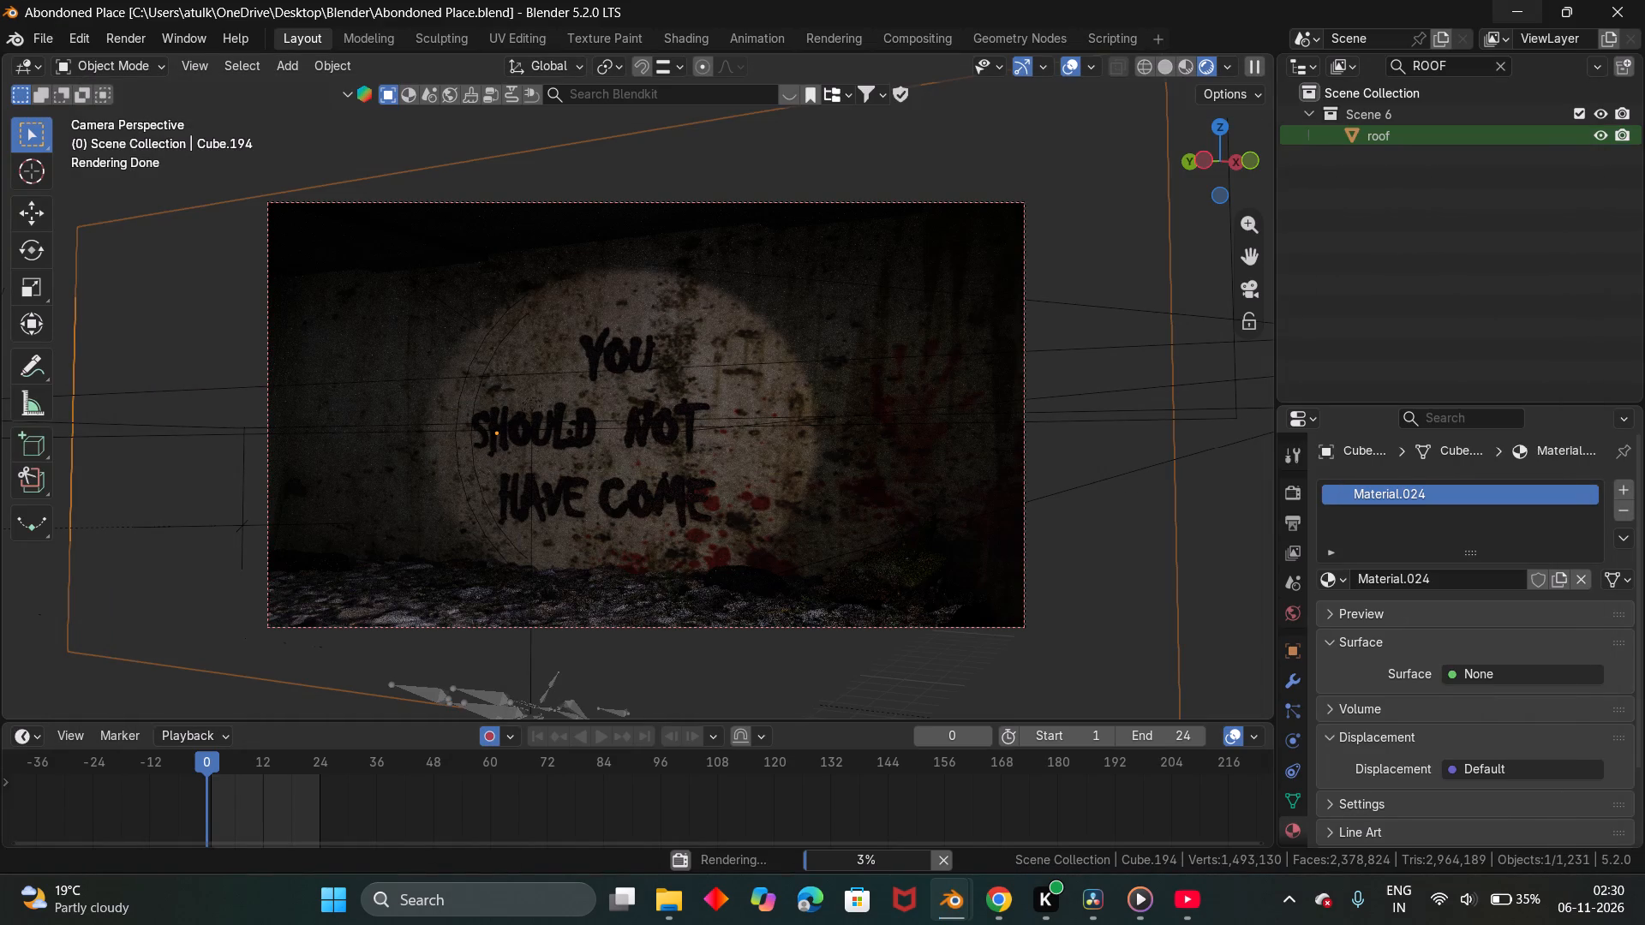
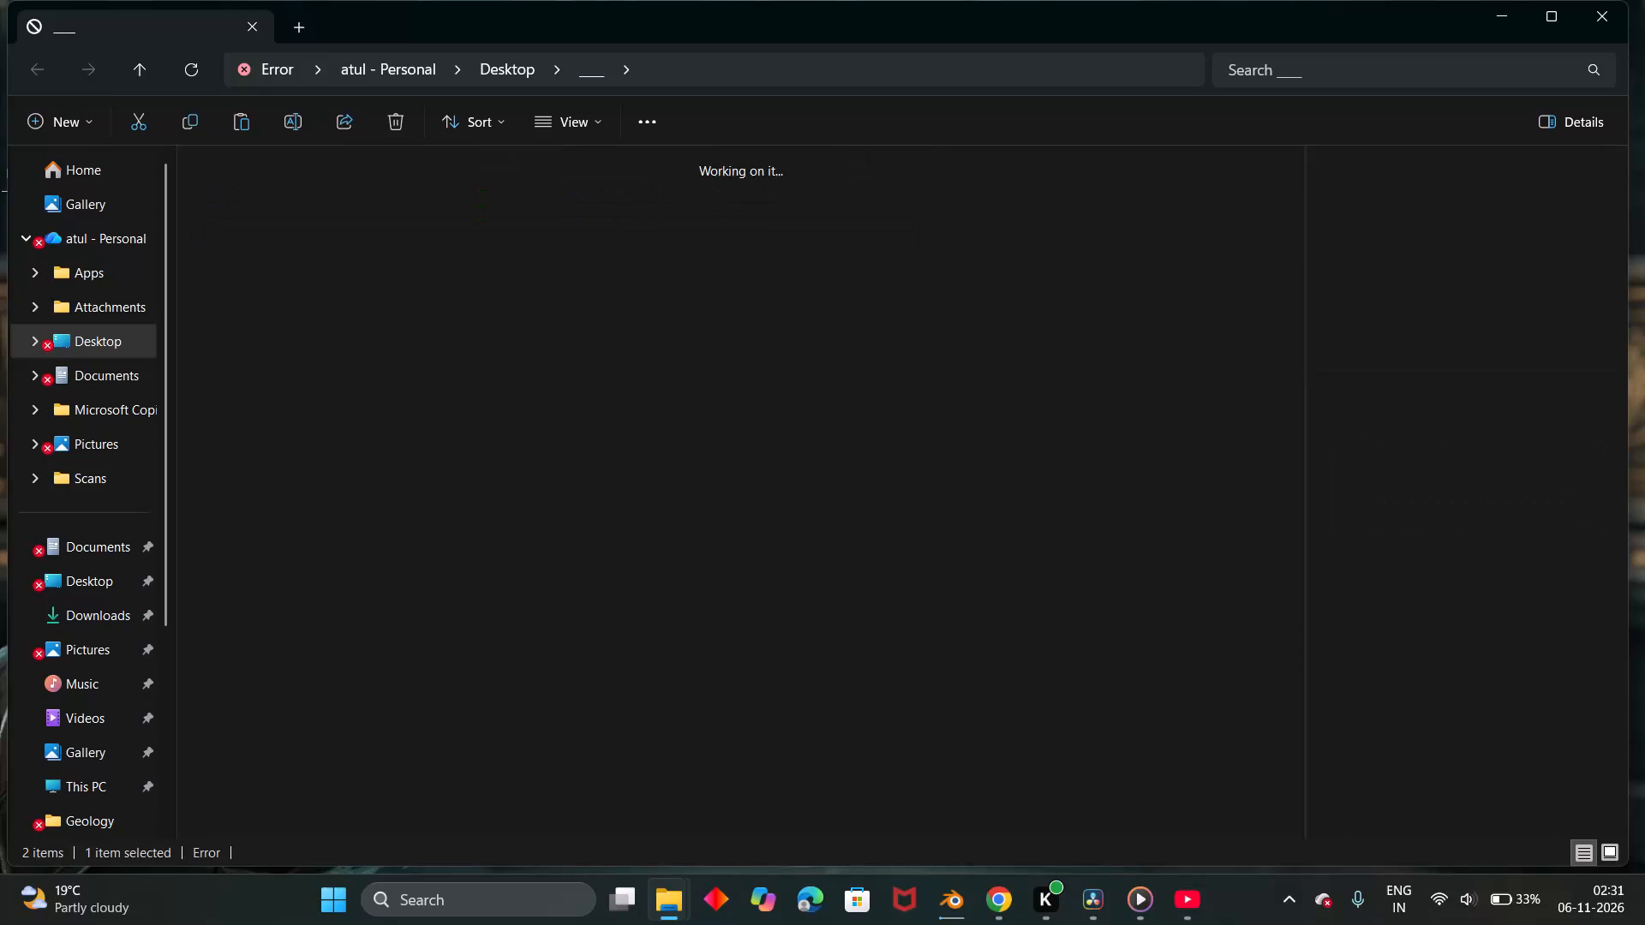
Find the Scene 7.2 clip in the 3D folder, play it through for review, and close the media player.
{"action": "scroll", "coordinate": [591, 355], "scroll_direction": "down", "scroll_amount": 4}
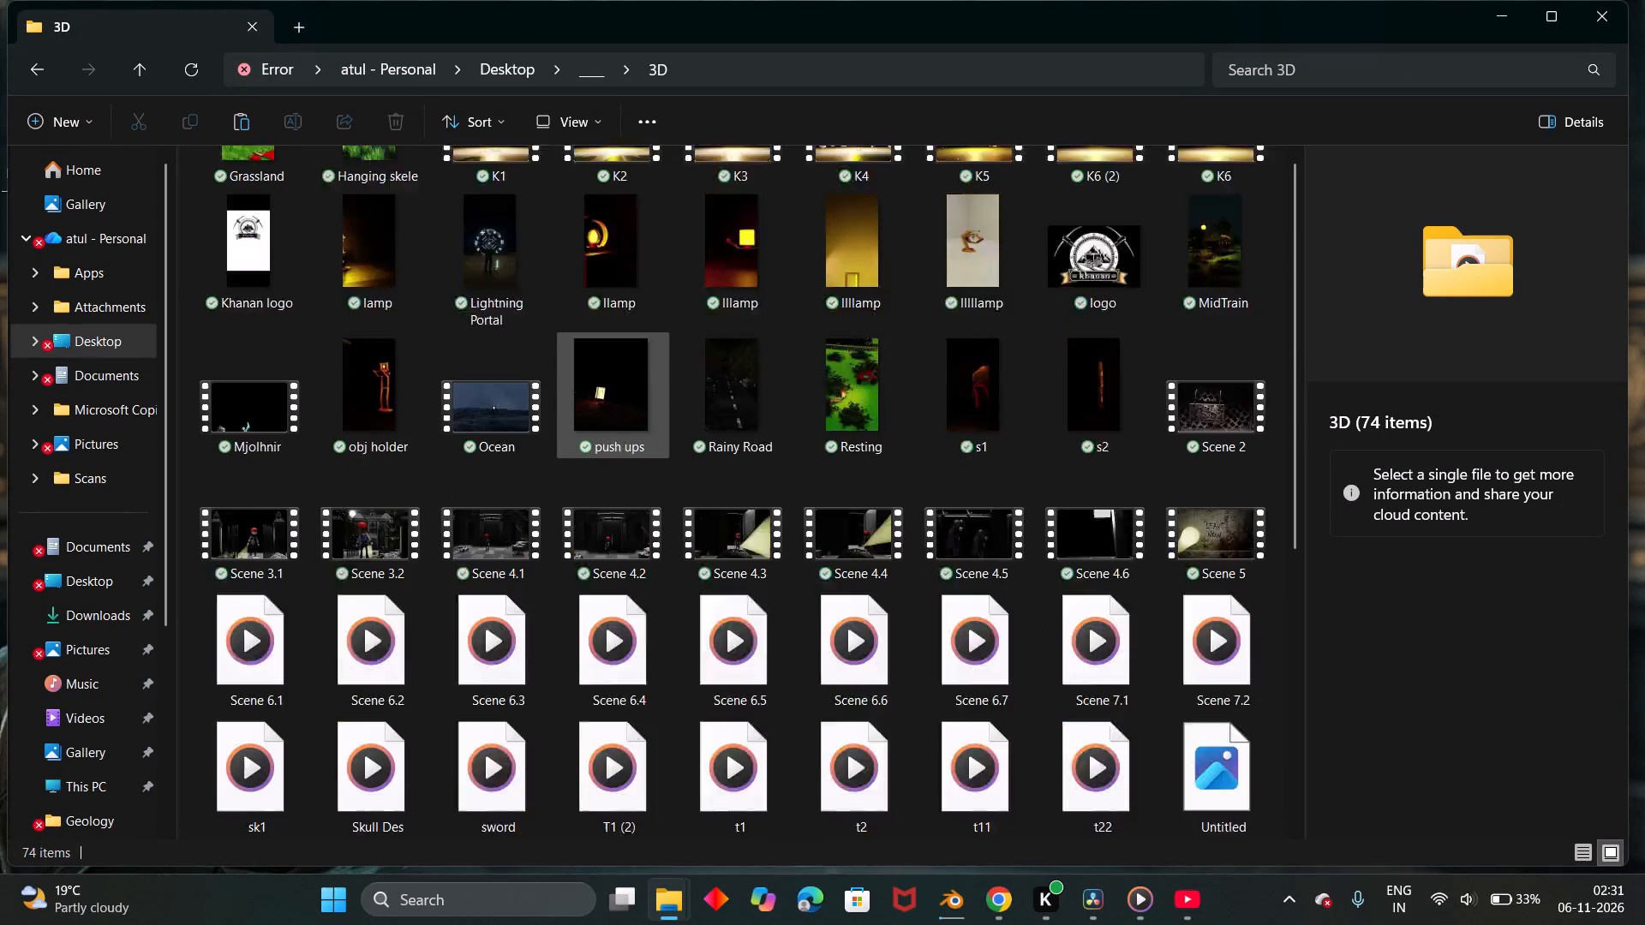
{"action": "scroll", "coordinate": [591, 355], "scroll_direction": "down", "scroll_amount": 3}
{"action": "double_click", "coordinate": [1188, 516]}
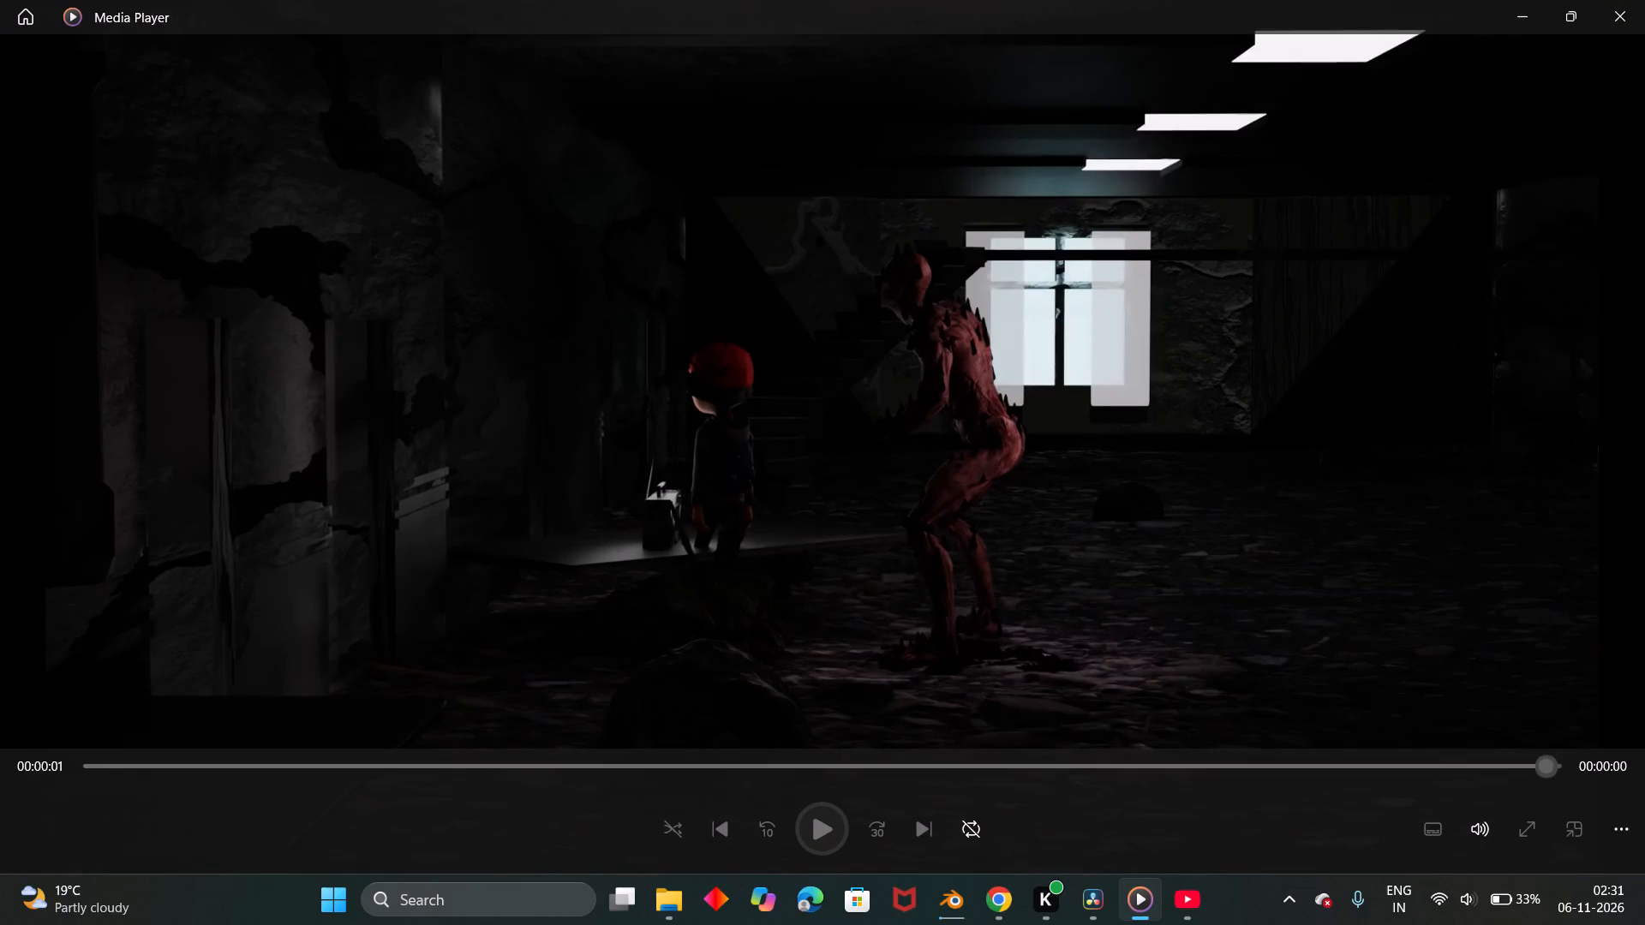
{"action": "triple_click", "coordinate": [817, 811]}
{"action": "left_click", "coordinate": [817, 811]}
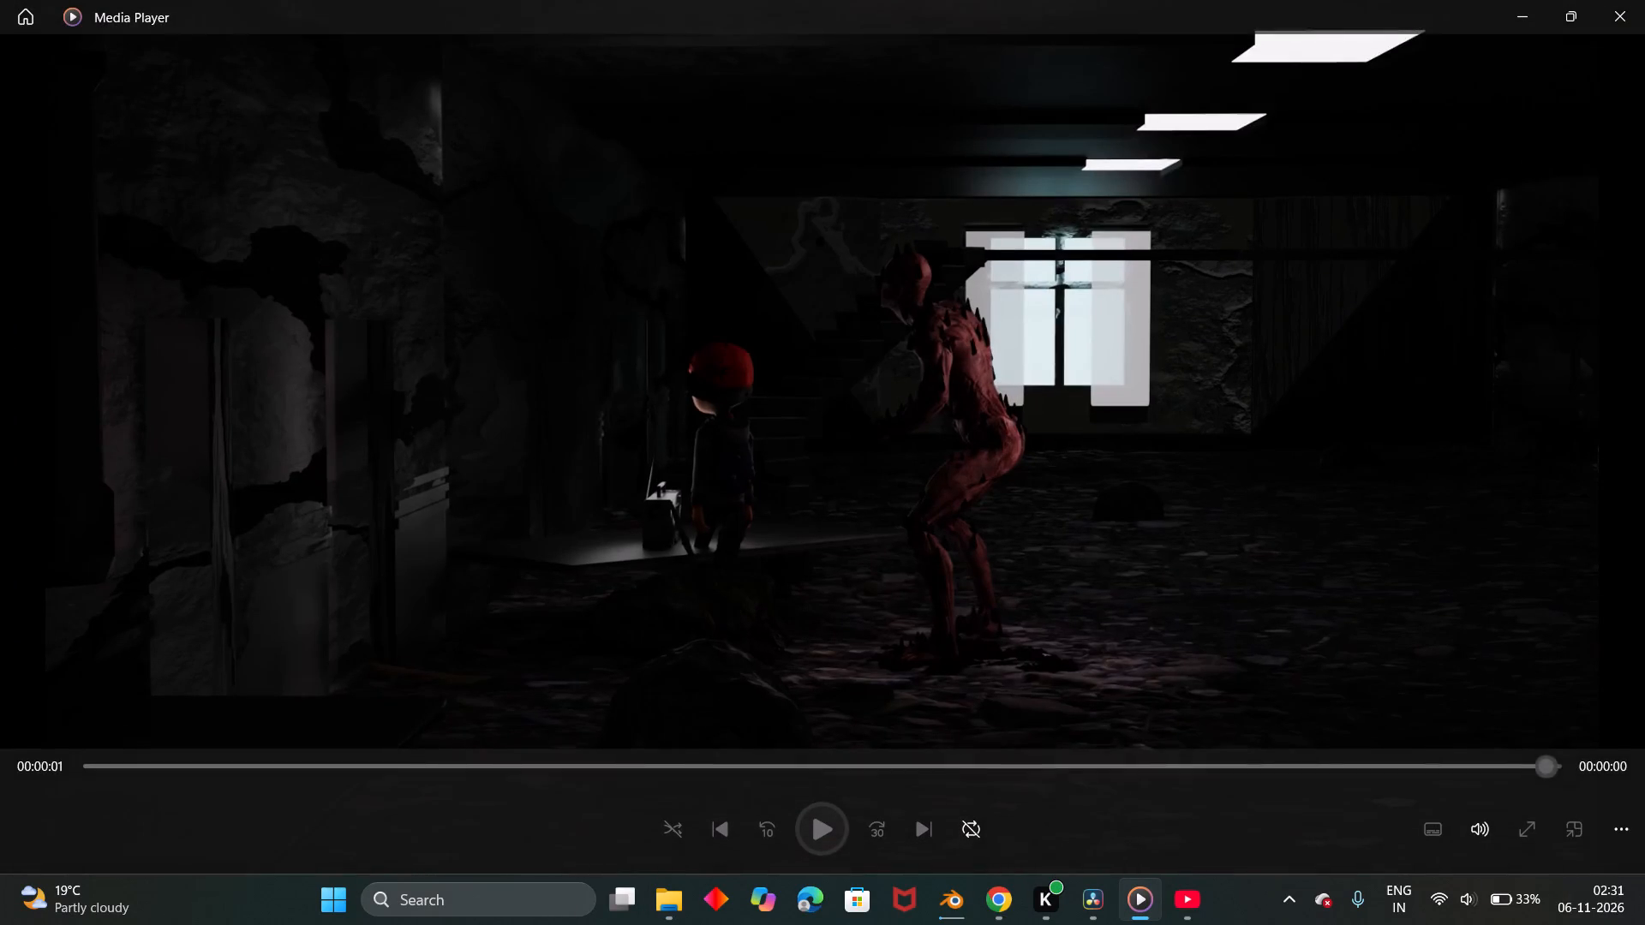
{"action": "left_click", "coordinate": [817, 811]}
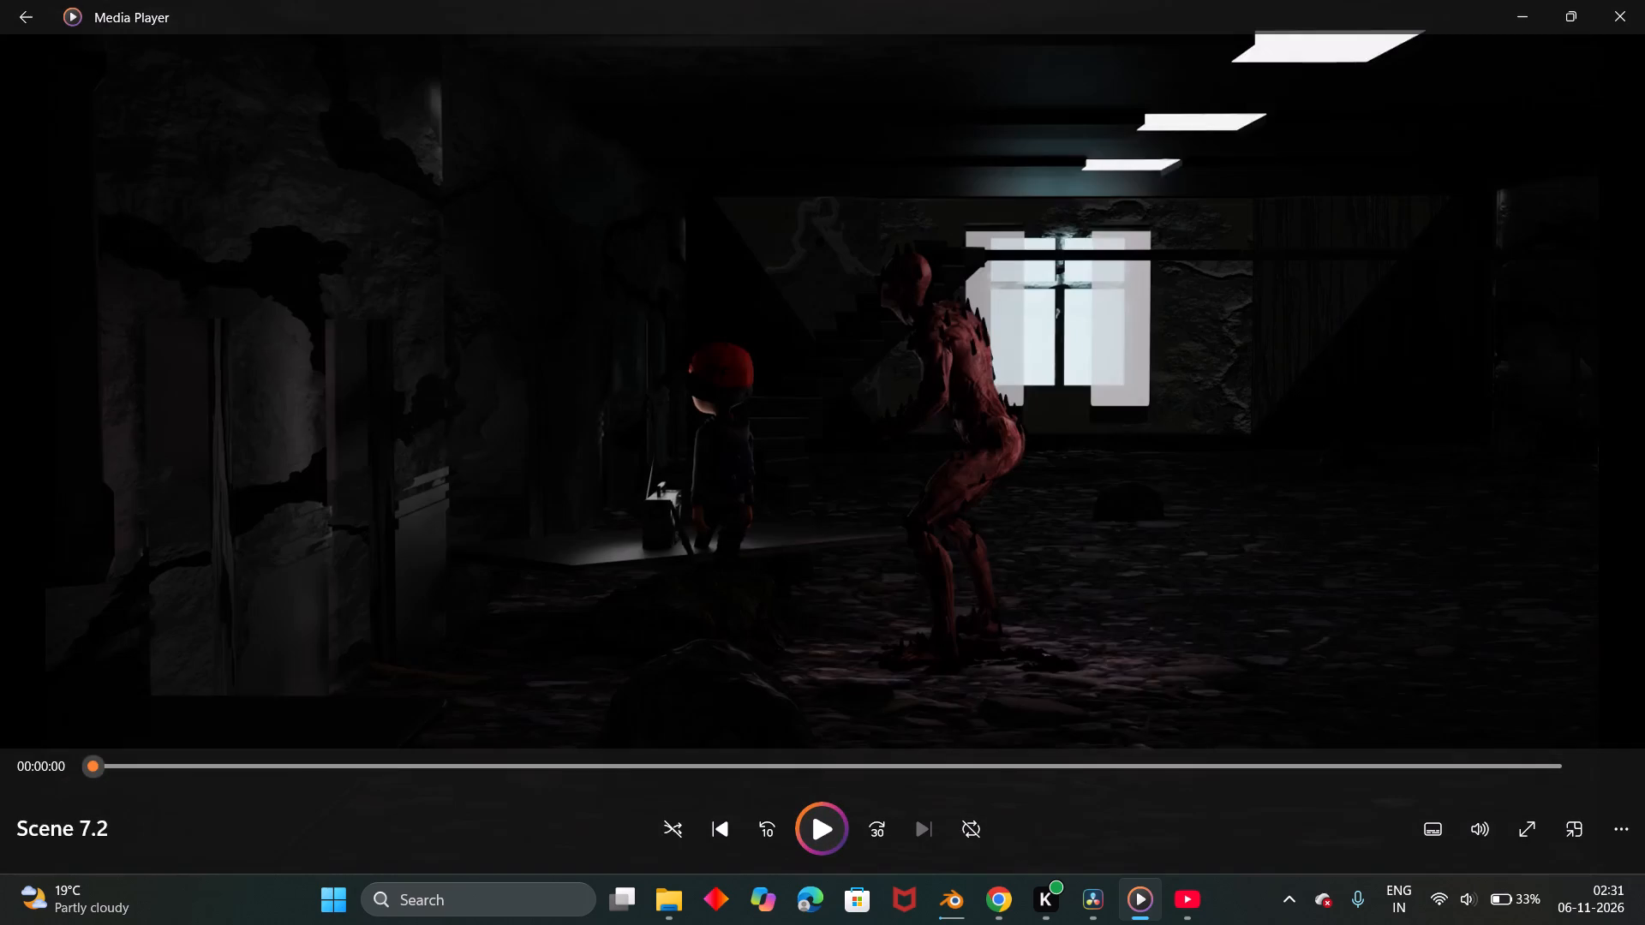
{"action": "left_click", "coordinate": [822, 833]}
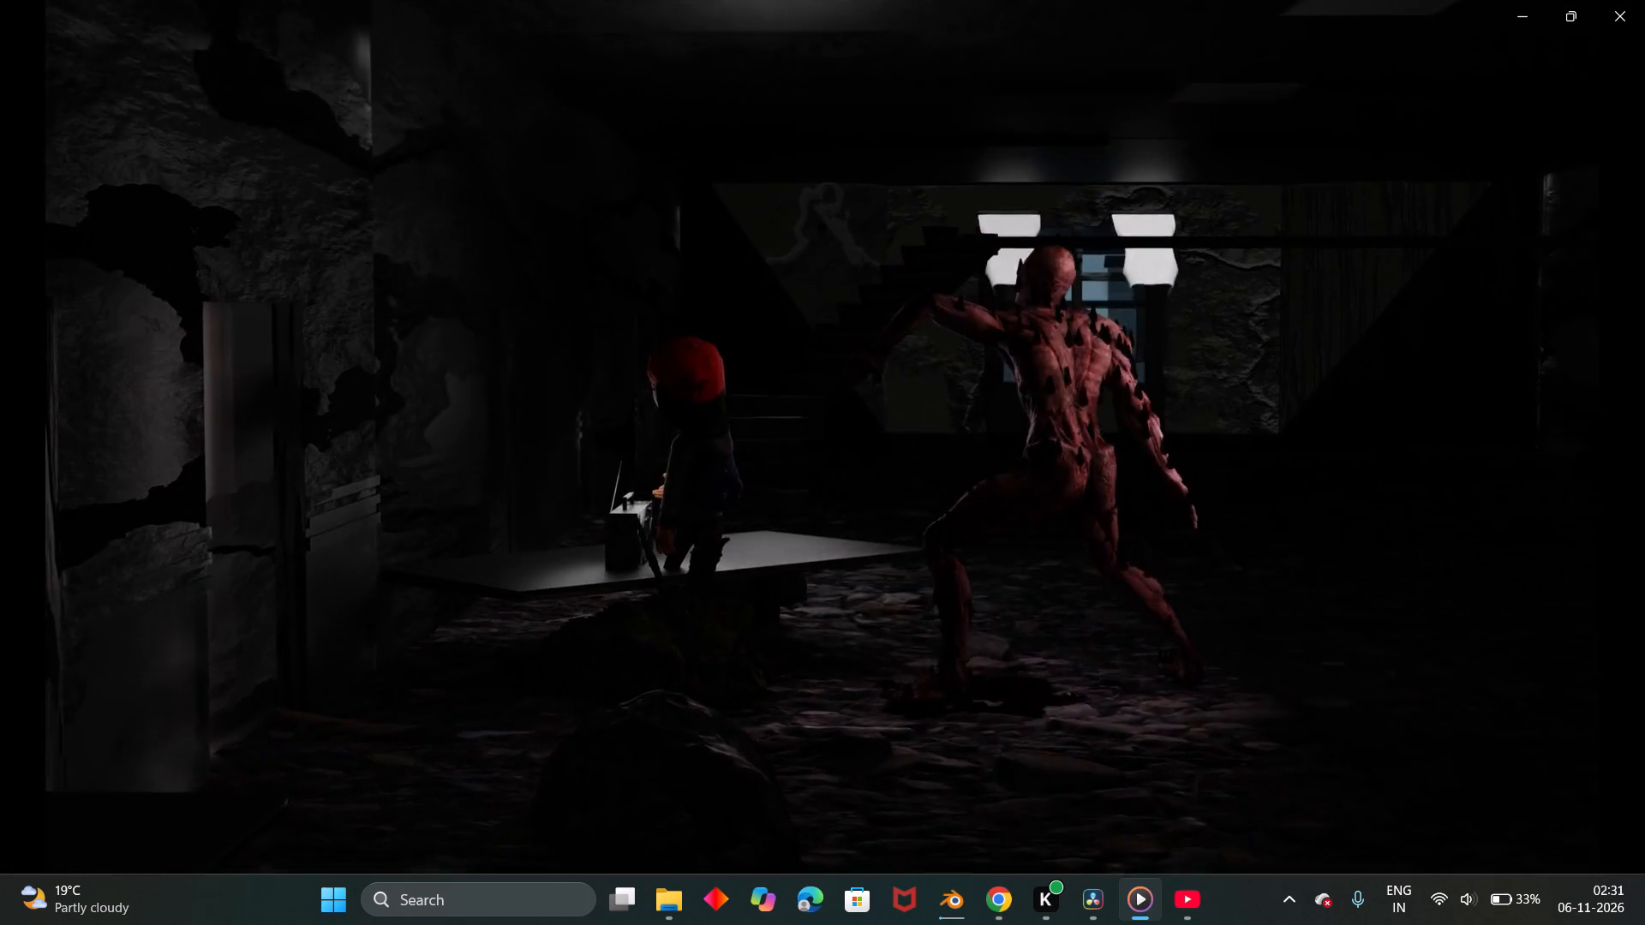
{"action": "left_click", "coordinate": [1610, 24]}
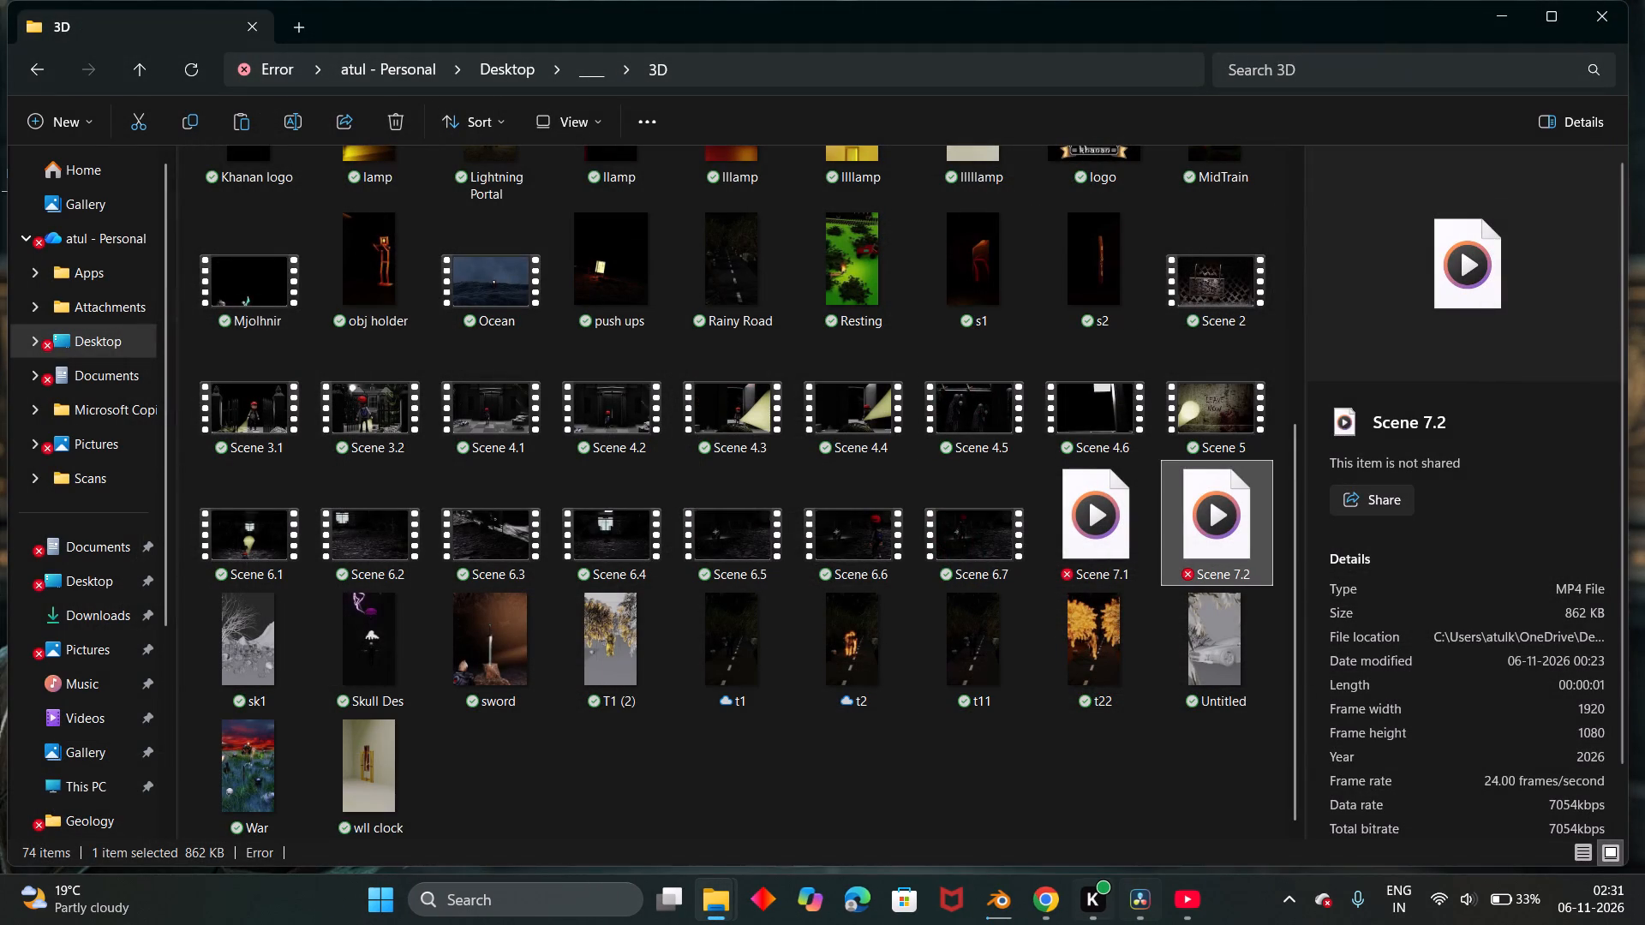
Switch to DaVinci Resolve, save New Project 4 and close the application.
{"action": "left_click", "coordinate": [1130, 892]}
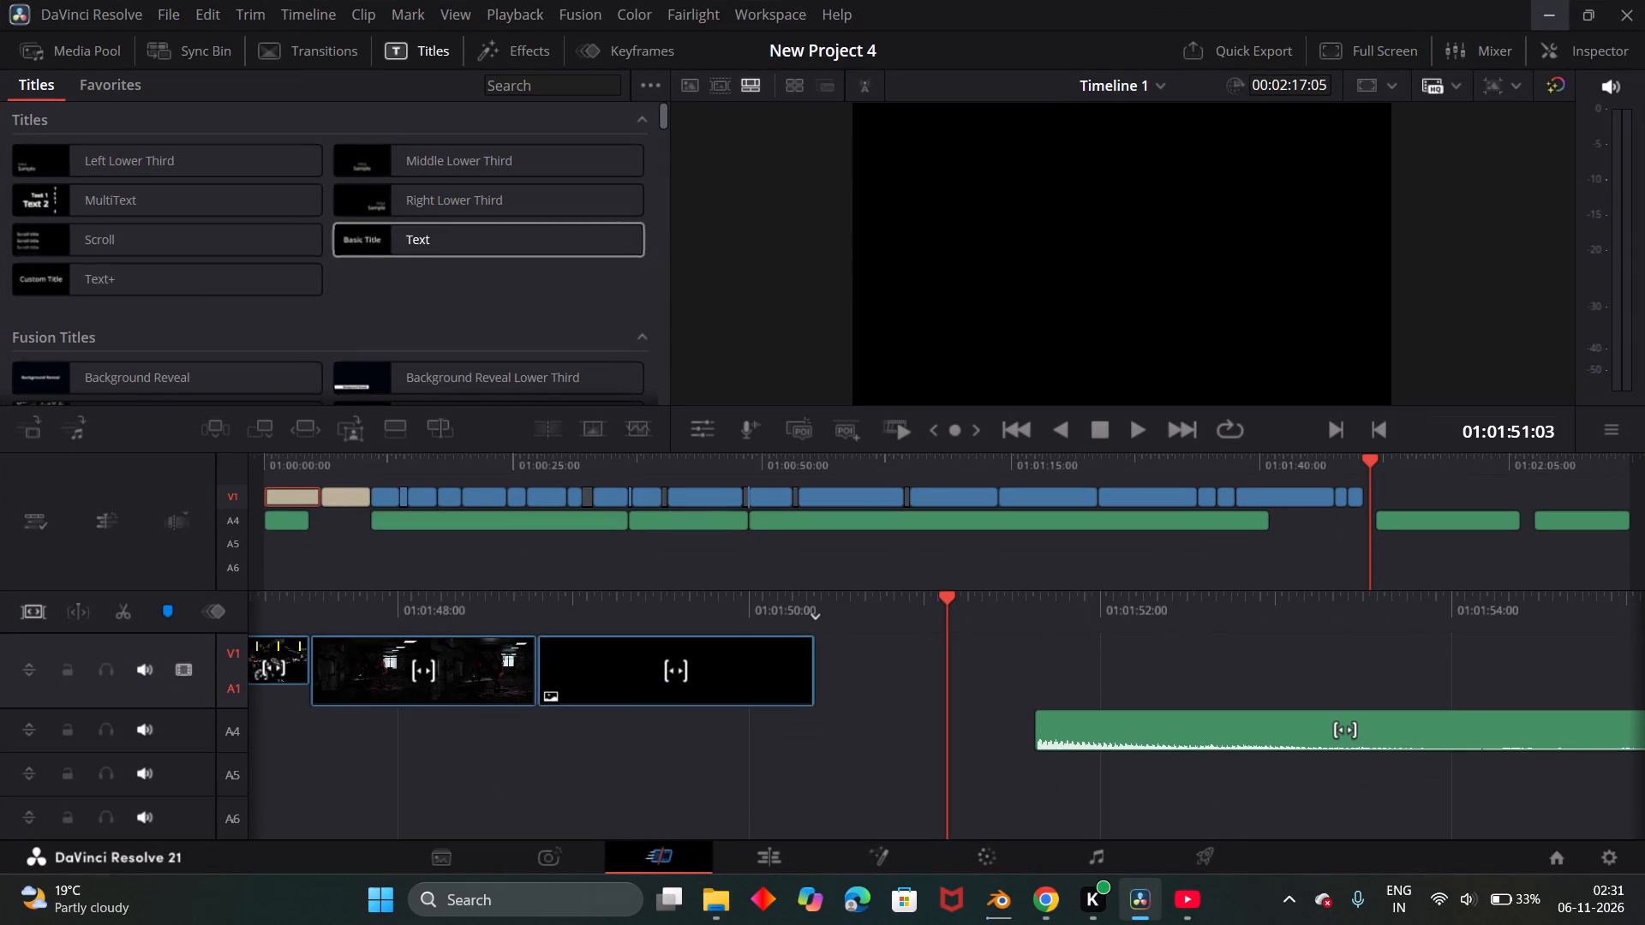
{"action": "key", "text": "ctrl+s"}
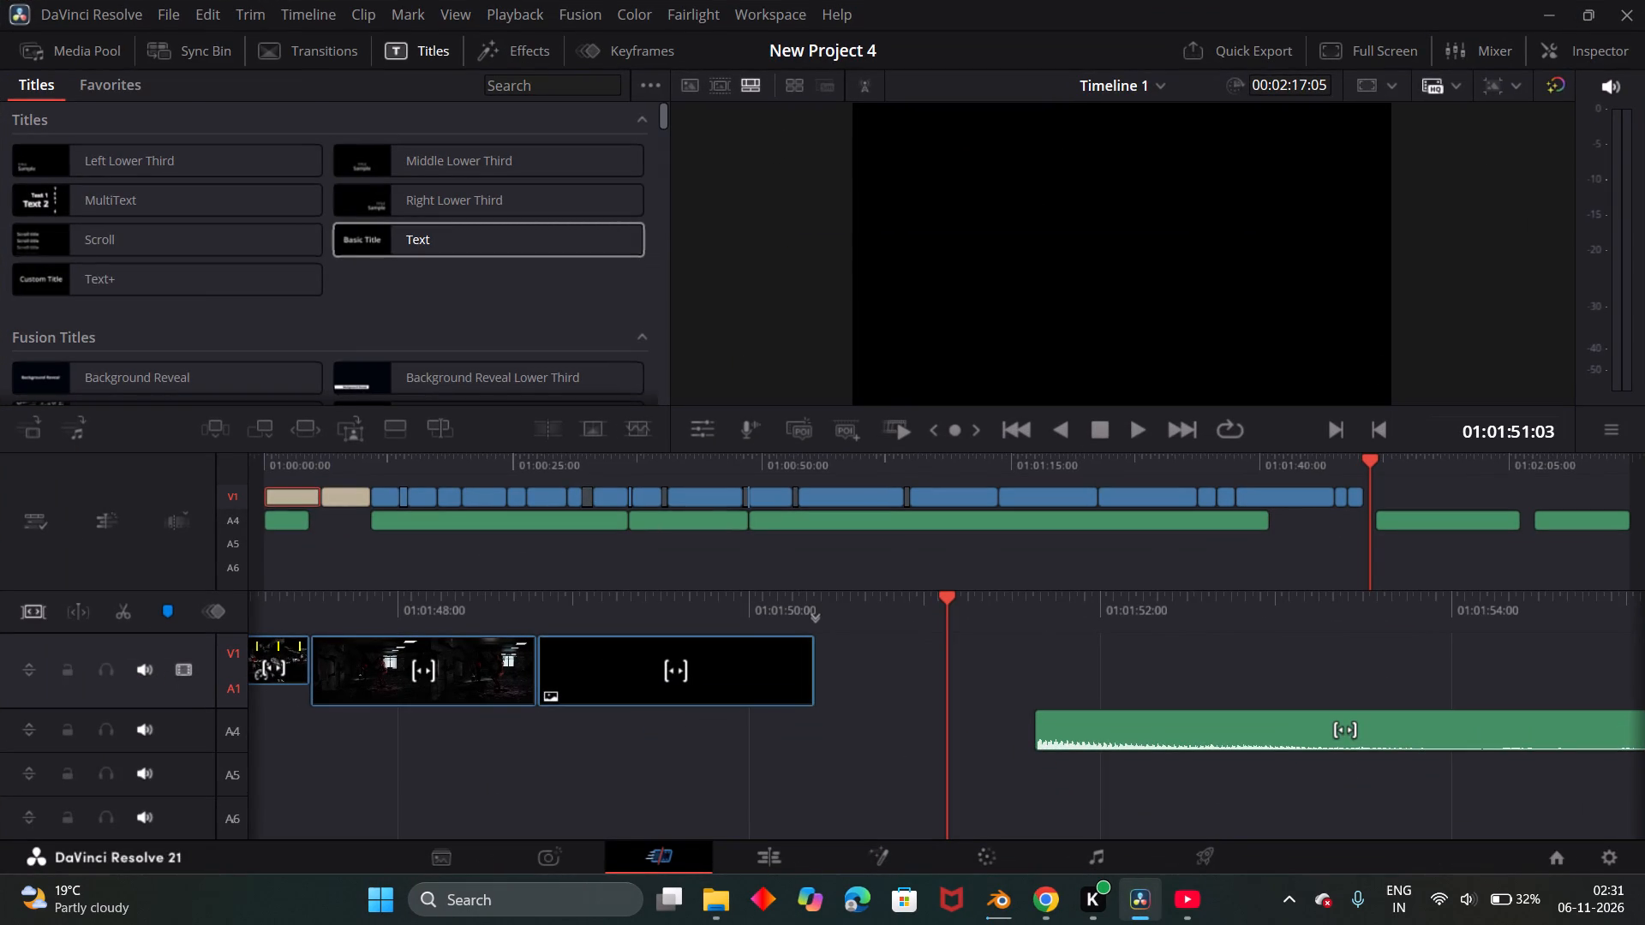
{"action": "left_click", "coordinate": [1624, 12]}
{"action": "left_click", "coordinate": [1624, 12]}
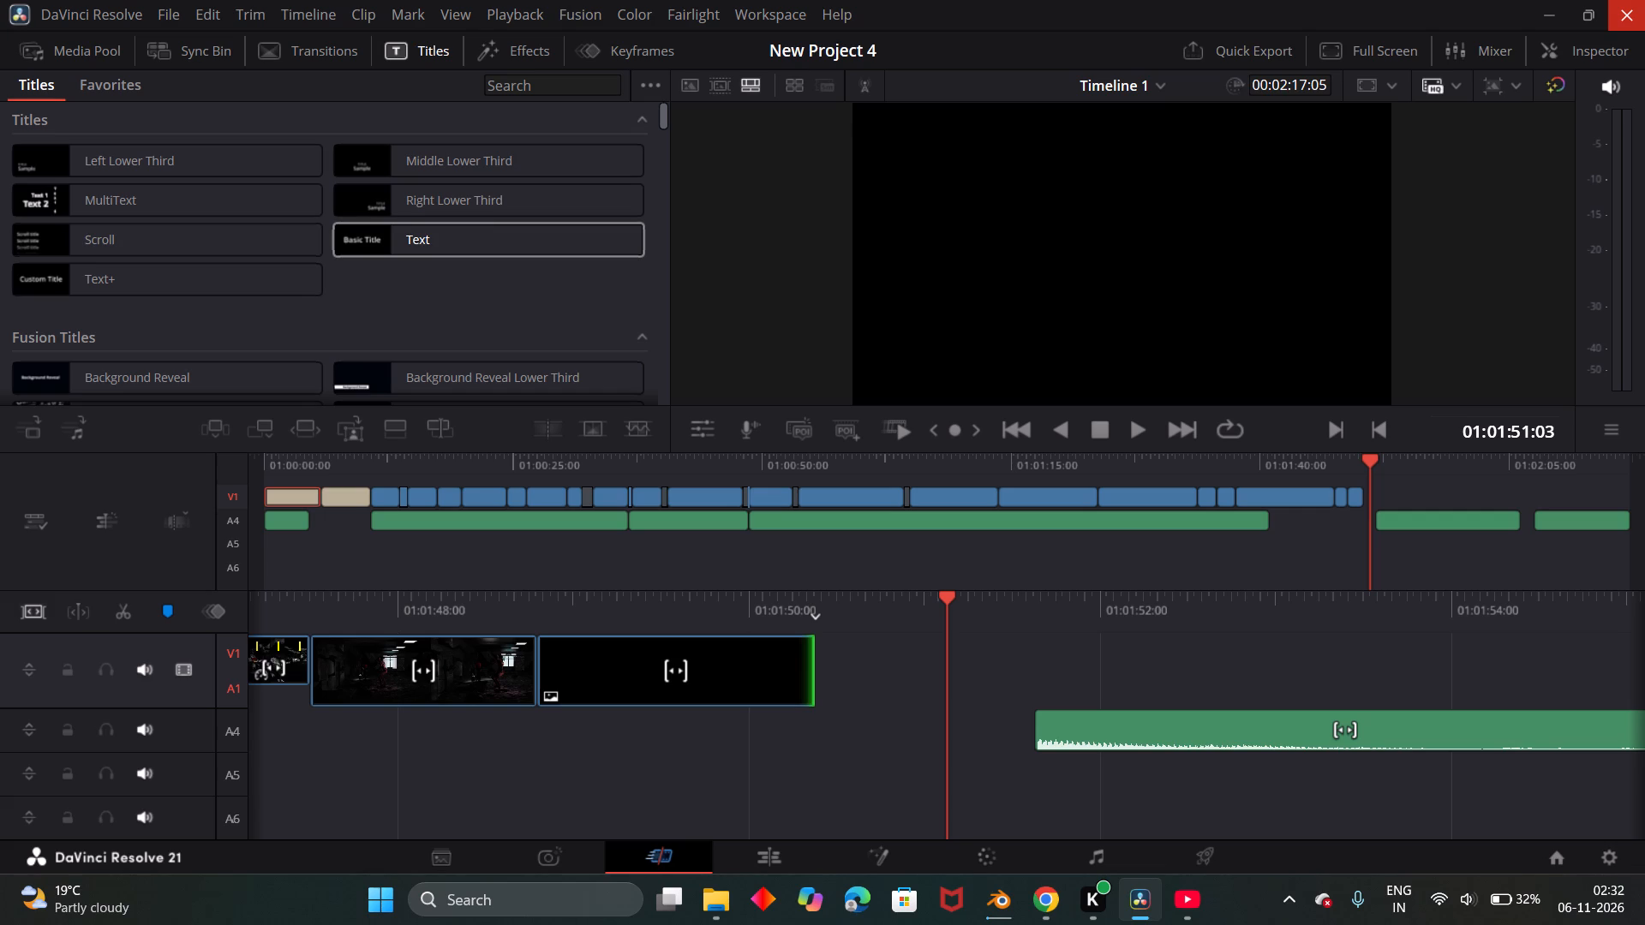
{"action": "key", "text": "ctrl+s"}
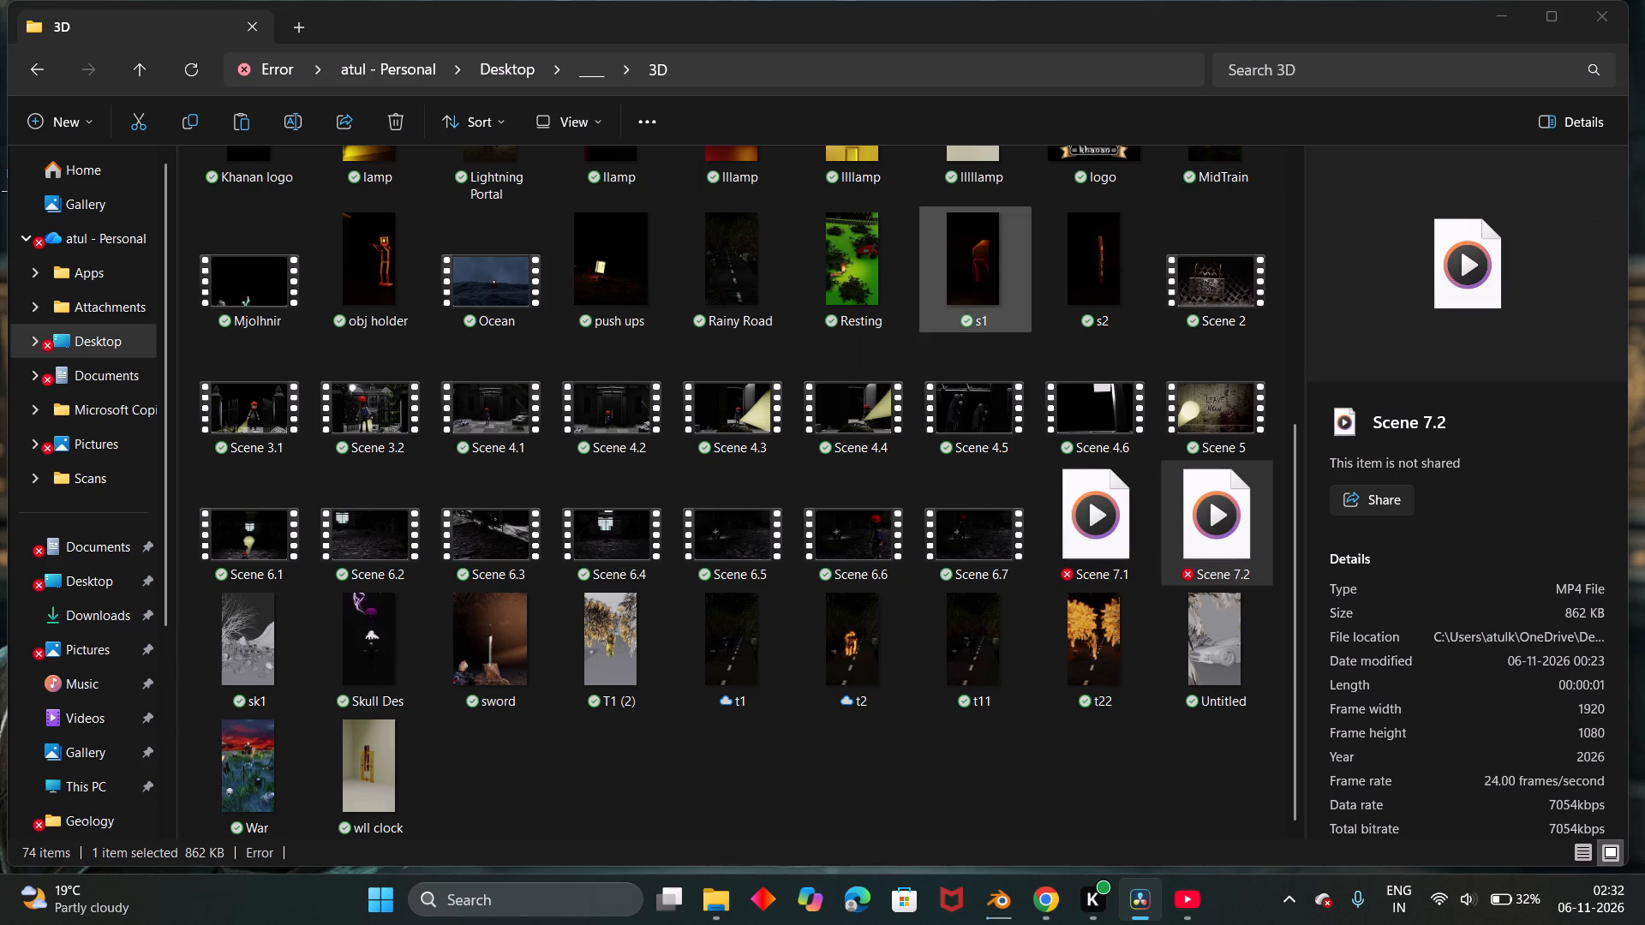
Close the 3D folder window and the other Blender session of Abondoned Place with the creature scene, including its render window.
{"action": "left_click", "coordinate": [1597, 15]}
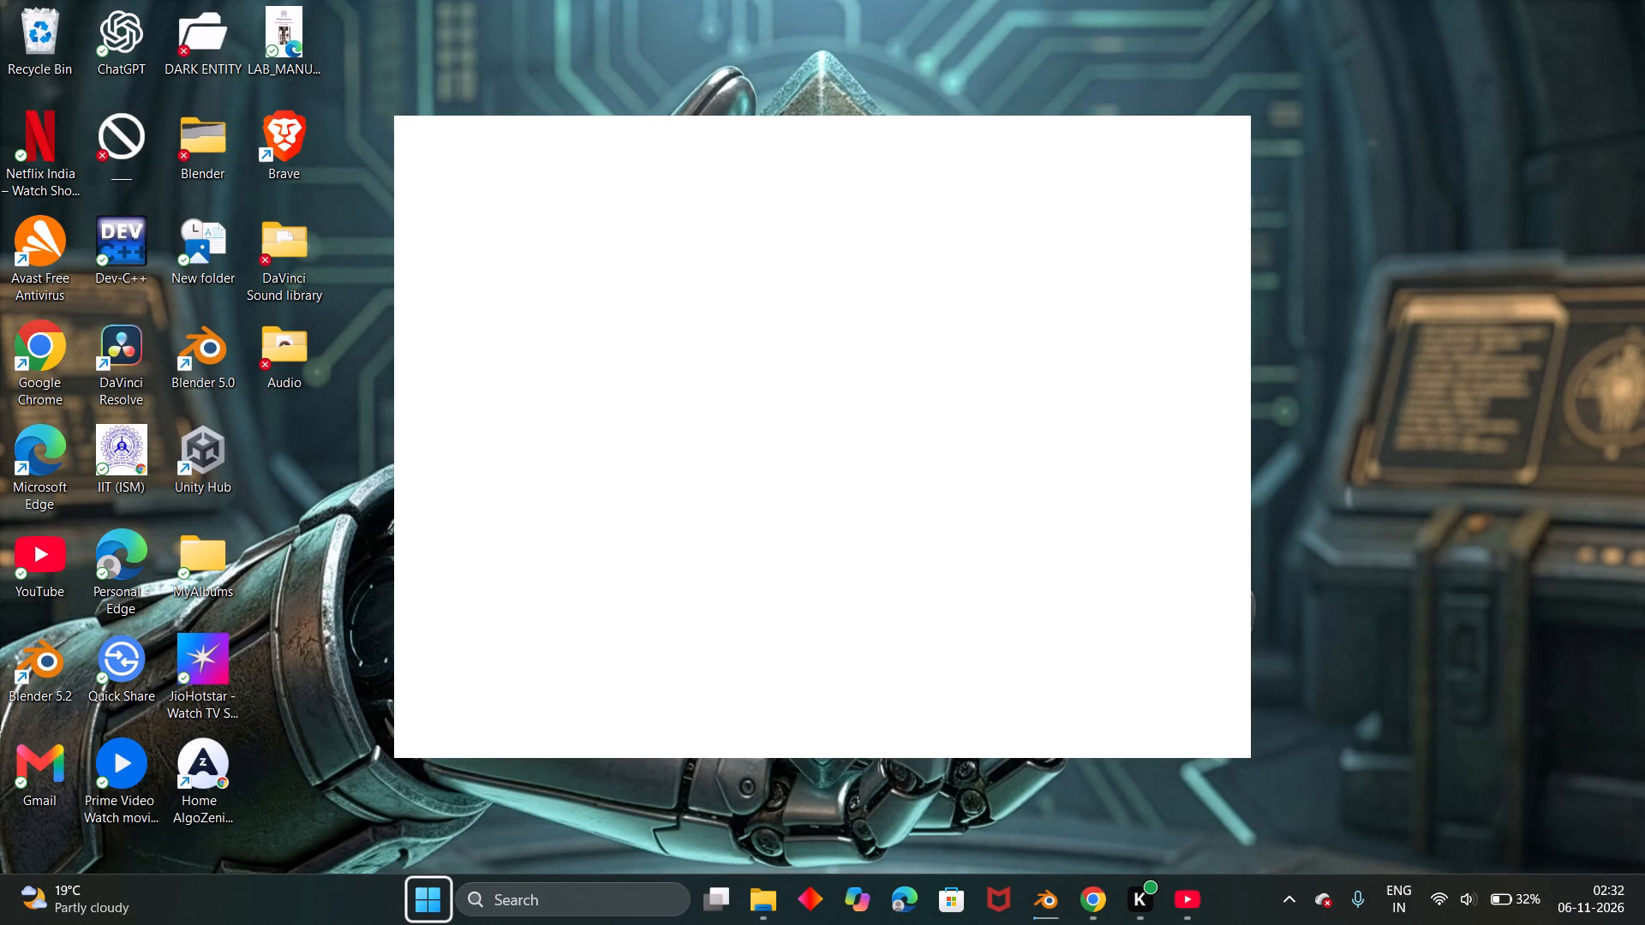
{"action": "left_click", "coordinate": [1043, 893]}
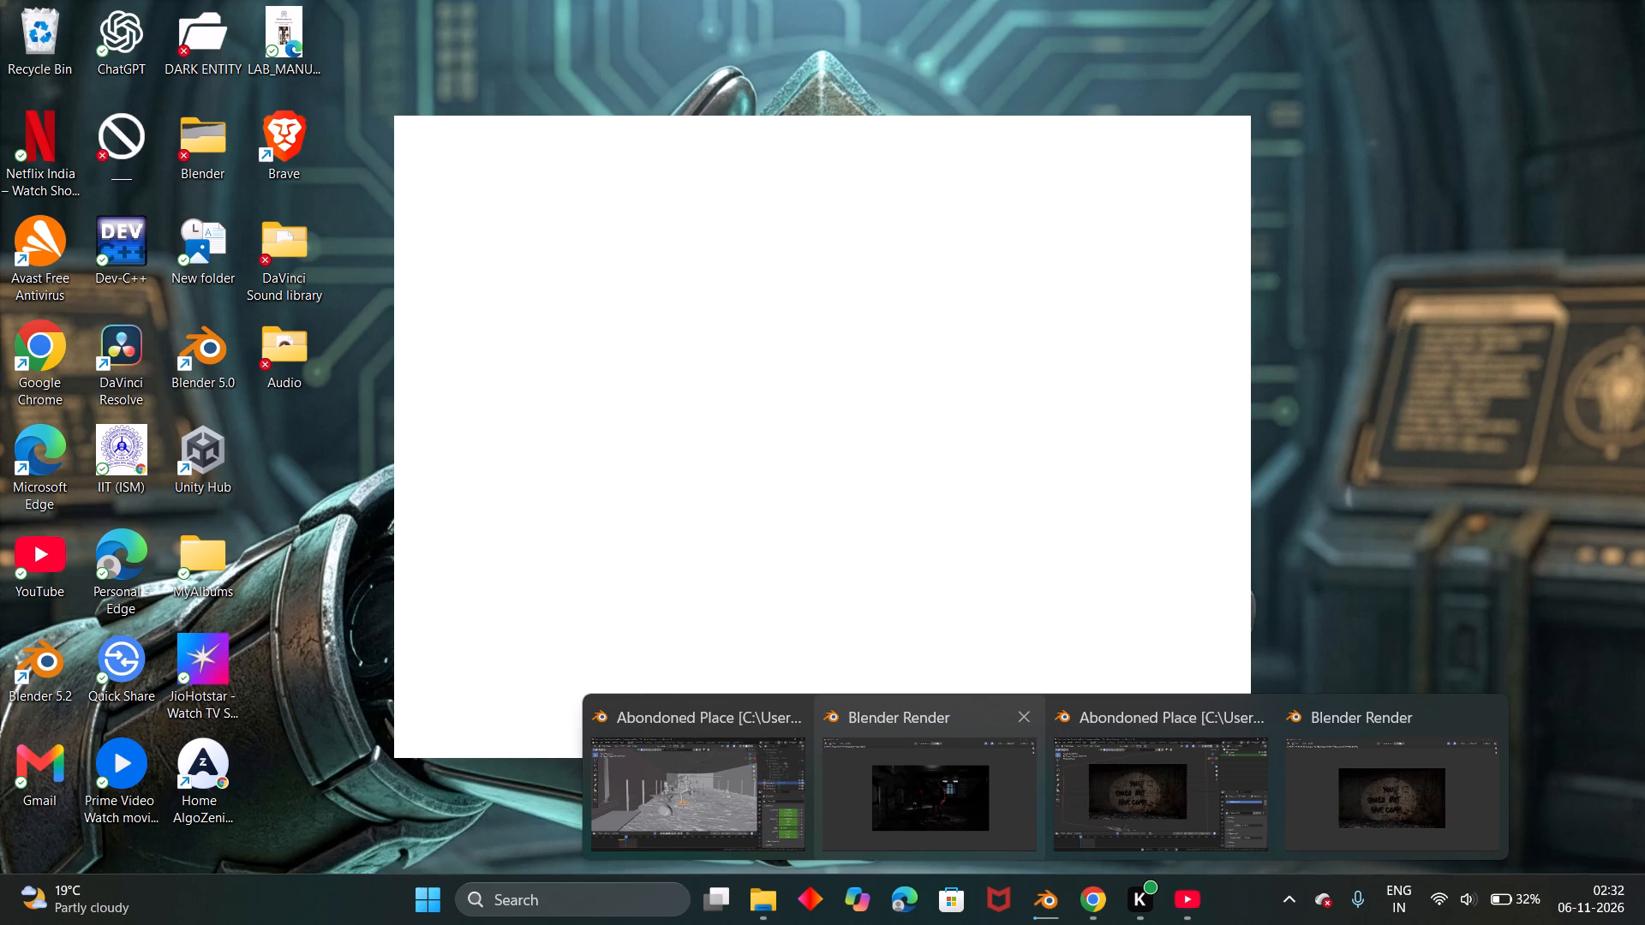
{"action": "left_click", "coordinate": [1026, 724]}
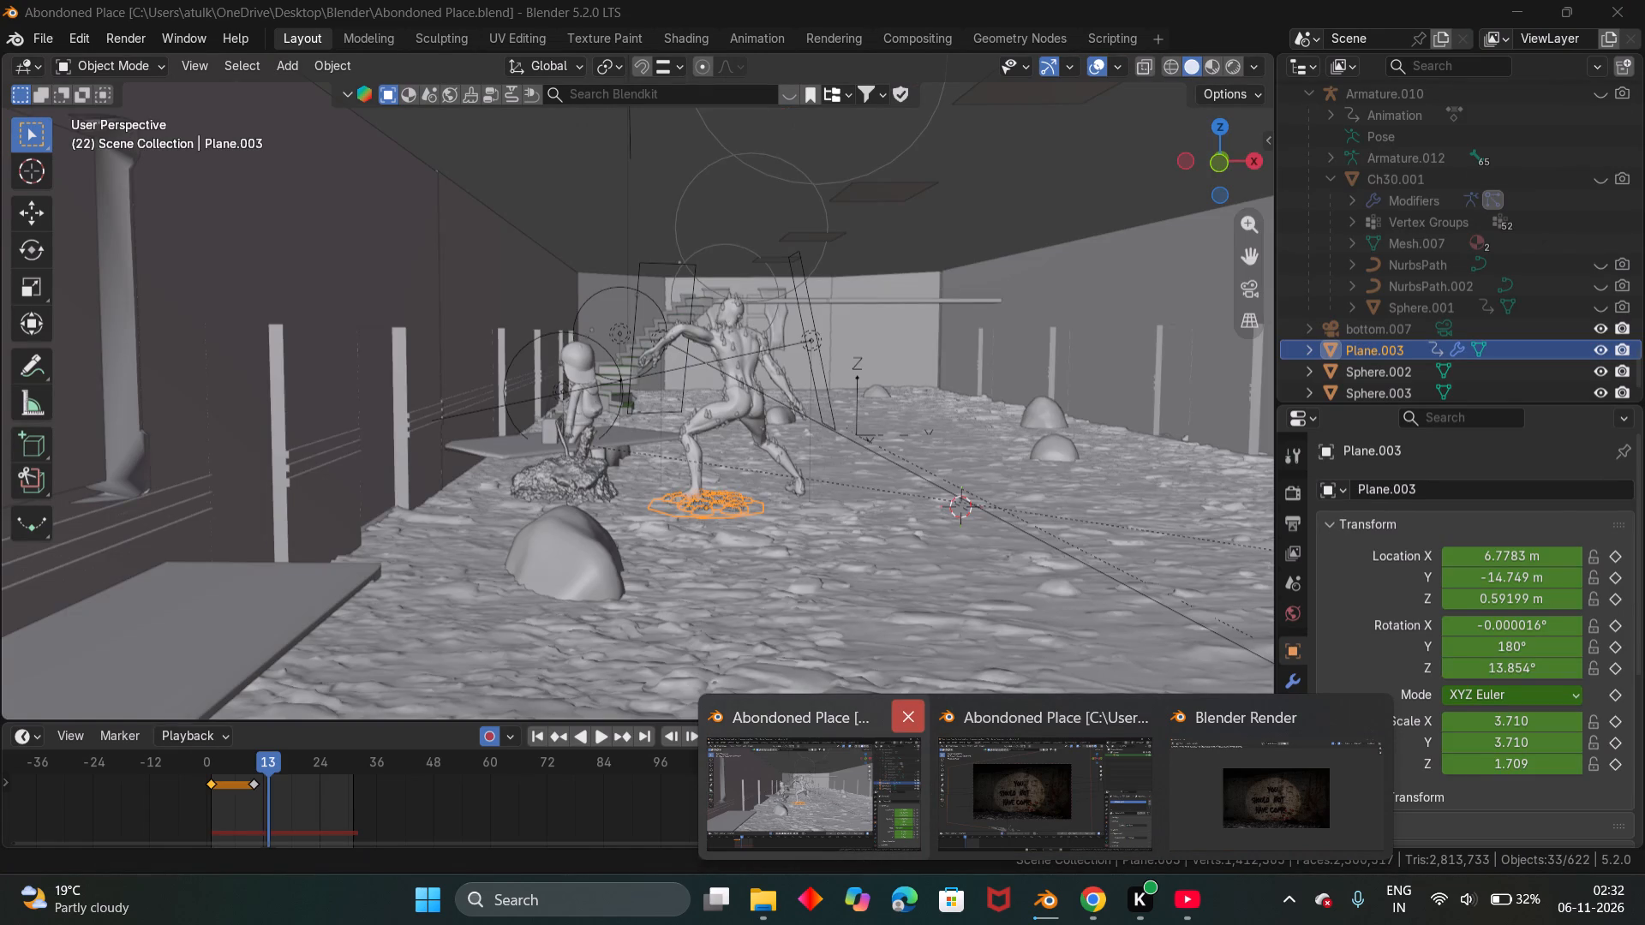
{"action": "left_click", "coordinate": [901, 718]}
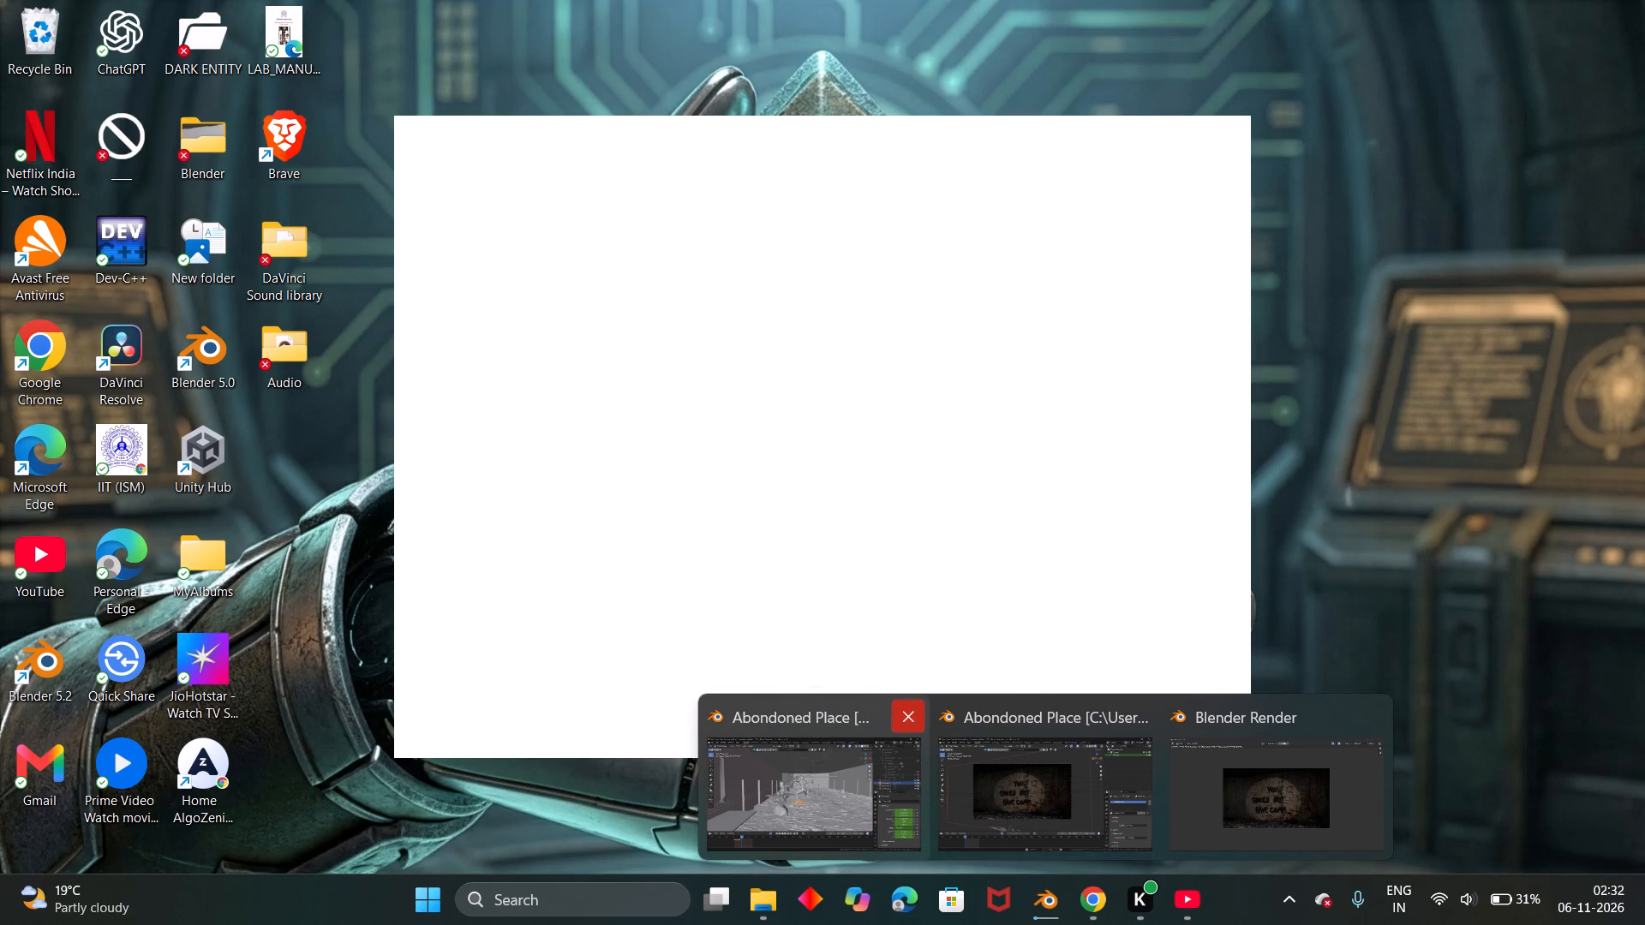
Bring back the render window of the YOU SHOULD NOT HAVE COME wall shot and examine frame 0 close up and as a whole.
{"action": "left_click", "coordinate": [1275, 810]}
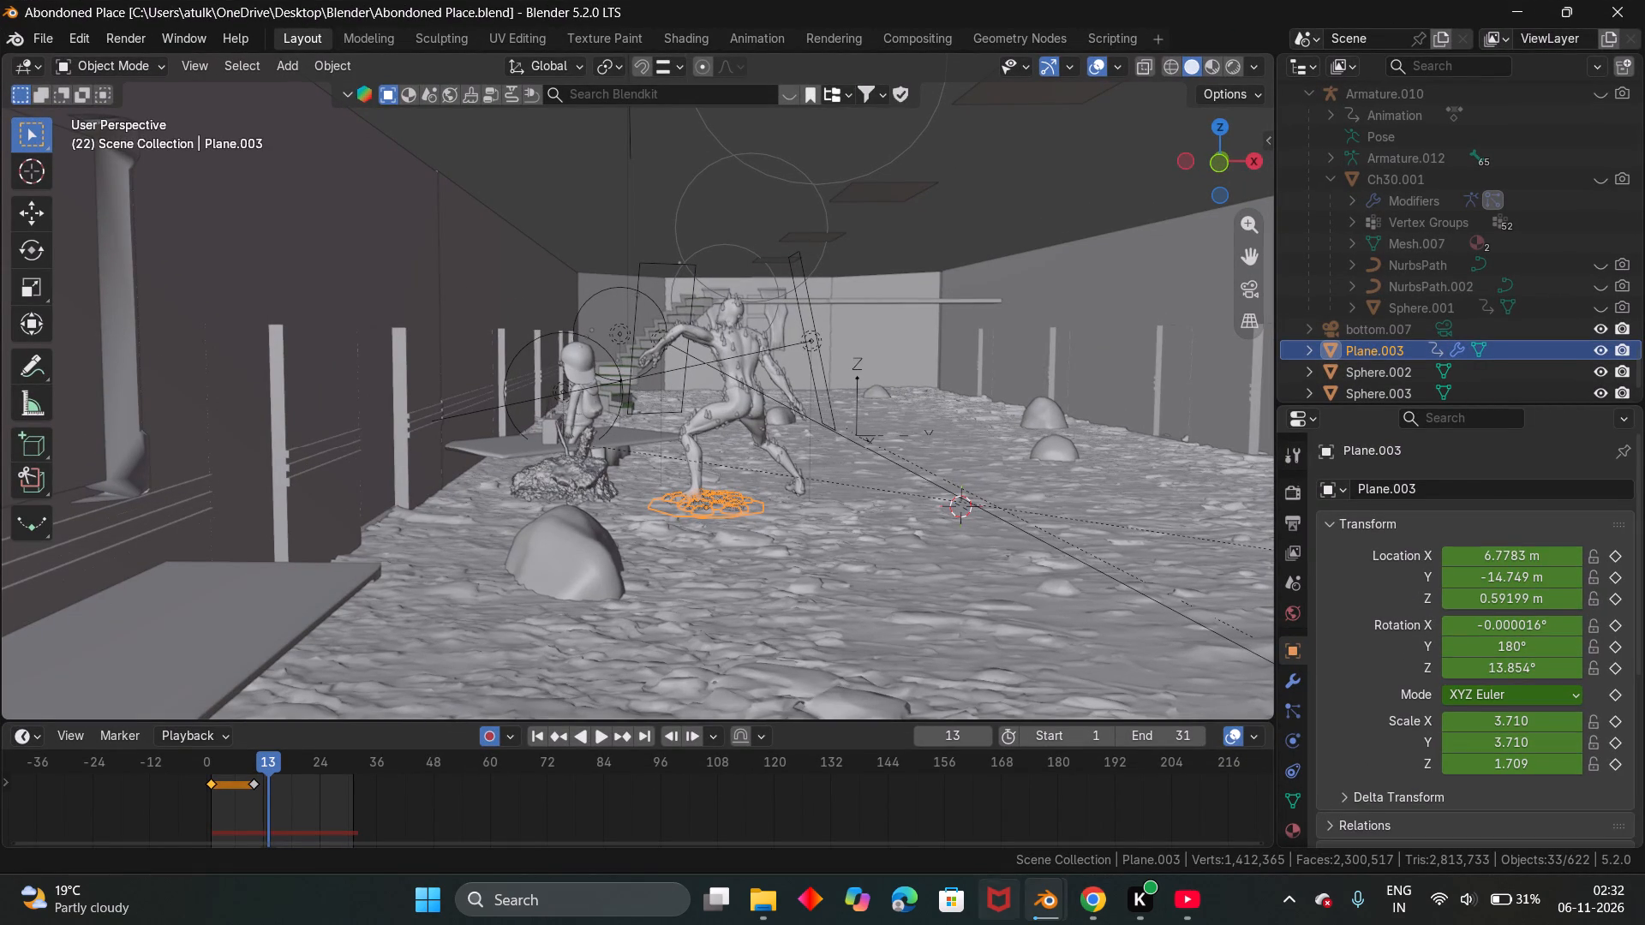
{"action": "left_click", "coordinate": [1224, 818]}
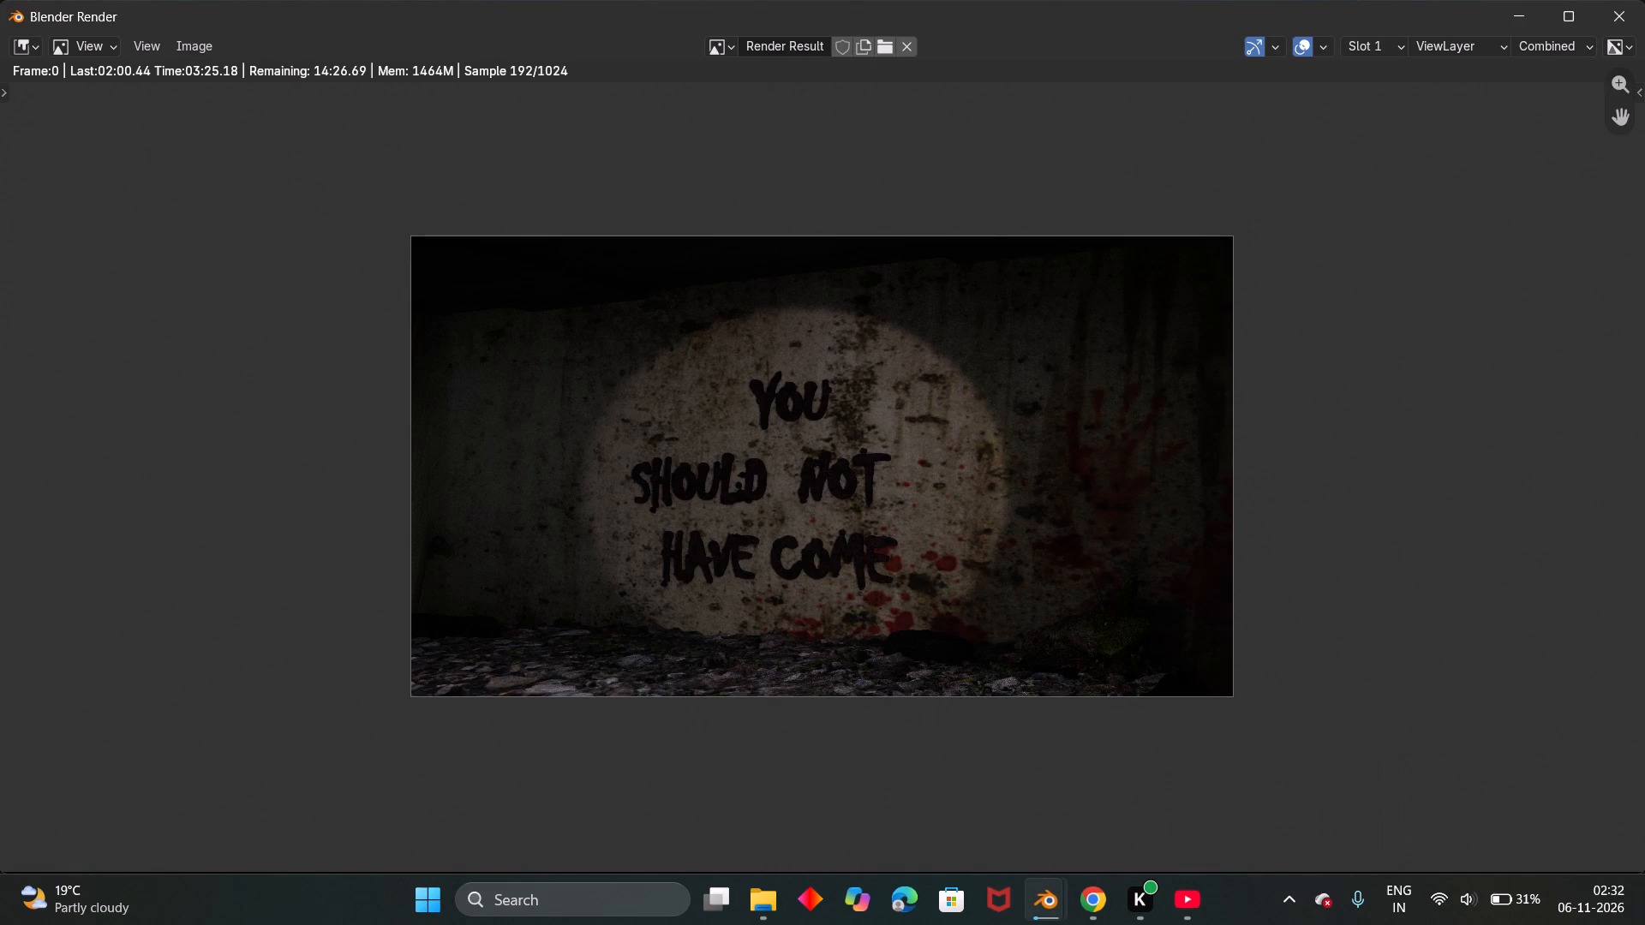
{"action": "scroll", "coordinate": [751, 289], "scroll_direction": "down", "scroll_amount": 7}
{"action": "scroll", "coordinate": [922, 430], "scroll_direction": "up", "scroll_amount": 10}
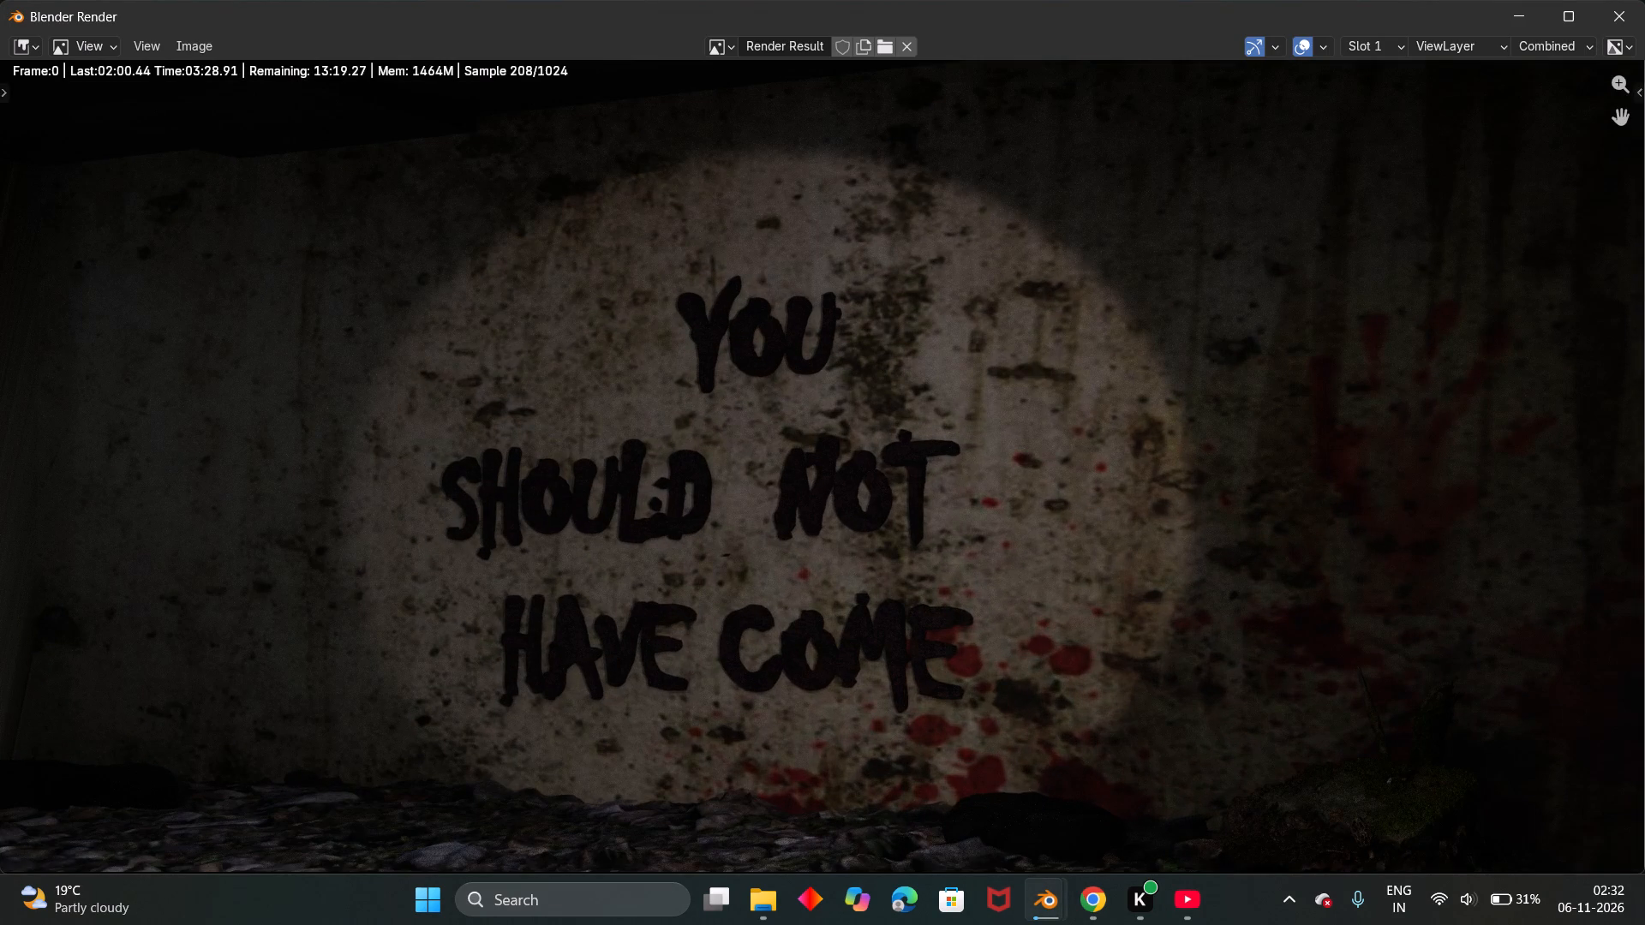
{"action": "scroll", "coordinate": [930, 433], "scroll_direction": "down", "scroll_amount": 4}
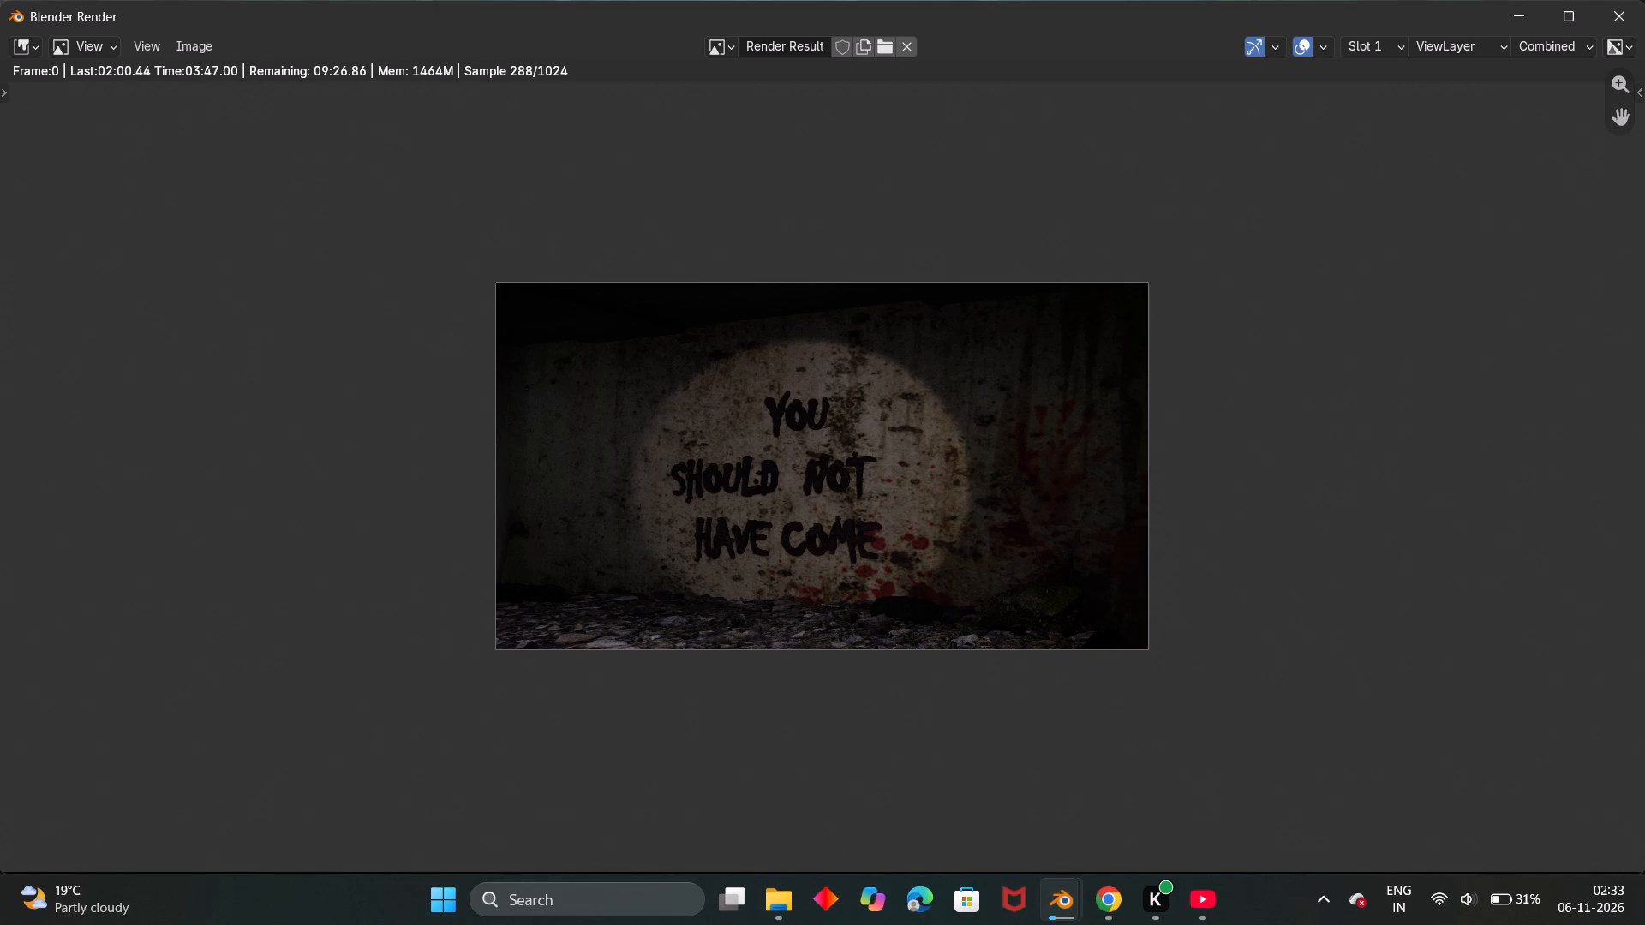
{"action": "scroll", "coordinate": [553, 240], "scroll_direction": "down", "scroll_amount": 2}
{"action": "scroll", "coordinate": [553, 240], "scroll_direction": "up", "scroll_amount": 1}
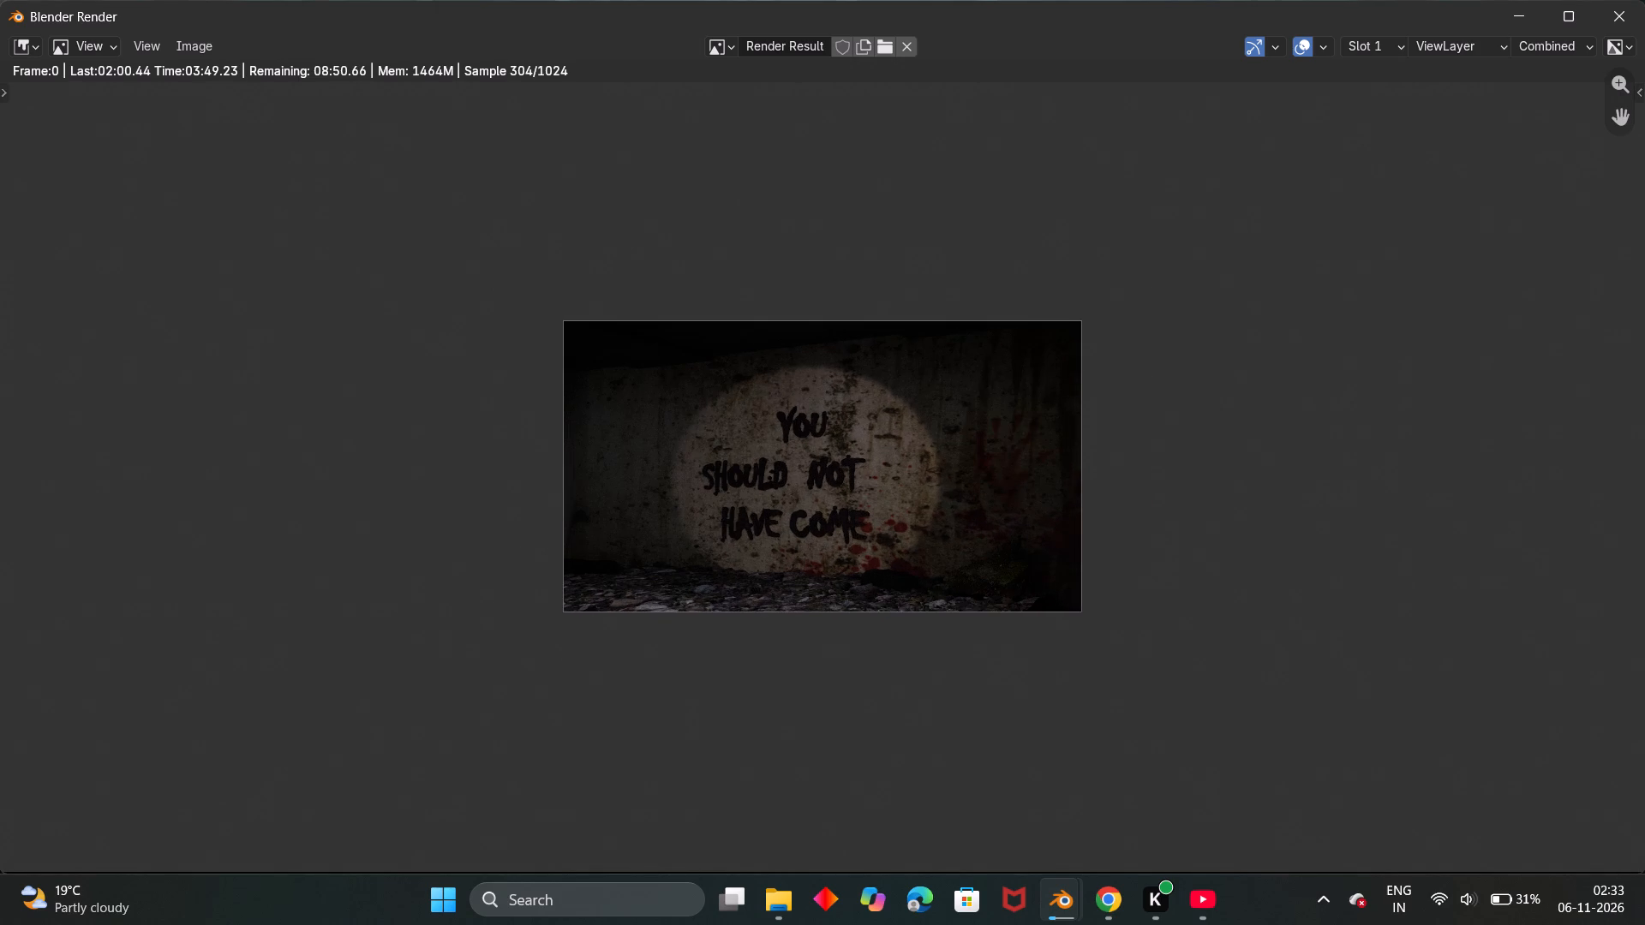
{"action": "scroll", "coordinate": [553, 240], "scroll_direction": "up", "scroll_amount": 3}
{"action": "scroll", "coordinate": [553, 240], "scroll_direction": "down", "scroll_amount": 3}
{"action": "scroll", "coordinate": [553, 240], "scroll_direction": "up", "scroll_amount": 1}
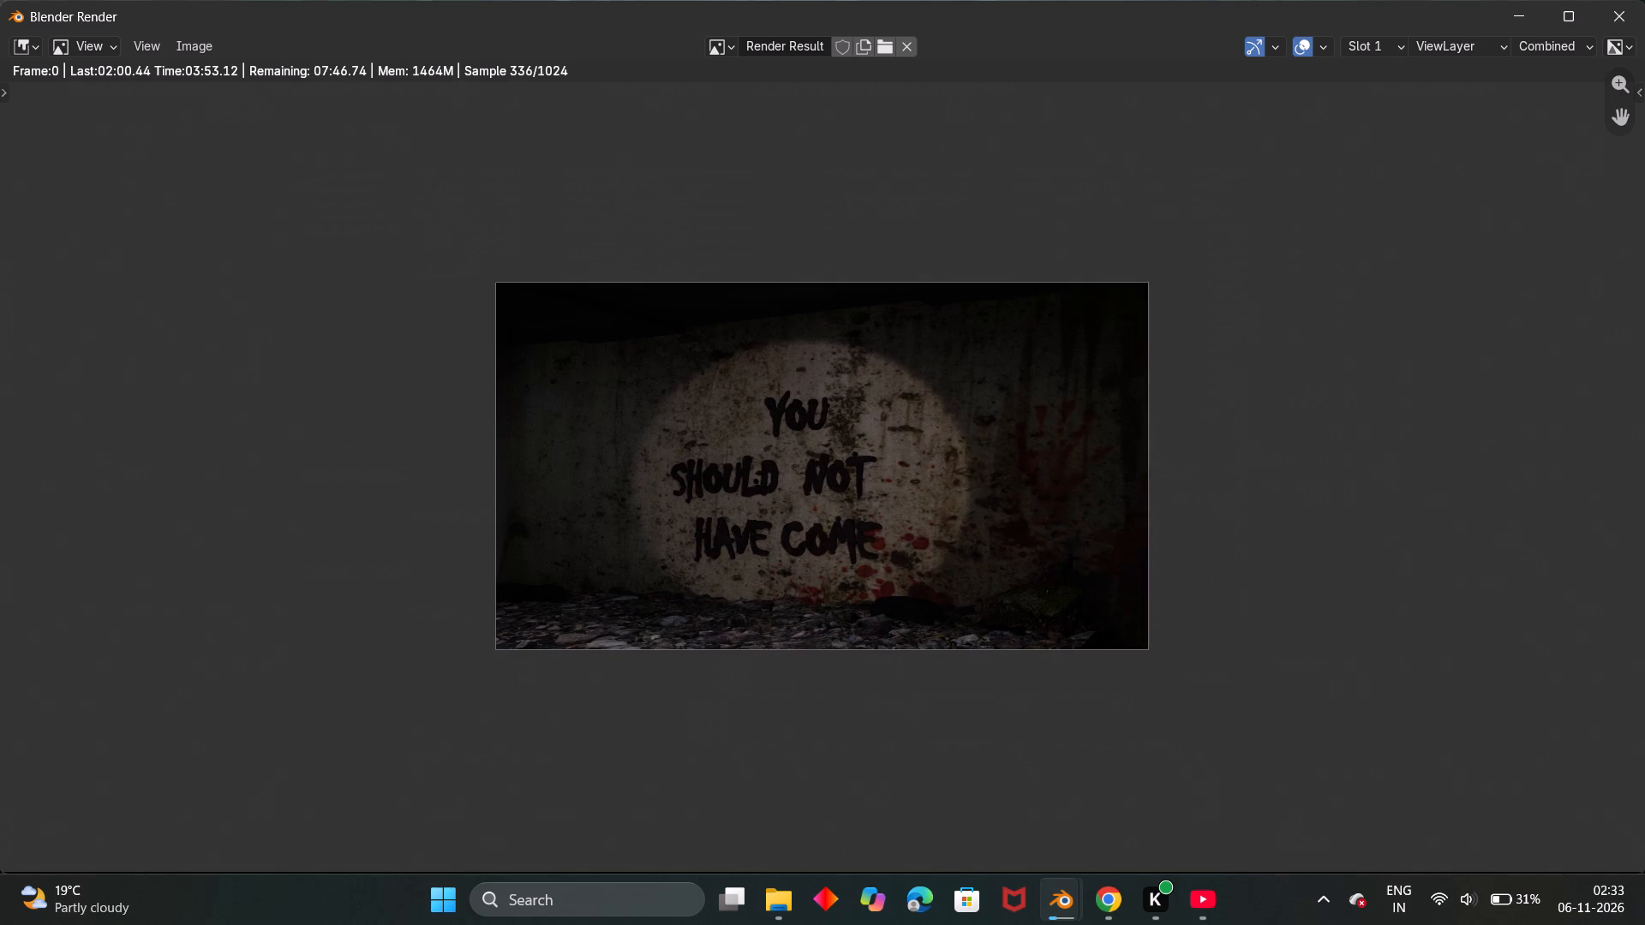
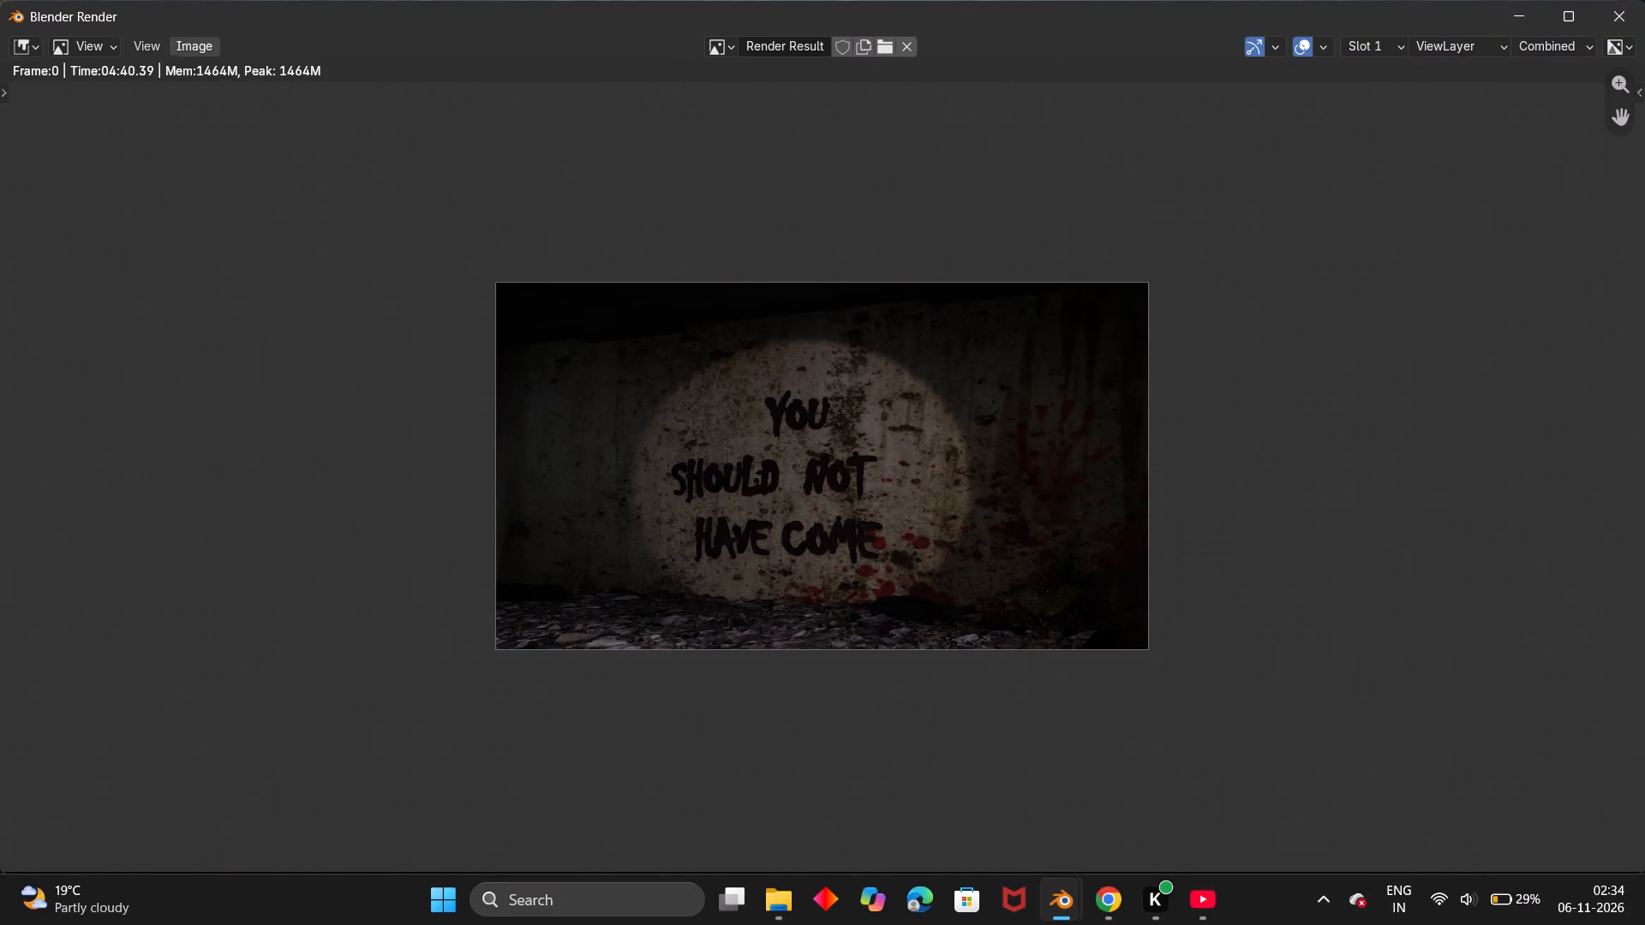
Save the rendered frame of the lettered wall as the PNG image Scene 7.3.png in the Pictures folder.
{"action": "left_click", "coordinate": [205, 33]}
{"action": "left_click", "coordinate": [200, 45]}
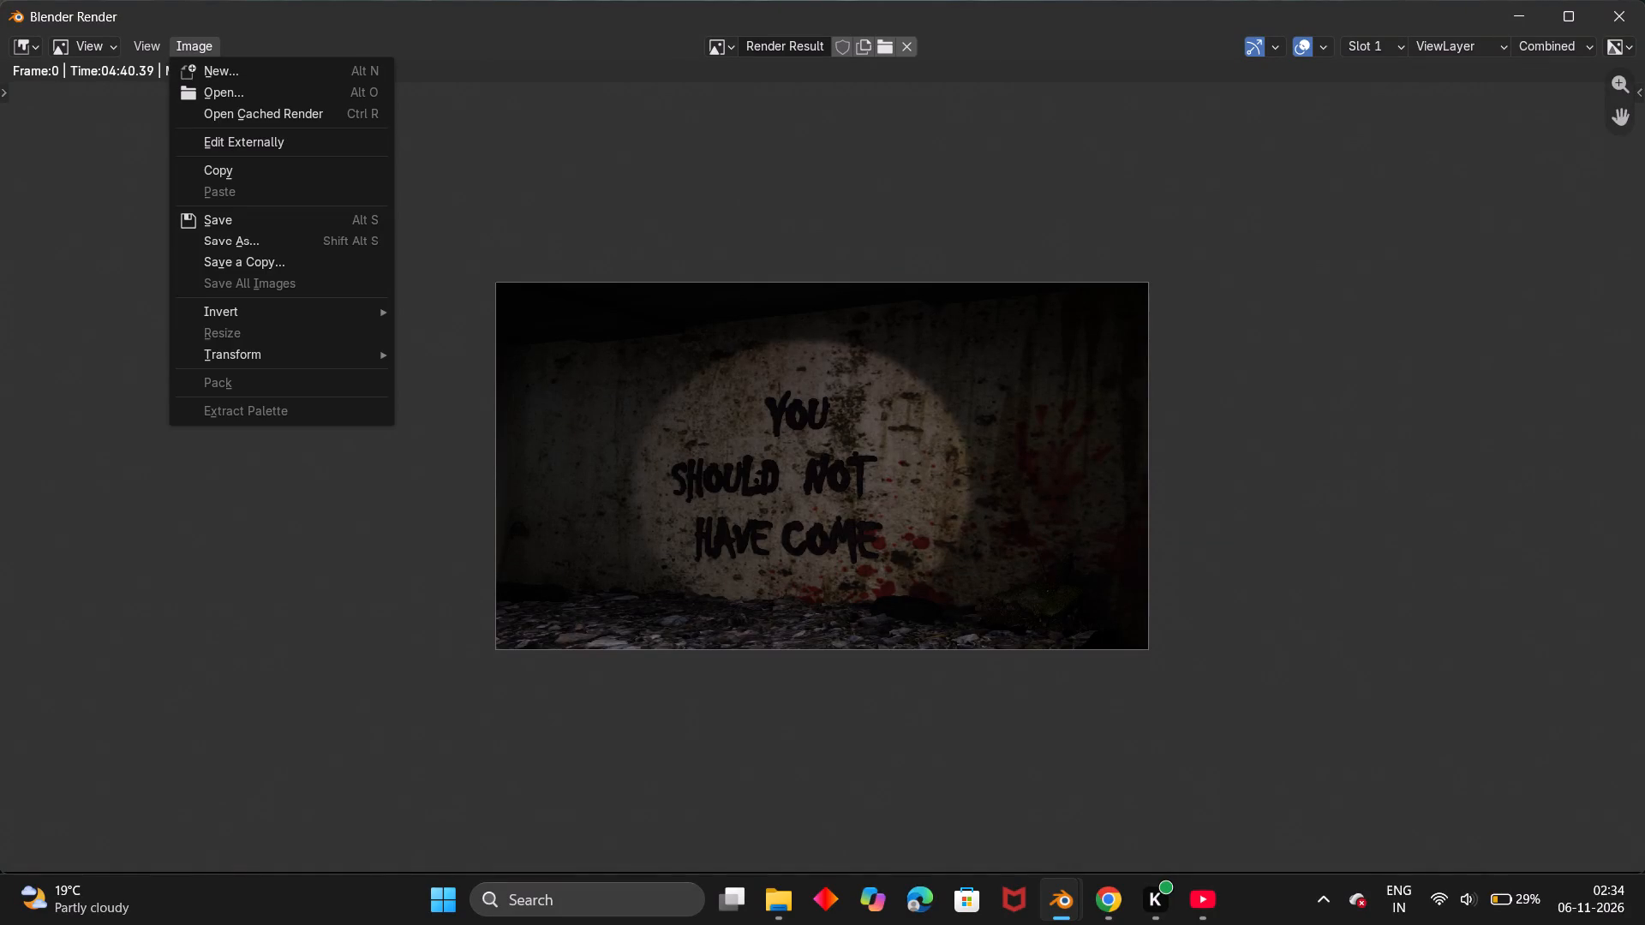
{"action": "left_click", "coordinate": [252, 246]}
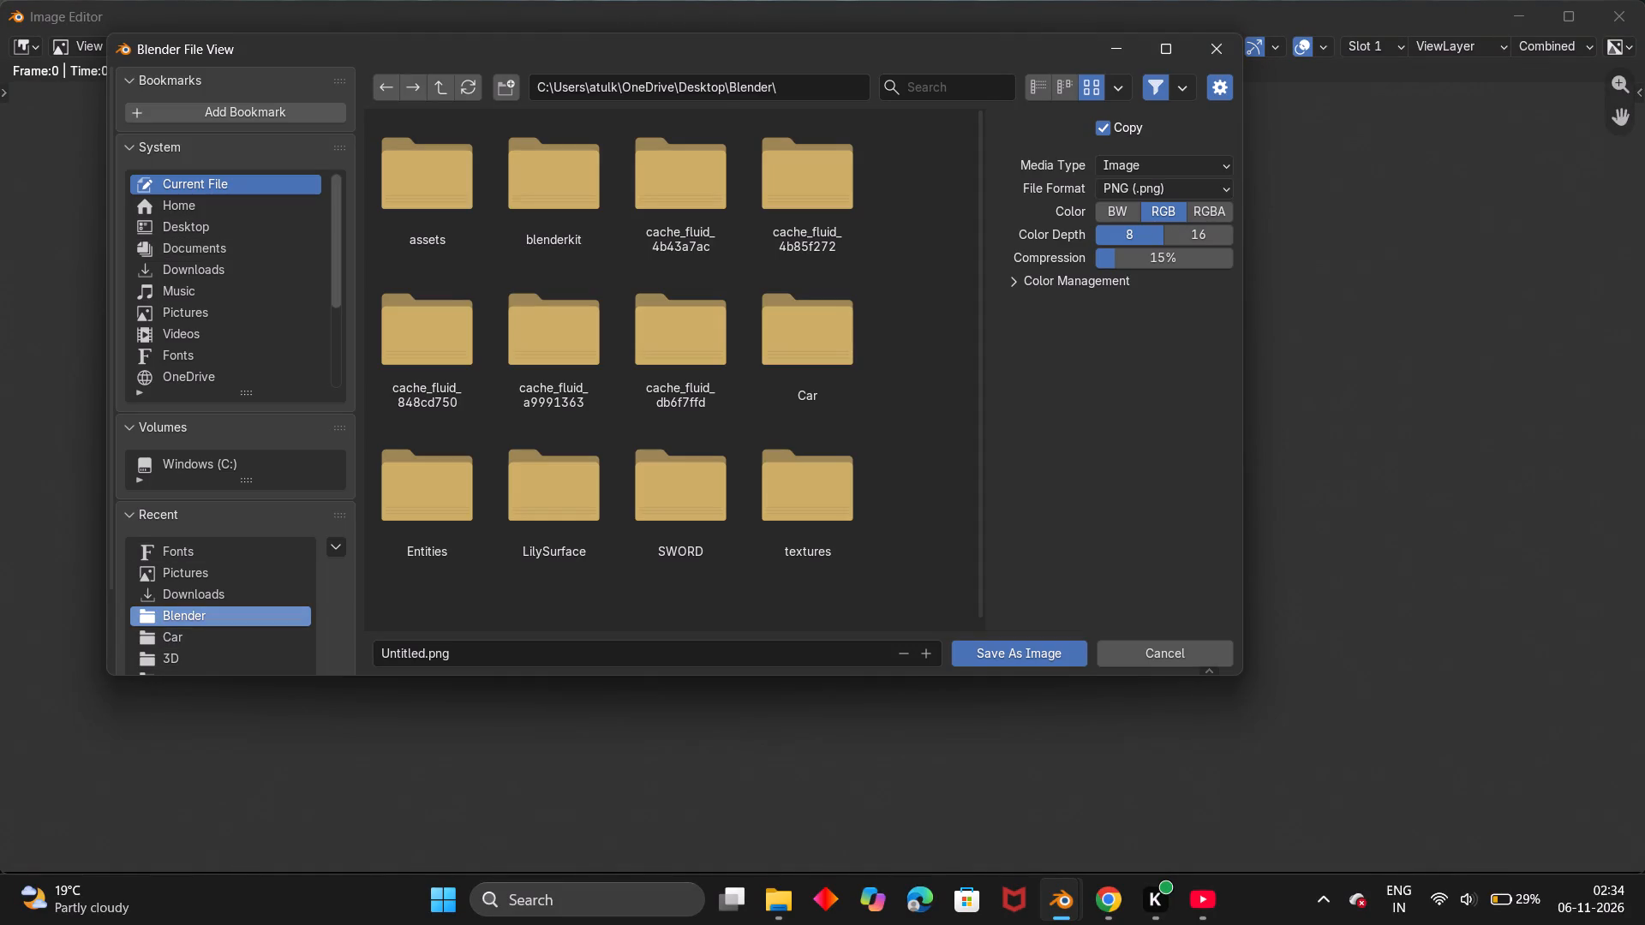
{"action": "double_click", "coordinate": [194, 576]}
{"action": "scroll", "coordinate": [617, 480], "scroll_direction": "down", "scroll_amount": 3}
{"action": "scroll", "coordinate": [625, 493], "scroll_direction": "up", "scroll_amount": 1}
{"action": "scroll", "coordinate": [626, 494], "scroll_direction": "down", "scroll_amount": 2}
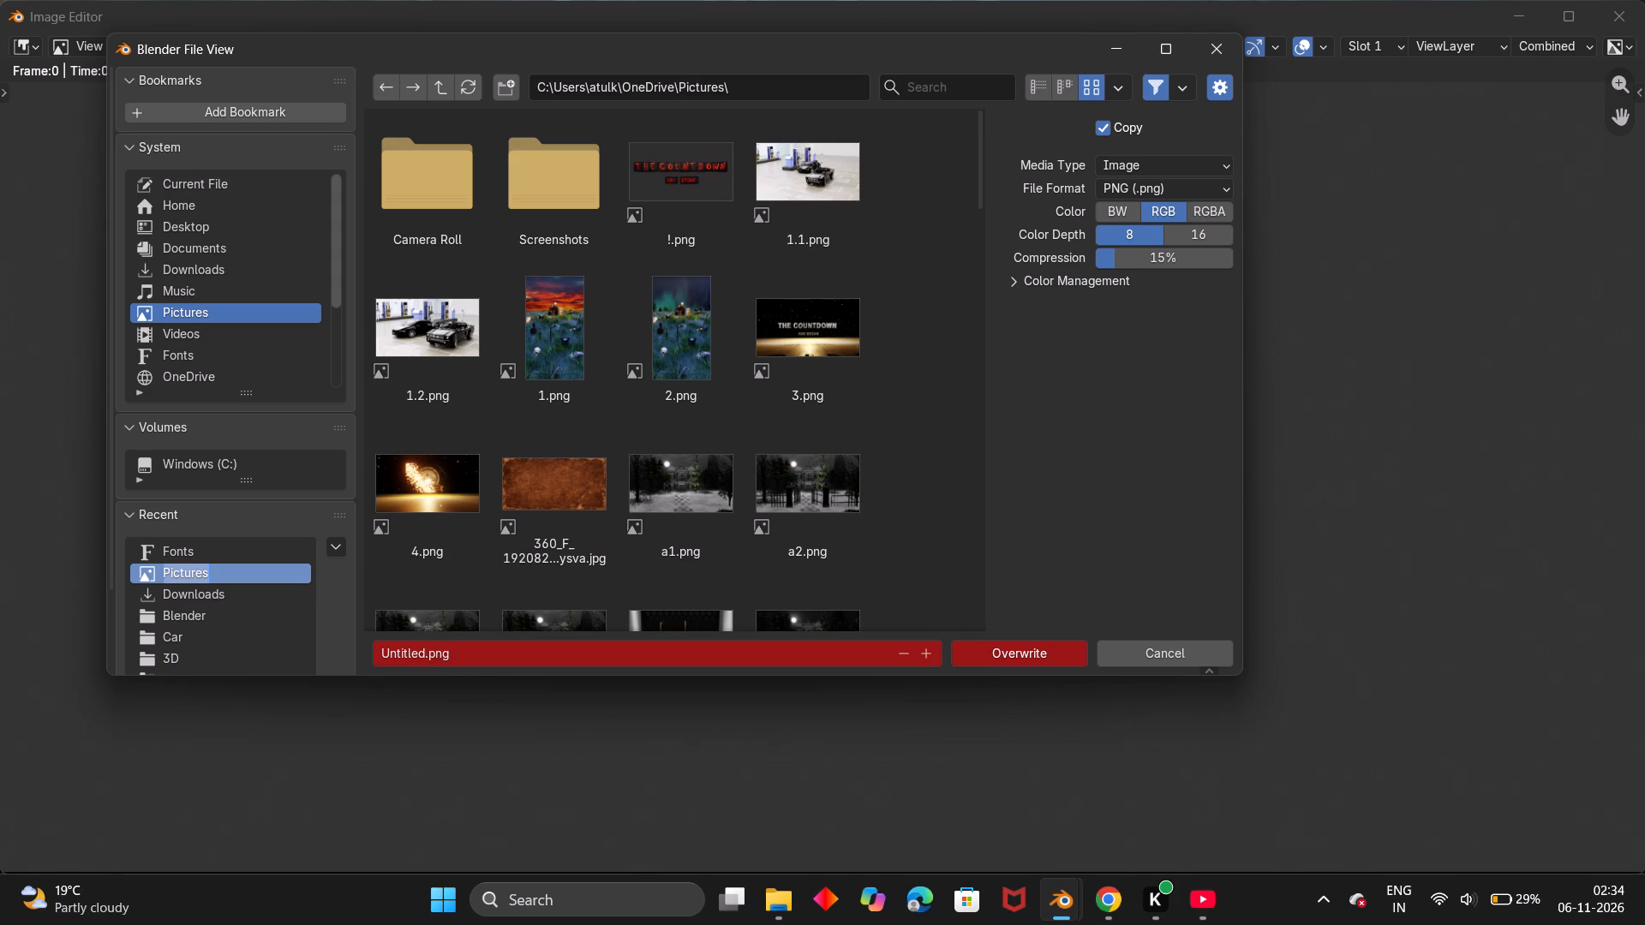
{"action": "left_click", "coordinate": [428, 648]}
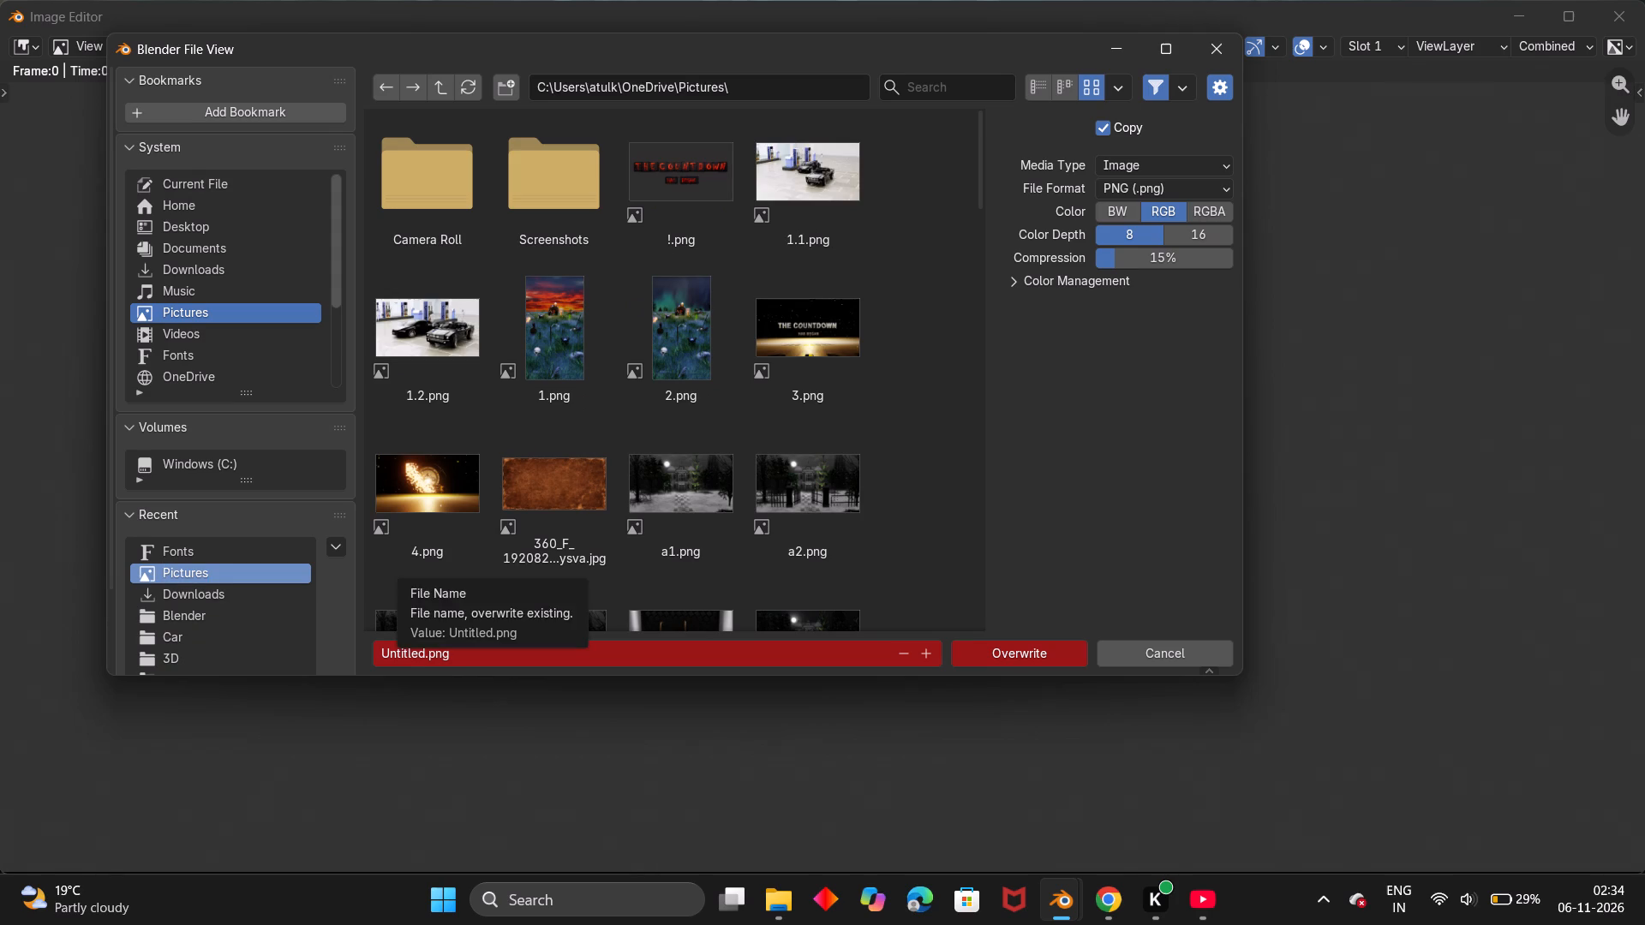
{"action": "left_click", "coordinate": [424, 653]}
{"action": "left_click", "coordinate": [424, 653]}
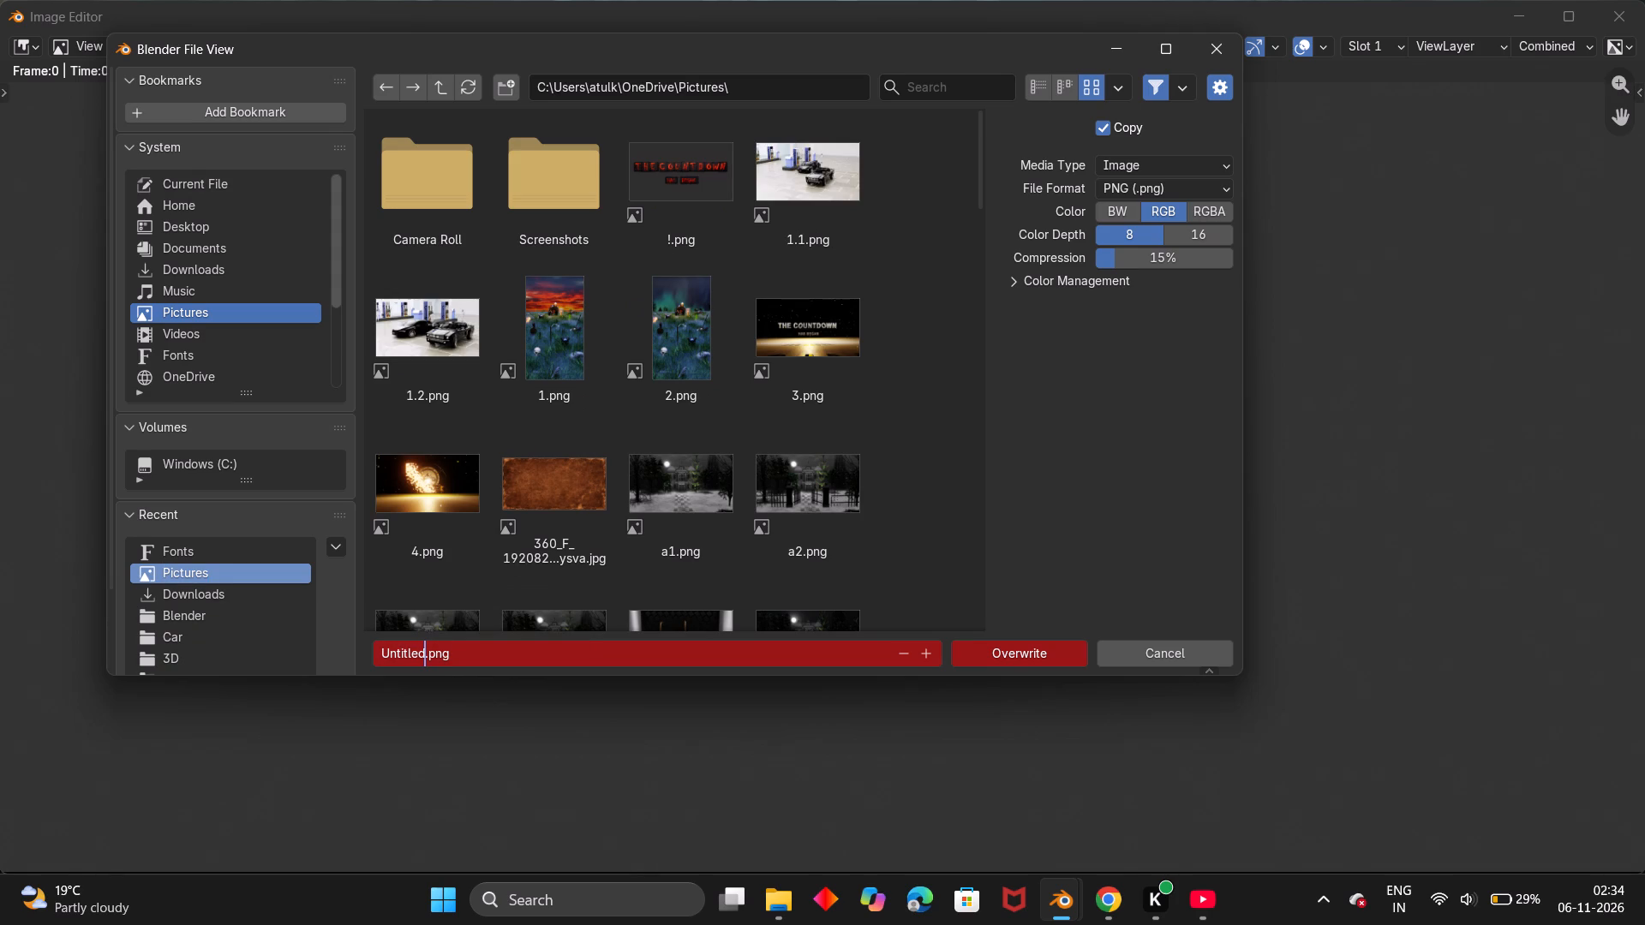
{"action": "key", "text": "BackSpace"}
{"action": "key", "text": "BackSpace"}
{"action": "key", "text": "BackSpace"}
{"action": "key", "text": "BackSpace"}
{"action": "key", "text": "BackSpace"}
{"action": "key", "text": "BackSpace"}
{"action": "key", "text": "BackSpace"}
{"action": "key", "text": "BackSpace"}
{"action": "key", "text": "BackSpace"}
{"action": "key", "text": "BackSpace"}
{"action": "key", "text": "BackSpace"}
{"action": "key", "text": "BackSpace"}
{"action": "key", "text": "BackSpace"}
{"action": "key", "text": "BackSpace"}
{"action": "key", "text": "shift+s"}
{"action": "type", "text": "cene"}
{"action": "key", "text": "space"}
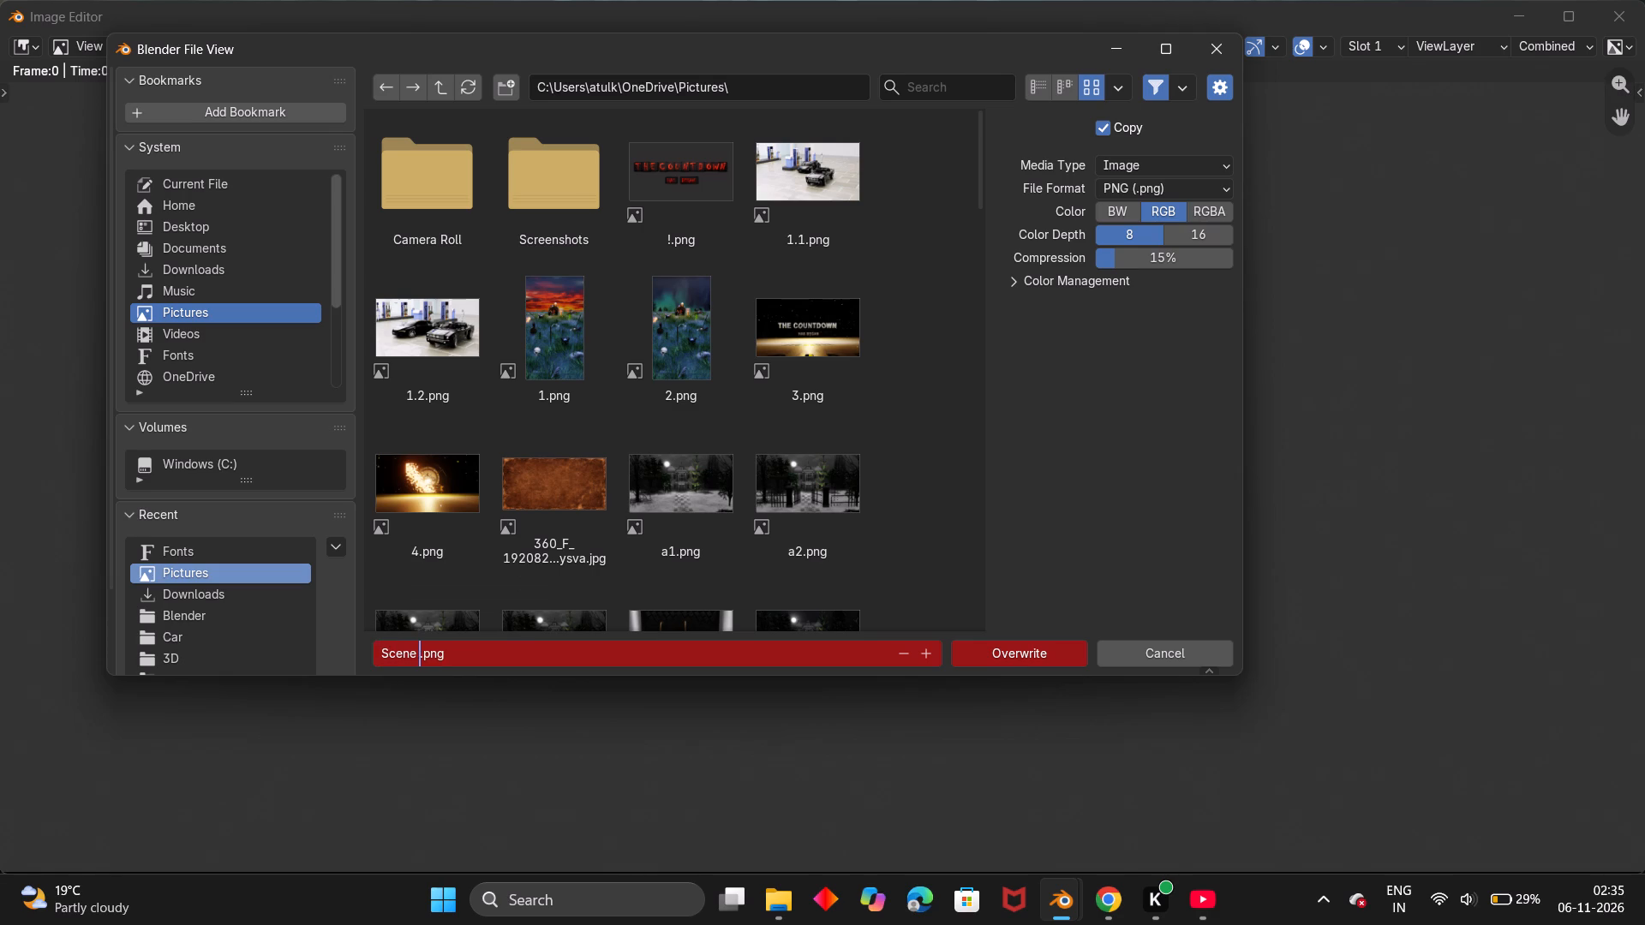
{"action": "key", "text": "7"}
{"action": "type", "text": ".3"}
{"action": "key", "text": "Return"}
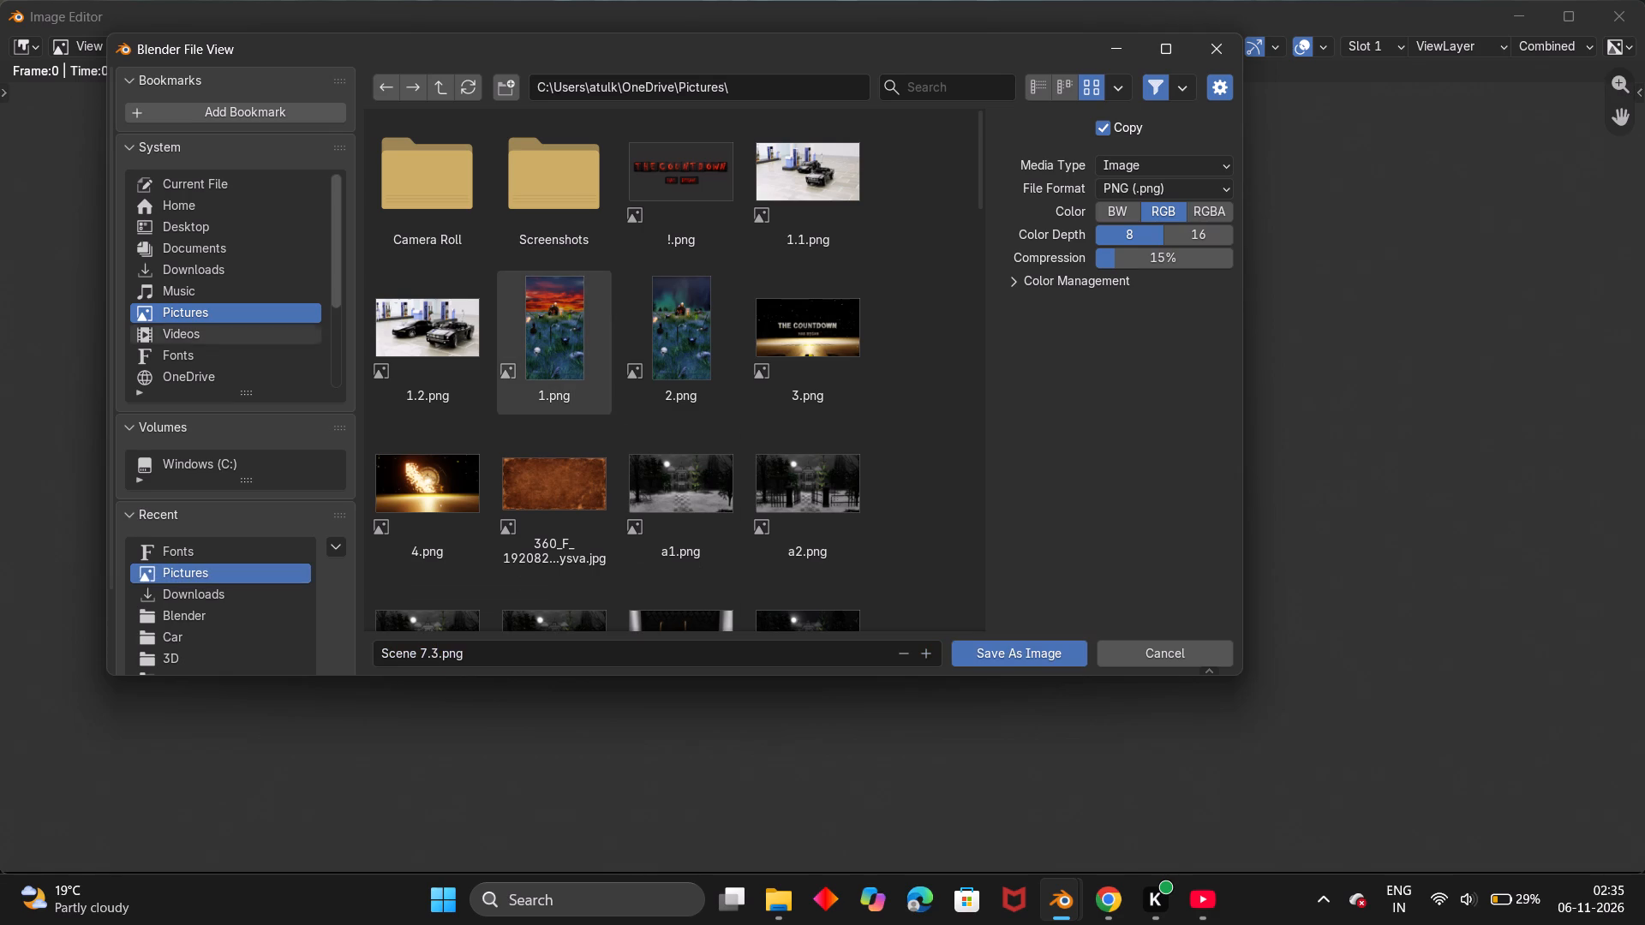
{"action": "left_click", "coordinate": [987, 654]}
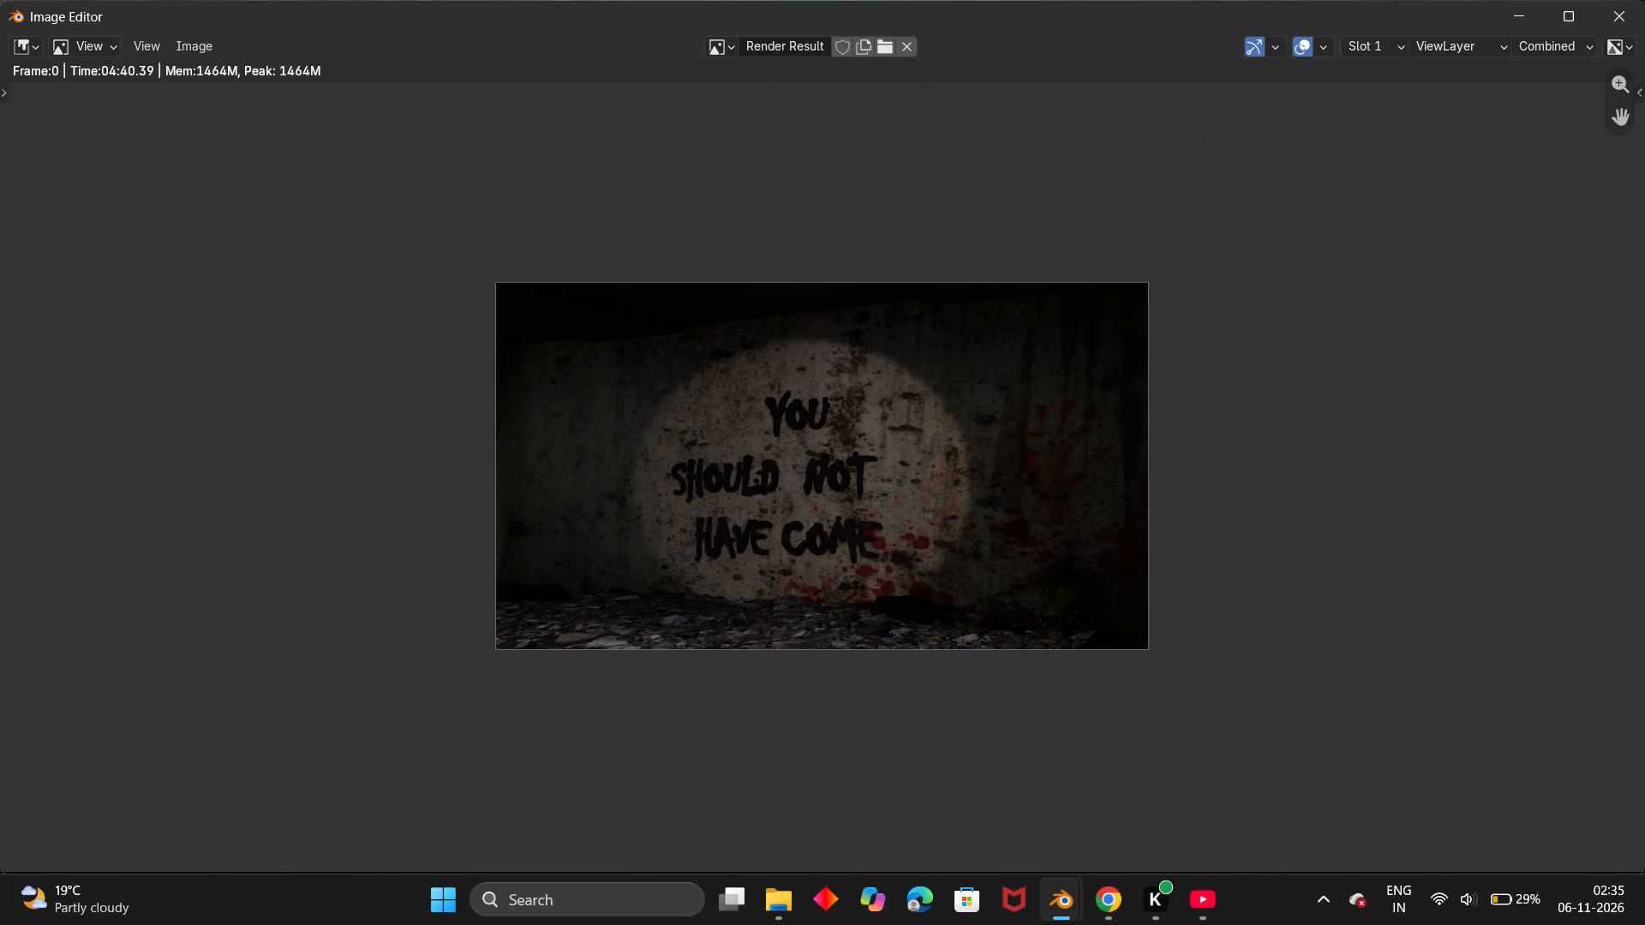
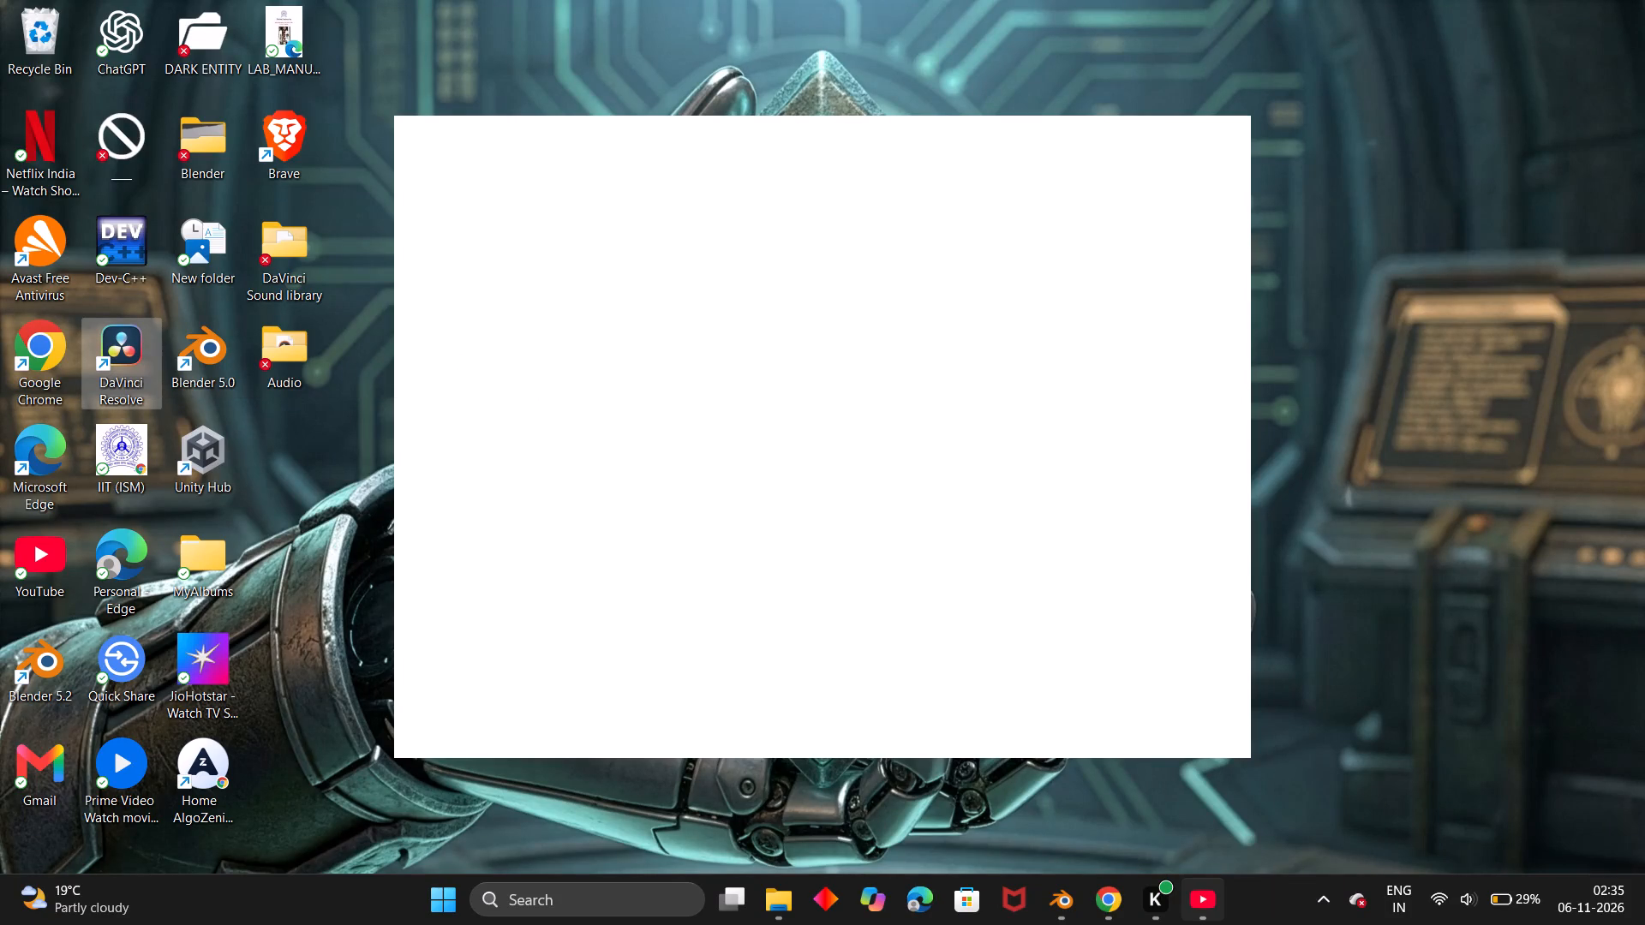
Close the open YouTube window playing the Spring video.
{"action": "left_click", "coordinate": [1291, 722]}
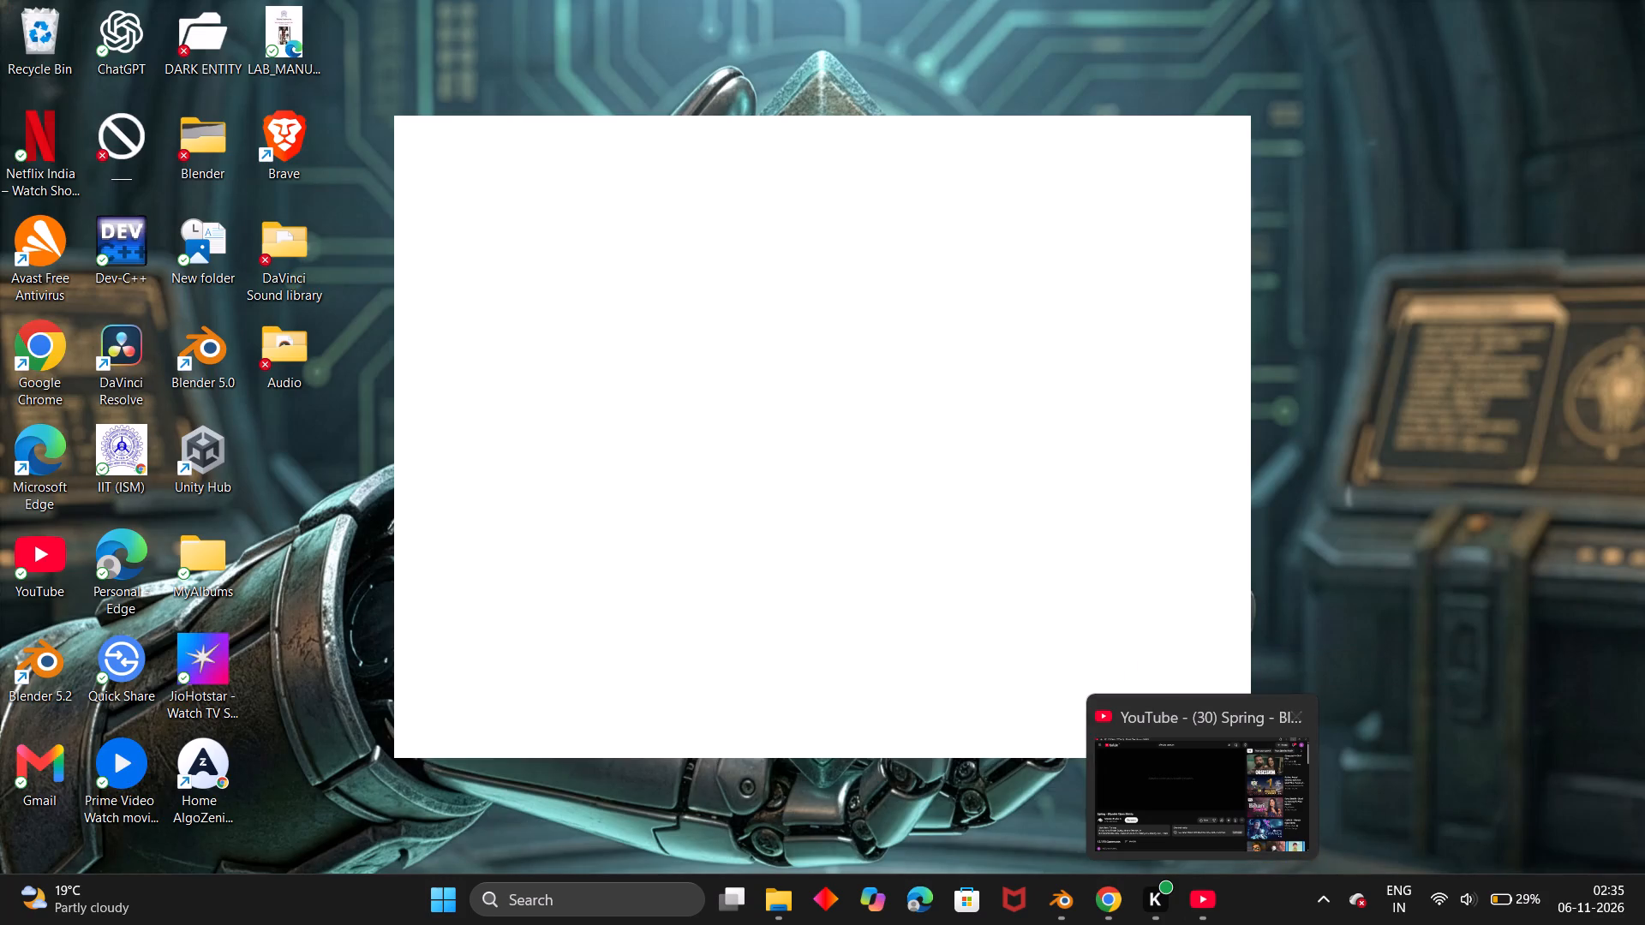
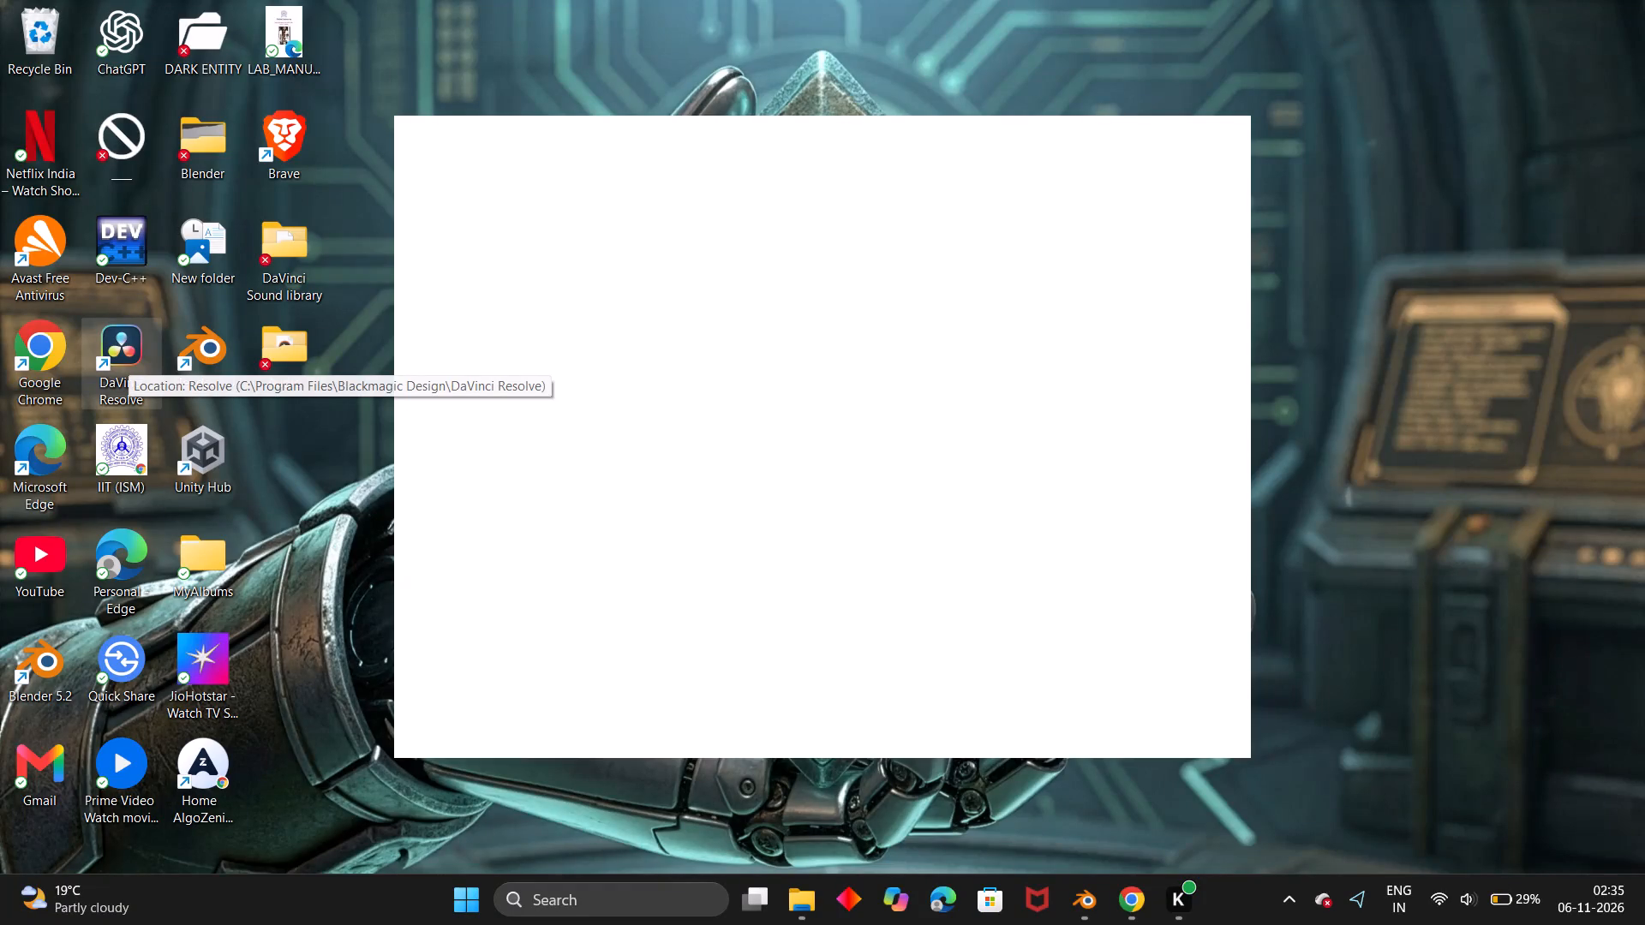
Launch DaVinci Resolve from the desktop to bring up its project manager.
{"action": "double_click", "coordinate": [130, 351]}
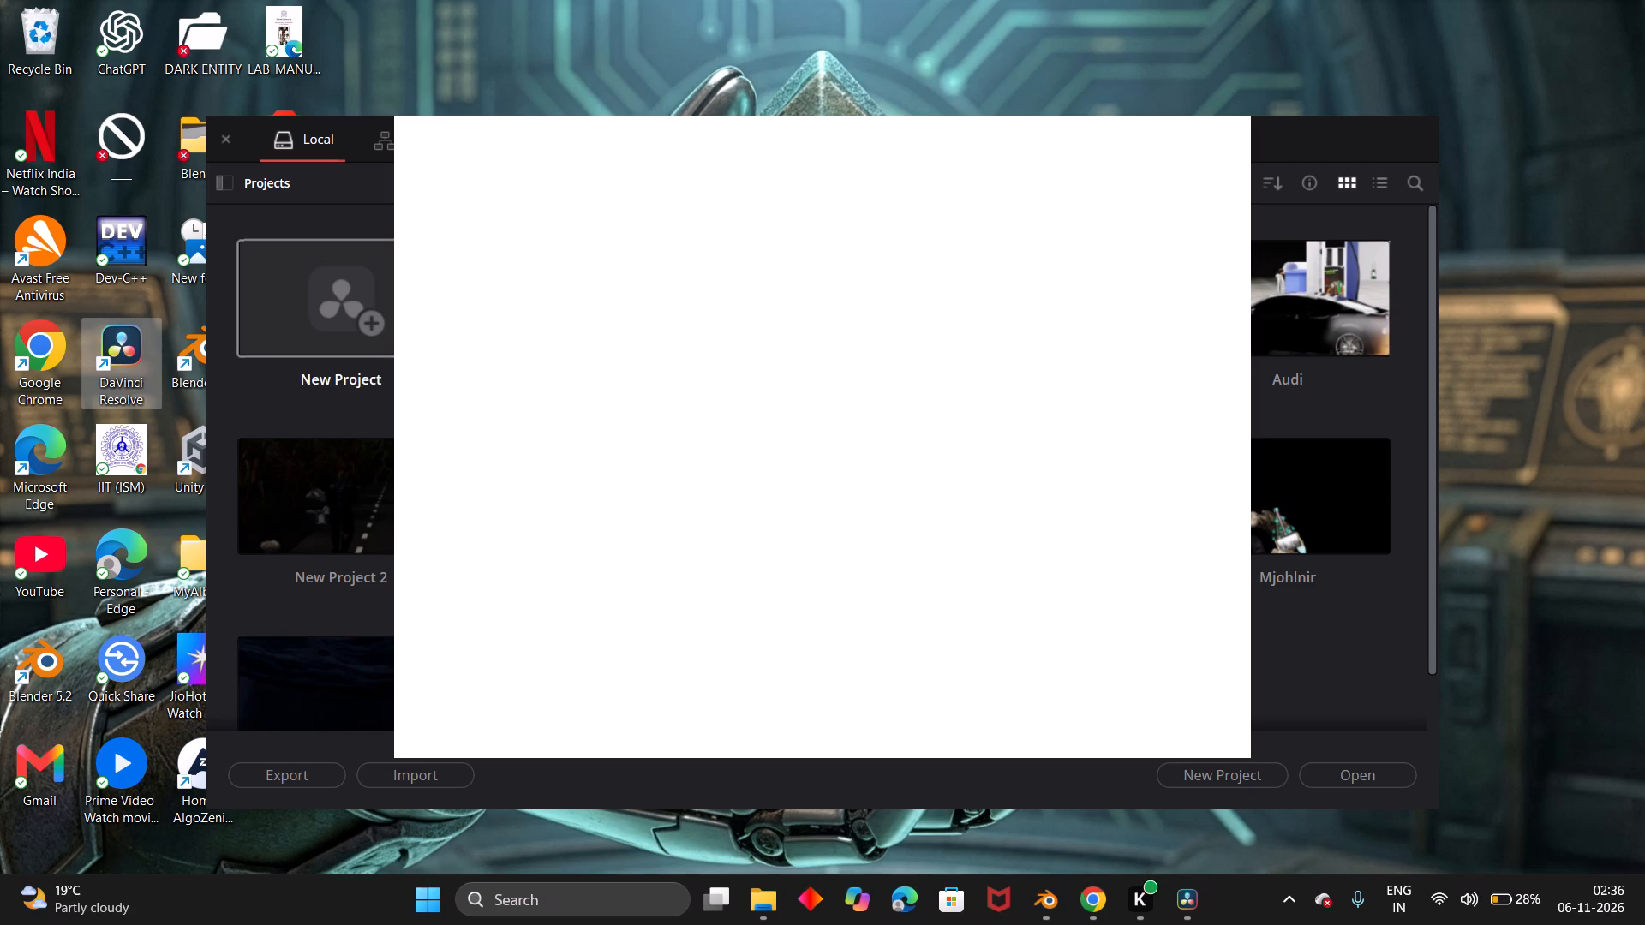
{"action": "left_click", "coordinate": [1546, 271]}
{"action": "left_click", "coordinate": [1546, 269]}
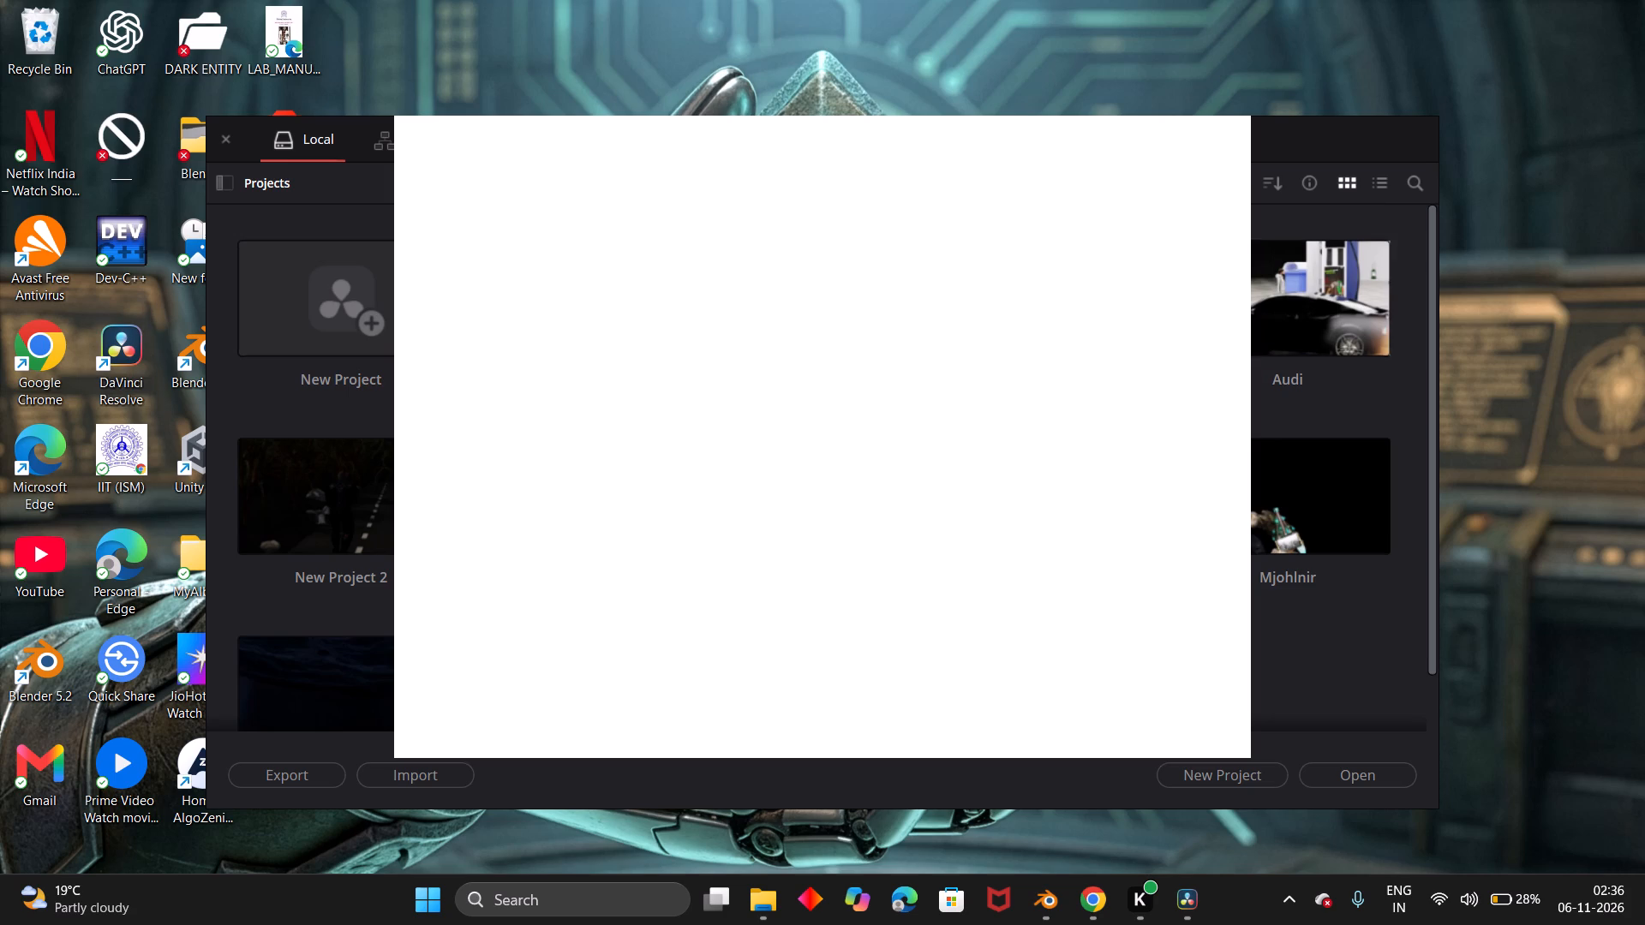
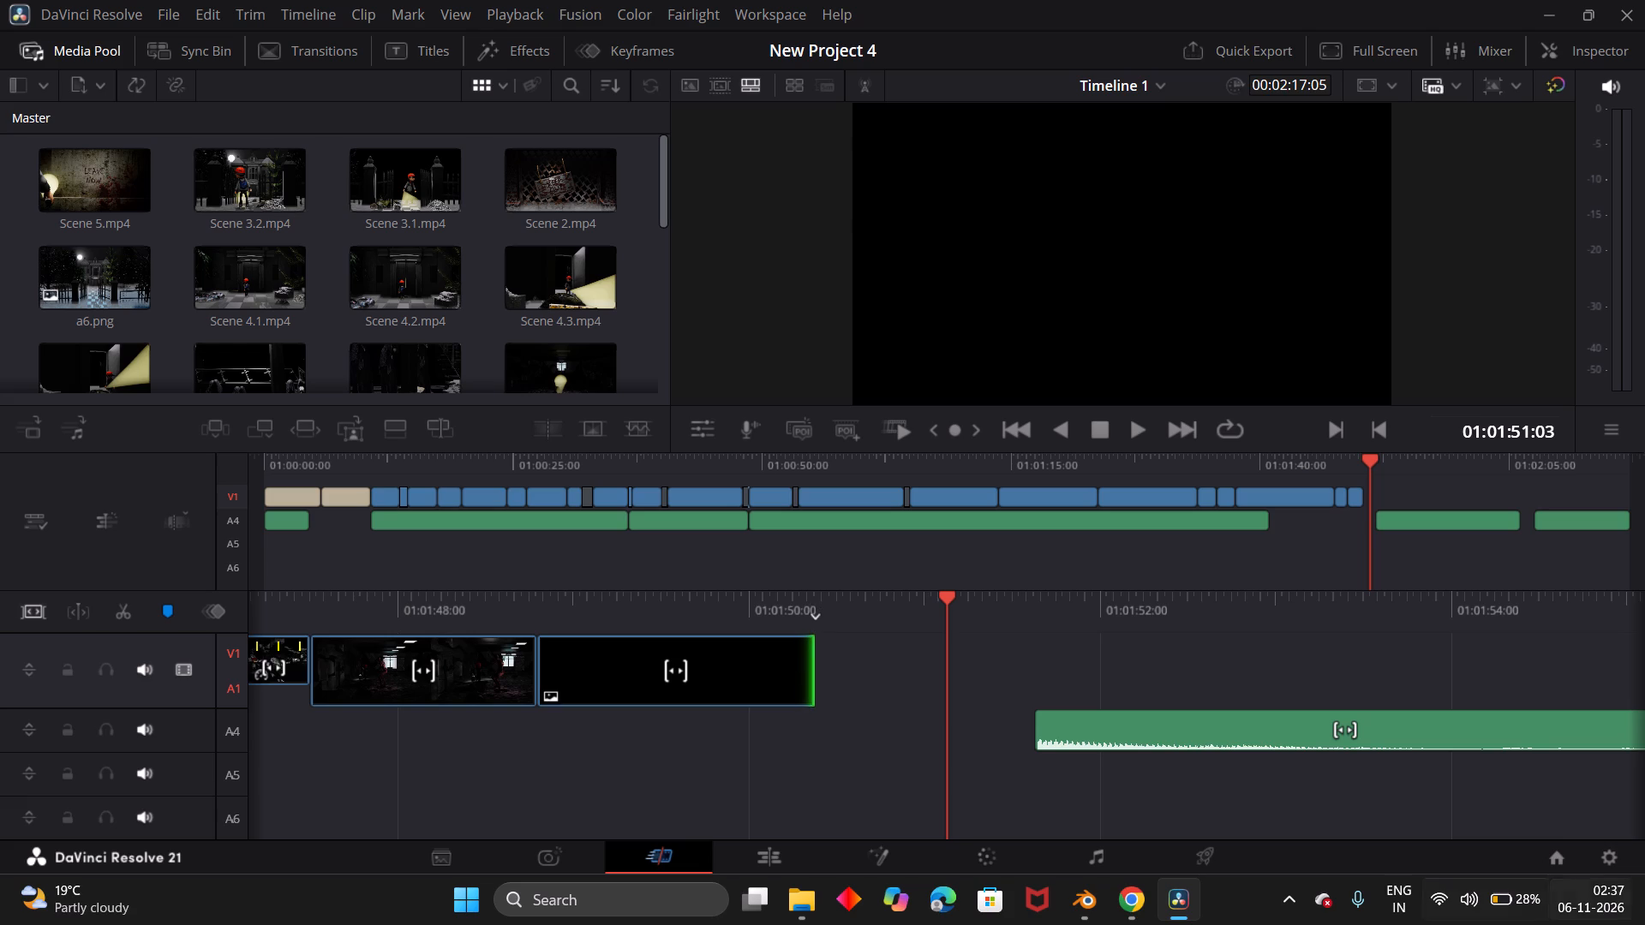
Minimize the DaVinci Resolve window and launch the Kuro app through Windows search.
{"action": "left_click", "coordinate": [1534, 14]}
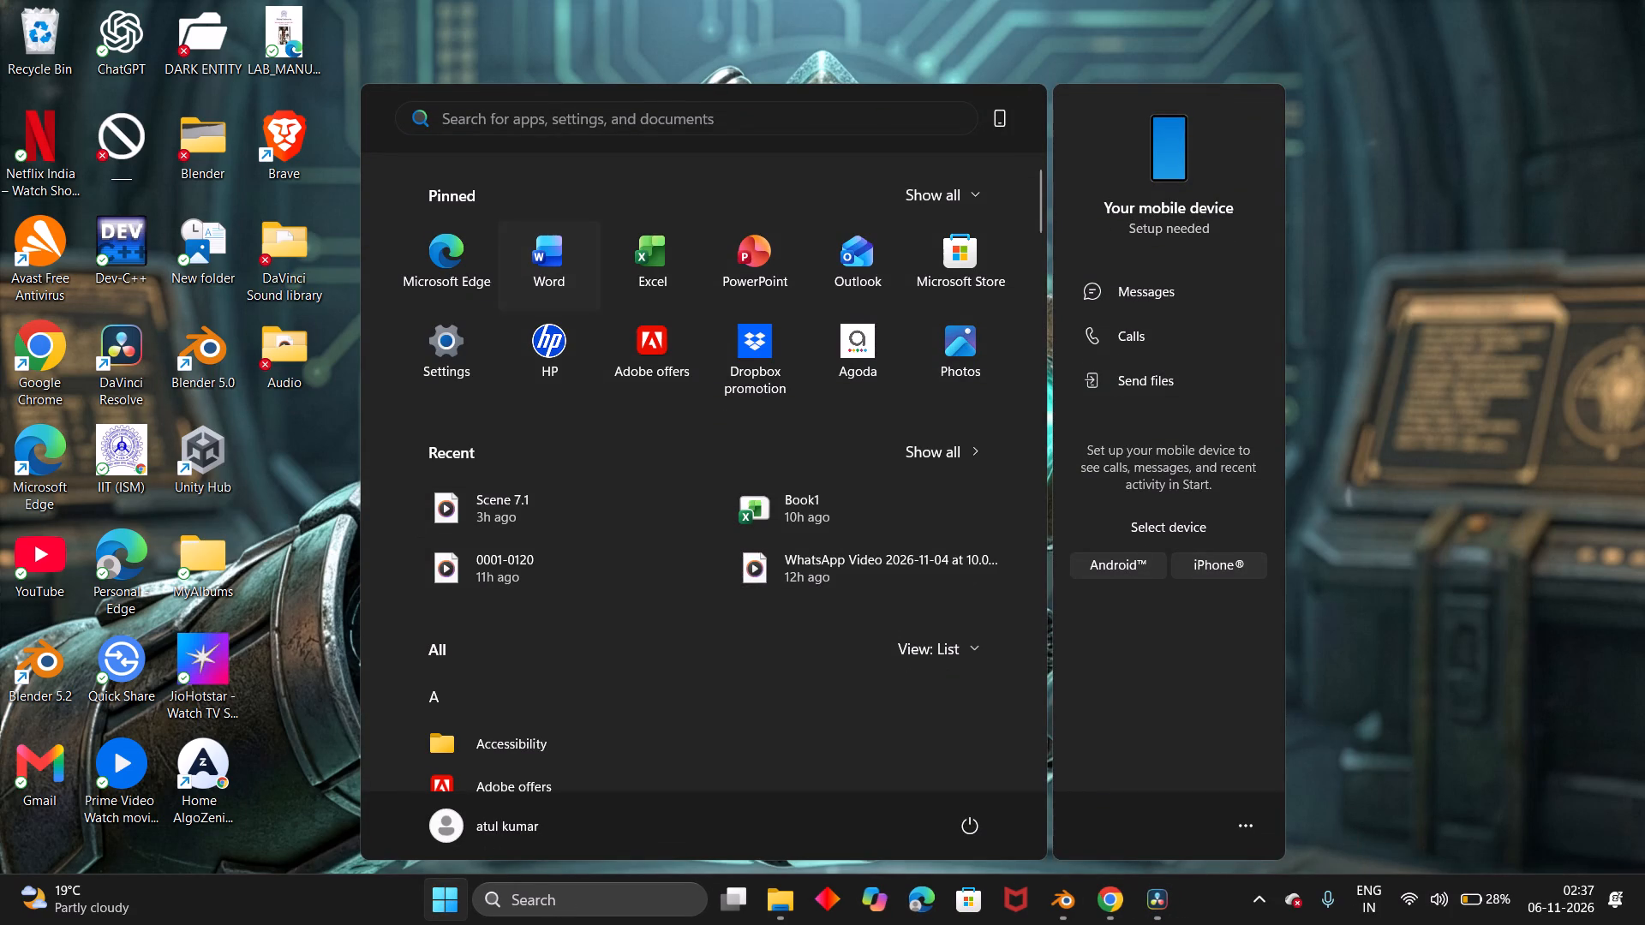
{"action": "left_click", "coordinate": [589, 110]}
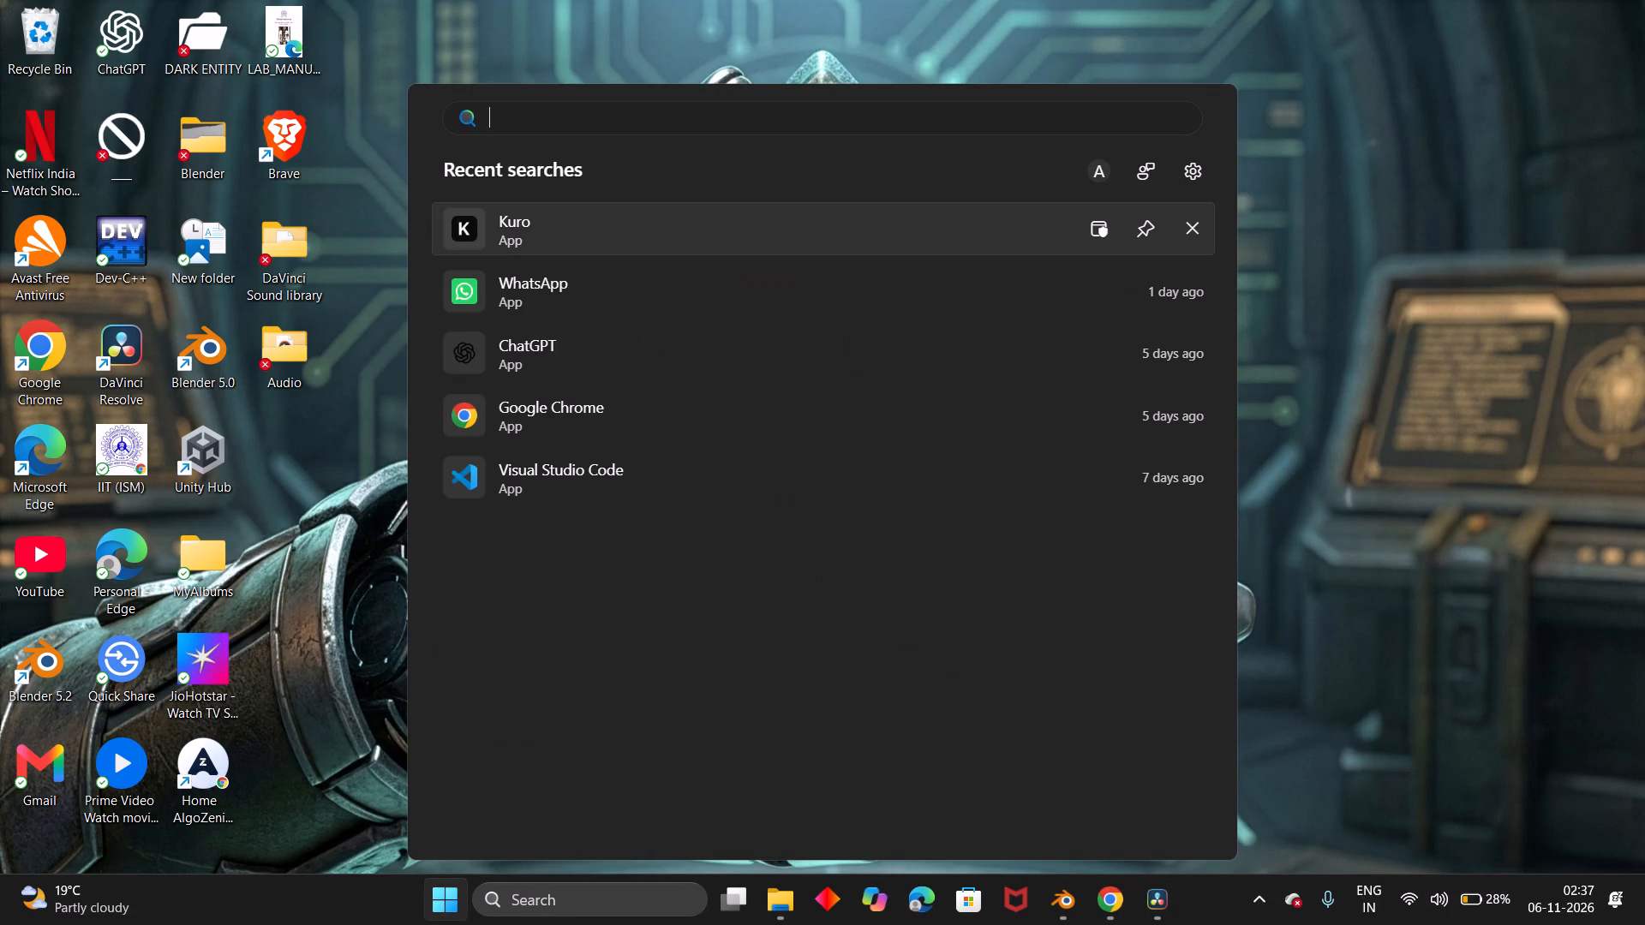
{"action": "double_click", "coordinate": [518, 240]}
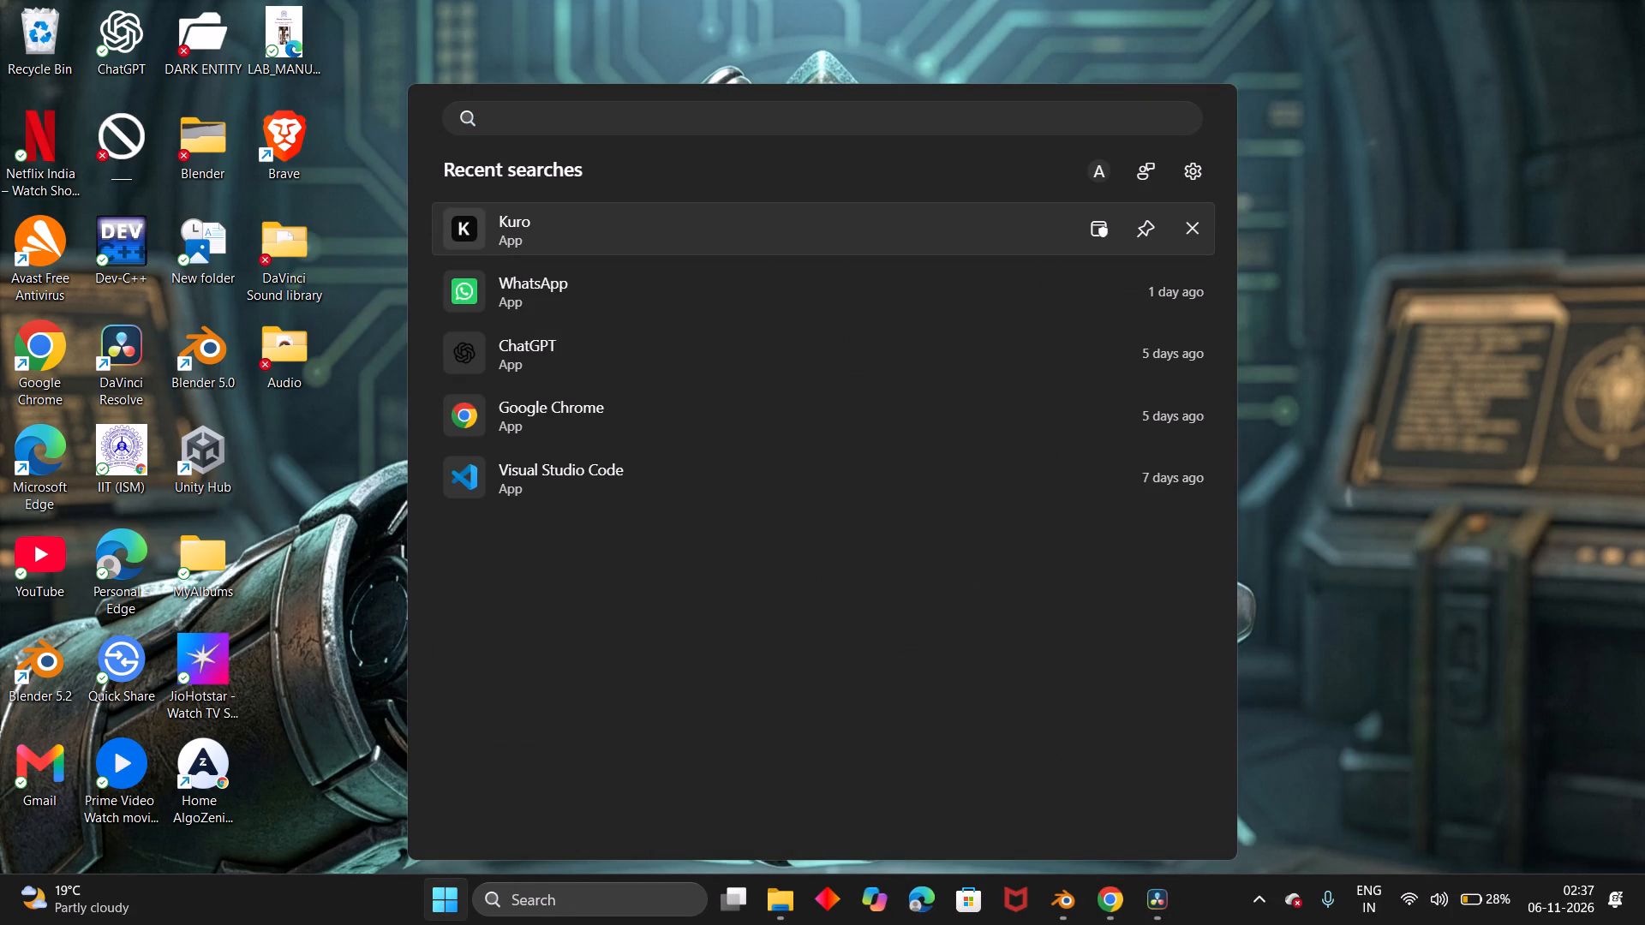
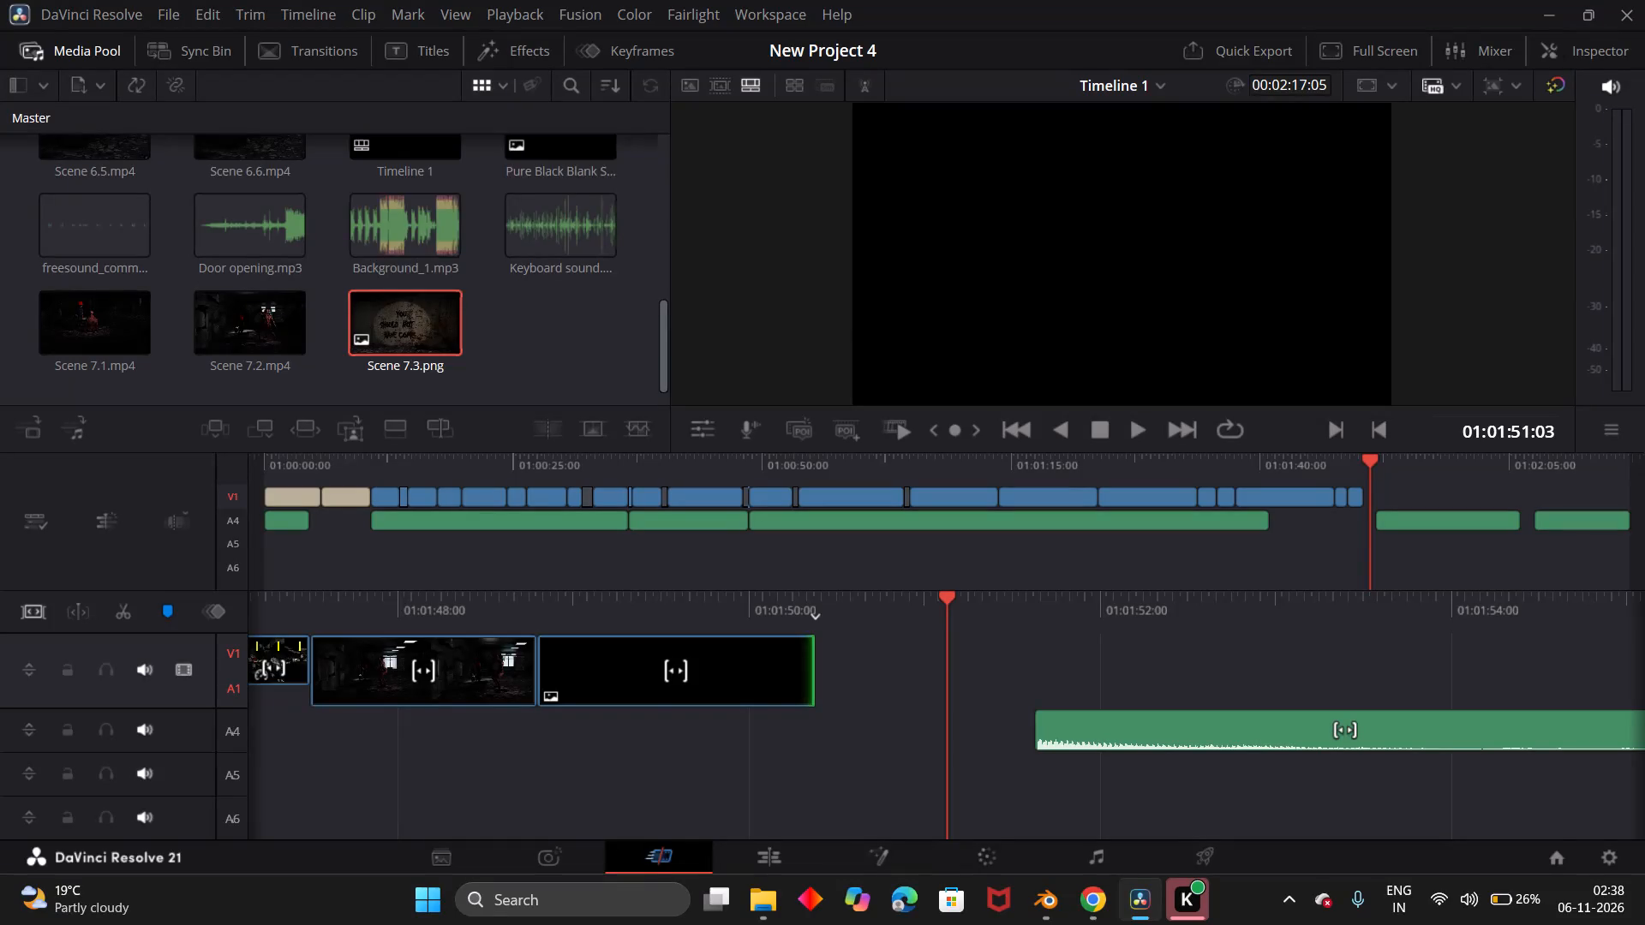
Place the Scene 7.3.png still on video track 1 directly after the black clip that follows Scene 7.2.
{"action": "left_click_drag", "start_coordinate": [390, 323], "coordinate": [851, 583]}
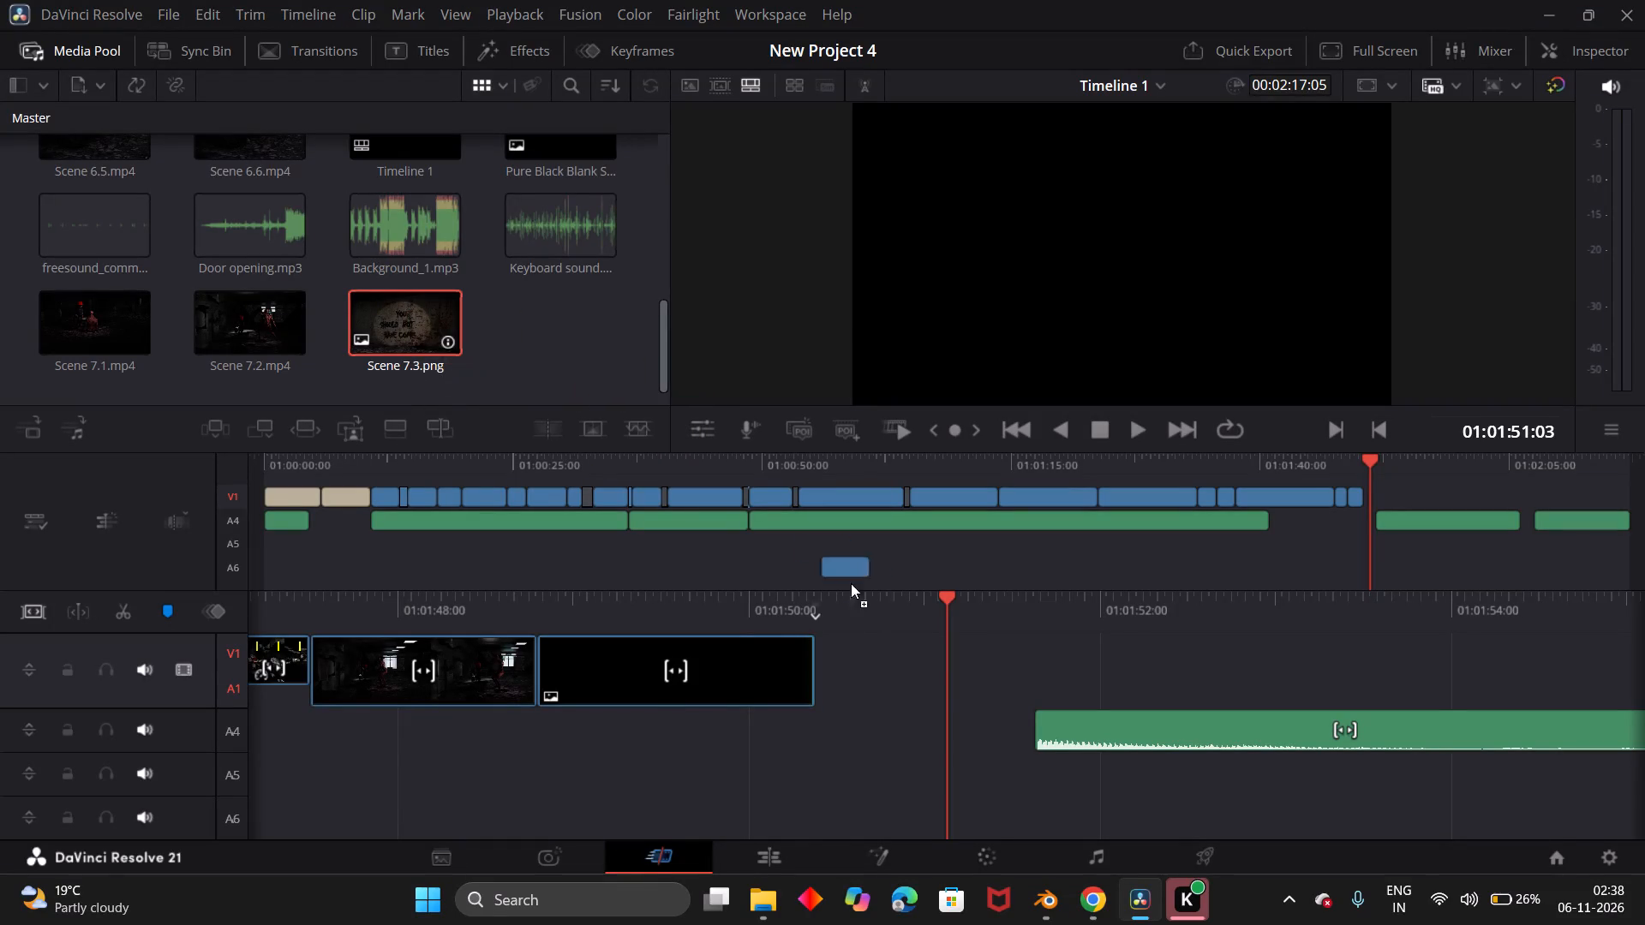
{"action": "left_click_drag", "start_coordinate": [851, 583], "coordinate": [887, 643]}
Scrub through the end of the timeline to examine the Scene 7.3 still, the clips before it and the background audio start.
{"action": "scroll", "coordinate": [1151, 630], "scroll_direction": "down", "scroll_amount": 2}
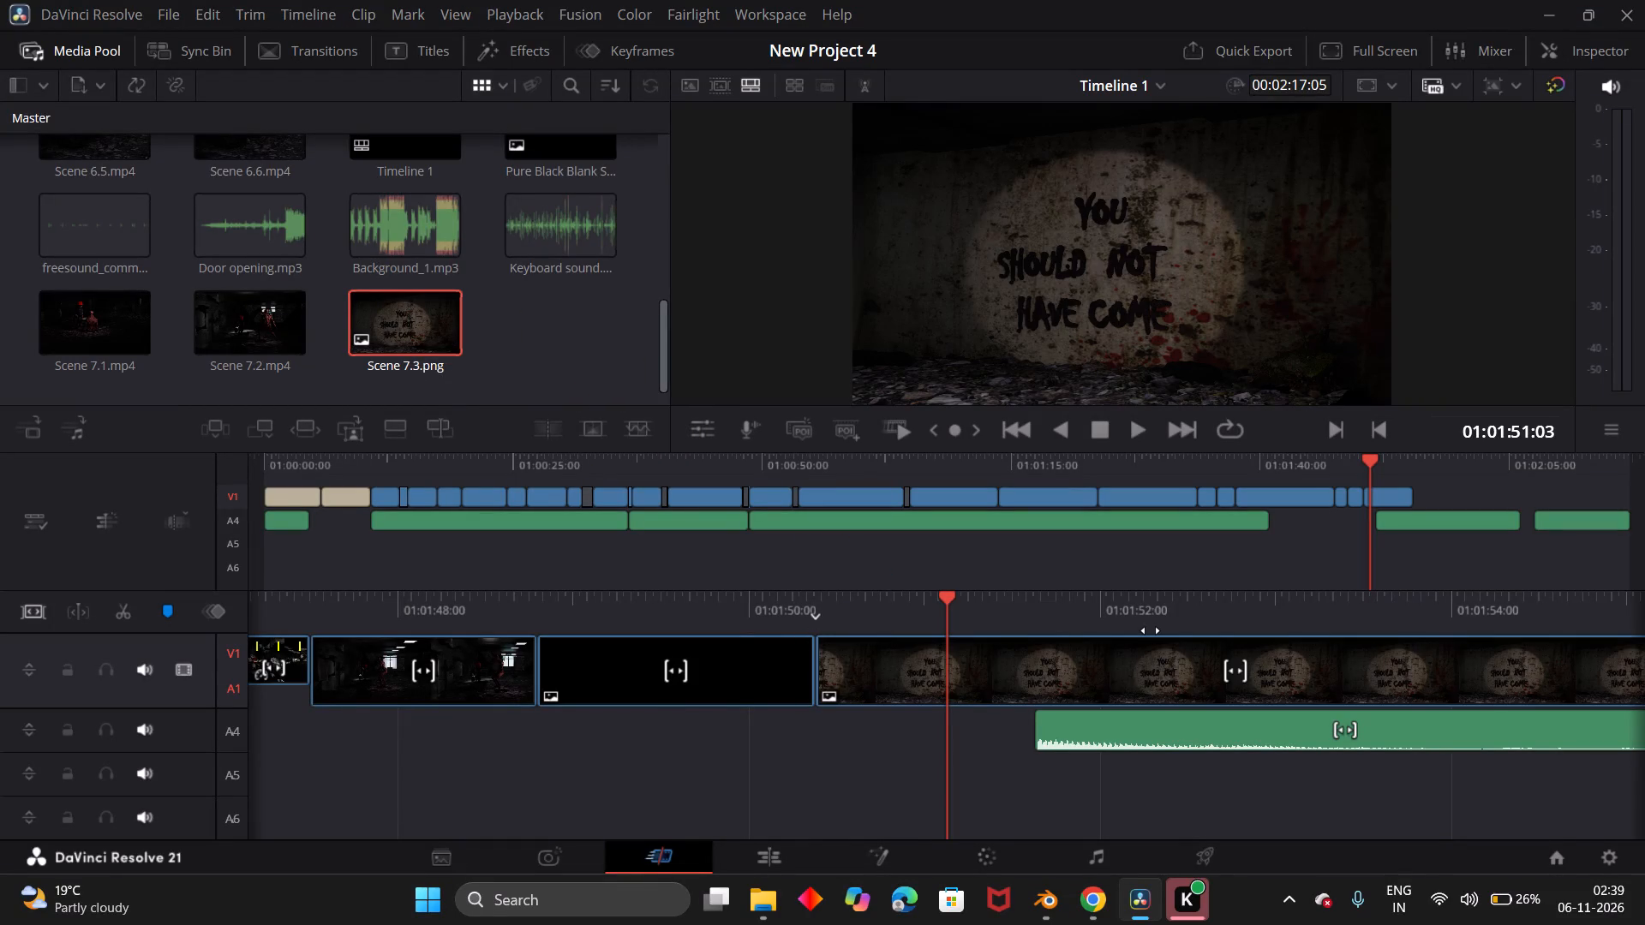
{"action": "scroll", "coordinate": [1151, 630], "scroll_direction": "down", "scroll_amount": 4}
{"action": "scroll", "coordinate": [1249, 709], "scroll_direction": "down", "scroll_amount": 5}
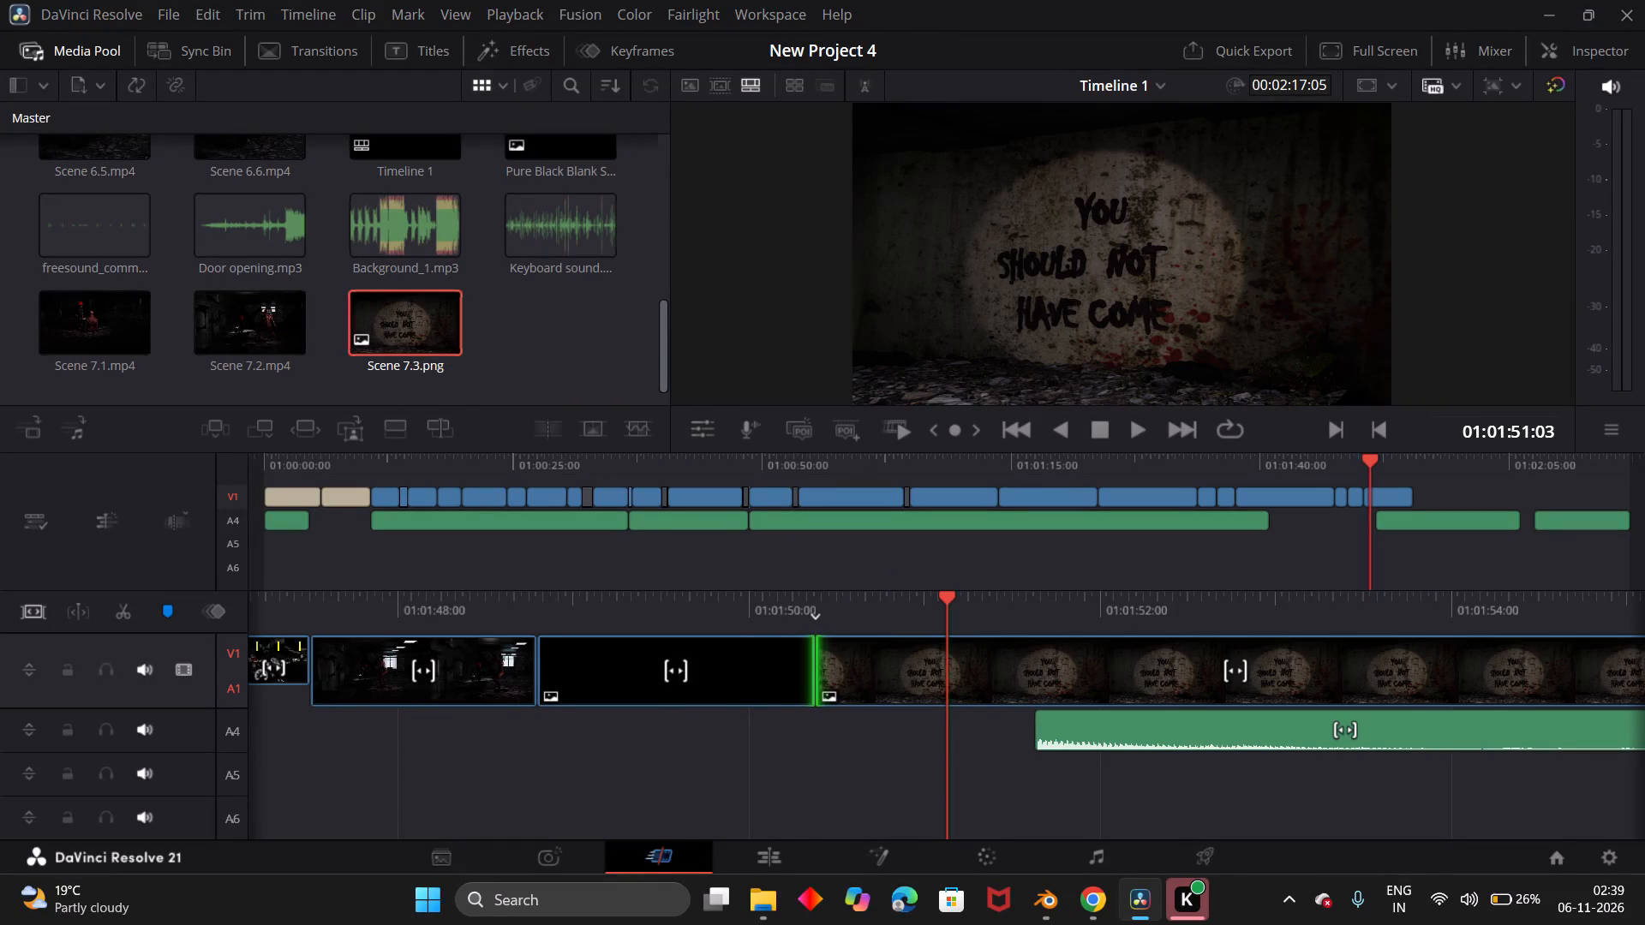
{"action": "middle_click_drag", "start_coordinate": [1378, 703], "coordinate": [957, 705]}
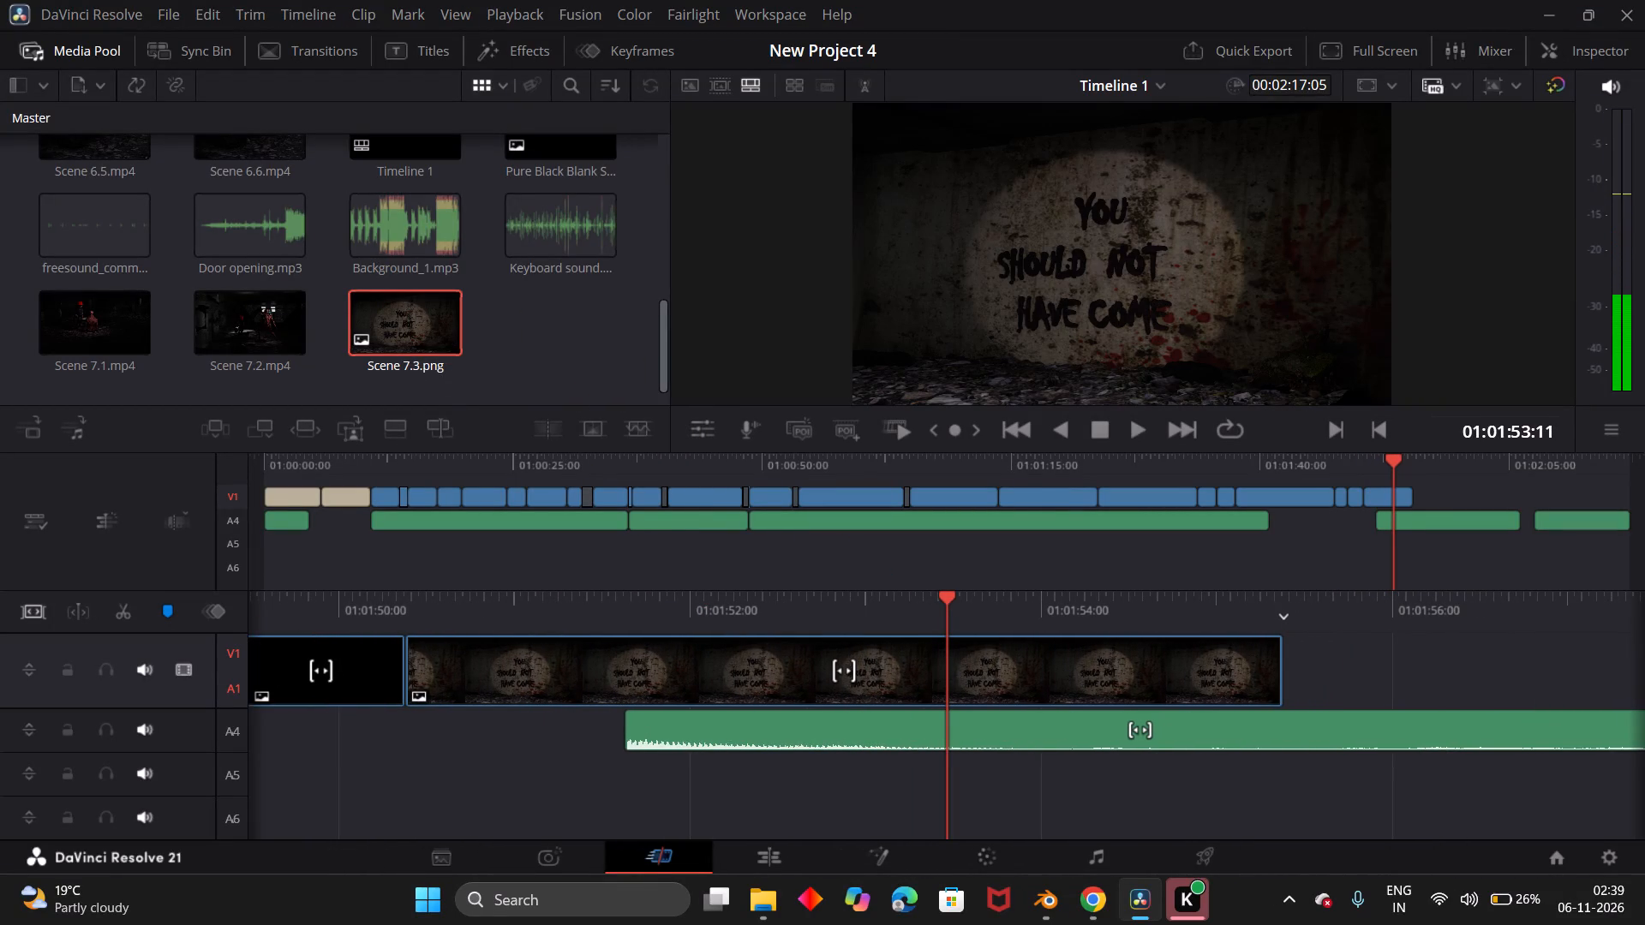
{"action": "left_click_drag", "start_coordinate": [941, 600], "coordinate": [888, 597]}
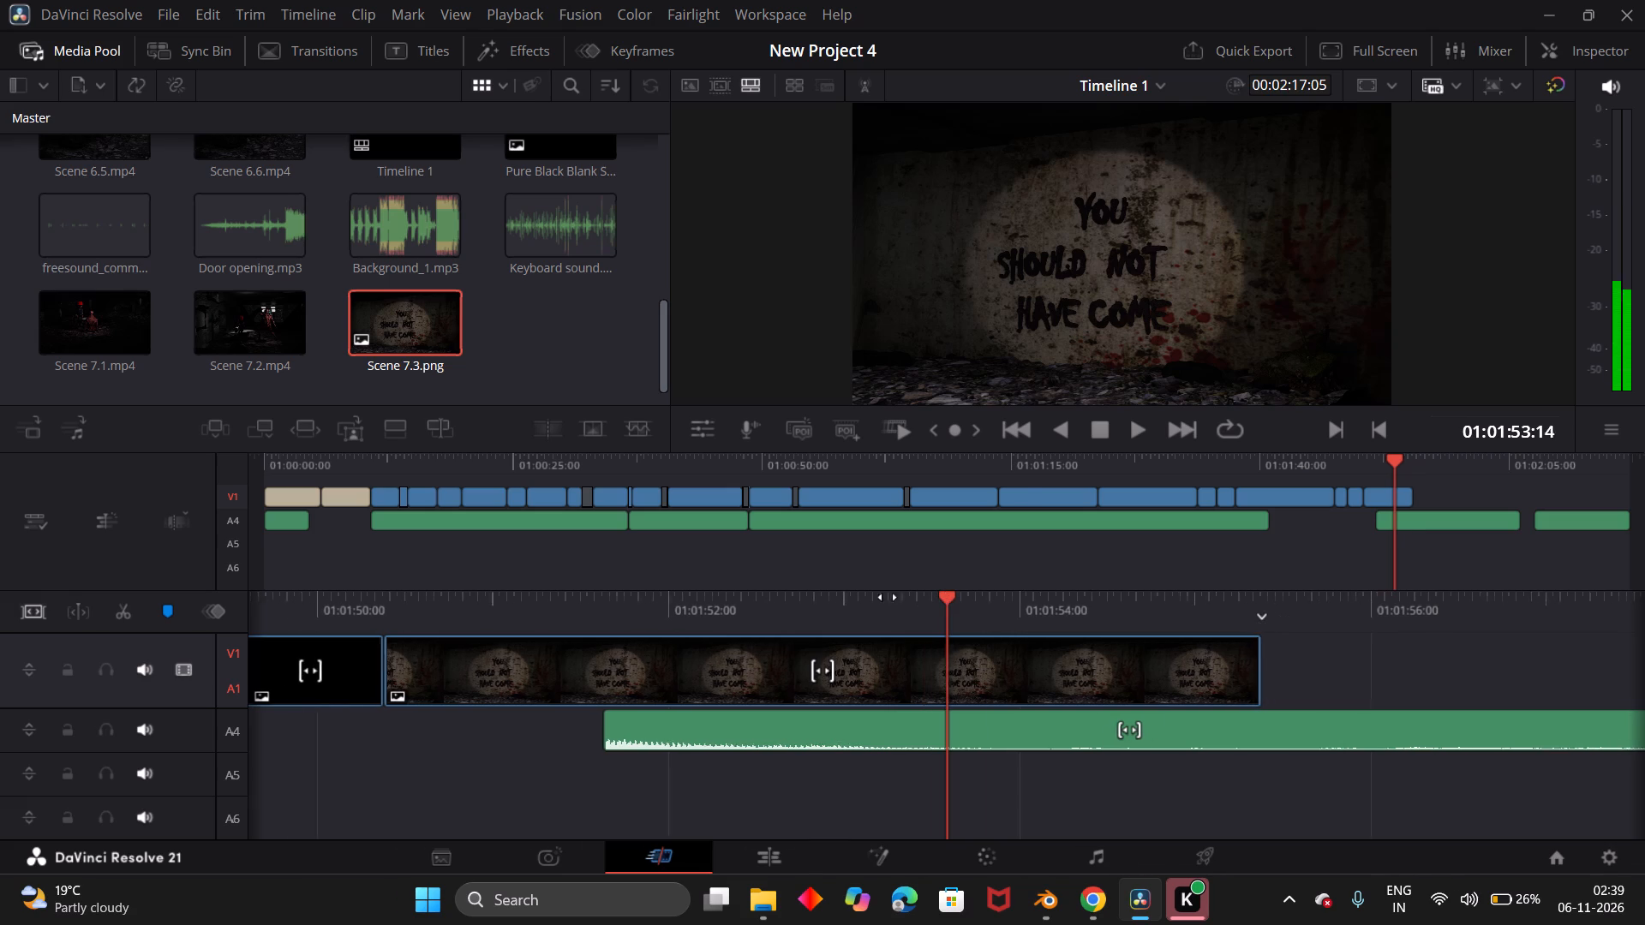
{"action": "left_click_drag", "start_coordinate": [888, 597], "coordinate": [1146, 646]}
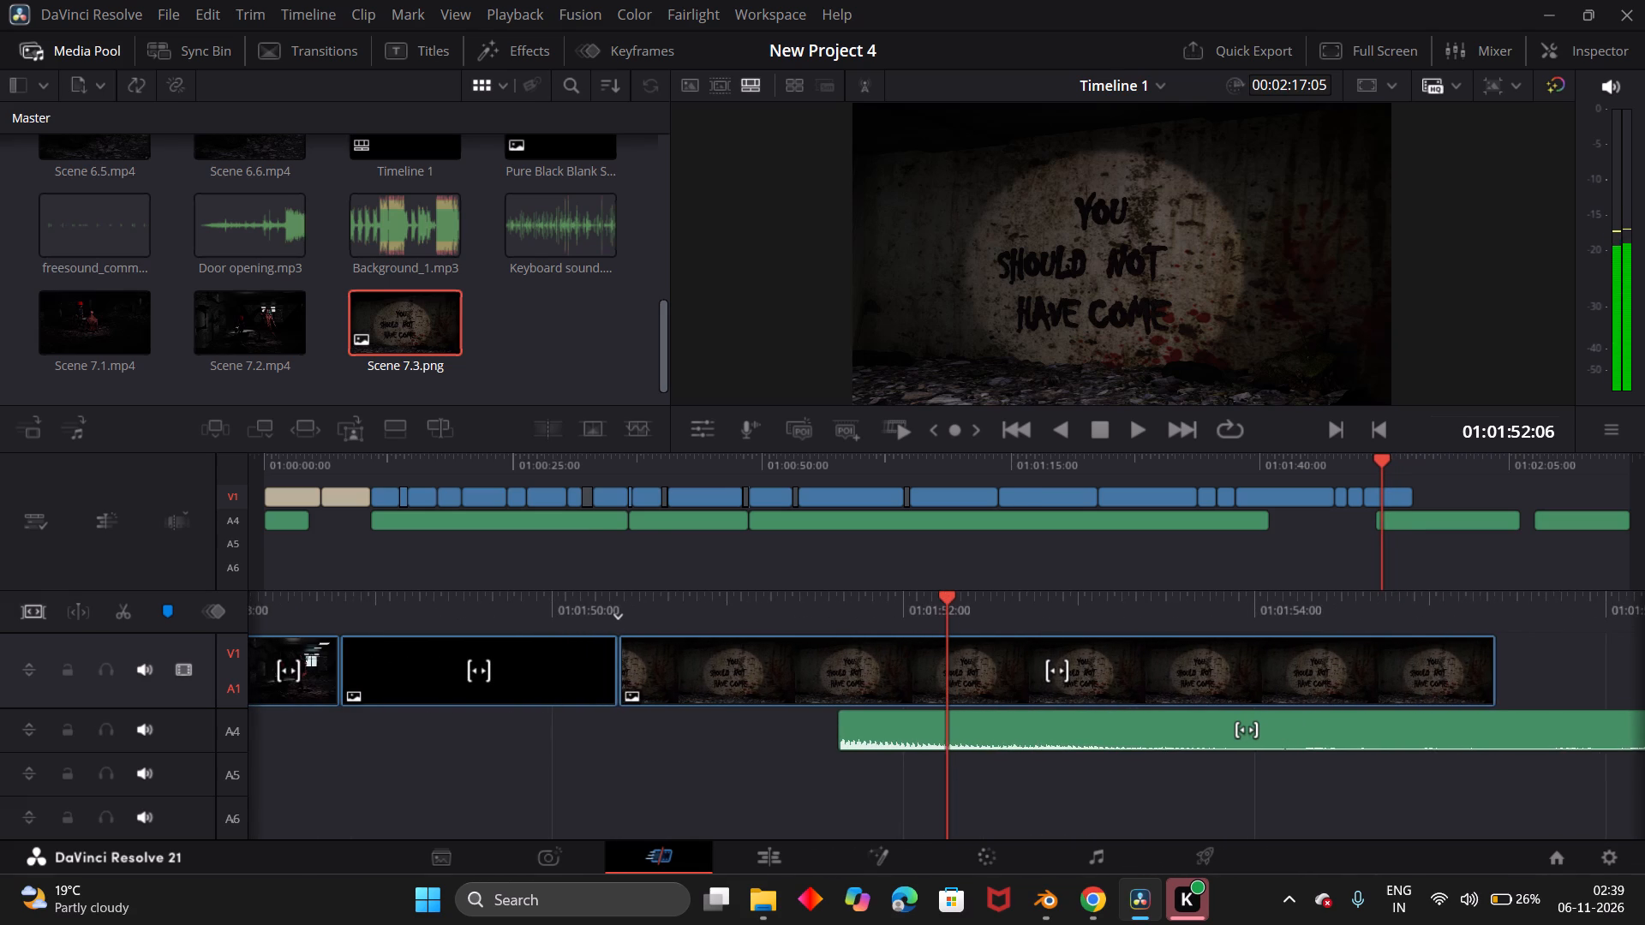
{"action": "scroll", "coordinate": [410, 737], "scroll_direction": "up", "scroll_amount": 1}
{"action": "middle_click_drag", "start_coordinate": [540, 792], "coordinate": [678, 815]}
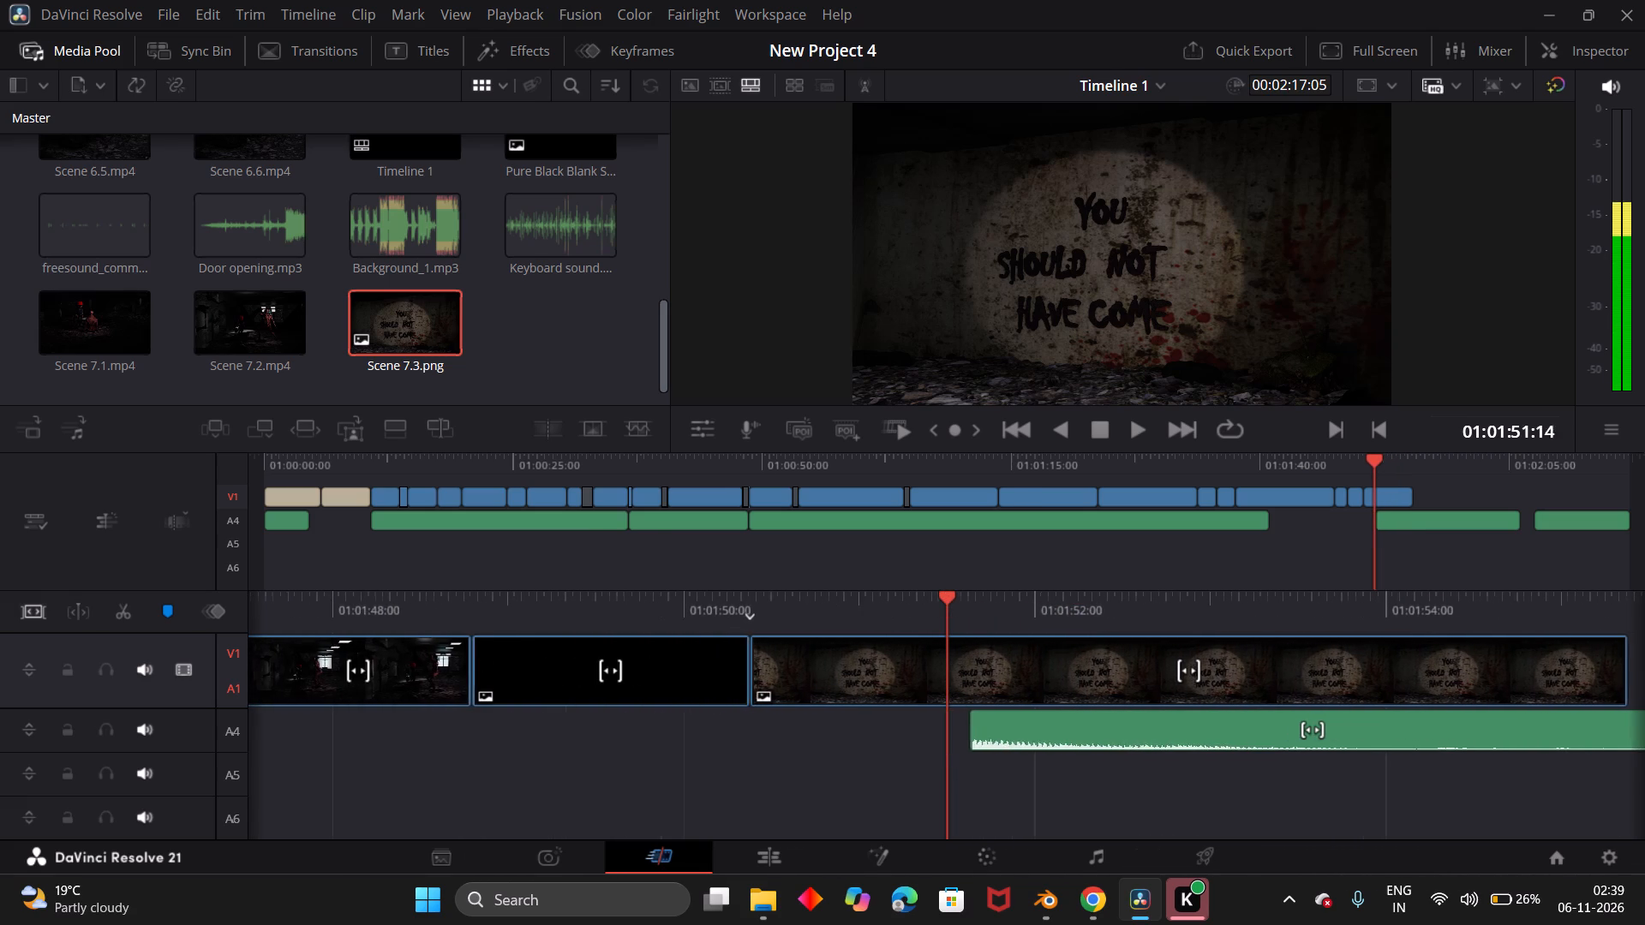
{"action": "middle_click_drag", "start_coordinate": [678, 815], "coordinate": [681, 816]}
{"action": "left_click_drag", "start_coordinate": [945, 596], "coordinate": [908, 596]}
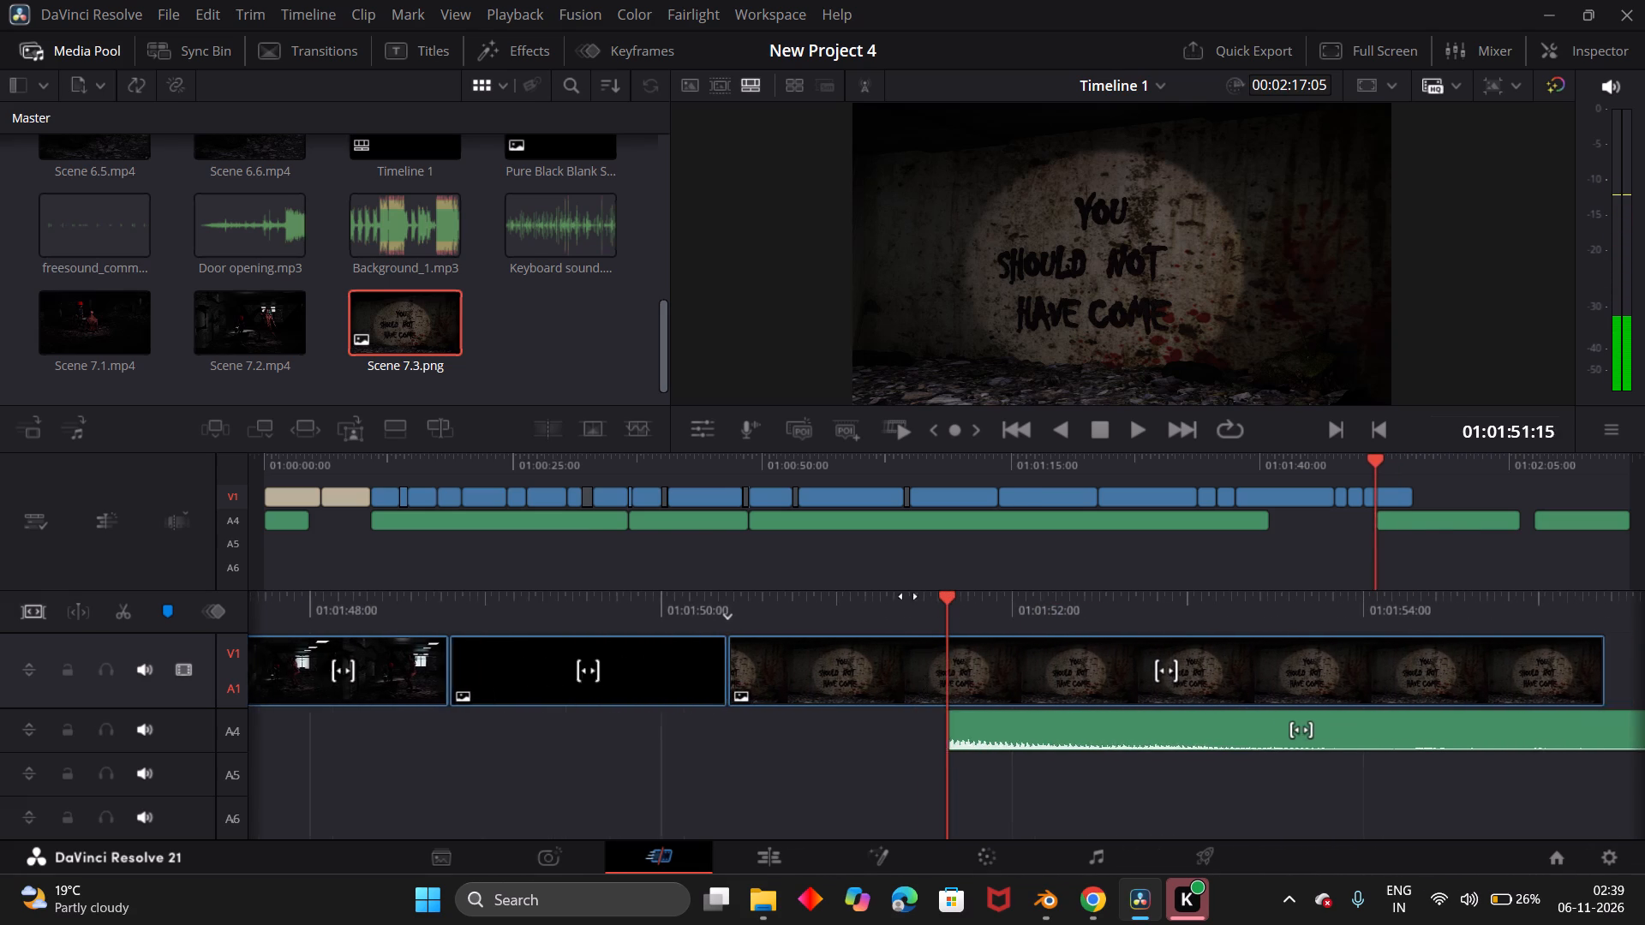
{"action": "left_click_drag", "start_coordinate": [908, 596], "coordinate": [1482, 647]}
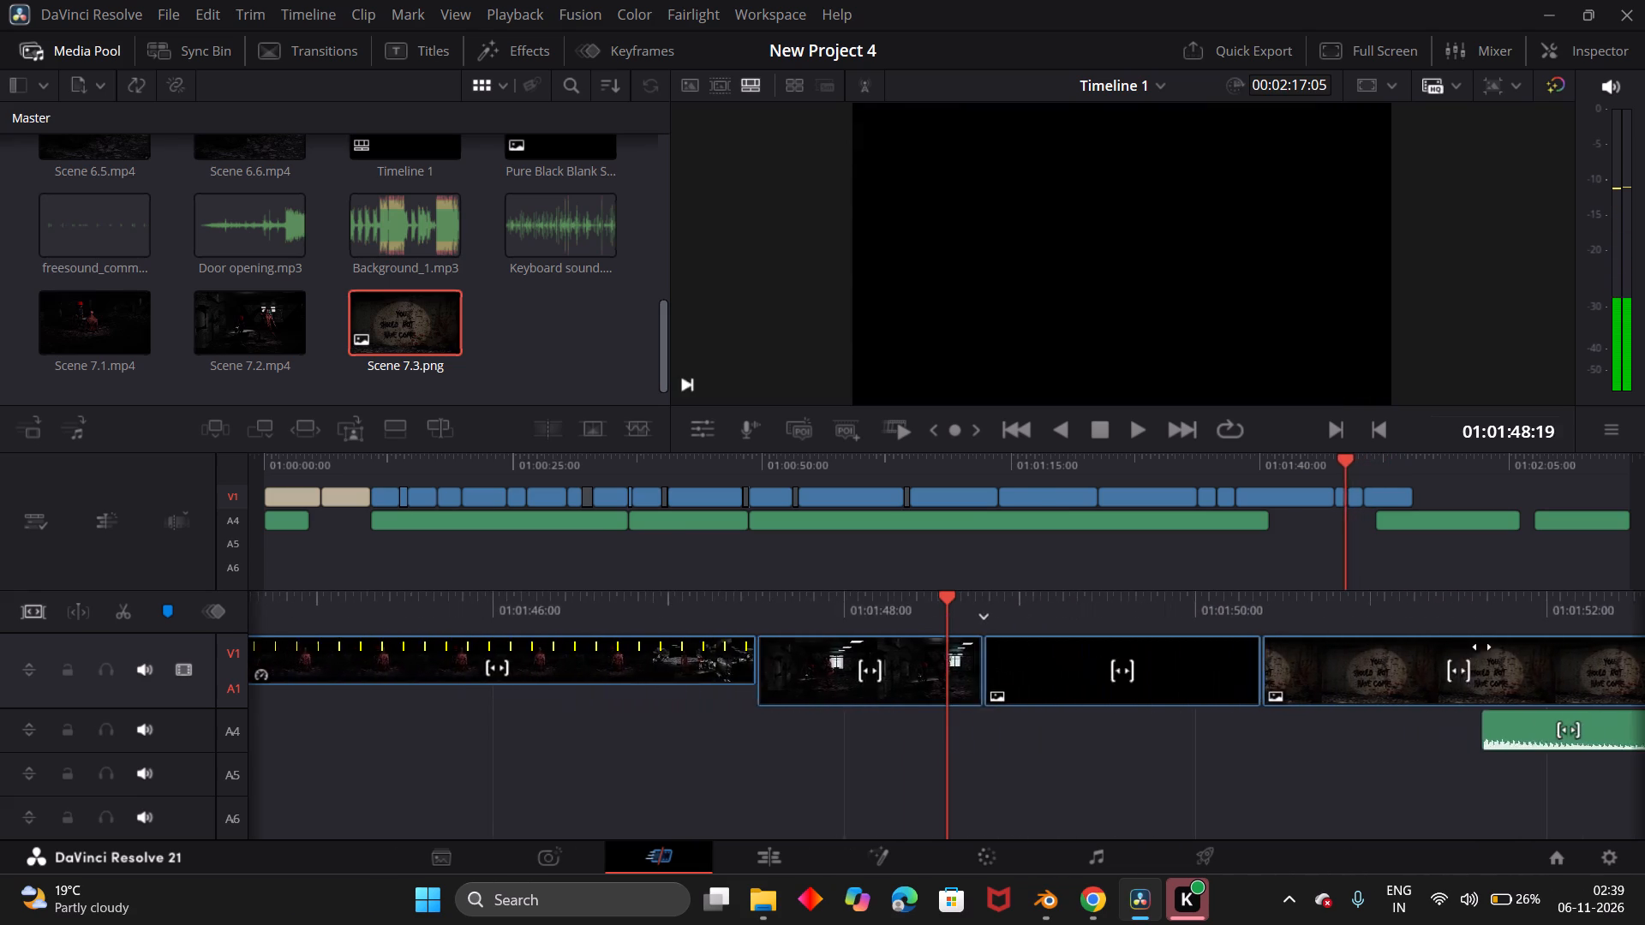
{"action": "left_click_drag", "start_coordinate": [1482, 647], "coordinate": [1461, 628]}
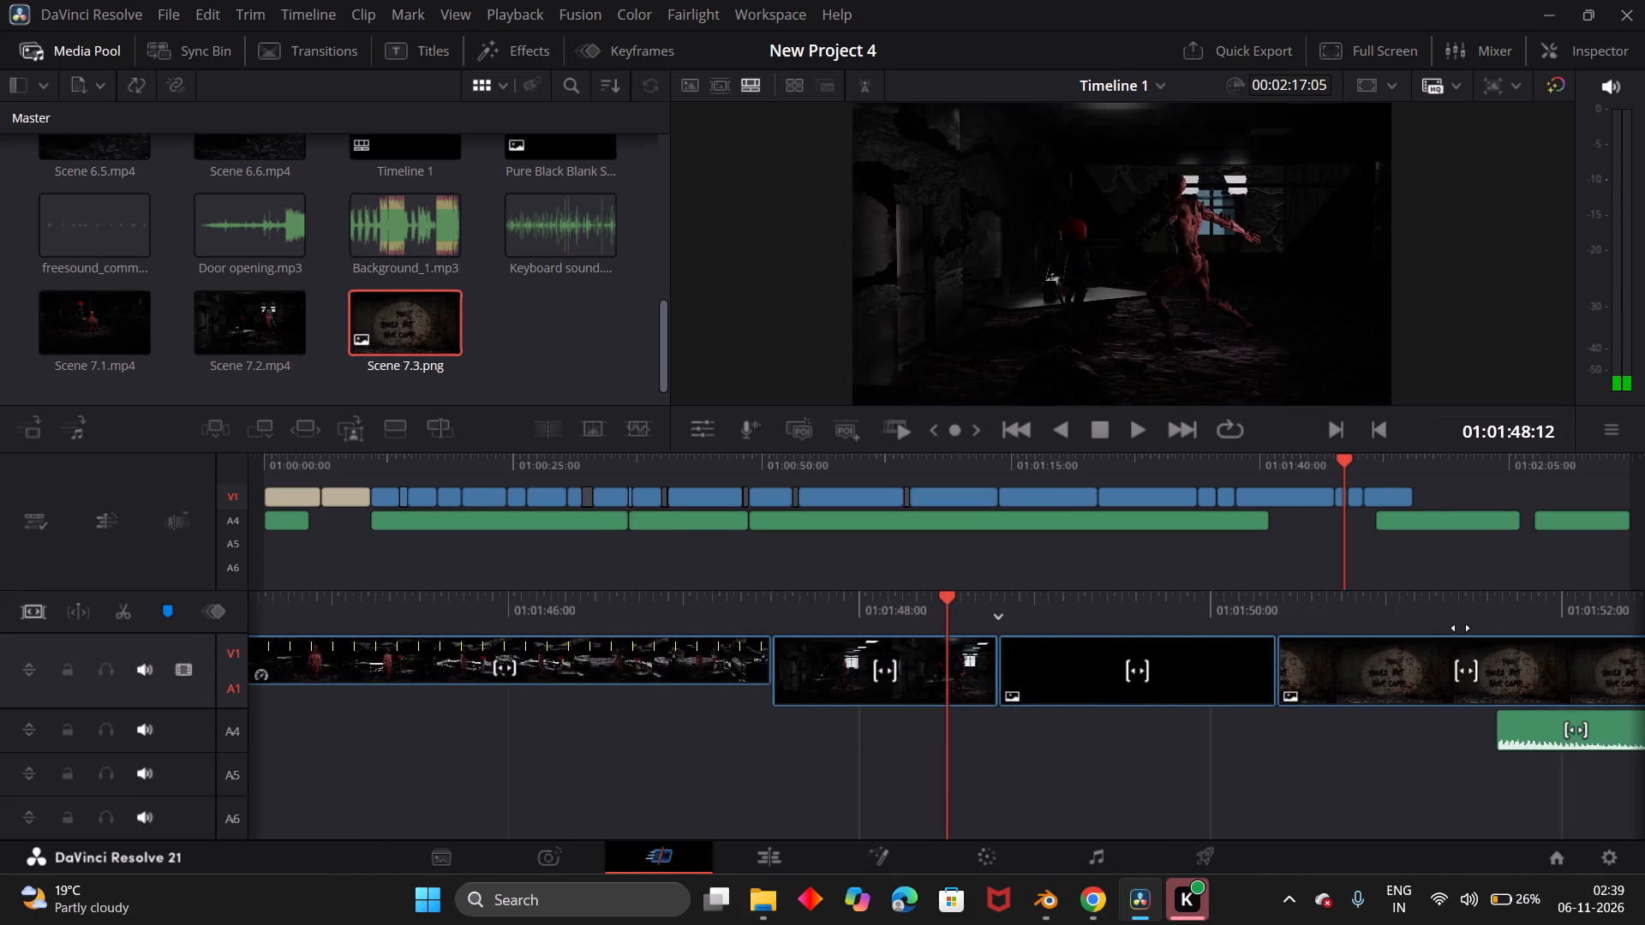
{"action": "left_click_drag", "start_coordinate": [1461, 628], "coordinate": [1214, 637]}
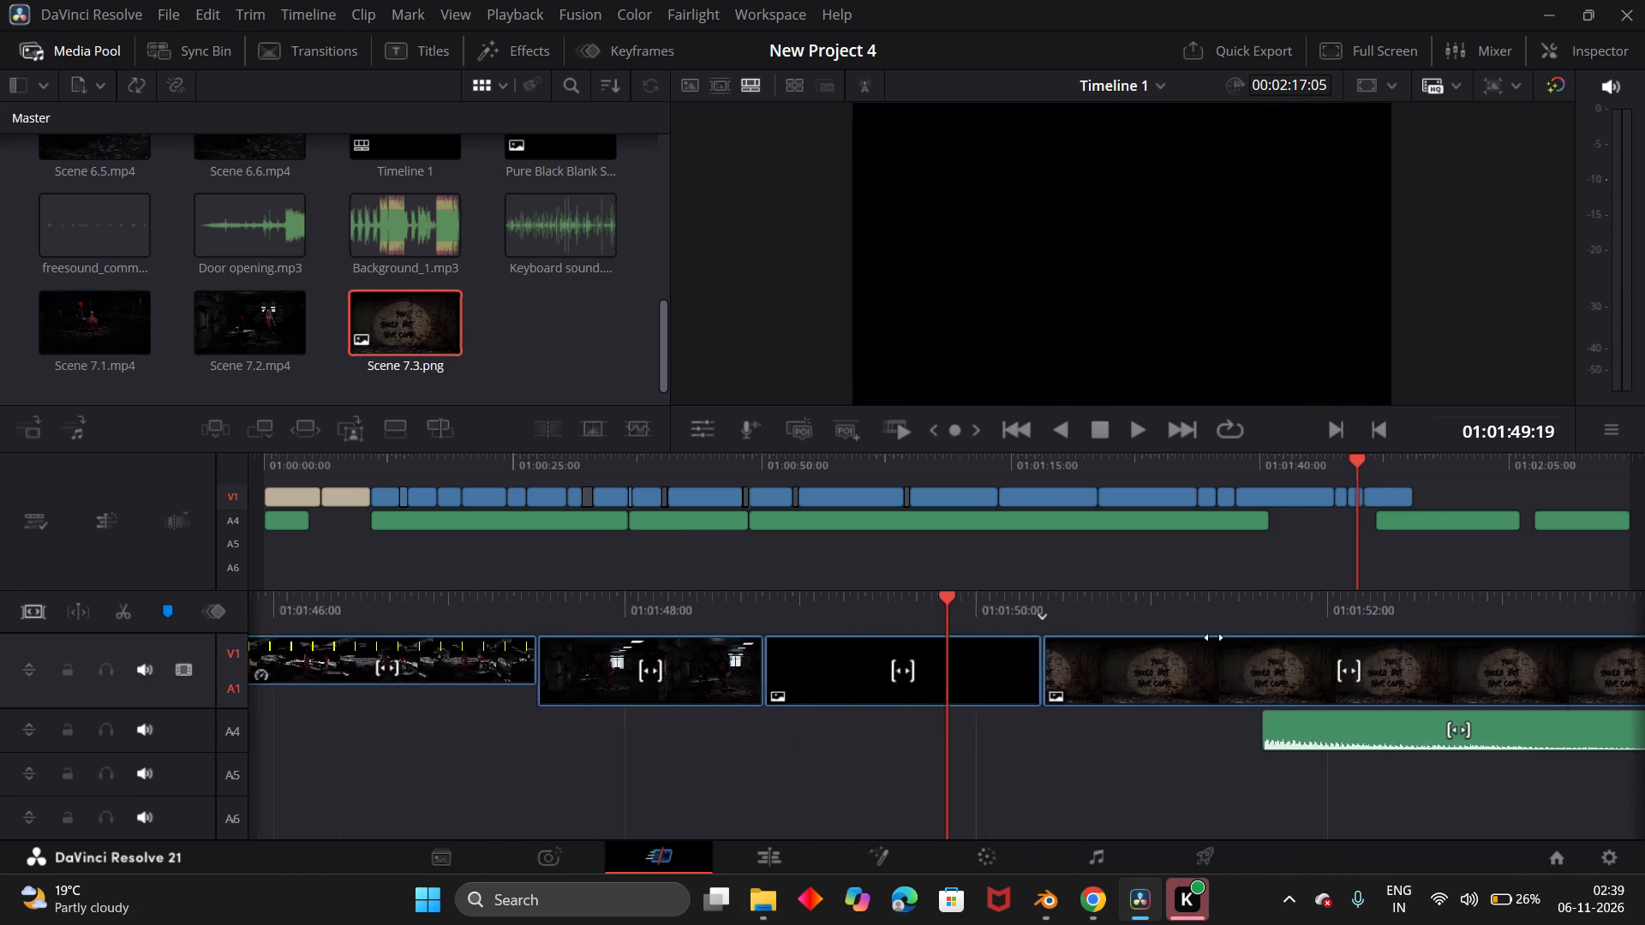
{"action": "left_click_drag", "start_coordinate": [1214, 637], "coordinate": [1059, 663]}
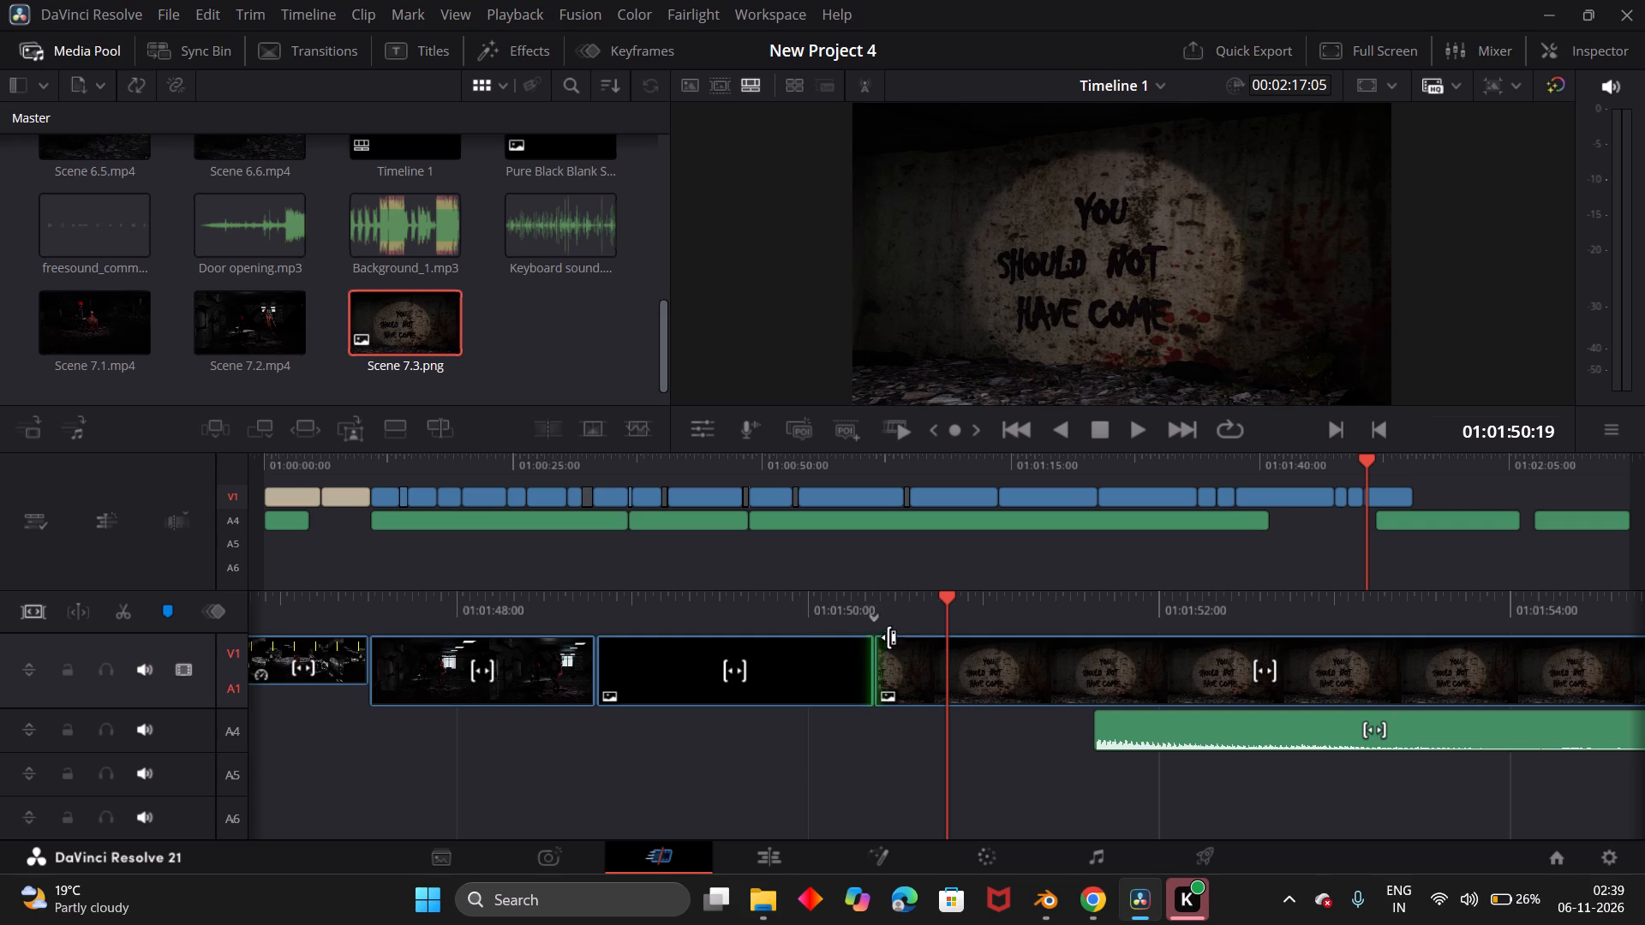
On the Edit page, add a short fade-in and a short fade-out to the Scene 7.3.png clip.
{"action": "left_click", "coordinate": [776, 849]}
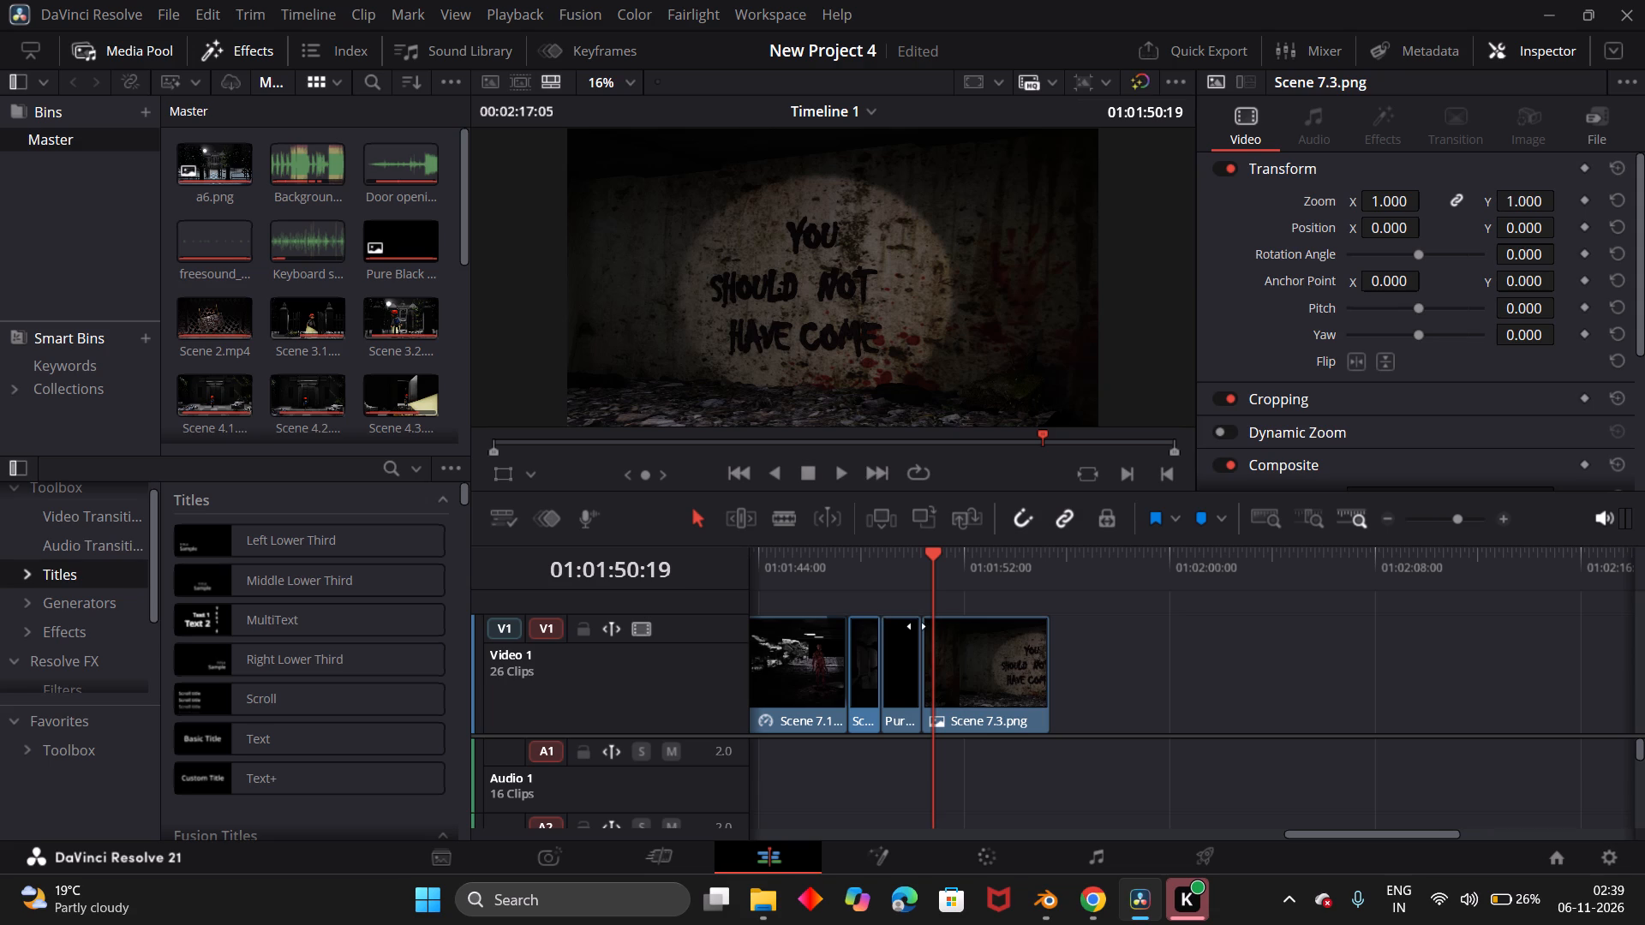
{"action": "left_click_drag", "start_coordinate": [928, 620], "coordinate": [951, 621]}
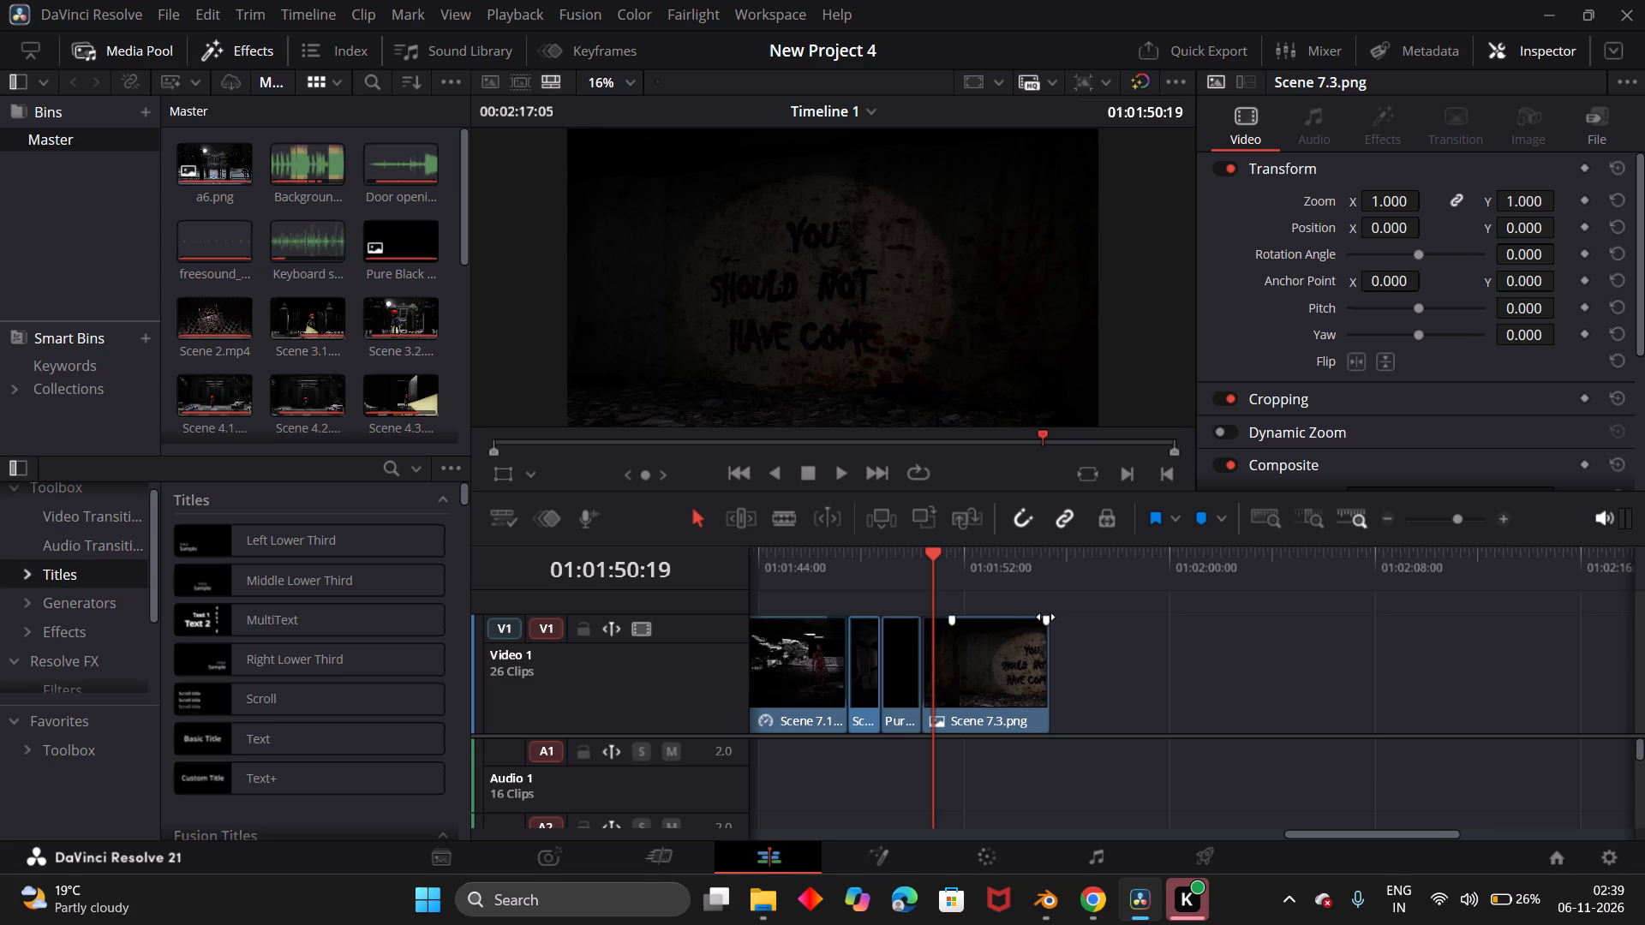
{"action": "left_click_drag", "start_coordinate": [1046, 617], "coordinate": [1032, 611]}
Play back the ending from Scene 7.1 at 01:01:45:00, and again from Scene 6.3 at 01:01:15:08 through the Scene 7.3 still.
{"action": "left_click_drag", "start_coordinate": [930, 552], "coordinate": [784, 566]}
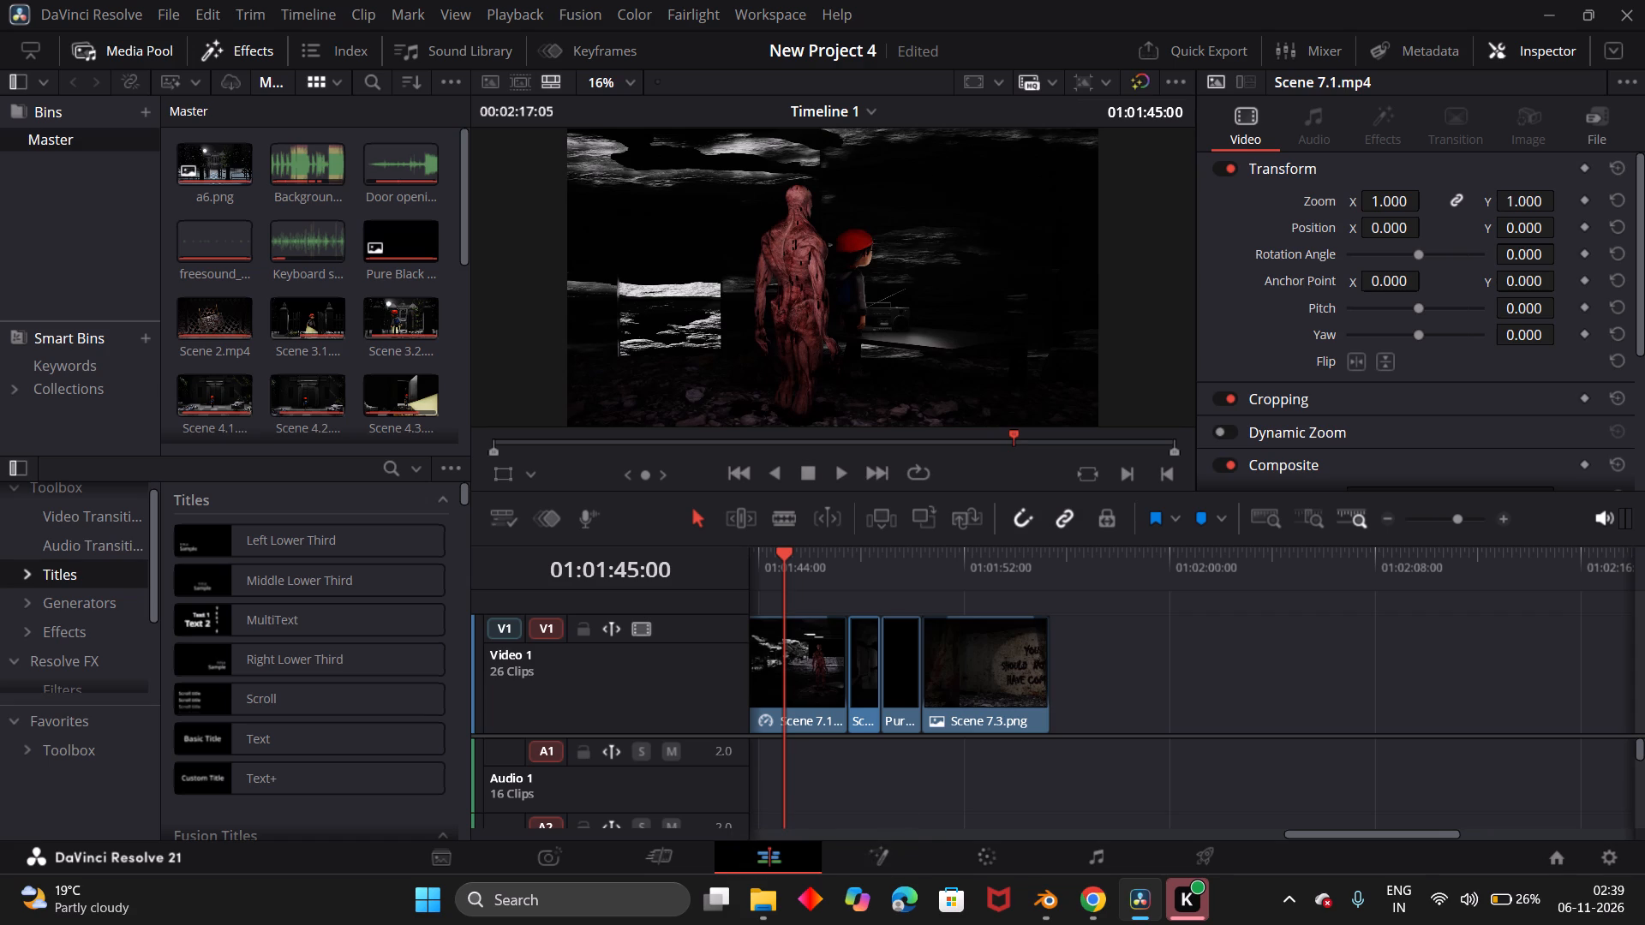
{"action": "left_click", "coordinate": [844, 472]}
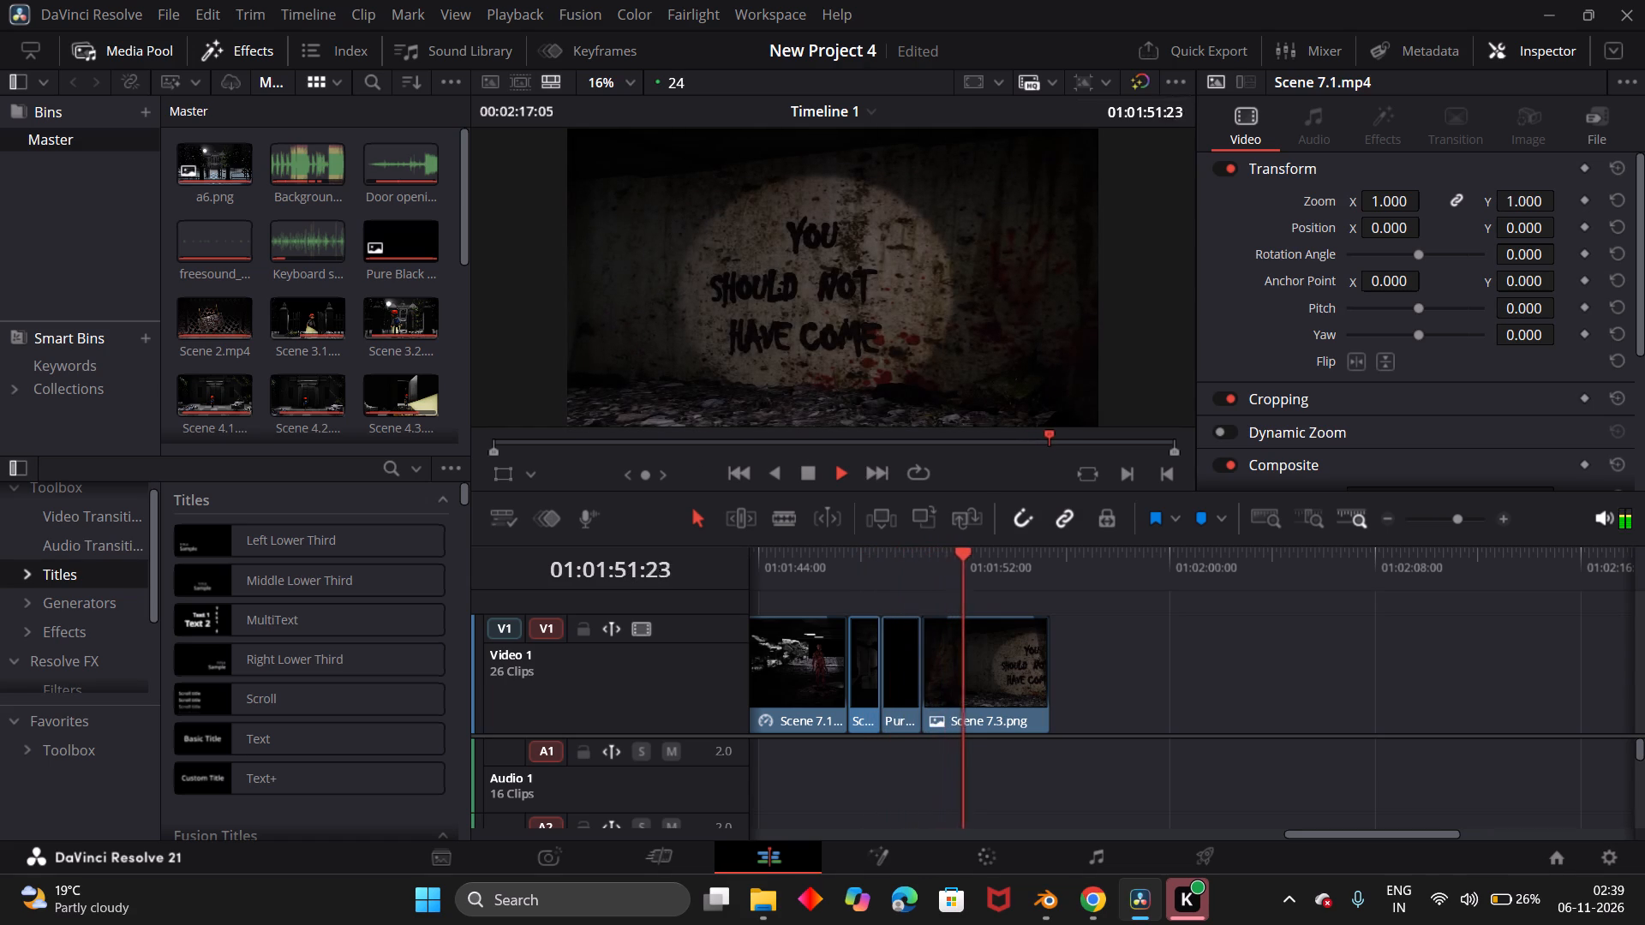
{"action": "left_click", "coordinate": [818, 470]}
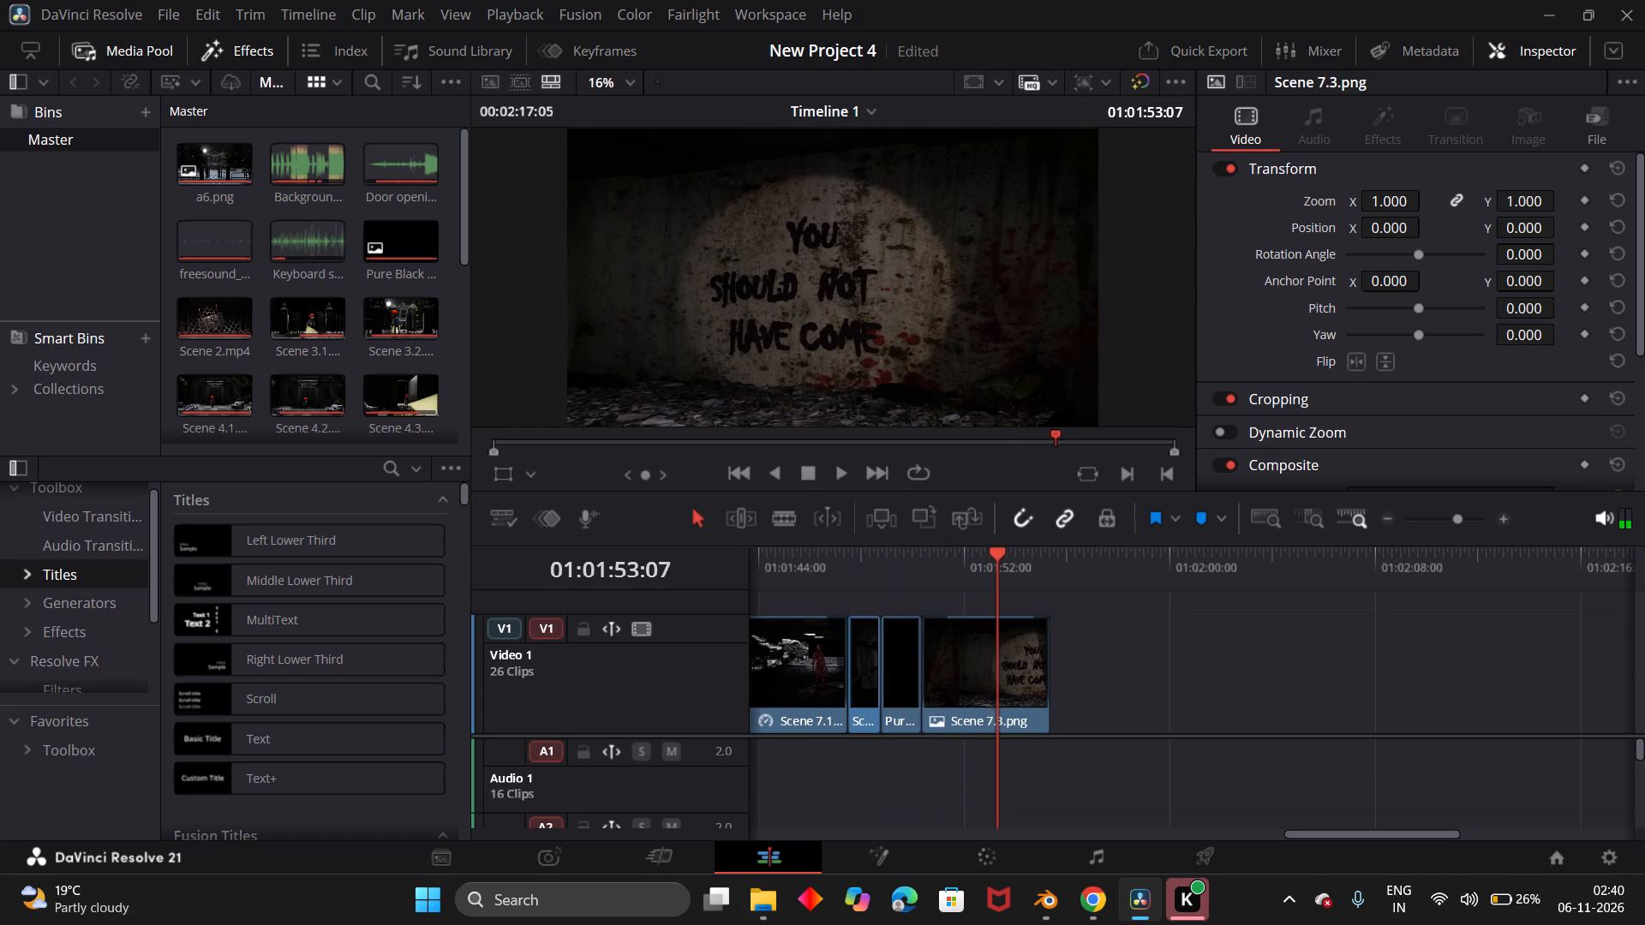
{"action": "left_click_drag", "start_coordinate": [996, 552], "coordinate": [724, 561]}
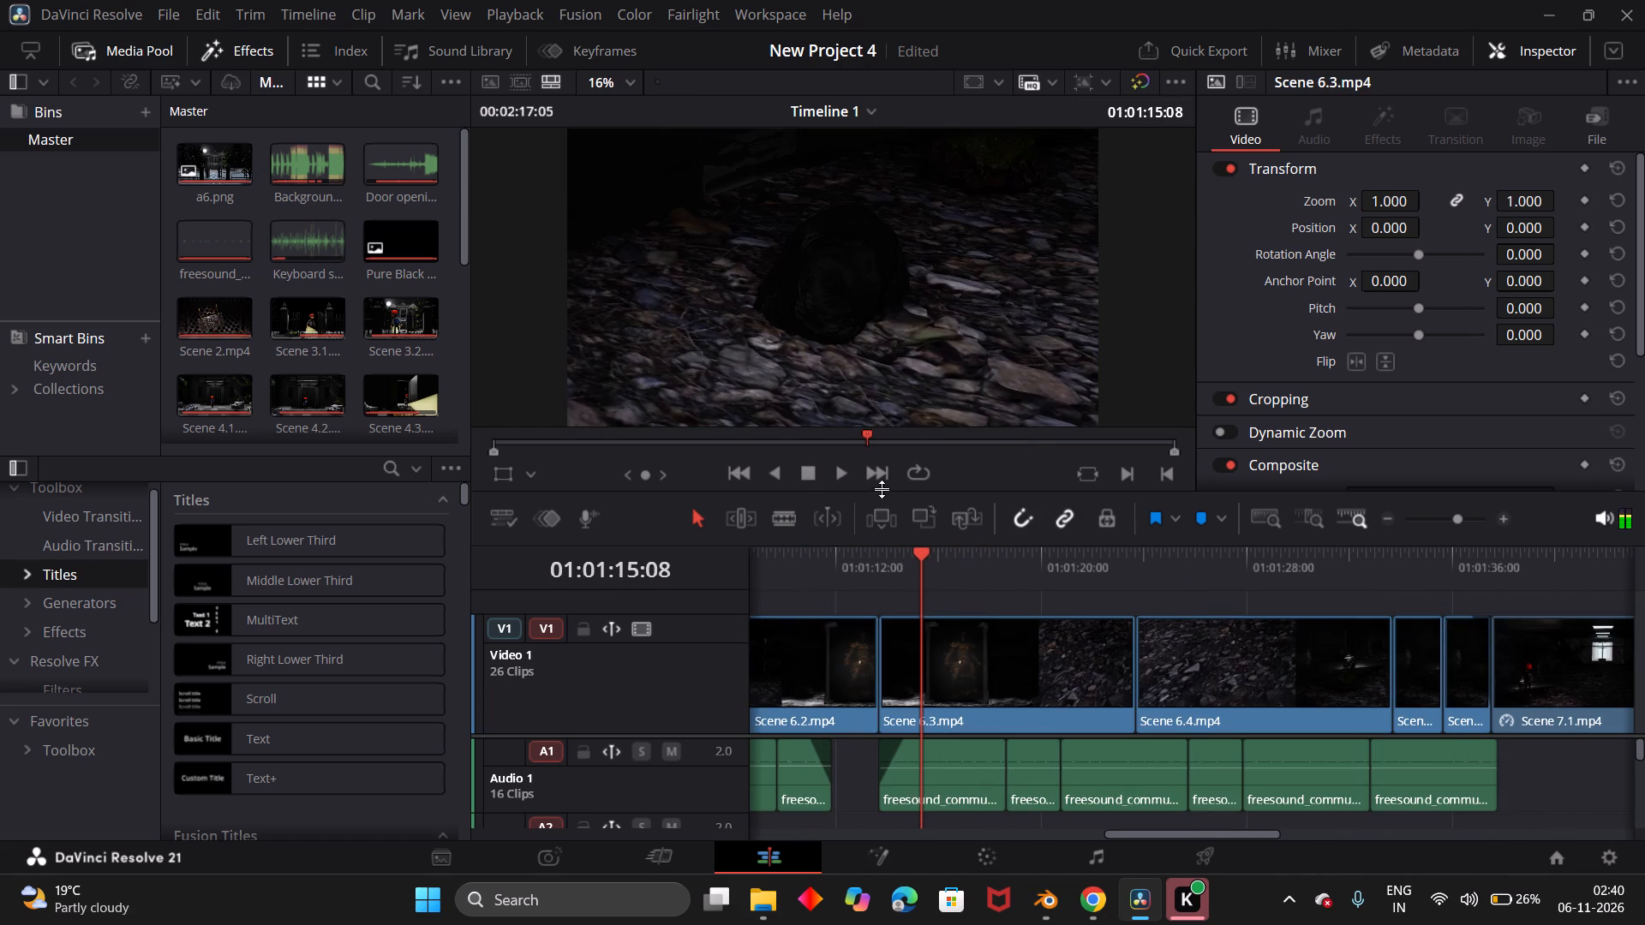
{"action": "left_click", "coordinate": [849, 471]}
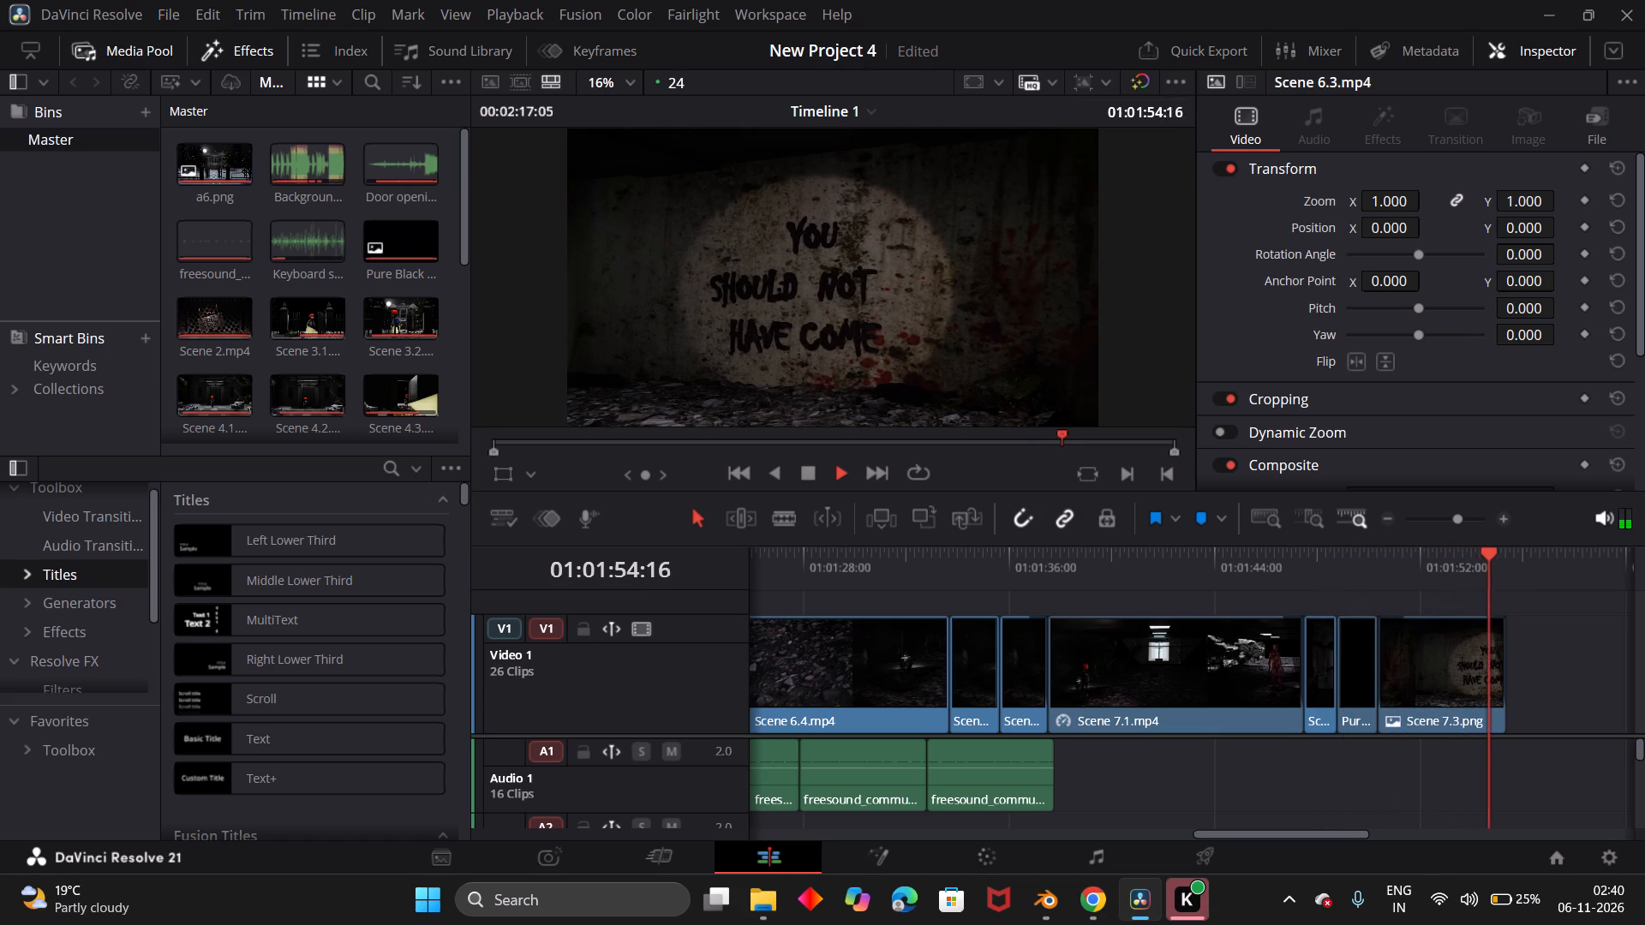
{"action": "left_click", "coordinate": [809, 462]}
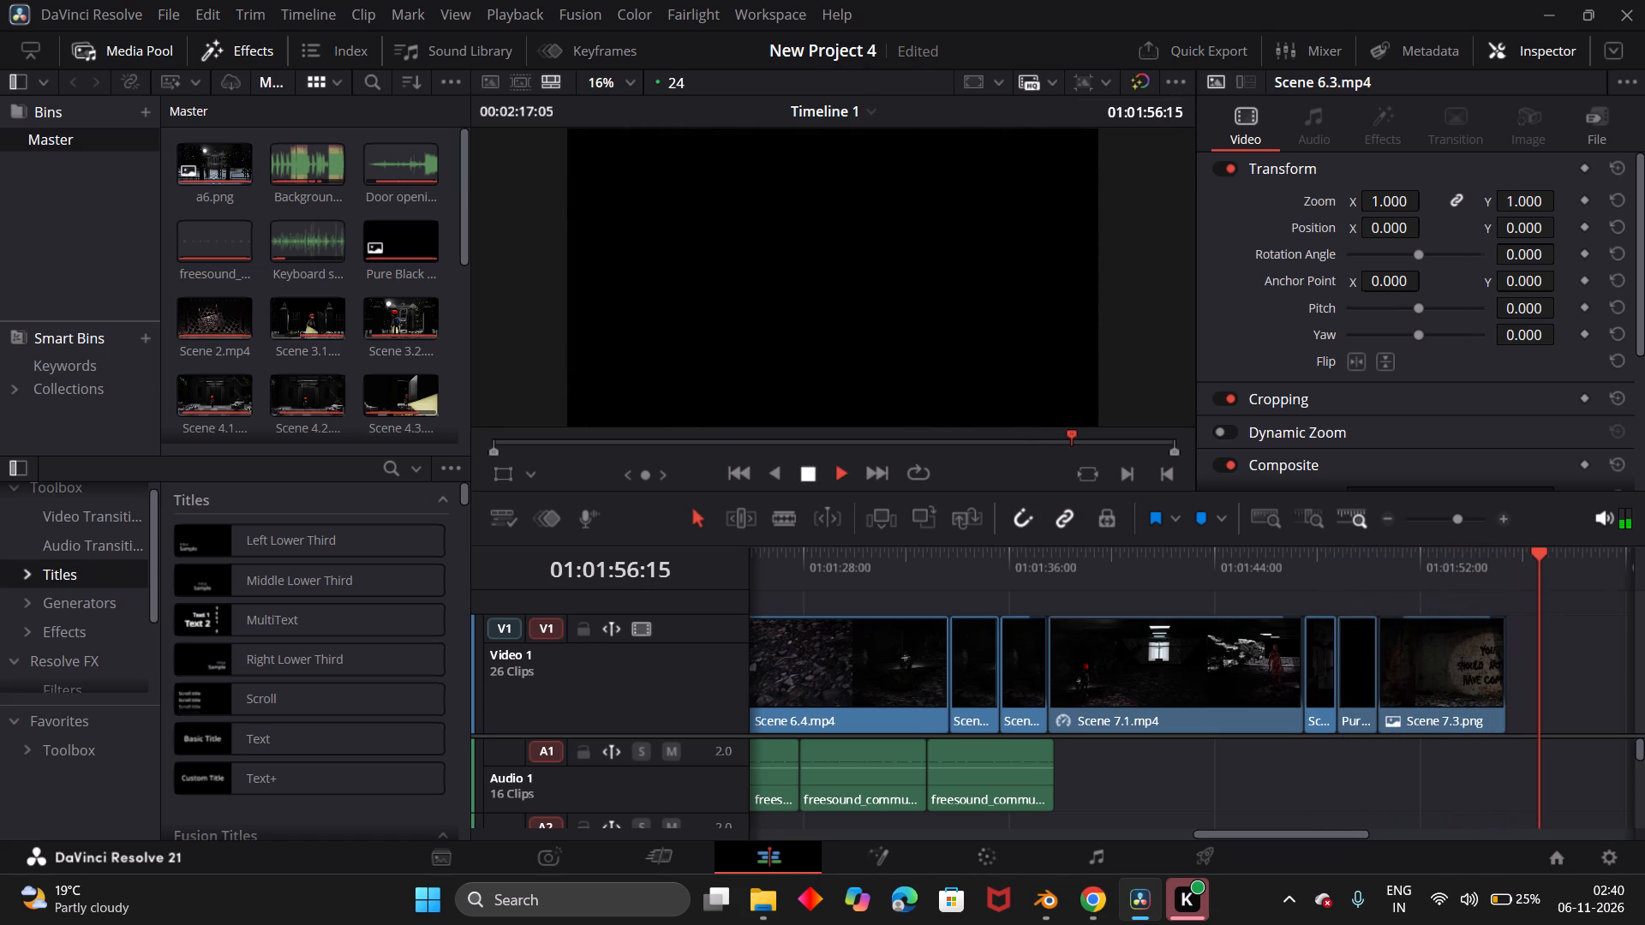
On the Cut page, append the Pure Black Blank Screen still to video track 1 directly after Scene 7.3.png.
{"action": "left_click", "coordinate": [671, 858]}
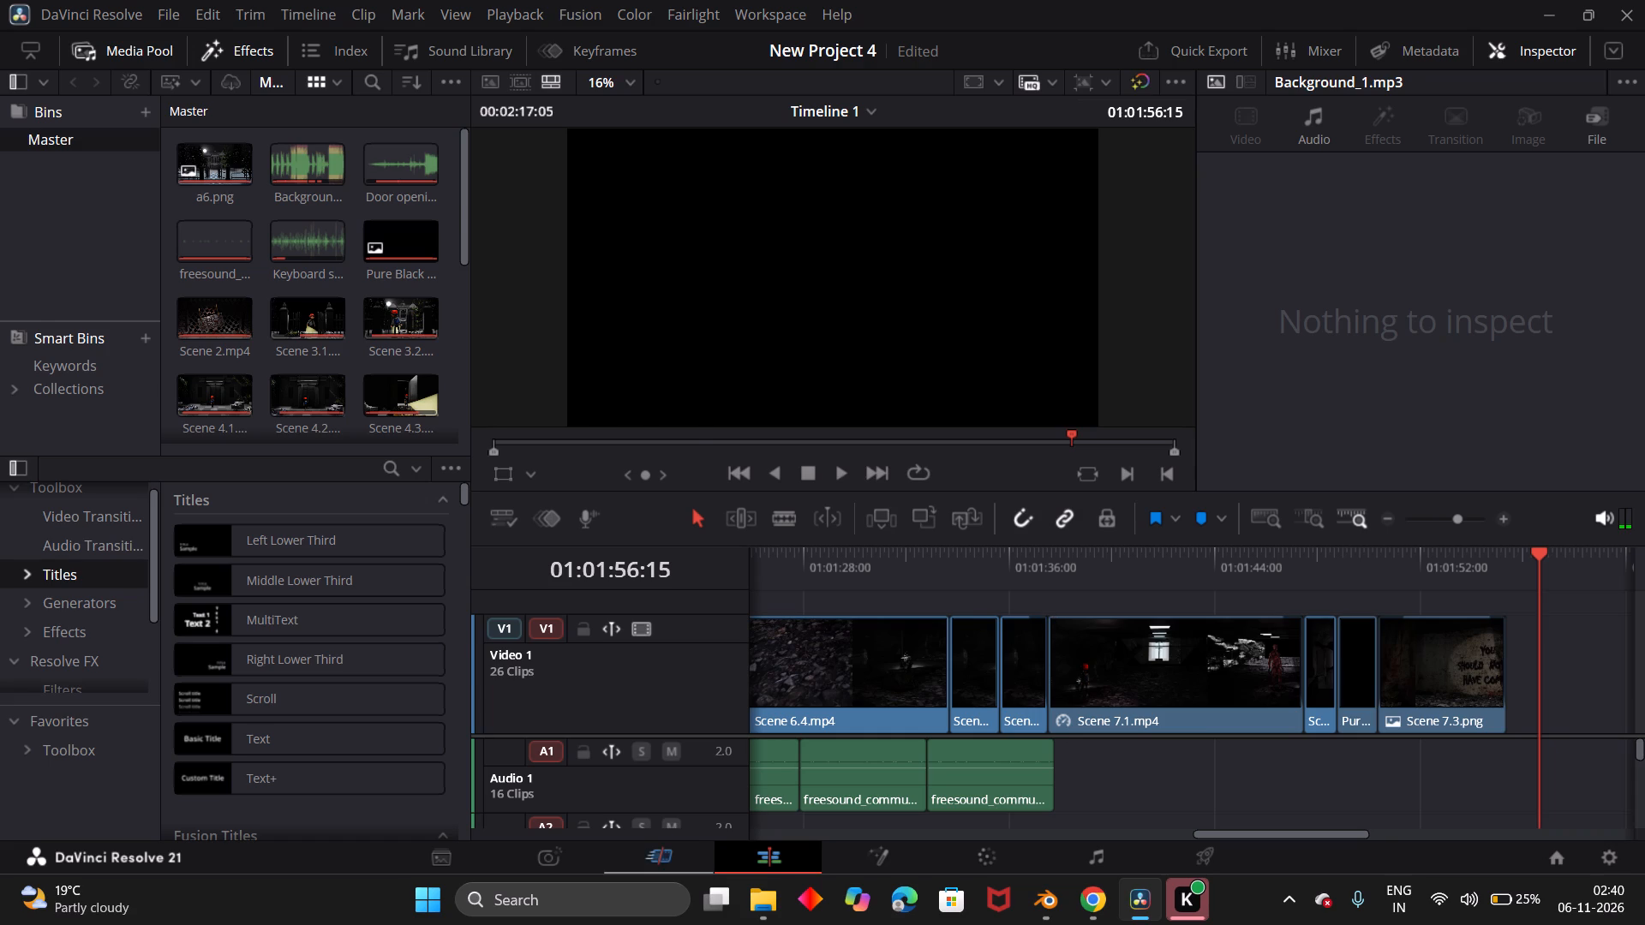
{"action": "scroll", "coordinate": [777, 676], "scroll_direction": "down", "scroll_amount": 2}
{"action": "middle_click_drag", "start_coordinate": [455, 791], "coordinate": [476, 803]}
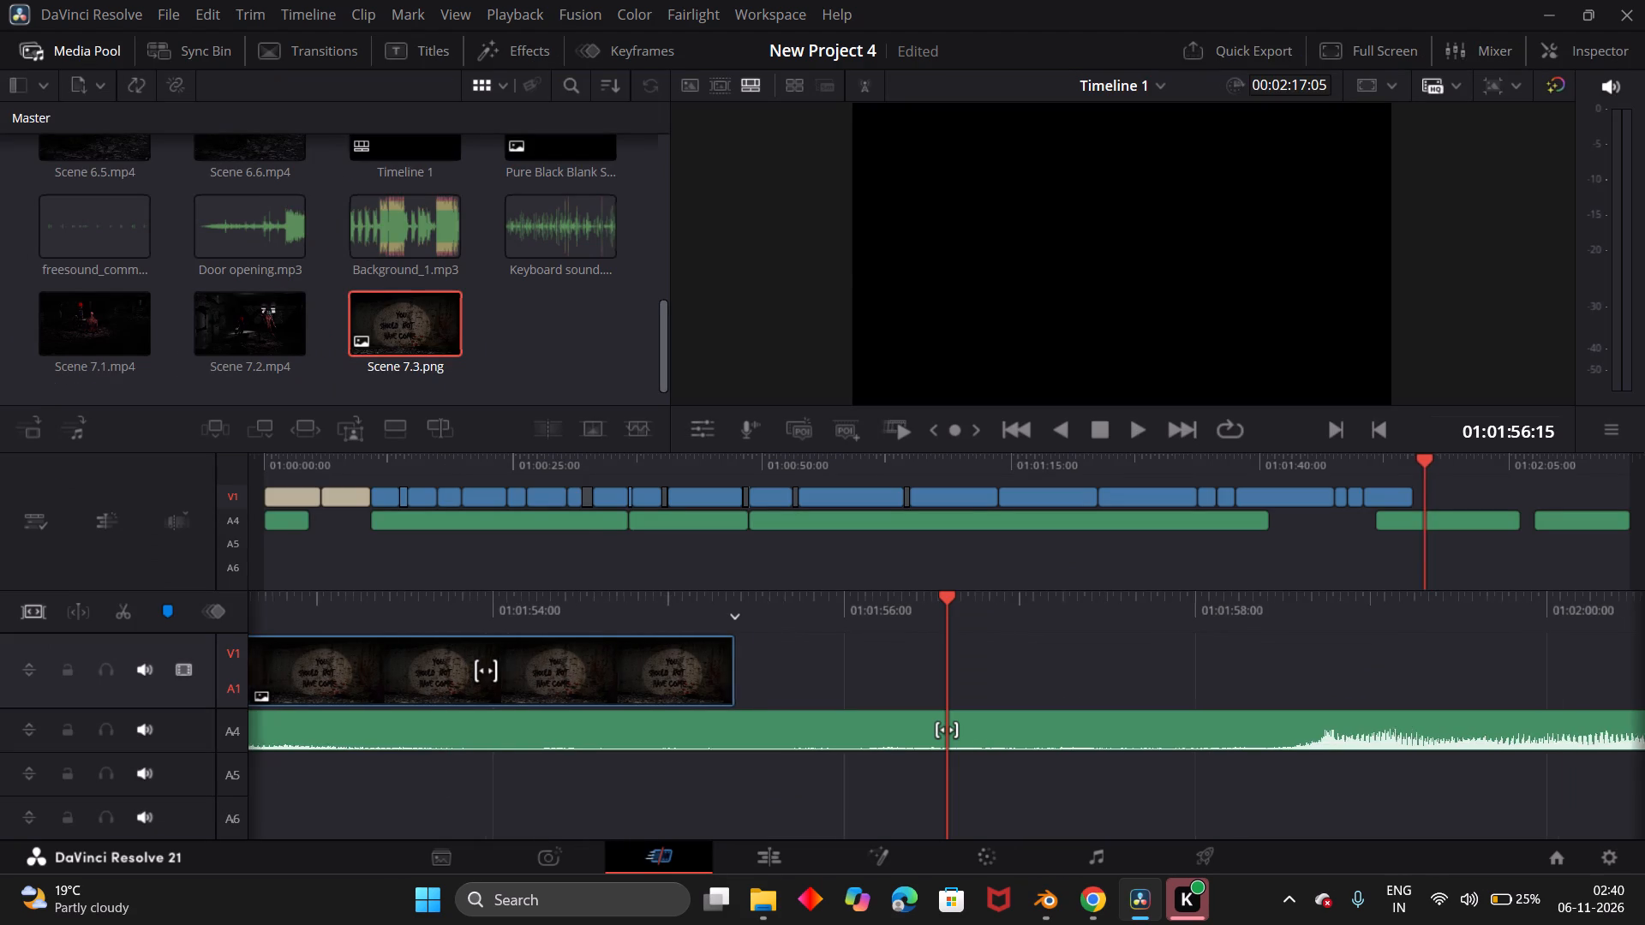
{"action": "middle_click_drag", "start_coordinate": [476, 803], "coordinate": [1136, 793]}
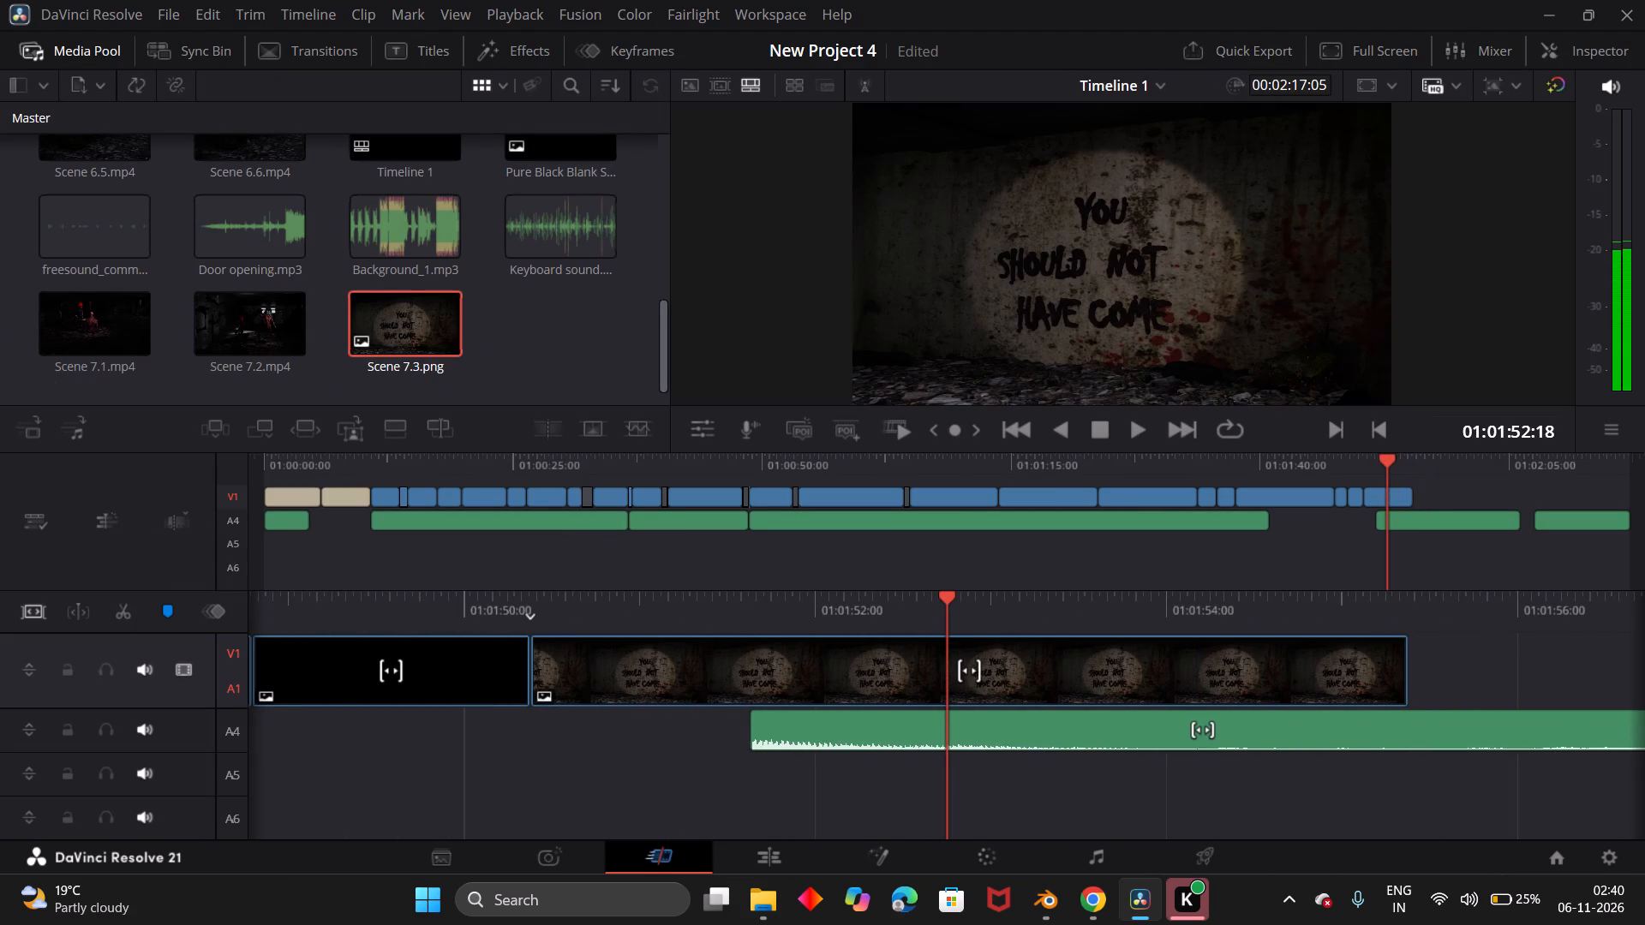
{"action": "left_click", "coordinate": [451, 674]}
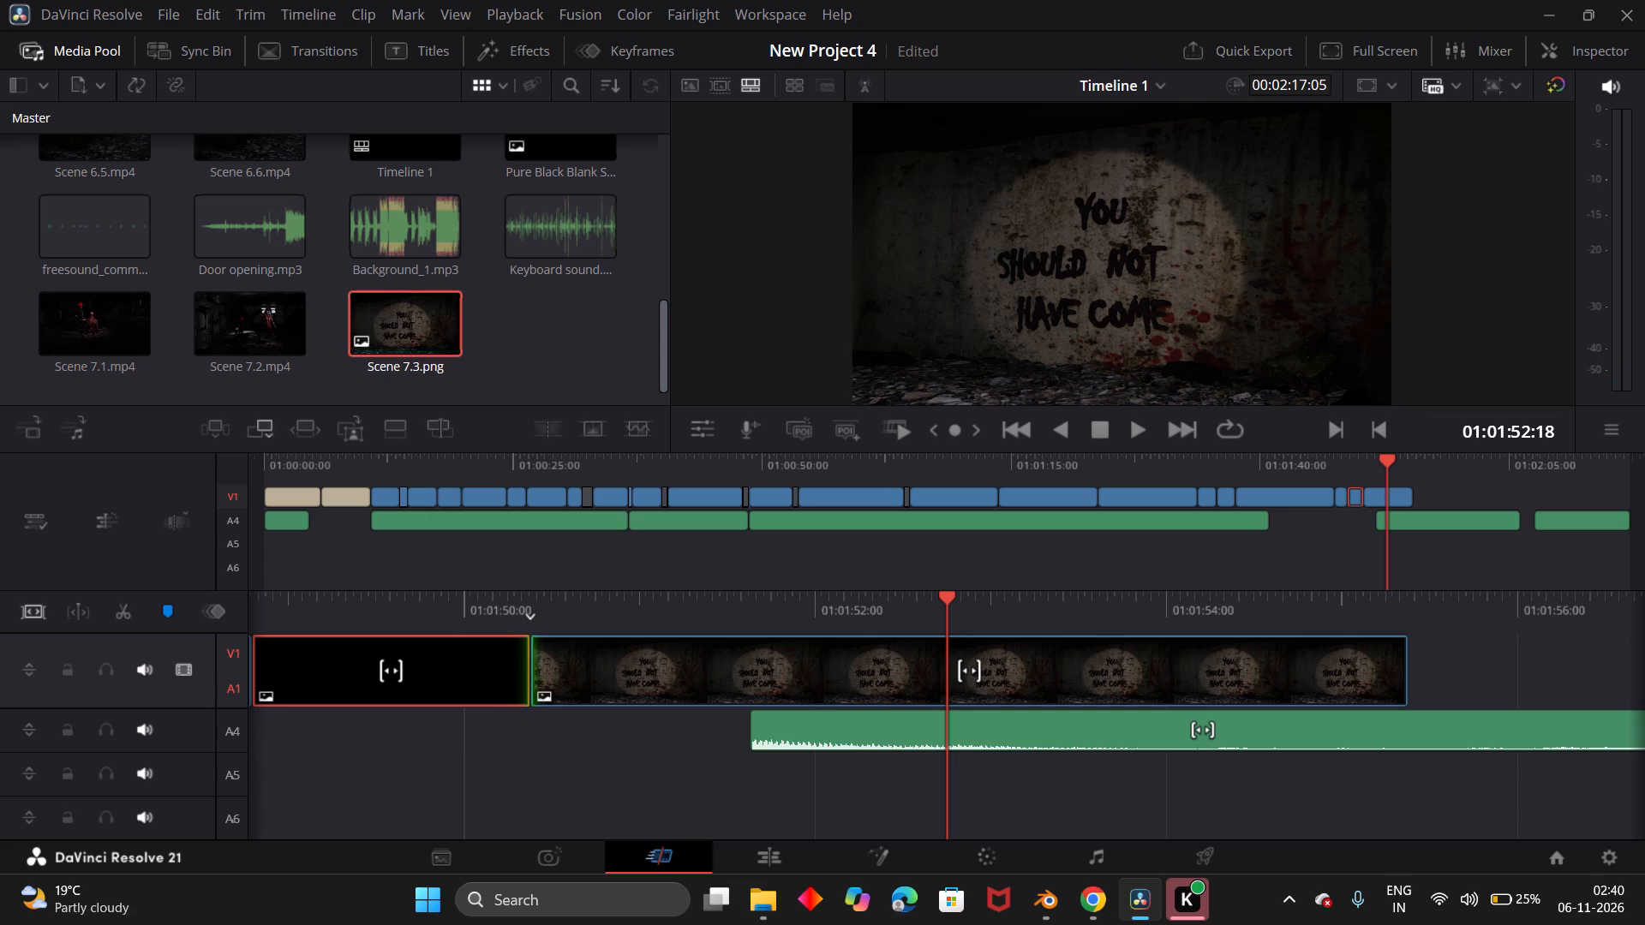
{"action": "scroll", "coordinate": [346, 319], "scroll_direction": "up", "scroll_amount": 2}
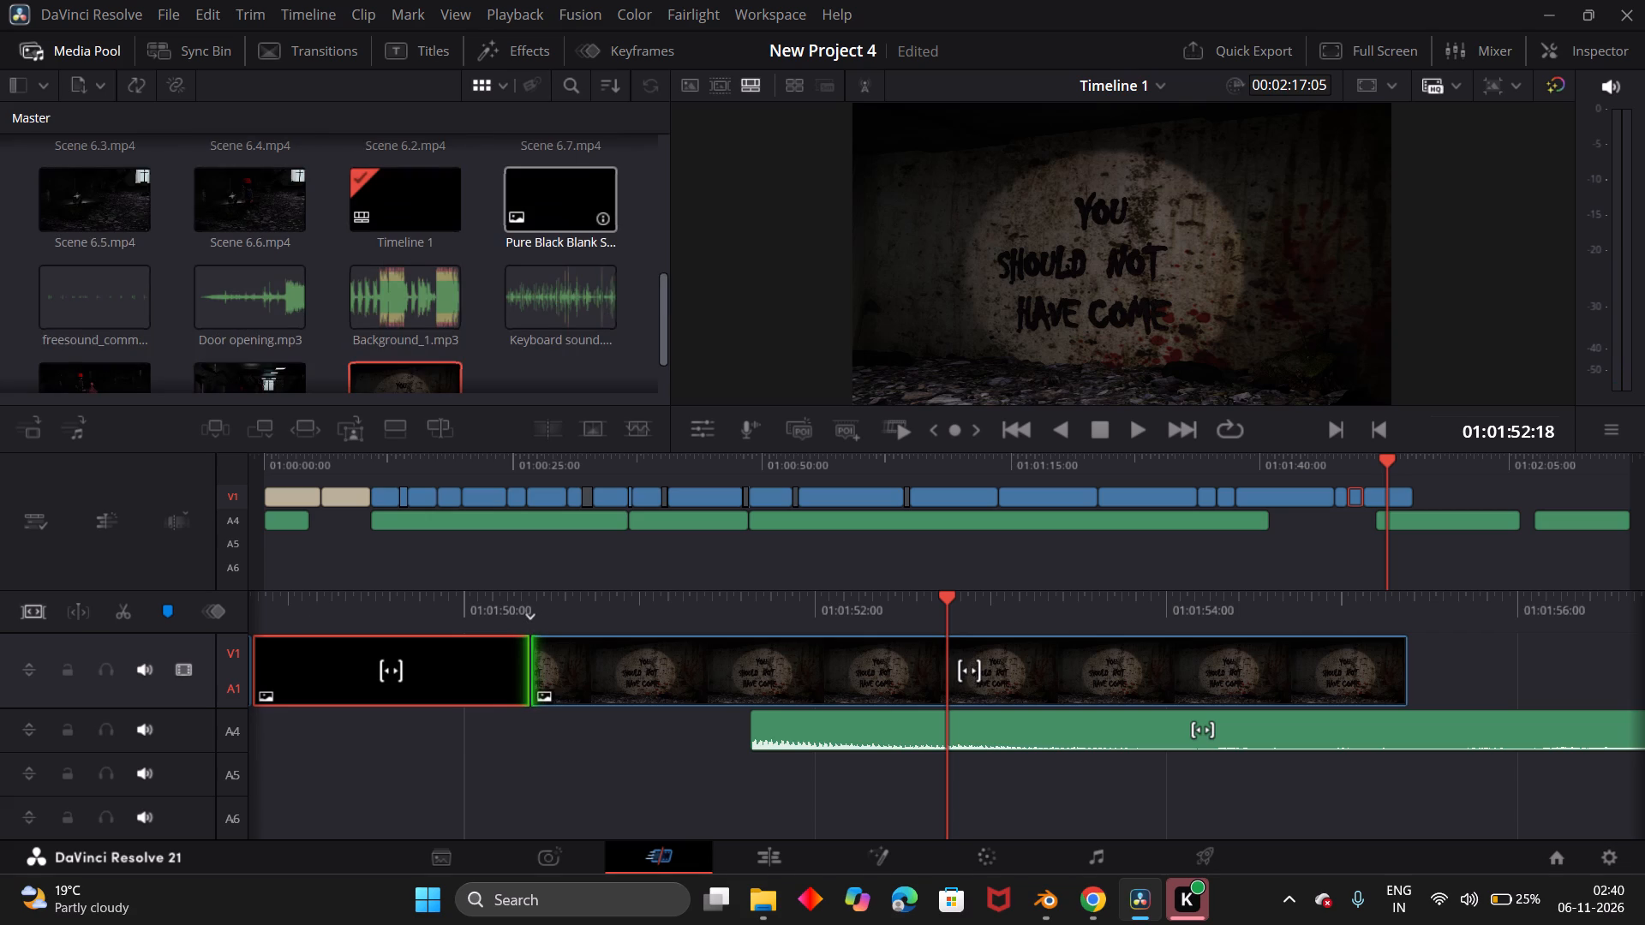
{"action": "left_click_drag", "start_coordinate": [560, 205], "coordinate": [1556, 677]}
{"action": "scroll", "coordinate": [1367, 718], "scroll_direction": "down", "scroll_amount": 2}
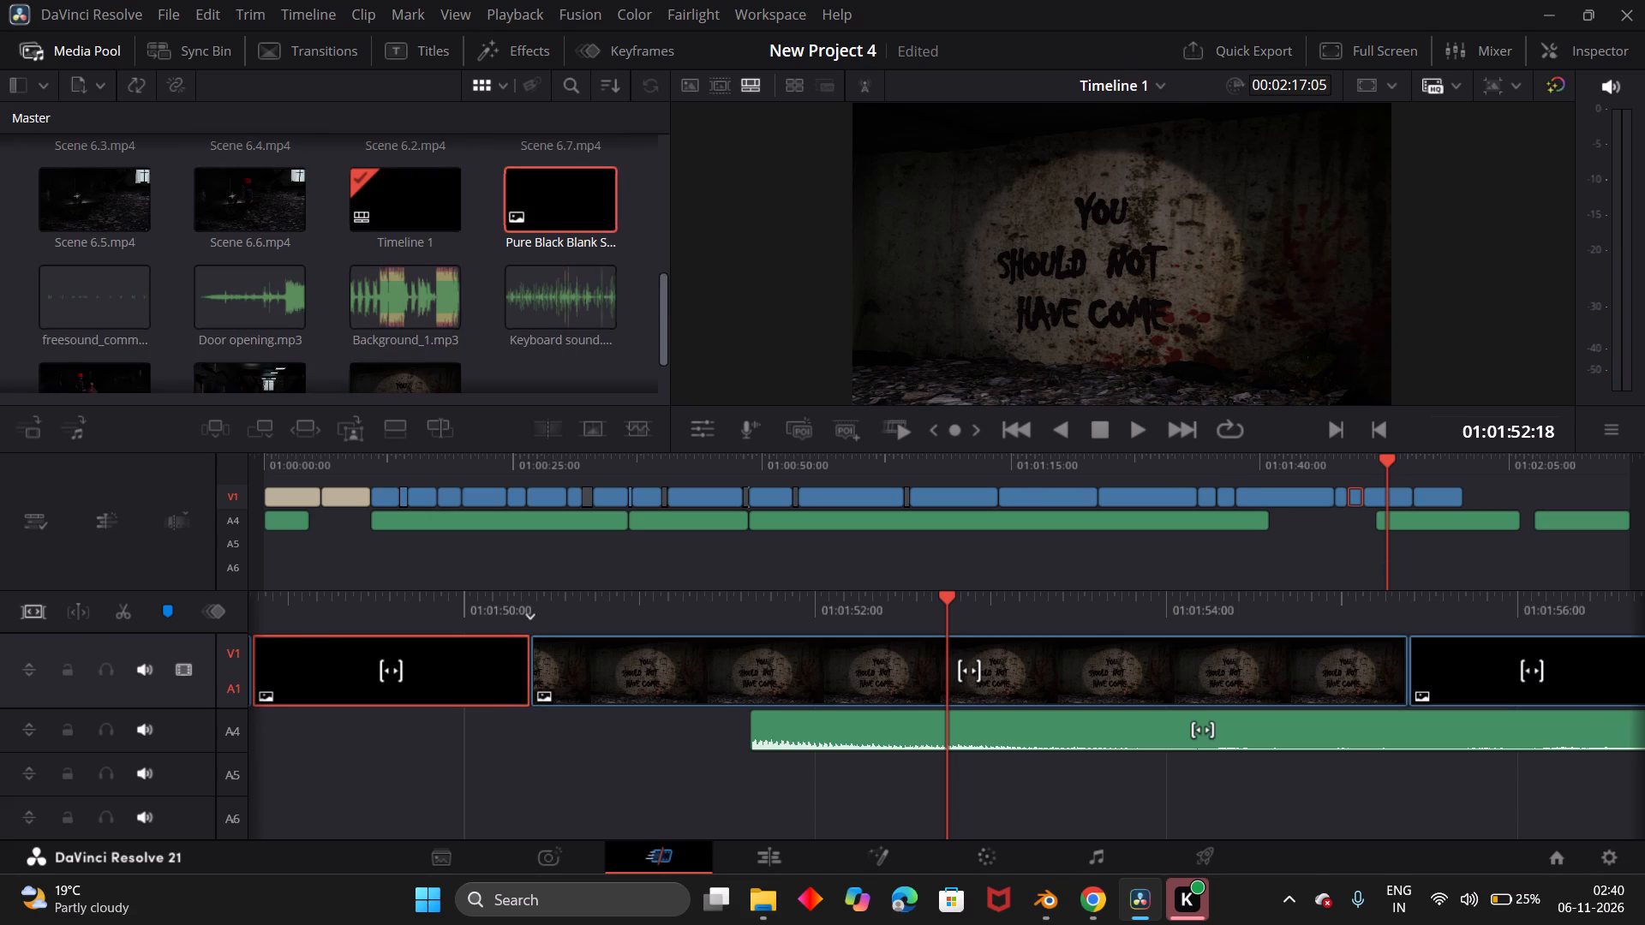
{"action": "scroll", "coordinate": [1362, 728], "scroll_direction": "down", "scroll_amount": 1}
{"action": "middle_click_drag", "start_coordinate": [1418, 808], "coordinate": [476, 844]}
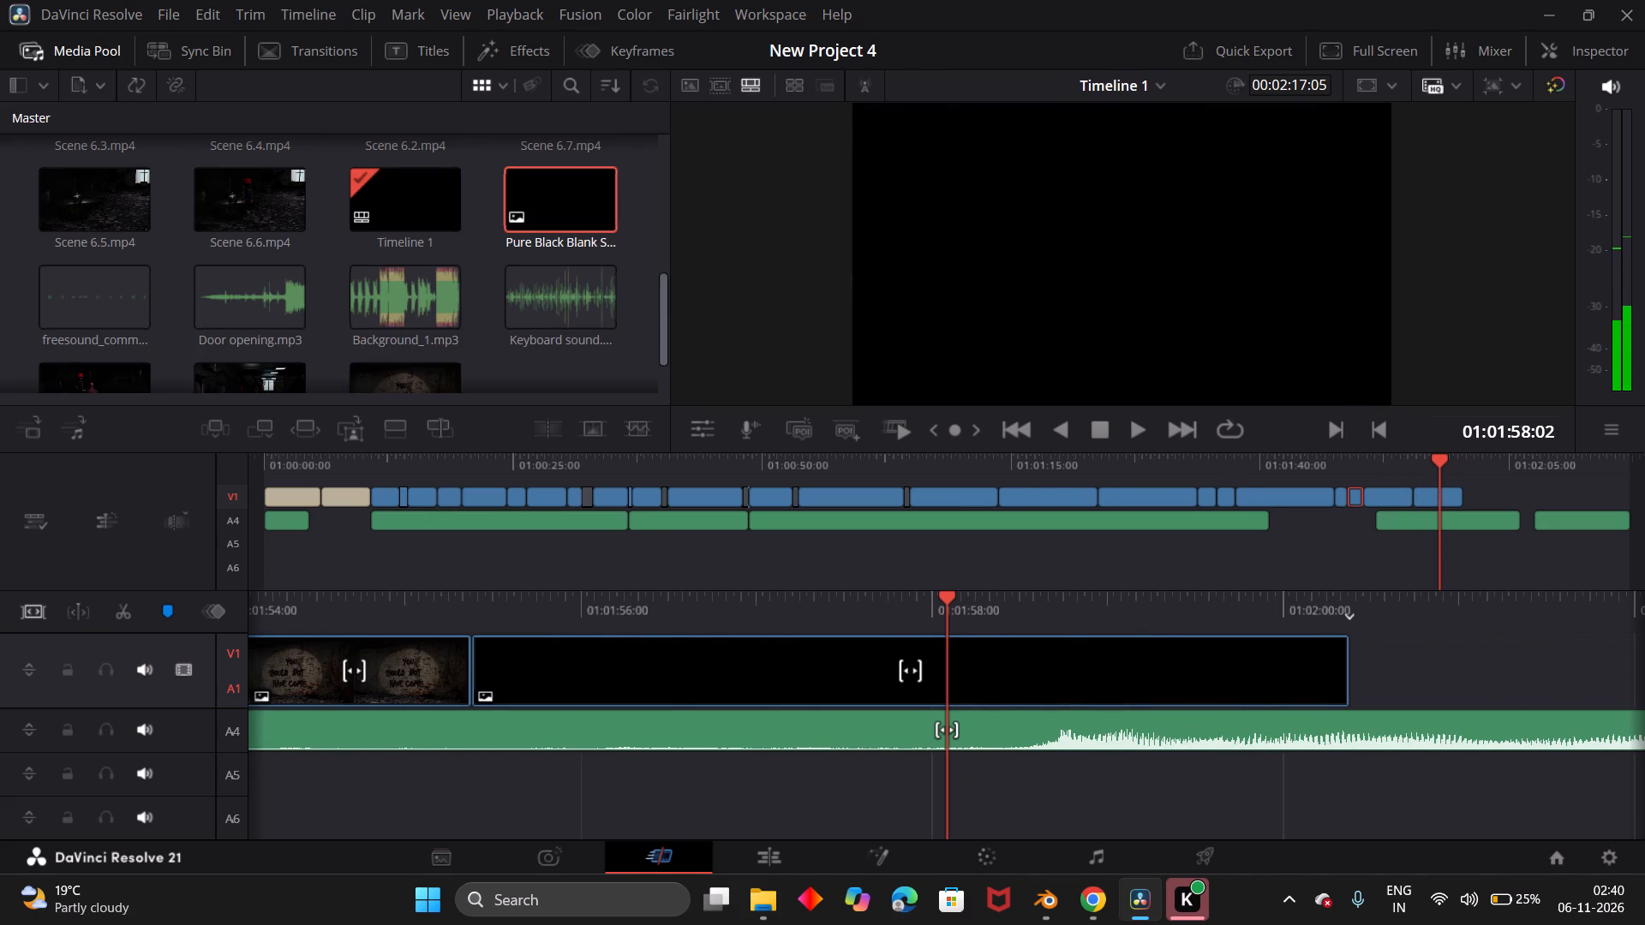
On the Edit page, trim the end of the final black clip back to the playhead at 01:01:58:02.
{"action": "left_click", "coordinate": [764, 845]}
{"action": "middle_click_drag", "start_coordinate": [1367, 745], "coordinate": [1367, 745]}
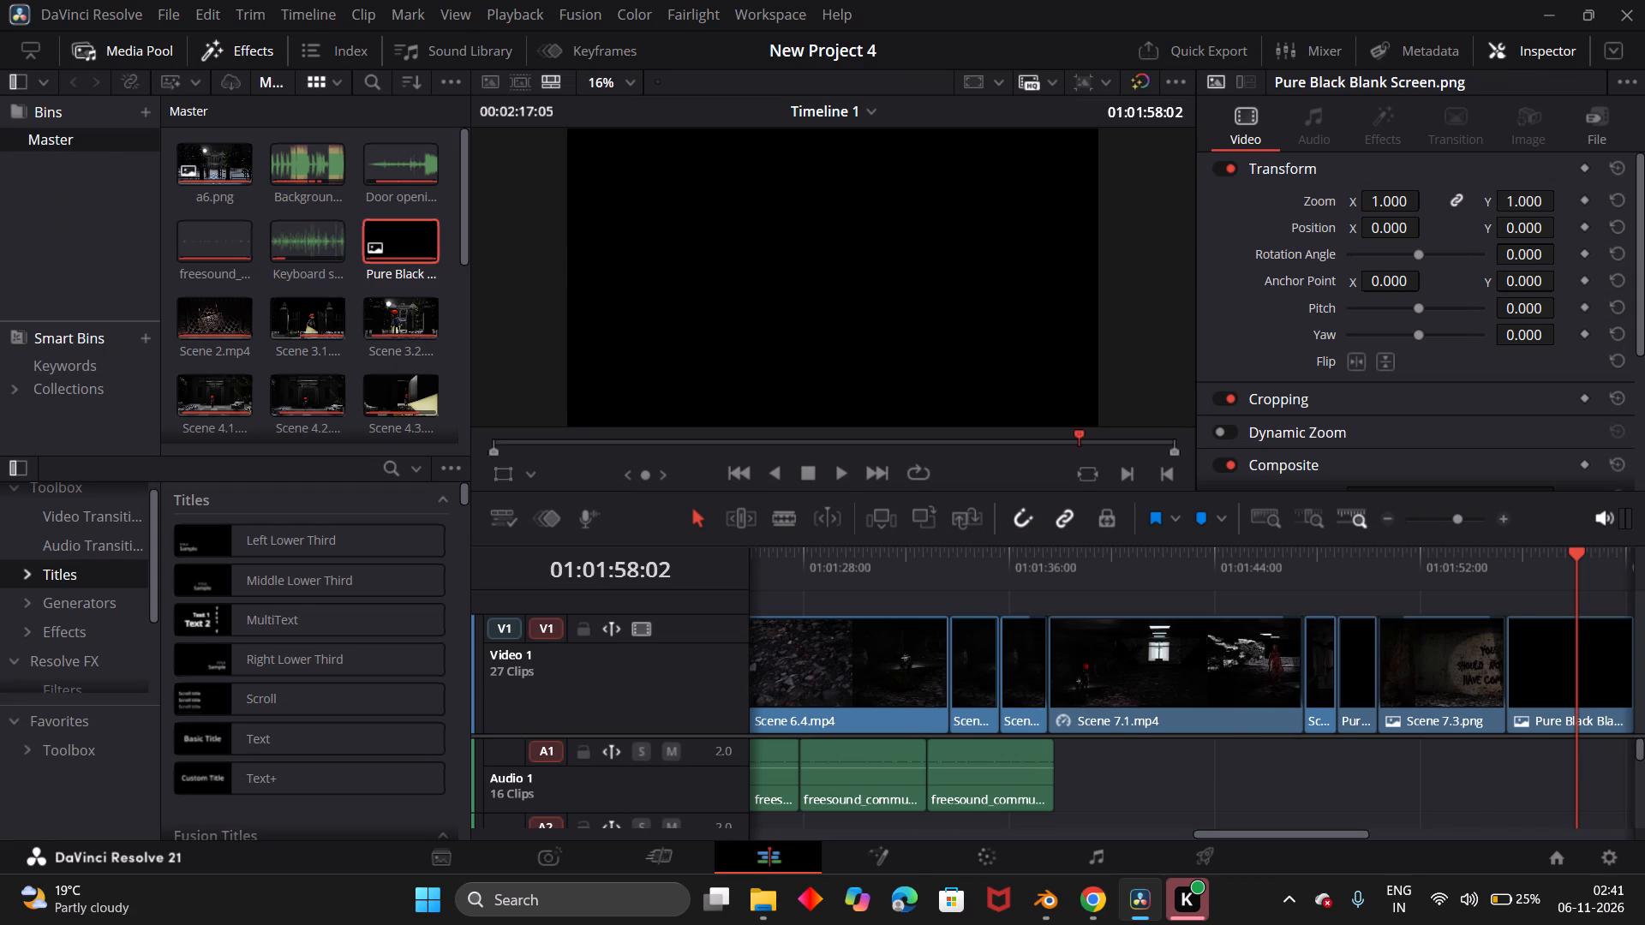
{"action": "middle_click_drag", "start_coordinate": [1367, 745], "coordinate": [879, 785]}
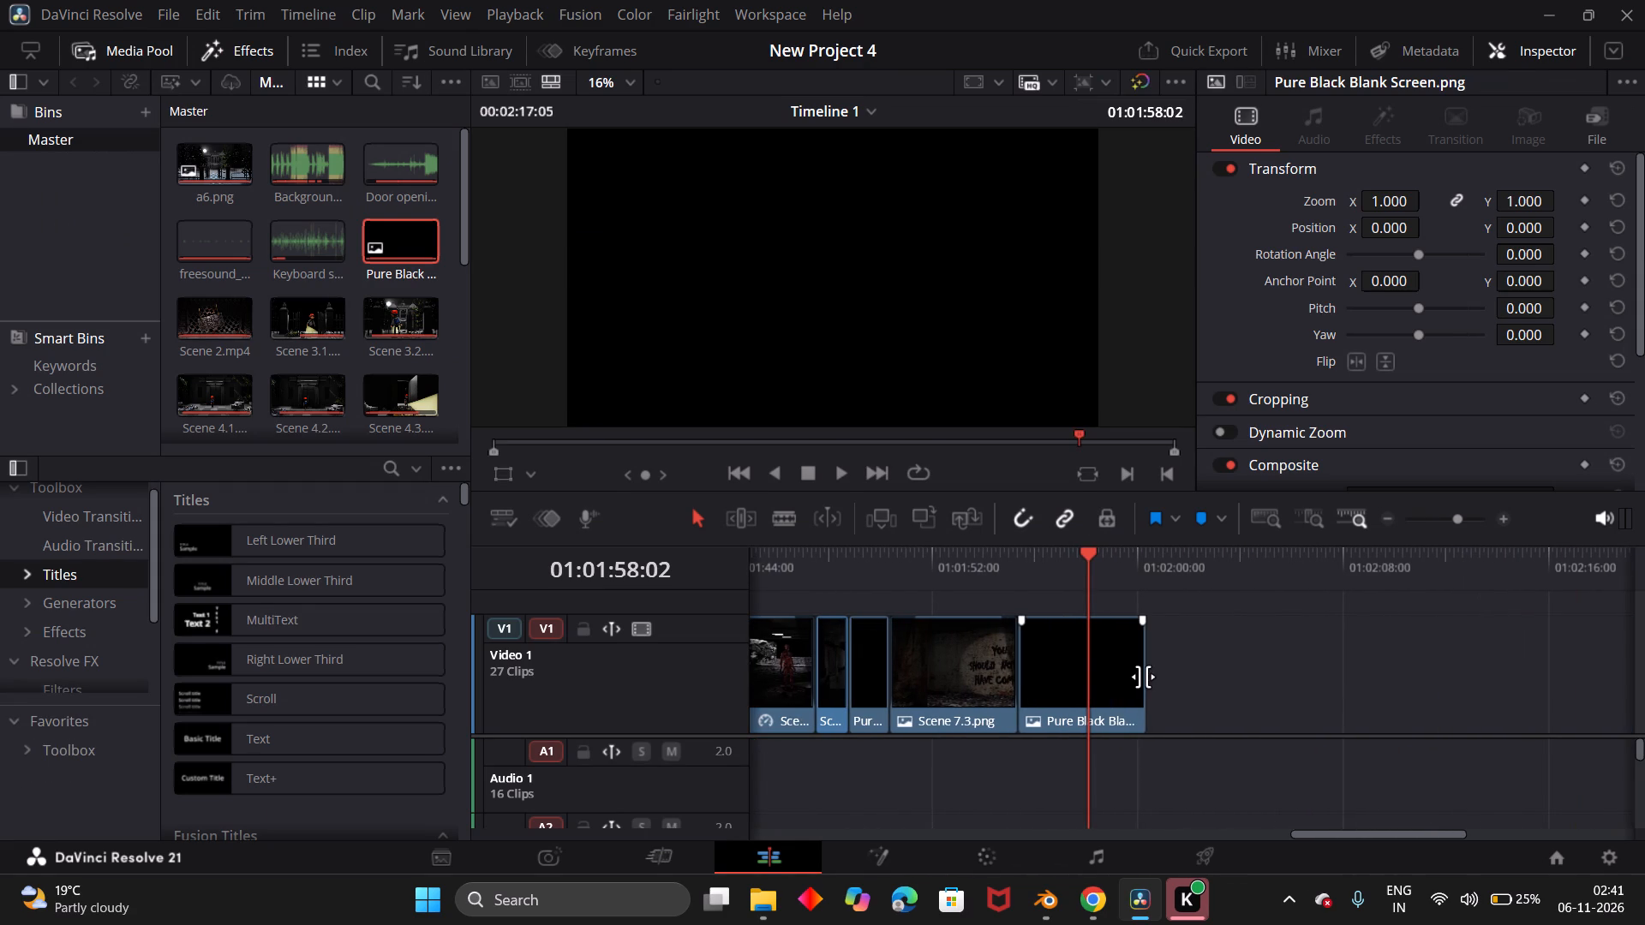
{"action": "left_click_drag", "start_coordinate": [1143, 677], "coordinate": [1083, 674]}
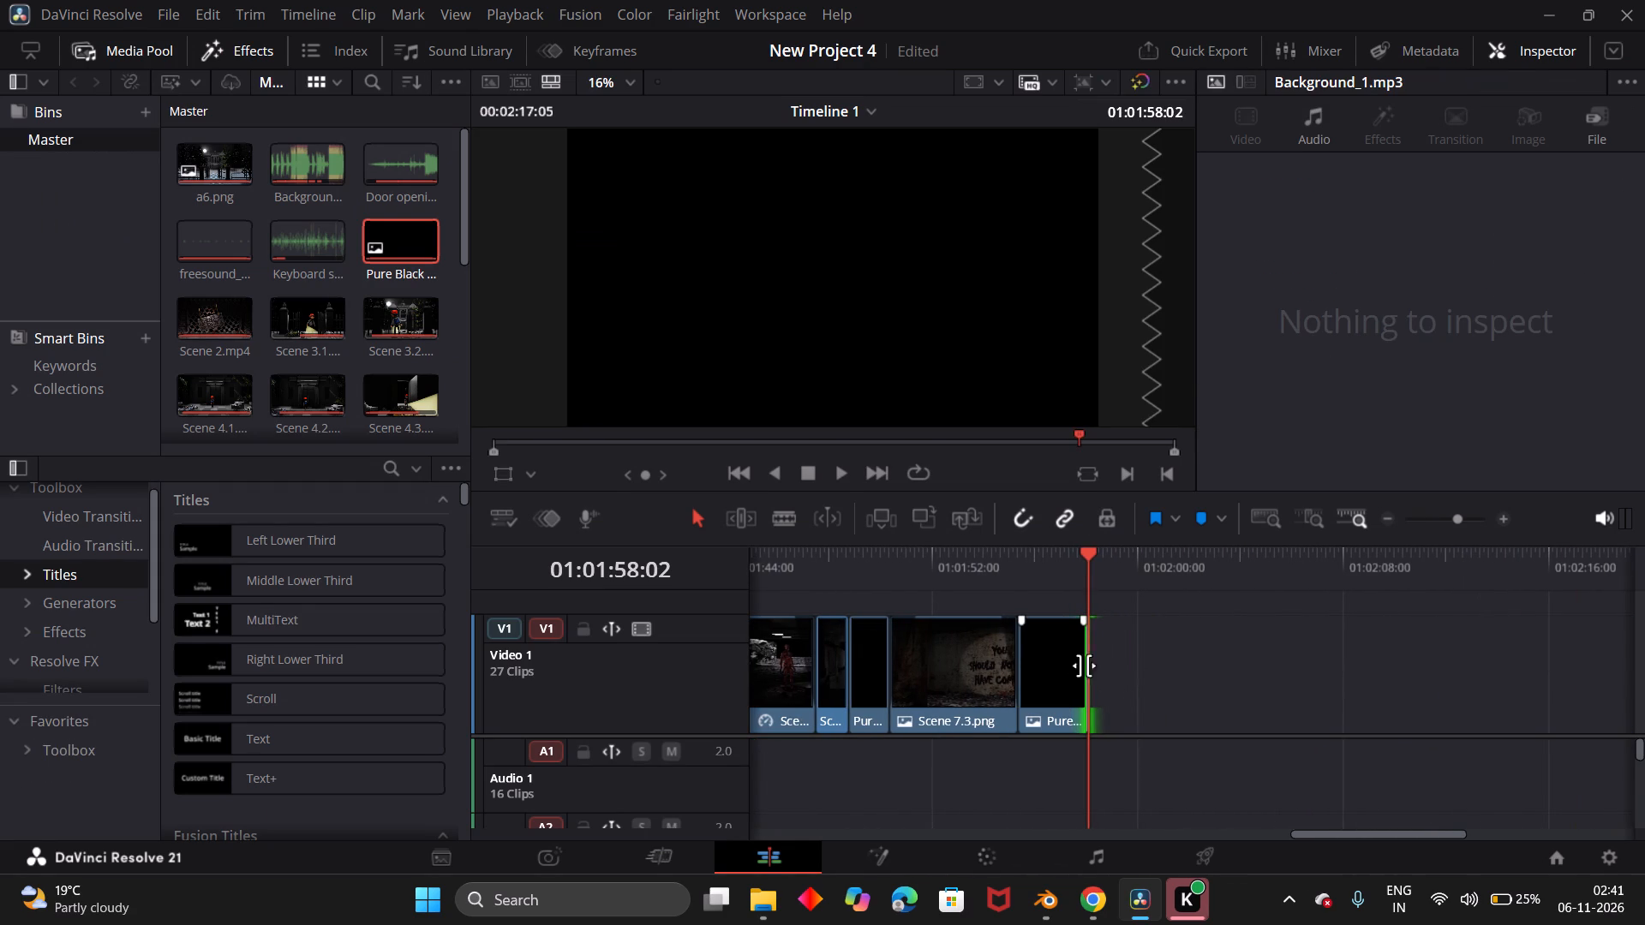
Place a basic Text title on video track 1 directly after Scene 7.3.png, over the final black clip.
{"action": "left_click", "coordinate": [1057, 665]}
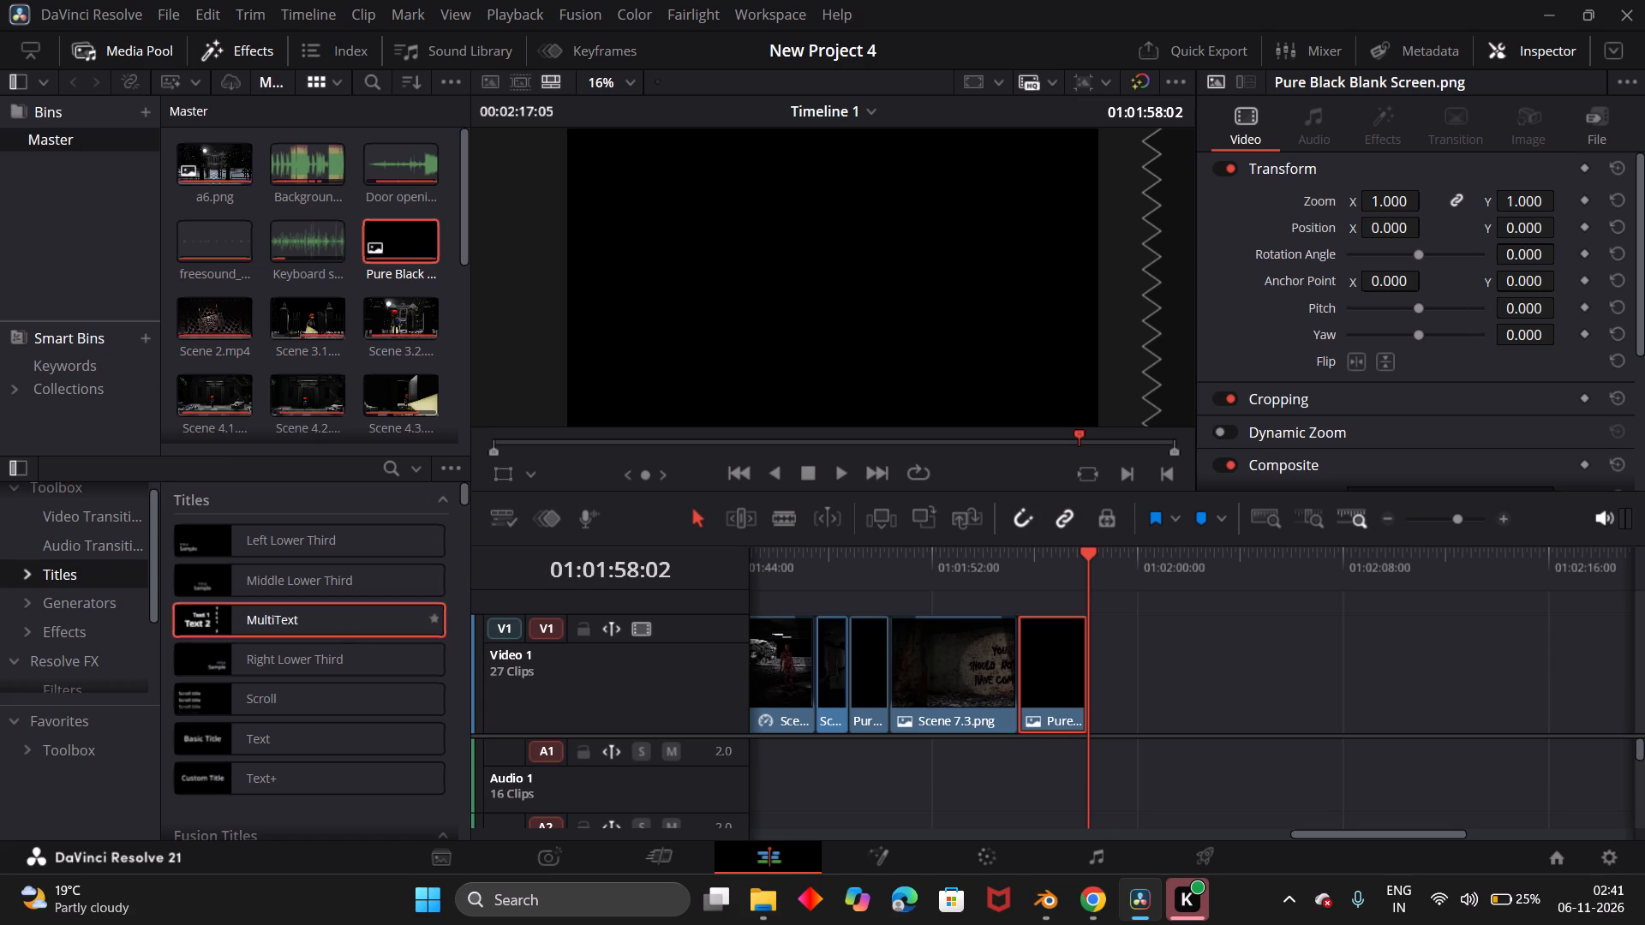
{"action": "left_click_drag", "start_coordinate": [266, 728], "coordinate": [1035, 719]}
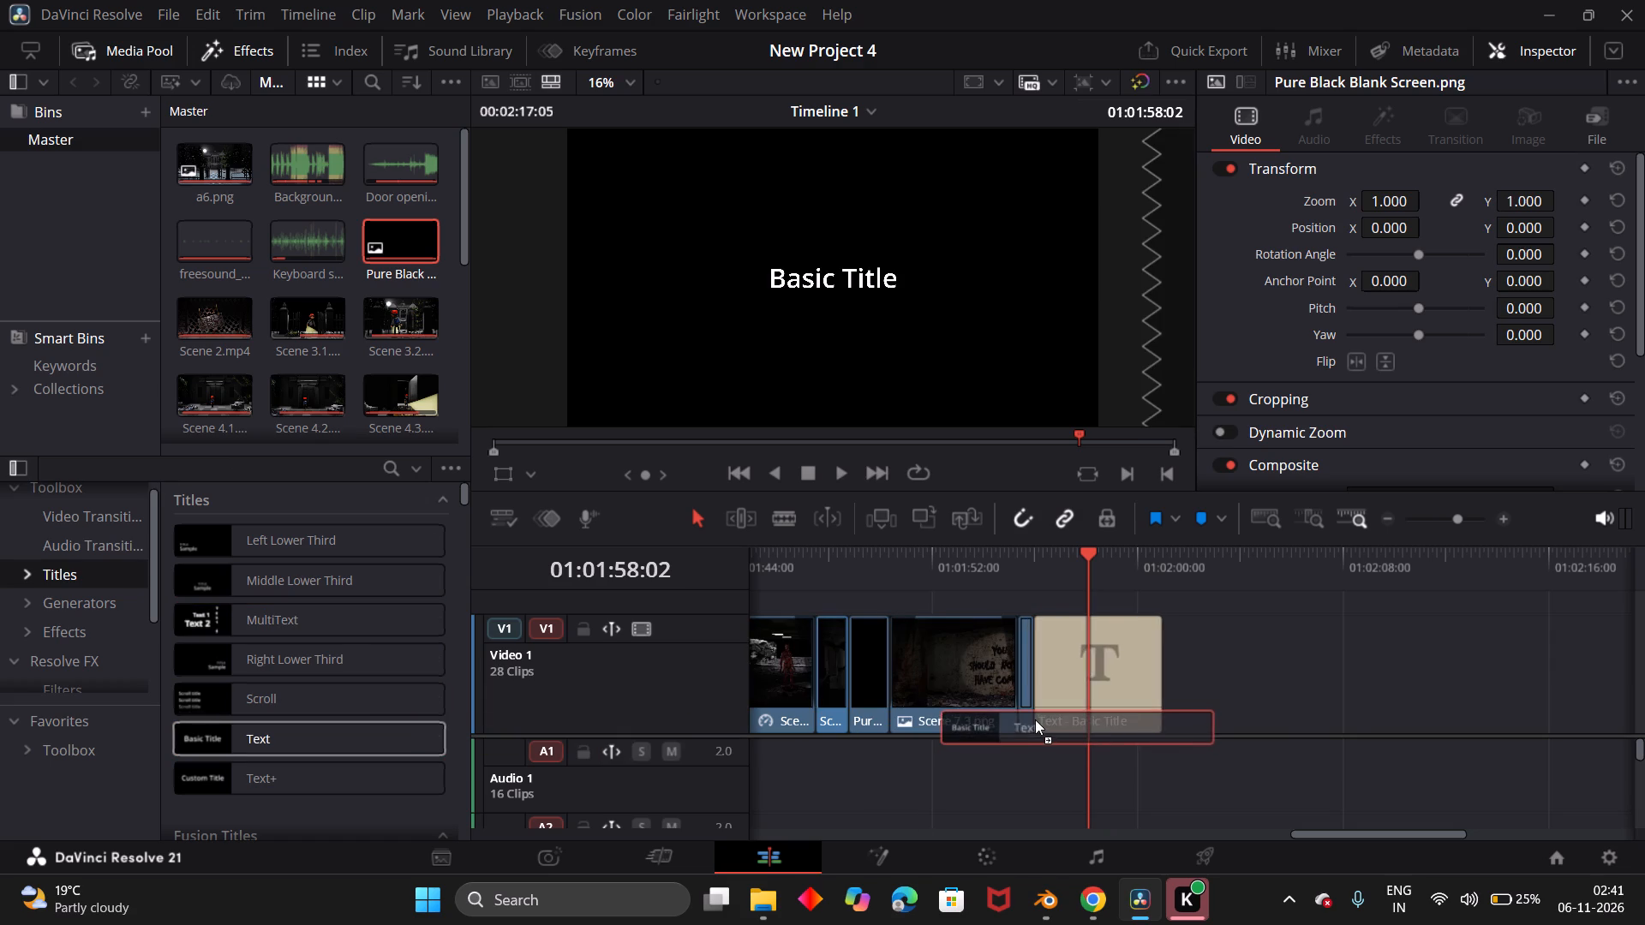
{"action": "left_click_drag", "start_coordinate": [1035, 719], "coordinate": [1028, 689]}
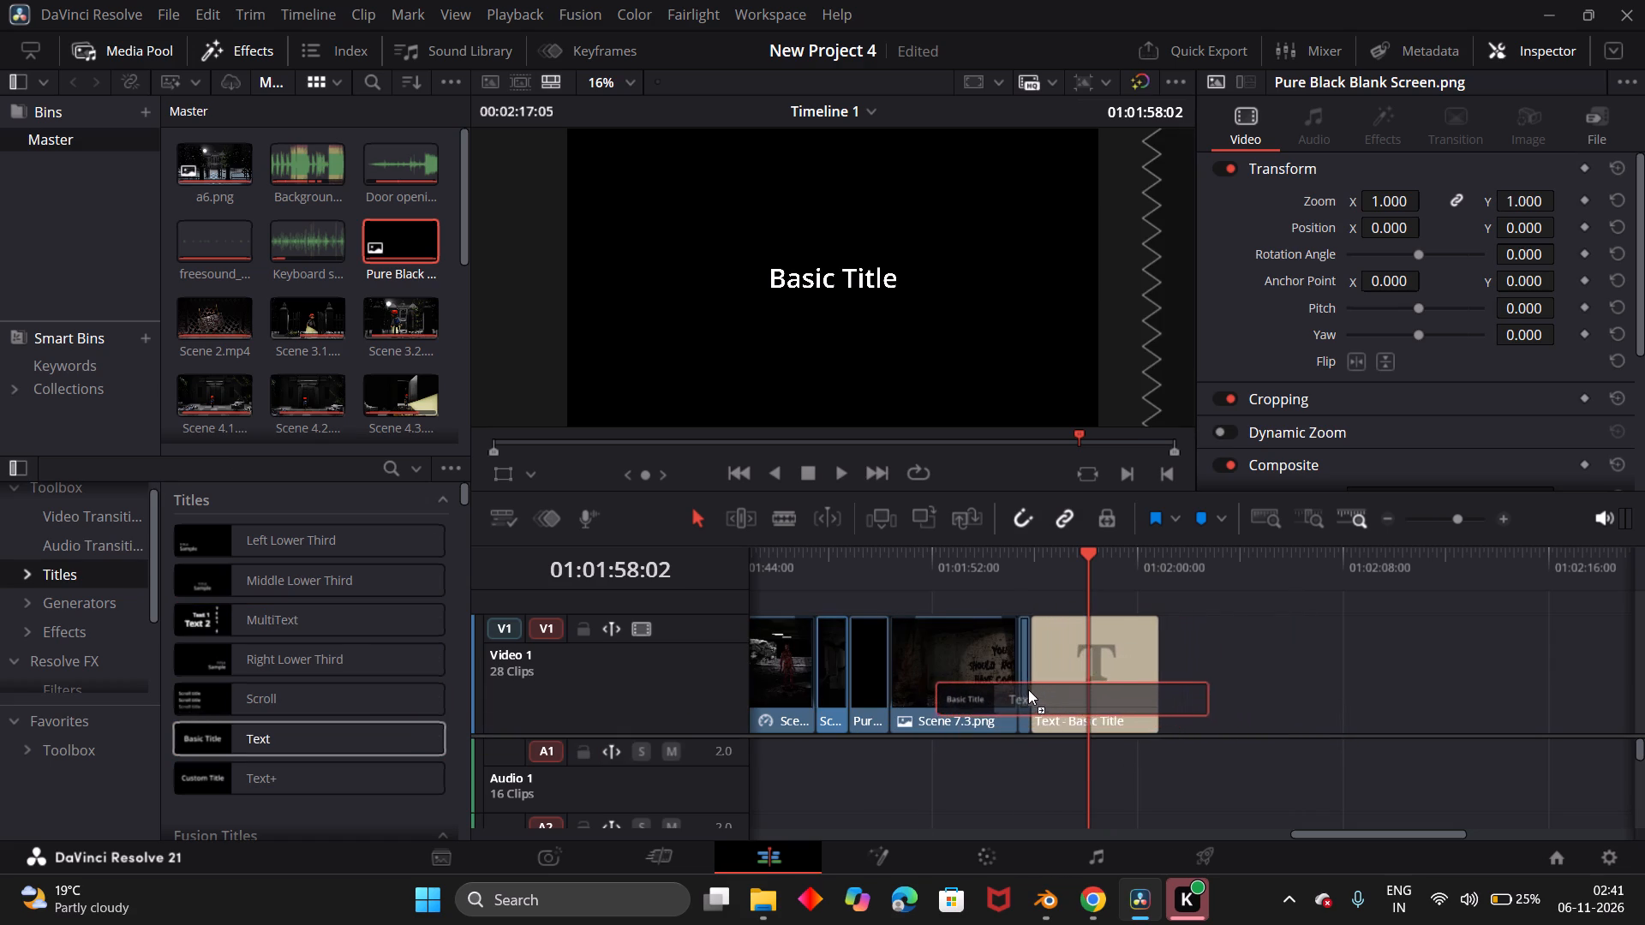
{"action": "left_click_drag", "start_coordinate": [1028, 689], "coordinate": [1024, 689]}
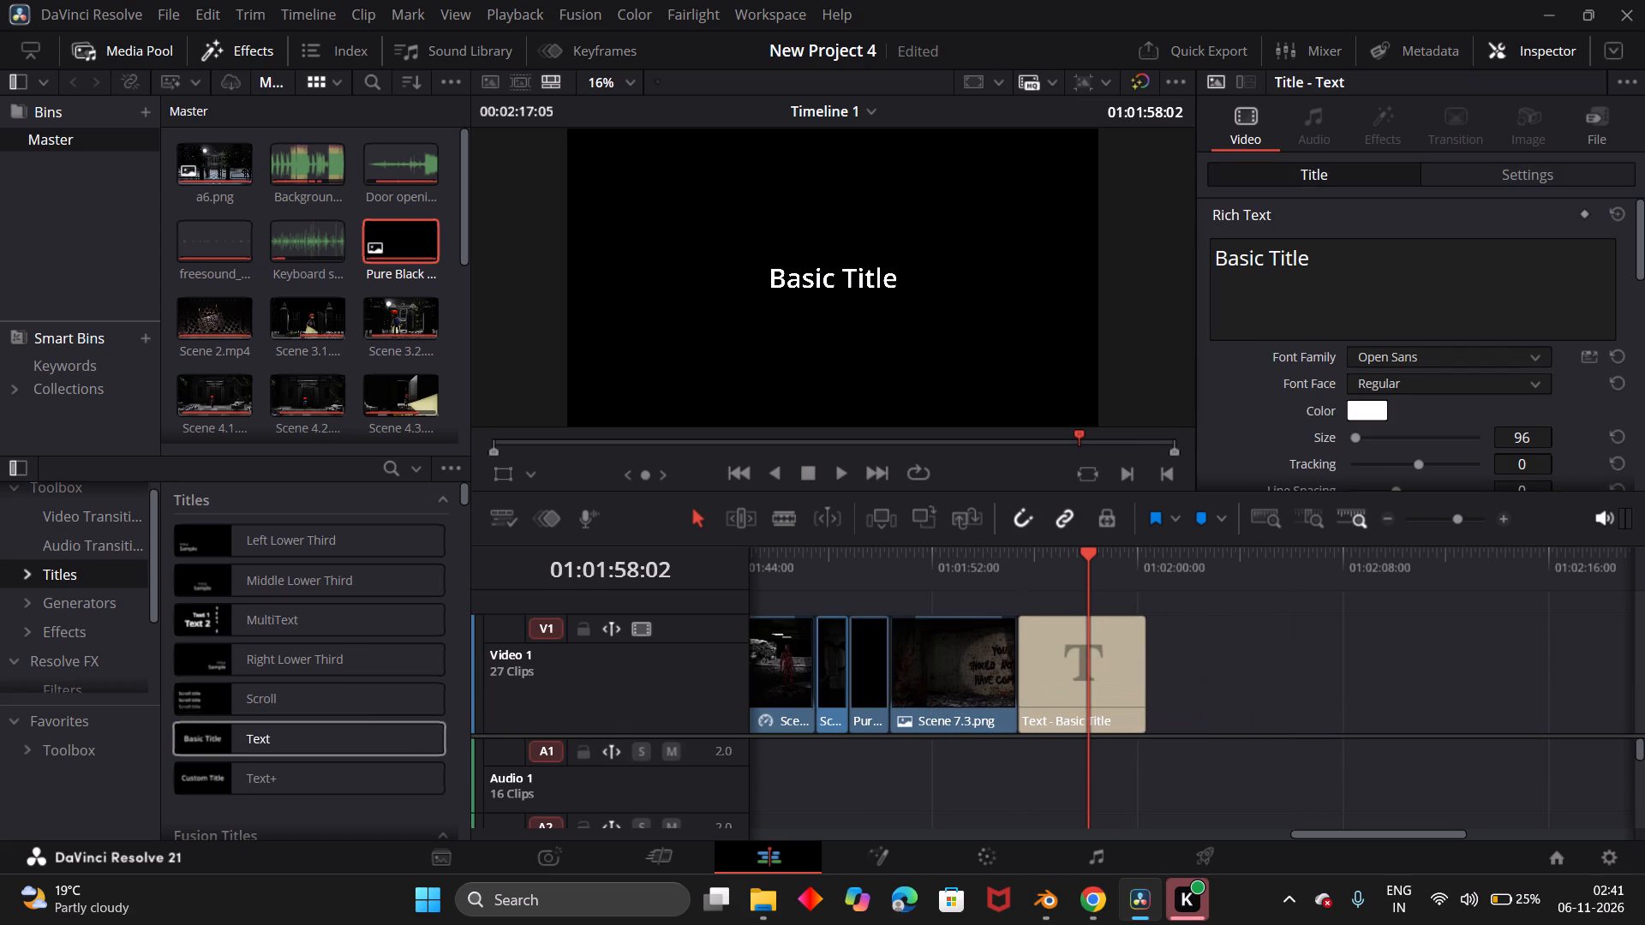
Trim the end of the closing text title on video track 1 back to the playhead at 01:01:58:02.
{"action": "left_click_drag", "start_coordinate": [1146, 670], "coordinate": [1093, 653]}
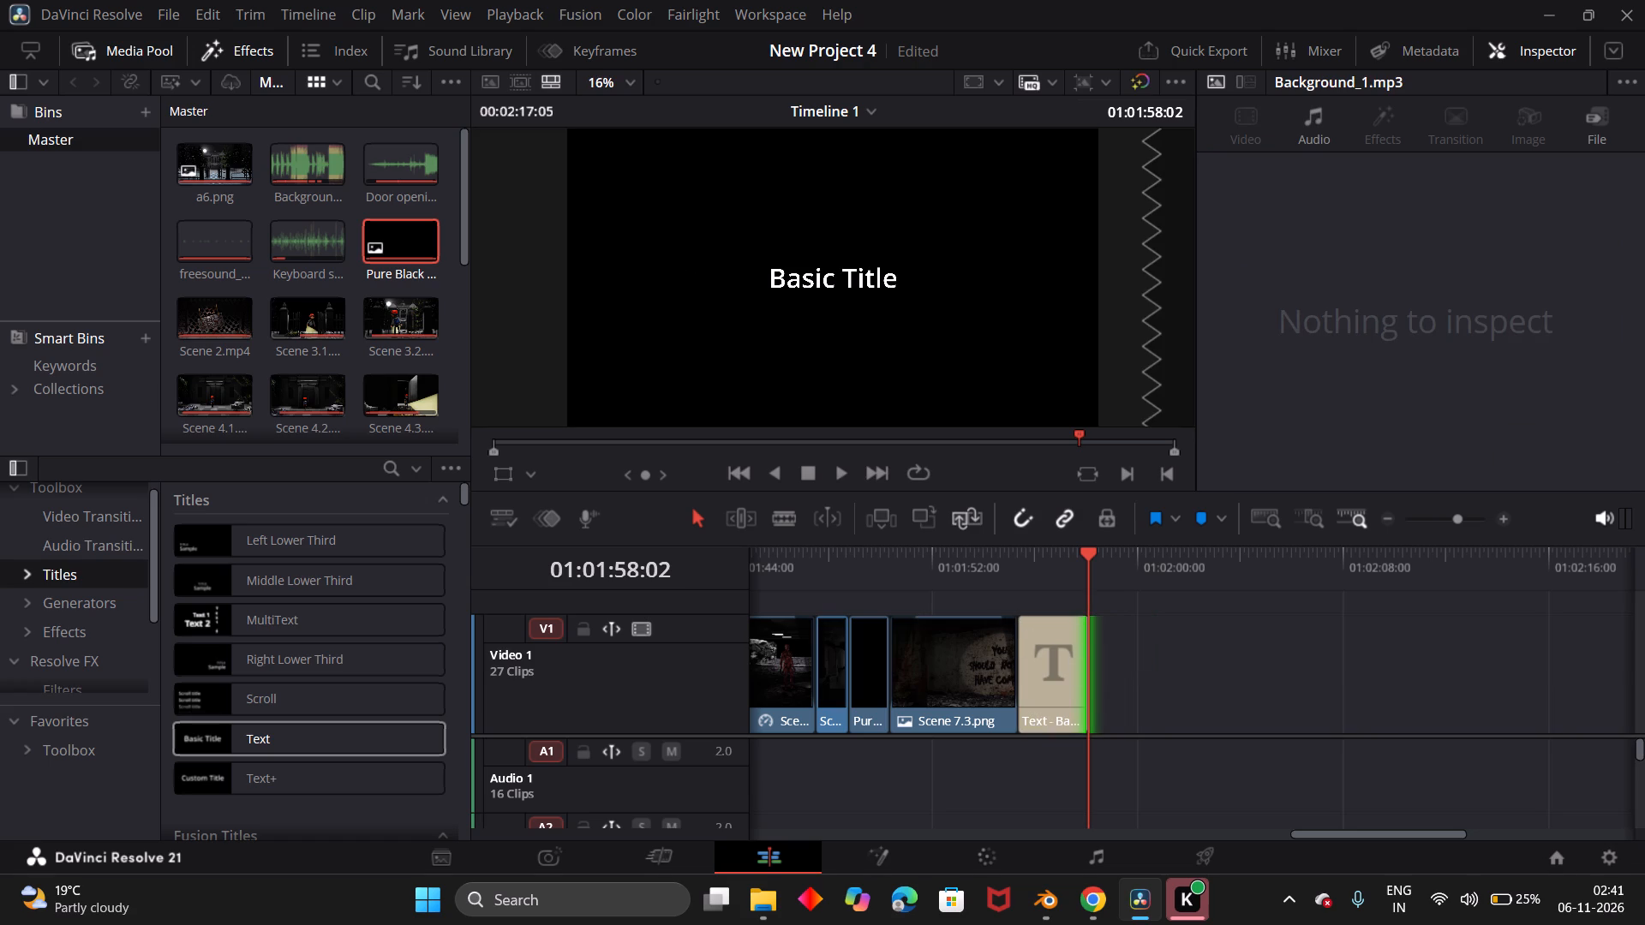
Replace the closing title's placeholder text with MADE IN BLENDER.
{"action": "left_click", "coordinate": [822, 273]}
{"action": "left_click", "coordinate": [910, 273]}
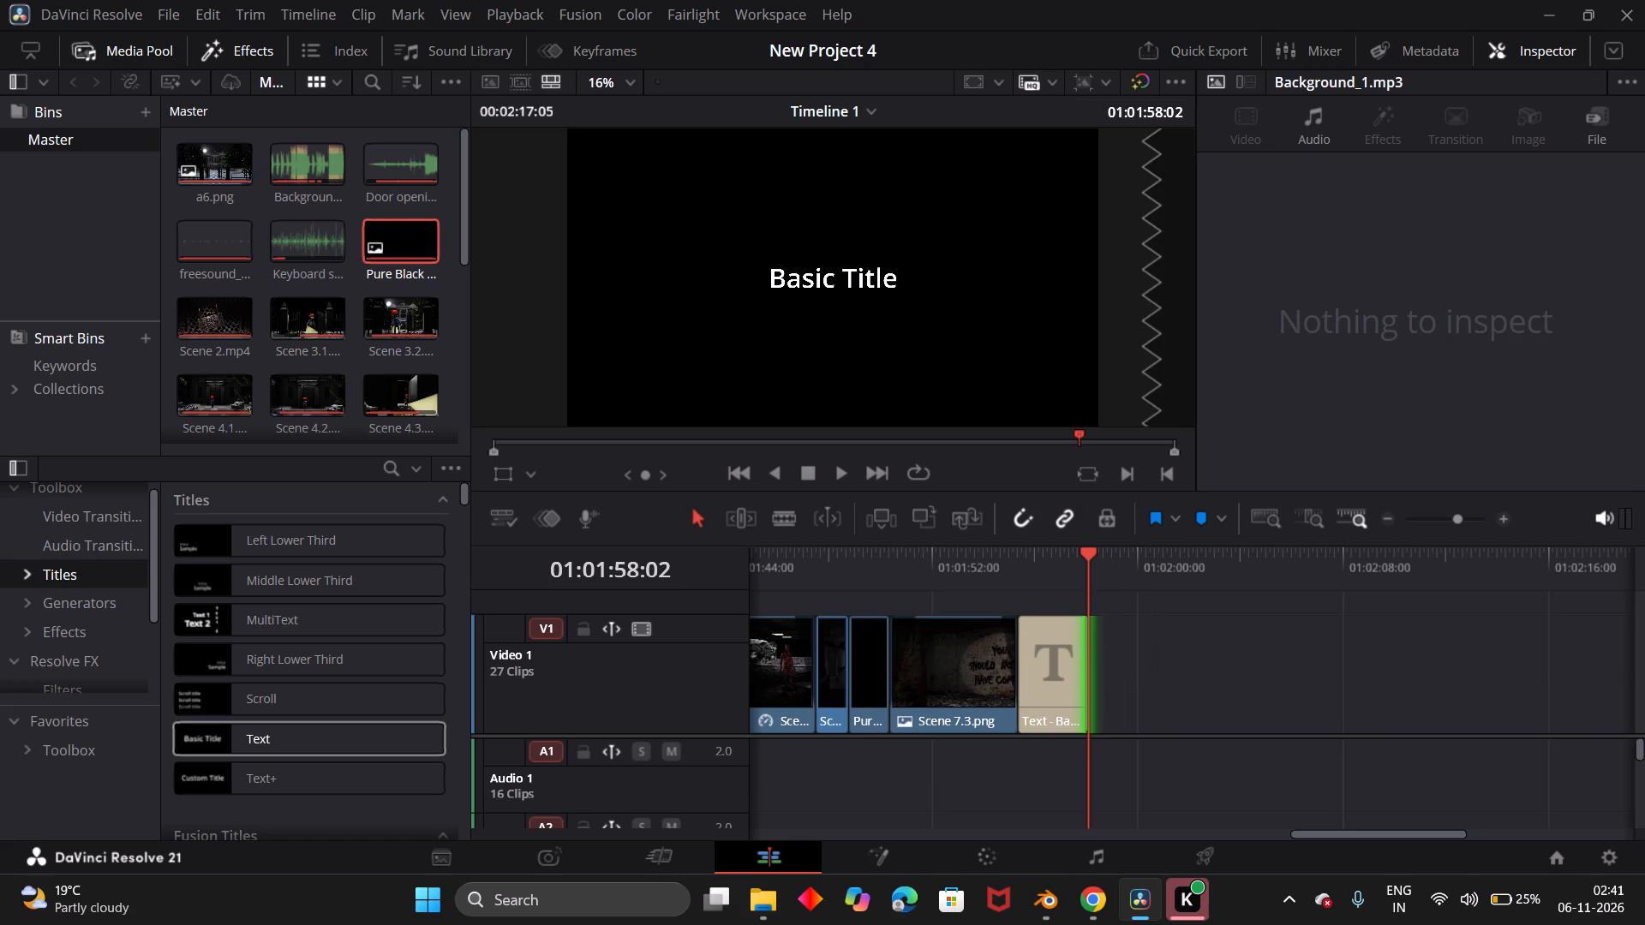
{"action": "left_click", "coordinate": [915, 266]}
{"action": "left_click", "coordinate": [1062, 667]}
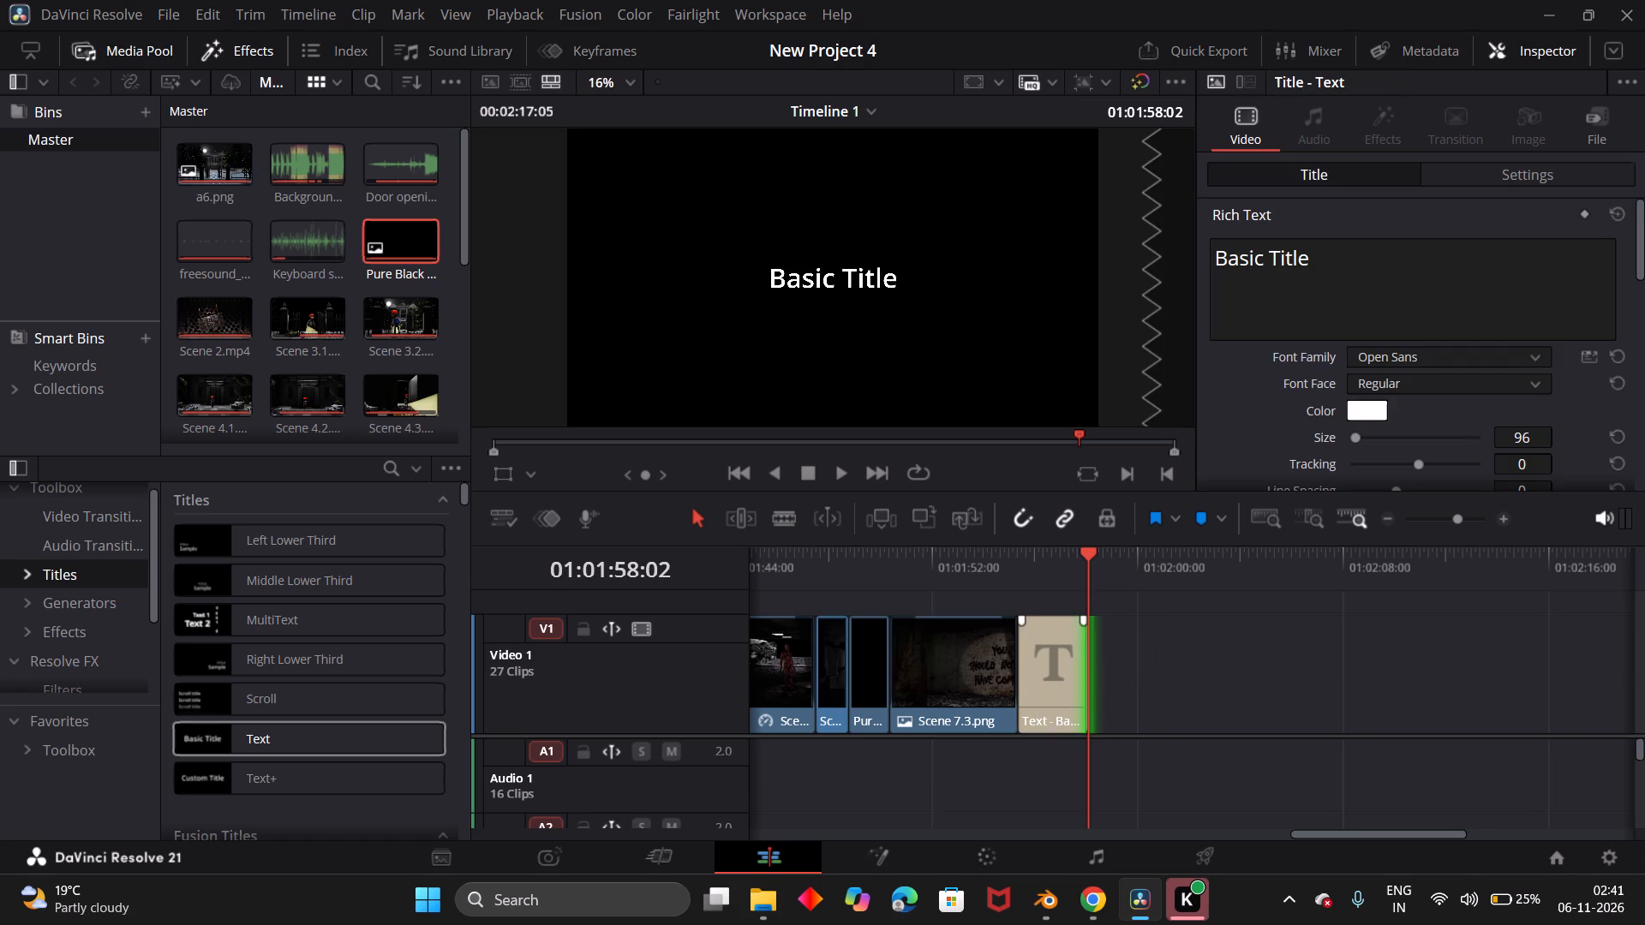
{"action": "left_click", "coordinate": [1319, 269]}
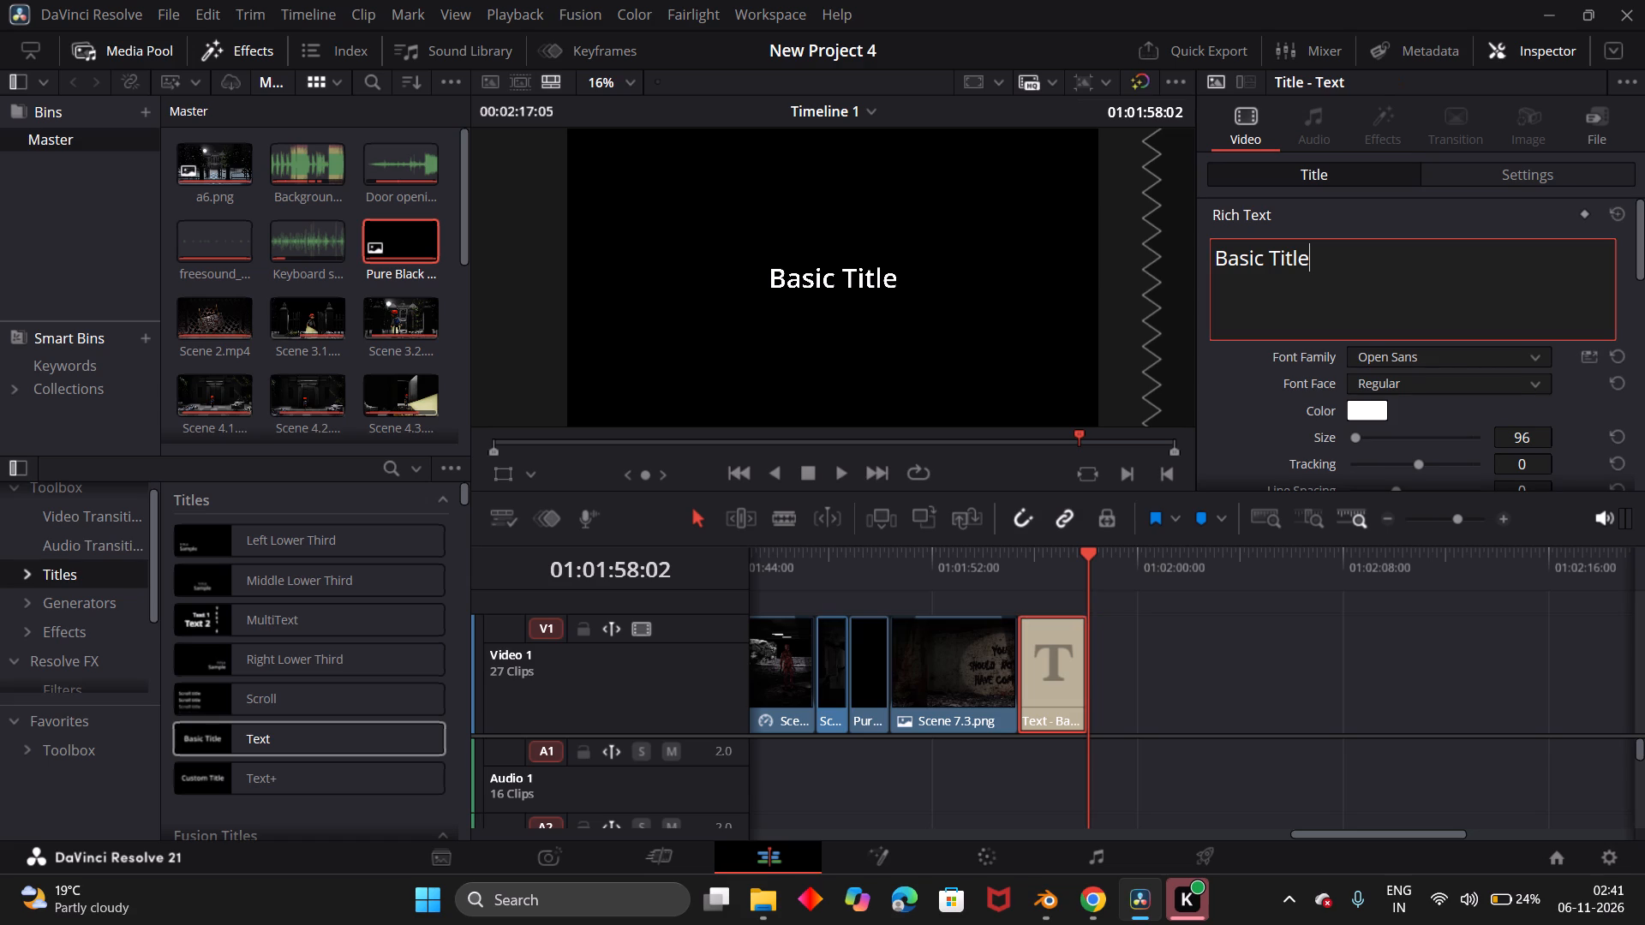
{"action": "key", "text": "BackSpace"}
{"action": "key", "text": "BackSpace"}
{"action": "key", "text": "BackSpace"}
{"action": "key", "text": "BackSpace"}
{"action": "key", "text": "BackSpace"}
{"action": "key", "text": "BackSpace"}
{"action": "key", "text": "BackSpace"}
{"action": "key", "text": "BackSpace"}
{"action": "key", "text": "BackSpace"}
{"action": "key", "text": "BackSpace"}
{"action": "key", "text": "BackSpace"}
{"action": "key", "text": "BackSpace"}
{"action": "key", "text": "BackSpace"}
{"action": "key", "text": "BackSpace"}
{"action": "key", "text": "BackSpace"}
{"action": "key", "text": "BackSpace"}
{"action": "key", "text": "BackSpace"}
{"action": "key", "text": "BackSpace"}
{"action": "key", "text": "BackSpace"}
{"action": "key", "text": "BackSpace"}
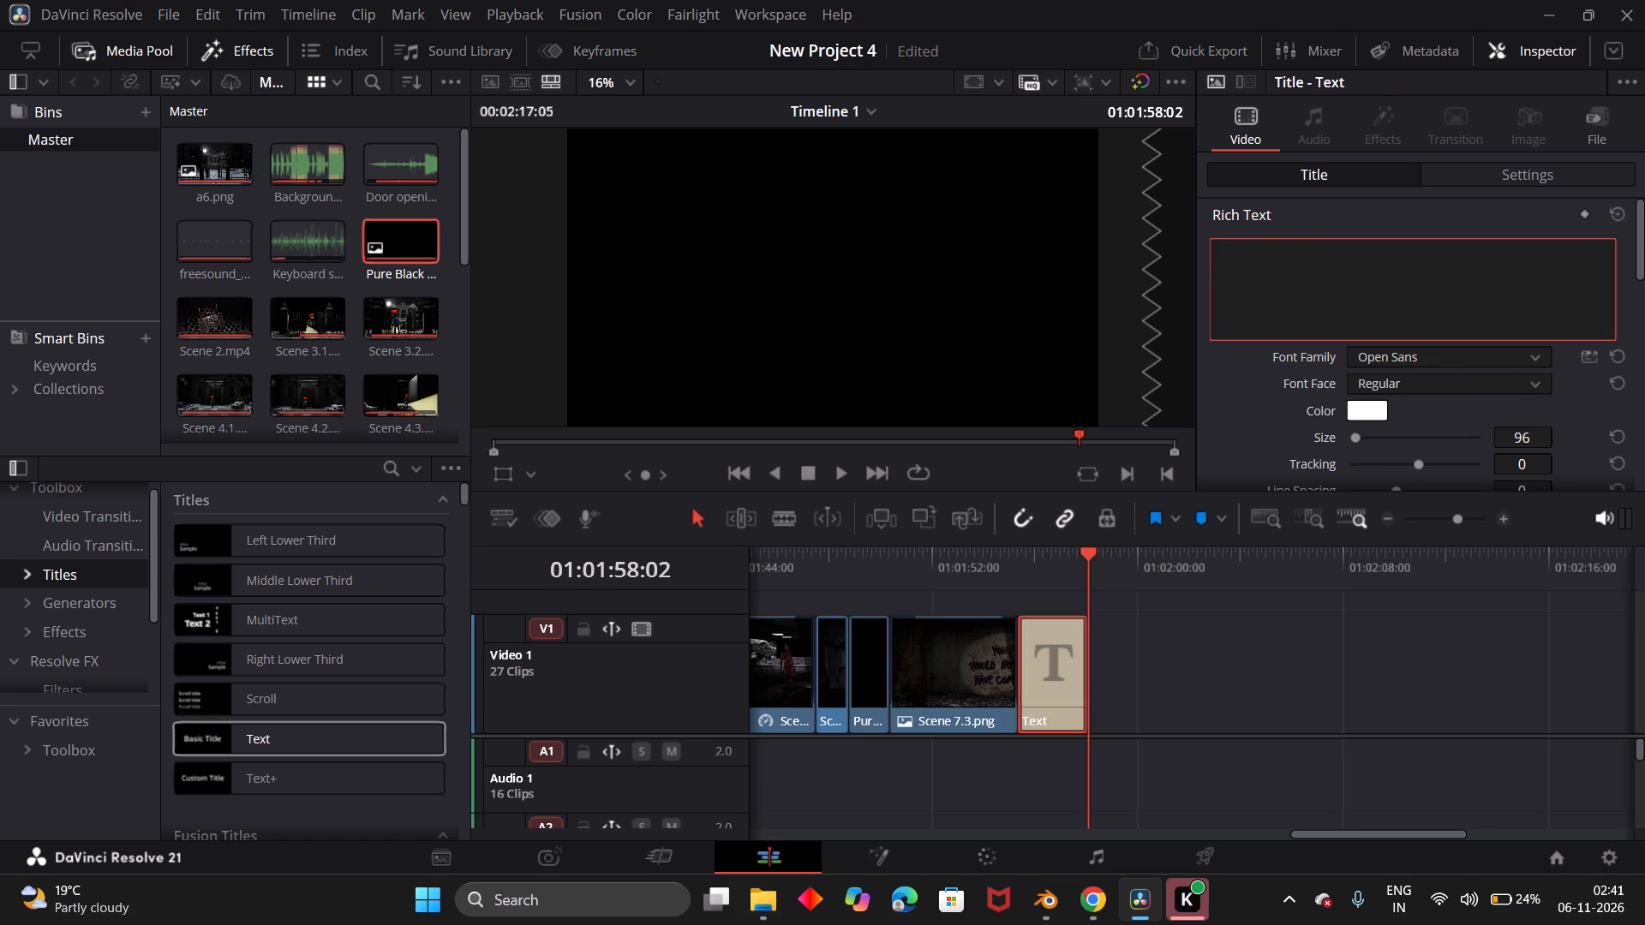
{"action": "type", "text": "MA"}
{"action": "type", "text": "DE IN"}
{"action": "key", "text": "space"}
{"action": "type", "text": "BLE"}
{"action": "key", "text": "n"}
{"action": "type", "text": "DER"}
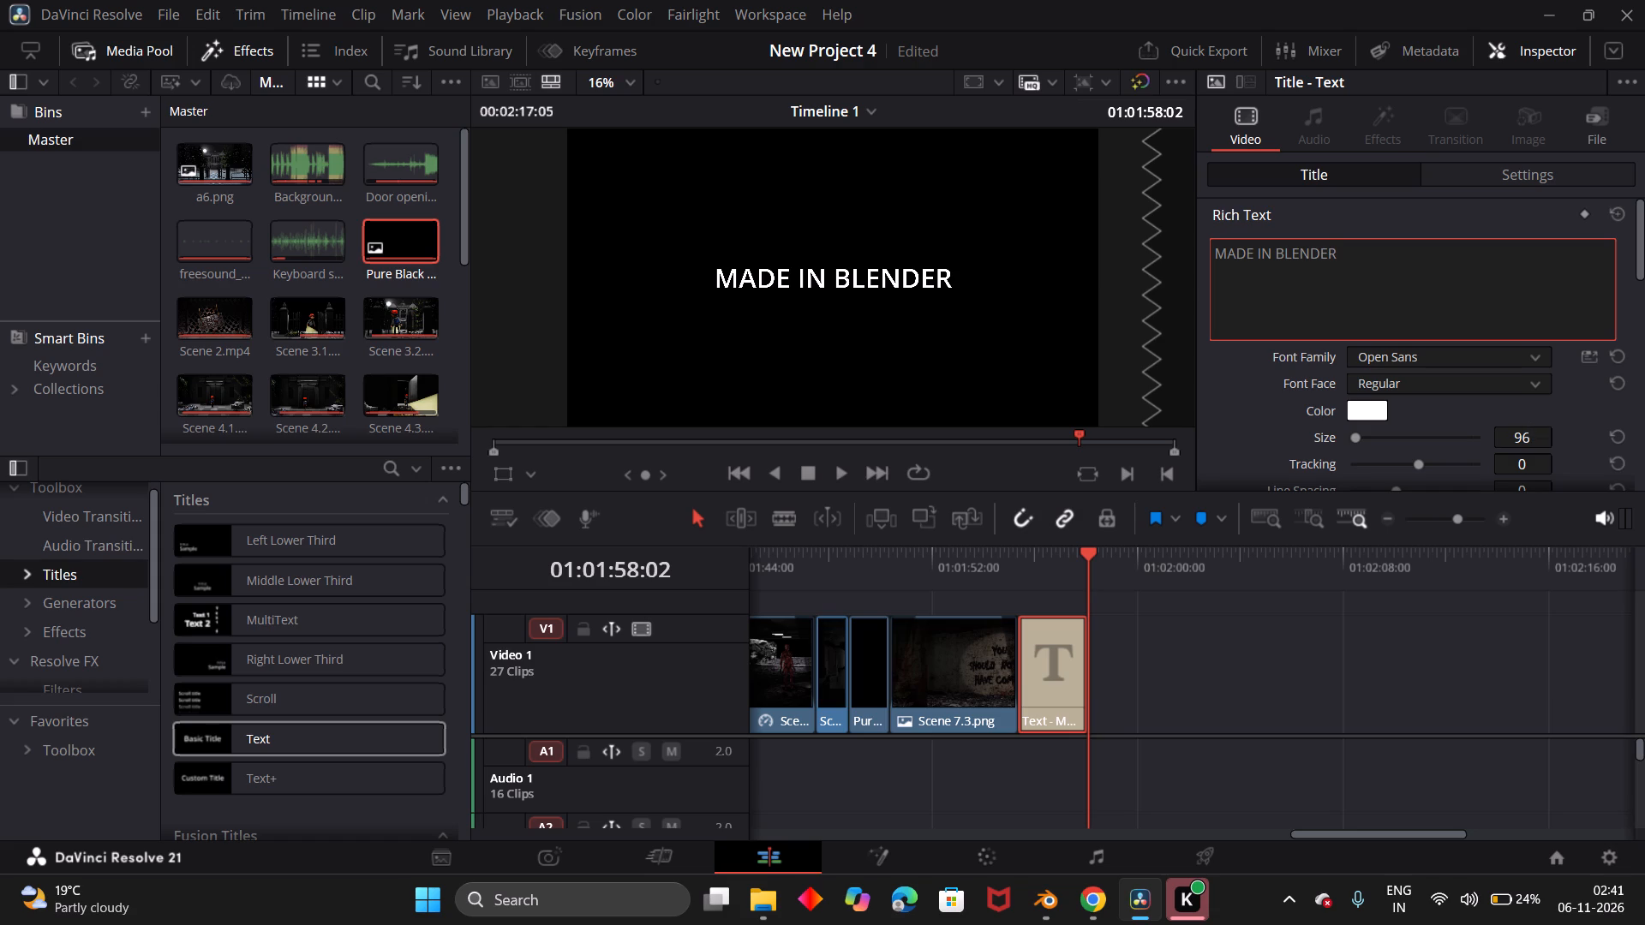
Browse the font families and set the MADE IN BLENDER title to Bell MT.
{"action": "left_click", "coordinate": [1421, 356]}
{"action": "left_click", "coordinate": [1421, 356]}
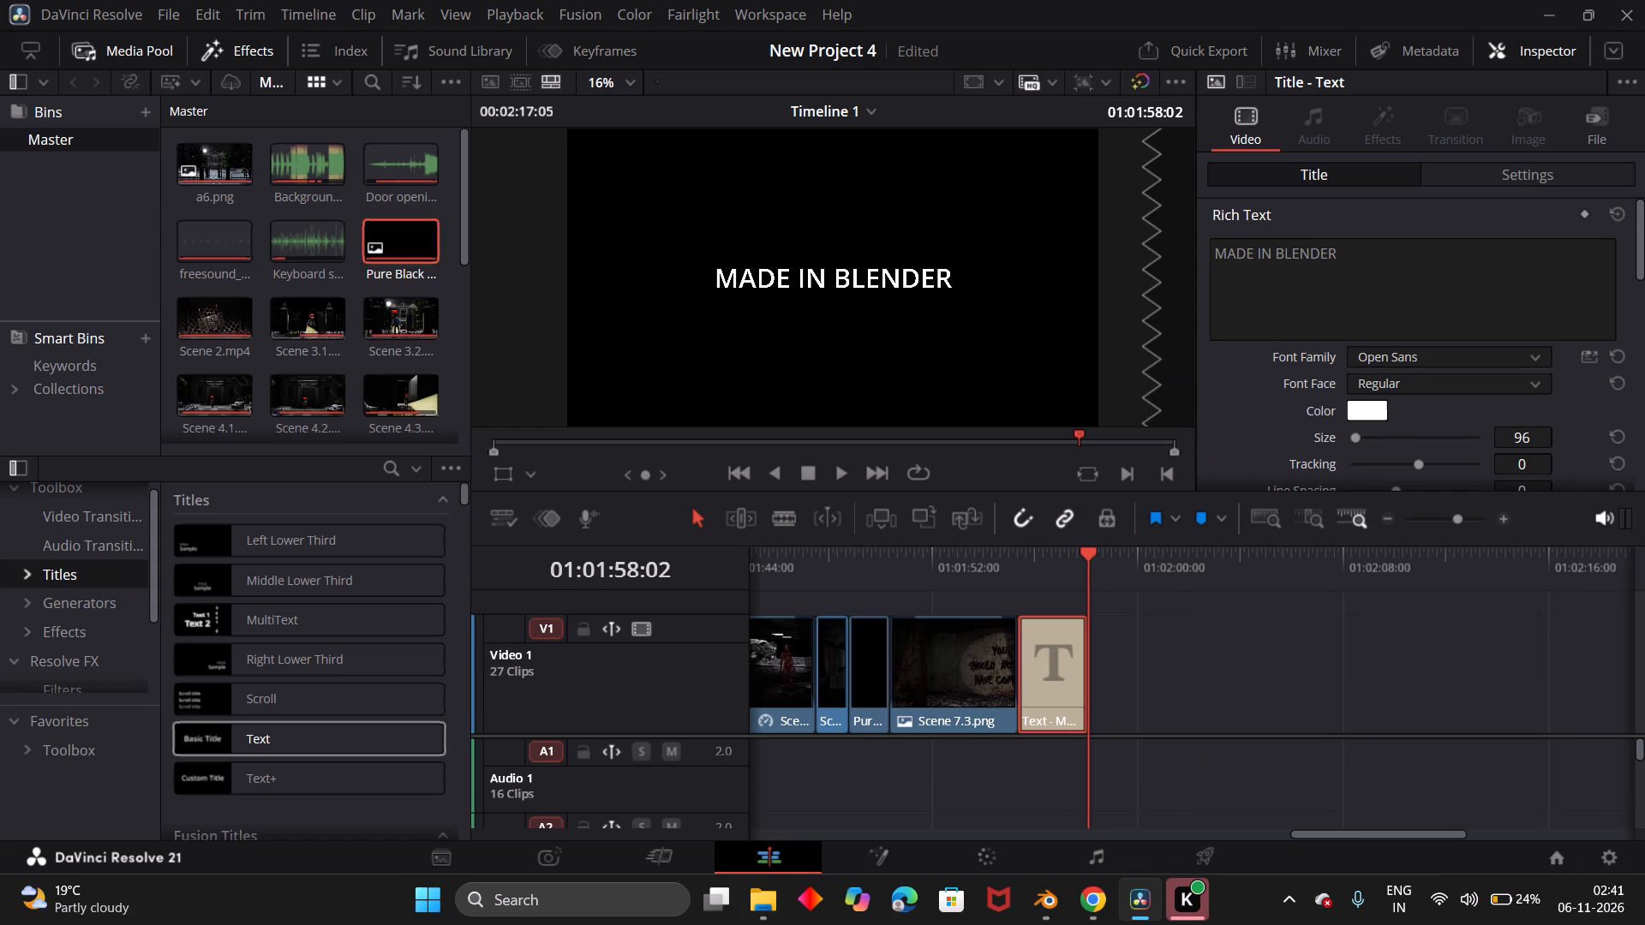
{"action": "left_click", "coordinate": [1421, 356]}
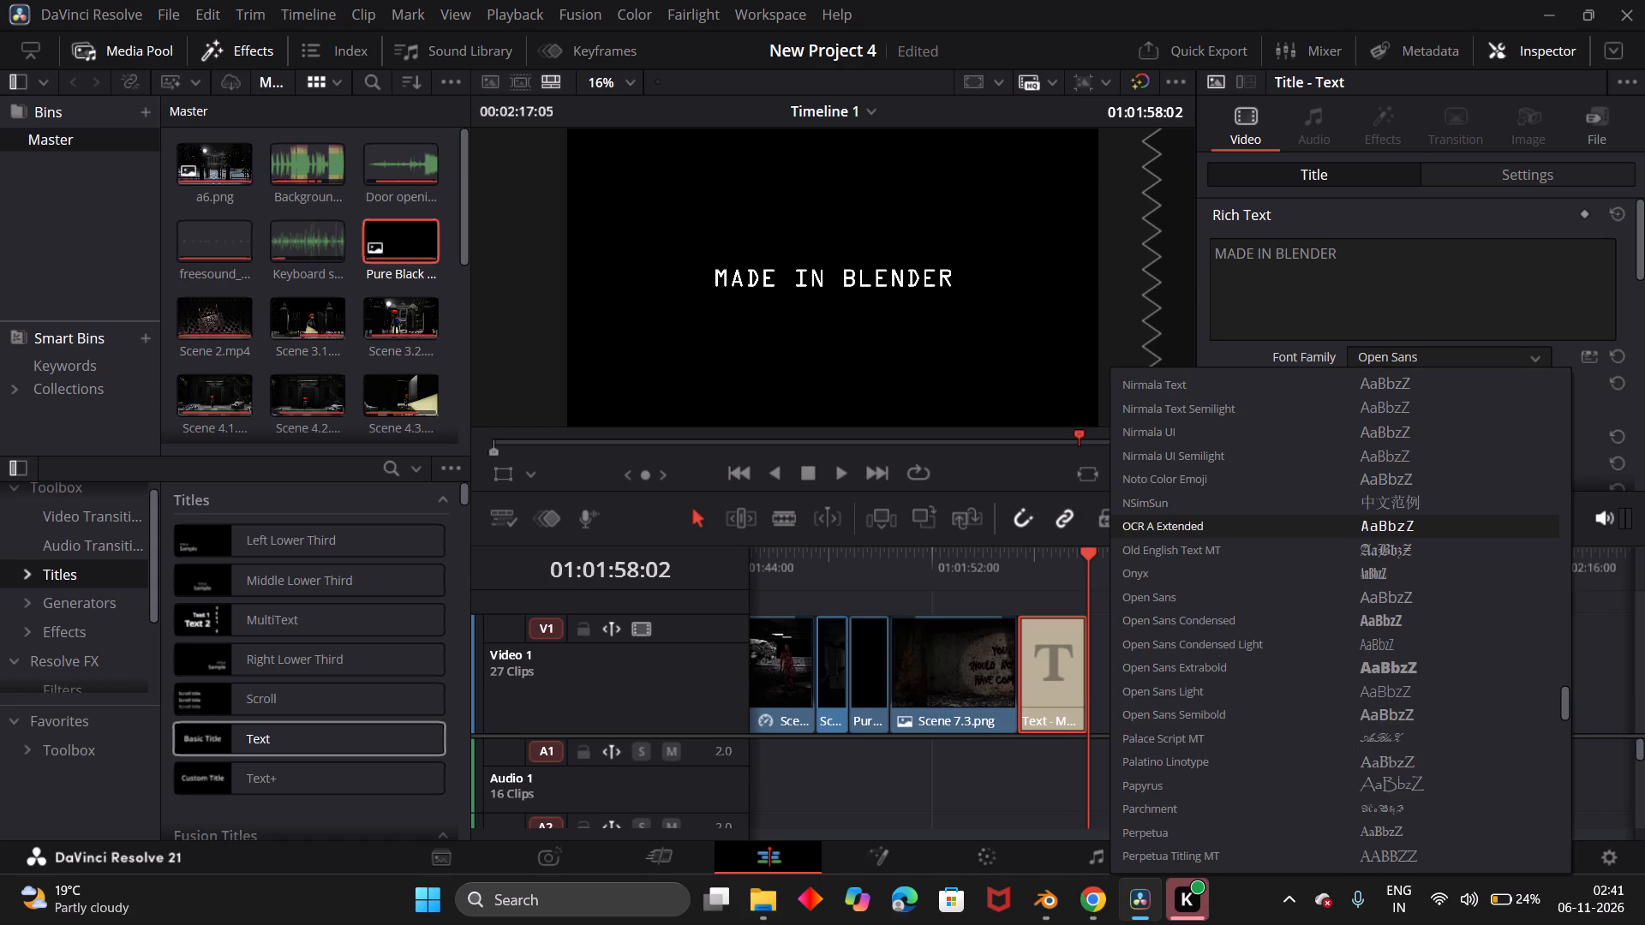
{"action": "scroll", "coordinate": [1184, 465], "scroll_direction": "up", "scroll_amount": 3}
{"action": "scroll", "coordinate": [1184, 465], "scroll_direction": "down", "scroll_amount": 1}
{"action": "scroll", "coordinate": [1184, 465], "scroll_direction": "up", "scroll_amount": 9}
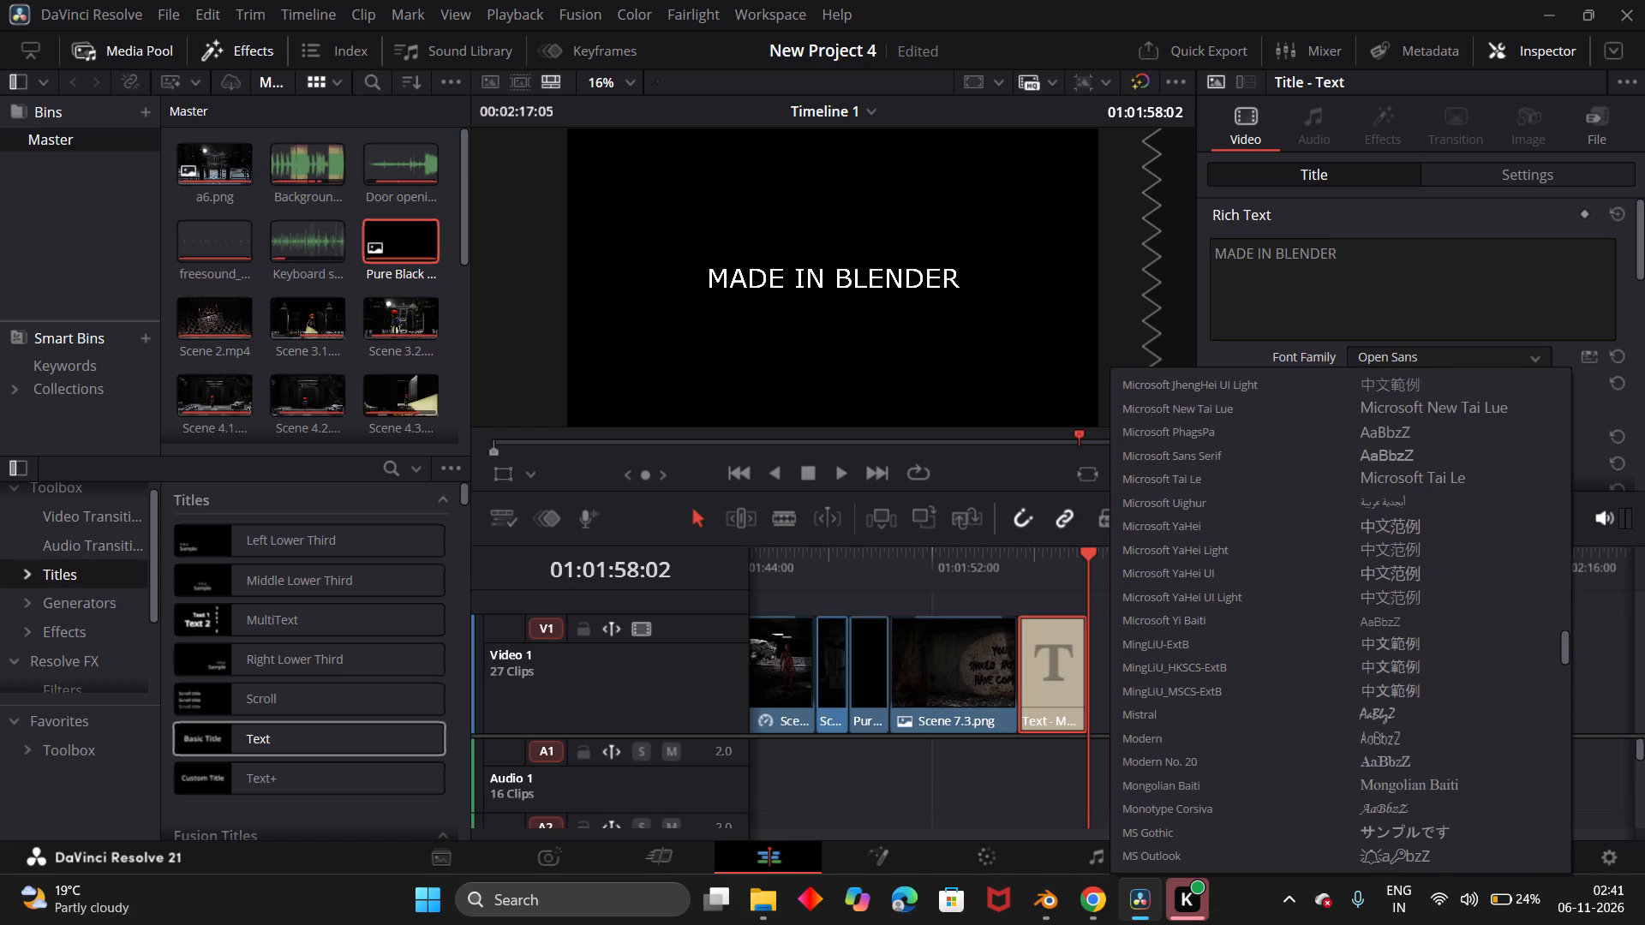
{"action": "scroll", "coordinate": [1189, 468], "scroll_direction": "up", "scroll_amount": 4}
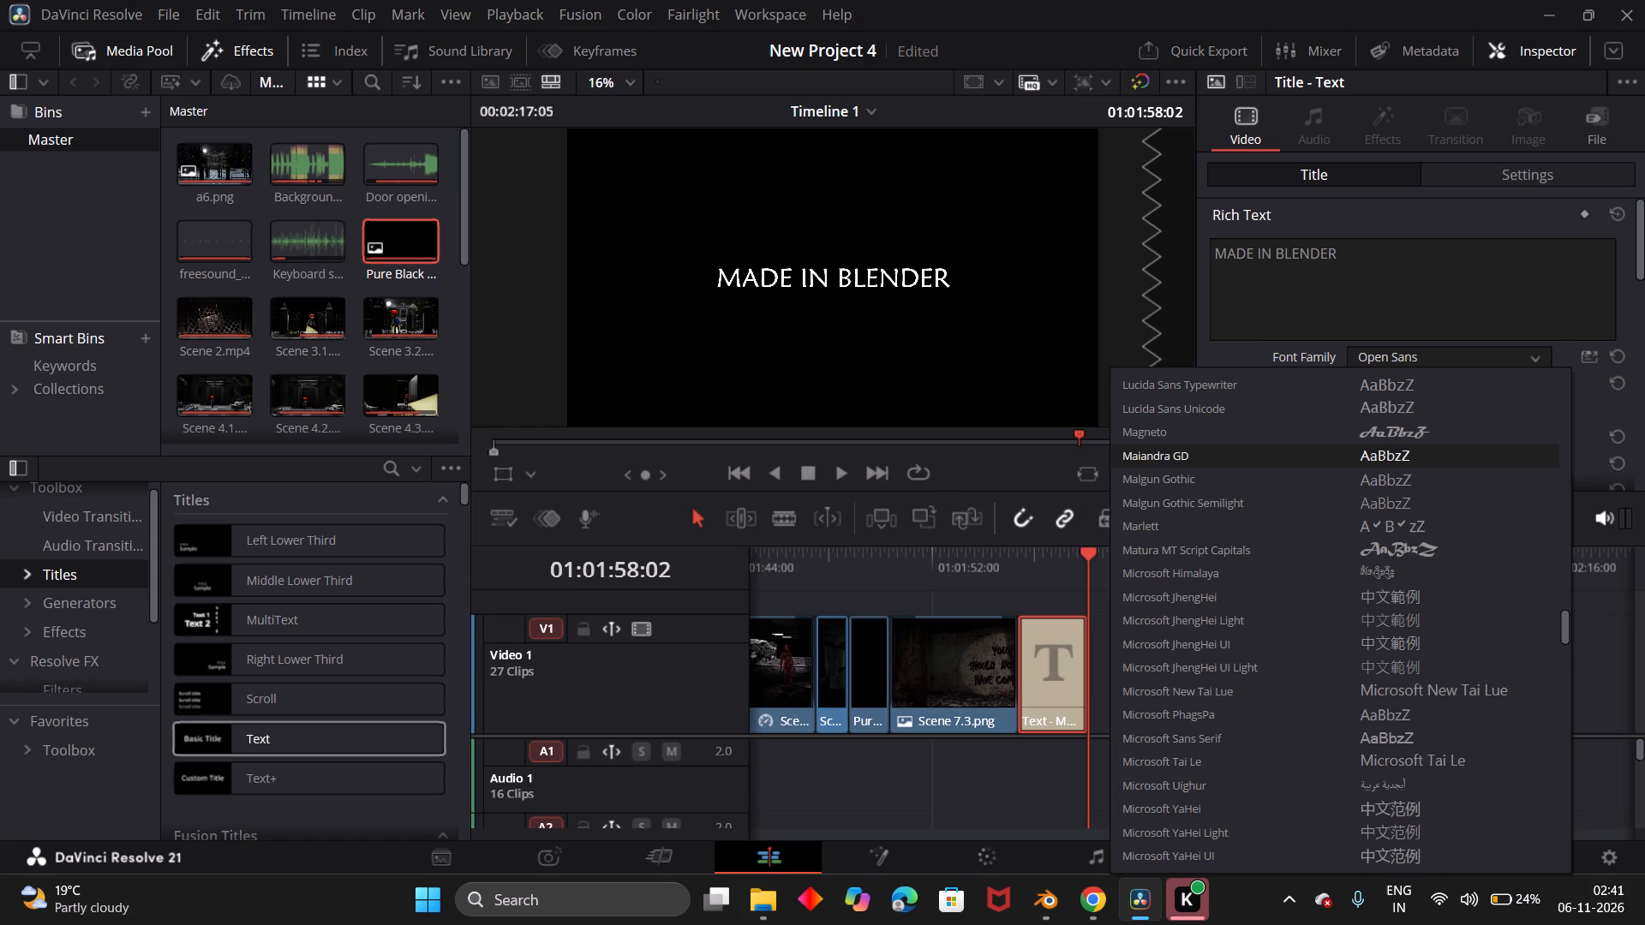
{"action": "scroll", "coordinate": [1194, 529], "scroll_direction": "up", "scroll_amount": 9}
{"action": "scroll", "coordinate": [1194, 531], "scroll_direction": "down", "scroll_amount": 1}
{"action": "scroll", "coordinate": [1194, 531], "scroll_direction": "up", "scroll_amount": 3}
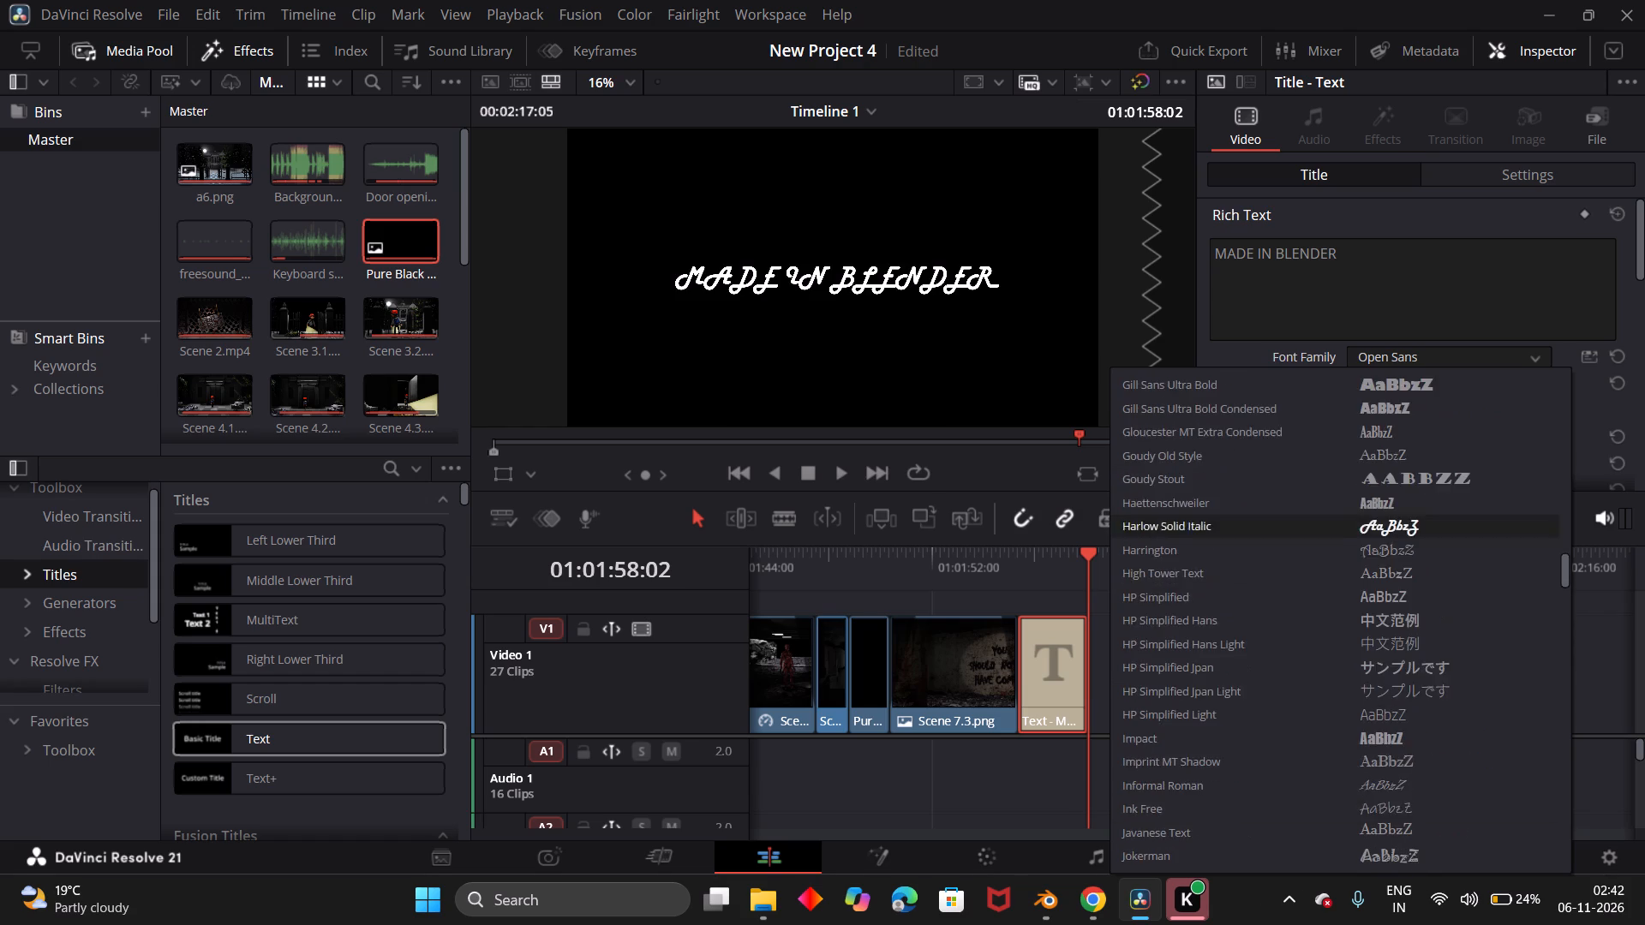
{"action": "scroll", "coordinate": [1194, 533], "scroll_direction": "up", "scroll_amount": 18}
{"action": "scroll", "coordinate": [1194, 534], "scroll_direction": "down", "scroll_amount": 1}
{"action": "scroll", "coordinate": [1194, 534], "scroll_direction": "up", "scroll_amount": 12}
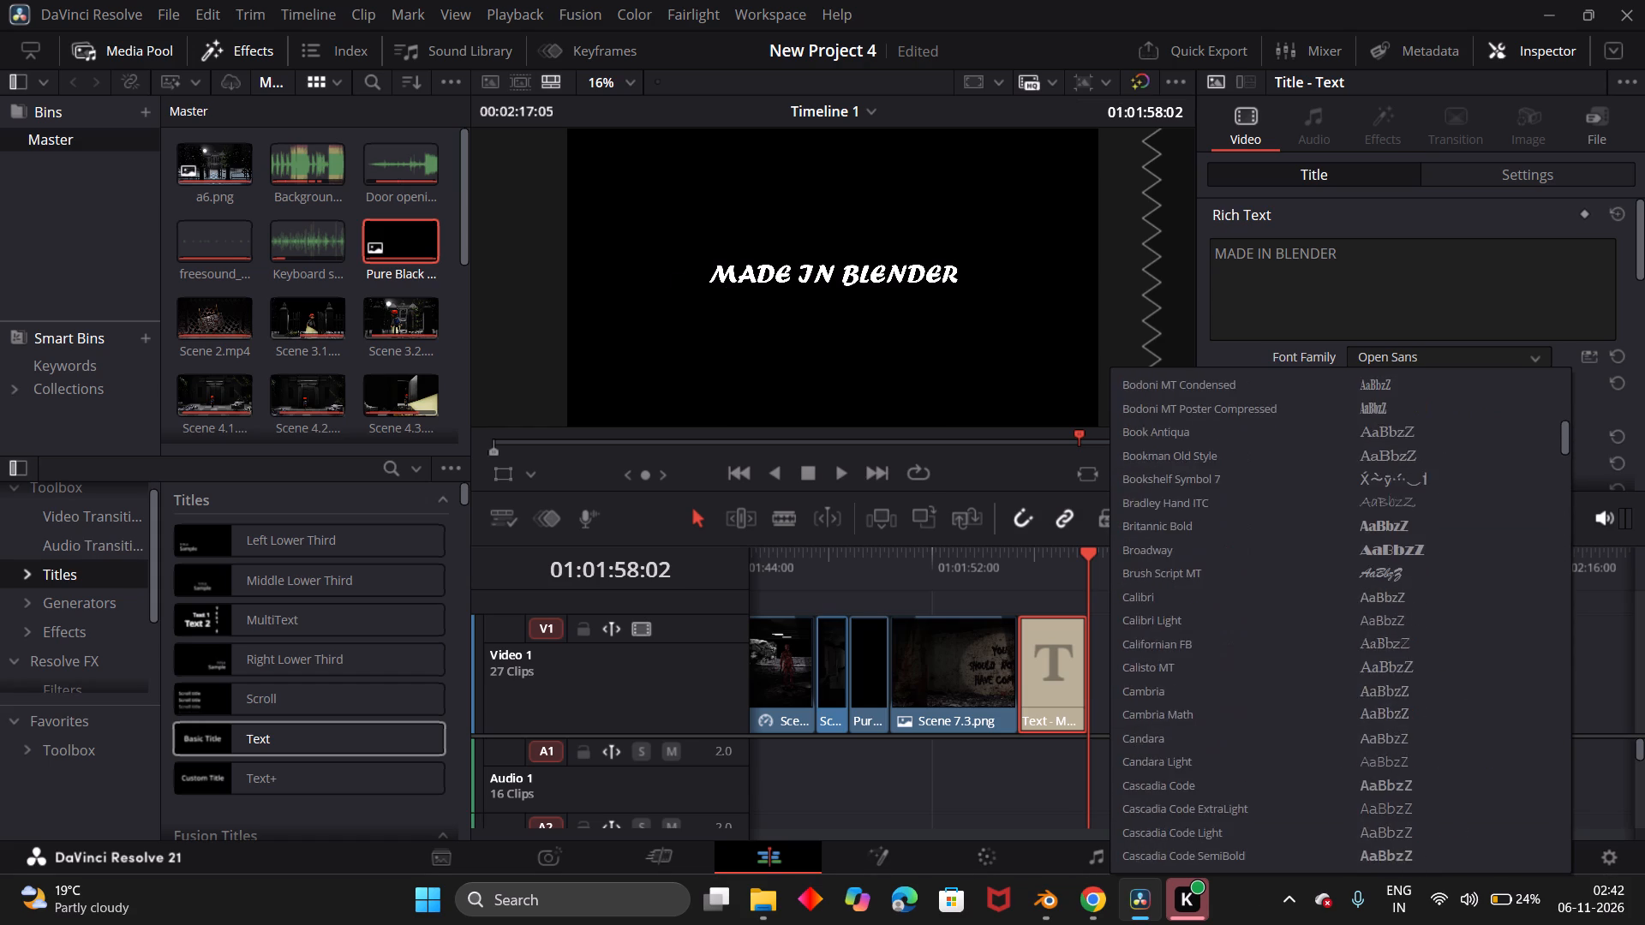
{"action": "scroll", "coordinate": [1194, 534], "scroll_direction": "up", "scroll_amount": 11}
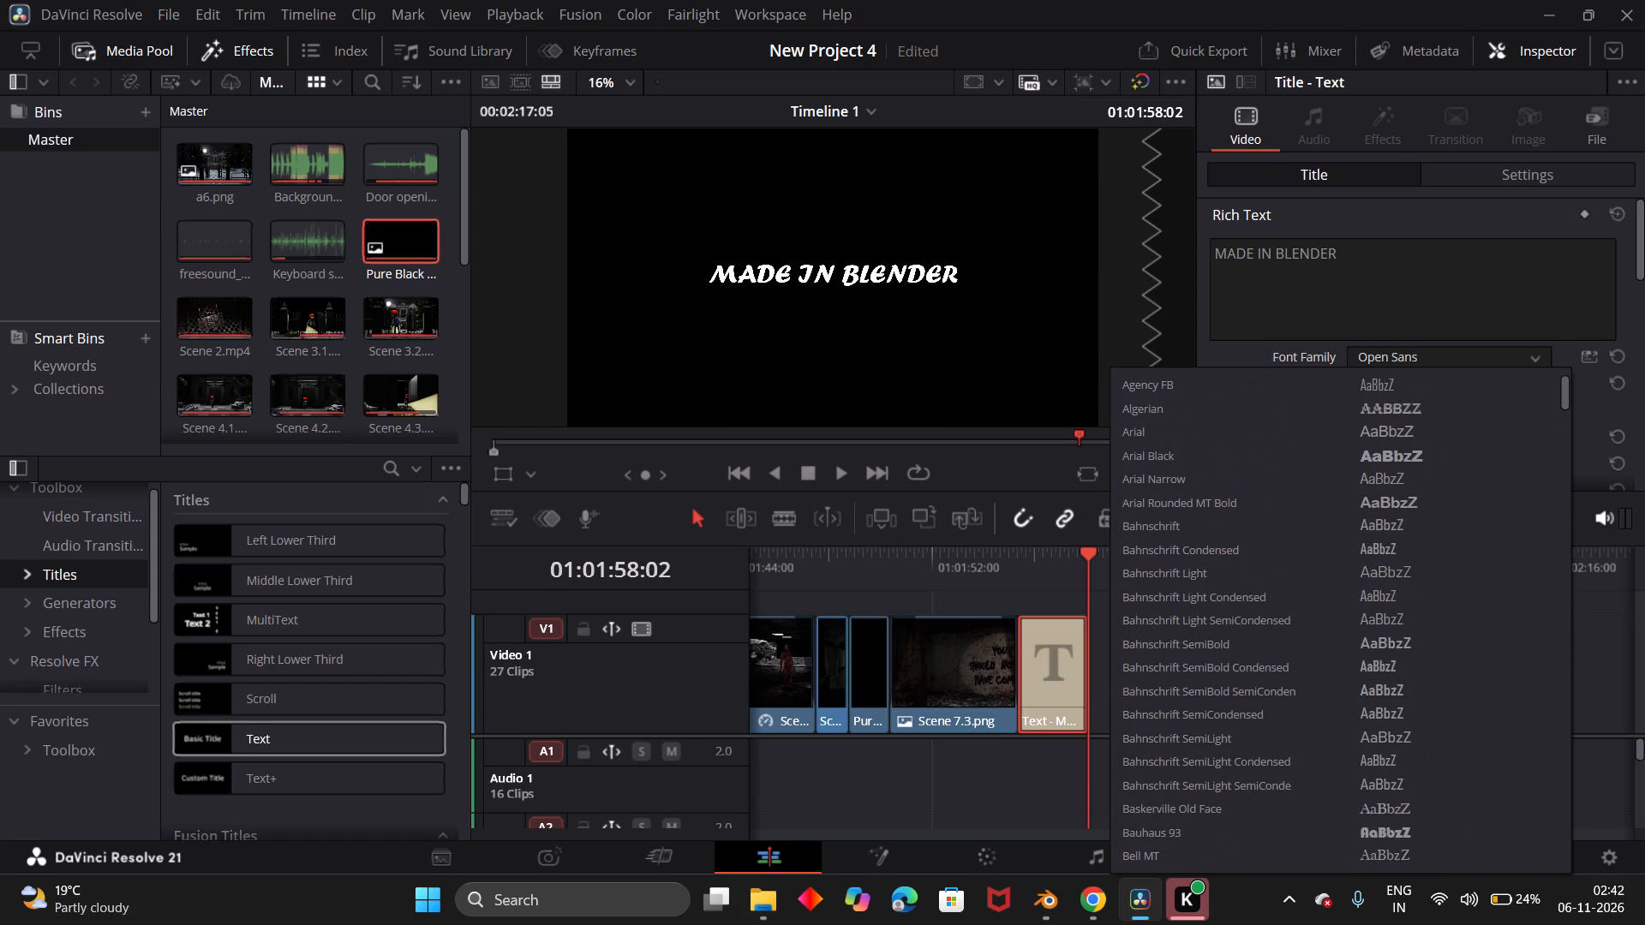
{"action": "scroll", "coordinate": [1194, 534], "scroll_direction": "up", "scroll_amount": 1}
{"action": "scroll", "coordinate": [1194, 640], "scroll_direction": "down", "scroll_amount": 2}
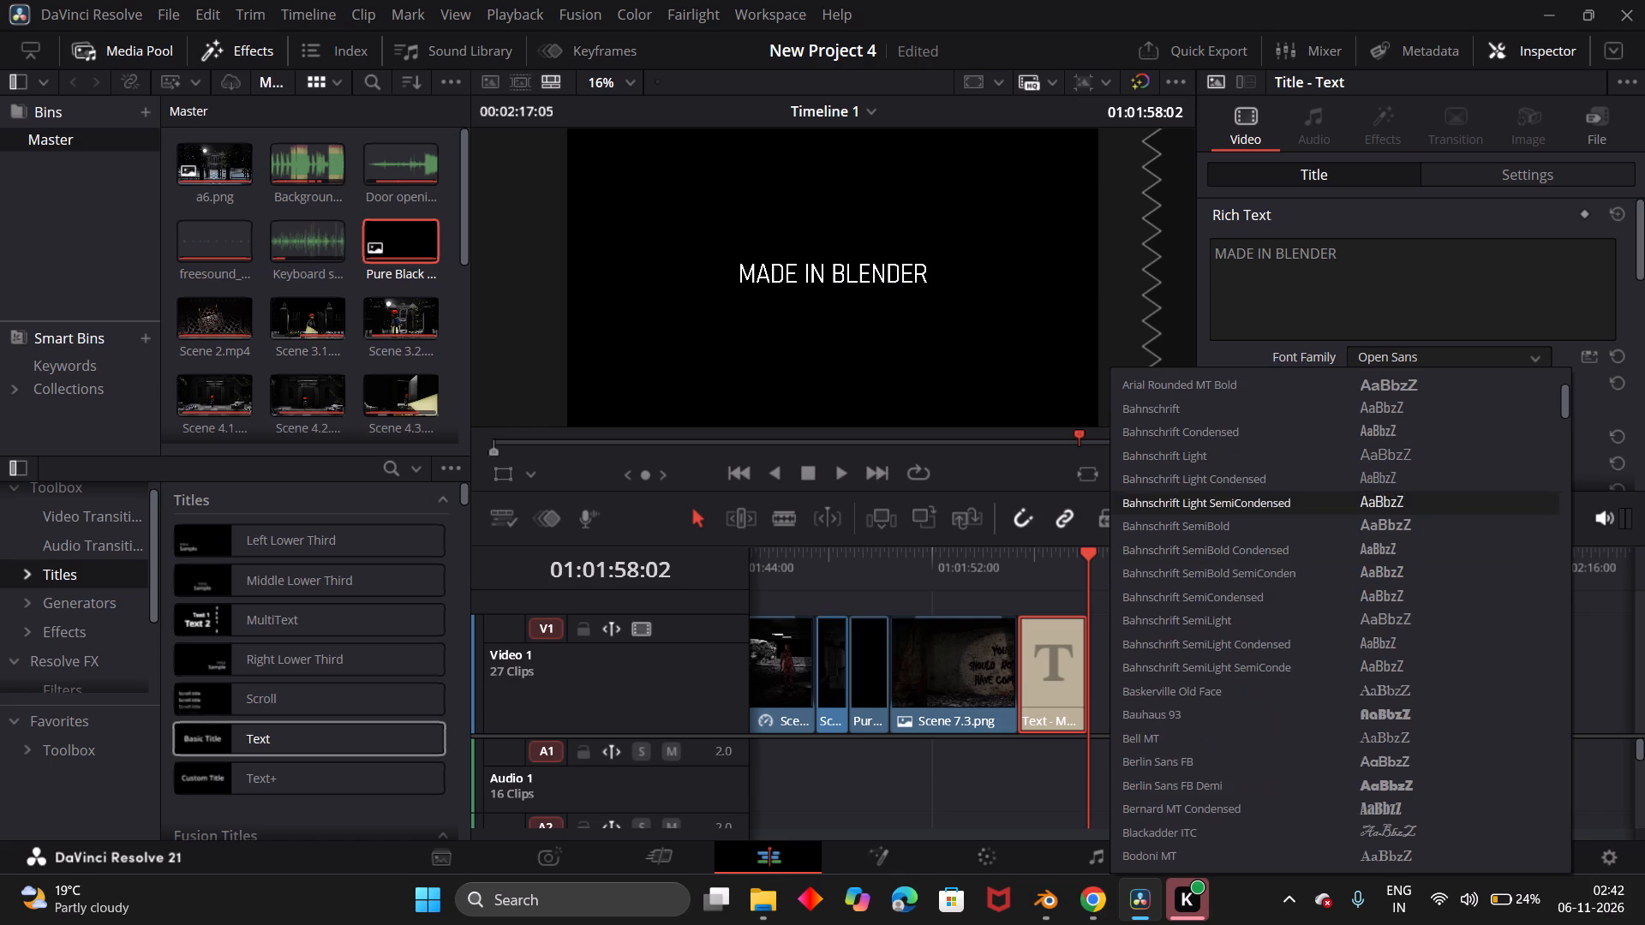
{"action": "left_click", "coordinate": [1168, 740]}
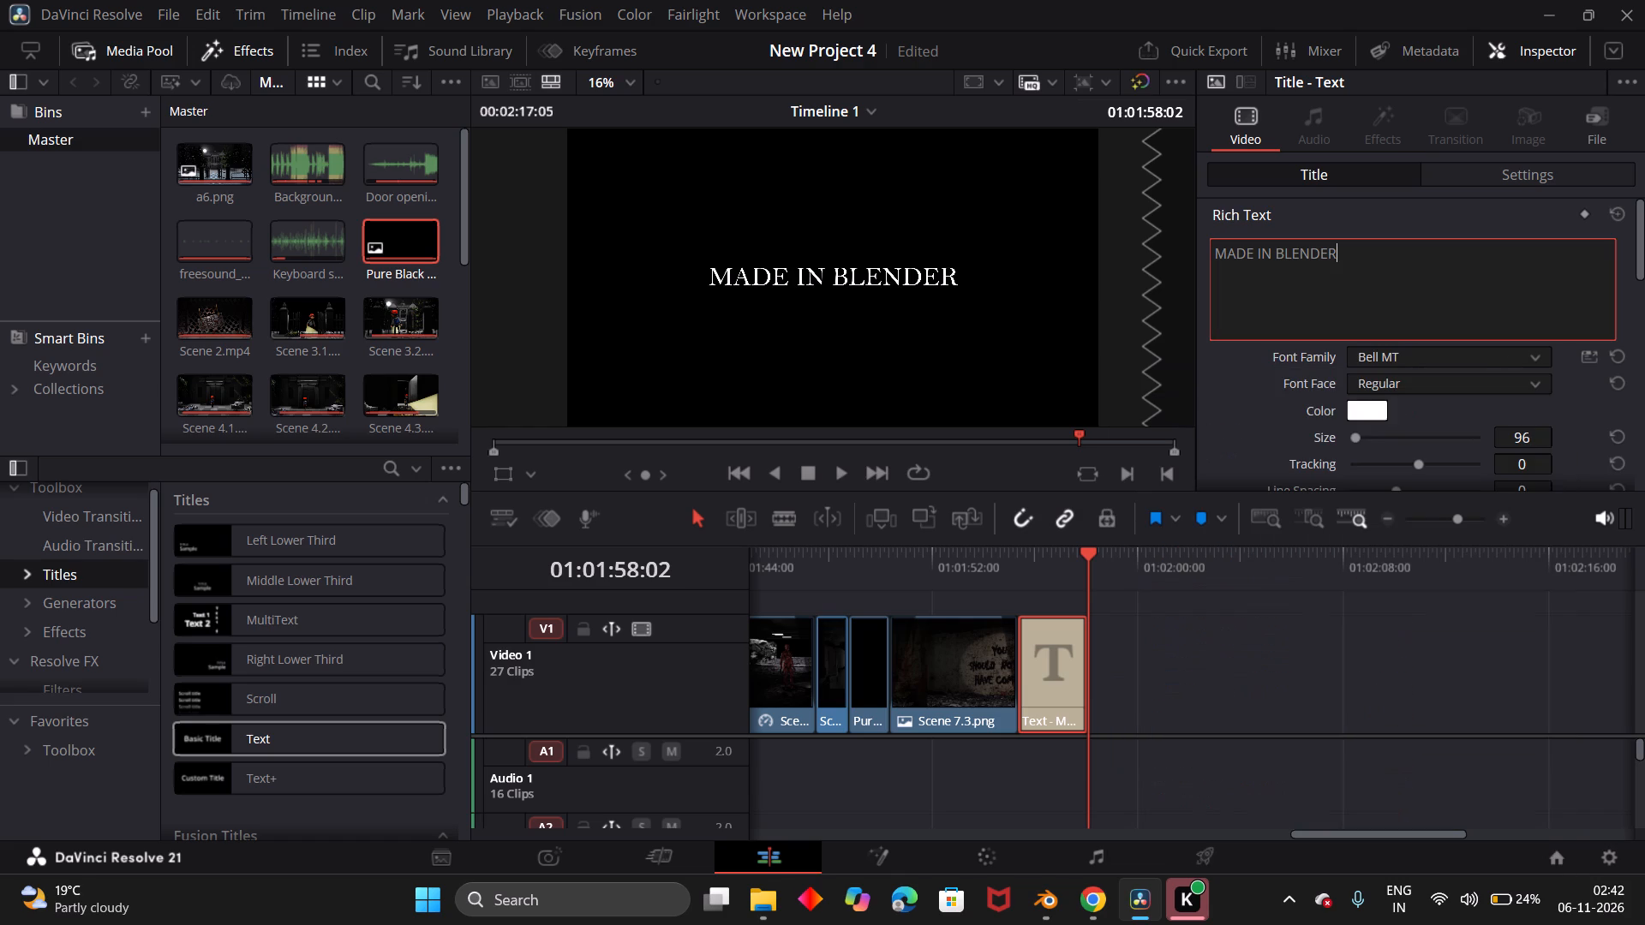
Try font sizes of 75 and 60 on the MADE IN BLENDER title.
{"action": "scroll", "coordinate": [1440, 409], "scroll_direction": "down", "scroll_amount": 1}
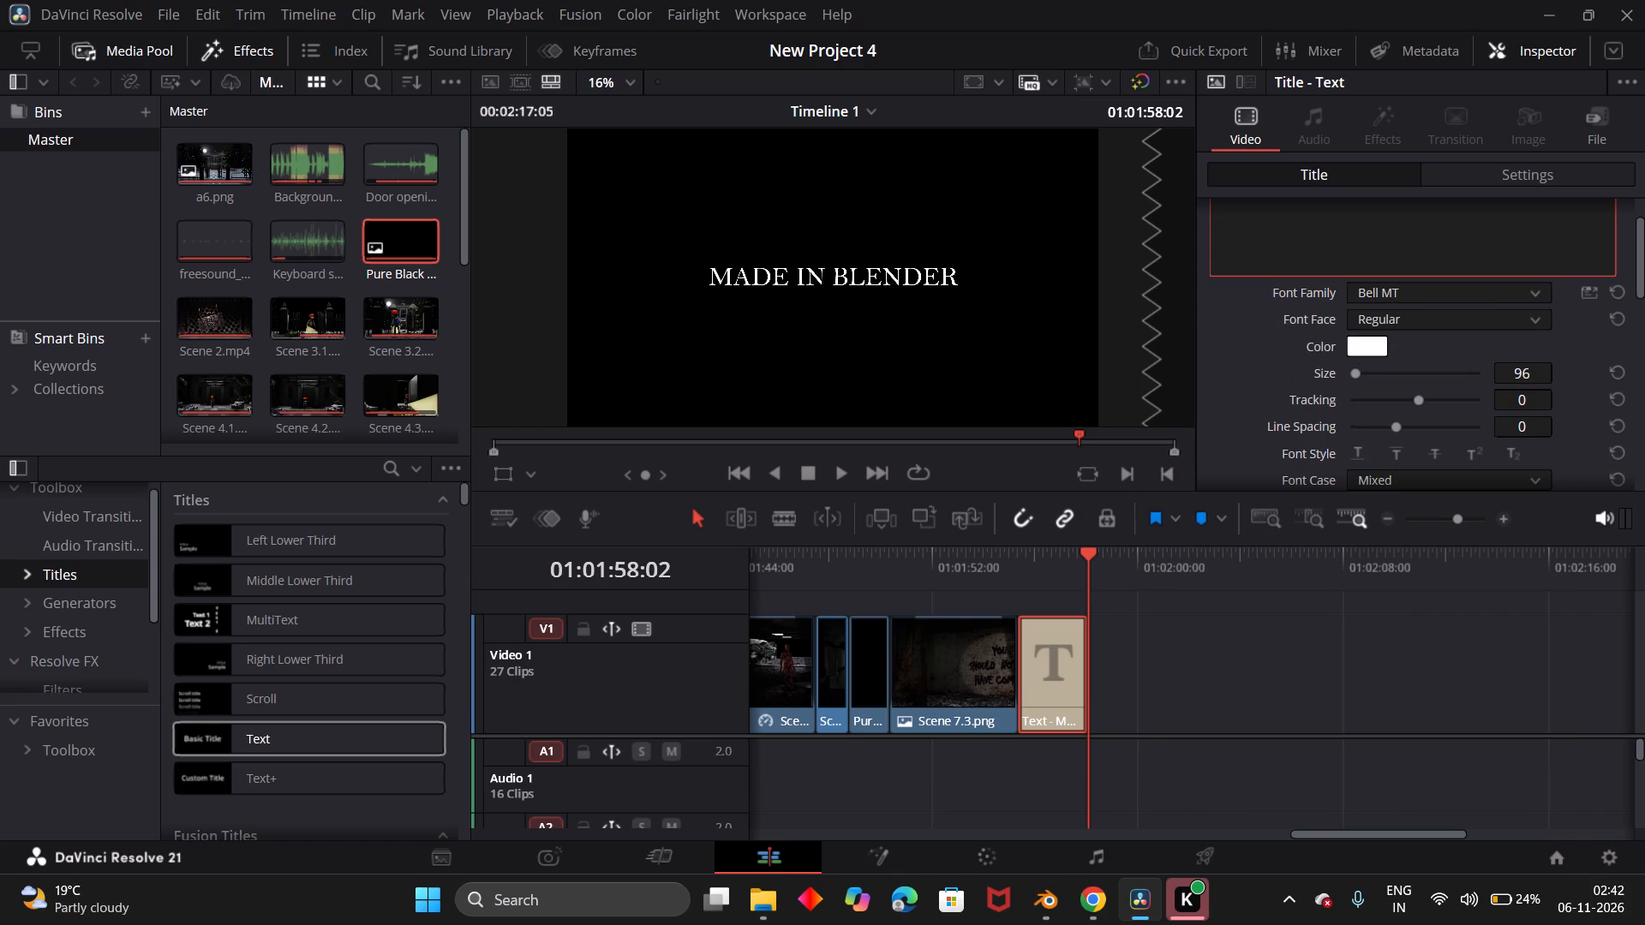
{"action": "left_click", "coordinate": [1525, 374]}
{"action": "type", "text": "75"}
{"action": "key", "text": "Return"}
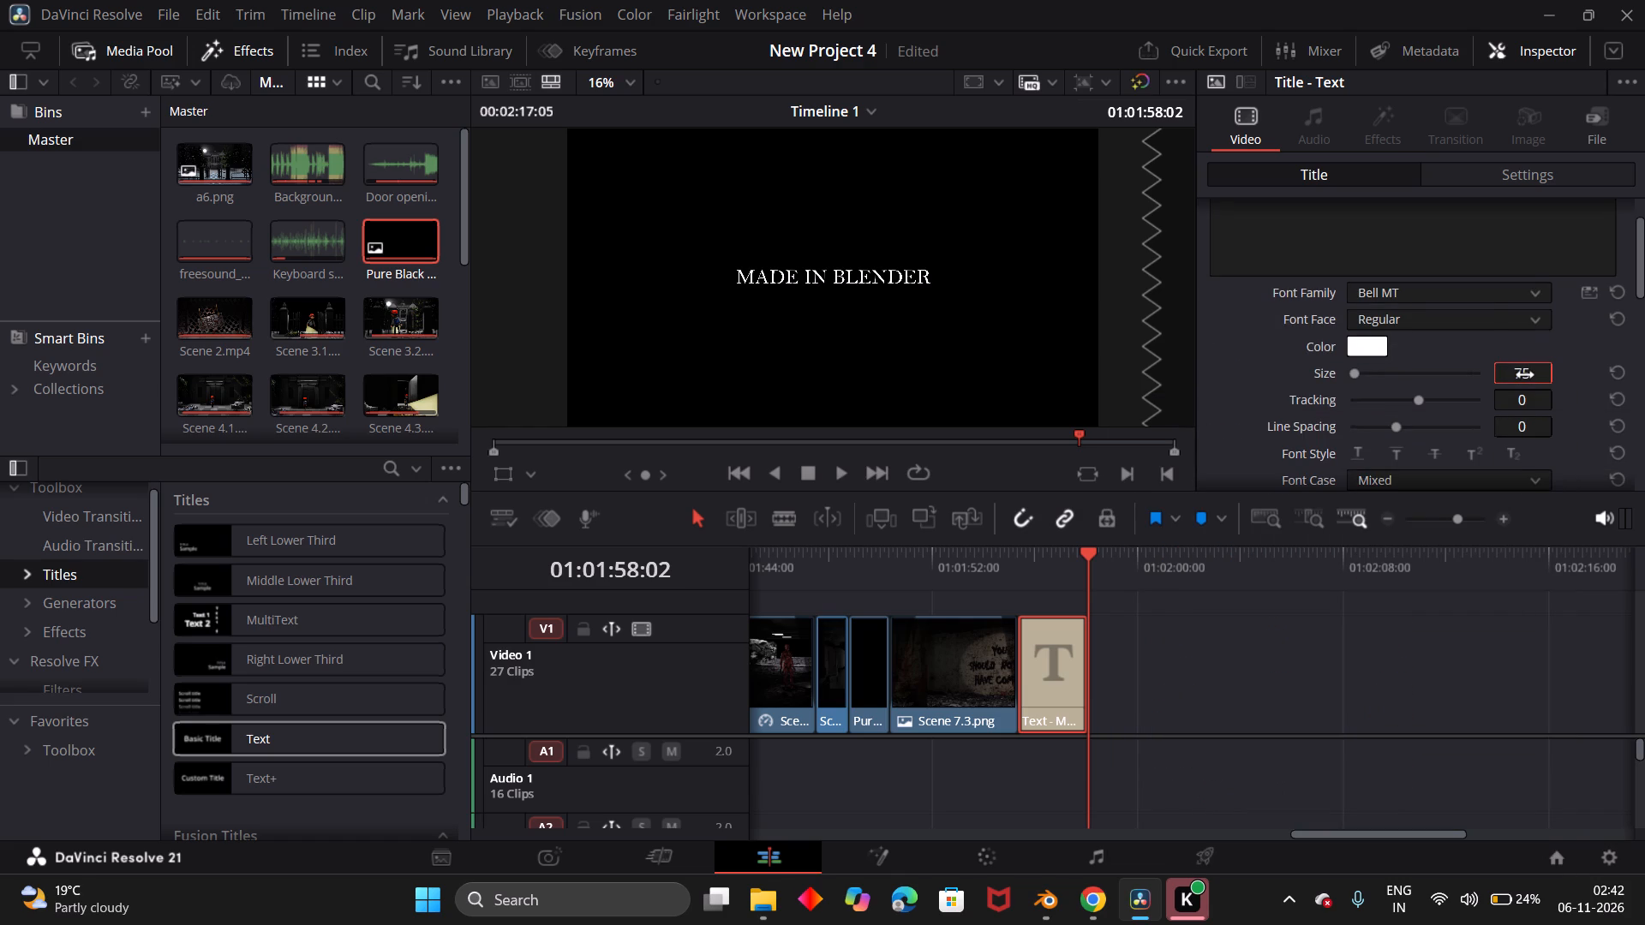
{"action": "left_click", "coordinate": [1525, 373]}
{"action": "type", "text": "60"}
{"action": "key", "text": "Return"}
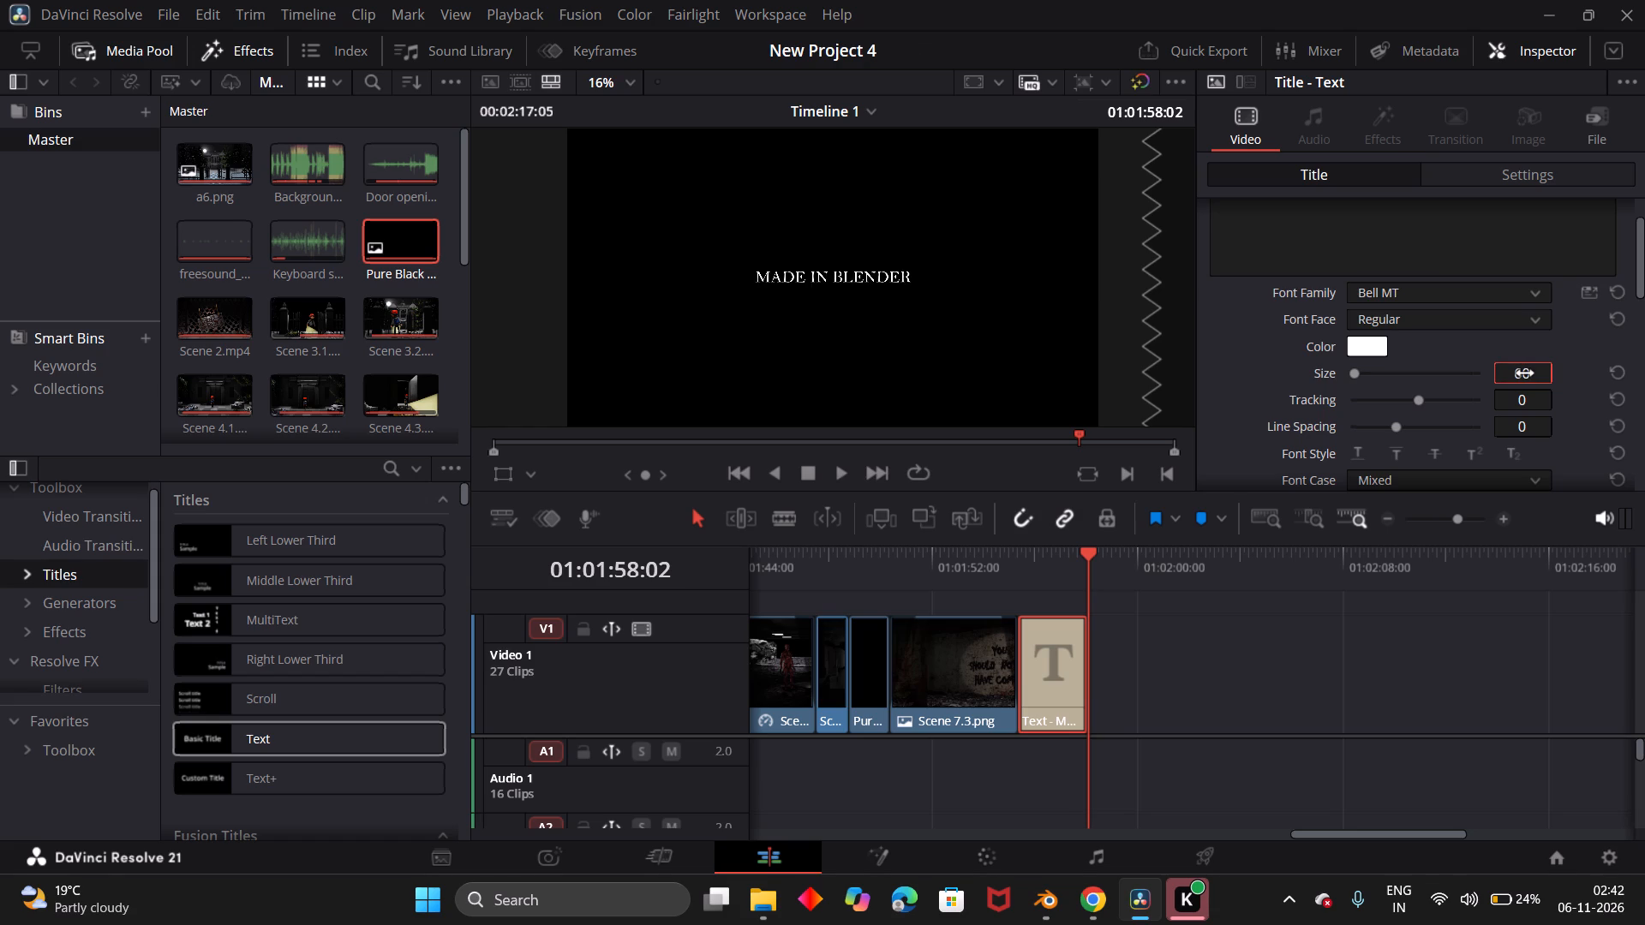
Set the MADE IN BLENDER title's font size to 70.
{"action": "left_click", "coordinate": [531, 296]}
{"action": "scroll", "coordinate": [912, 324], "scroll_direction": "up", "scroll_amount": 6}
{"action": "scroll", "coordinate": [921, 322], "scroll_direction": "down", "scroll_amount": 4}
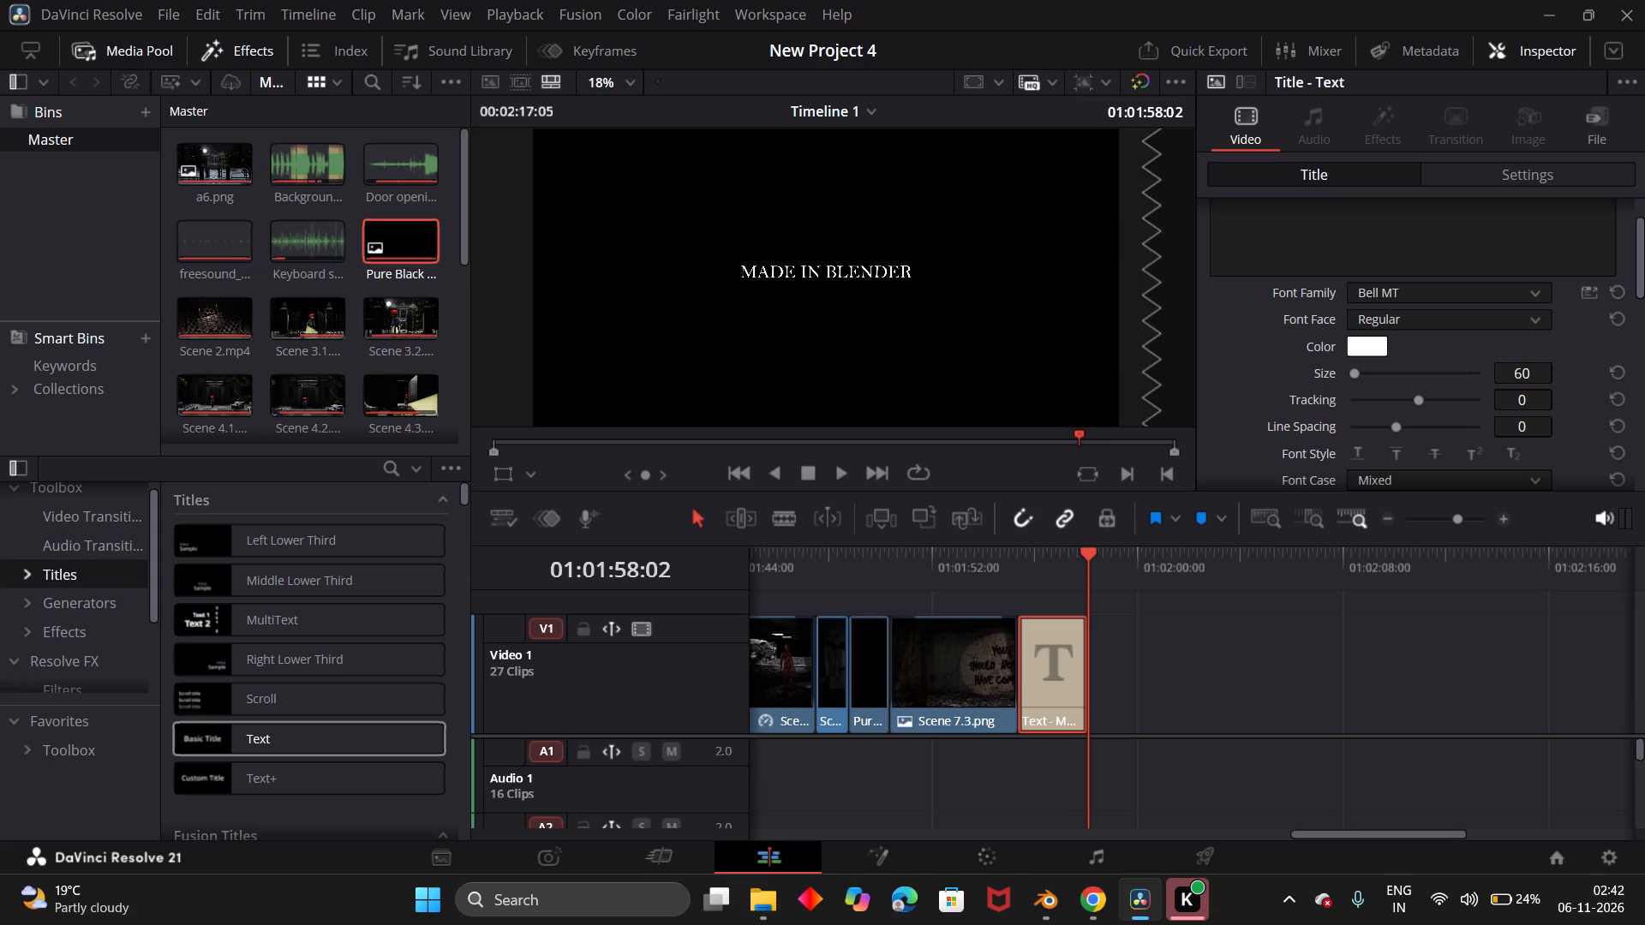
{"action": "left_click", "coordinate": [615, 82]}
{"action": "left_click", "coordinate": [616, 104]}
{"action": "left_click_drag", "start_coordinate": [1525, 368], "coordinate": [1536, 367]}
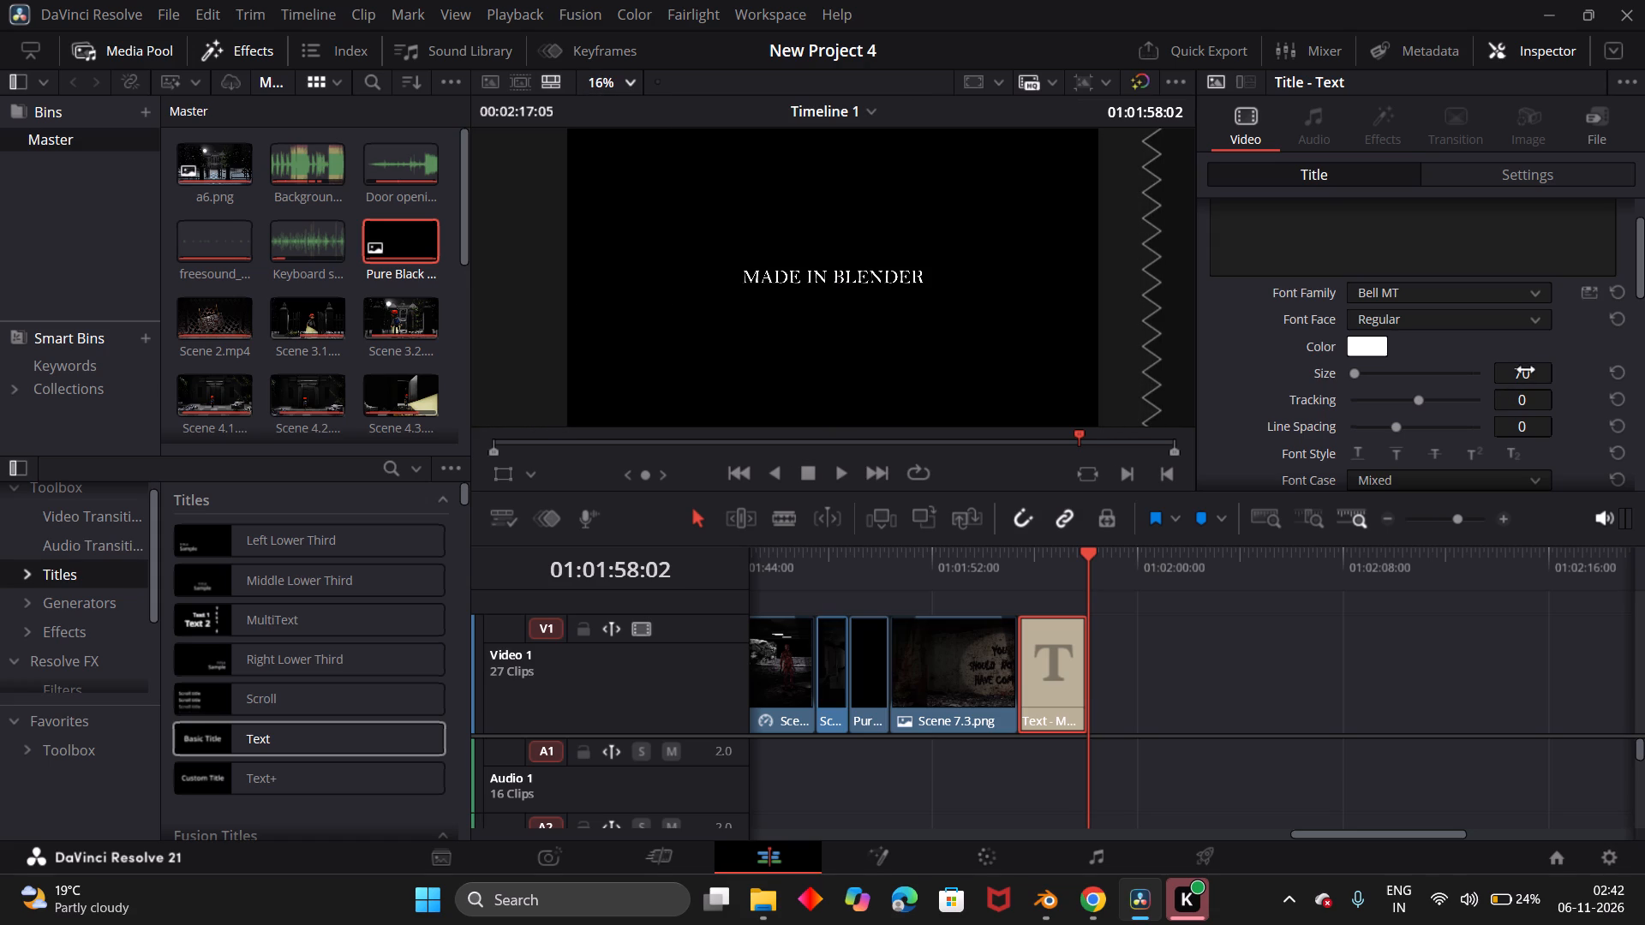
Color only the word BLENDER in the closing title bright red, #ff0000.
{"action": "left_click", "coordinate": [874, 284]}
{"action": "scroll", "coordinate": [1368, 254], "scroll_direction": "up", "scroll_amount": 3}
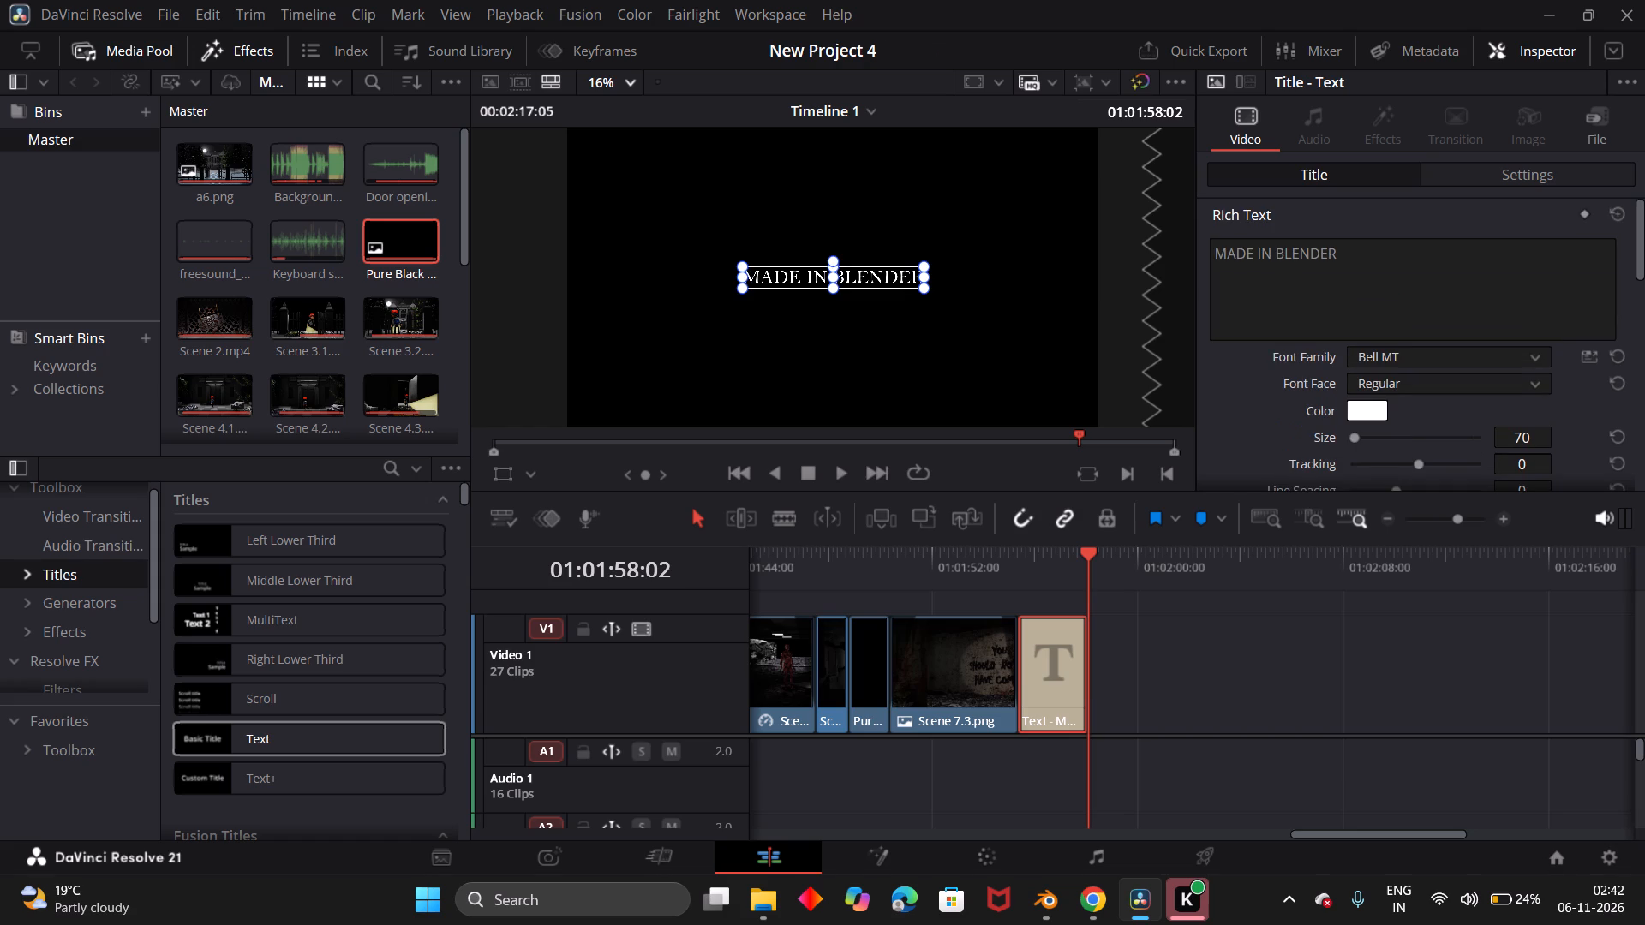
{"action": "left_click_drag", "start_coordinate": [1277, 255], "coordinate": [1339, 254]}
{"action": "left_click", "coordinate": [1406, 301]}
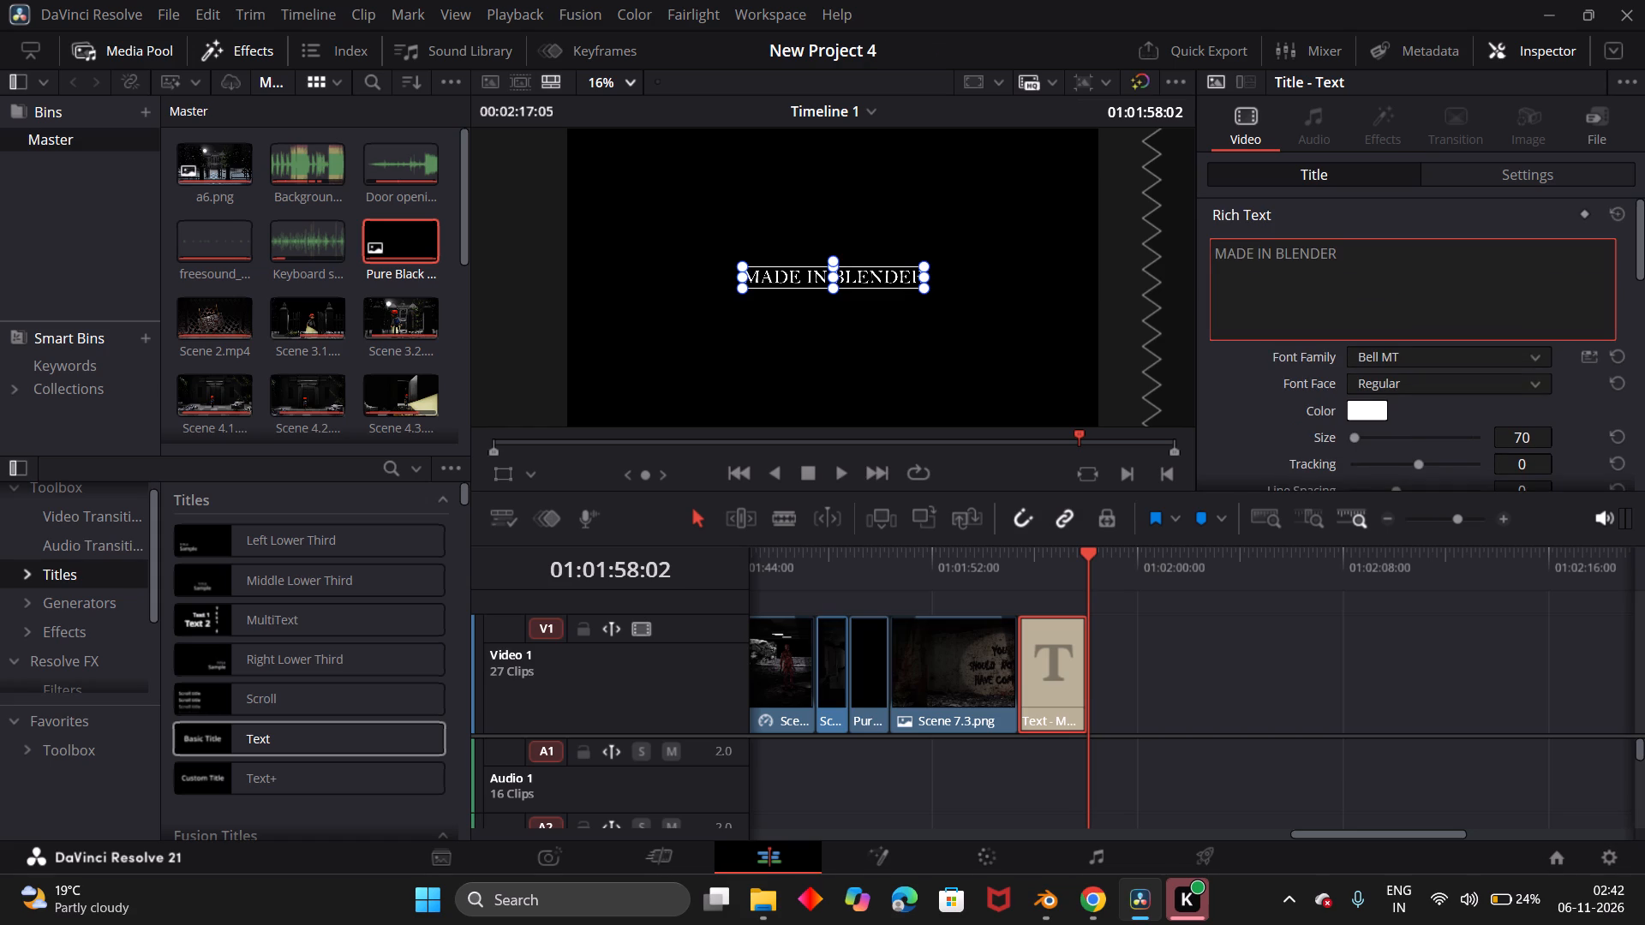
{"action": "left_click", "coordinate": [925, 349]}
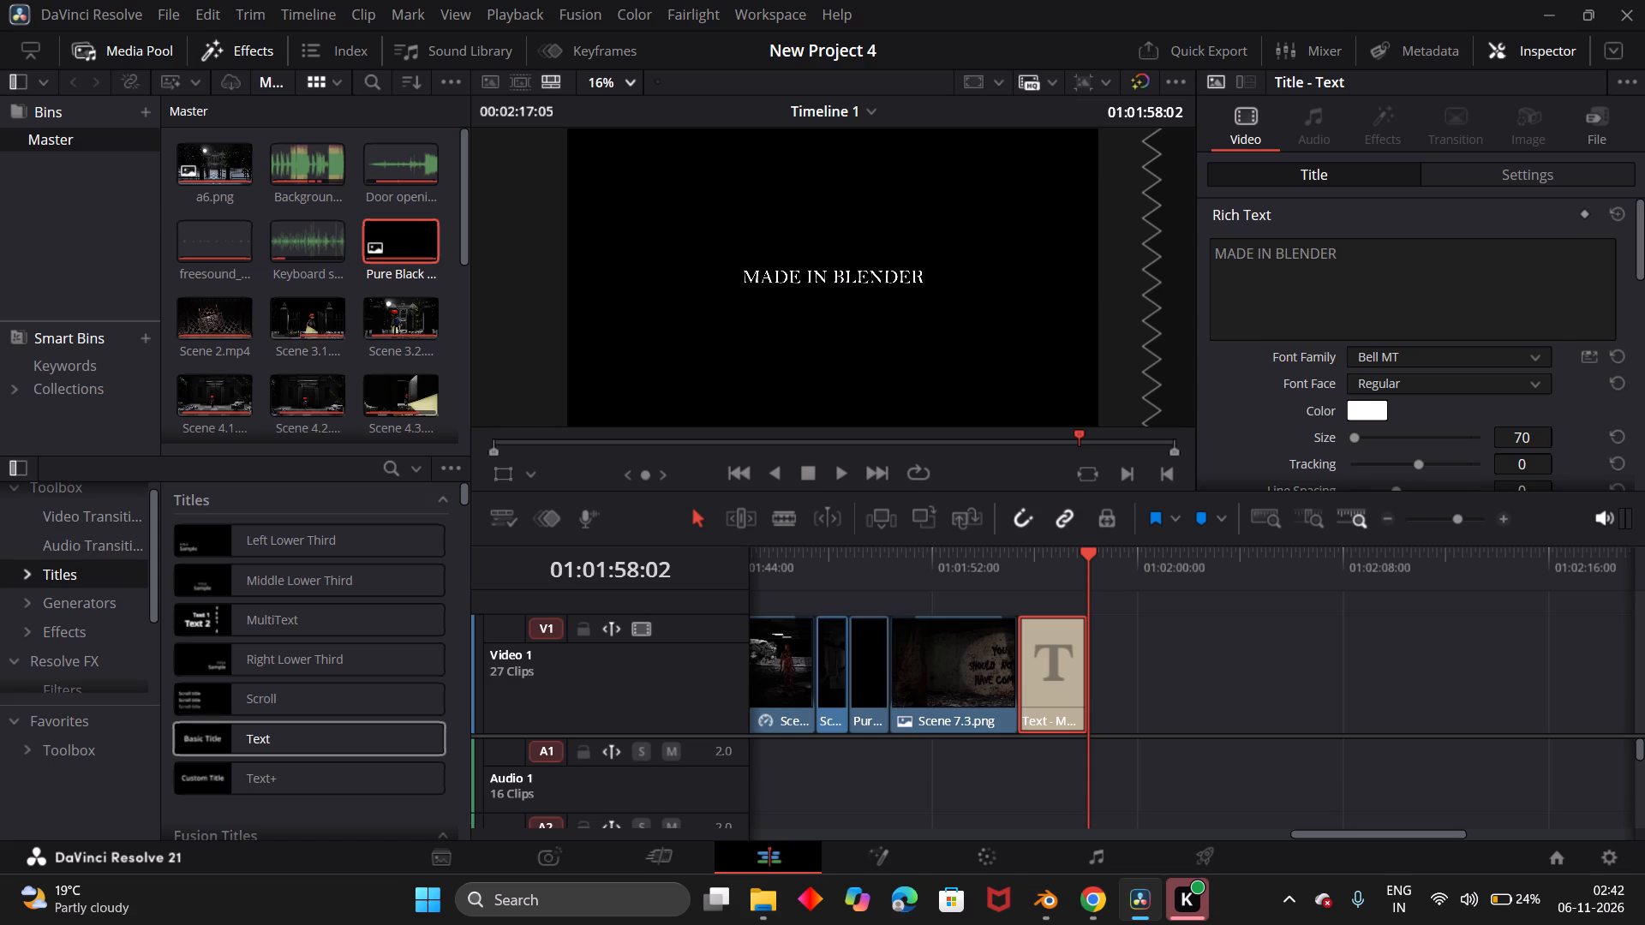
{"action": "left_click_drag", "start_coordinate": [1276, 259], "coordinate": [1341, 257]}
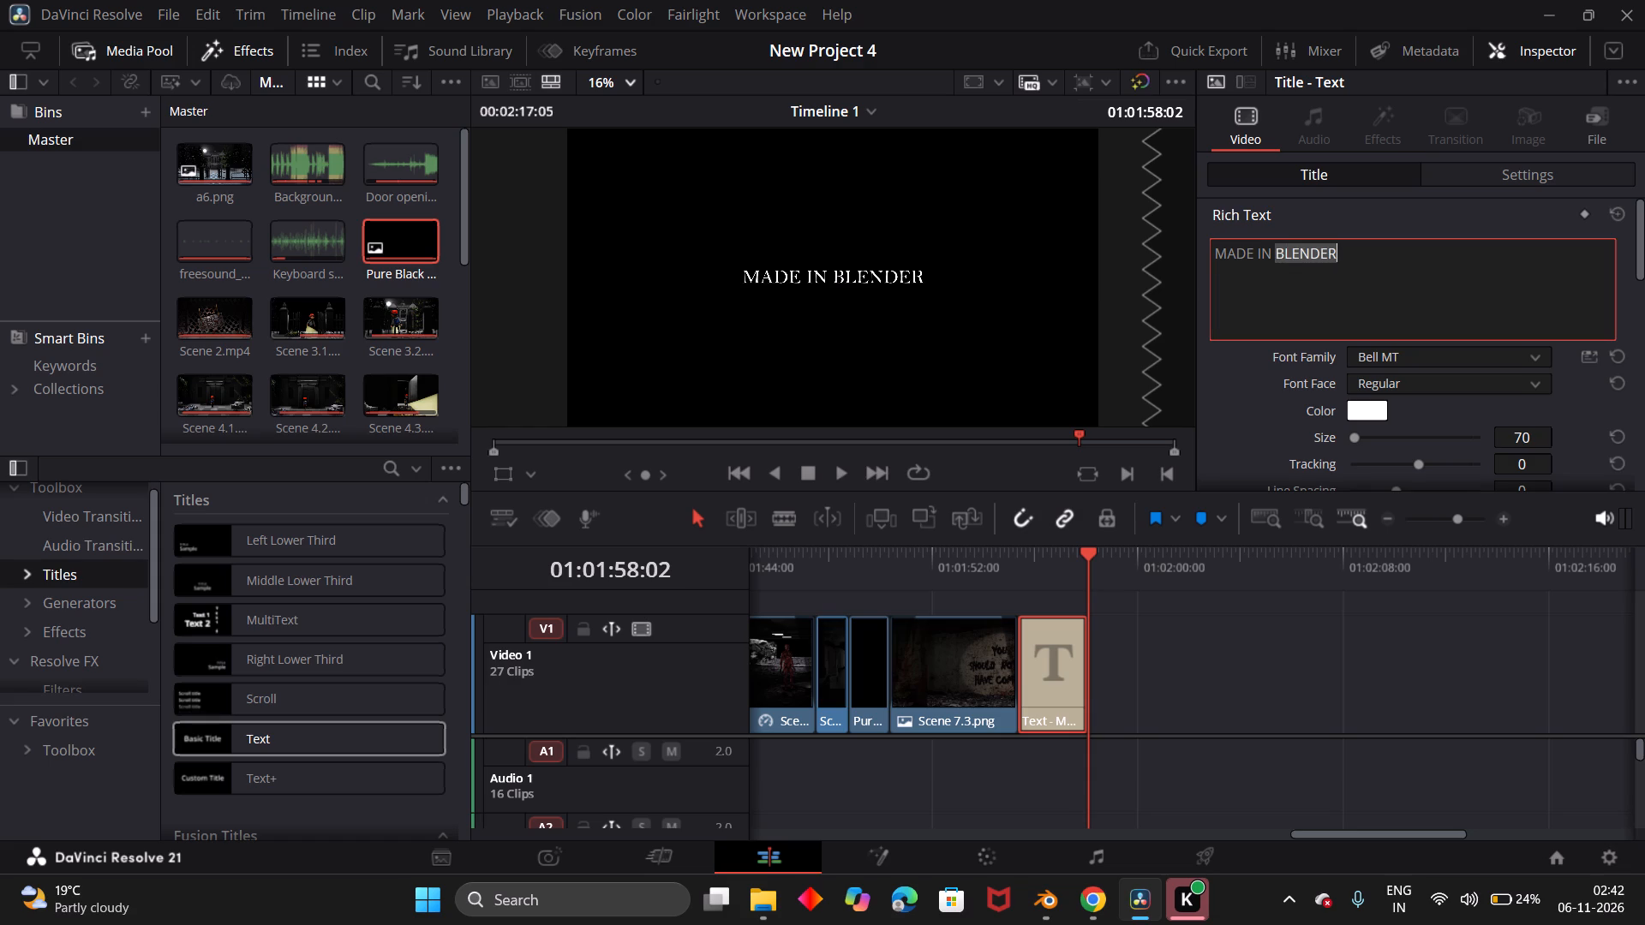
{"action": "left_click", "coordinate": [1371, 403]}
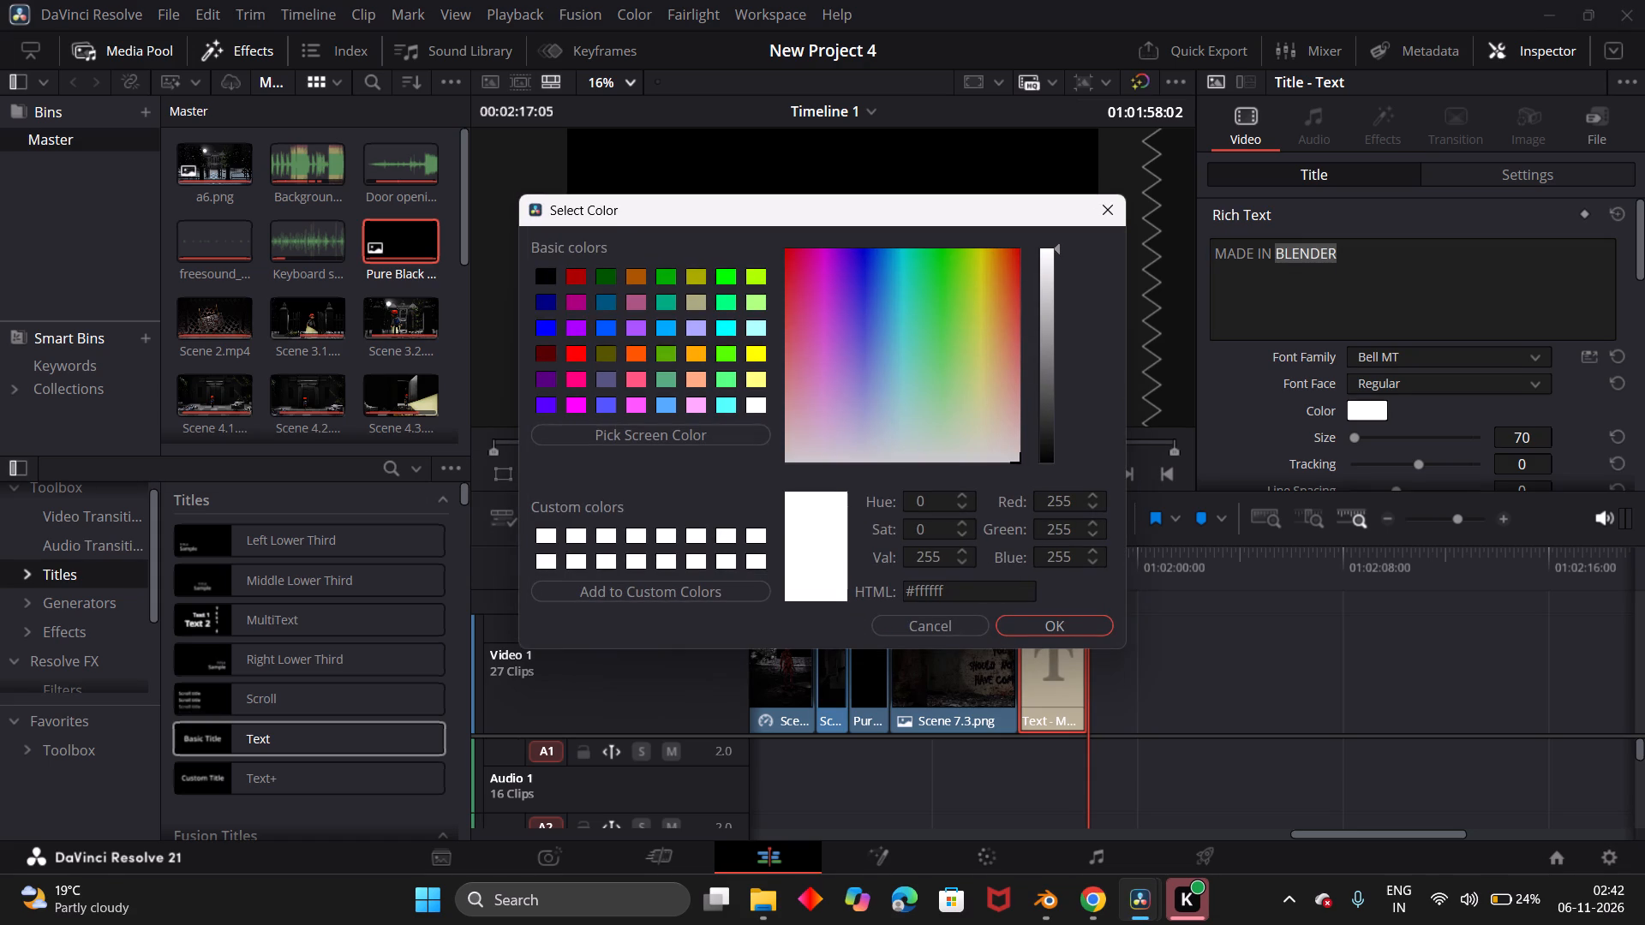
{"action": "left_click", "coordinate": [580, 272]}
{"action": "left_click_drag", "start_coordinate": [1048, 319], "coordinate": [1048, 313]}
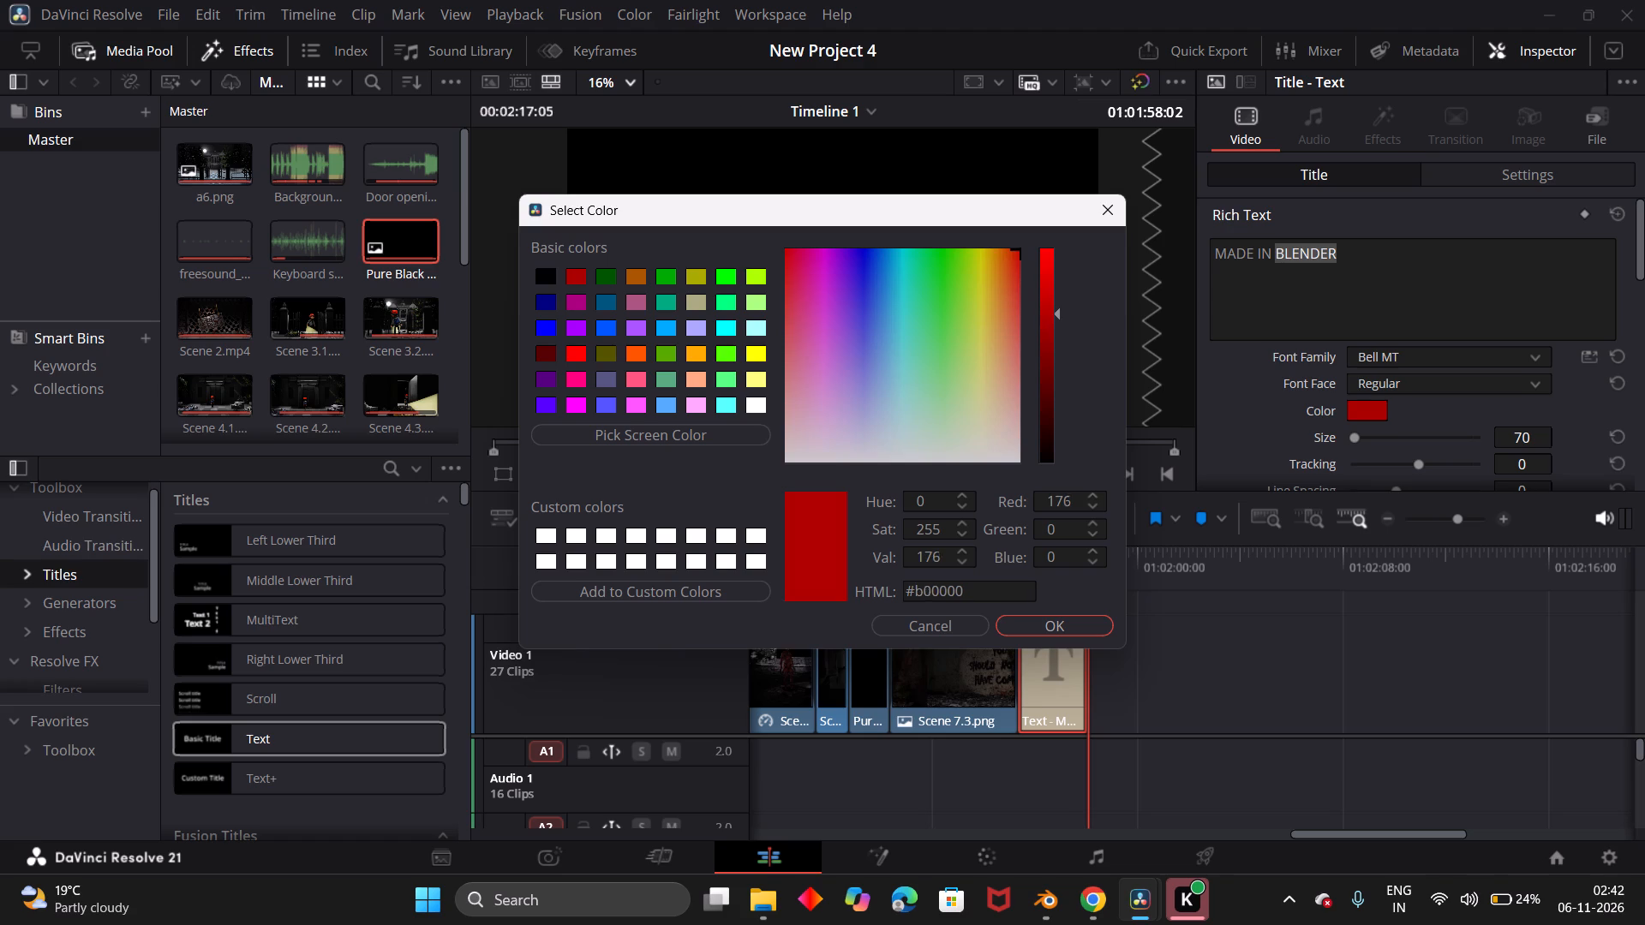
{"action": "left_click_drag", "start_coordinate": [1048, 313], "coordinate": [1061, 245]}
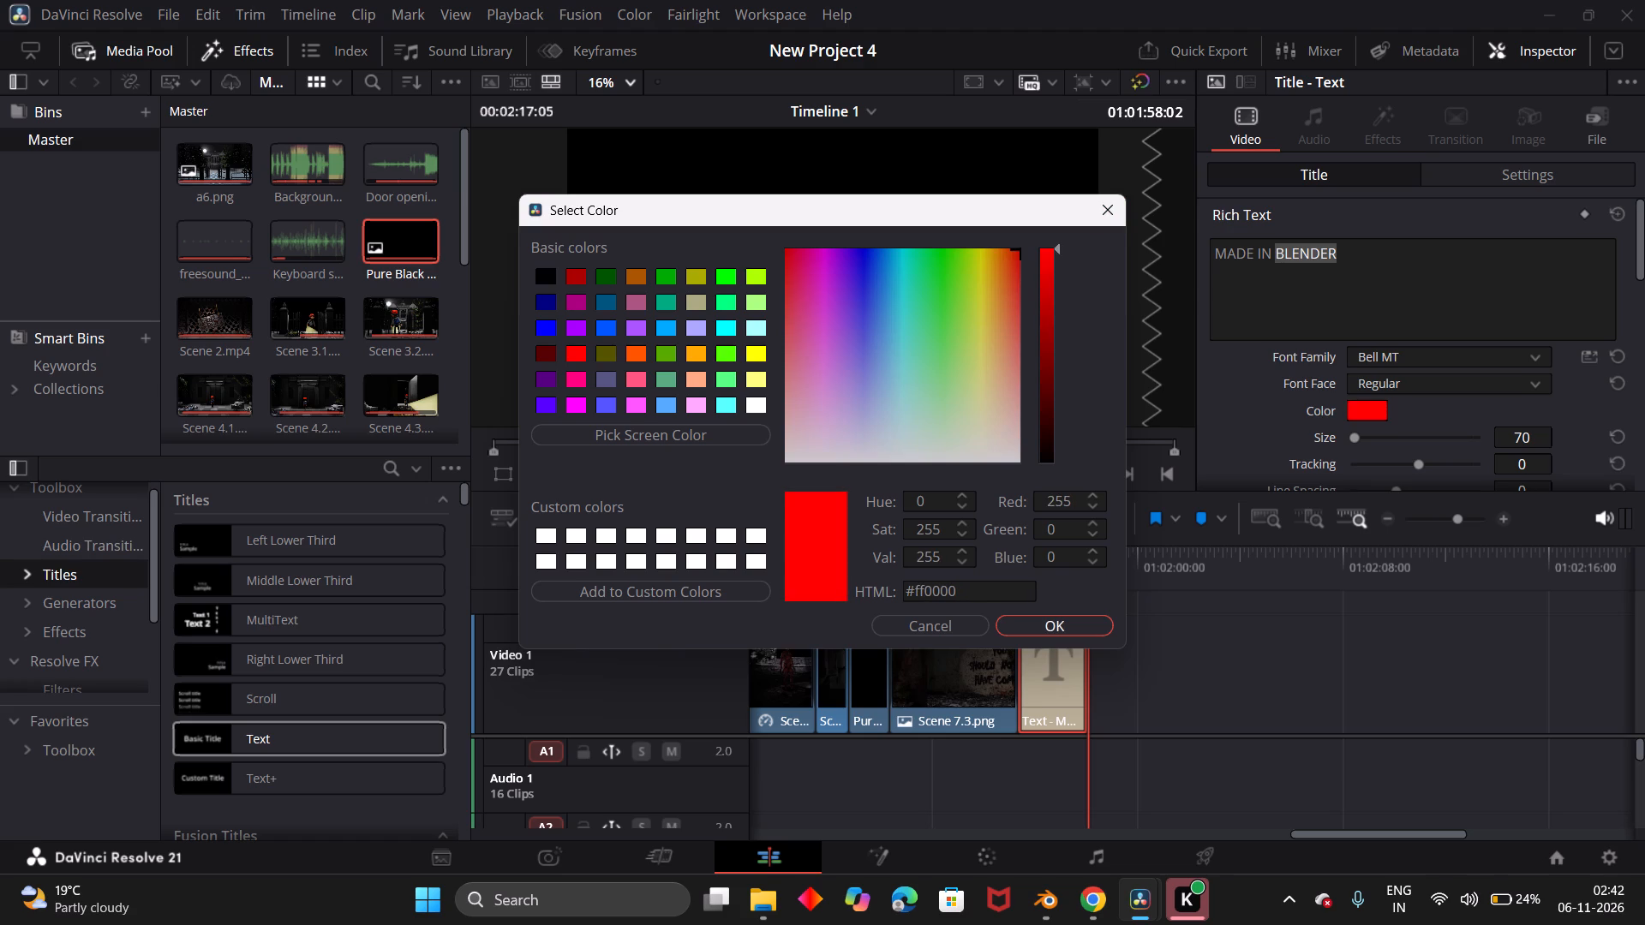
{"action": "left_click", "coordinate": [1069, 615]}
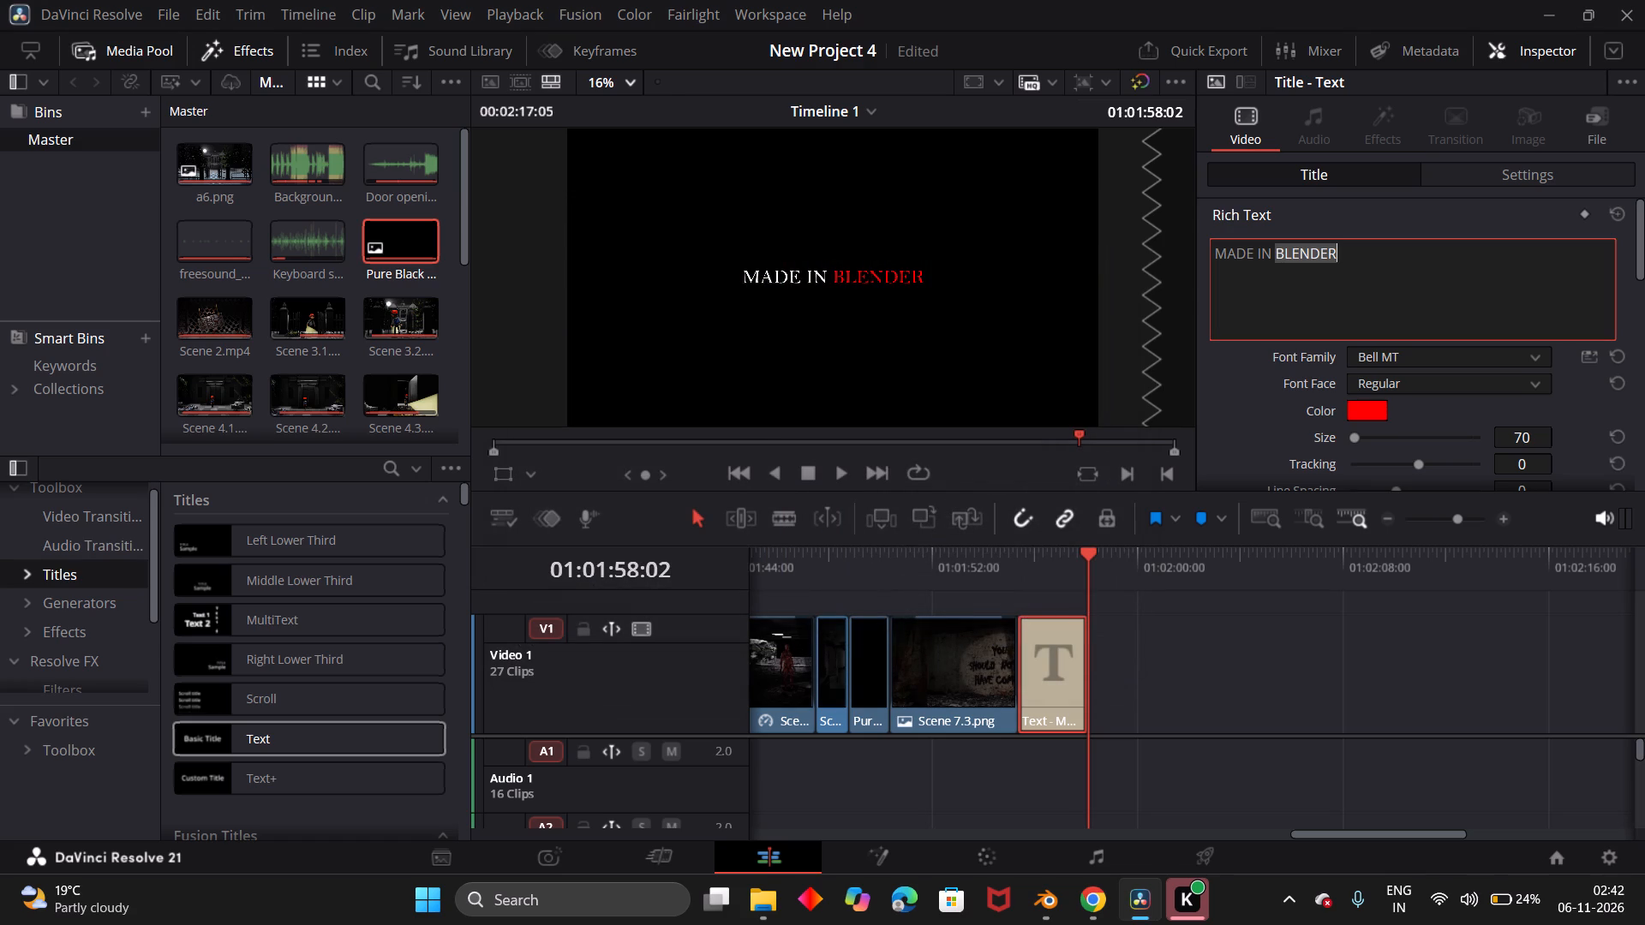
{"action": "left_click", "coordinate": [506, 315]}
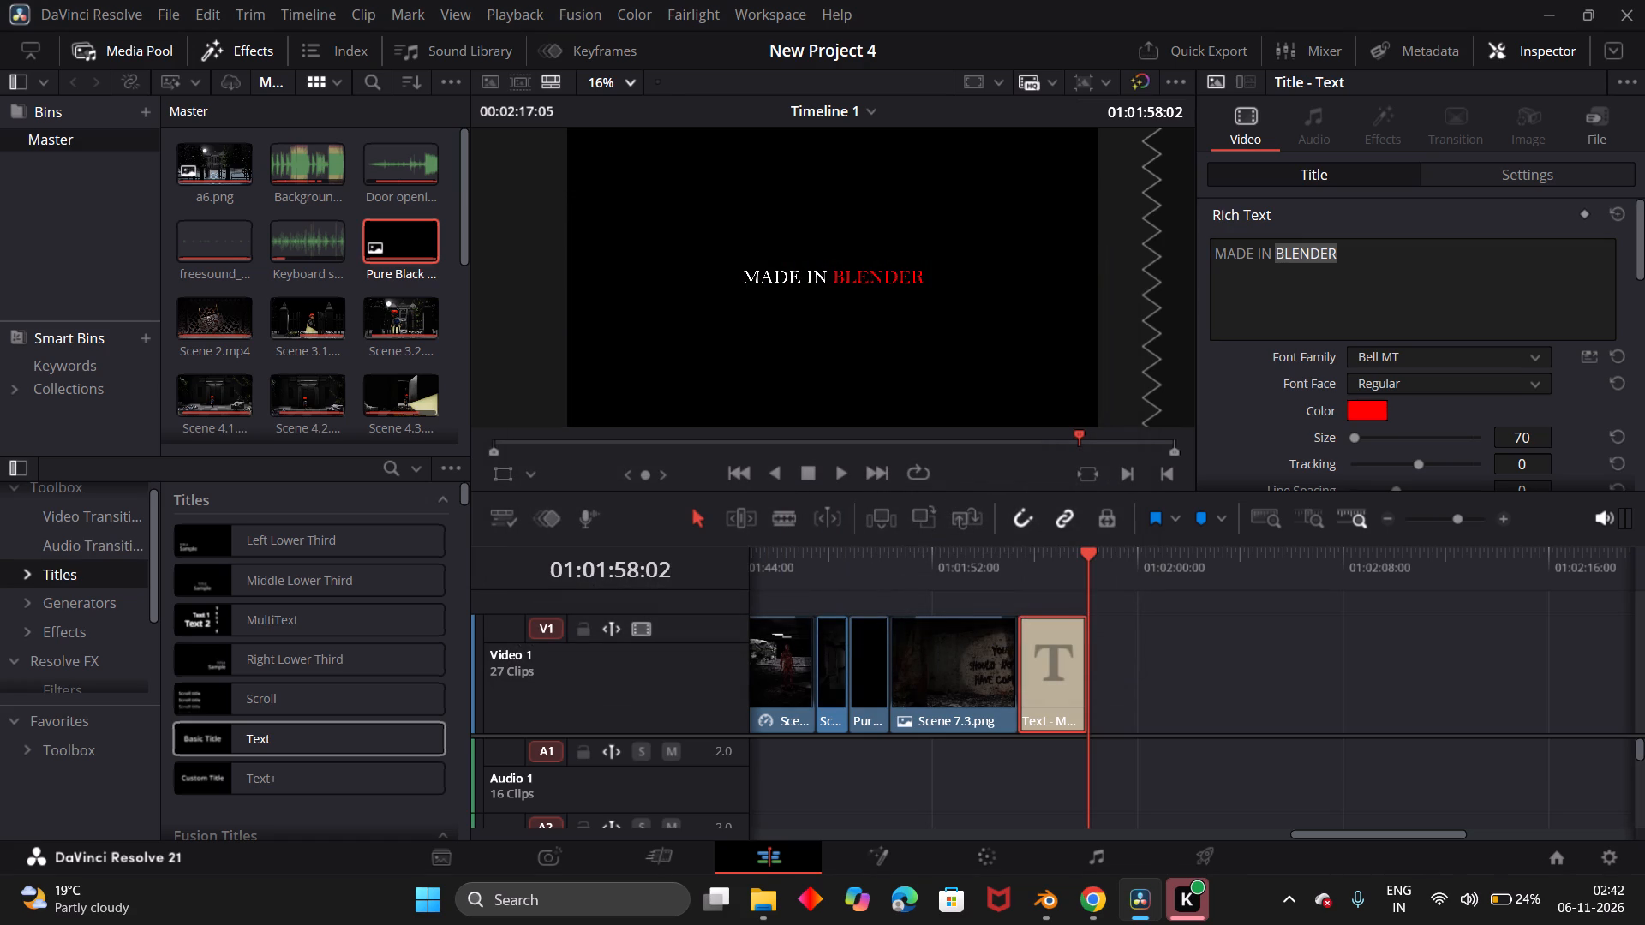
{"action": "left_click", "coordinate": [1237, 397]}
Return to the start of the timeline and play the opening titles and a6.png shot to review them.
{"action": "left_click_drag", "start_coordinate": [1091, 552], "coordinate": [1086, 552]}
{"action": "left_click_drag", "start_coordinate": [1086, 552], "coordinate": [624, 635]}
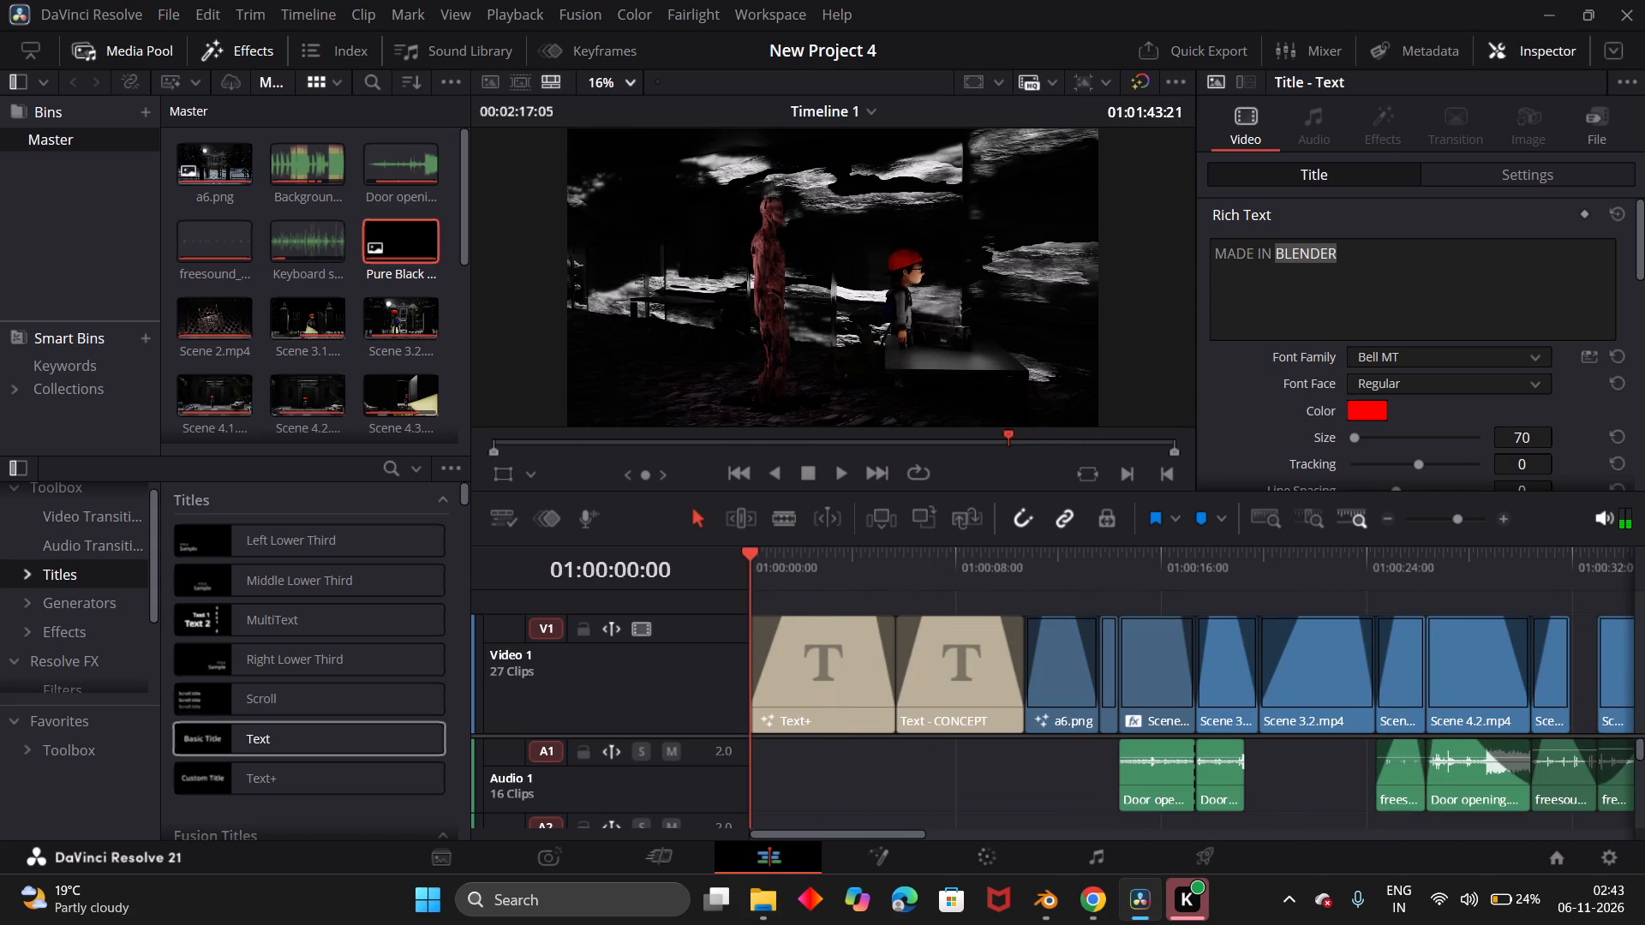
{"action": "left_click_drag", "start_coordinate": [745, 554], "coordinate": [738, 552]}
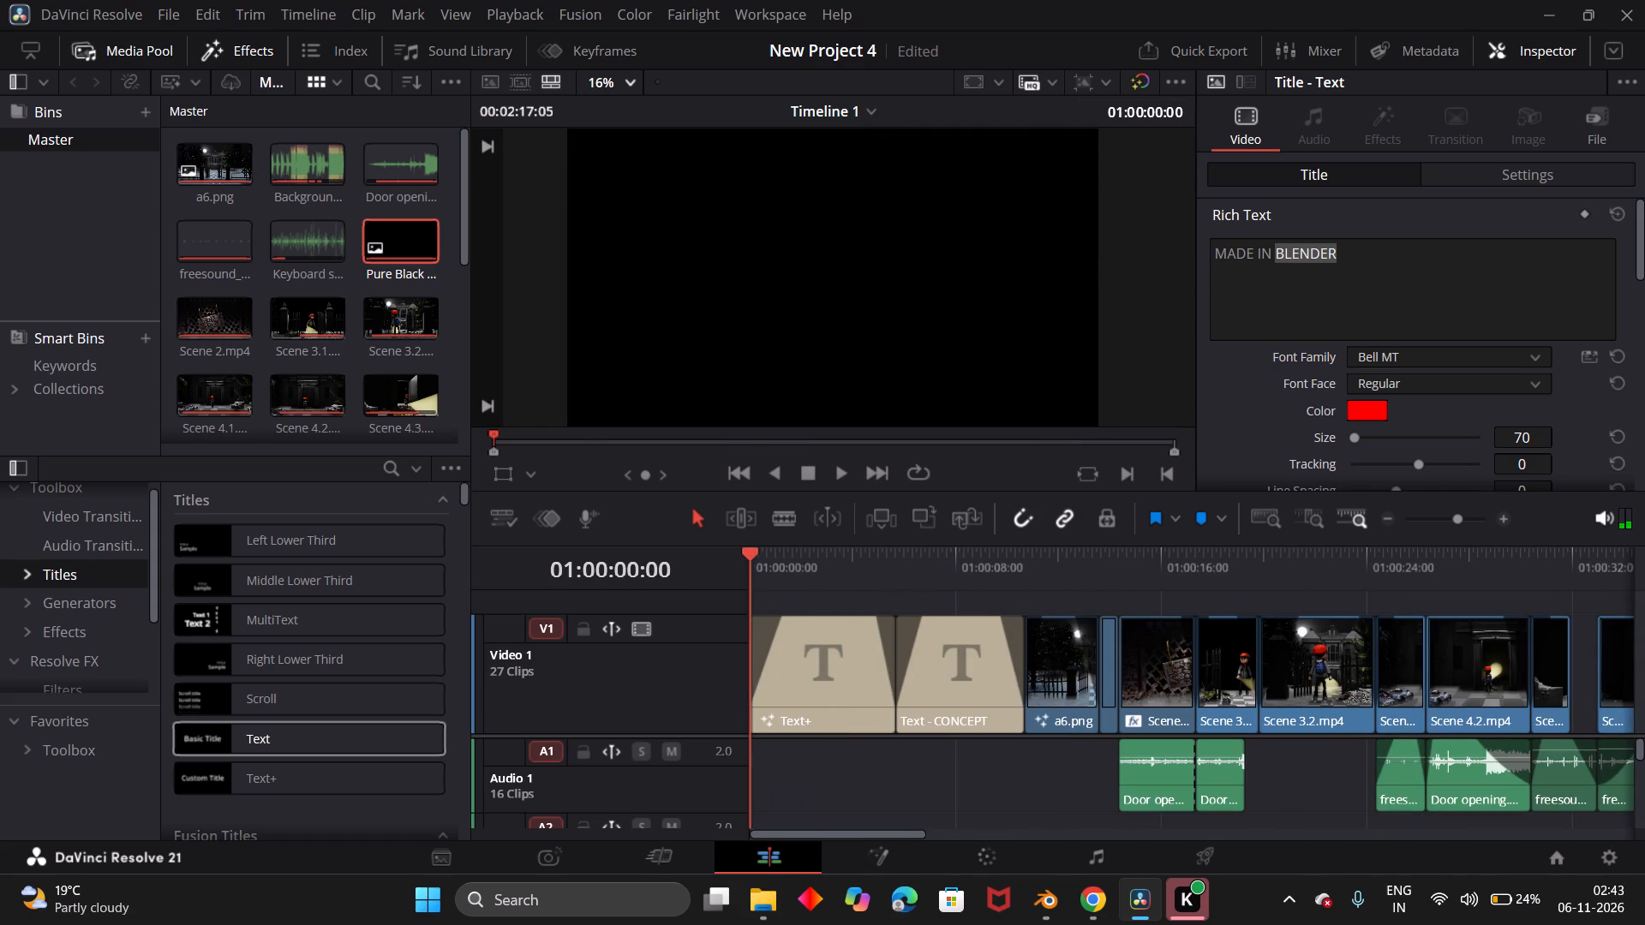
{"action": "left_click_drag", "start_coordinate": [738, 552], "coordinate": [736, 552]}
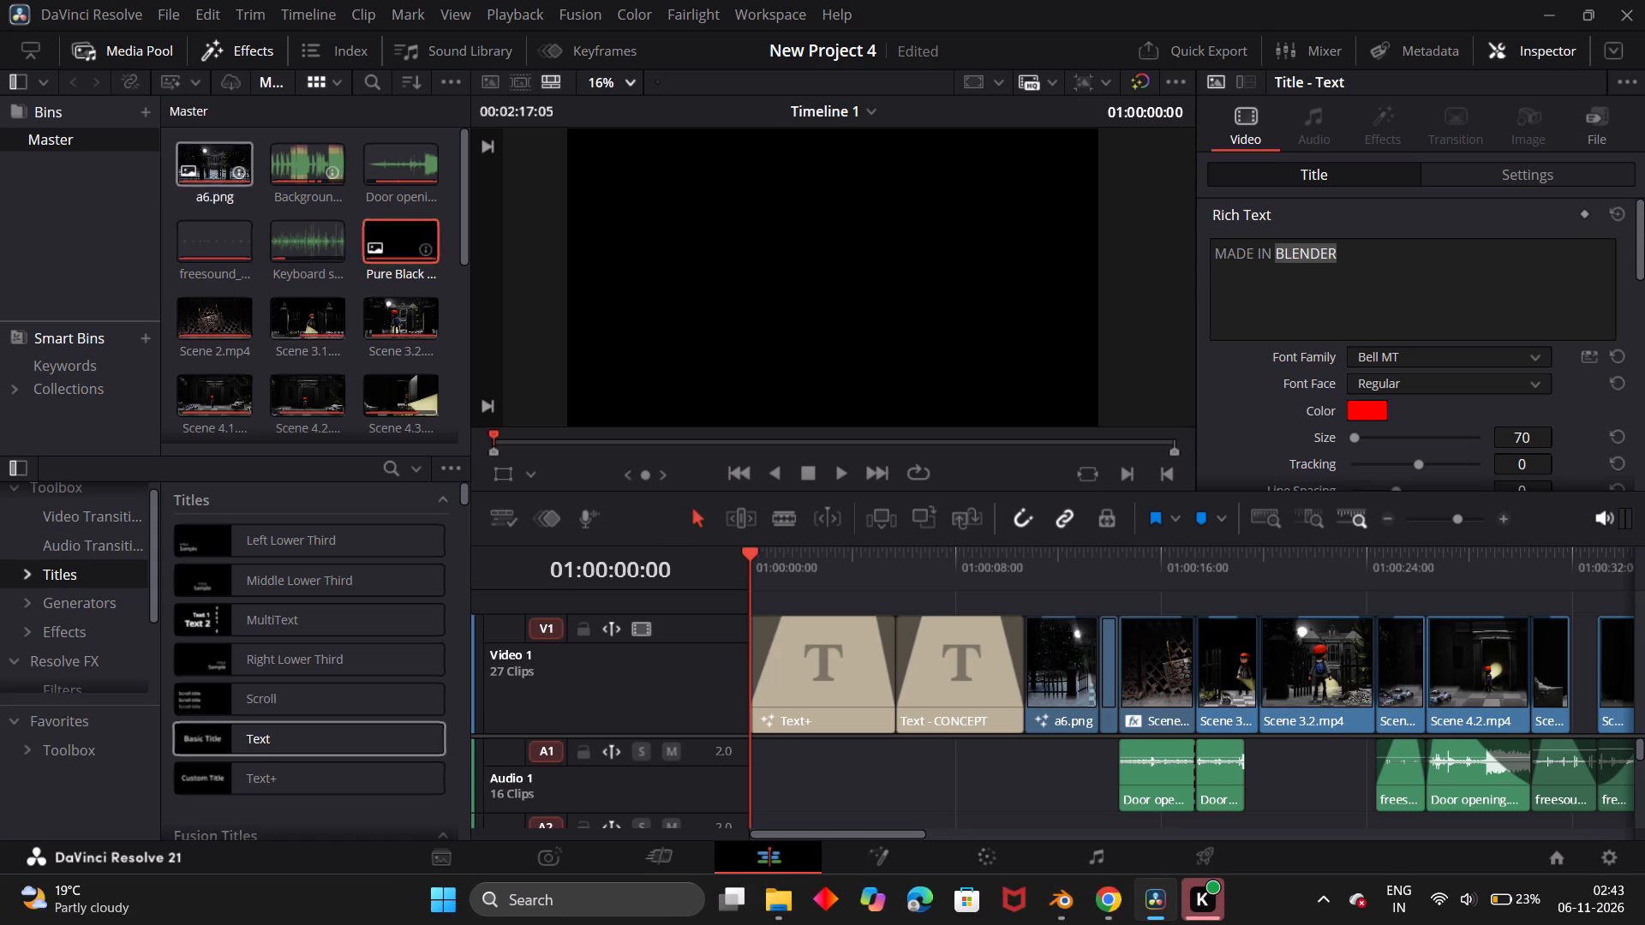
{"action": "left_click", "coordinate": [843, 472]}
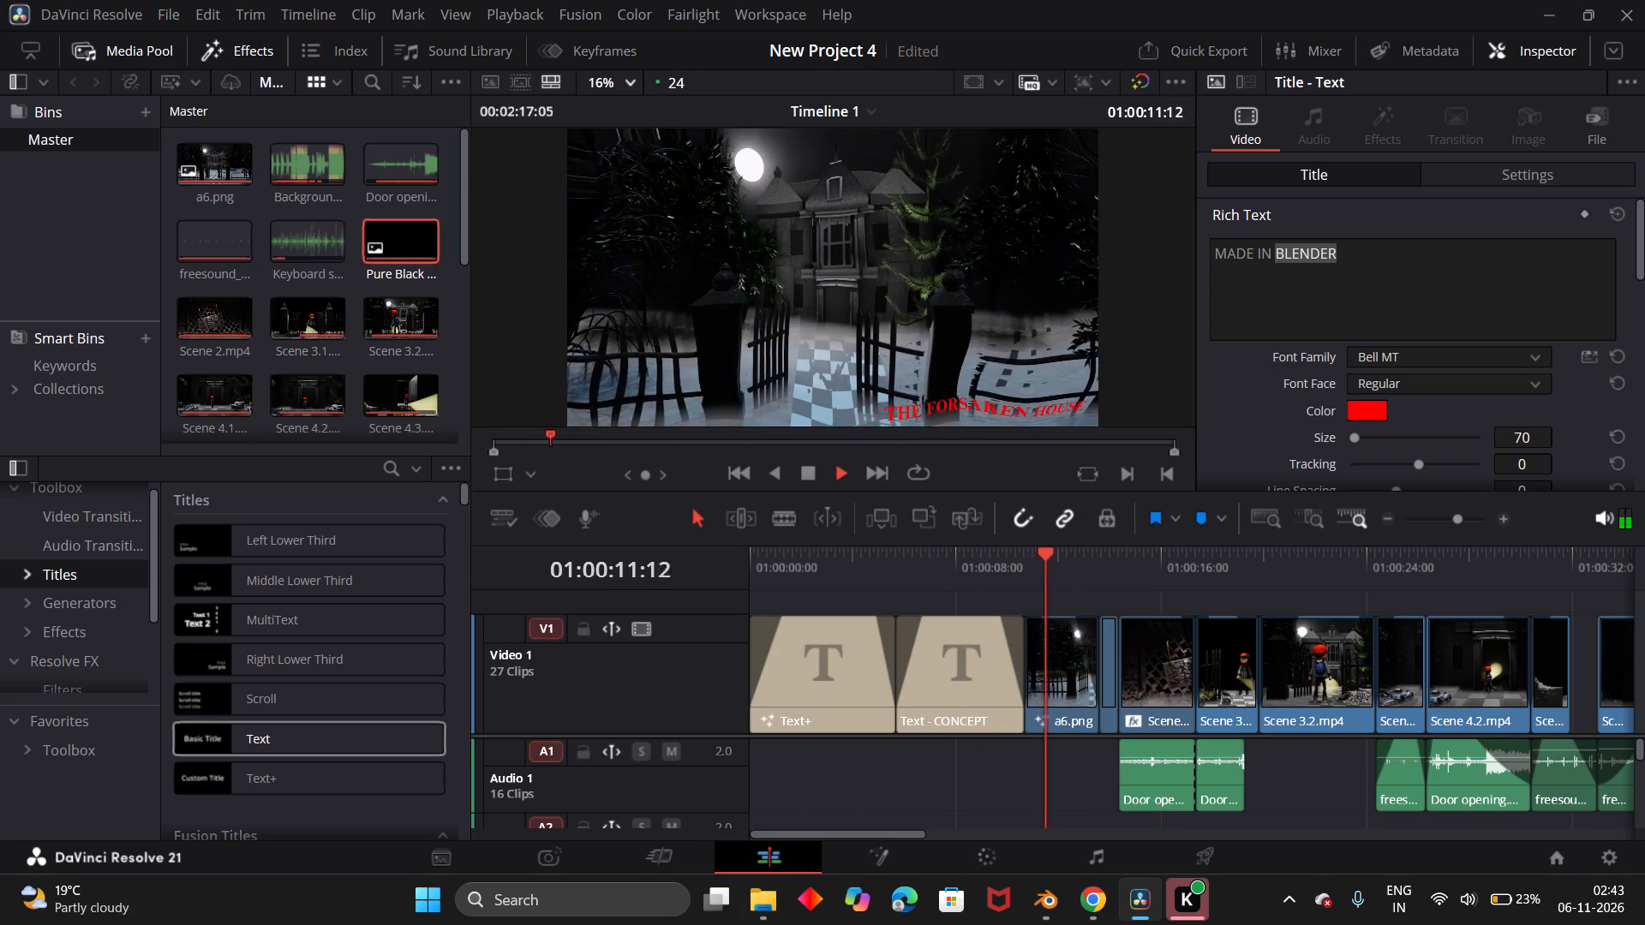
{"action": "left_click_drag", "start_coordinate": [1061, 548], "coordinate": [575, 636]}
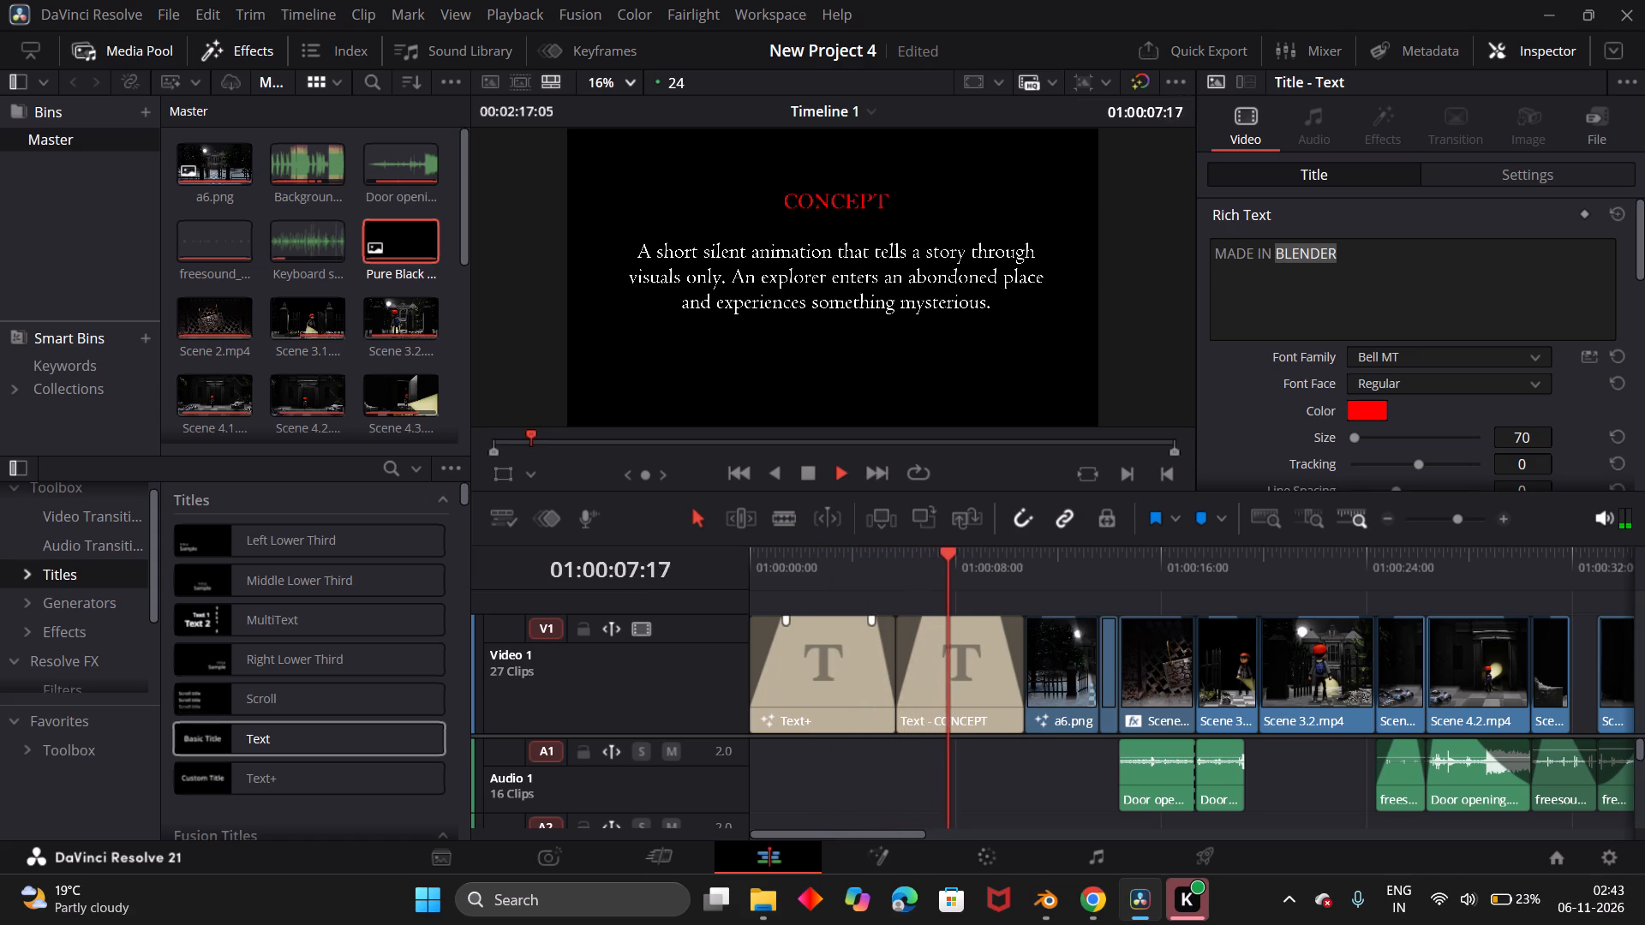
Extend the end of the Keyboard sound.wav clip on Audio 4 by about half a second under the opening title.
{"action": "scroll", "coordinate": [876, 742], "scroll_direction": "down", "scroll_amount": 2}
{"action": "scroll", "coordinate": [911, 792], "scroll_direction": "up", "scroll_amount": 1}
{"action": "scroll", "coordinate": [898, 792], "scroll_direction": "down", "scroll_amount": 1}
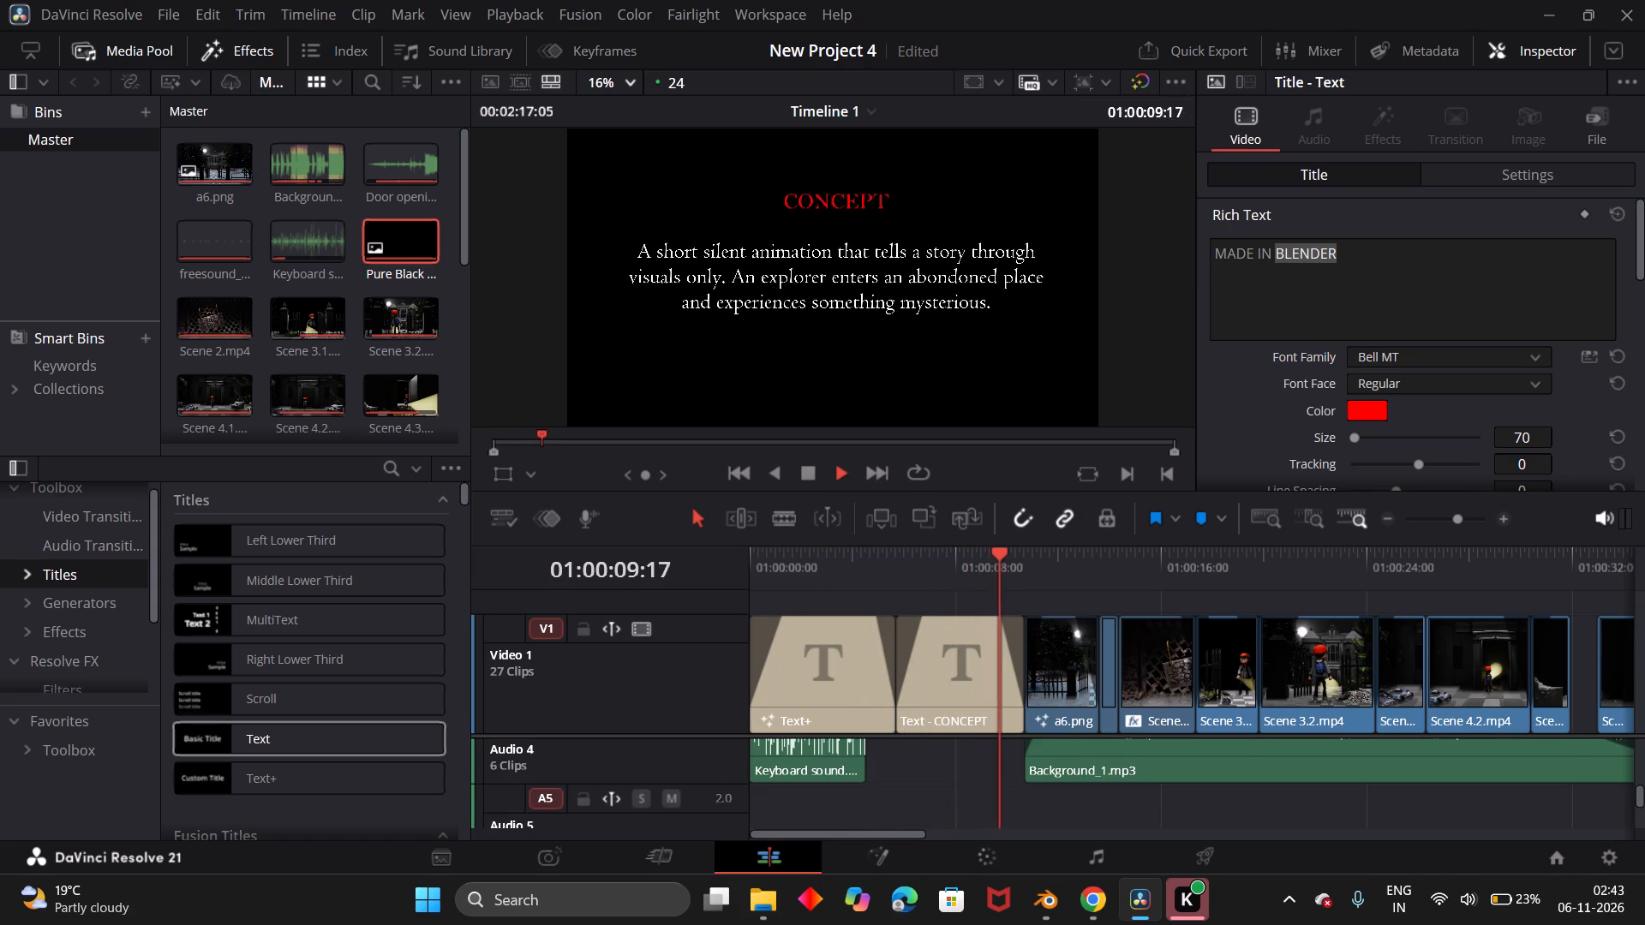
{"action": "left_click_drag", "start_coordinate": [865, 759], "coordinate": [875, 771]}
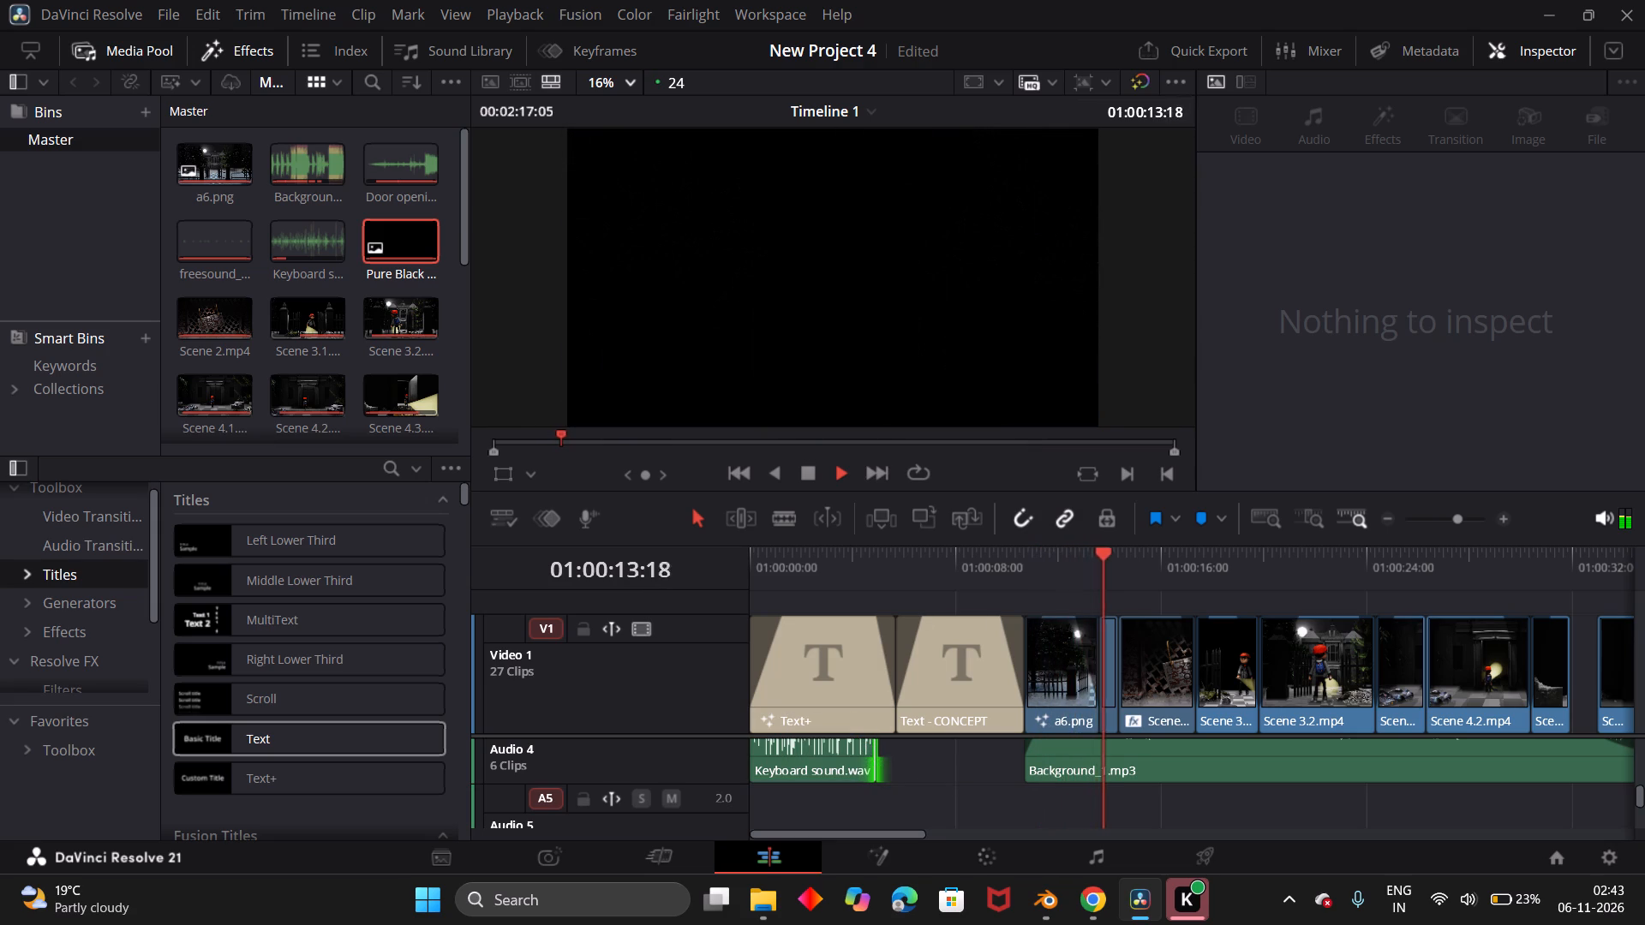
Replay the opening from the start of the timeline to check the extended keyboard sound against the titles.
{"action": "left_click_drag", "start_coordinate": [1111, 556], "coordinate": [691, 558]}
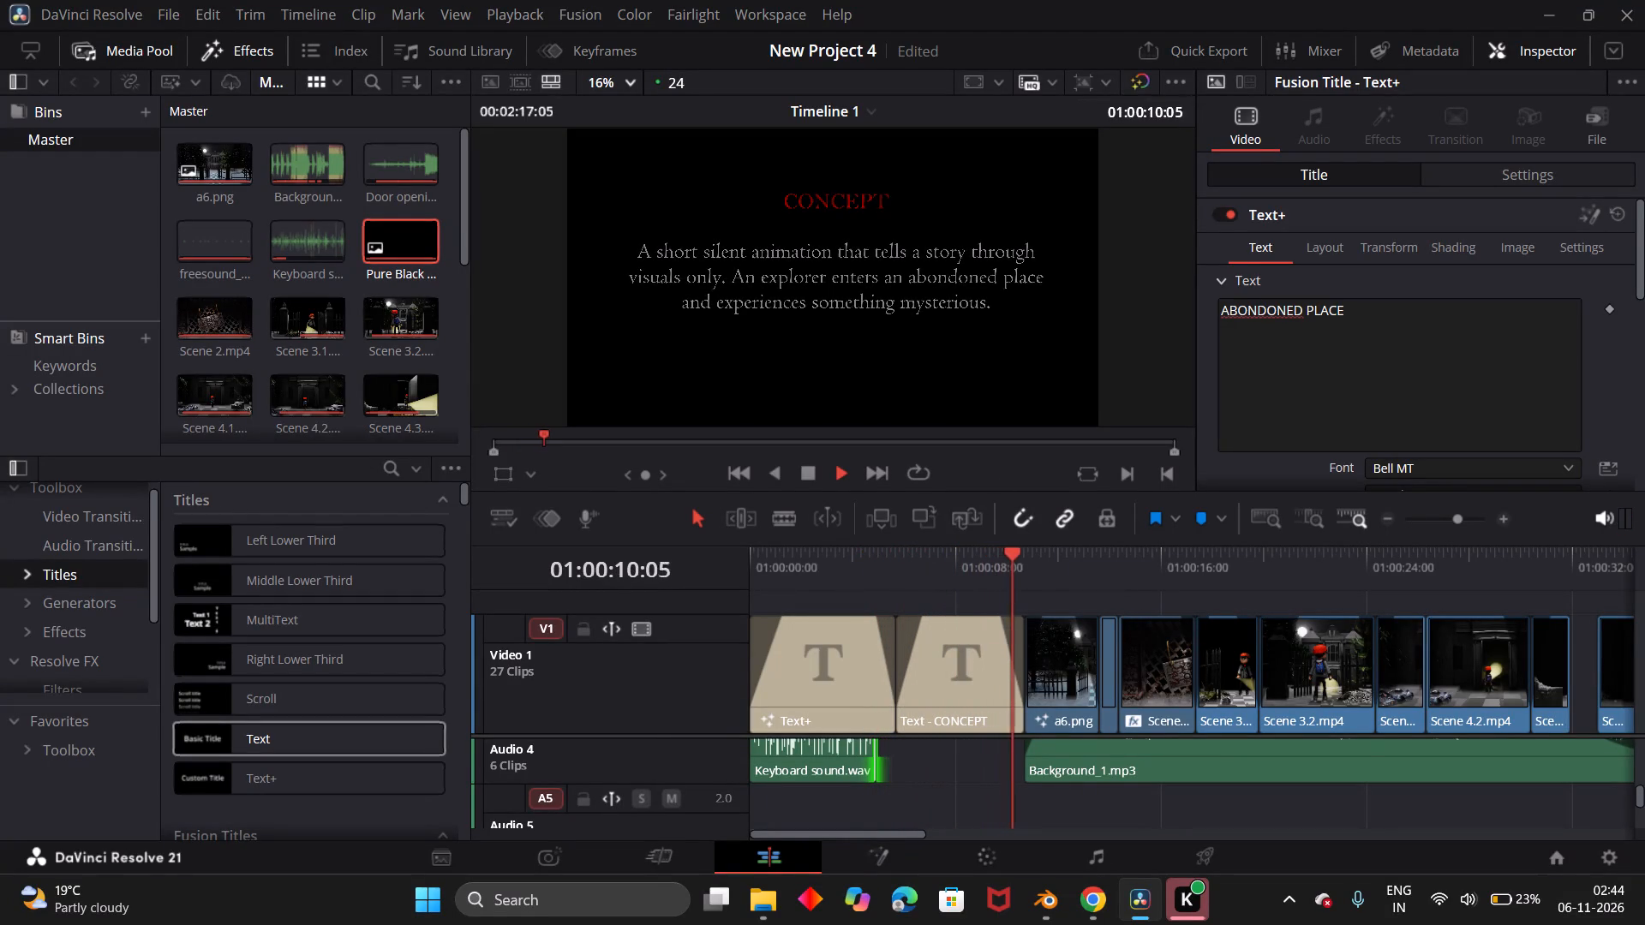
{"action": "left_click_drag", "start_coordinate": [996, 486], "coordinate": [1008, 550]}
{"action": "left_click_drag", "start_coordinate": [1000, 486], "coordinate": [1000, 484]}
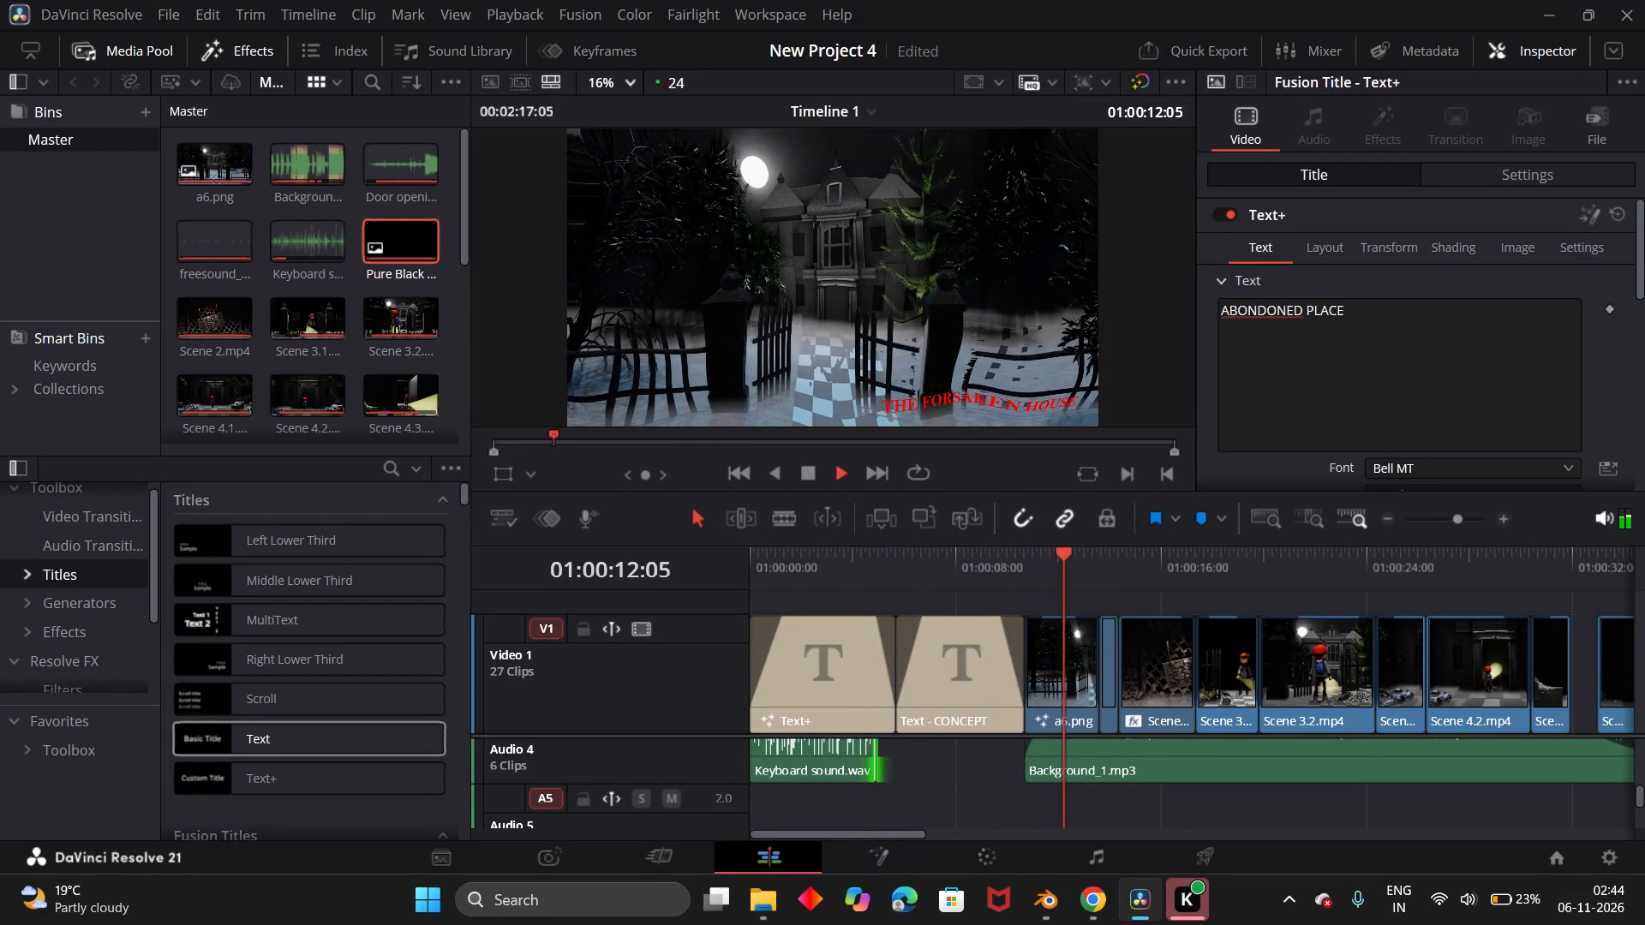
{"action": "left_click_drag", "start_coordinate": [1000, 484], "coordinate": [1005, 501]}
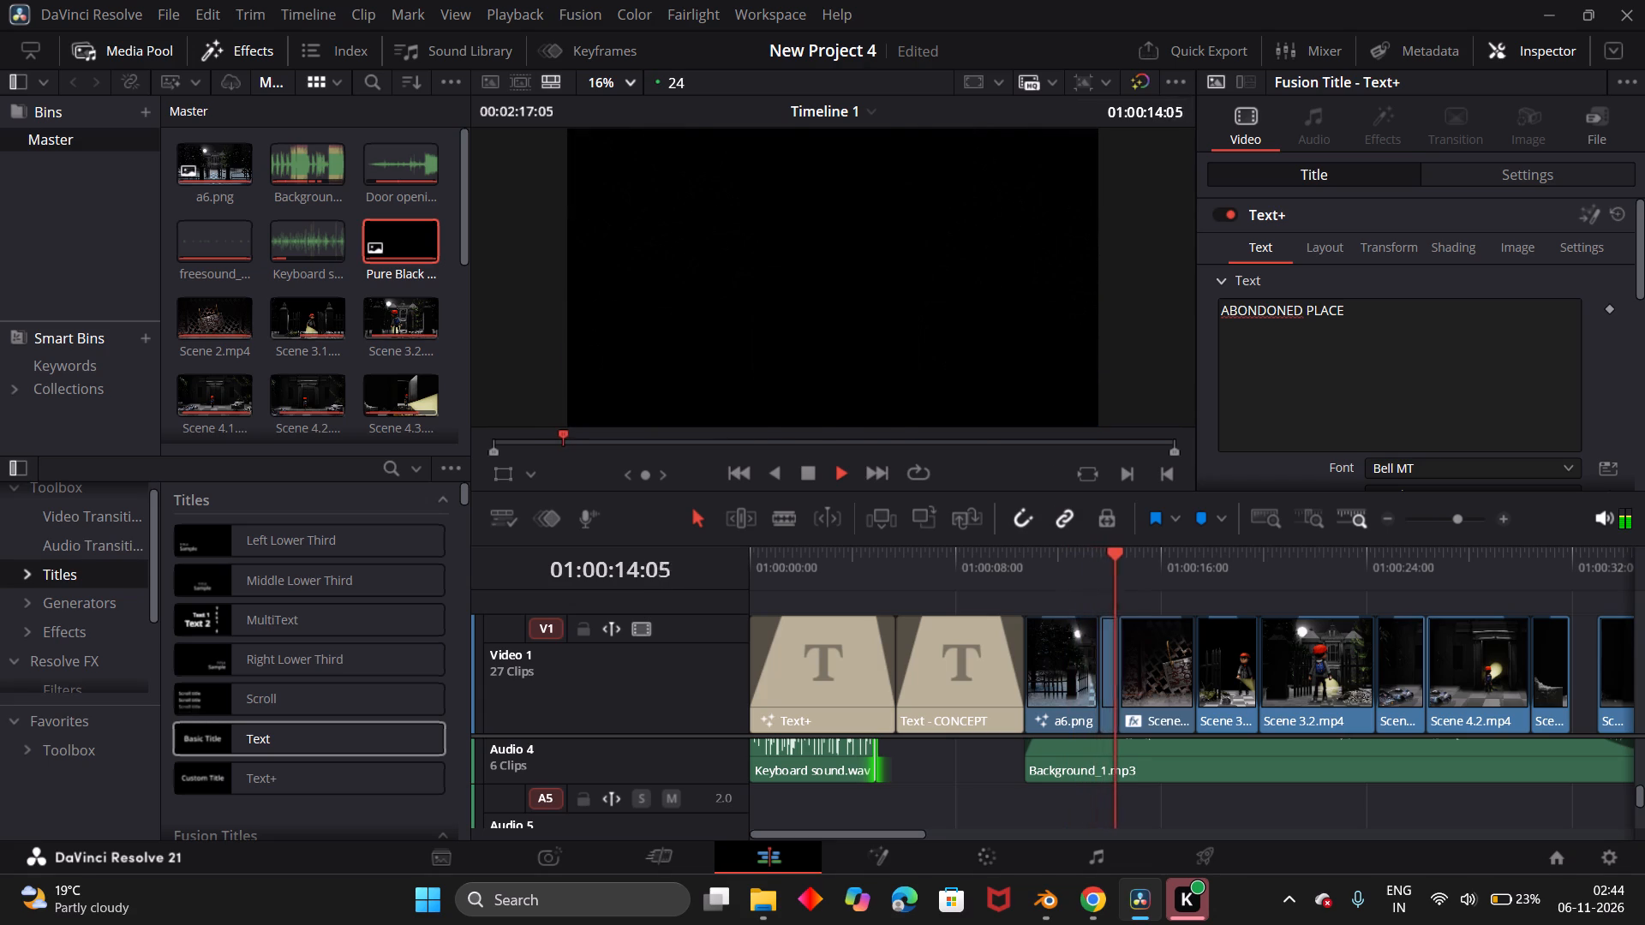
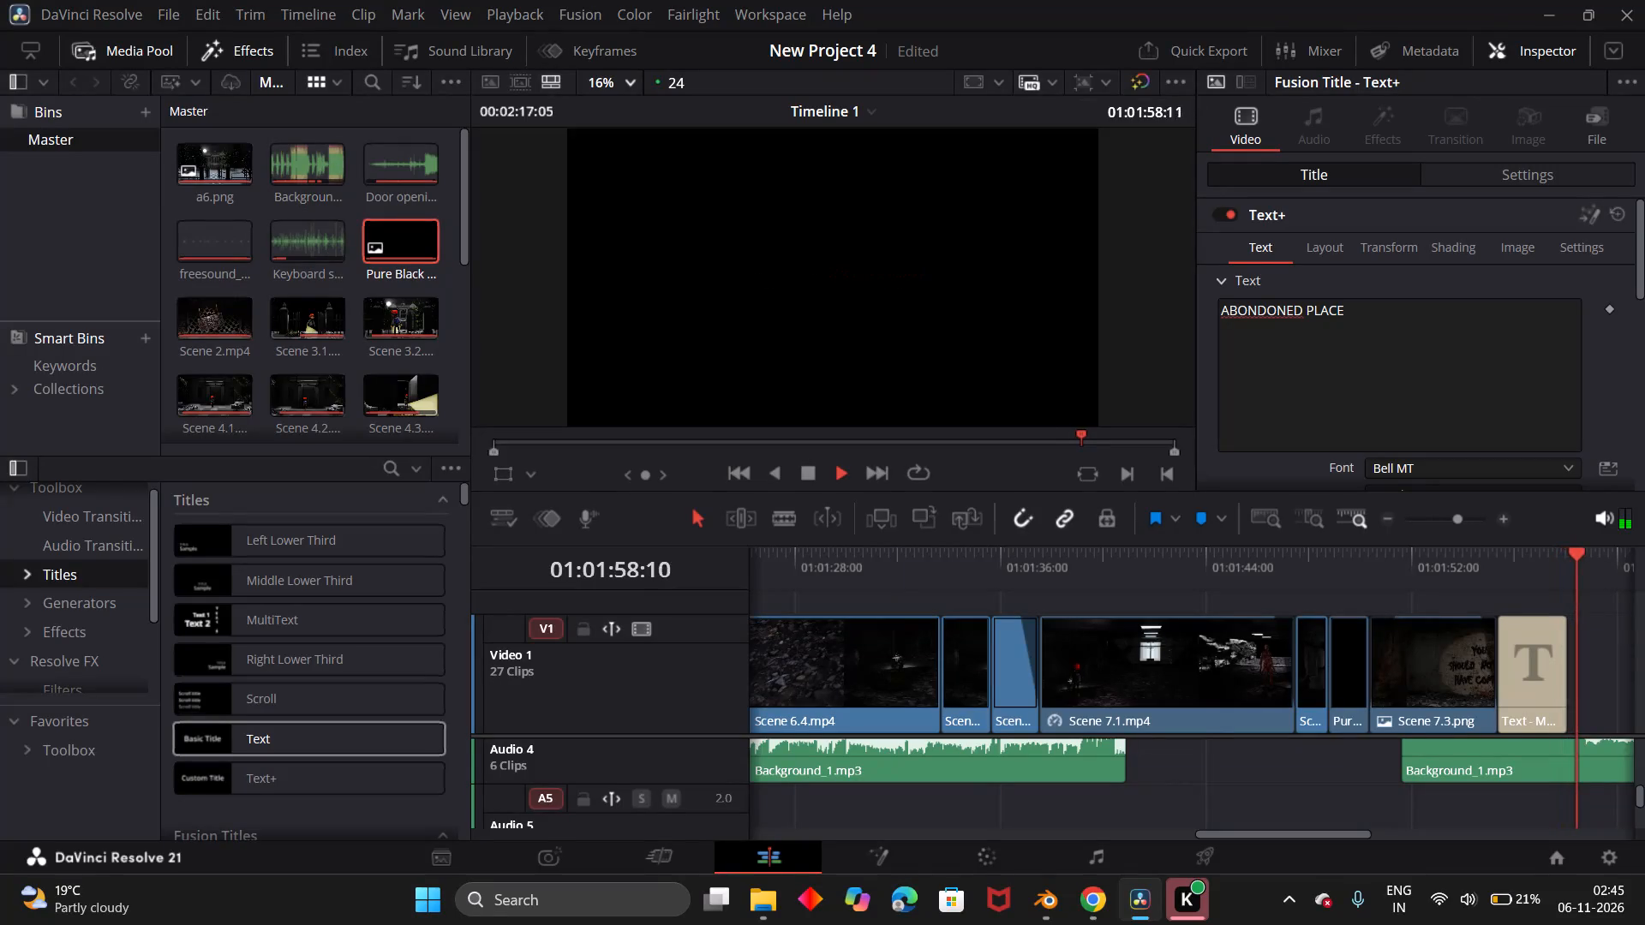
Shorten the fade-in at the start of the Scene 7.3.png clip and play through the cut from Scene 7.1.mp4 to check it.
{"action": "left_click", "coordinate": [804, 470]}
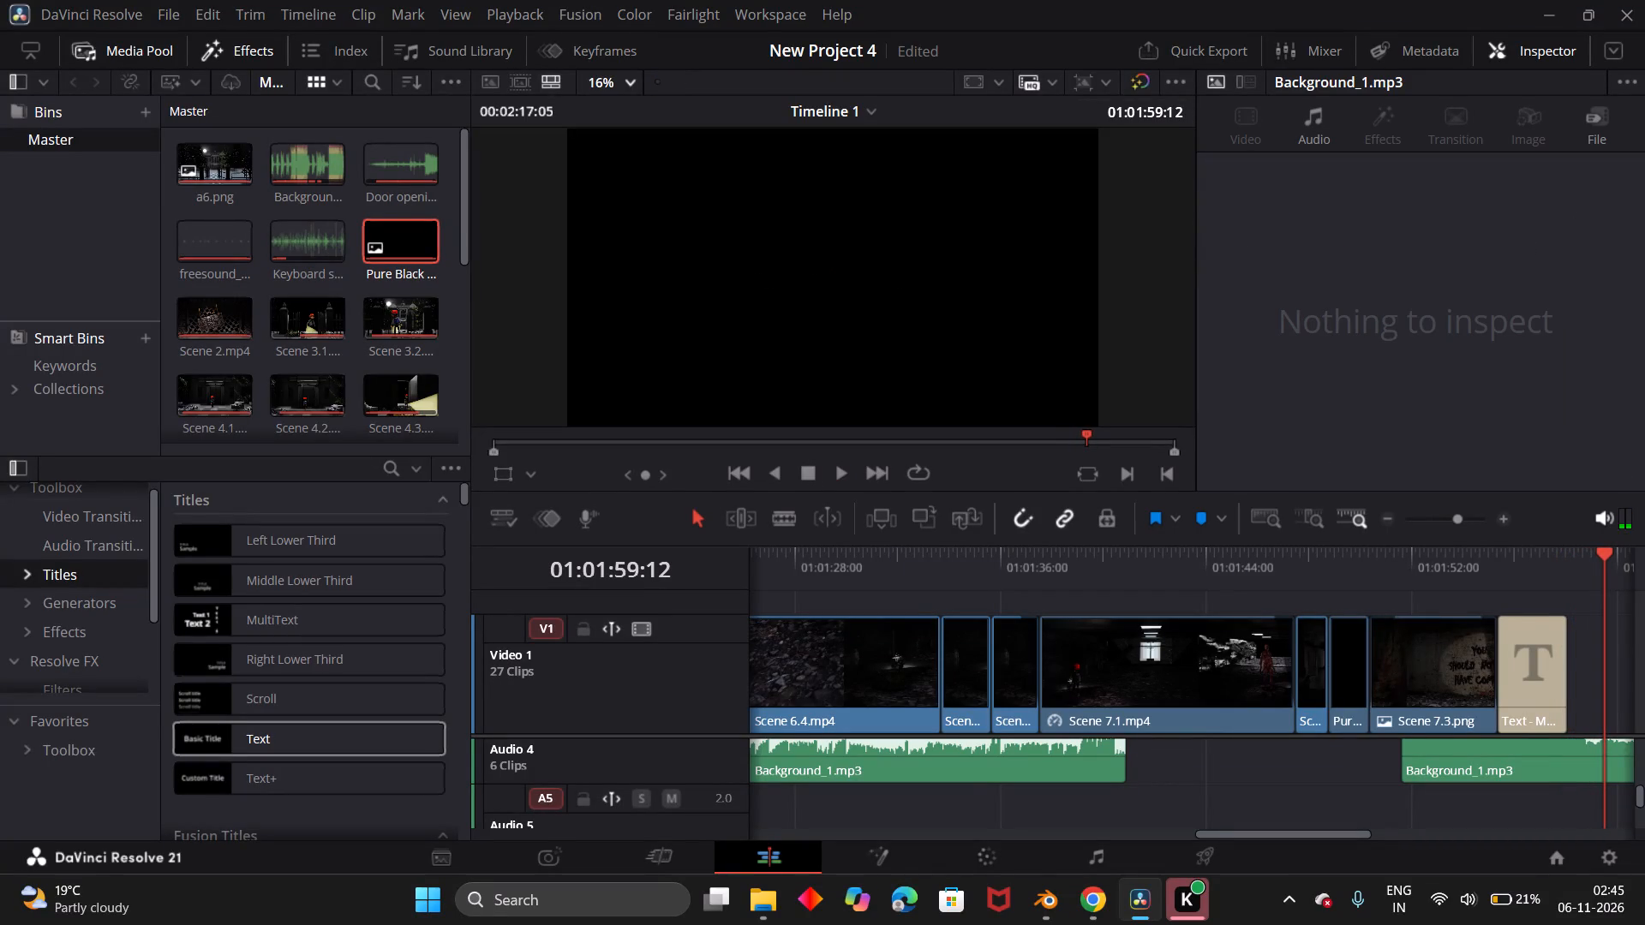
{"action": "left_click_drag", "start_coordinate": [1604, 560], "coordinate": [1338, 585]}
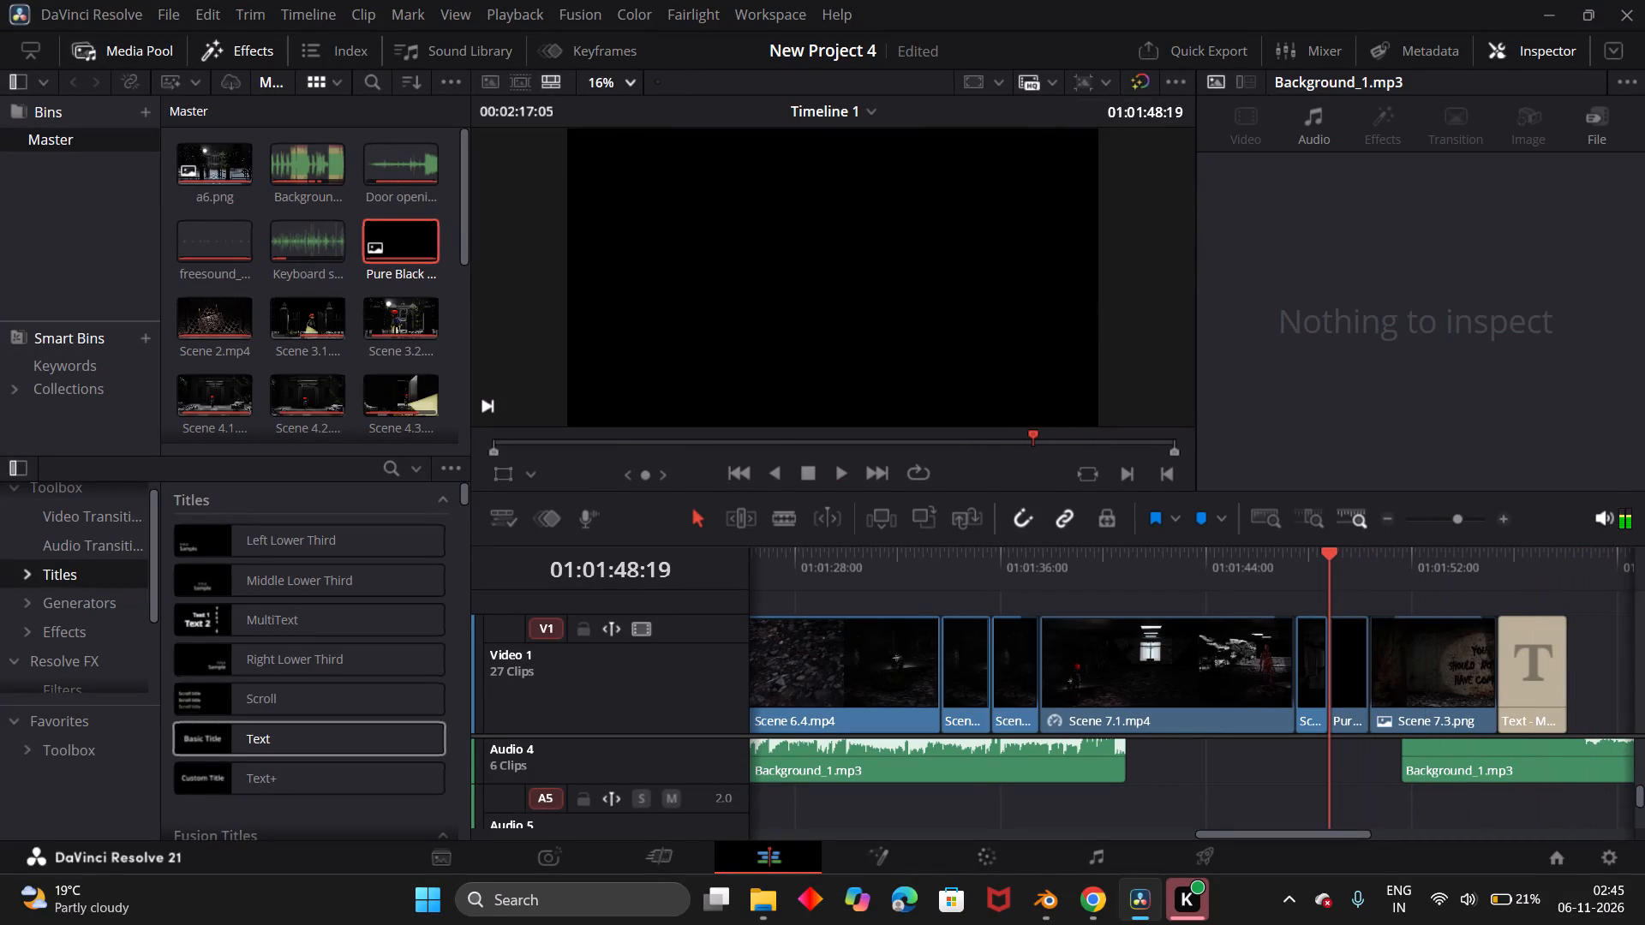
{"action": "left_click_drag", "start_coordinate": [1338, 585], "coordinate": [1337, 587]}
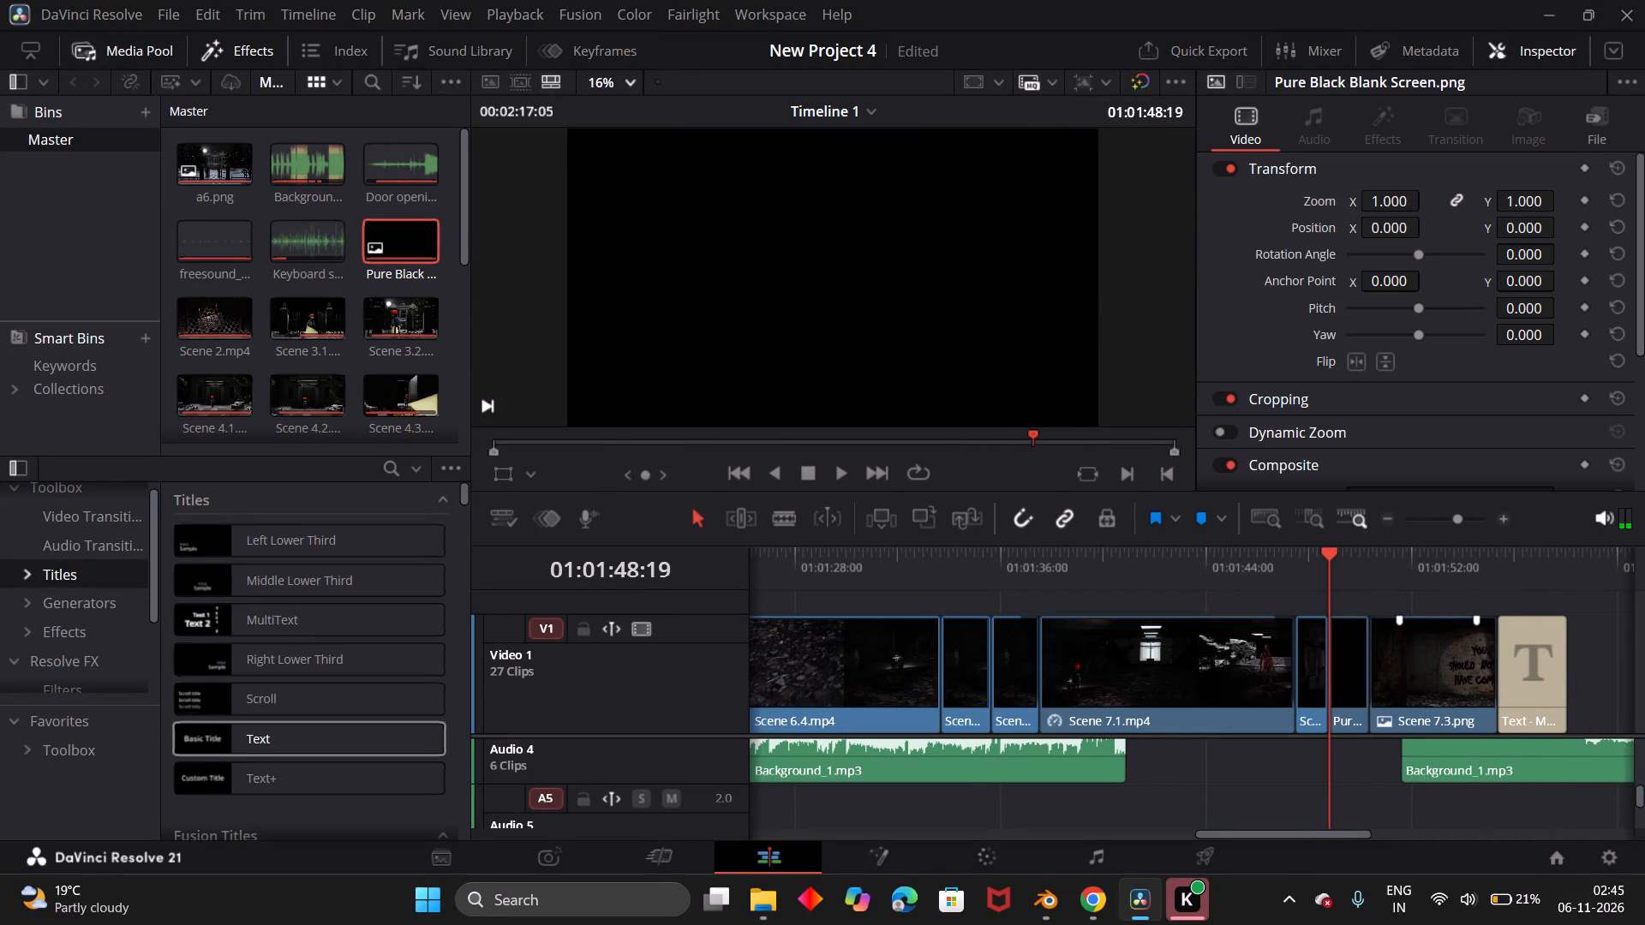
{"action": "left_click_drag", "start_coordinate": [1400, 620], "coordinate": [1377, 617]}
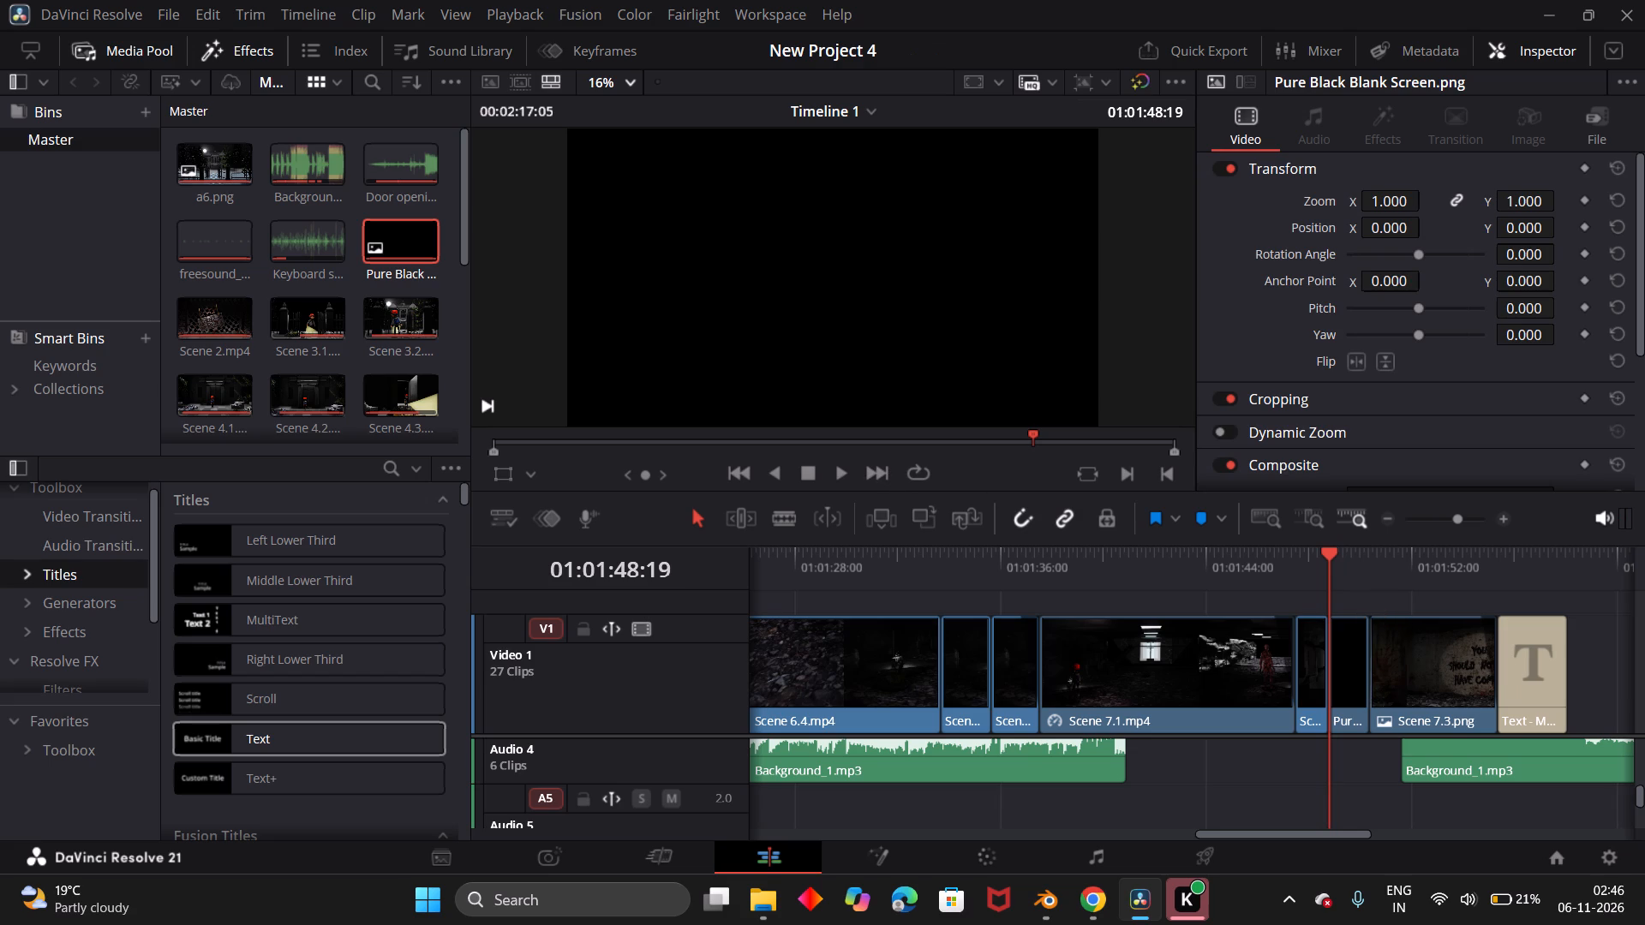
{"action": "left_click_drag", "start_coordinate": [1329, 552], "coordinate": [1275, 576]}
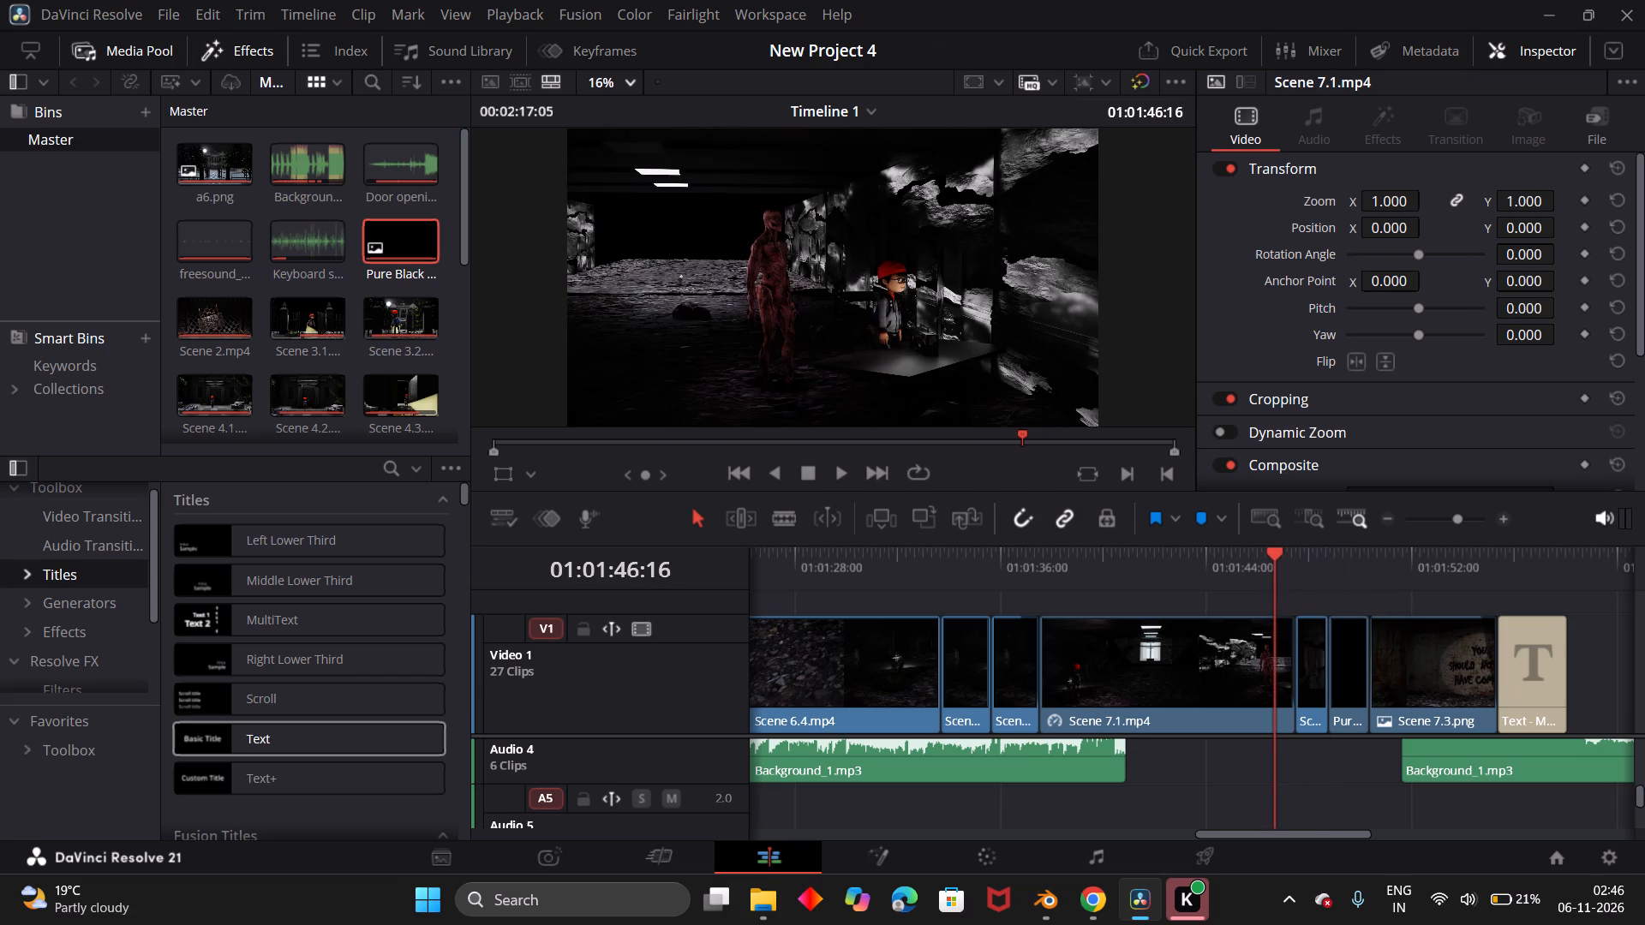
{"action": "left_click", "coordinate": [836, 473]}
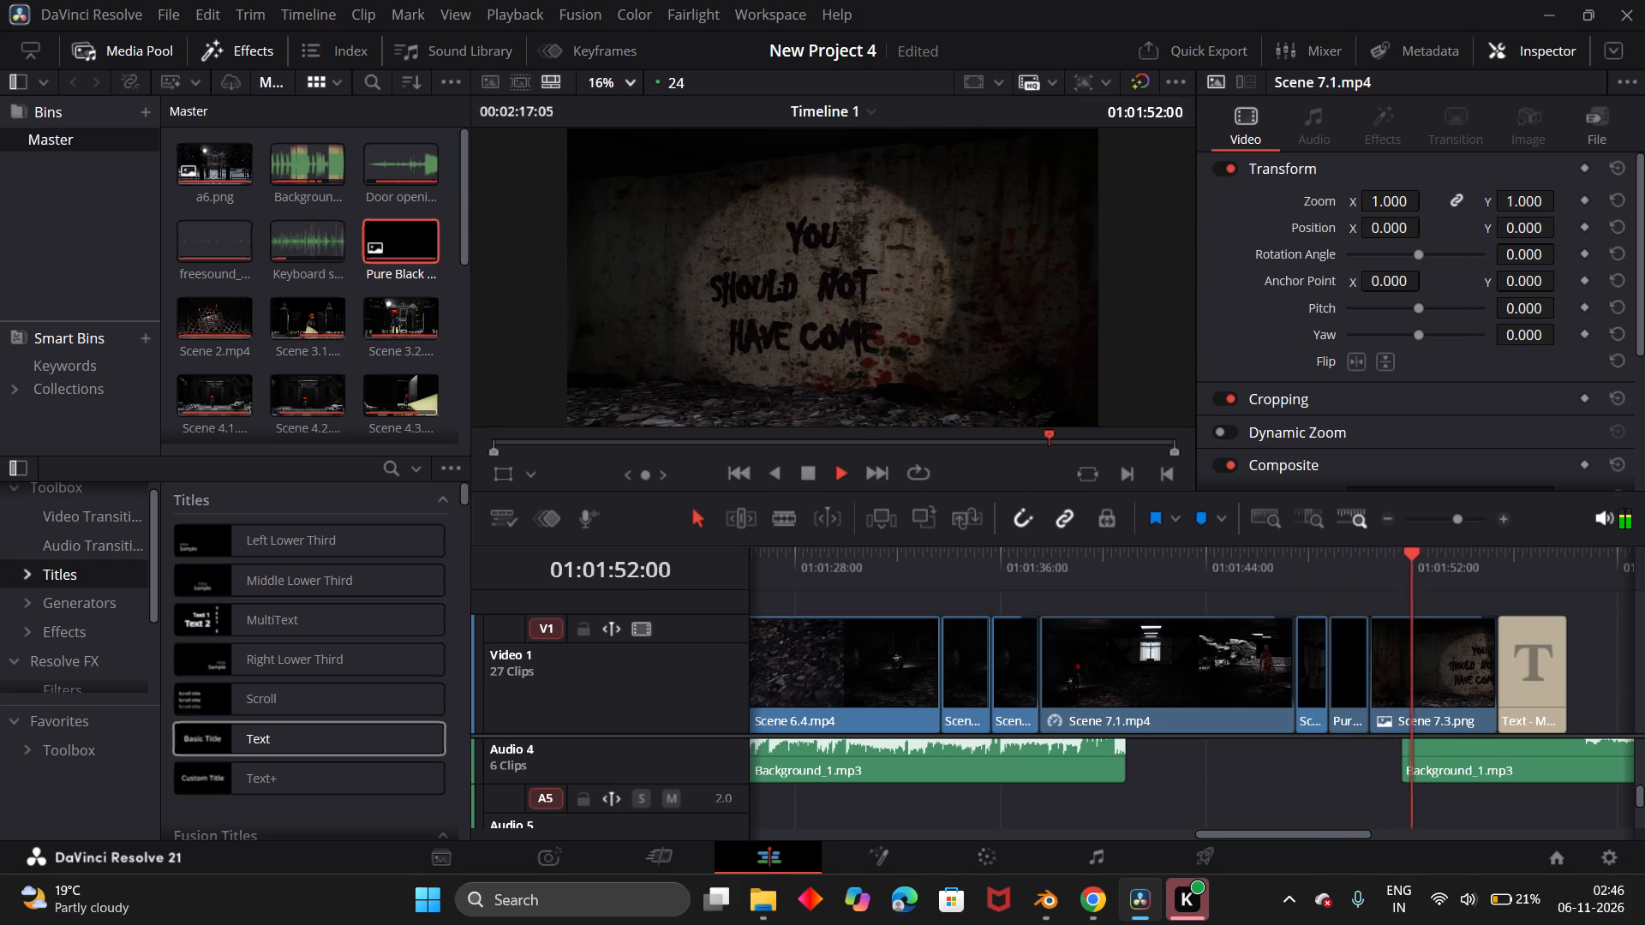
{"action": "left_click", "coordinate": [813, 473]}
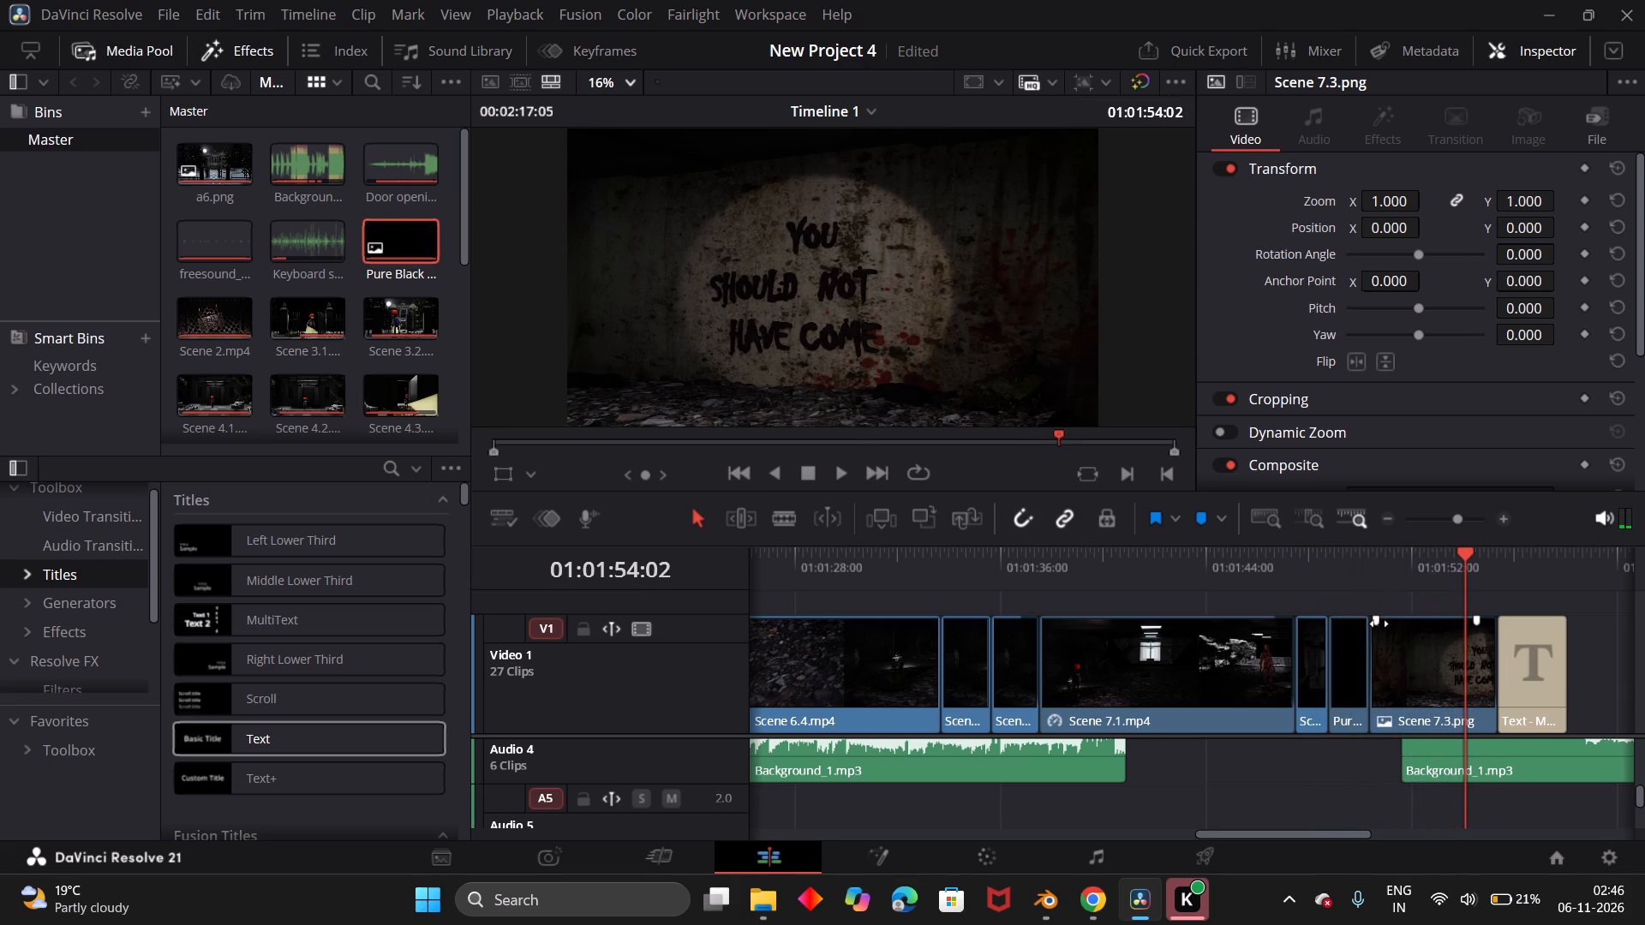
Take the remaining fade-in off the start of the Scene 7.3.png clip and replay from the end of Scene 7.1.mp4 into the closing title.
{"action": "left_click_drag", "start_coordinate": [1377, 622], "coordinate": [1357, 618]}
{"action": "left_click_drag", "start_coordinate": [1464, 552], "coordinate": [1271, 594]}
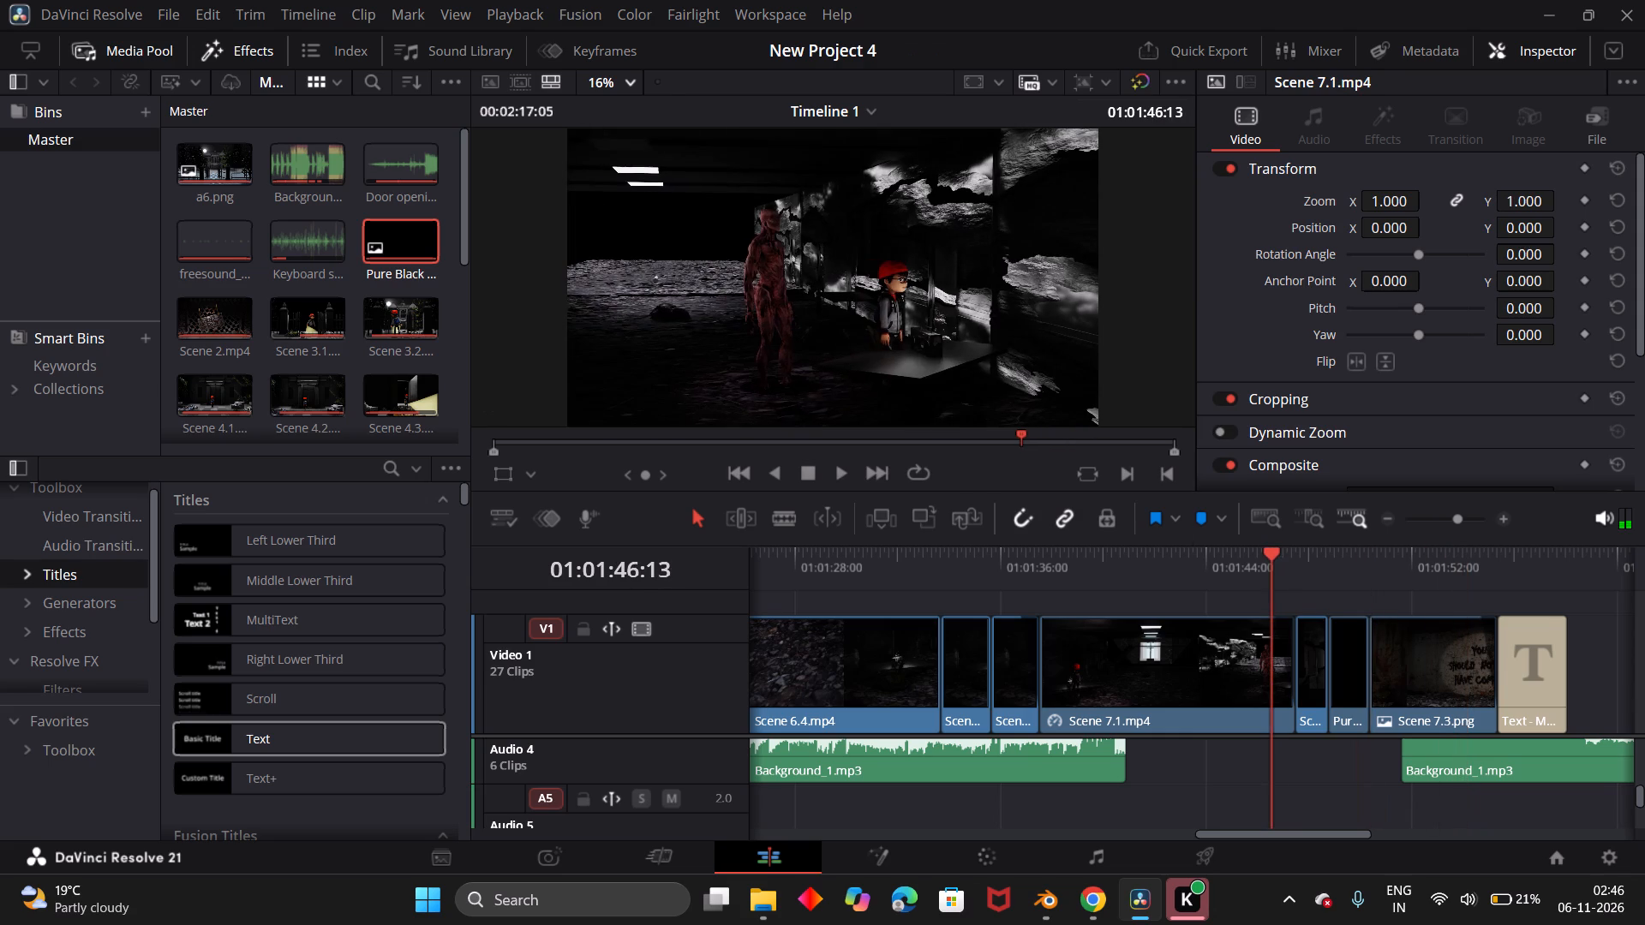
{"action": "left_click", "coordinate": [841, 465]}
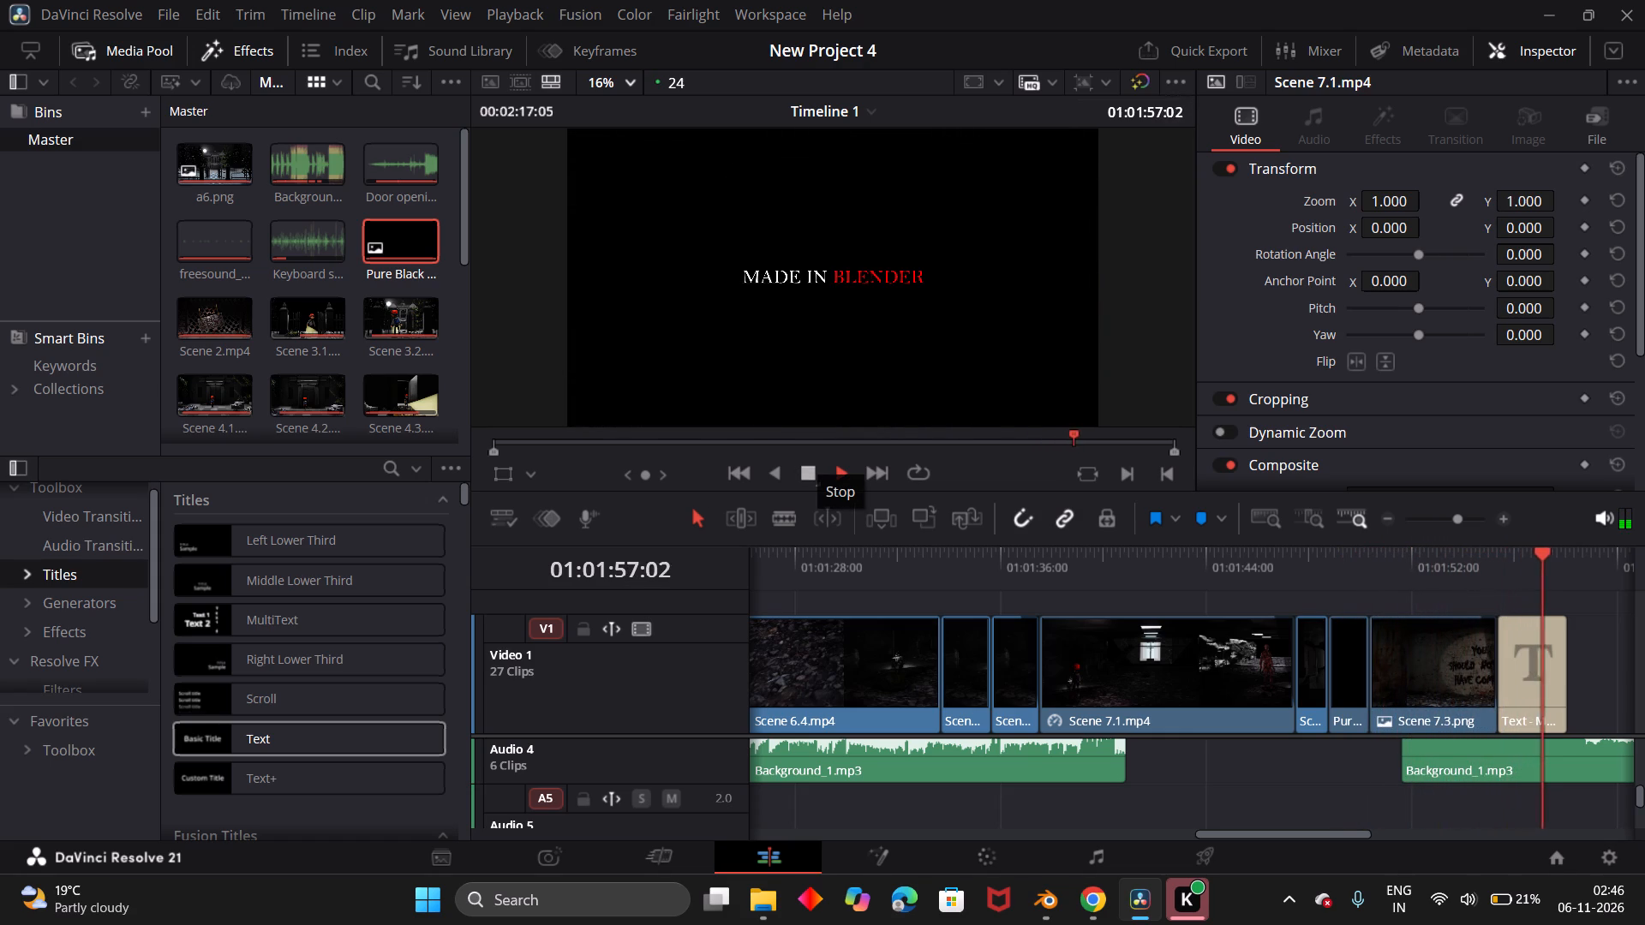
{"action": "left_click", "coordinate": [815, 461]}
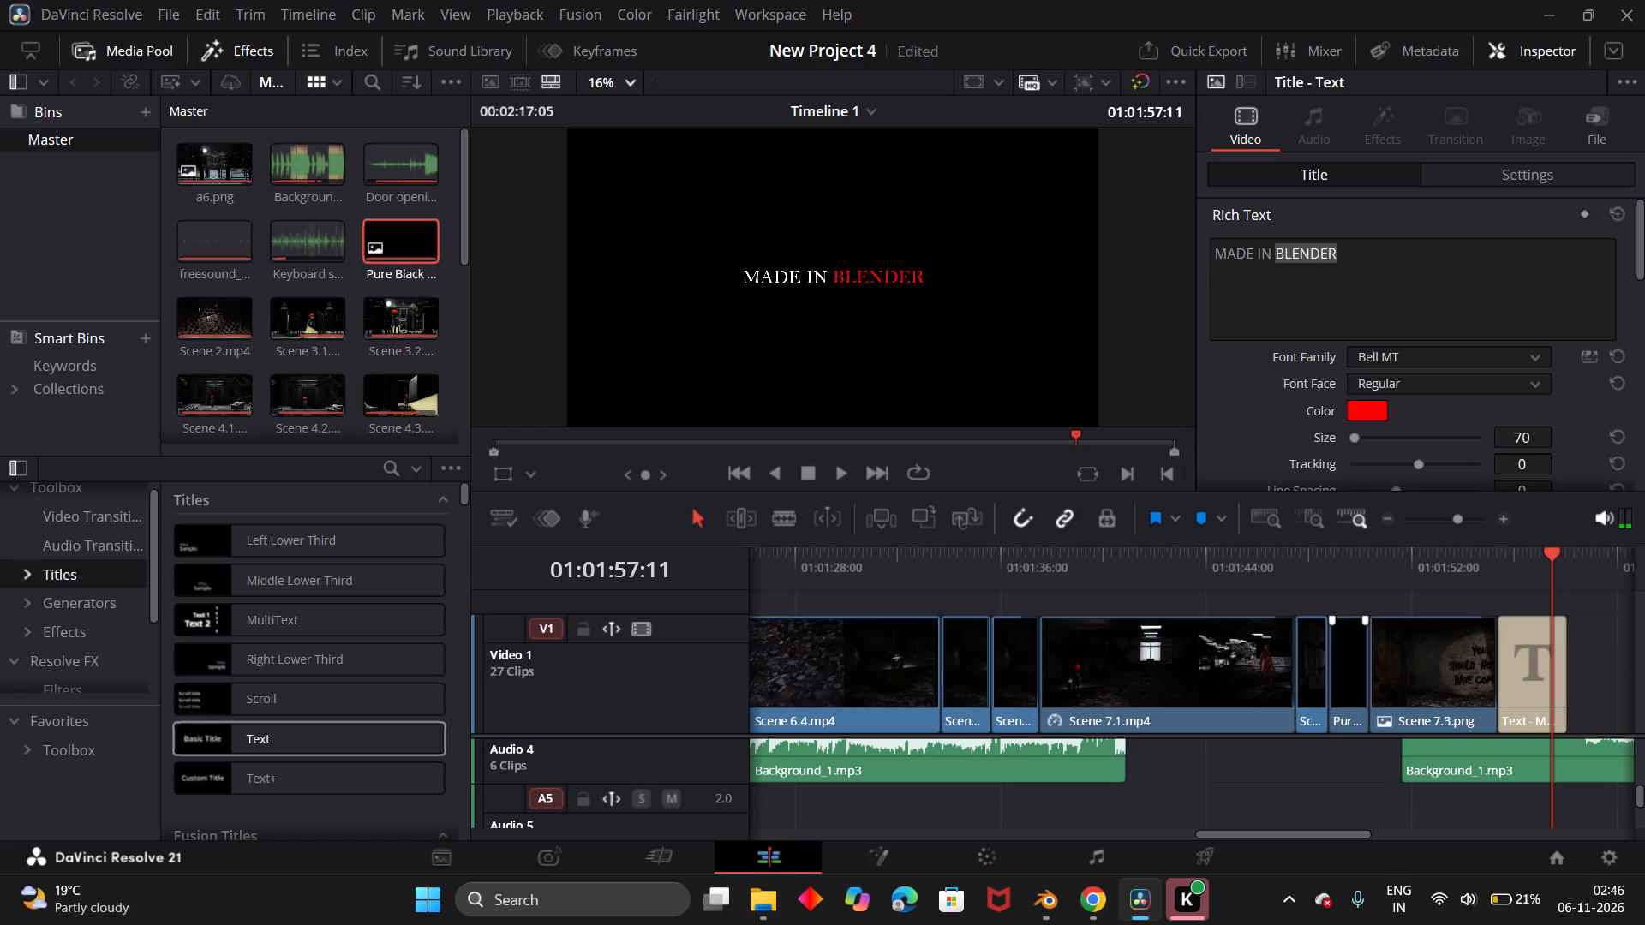
Give the Scene 7.3.png clip a fade-in of about 5 frames and replay it from the end of Scene 7.1.mp4.
{"action": "left_click", "coordinate": [1374, 618]}
{"action": "left_click_drag", "start_coordinate": [1550, 558], "coordinate": [1361, 588]}
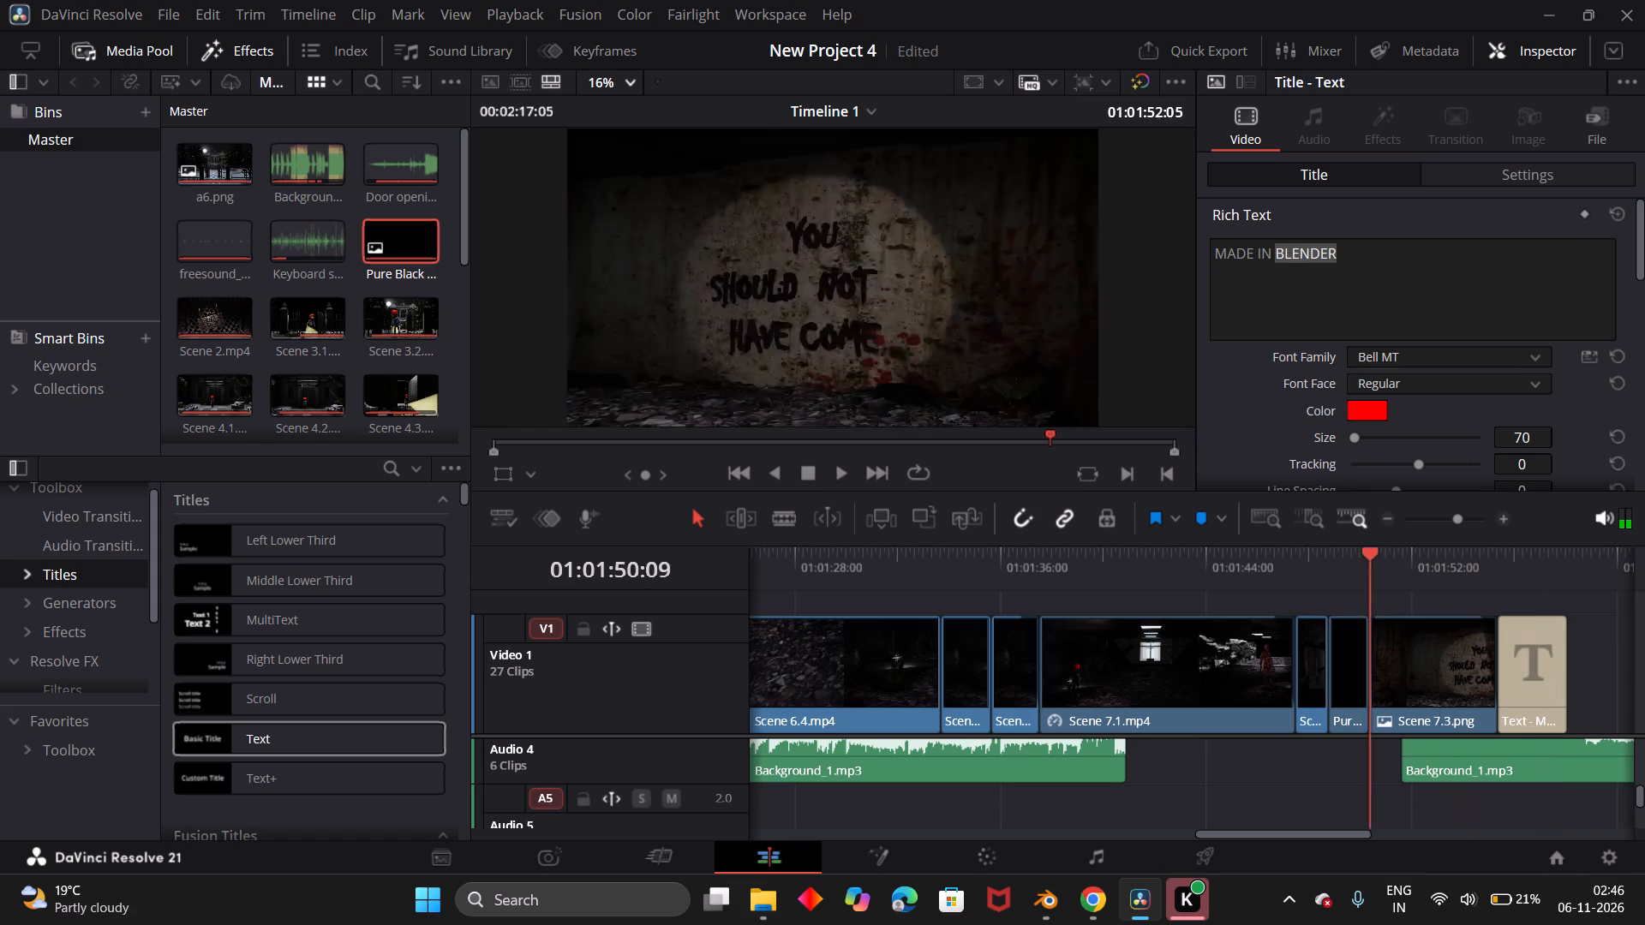
{"action": "left_click_drag", "start_coordinate": [1361, 588], "coordinate": [1271, 601]}
{"action": "left_click", "coordinate": [850, 470]}
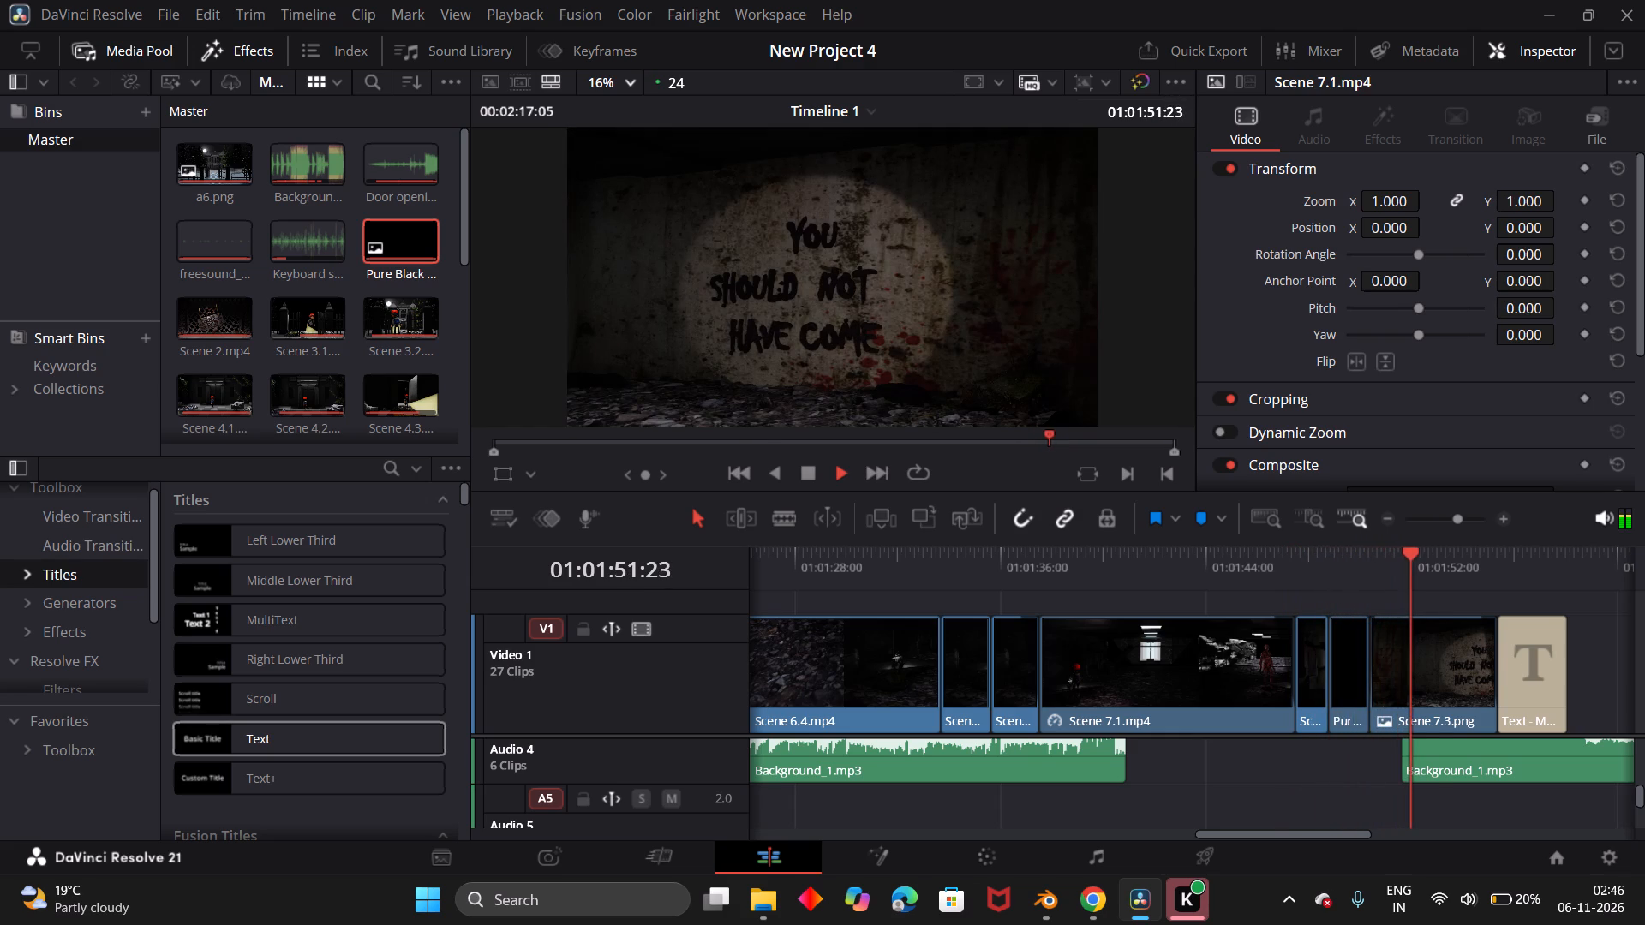
{"action": "left_click", "coordinate": [806, 471]}
Select the Scene 7.3.png clip and look through the Fusion and Krokodove effects for one that suits it.
{"action": "left_click", "coordinate": [1401, 676]}
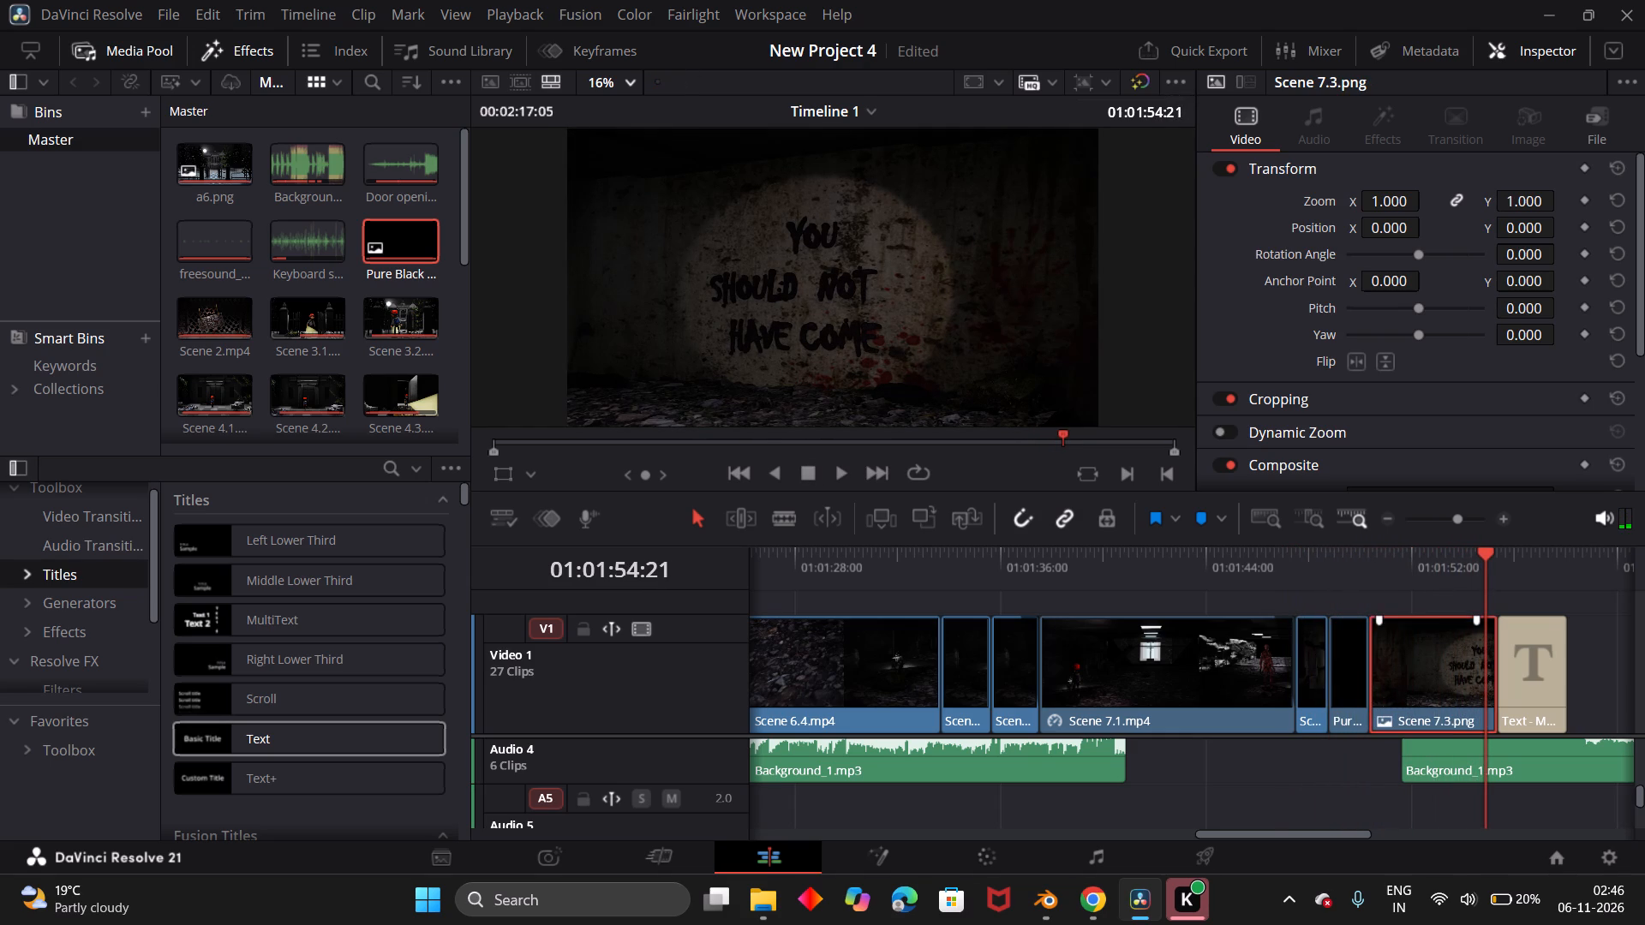
{"action": "left_click", "coordinate": [254, 45]}
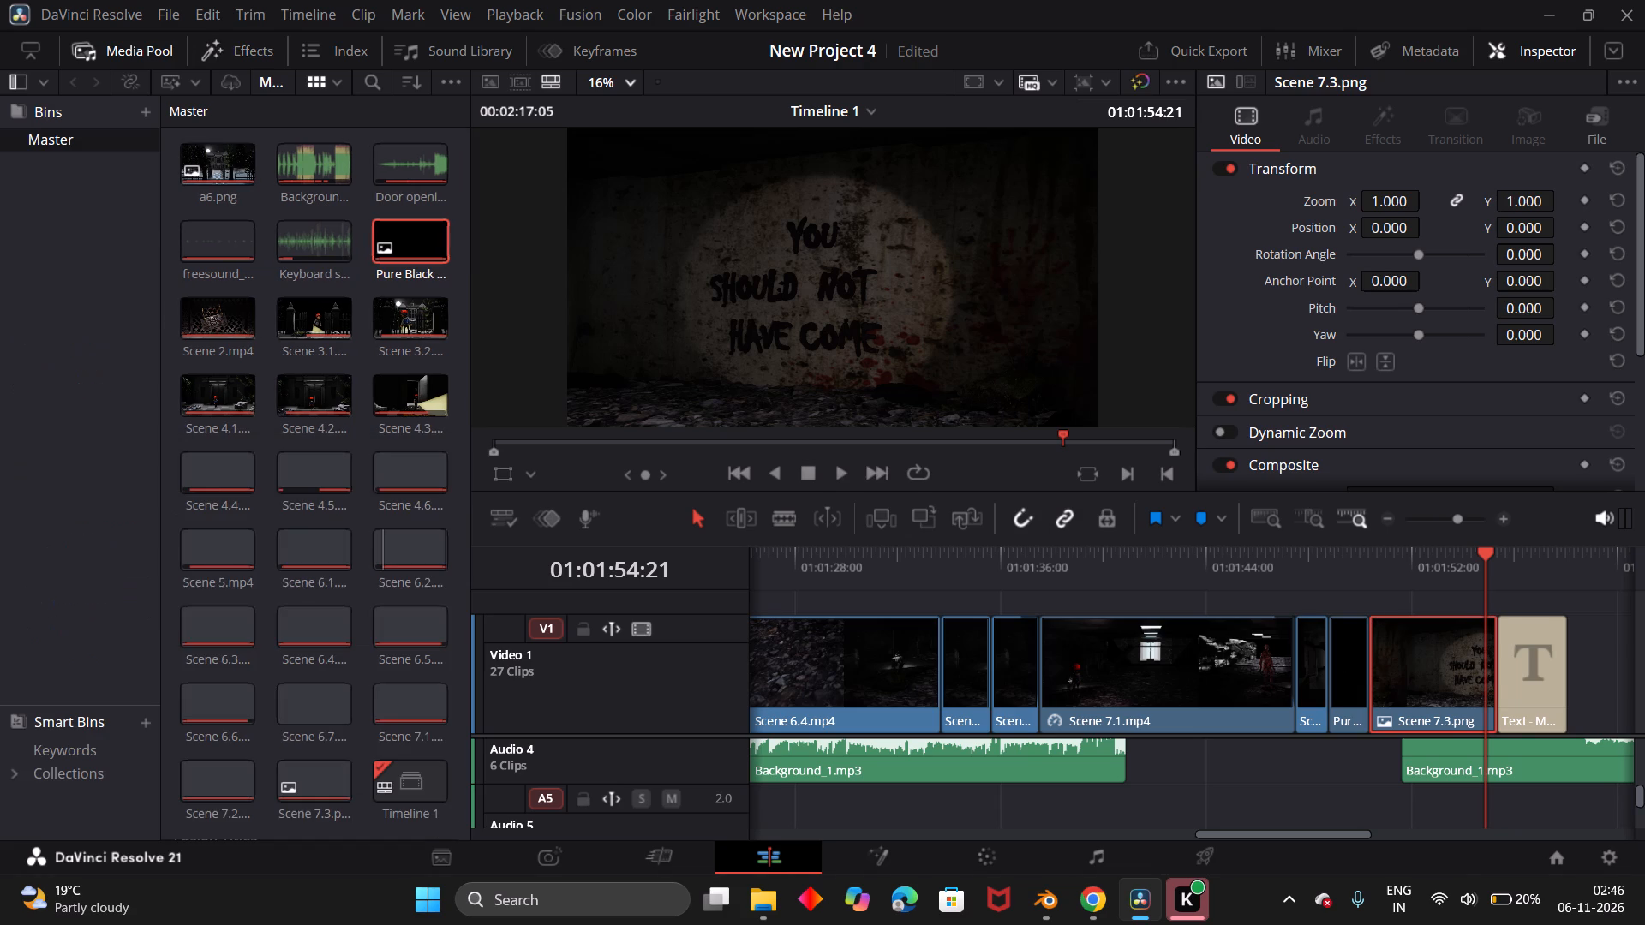
{"action": "left_click", "coordinate": [253, 49]}
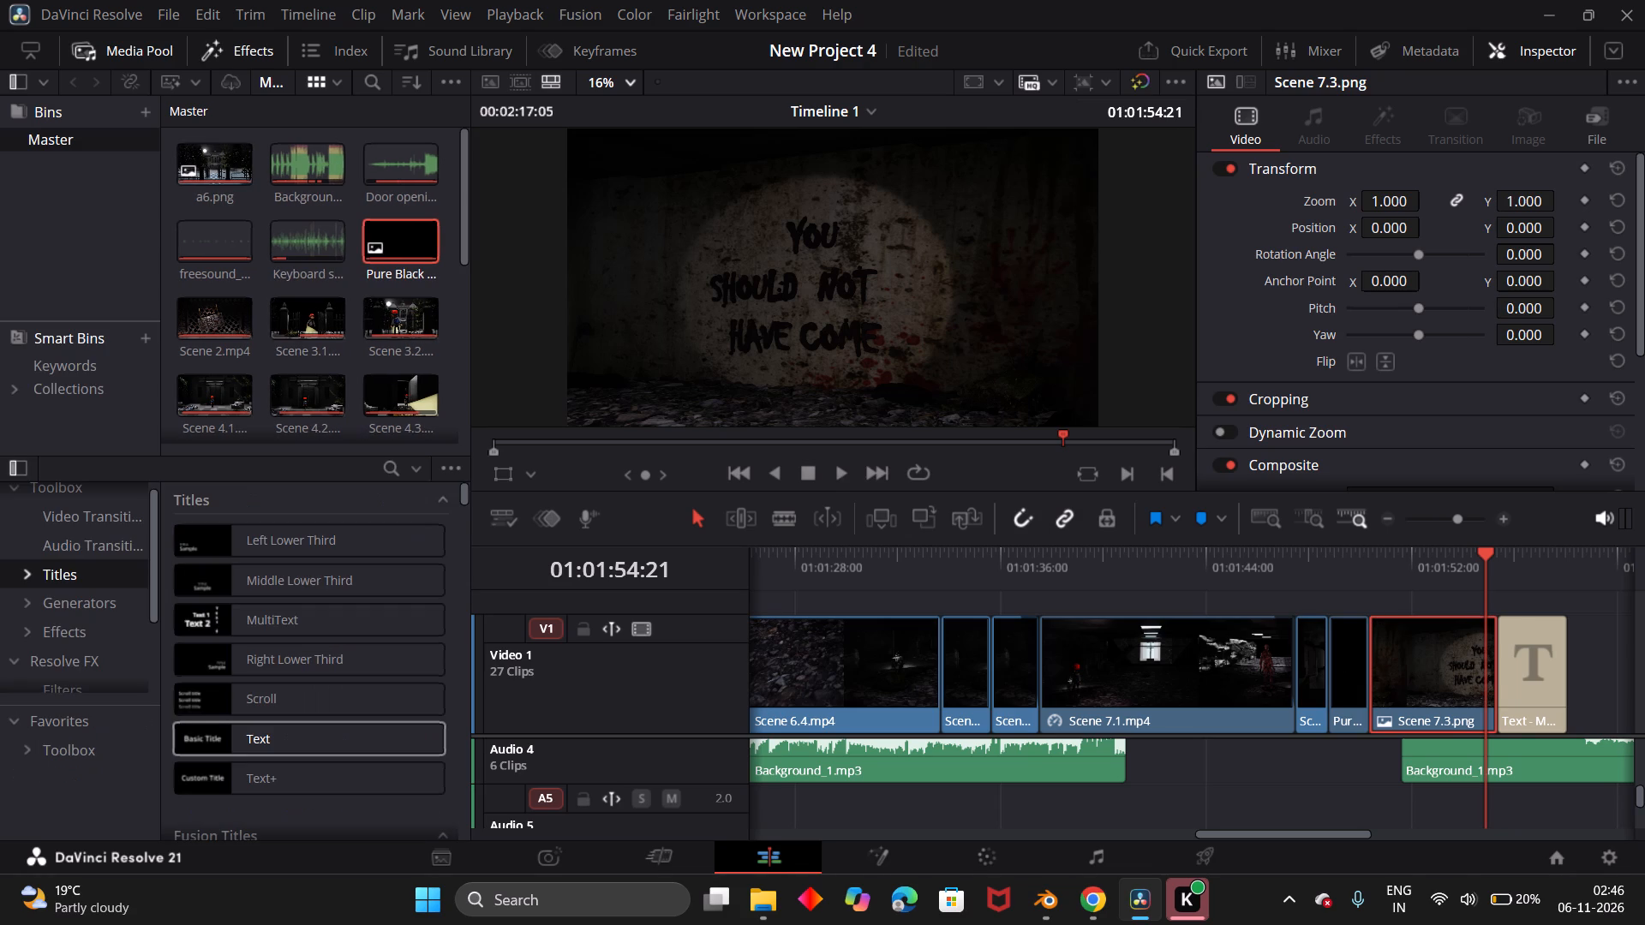
{"action": "left_click", "coordinate": [66, 631]}
{"action": "scroll", "coordinate": [280, 582], "scroll_direction": "up", "scroll_amount": 1}
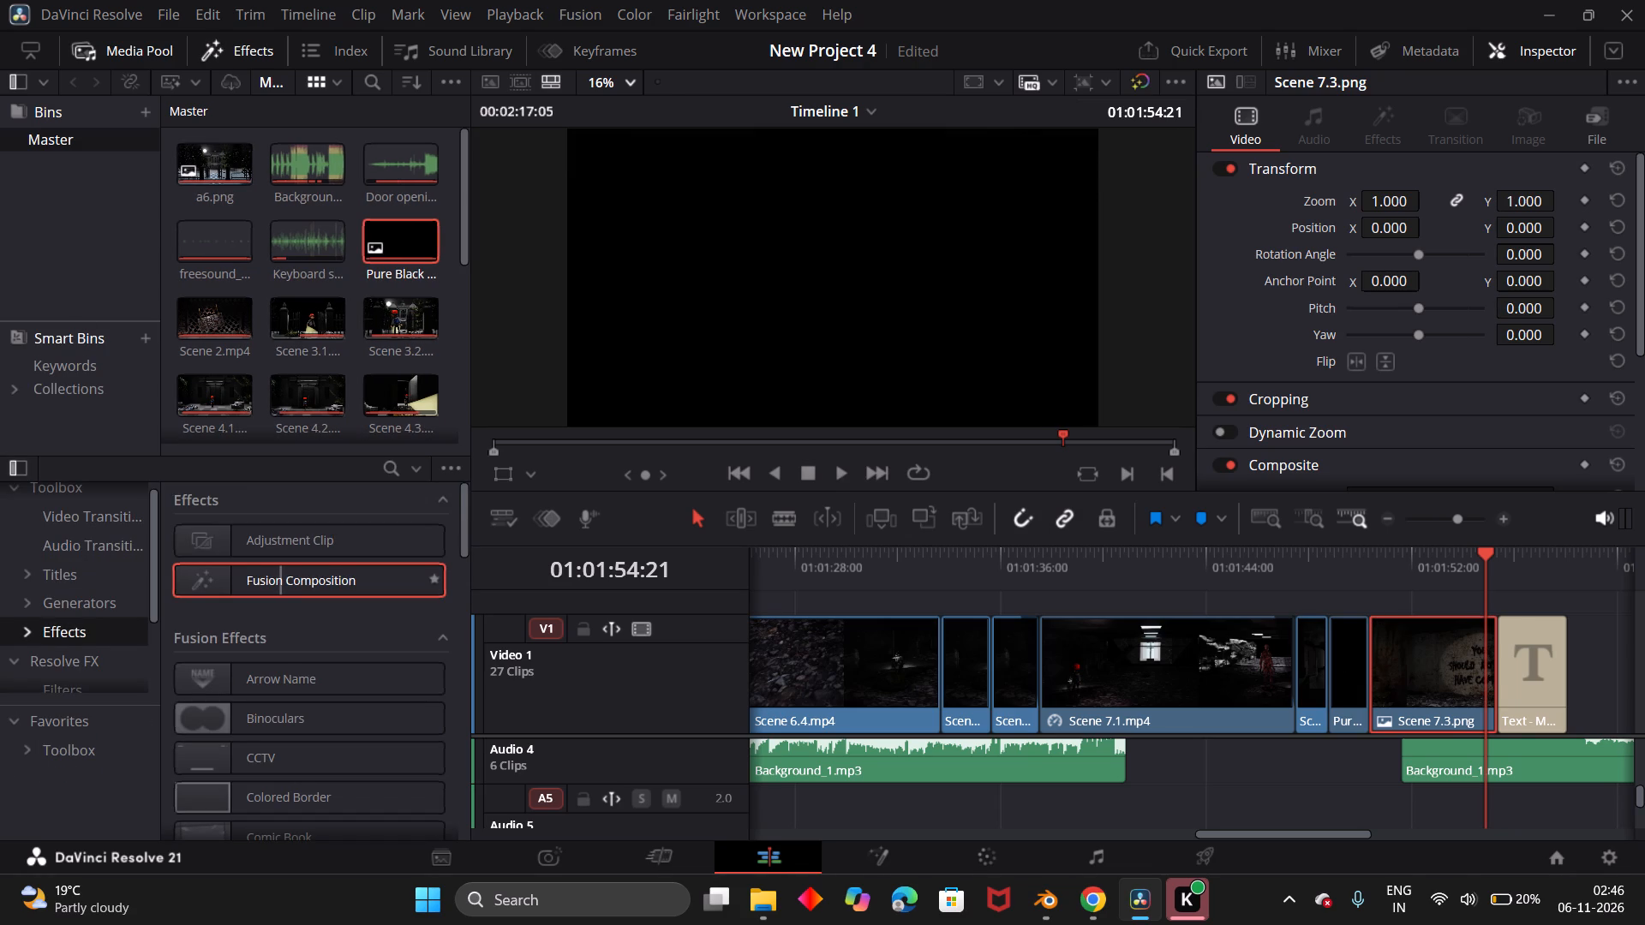
{"action": "scroll", "coordinate": [280, 582], "scroll_direction": "down", "scroll_amount": 5}
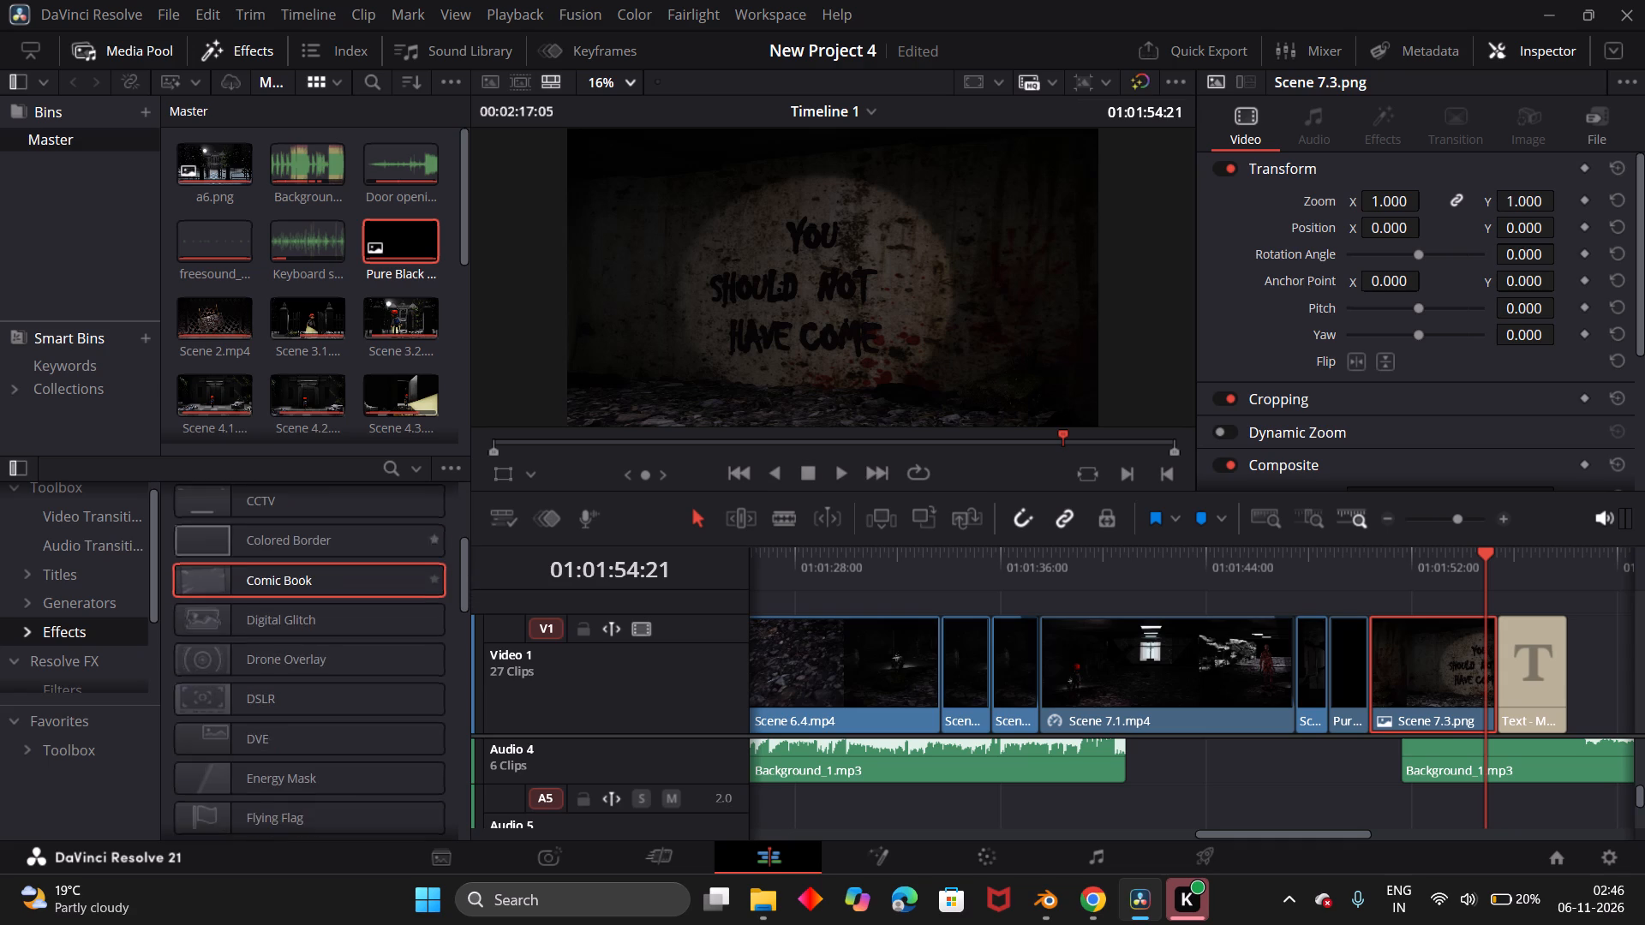
{"action": "scroll", "coordinate": [280, 582], "scroll_direction": "down", "scroll_amount": 8}
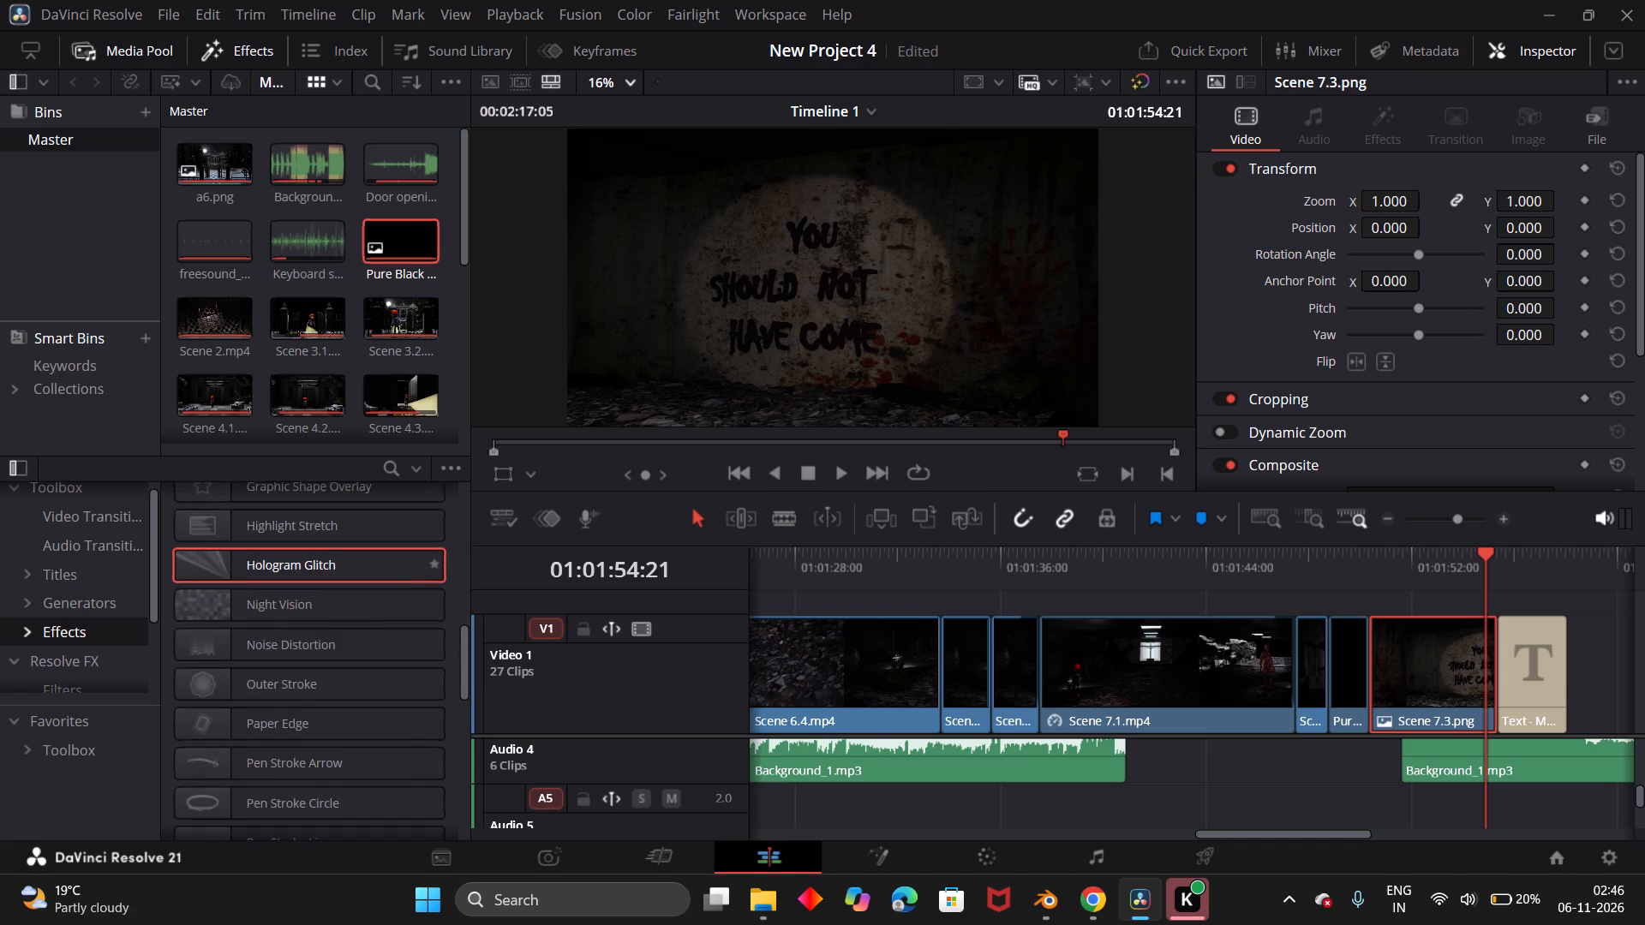
{"action": "scroll", "coordinate": [280, 582], "scroll_direction": "down", "scroll_amount": 7}
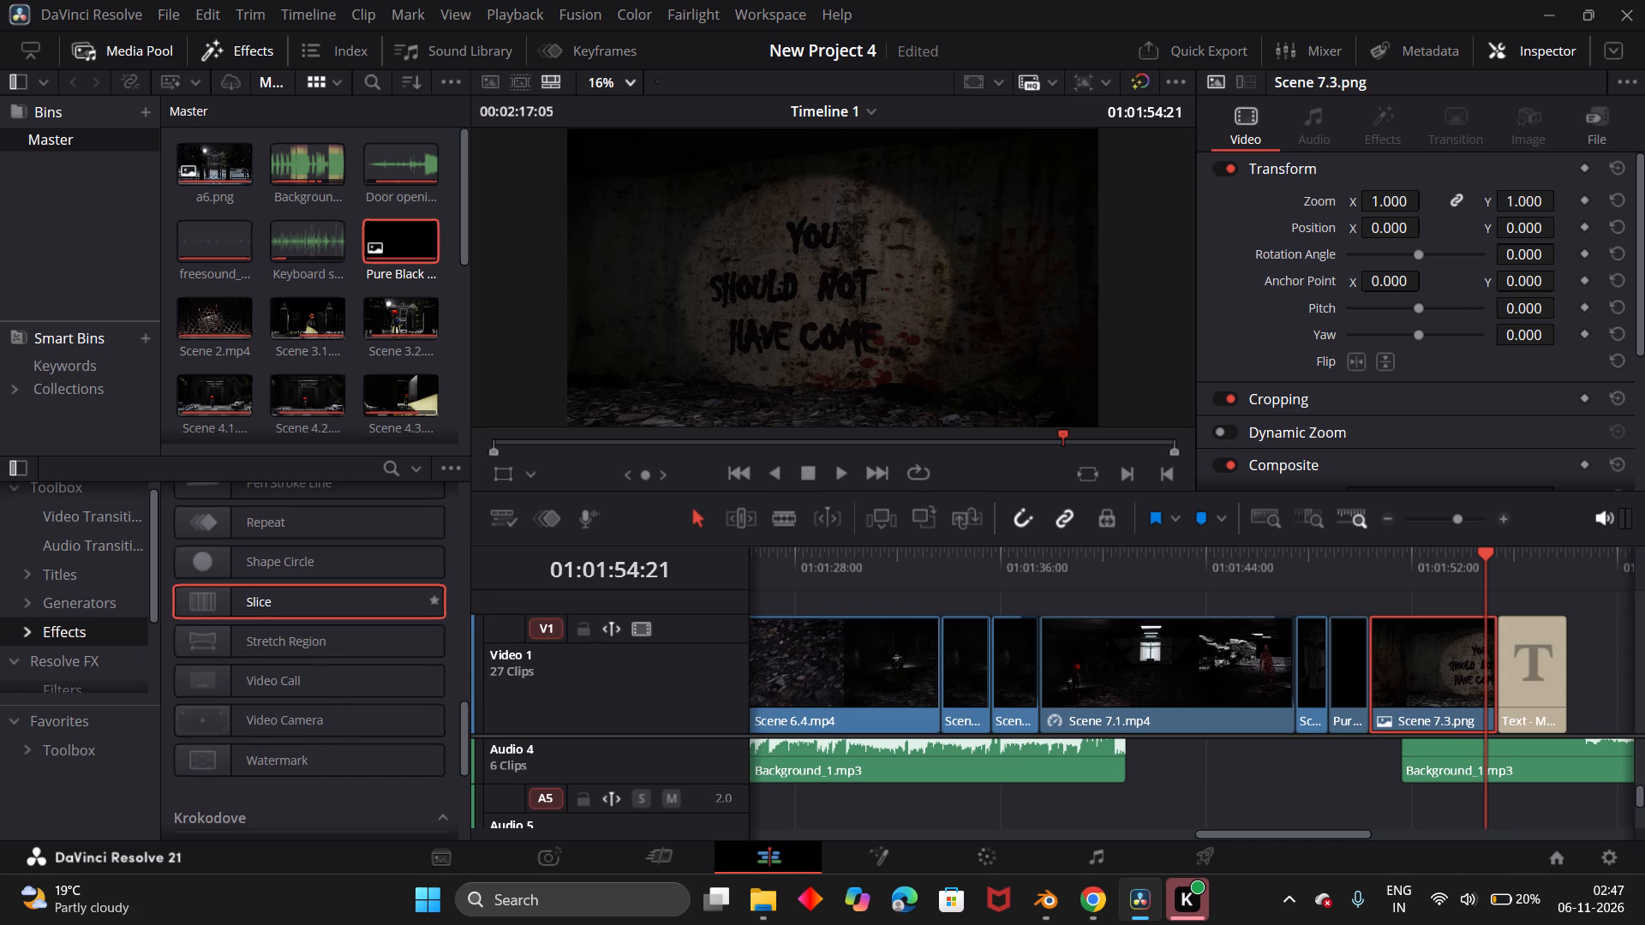
{"action": "scroll", "coordinate": [294, 675], "scroll_direction": "down", "scroll_amount": 2}
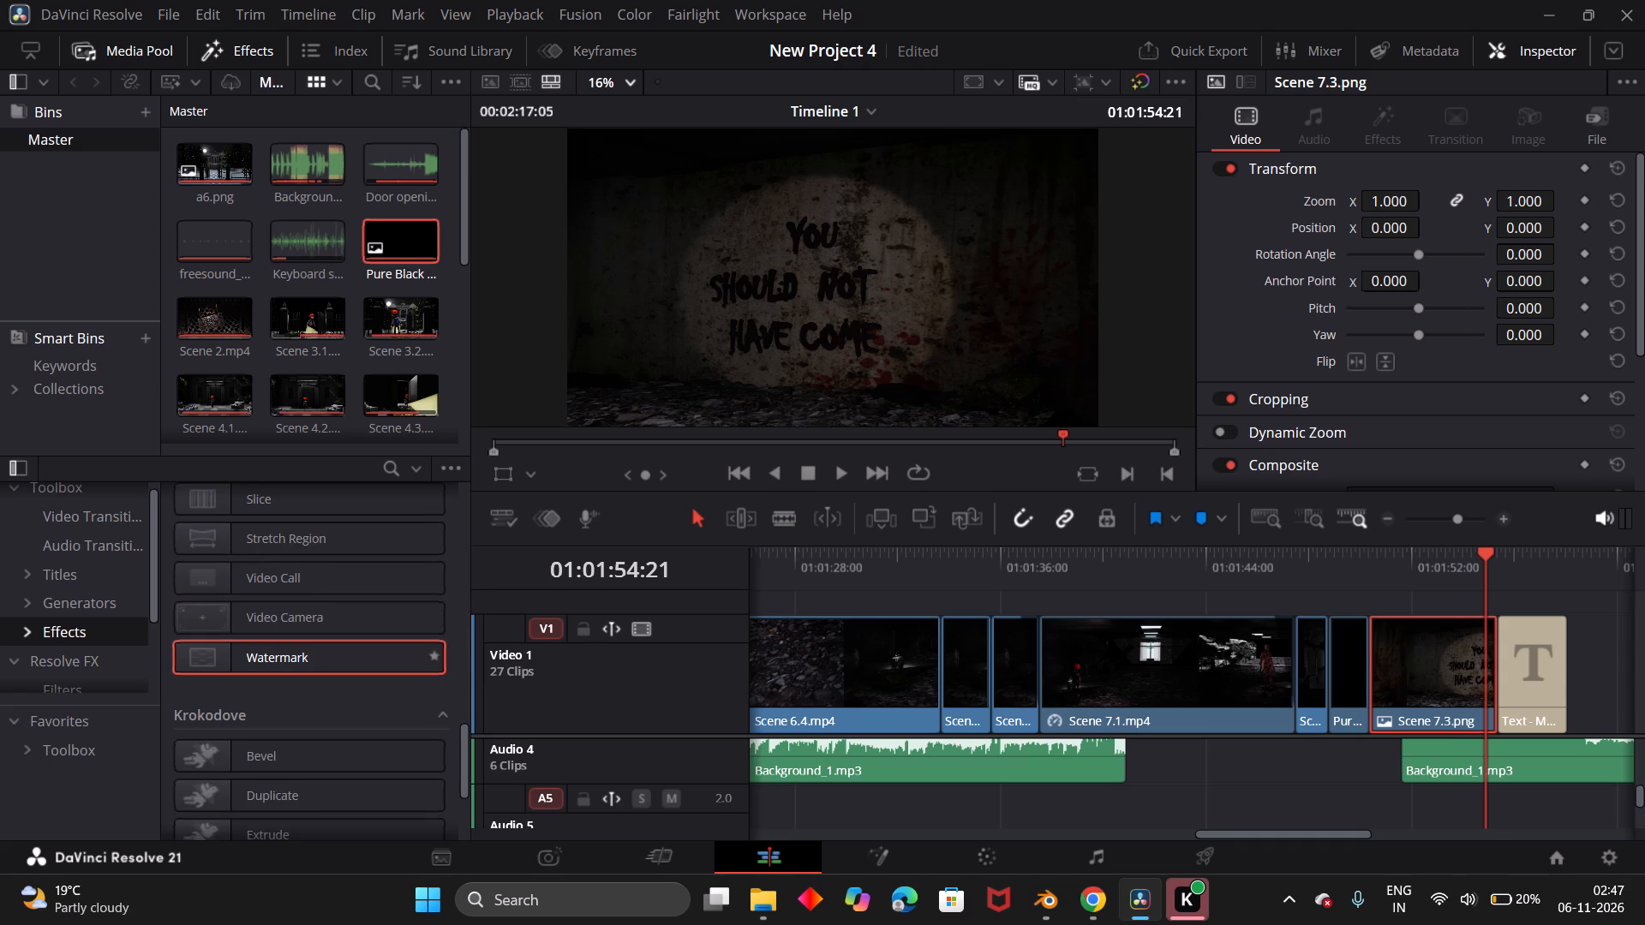
{"action": "scroll", "coordinate": [295, 605], "scroll_direction": "down", "scroll_amount": 10}
{"action": "scroll", "coordinate": [298, 635], "scroll_direction": "up", "scroll_amount": 2}
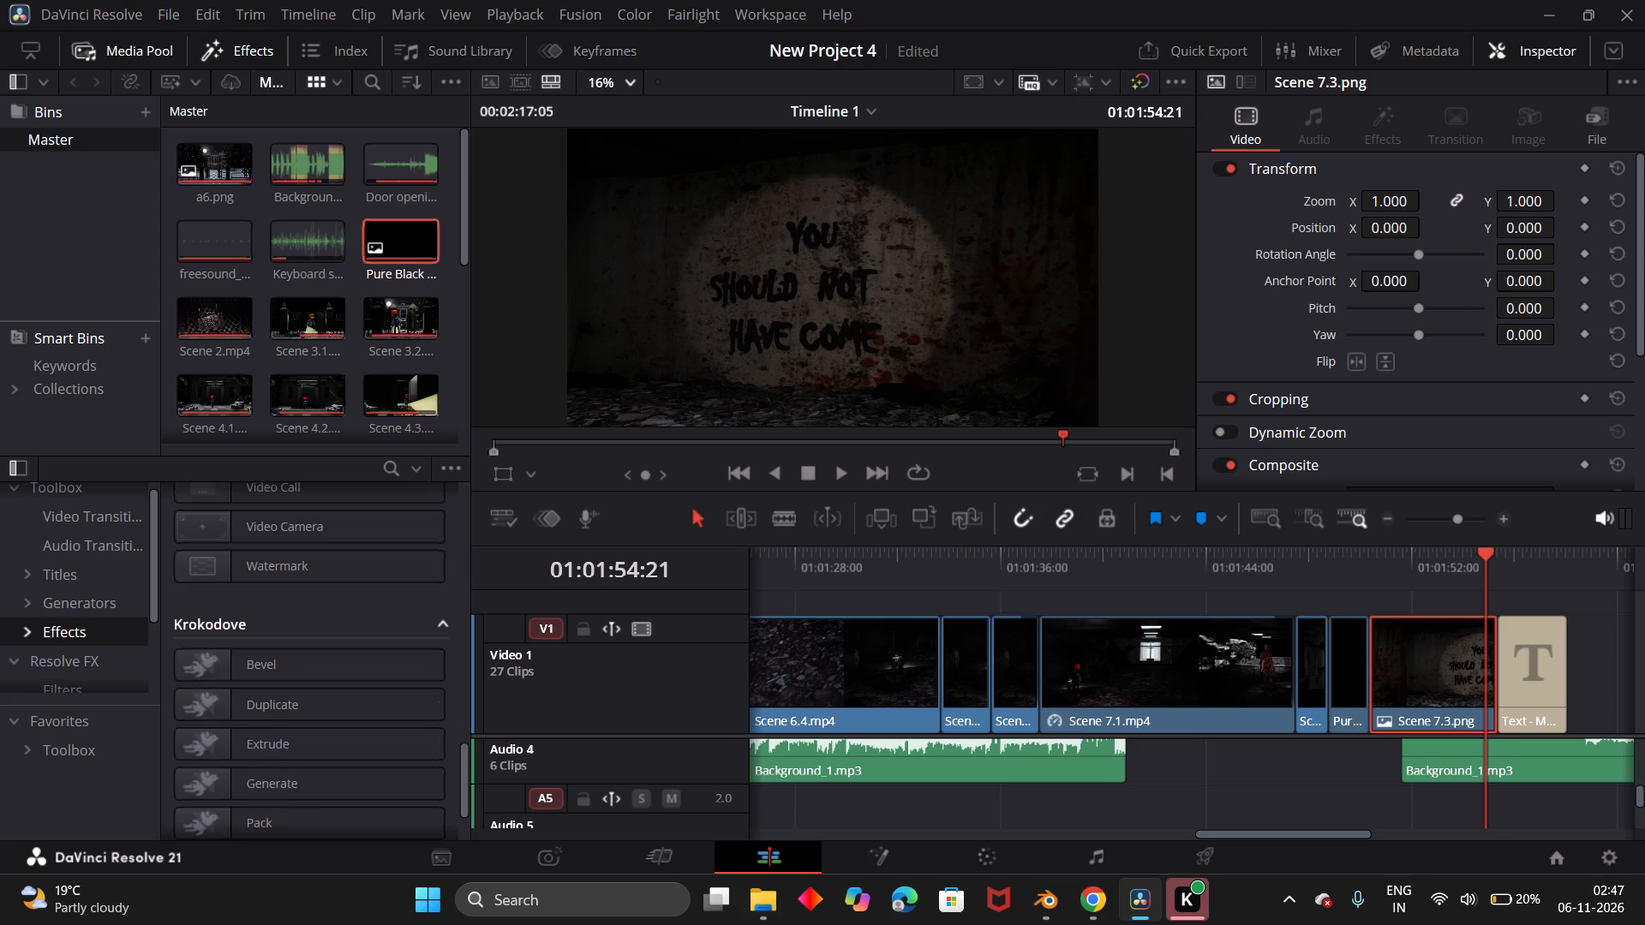
Look through the Generators, including the Fusion generators, stinger transitions and Krokodove entries.
{"action": "left_click", "coordinate": [95, 601]}
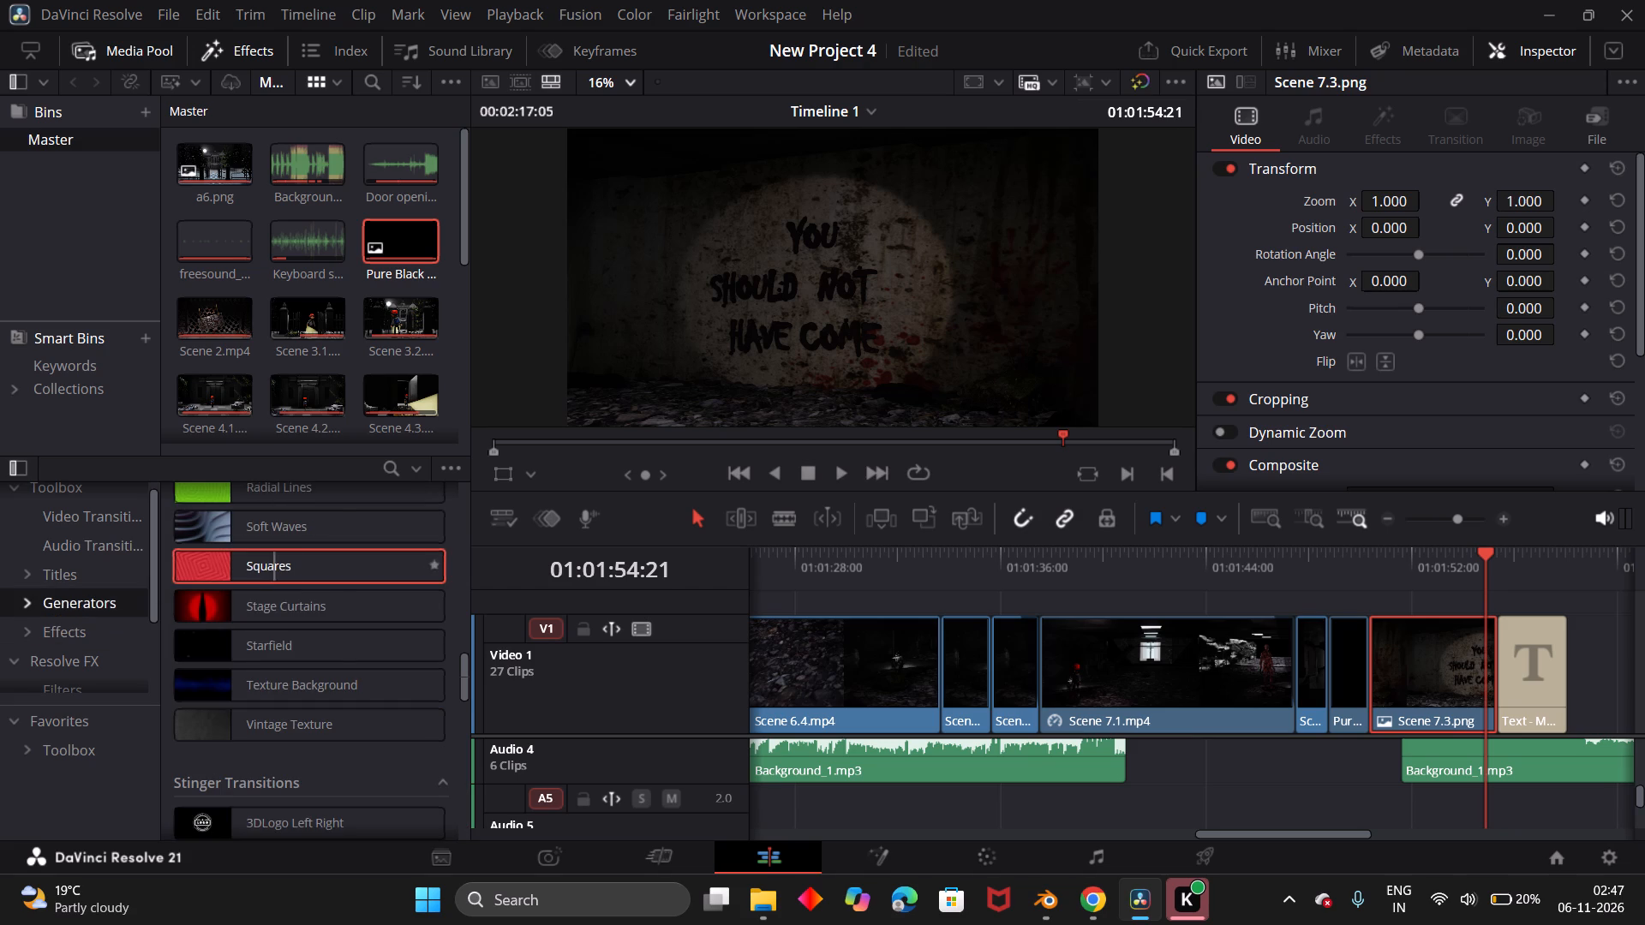
{"action": "scroll", "coordinate": [294, 575], "scroll_direction": "up", "scroll_amount": 8}
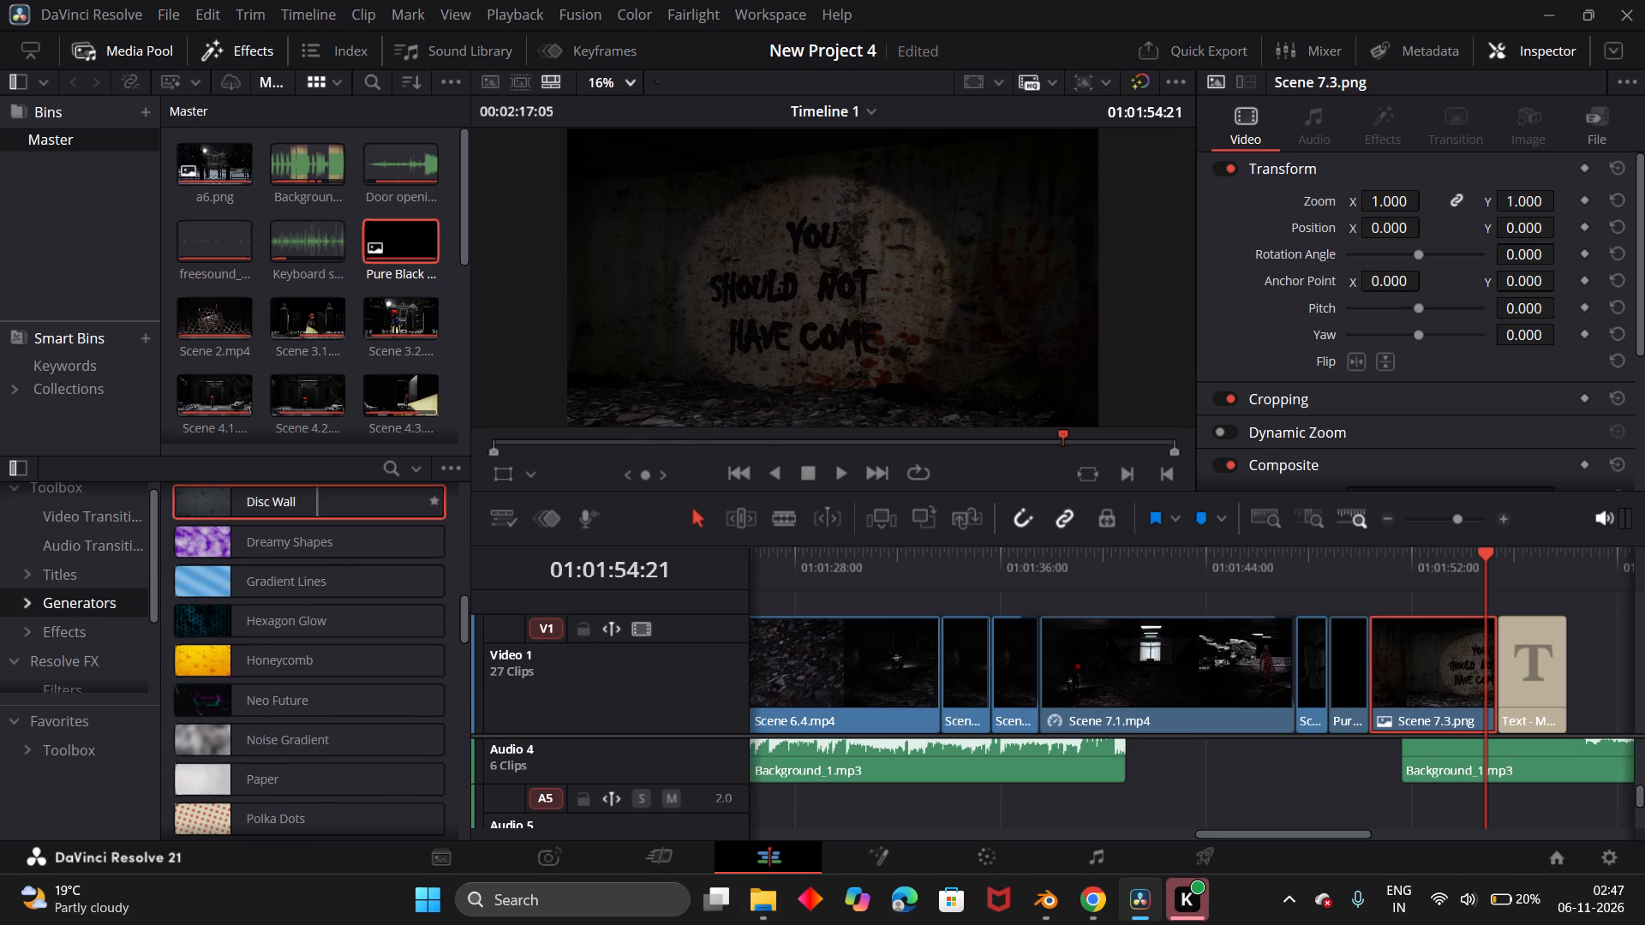
{"action": "scroll", "coordinate": [290, 558], "scroll_direction": "up", "scroll_amount": 6}
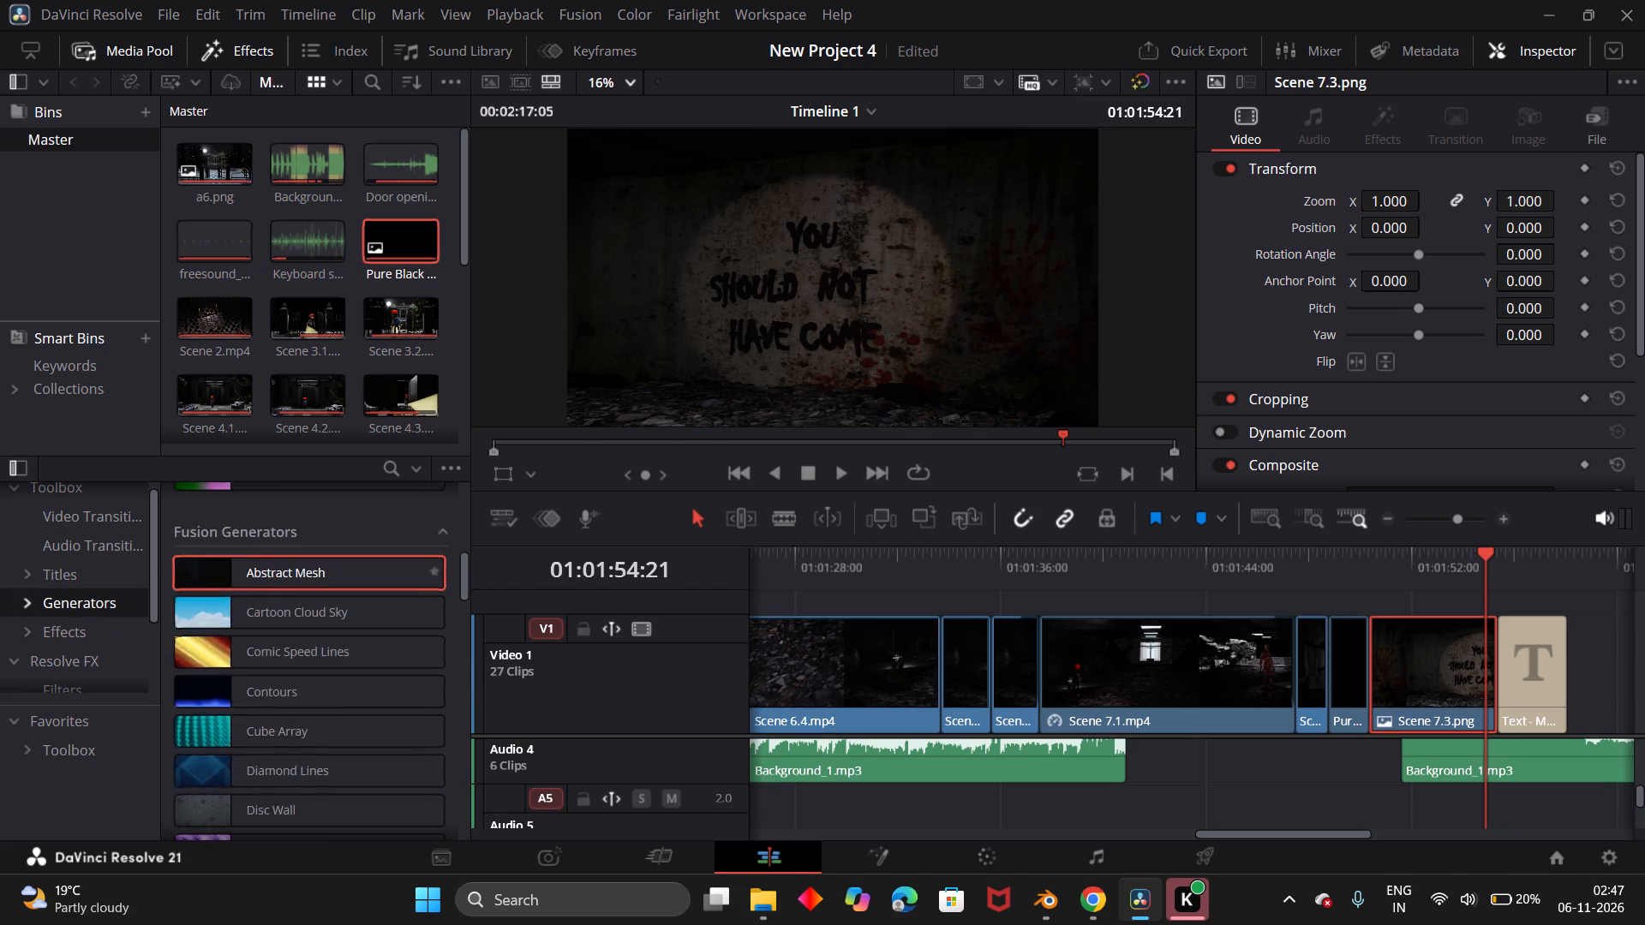
{"action": "scroll", "coordinate": [290, 558], "scroll_direction": "down", "scroll_amount": 3}
{"action": "scroll", "coordinate": [290, 558], "scroll_direction": "up", "scroll_amount": 1}
{"action": "scroll", "coordinate": [290, 558], "scroll_direction": "down", "scroll_amount": 20}
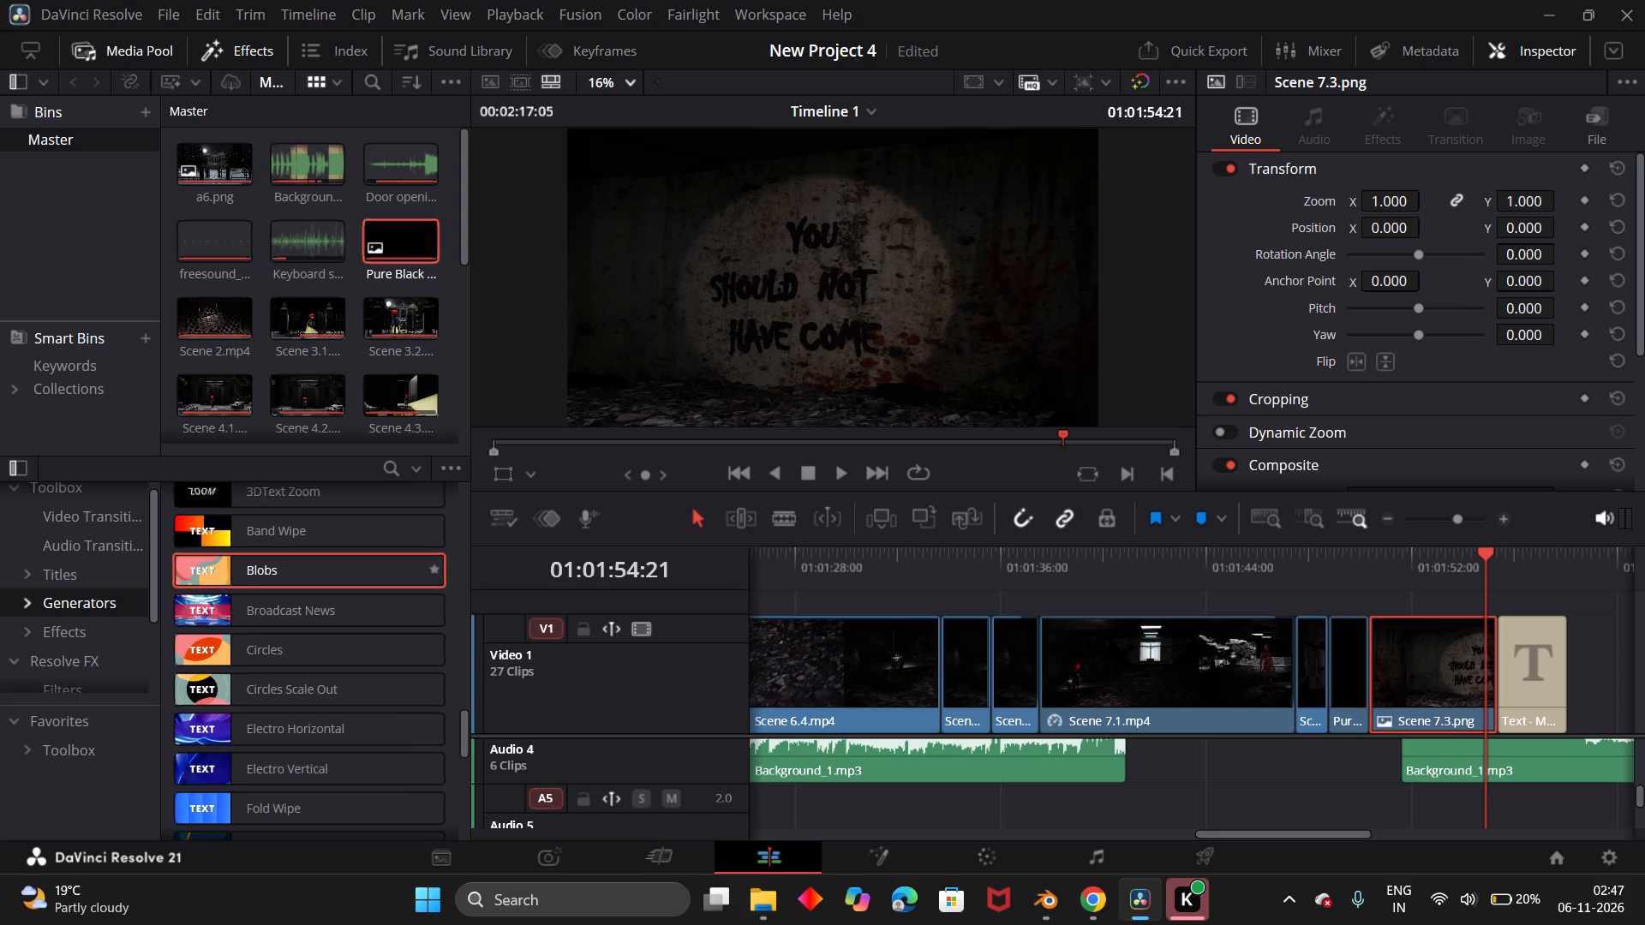
{"action": "scroll", "coordinate": [290, 564], "scroll_direction": "down", "scroll_amount": 12}
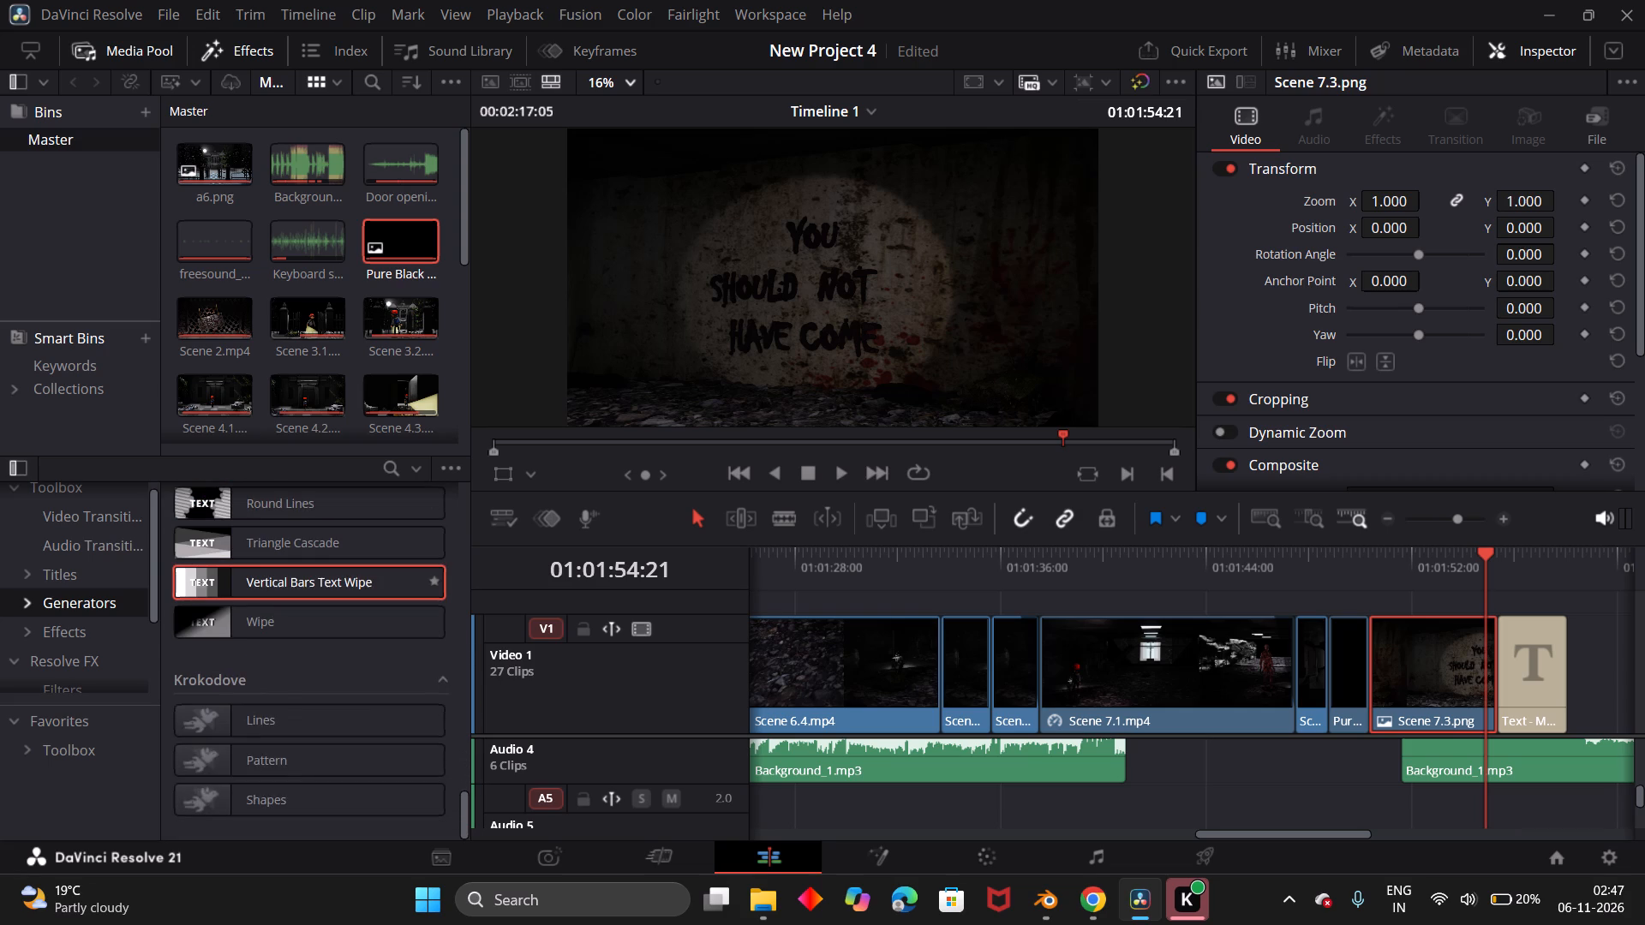
{"action": "scroll", "coordinate": [290, 564], "scroll_direction": "down", "scroll_amount": 3}
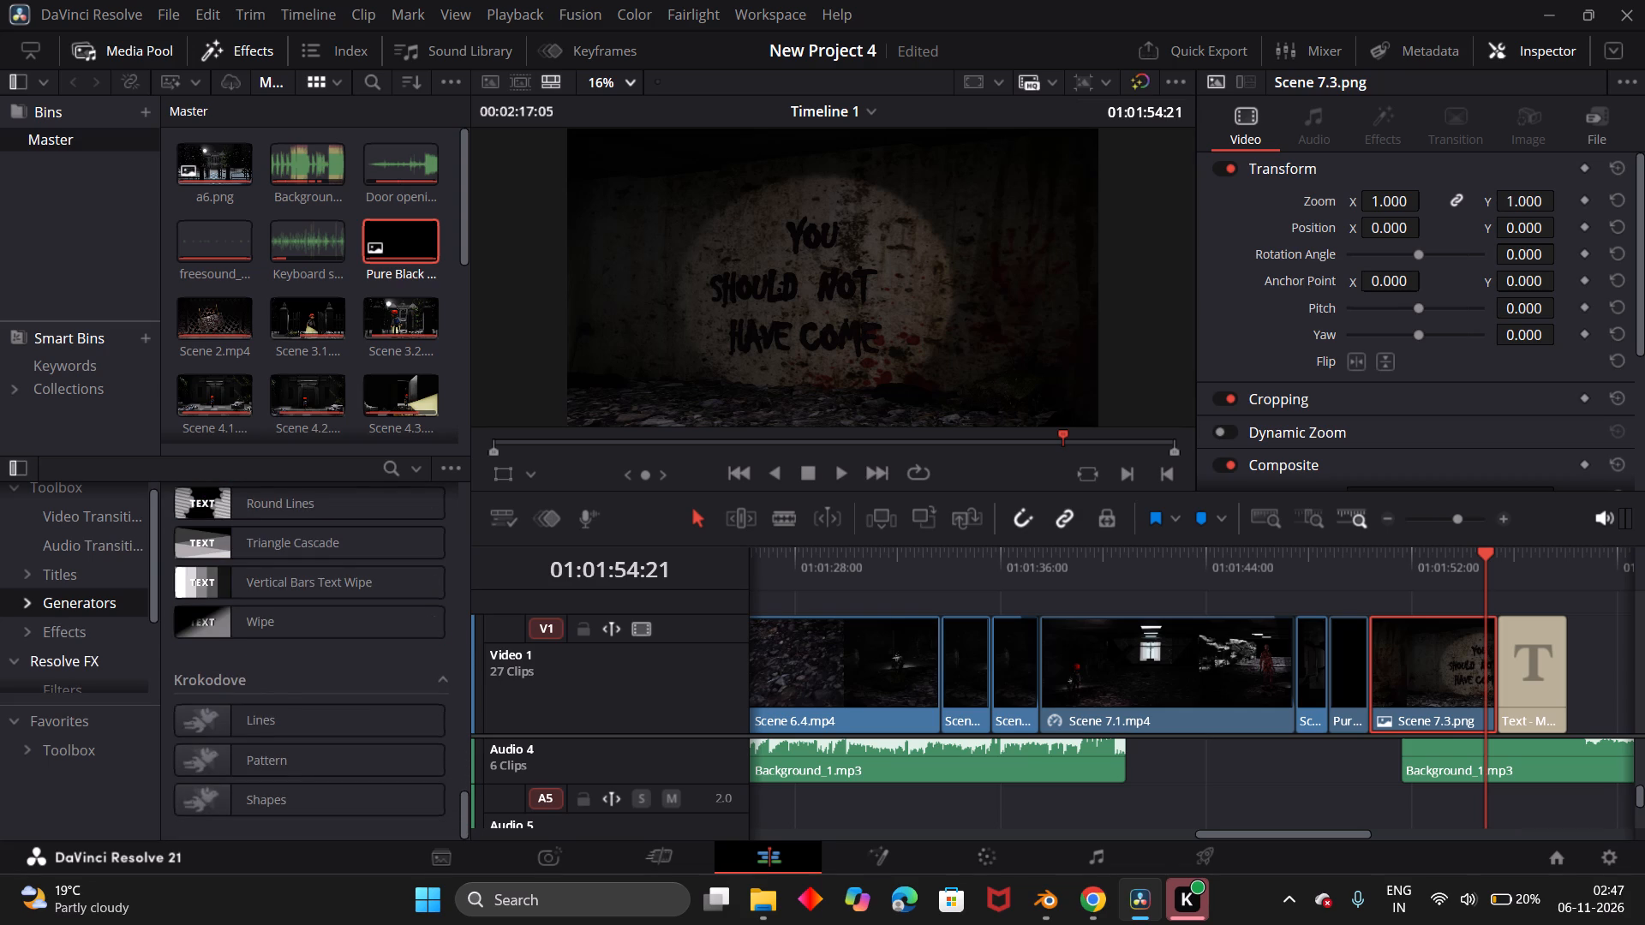
Look through the Resolve FX filters, from the blur and color groups down to Stylize, Texture, Transform and Warp, for a suitable effect.
{"action": "left_click", "coordinate": [73, 679]}
{"action": "scroll", "coordinate": [305, 578], "scroll_direction": "up", "scroll_amount": 4}
{"action": "scroll", "coordinate": [304, 574], "scroll_direction": "down", "scroll_amount": 5}
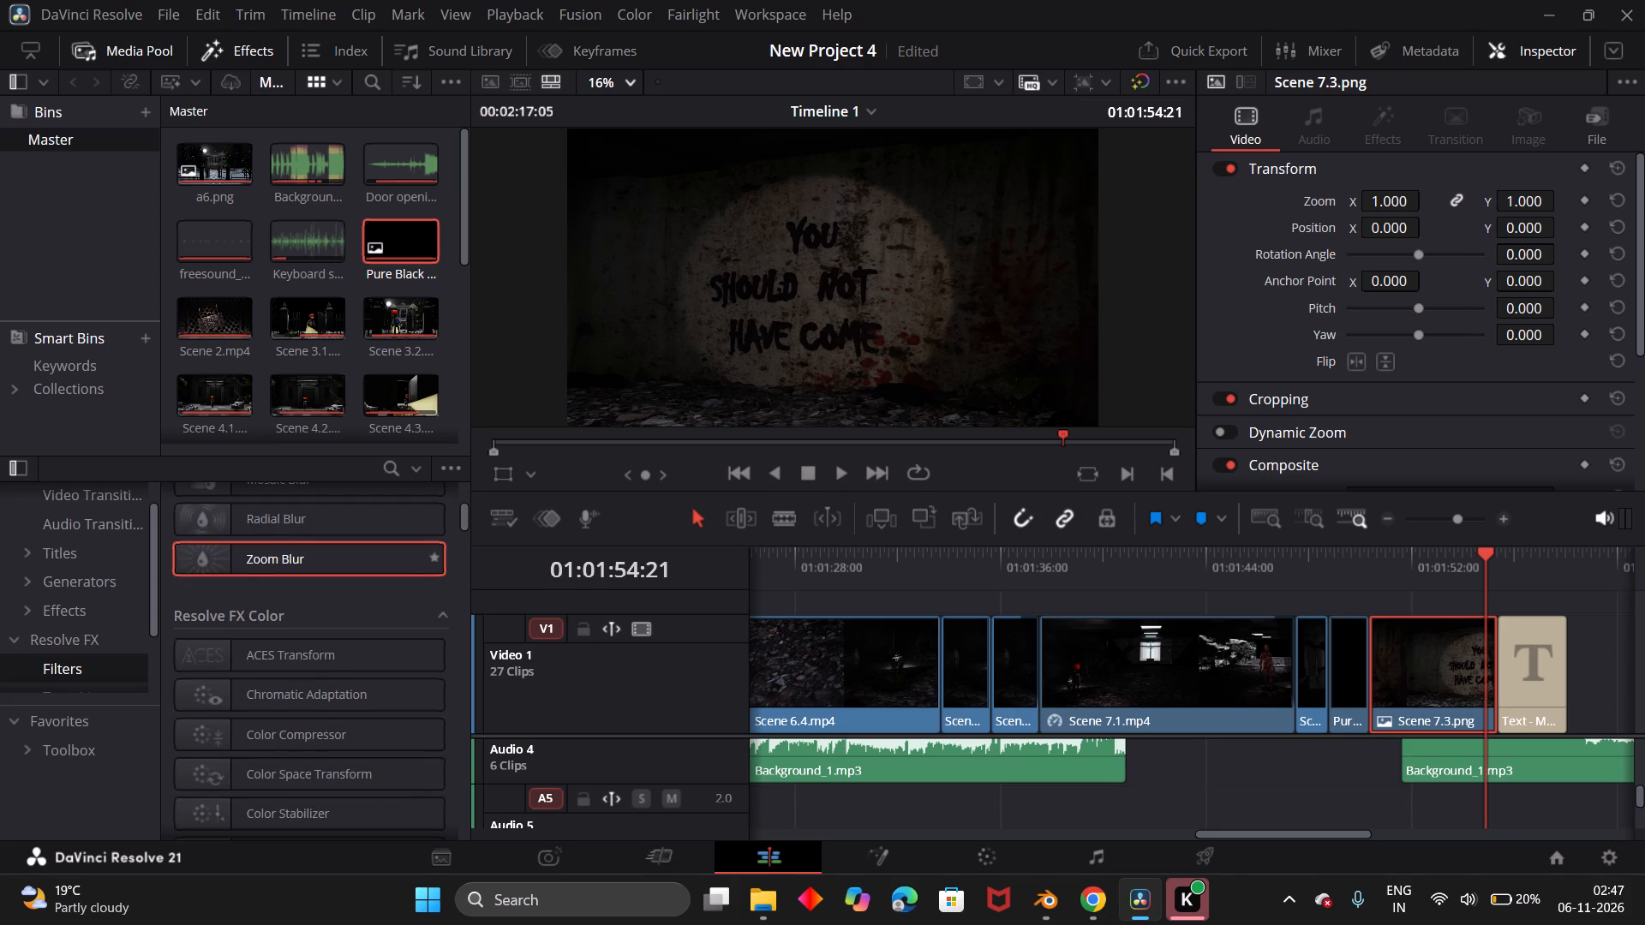
{"action": "scroll", "coordinate": [302, 576], "scroll_direction": "up", "scroll_amount": 5}
{"action": "scroll", "coordinate": [302, 576], "scroll_direction": "down", "scroll_amount": 8}
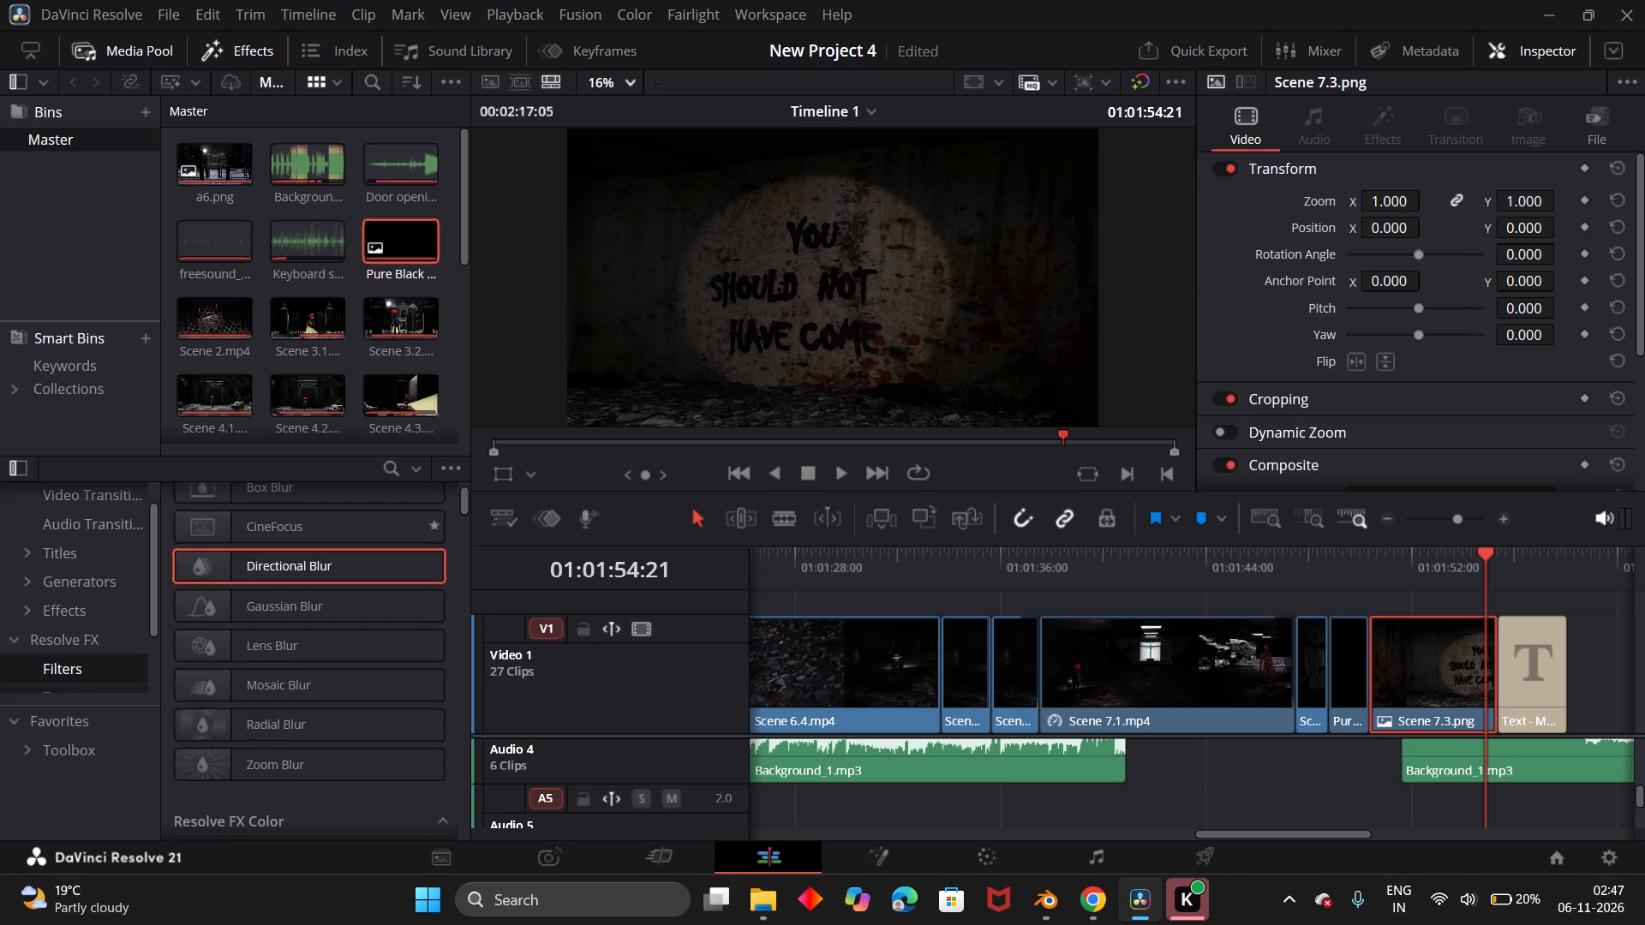
{"action": "scroll", "coordinate": [302, 576], "scroll_direction": "down", "scroll_amount": 5}
{"action": "scroll", "coordinate": [293, 703], "scroll_direction": "down", "scroll_amount": 5}
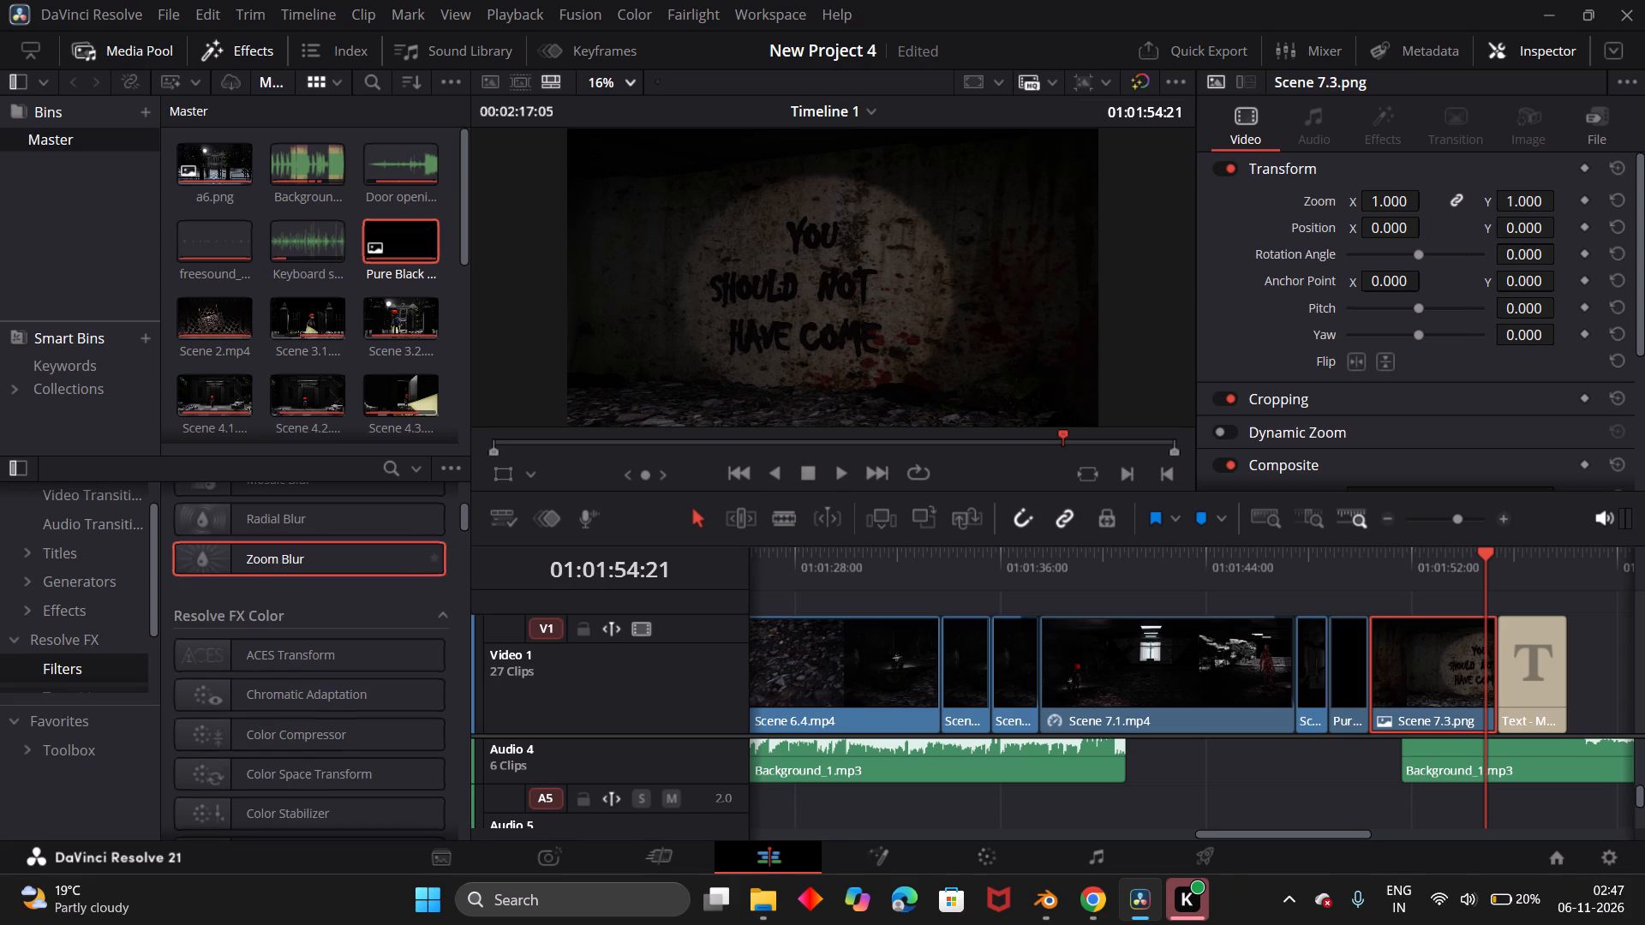
{"action": "scroll", "coordinate": [312, 614], "scroll_direction": "down", "scroll_amount": 10}
{"action": "scroll", "coordinate": [306, 619], "scroll_direction": "up", "scroll_amount": 2}
{"action": "scroll", "coordinate": [305, 626], "scroll_direction": "down", "scroll_amount": 3}
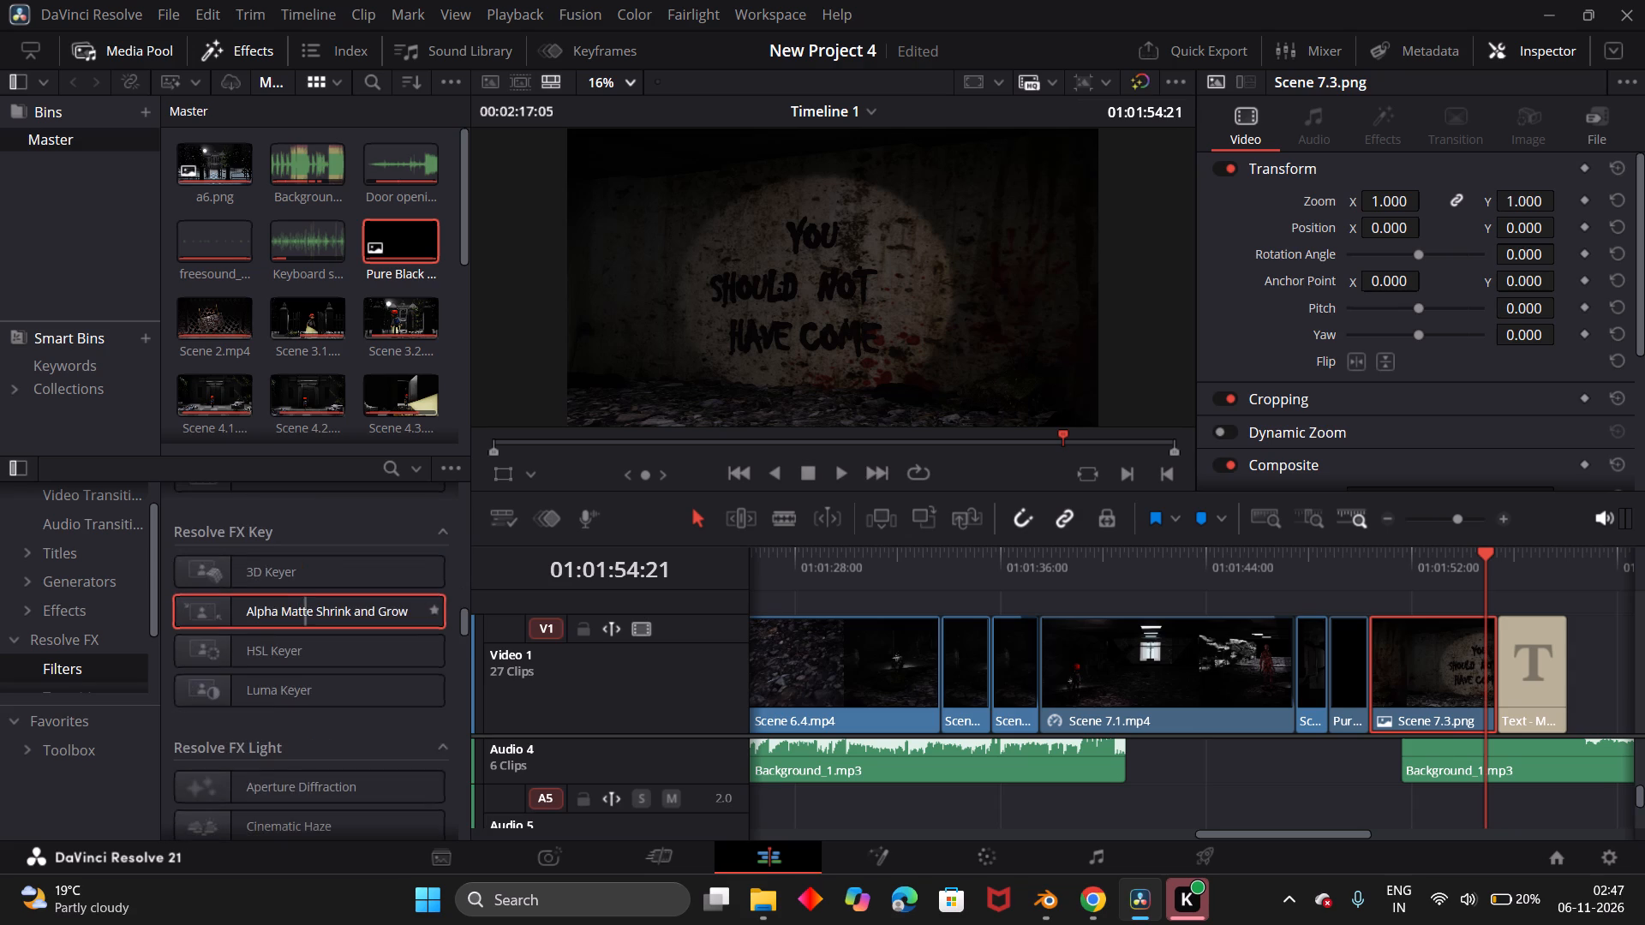
{"action": "scroll", "coordinate": [305, 626], "scroll_direction": "down", "scroll_amount": 2}
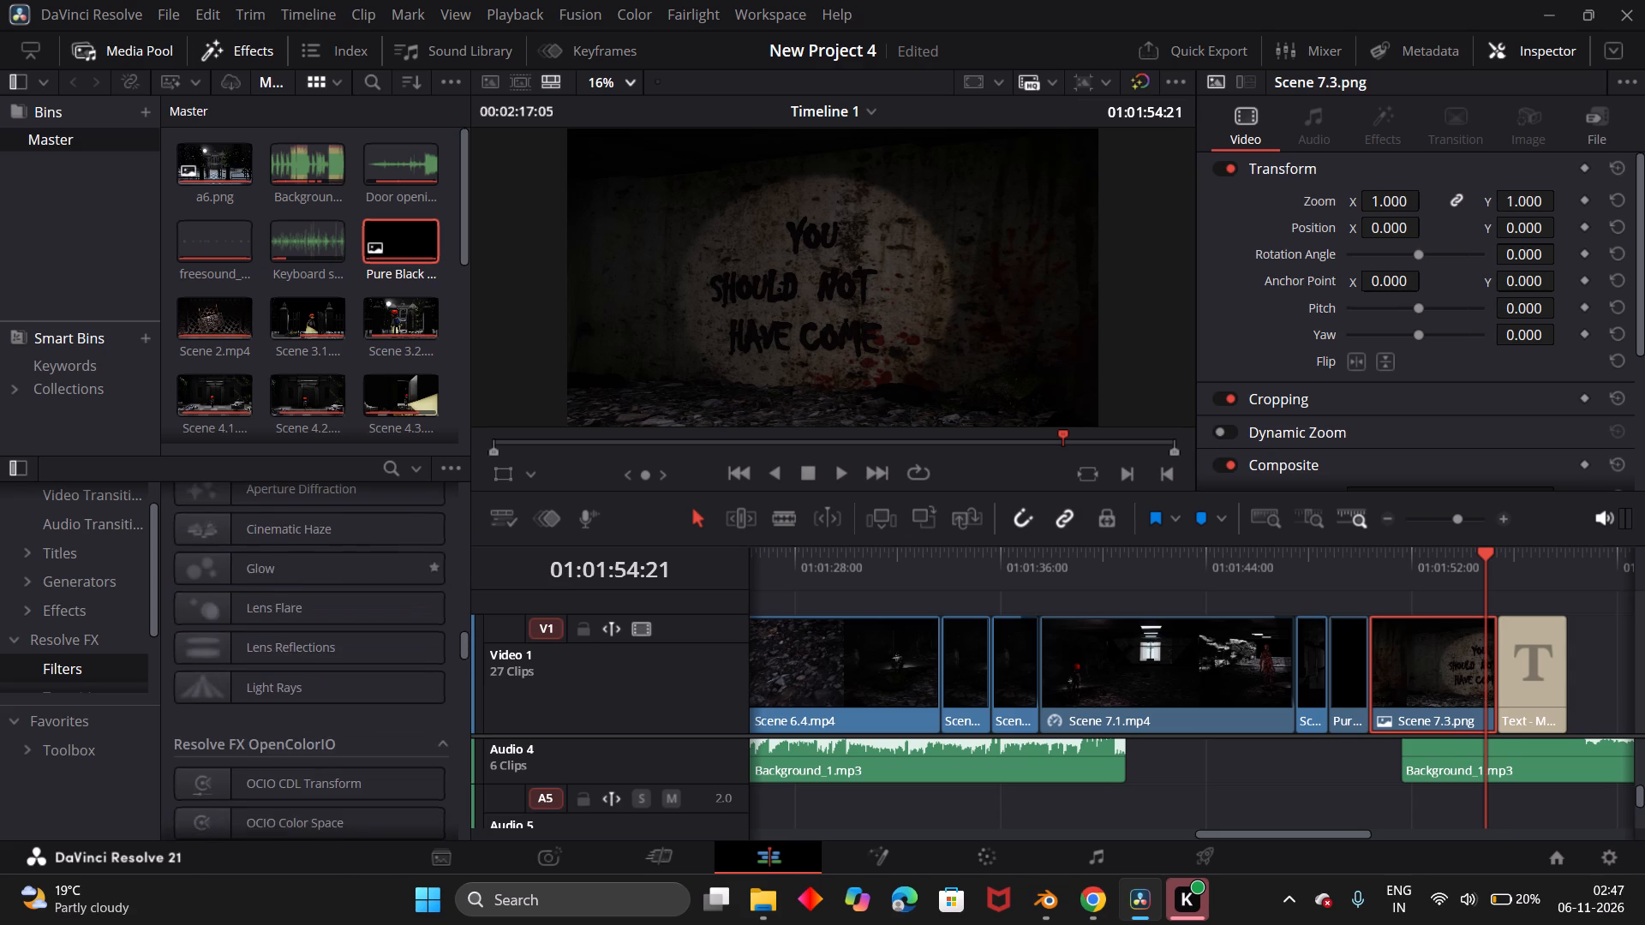
{"action": "scroll", "coordinate": [305, 626], "scroll_direction": "down", "scroll_amount": 3}
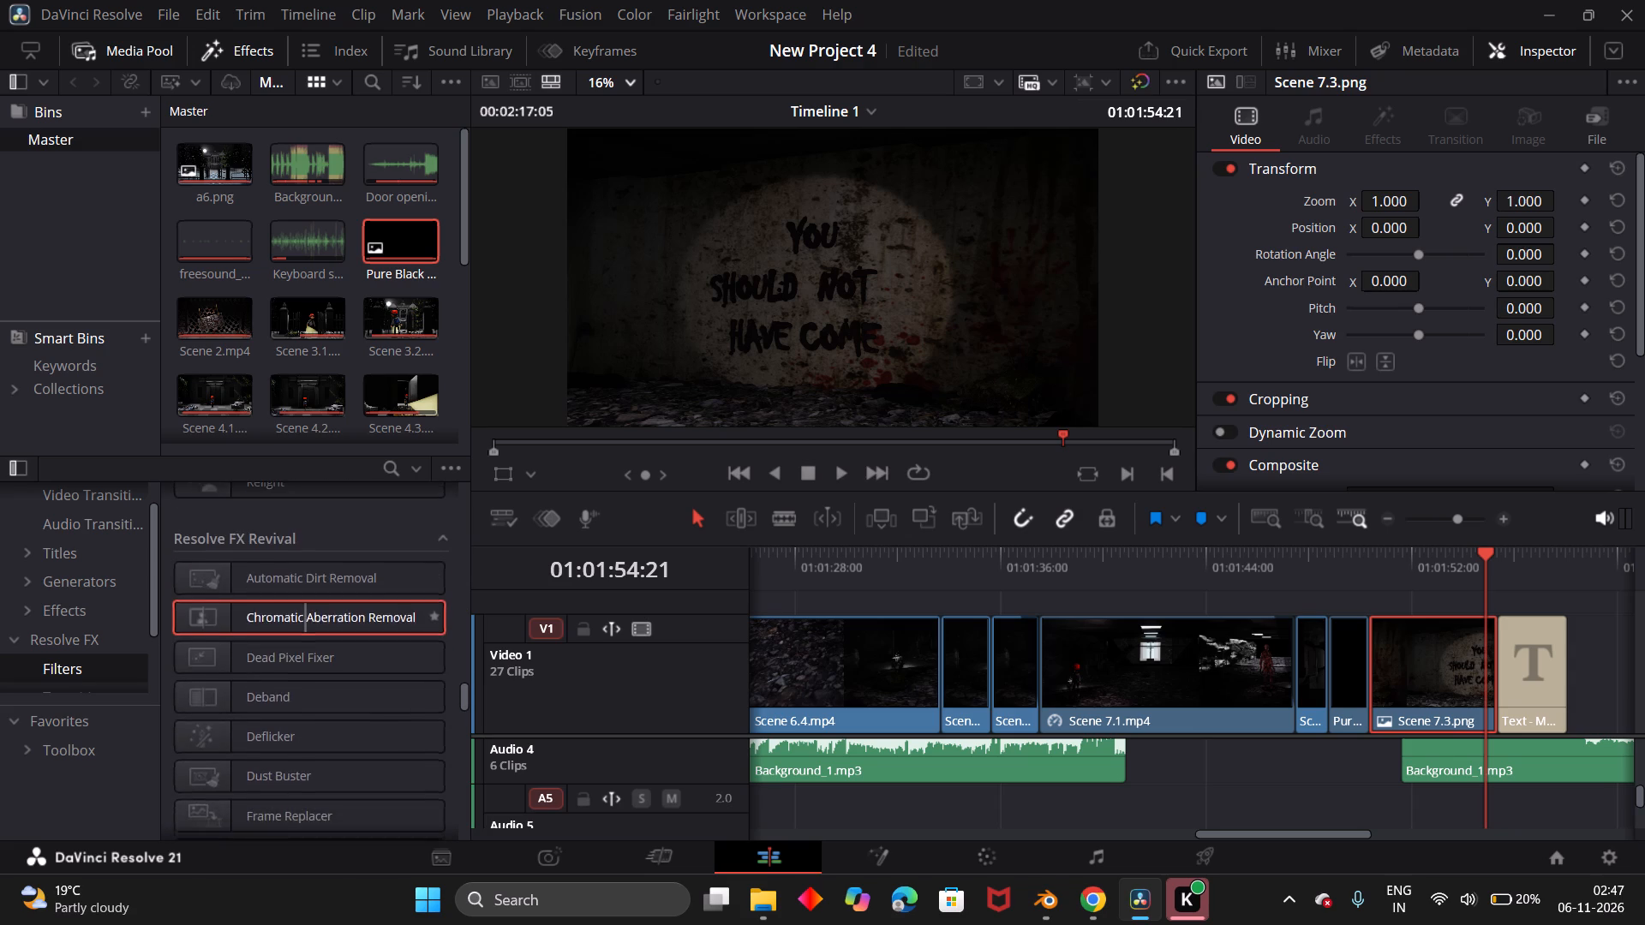
{"action": "scroll", "coordinate": [305, 626], "scroll_direction": "down", "scroll_amount": 2}
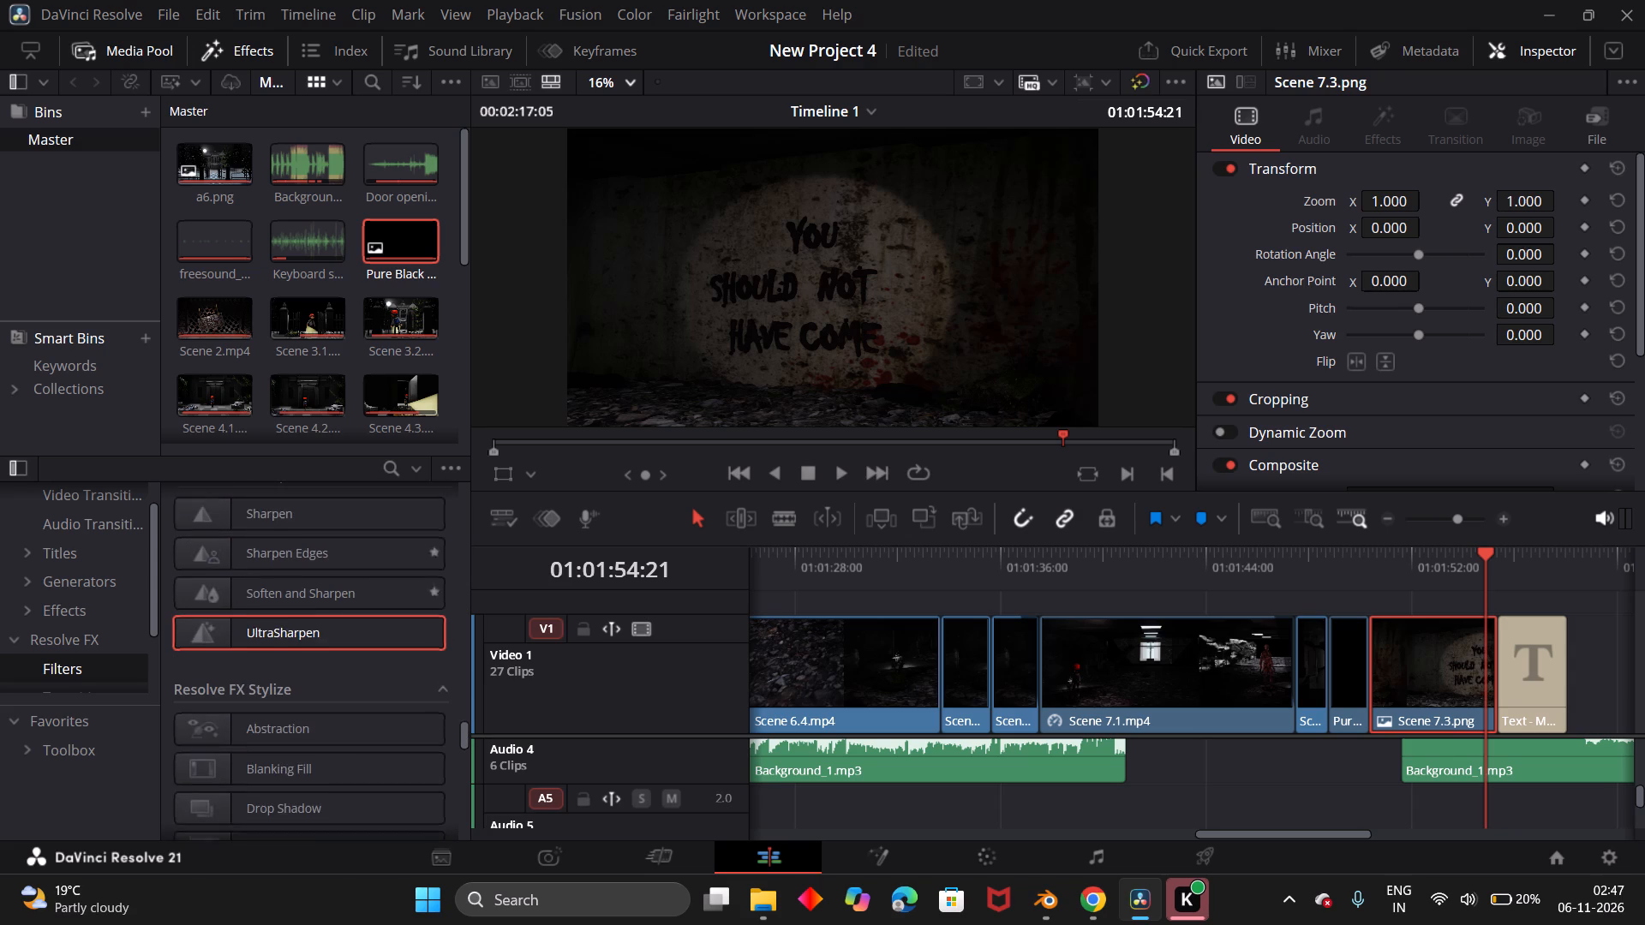
{"action": "scroll", "coordinate": [305, 626], "scroll_direction": "down", "scroll_amount": 3}
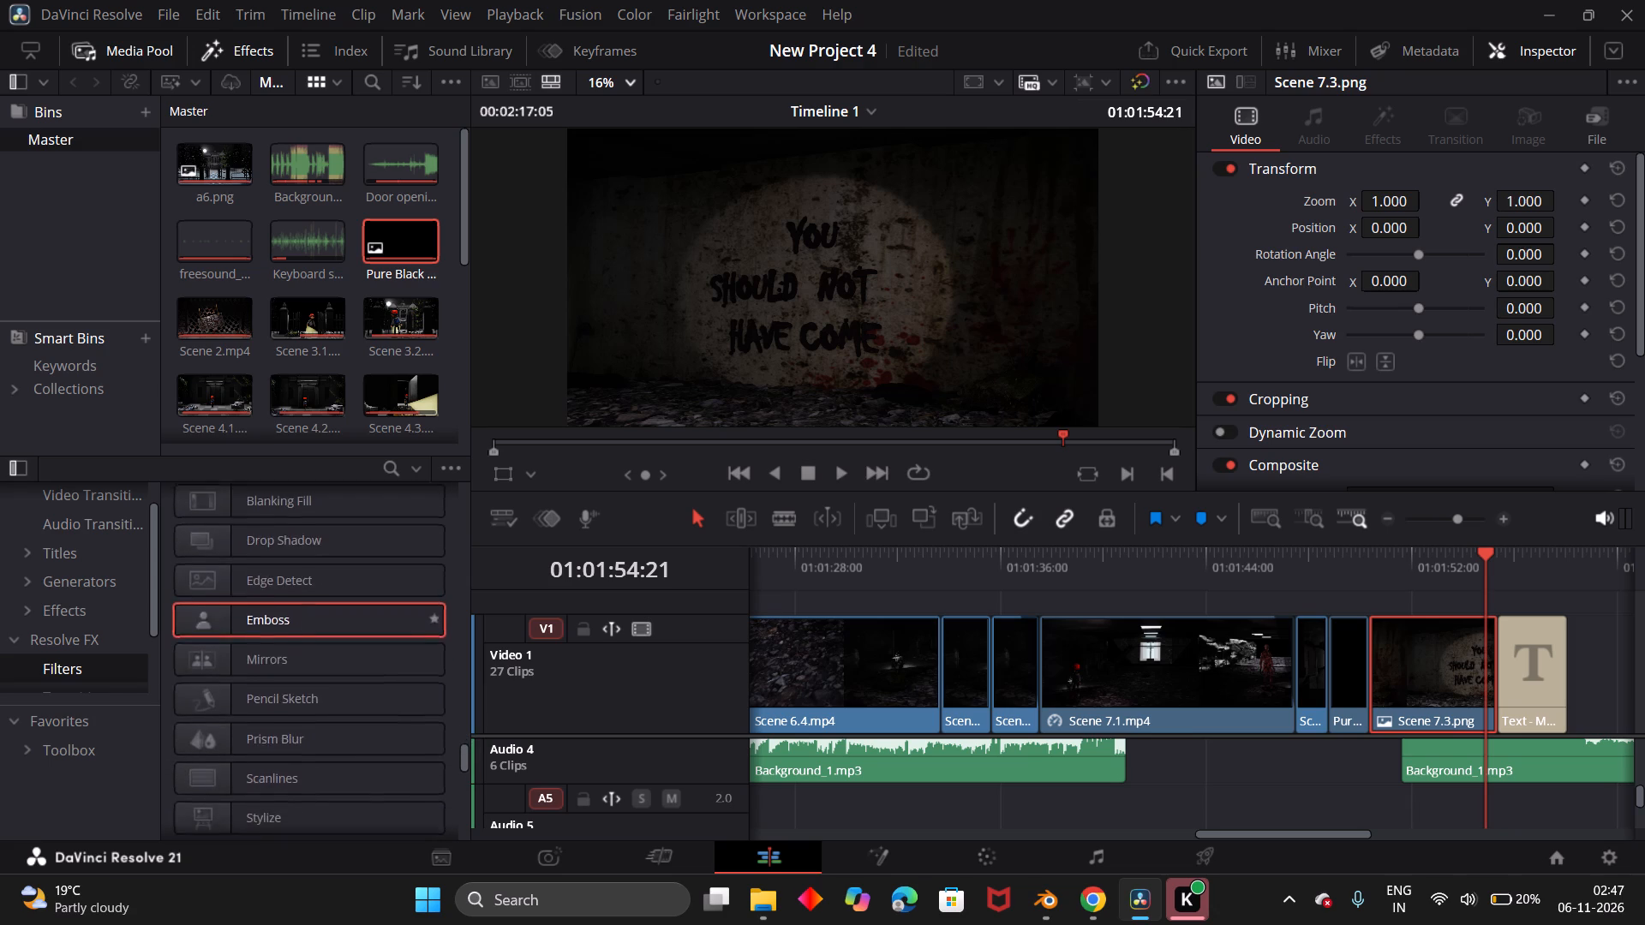
{"action": "scroll", "coordinate": [305, 626], "scroll_direction": "down", "scroll_amount": 2}
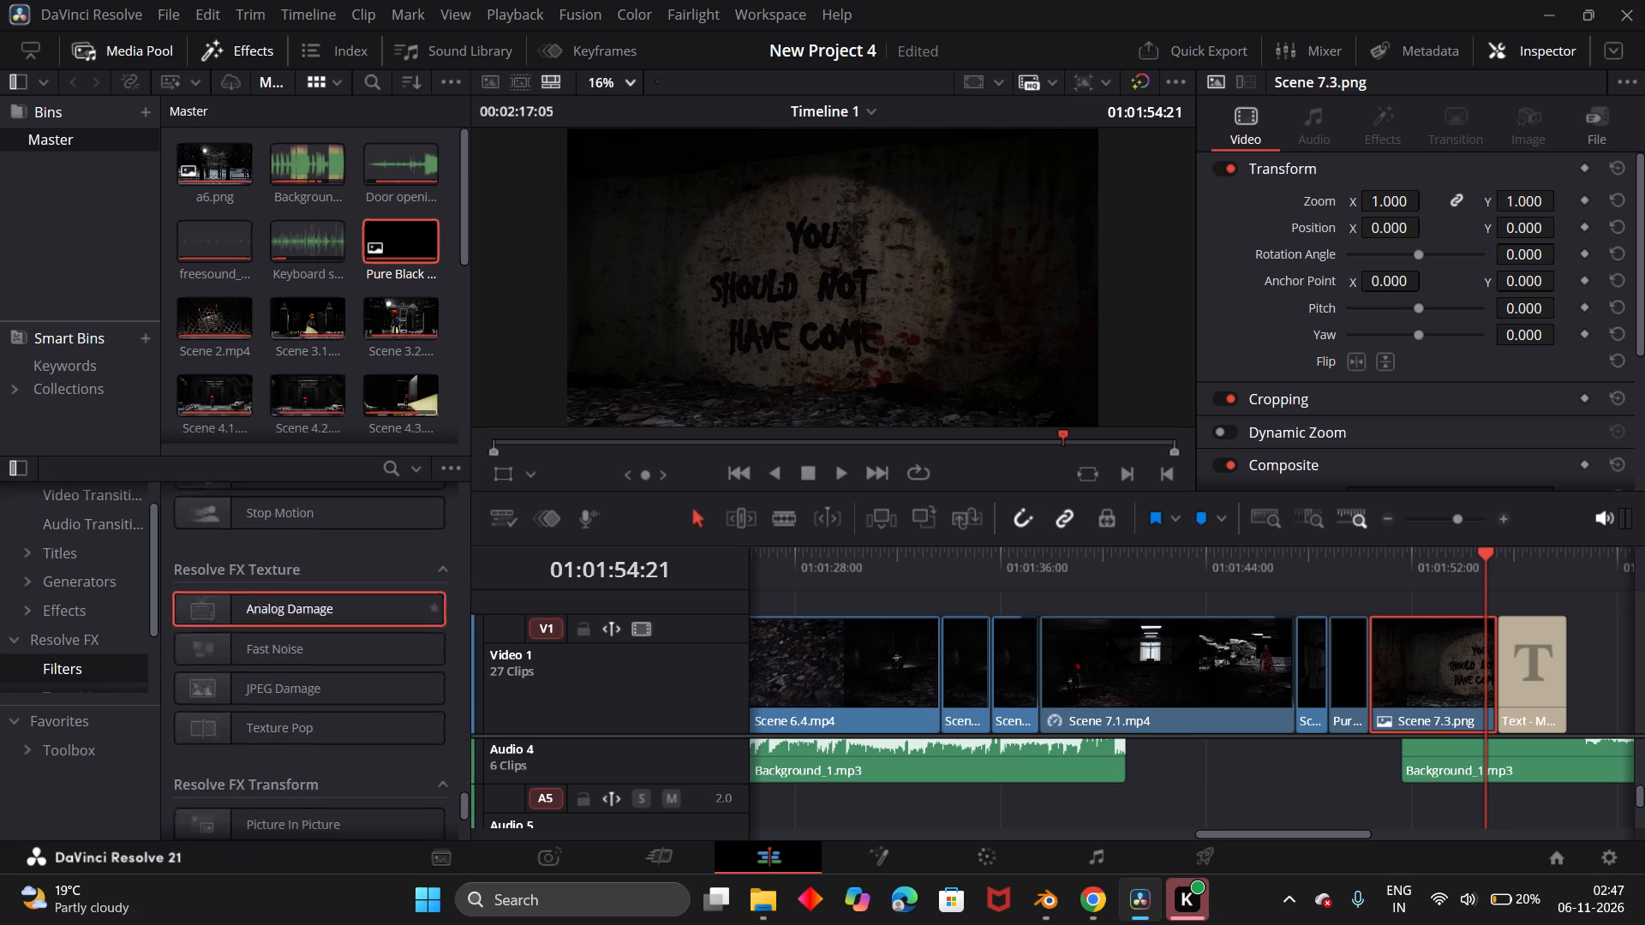
{"action": "scroll", "coordinate": [305, 626], "scroll_direction": "down", "scroll_amount": 2}
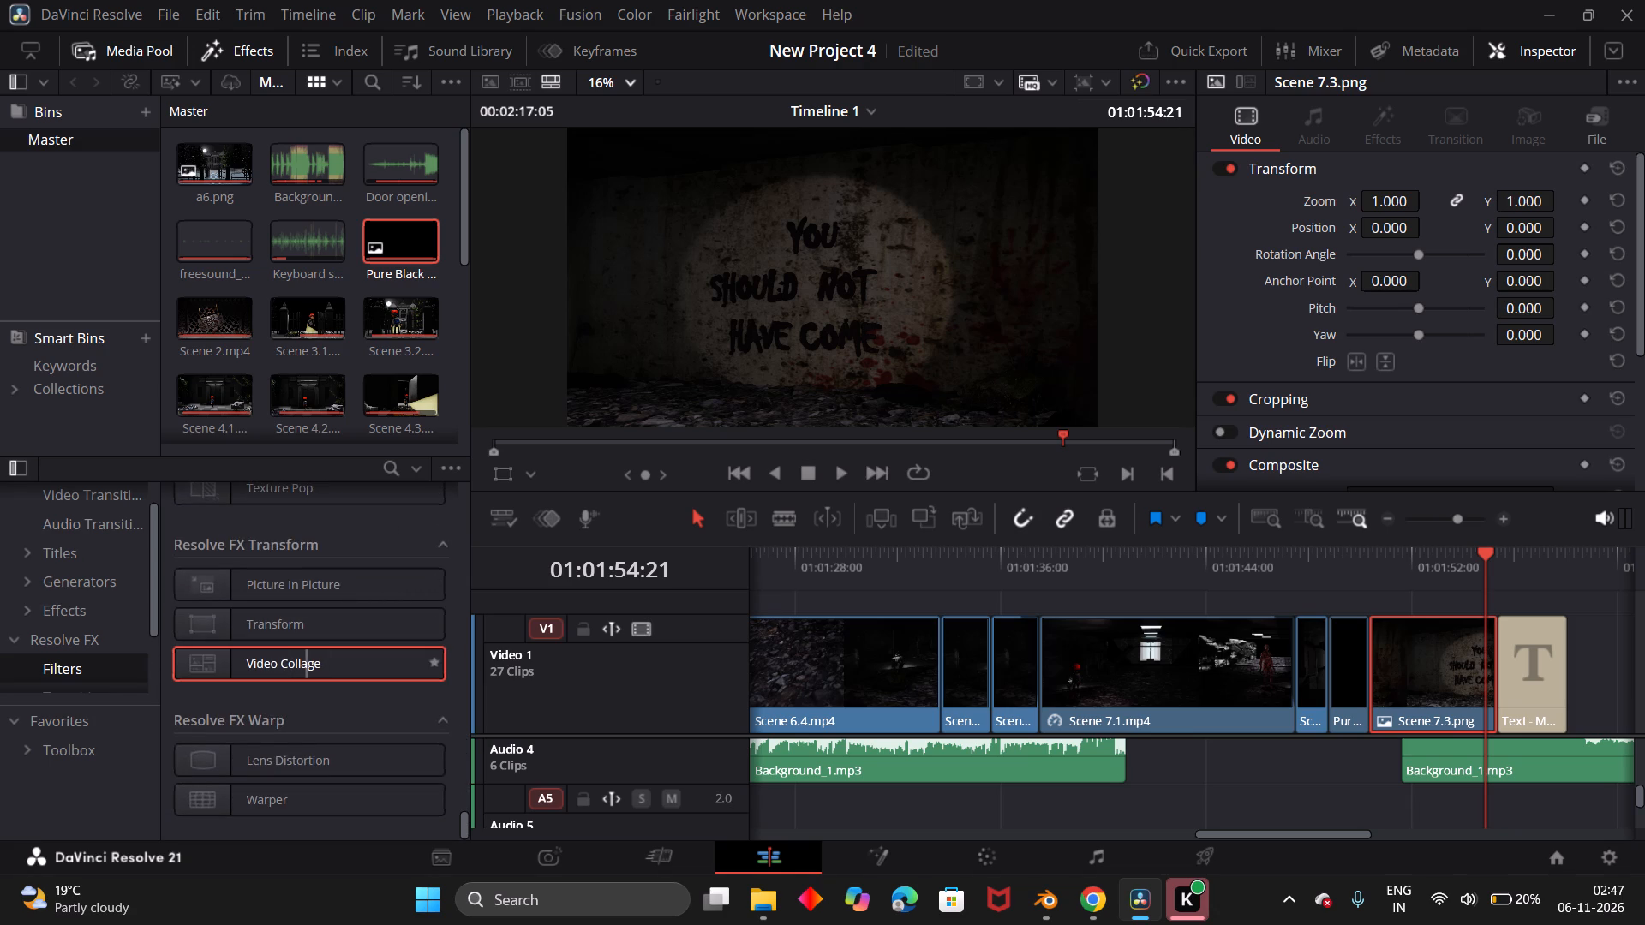
Look through the Fusion effects from Arrow Name down to the Pen Stroke entries for one that suits the shot.
{"action": "left_click", "coordinate": [77, 618]}
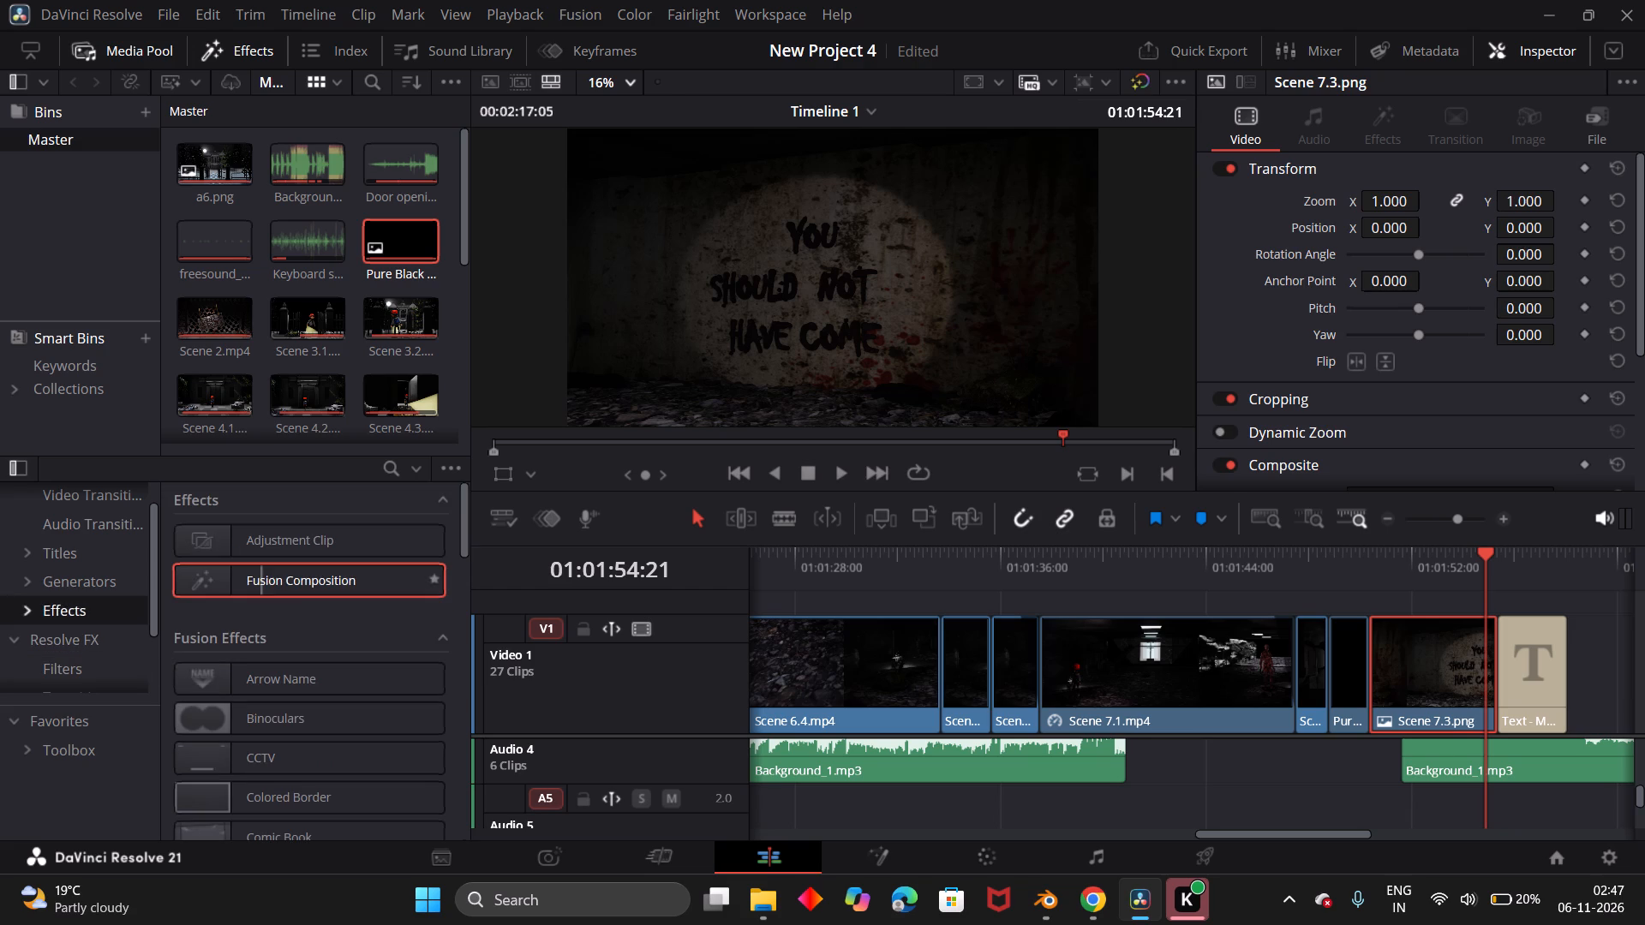
{"action": "scroll", "coordinate": [264, 588], "scroll_direction": "up", "scroll_amount": 2}
{"action": "scroll", "coordinate": [264, 588], "scroll_direction": "down", "scroll_amount": 1}
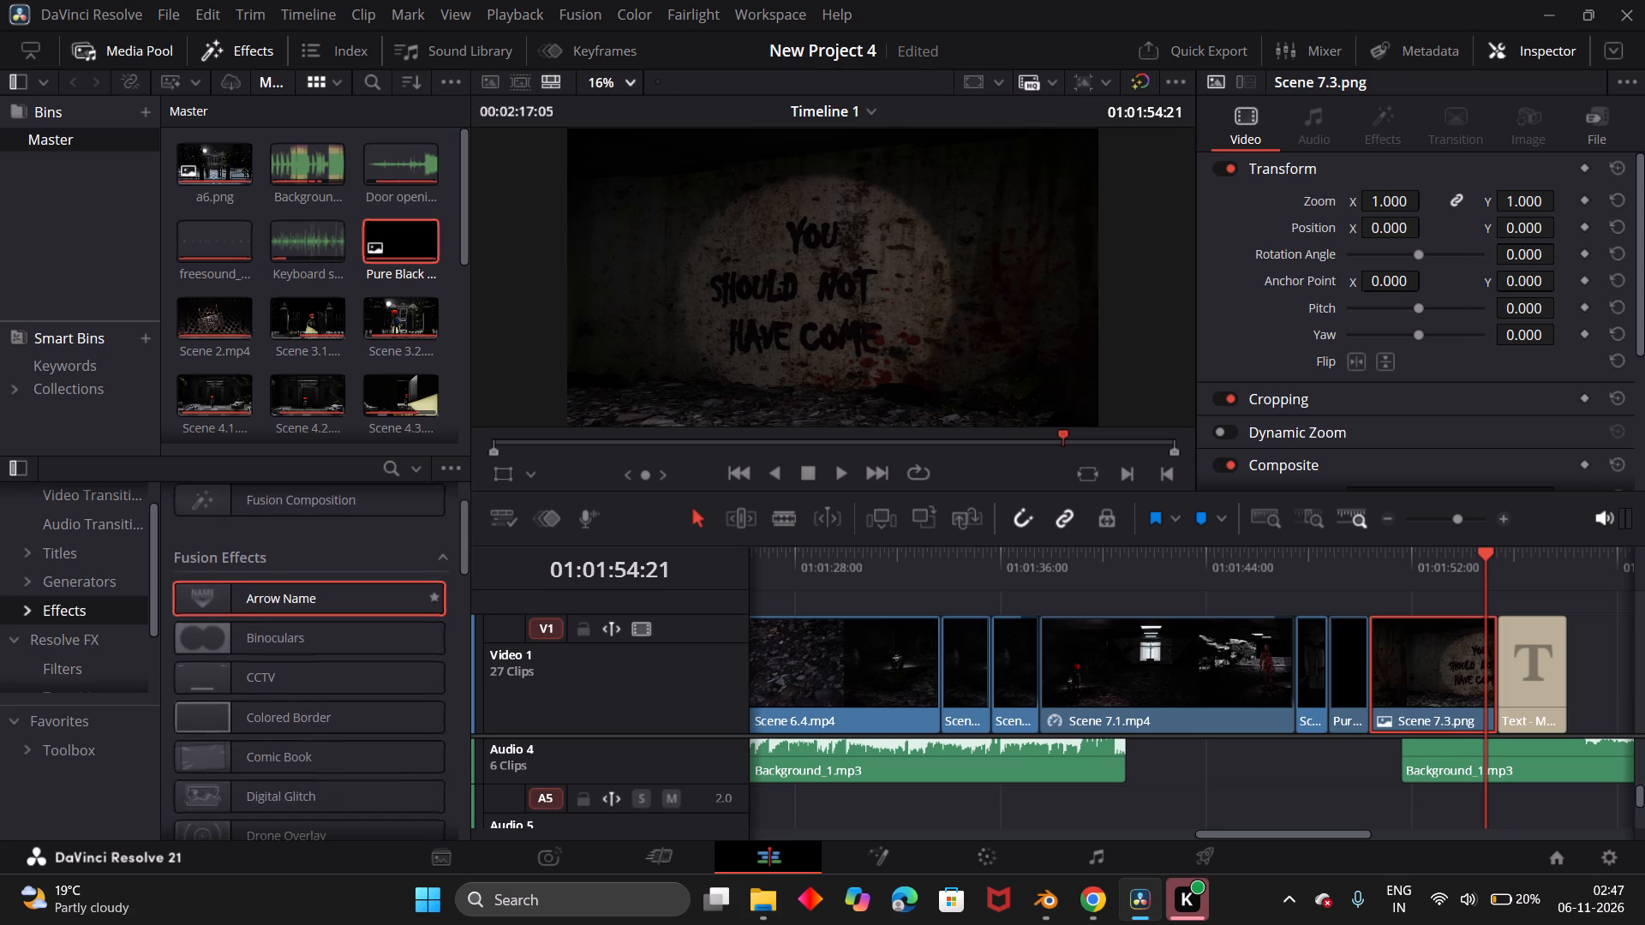
{"action": "scroll", "coordinate": [264, 588], "scroll_direction": "down", "scroll_amount": 2}
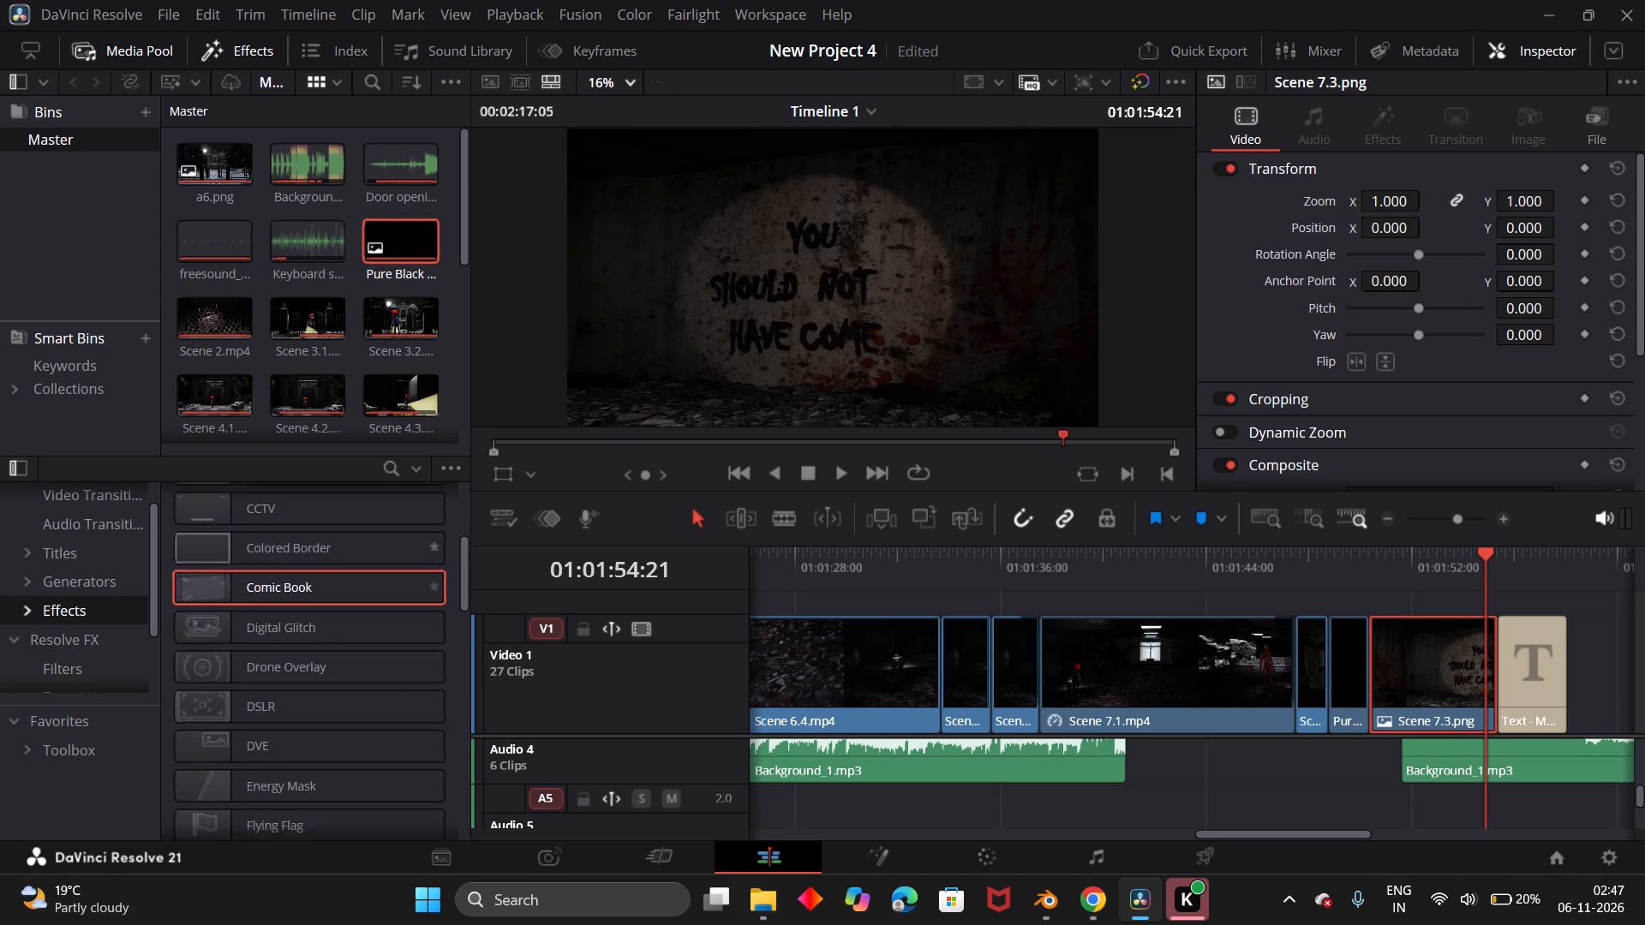
{"action": "scroll", "coordinate": [264, 588], "scroll_direction": "down", "scroll_amount": 4}
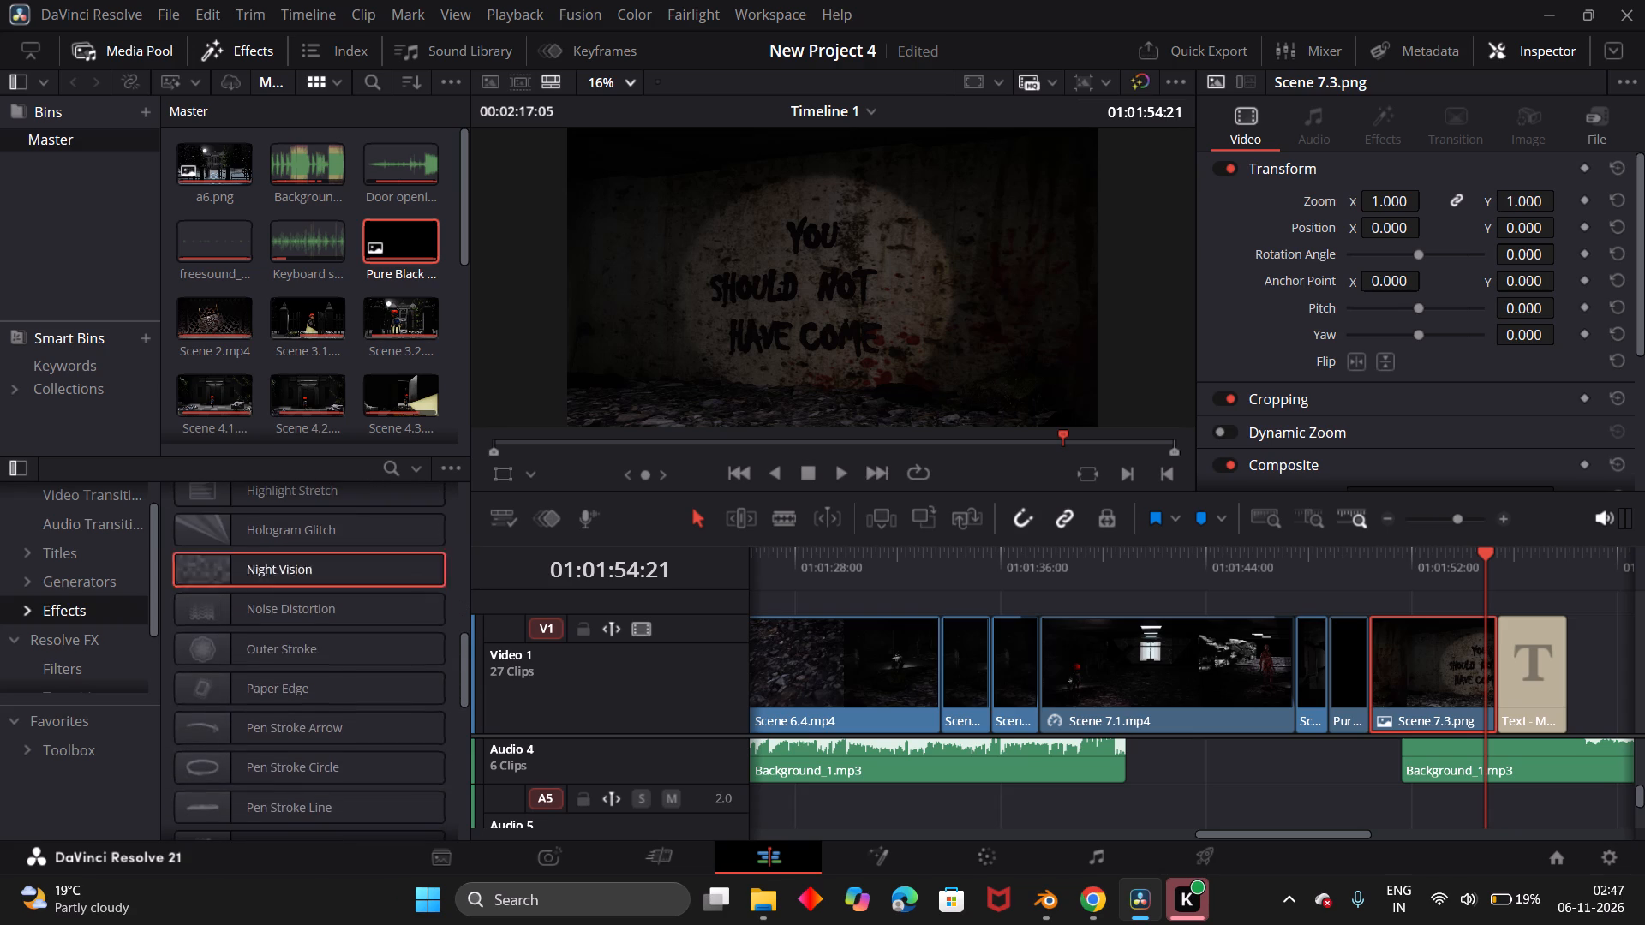
Search the Effects category for camera-related effects with "CAMER" and clear the search.
{"action": "left_click", "coordinate": [380, 462]}
{"action": "left_click", "coordinate": [383, 462]}
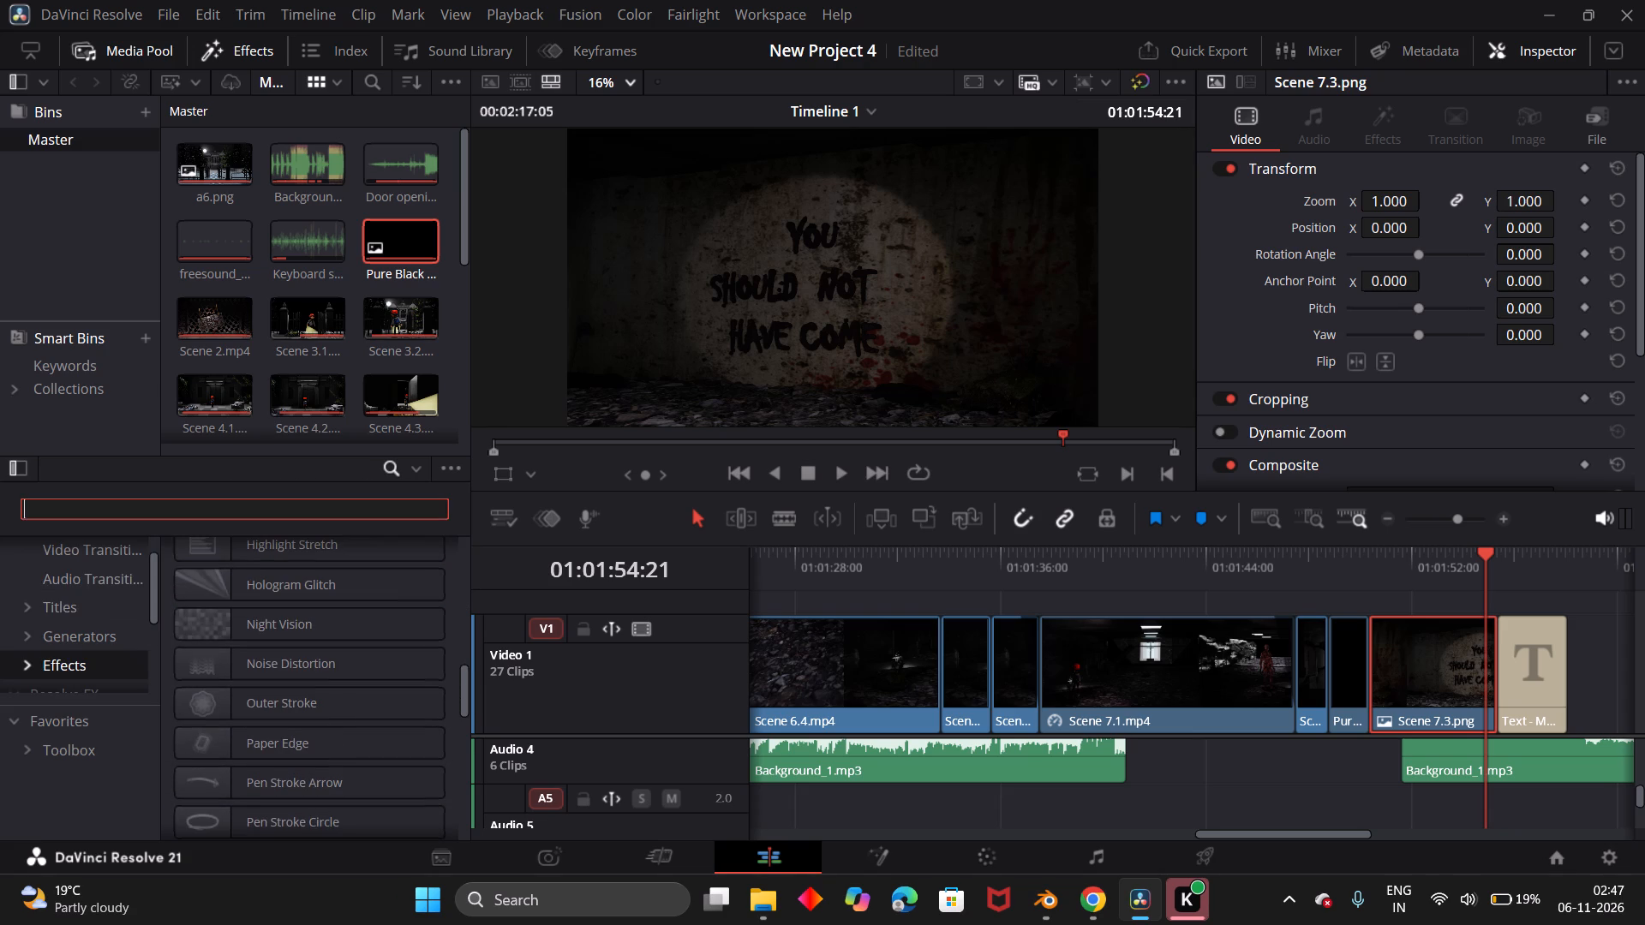
{"action": "key", "text": "c"}
{"action": "key", "text": "a"}
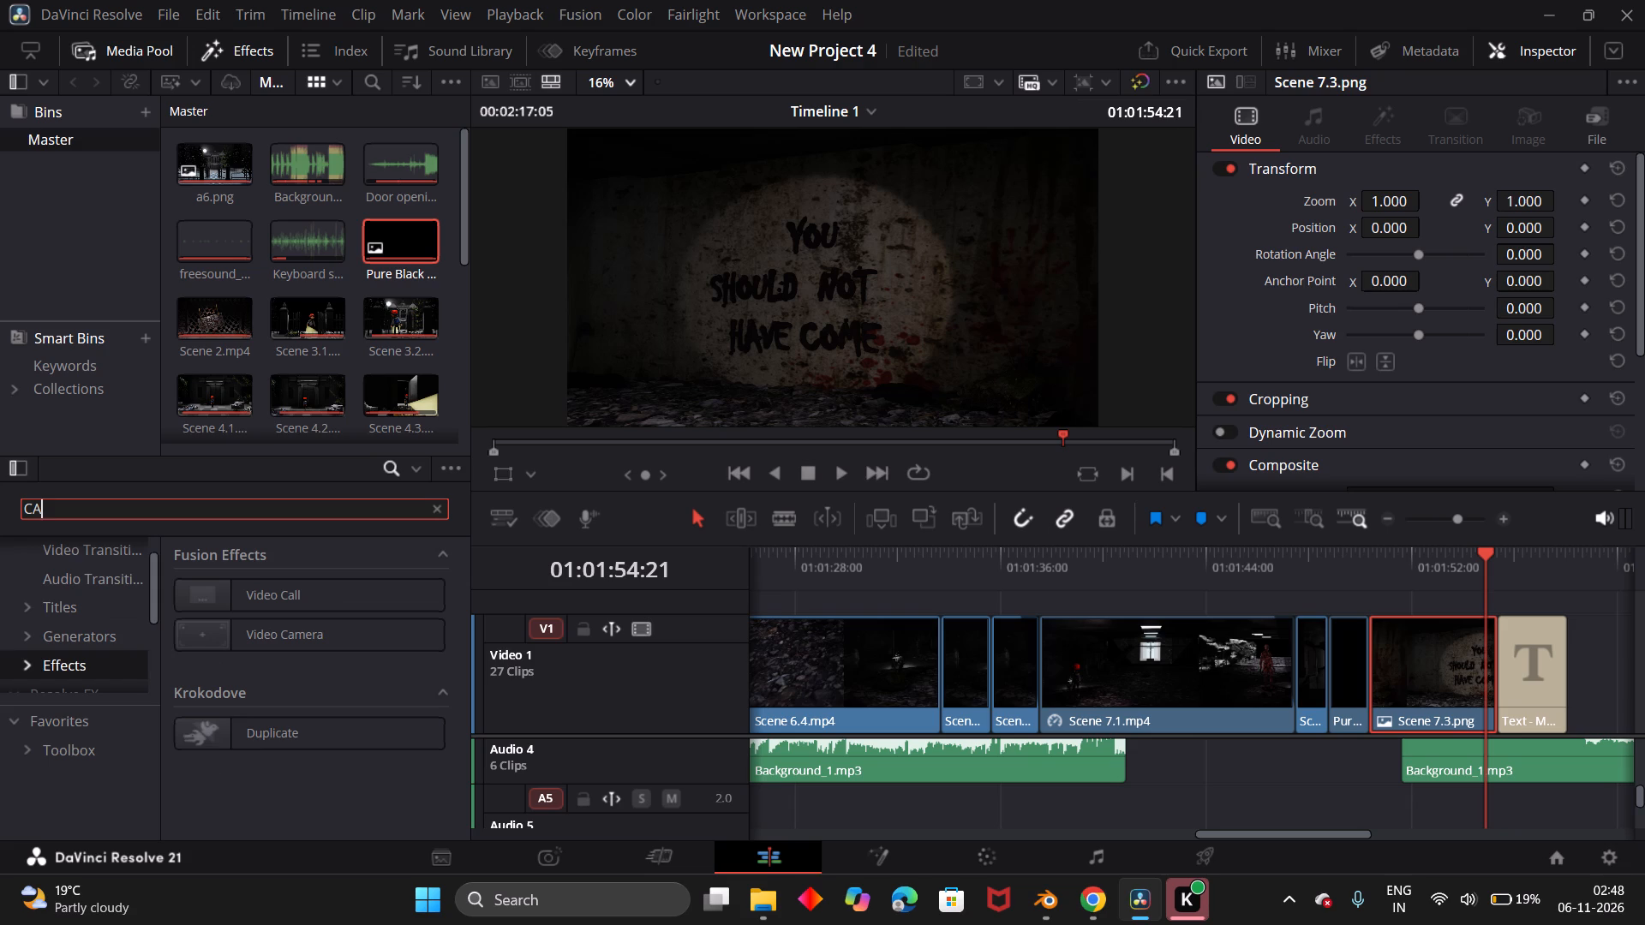
{"action": "type", "text": "MER"}
{"action": "key", "text": "z"}
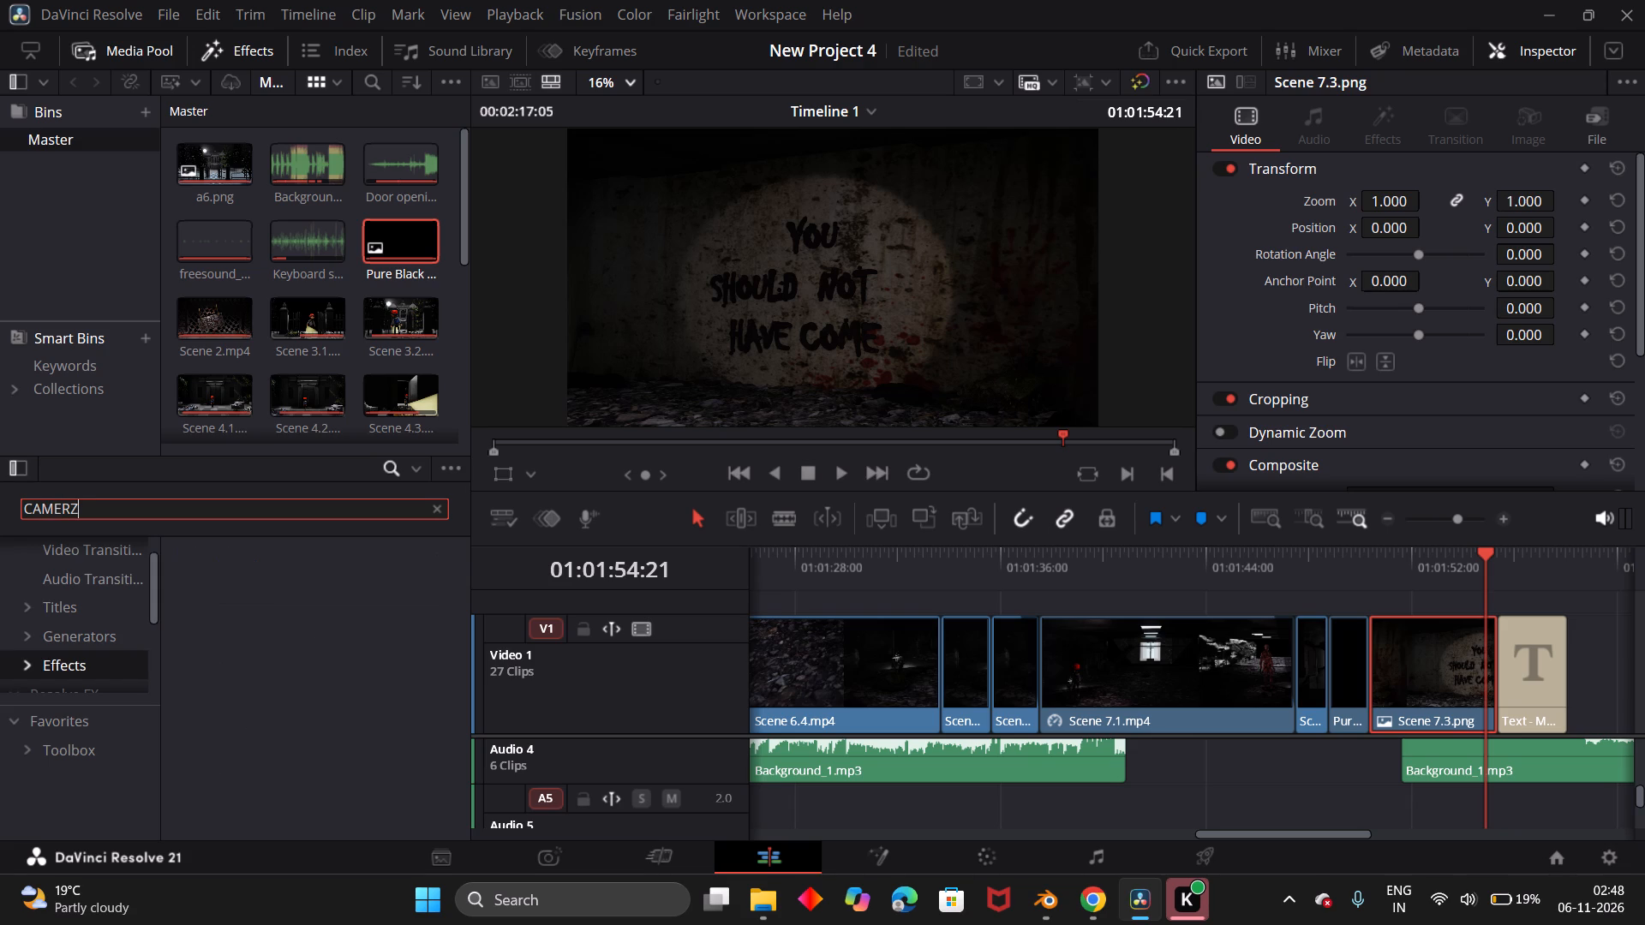
{"action": "key", "text": "BackSpace"}
{"action": "key", "text": "BackSpace"}
{"action": "key", "text": "BackSpace"}
{"action": "key", "text": "BackSpace"}
{"action": "key", "text": "BackSpace"}
{"action": "key", "text": "BackSpace"}
{"action": "key", "text": "BackSpace"}
{"action": "key", "text": "BackSpace"}
{"action": "key", "text": "BackSpace"}
{"action": "key", "text": "BackSpace"}
{"action": "key", "text": "BackSpace"}
{"action": "key", "text": "BackSpace"}
{"action": "key", "text": "BackSpace"}
{"action": "key", "text": "BackSpace"}
{"action": "key", "text": "BackSpace"}
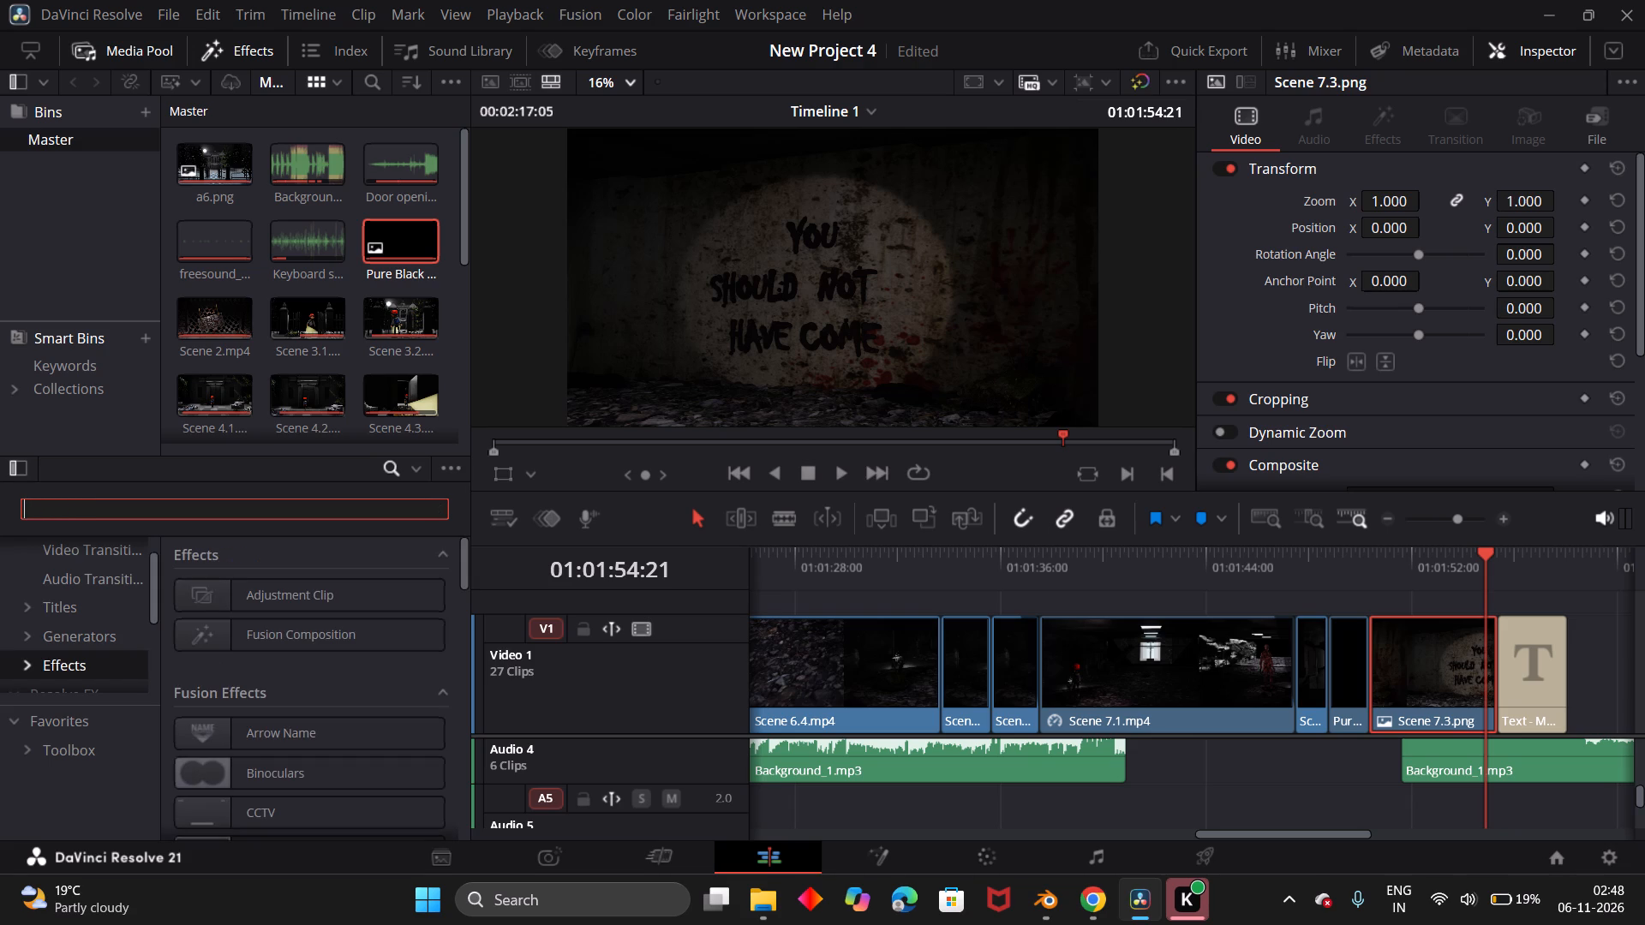
Look through the video transitions, from Dissolve and Iris to Wipe, the Fusion transitions and Resolve FX.
{"action": "scroll", "coordinate": [103, 577], "scroll_direction": "up", "scroll_amount": 1}
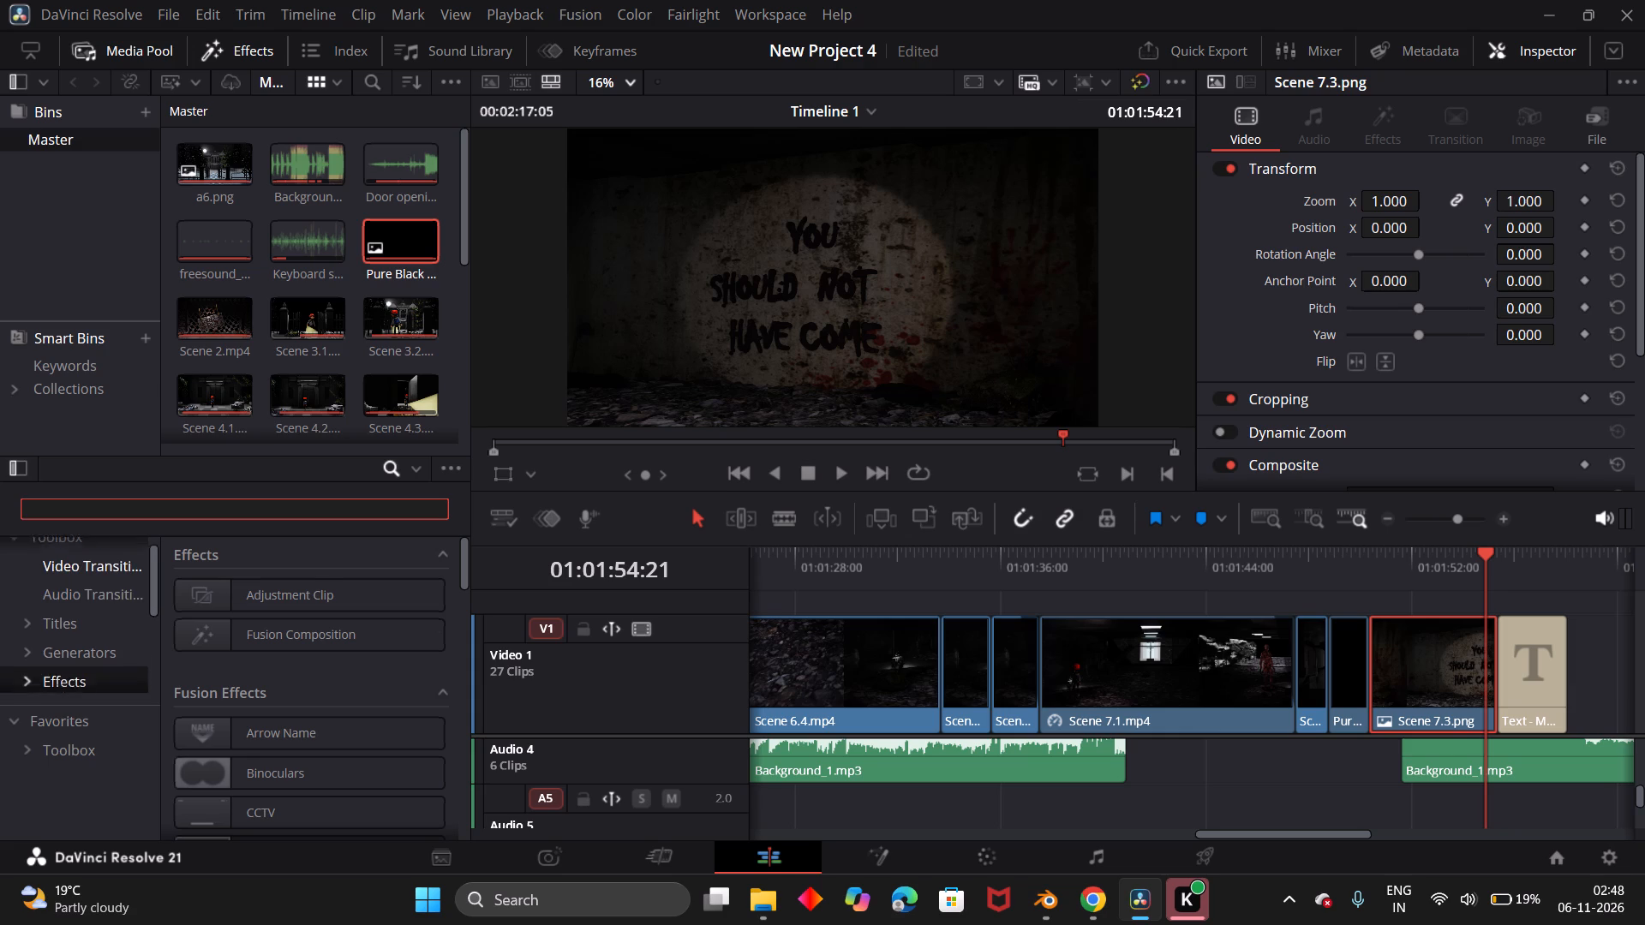
{"action": "scroll", "coordinate": [103, 577], "scroll_direction": "up", "scroll_amount": 1}
{"action": "left_click", "coordinate": [99, 584]}
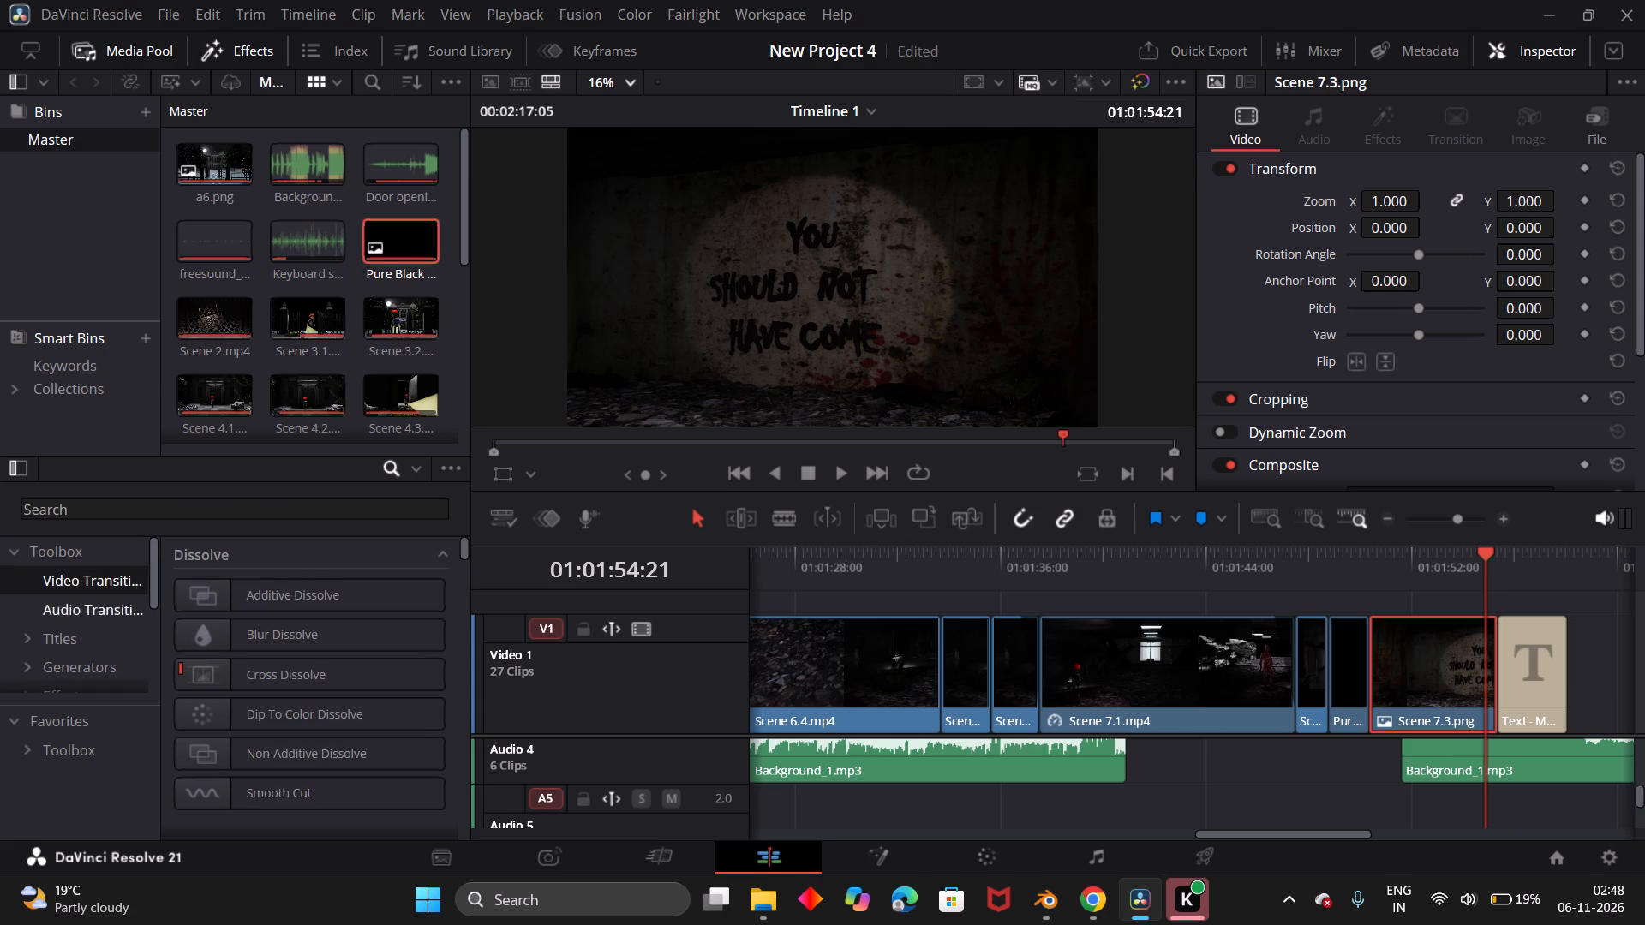
{"action": "scroll", "coordinate": [262, 657], "scroll_direction": "up", "scroll_amount": 1}
{"action": "scroll", "coordinate": [262, 657], "scroll_direction": "down", "scroll_amount": 2}
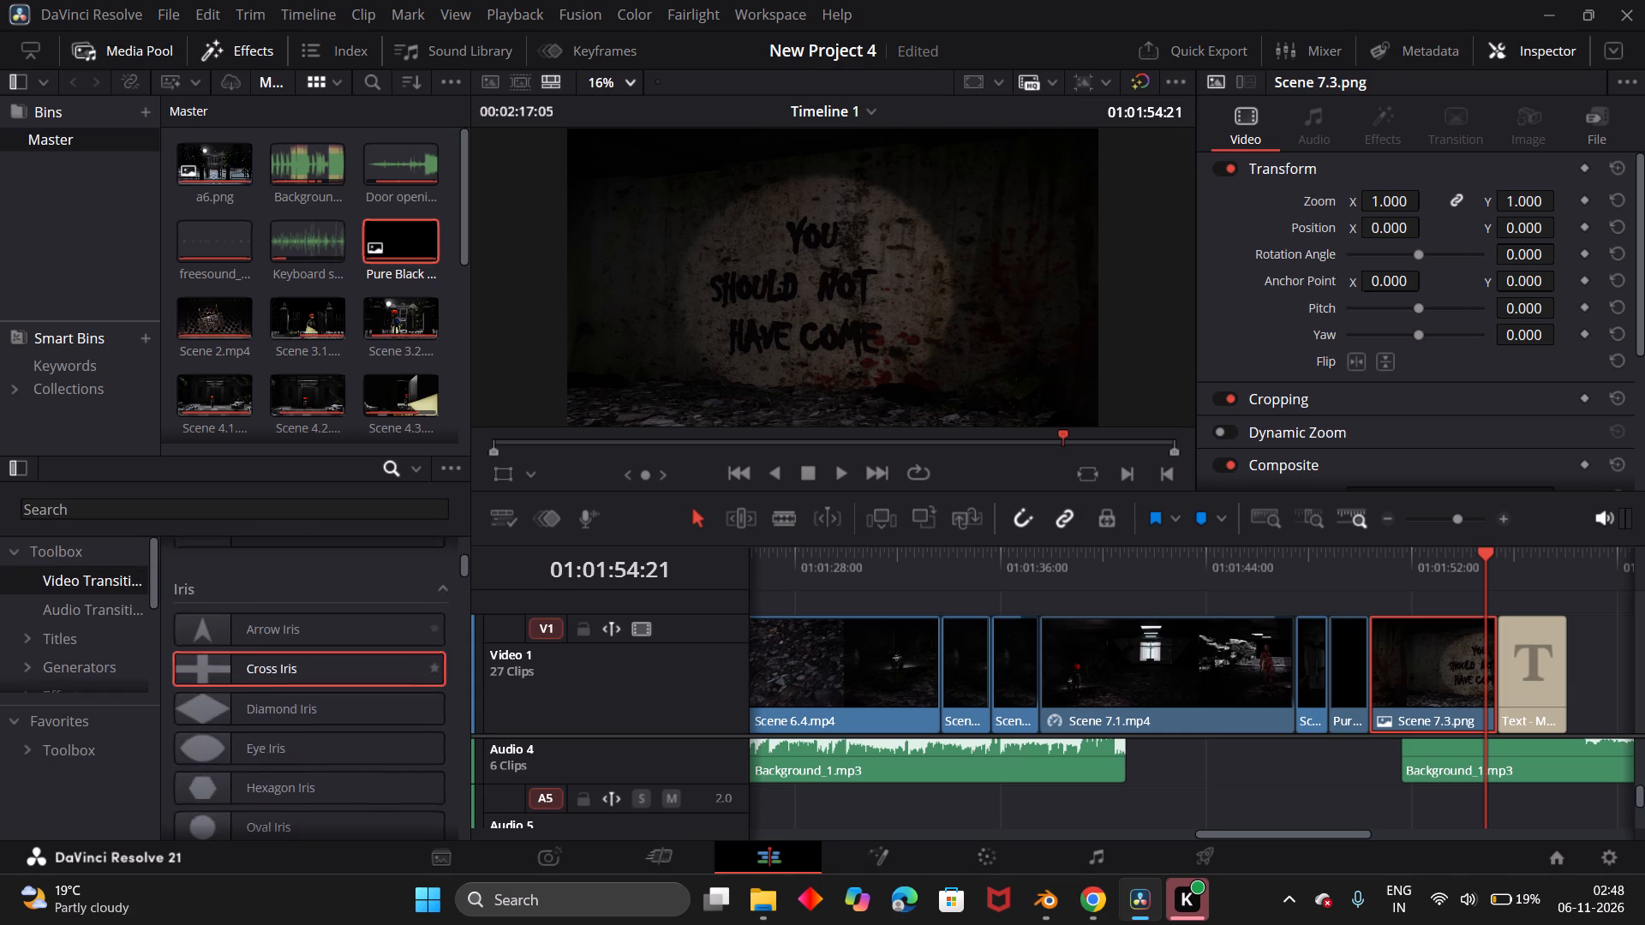
{"action": "scroll", "coordinate": [262, 657], "scroll_direction": "down", "scroll_amount": 3}
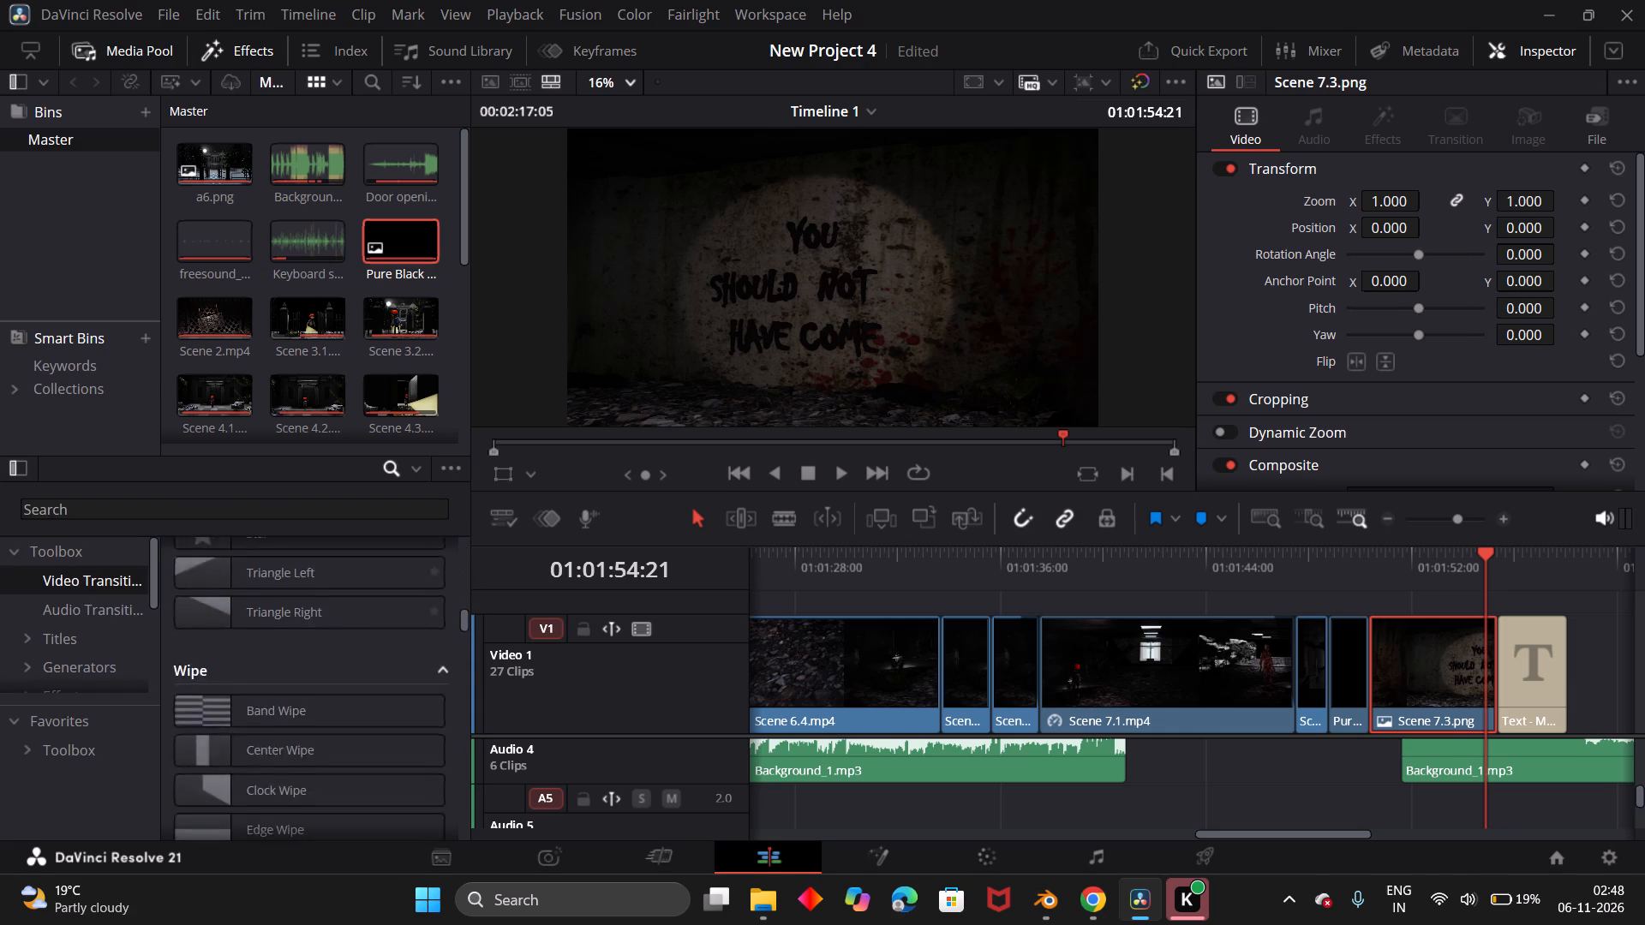
{"action": "scroll", "coordinate": [262, 657], "scroll_direction": "down", "scroll_amount": 3}
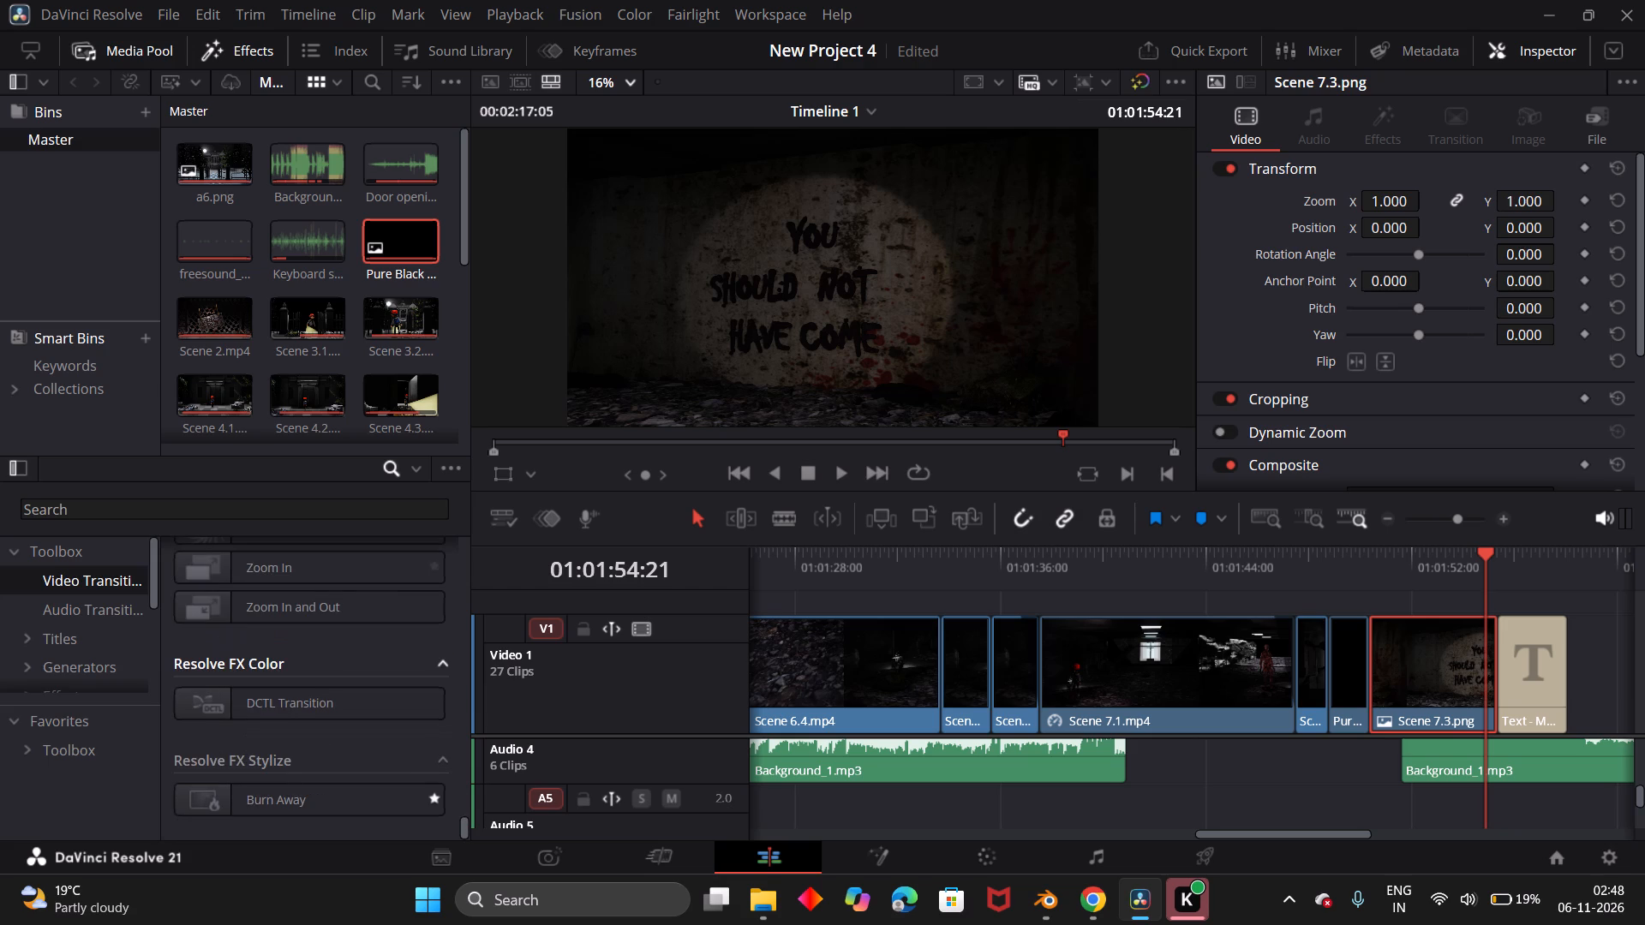
{"action": "scroll", "coordinate": [262, 657], "scroll_direction": "down", "scroll_amount": 2}
{"action": "scroll", "coordinate": [241, 606], "scroll_direction": "up", "scroll_amount": 1}
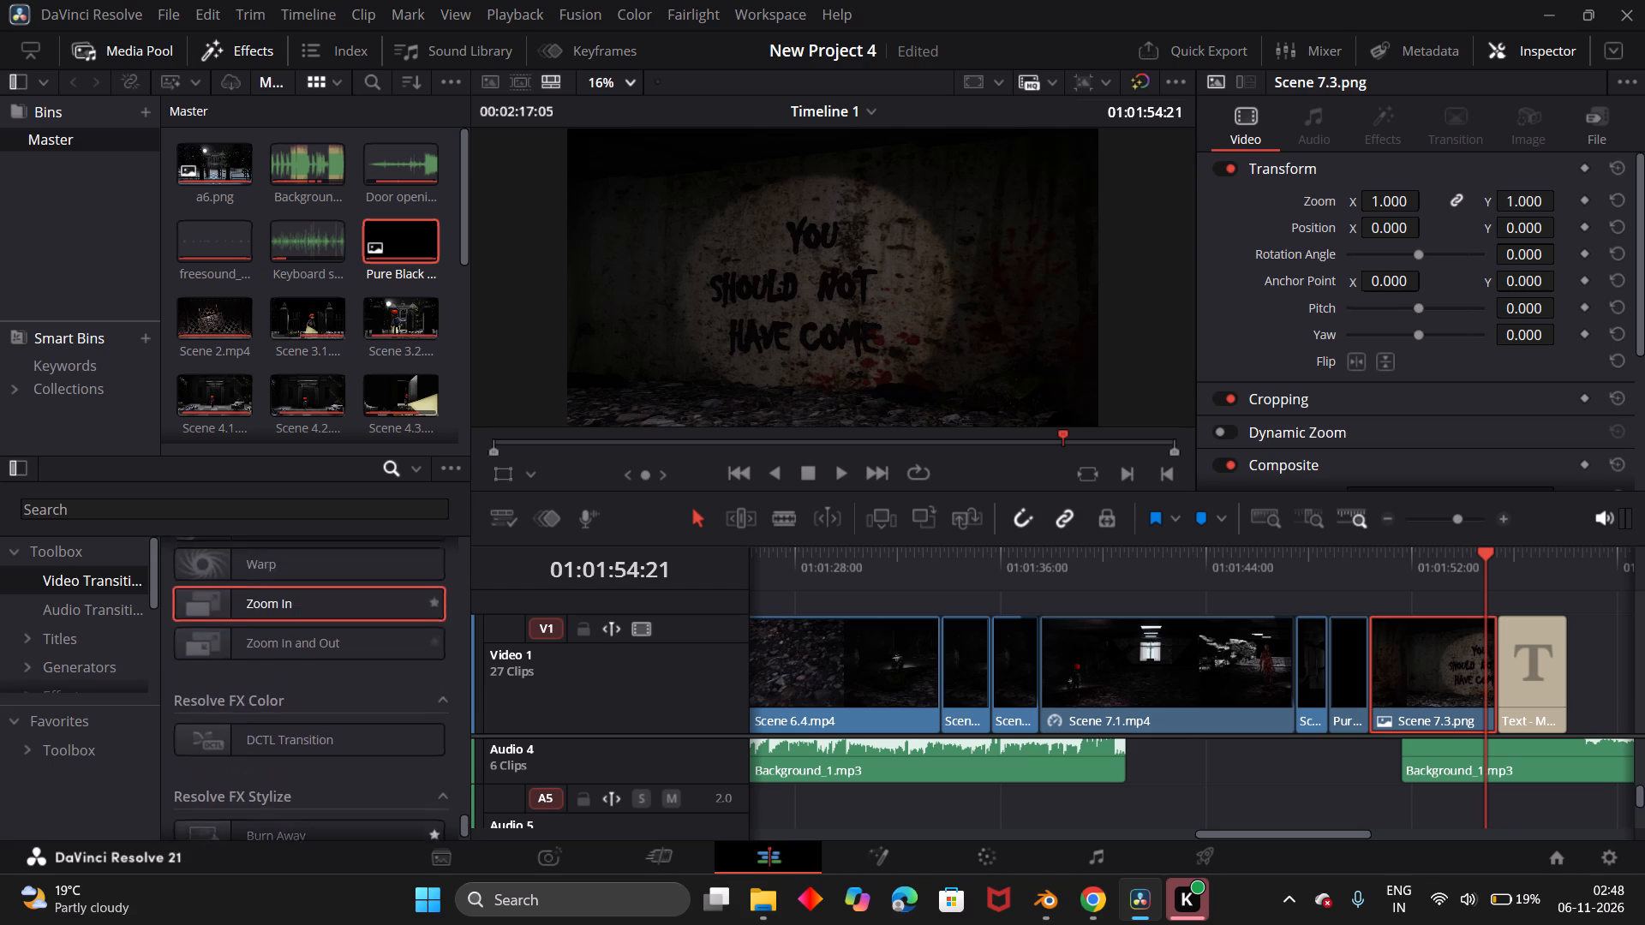
{"action": "scroll", "coordinate": [241, 606], "scroll_direction": "up", "scroll_amount": 1}
Search the video transitions for "CAM".
{"action": "left_click", "coordinate": [330, 505]}
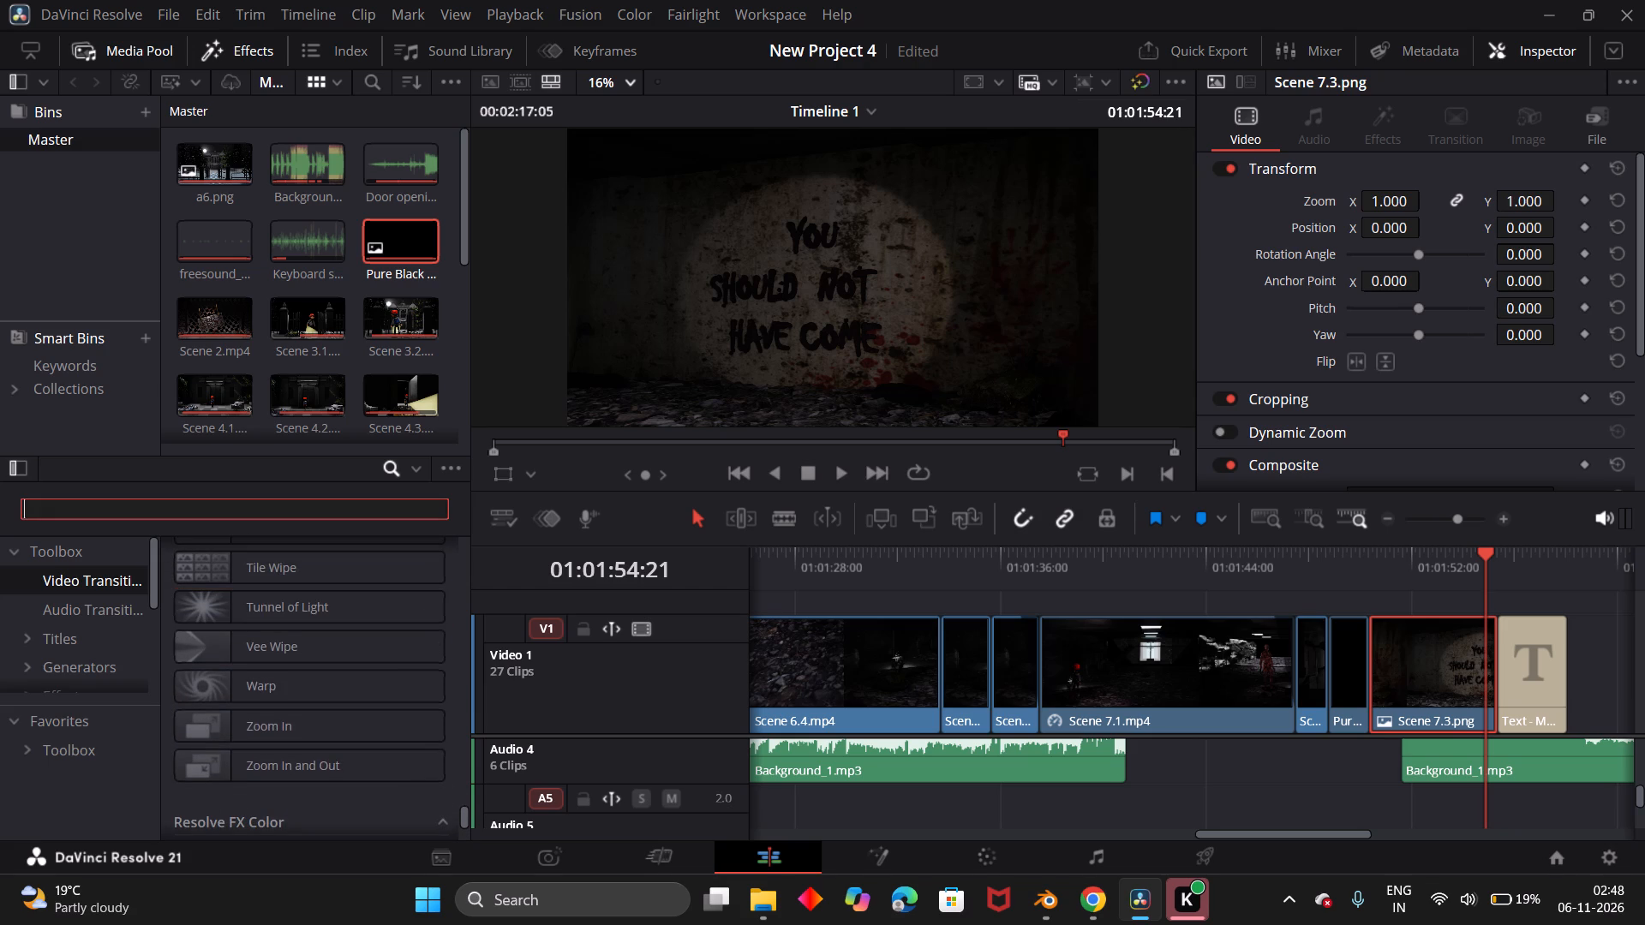
{"action": "type", "text": "CAM"}
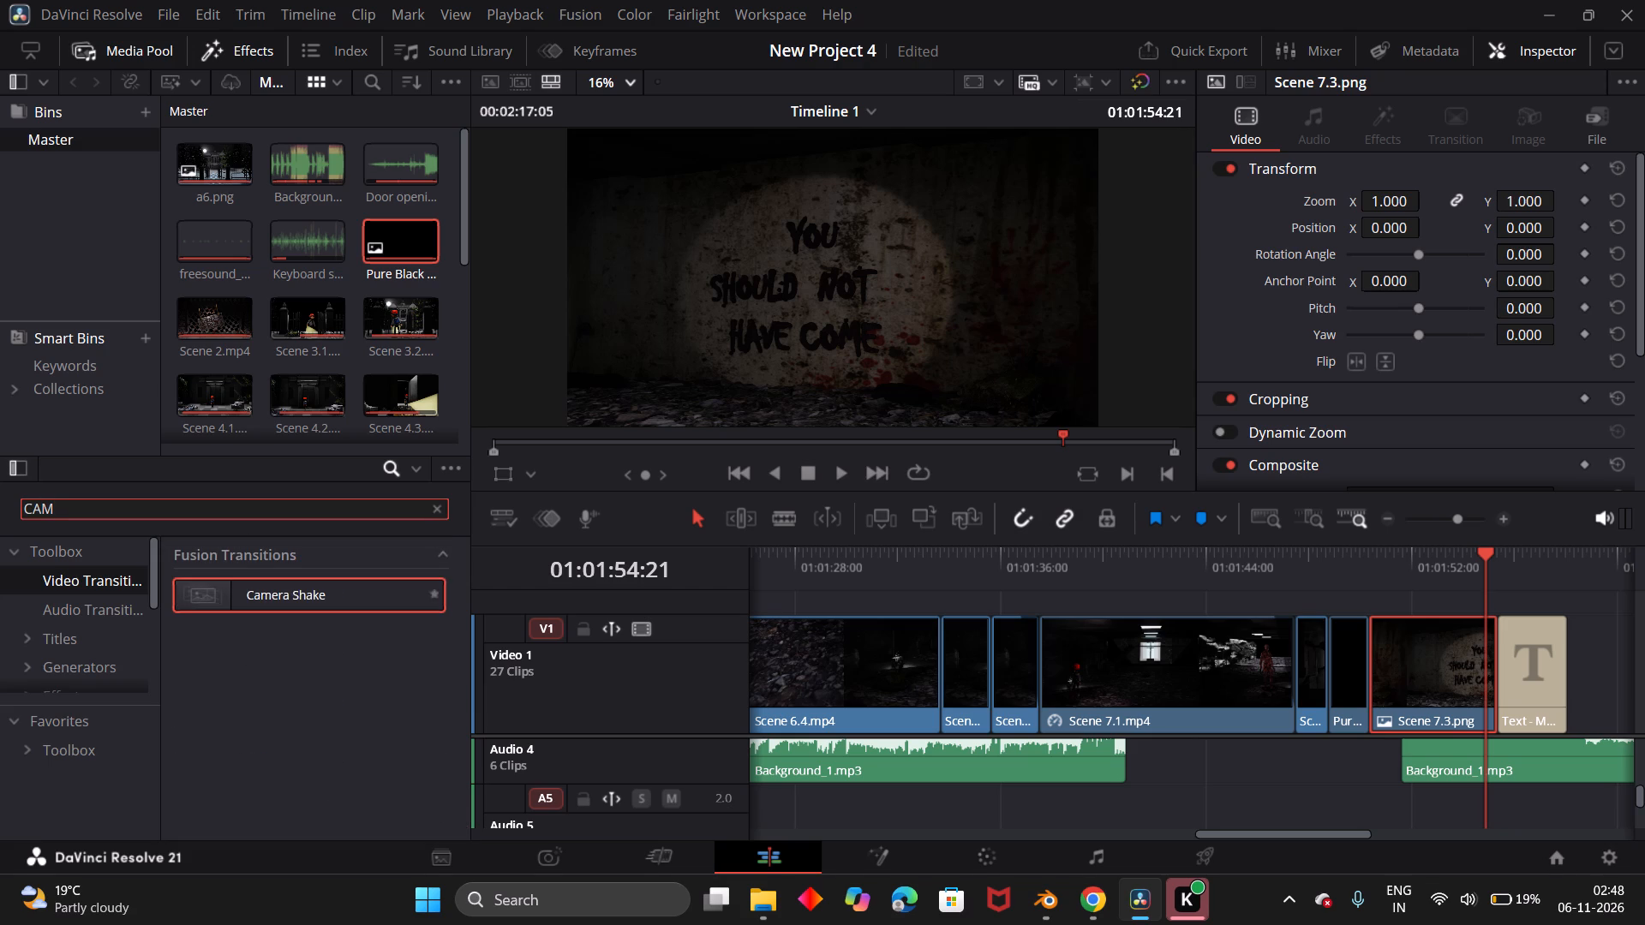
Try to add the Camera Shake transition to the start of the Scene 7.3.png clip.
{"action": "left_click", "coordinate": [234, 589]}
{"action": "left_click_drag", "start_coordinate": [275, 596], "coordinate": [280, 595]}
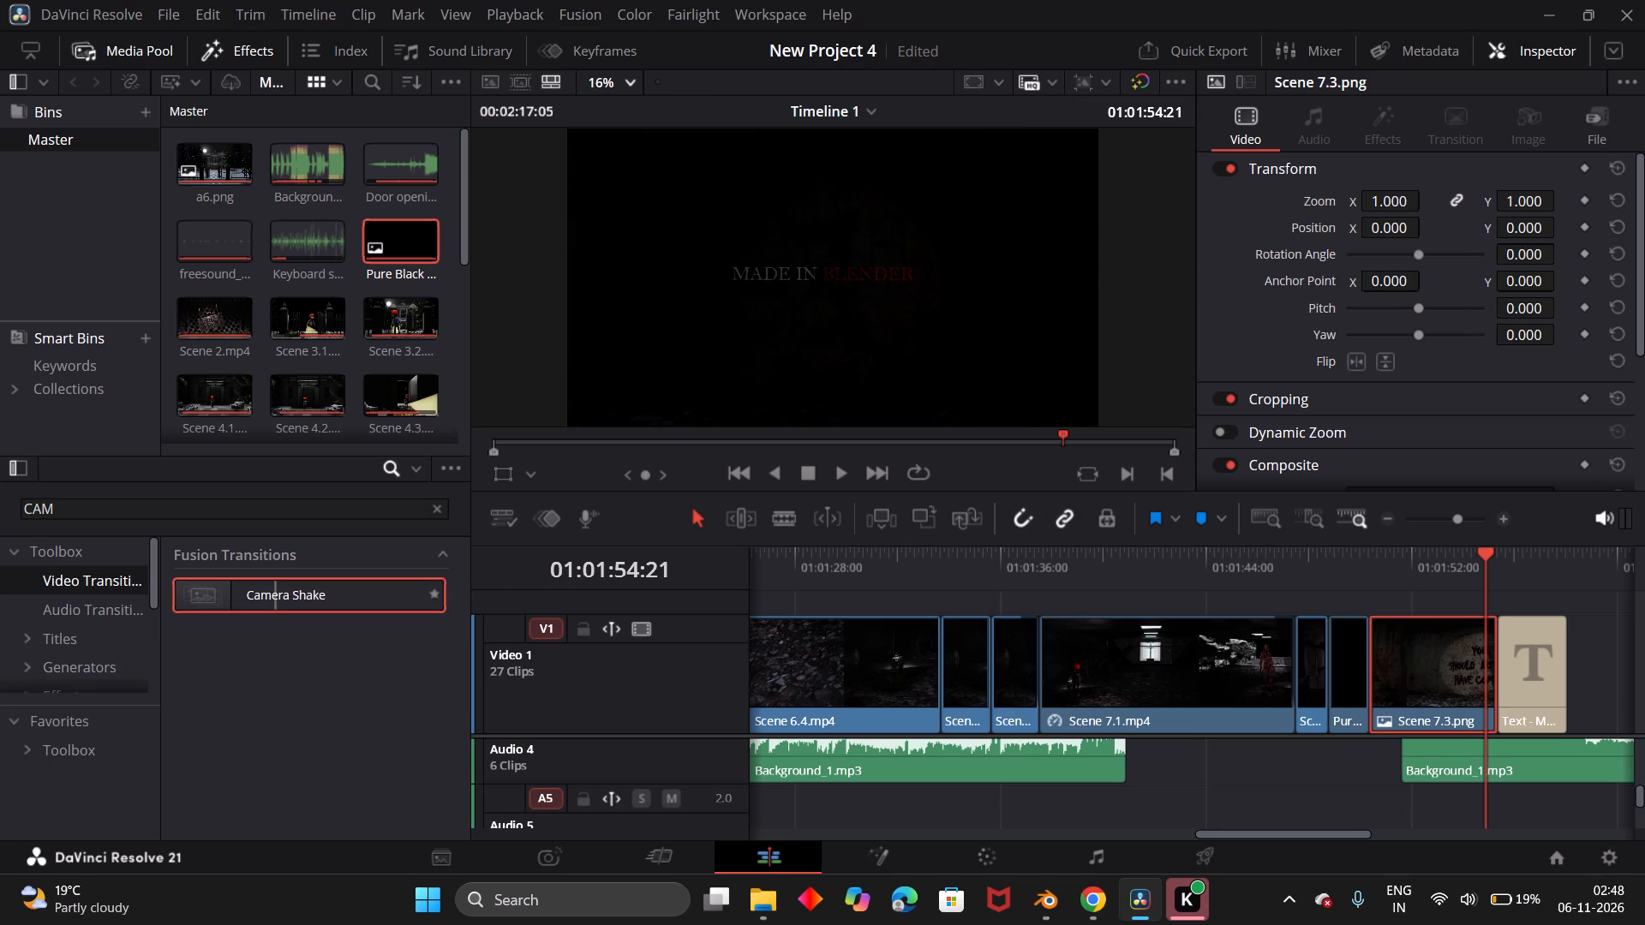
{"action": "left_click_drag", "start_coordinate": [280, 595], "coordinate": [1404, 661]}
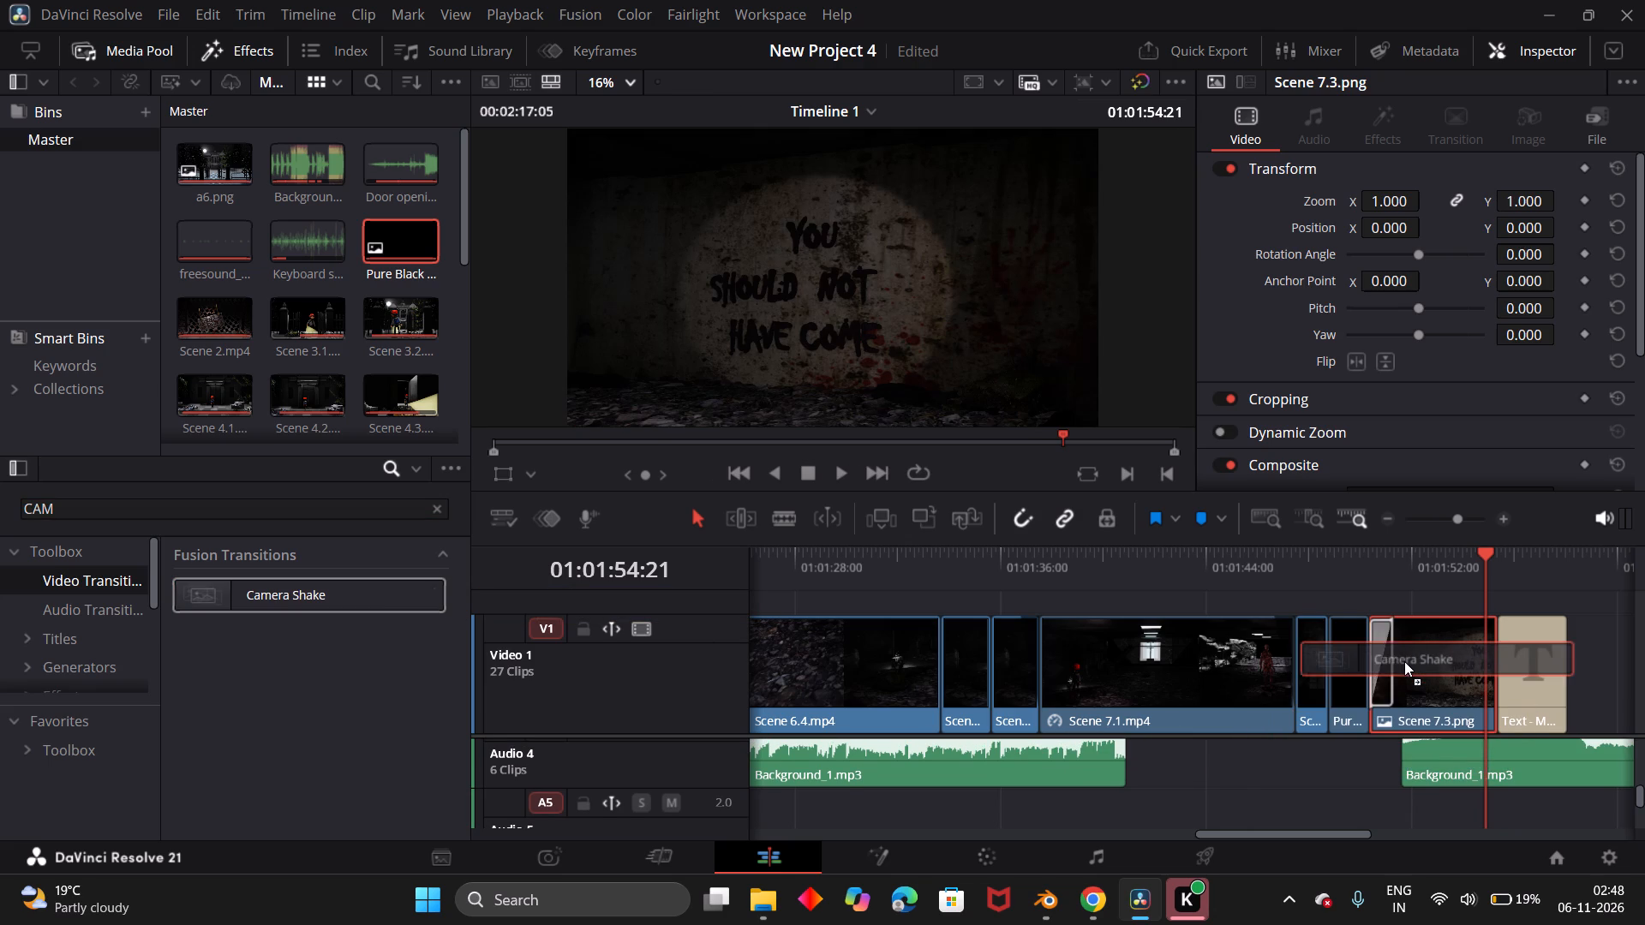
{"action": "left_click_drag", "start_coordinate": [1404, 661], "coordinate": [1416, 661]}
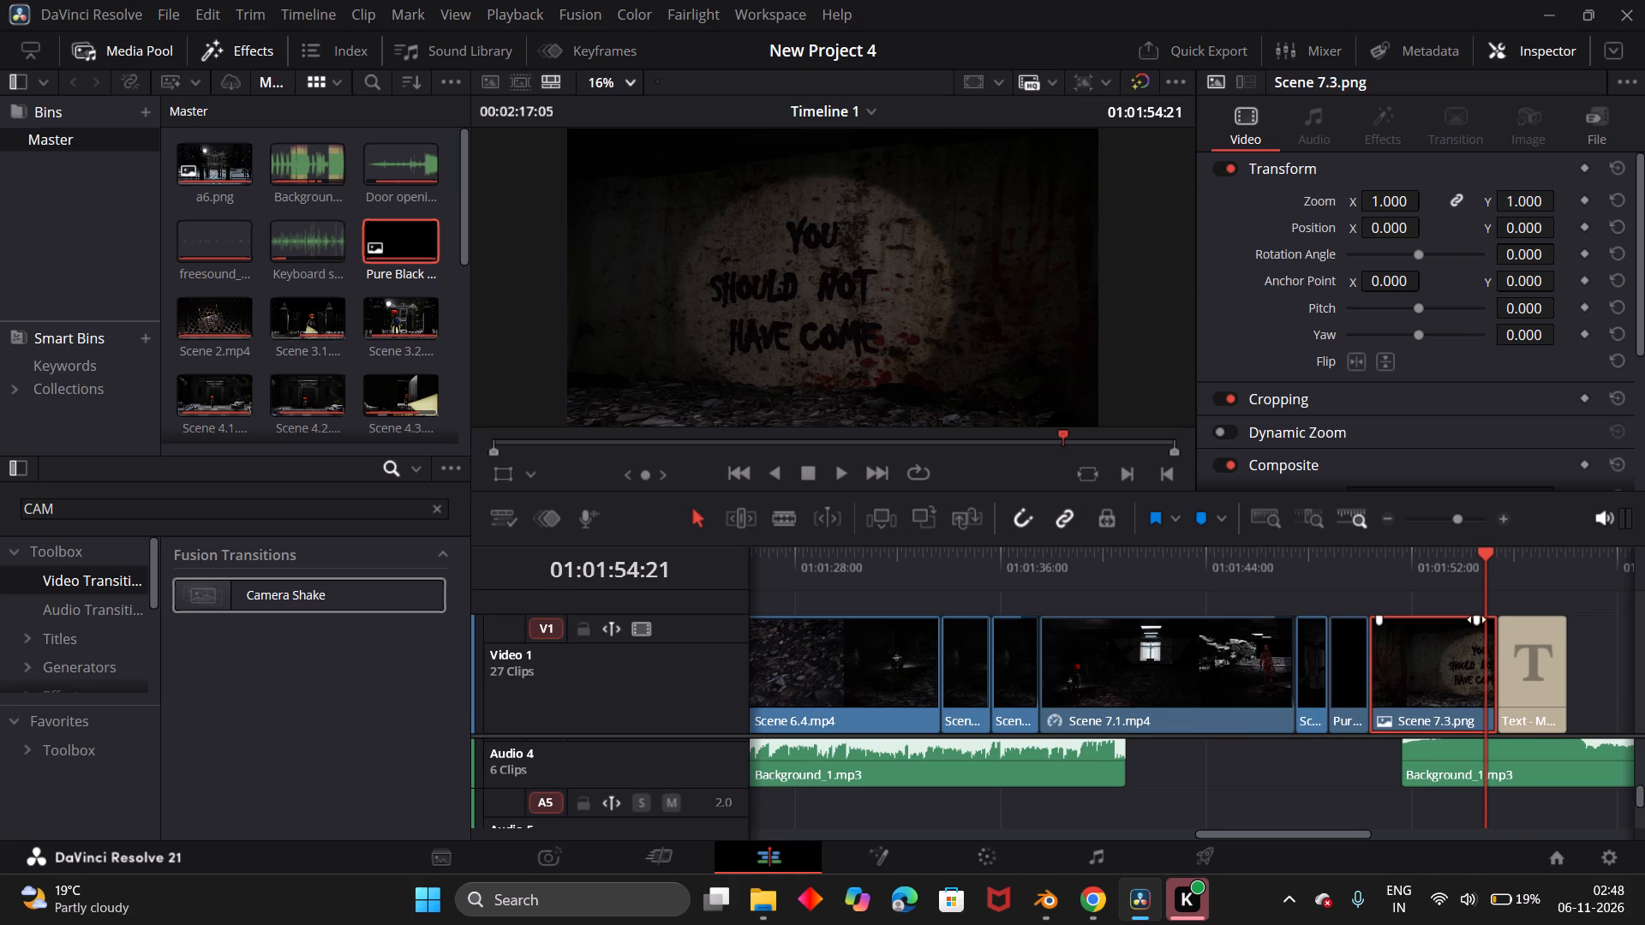
Replay the ending from late in Scene 7.1.mp4 into the closing title, and scrub back to the early part of Scene 7.3.png.
{"action": "left_click_drag", "start_coordinate": [1490, 549], "coordinate": [1310, 587]}
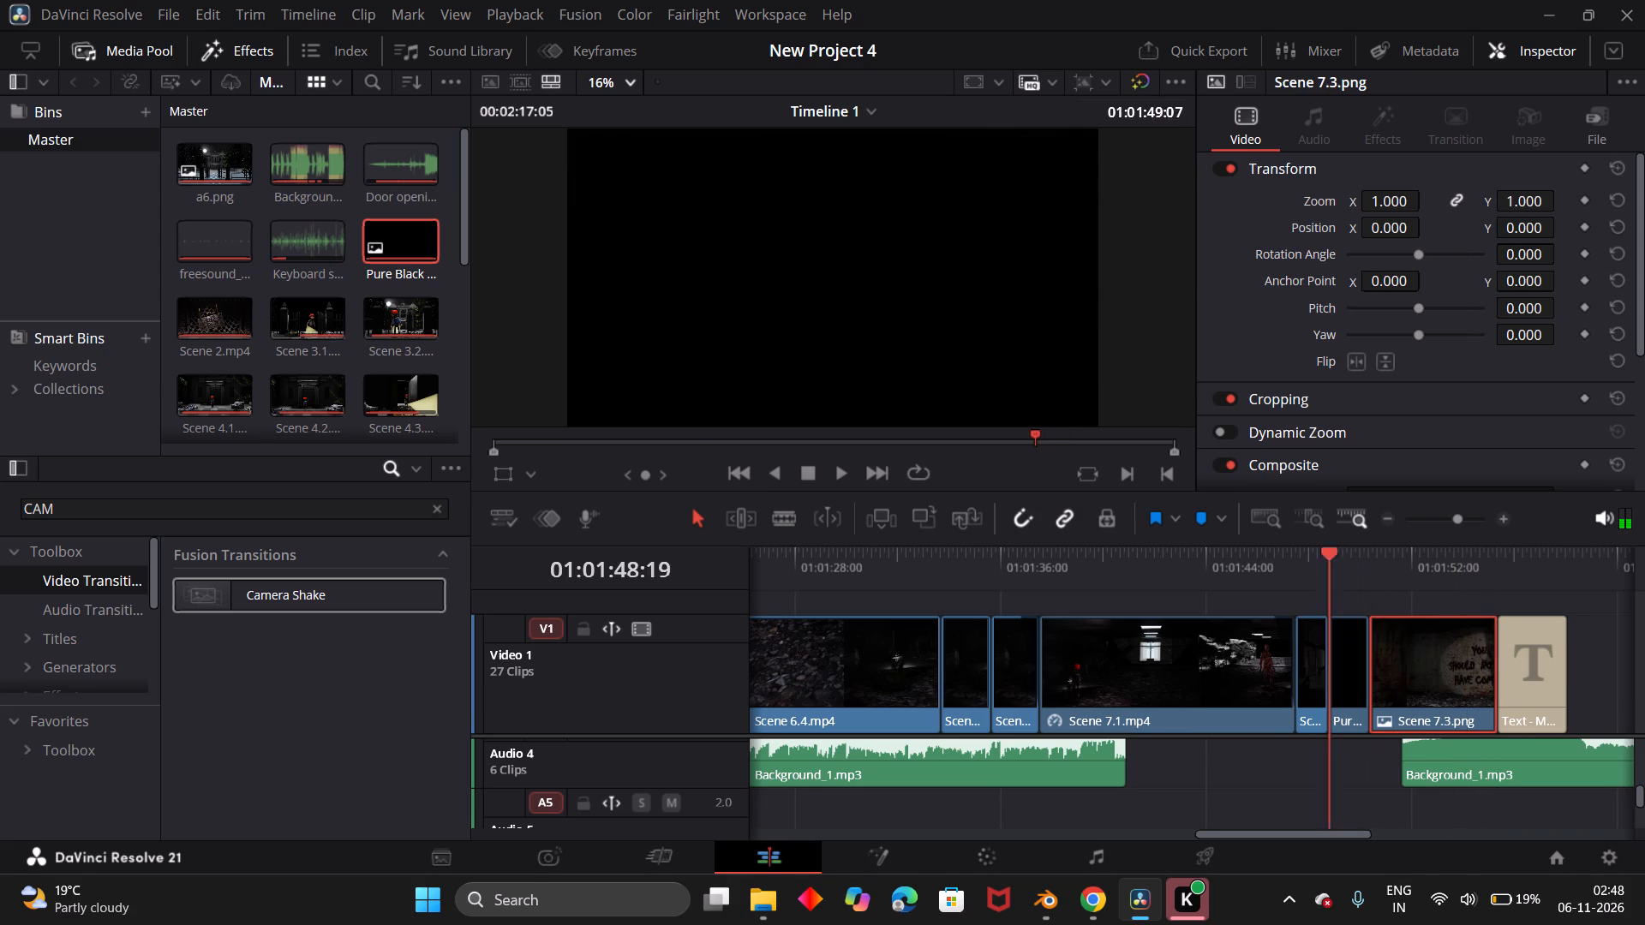
{"action": "left_click_drag", "start_coordinate": [1310, 587], "coordinate": [1229, 608]}
{"action": "left_click", "coordinate": [832, 466]}
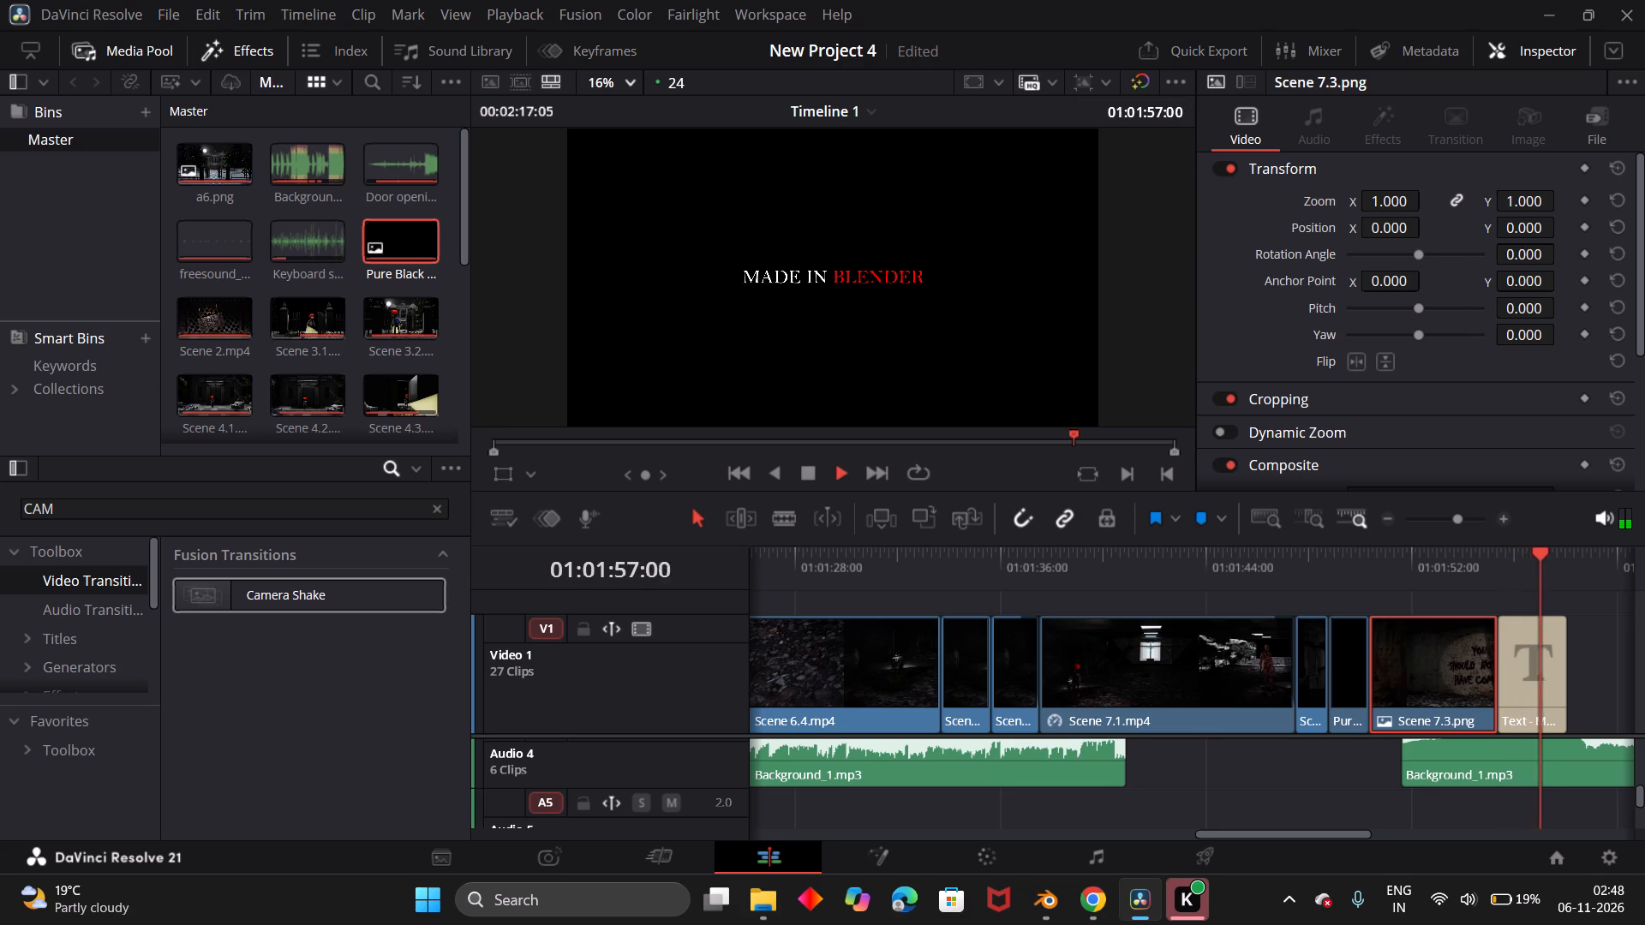
{"action": "left_click", "coordinate": [812, 474]}
{"action": "left_click_drag", "start_coordinate": [1548, 550], "coordinate": [1482, 558]}
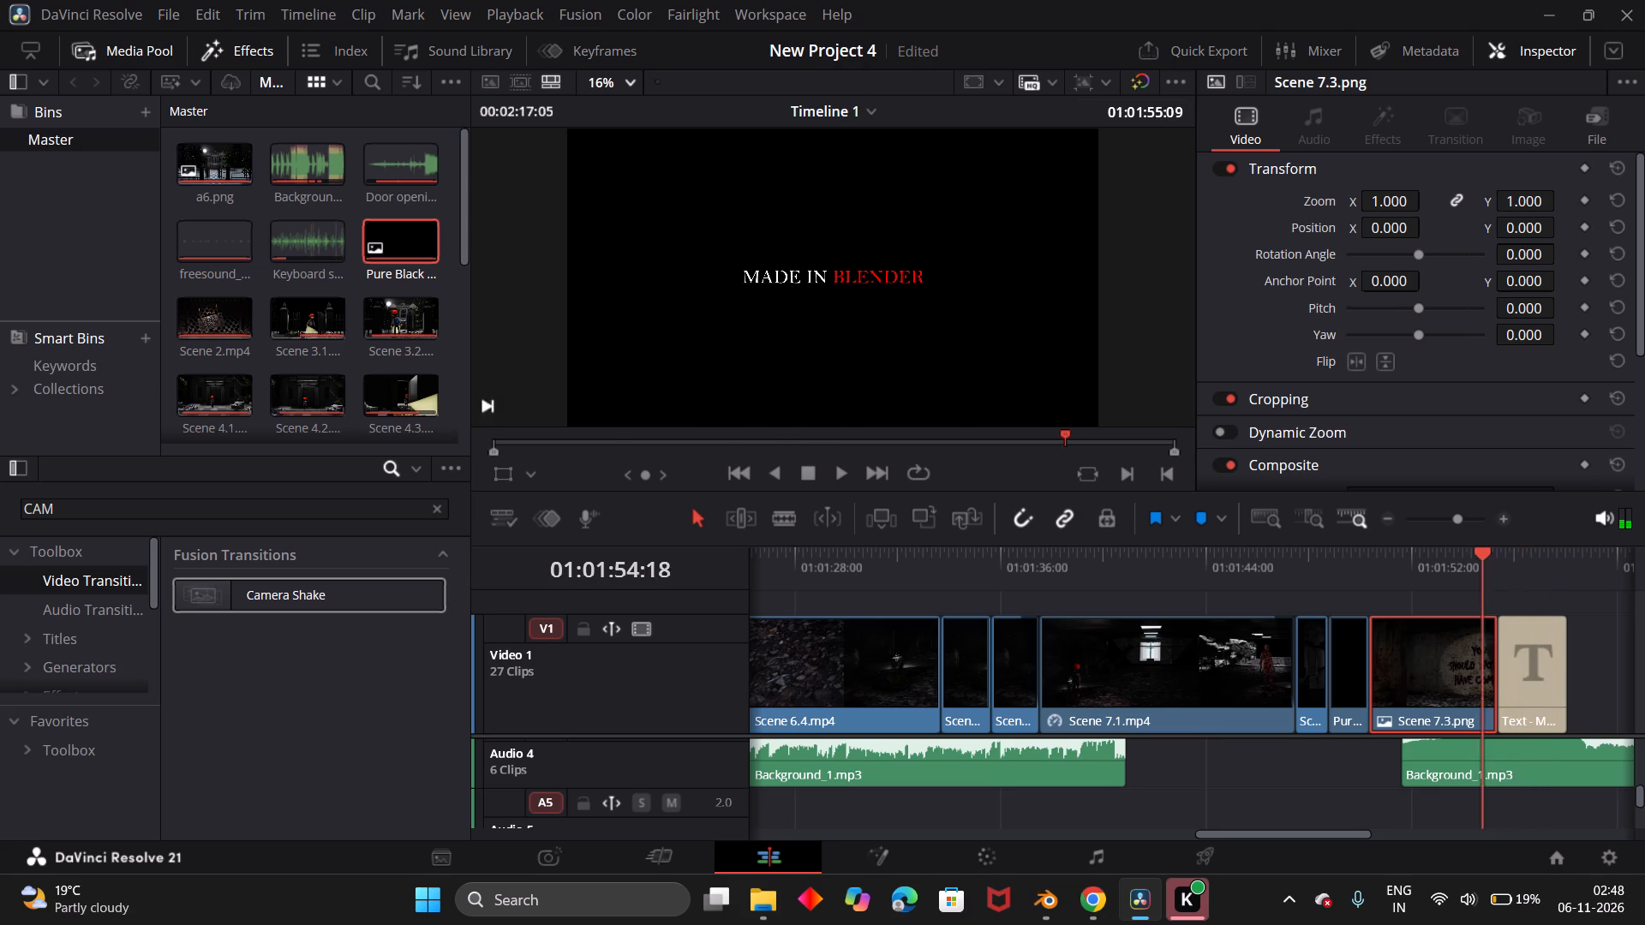
{"action": "left_click_drag", "start_coordinate": [1482, 558], "coordinate": [1399, 575]}
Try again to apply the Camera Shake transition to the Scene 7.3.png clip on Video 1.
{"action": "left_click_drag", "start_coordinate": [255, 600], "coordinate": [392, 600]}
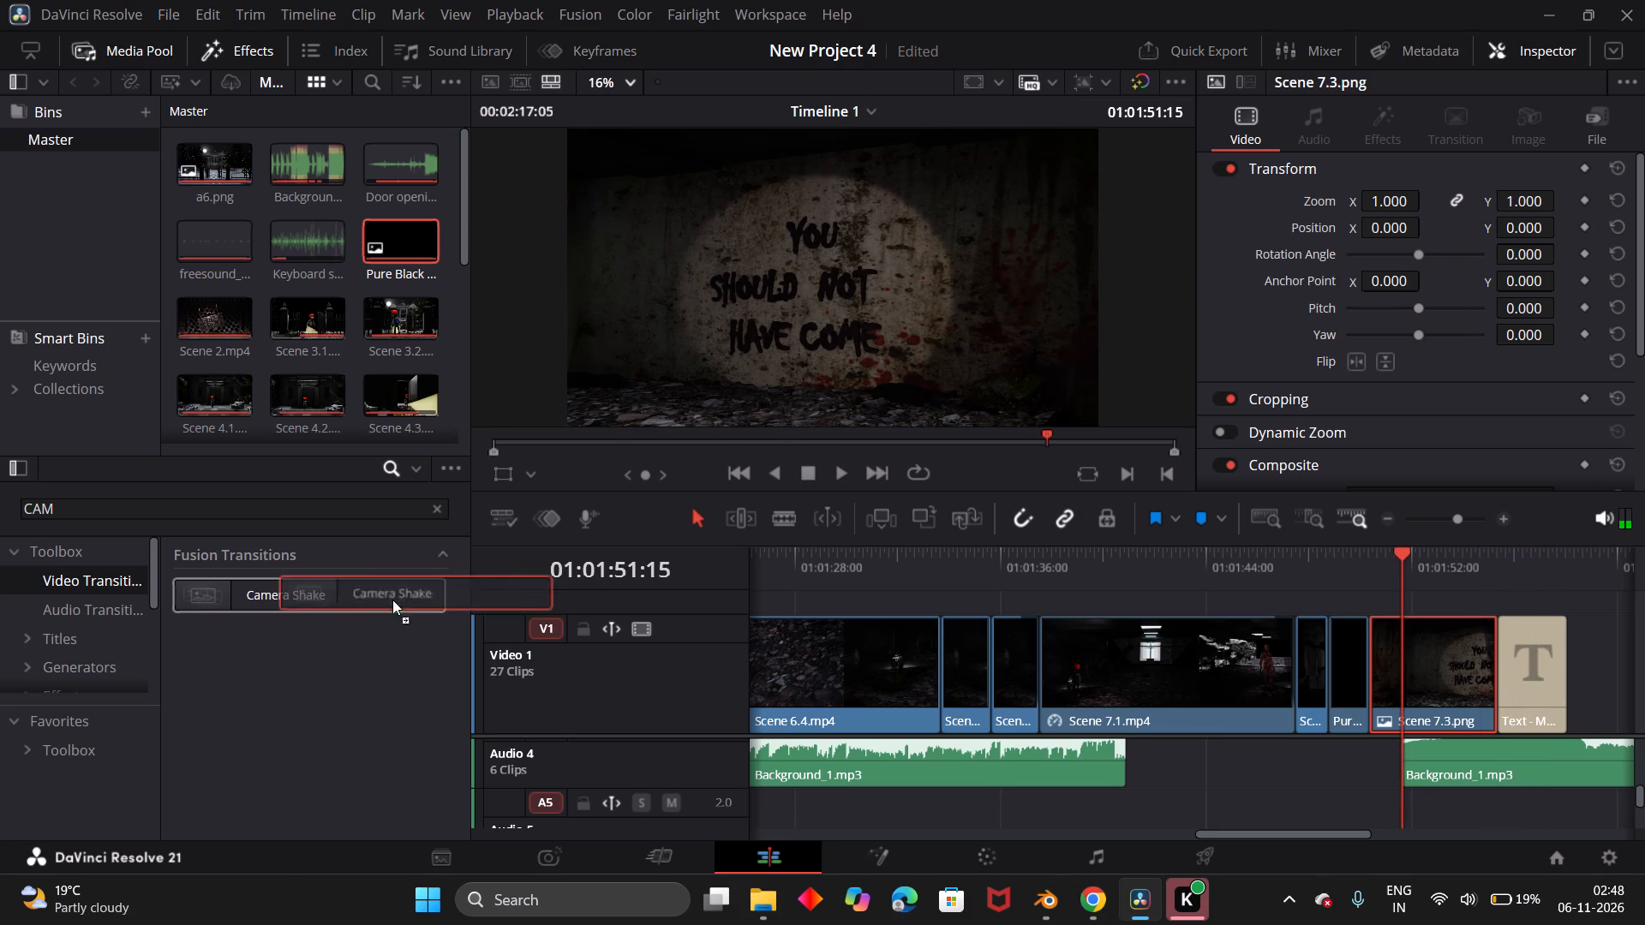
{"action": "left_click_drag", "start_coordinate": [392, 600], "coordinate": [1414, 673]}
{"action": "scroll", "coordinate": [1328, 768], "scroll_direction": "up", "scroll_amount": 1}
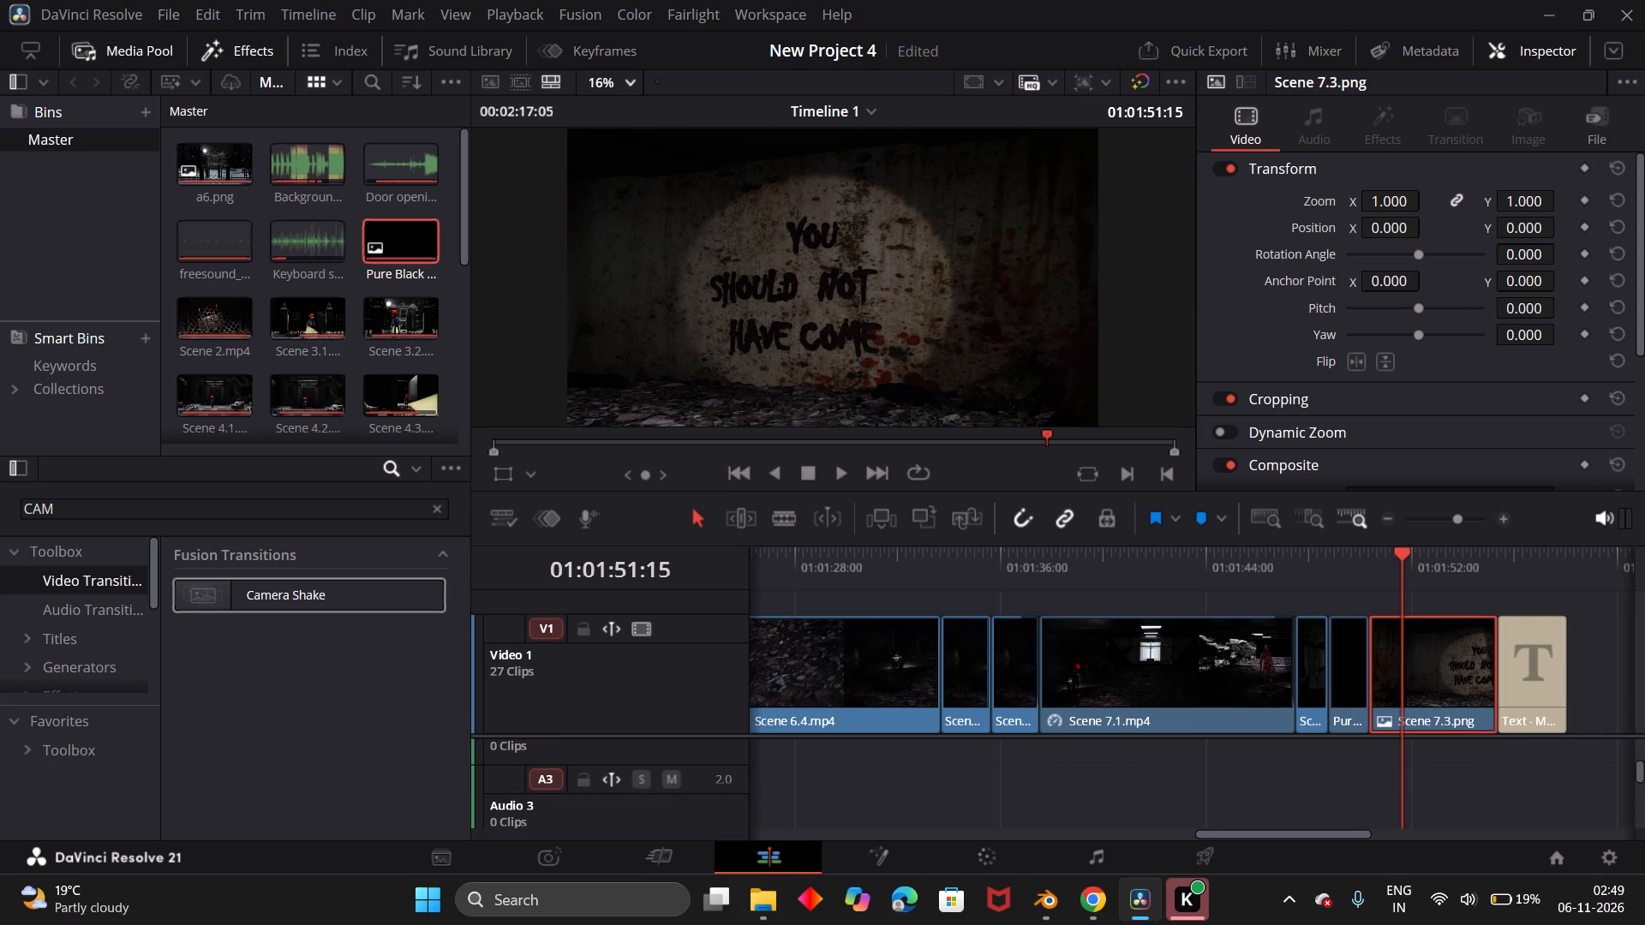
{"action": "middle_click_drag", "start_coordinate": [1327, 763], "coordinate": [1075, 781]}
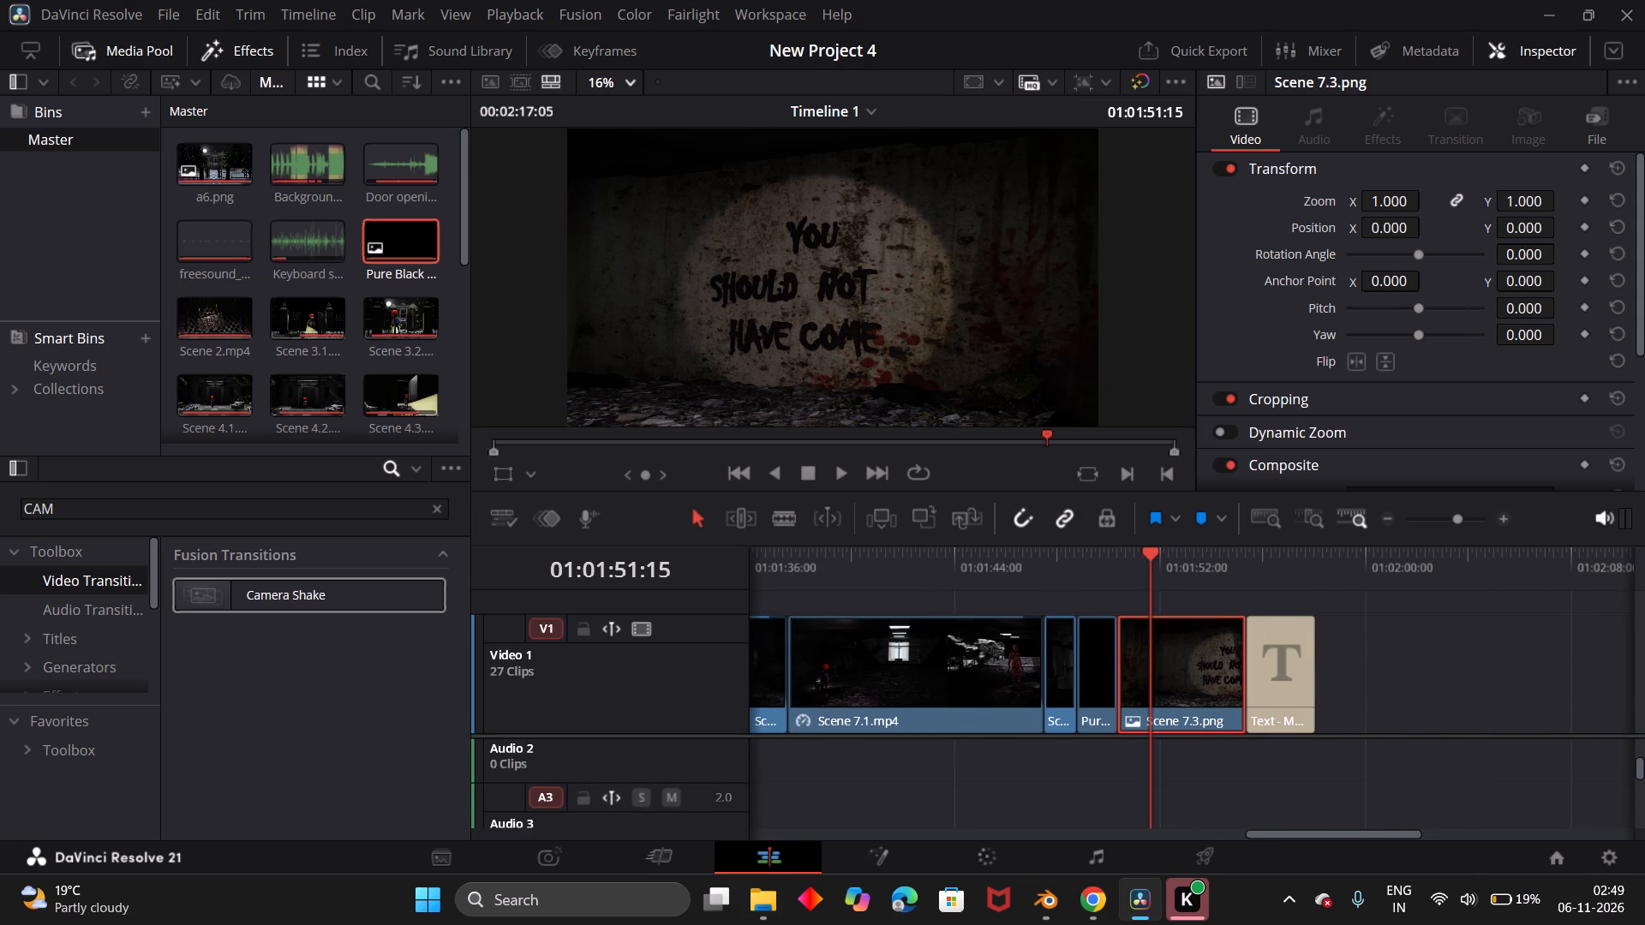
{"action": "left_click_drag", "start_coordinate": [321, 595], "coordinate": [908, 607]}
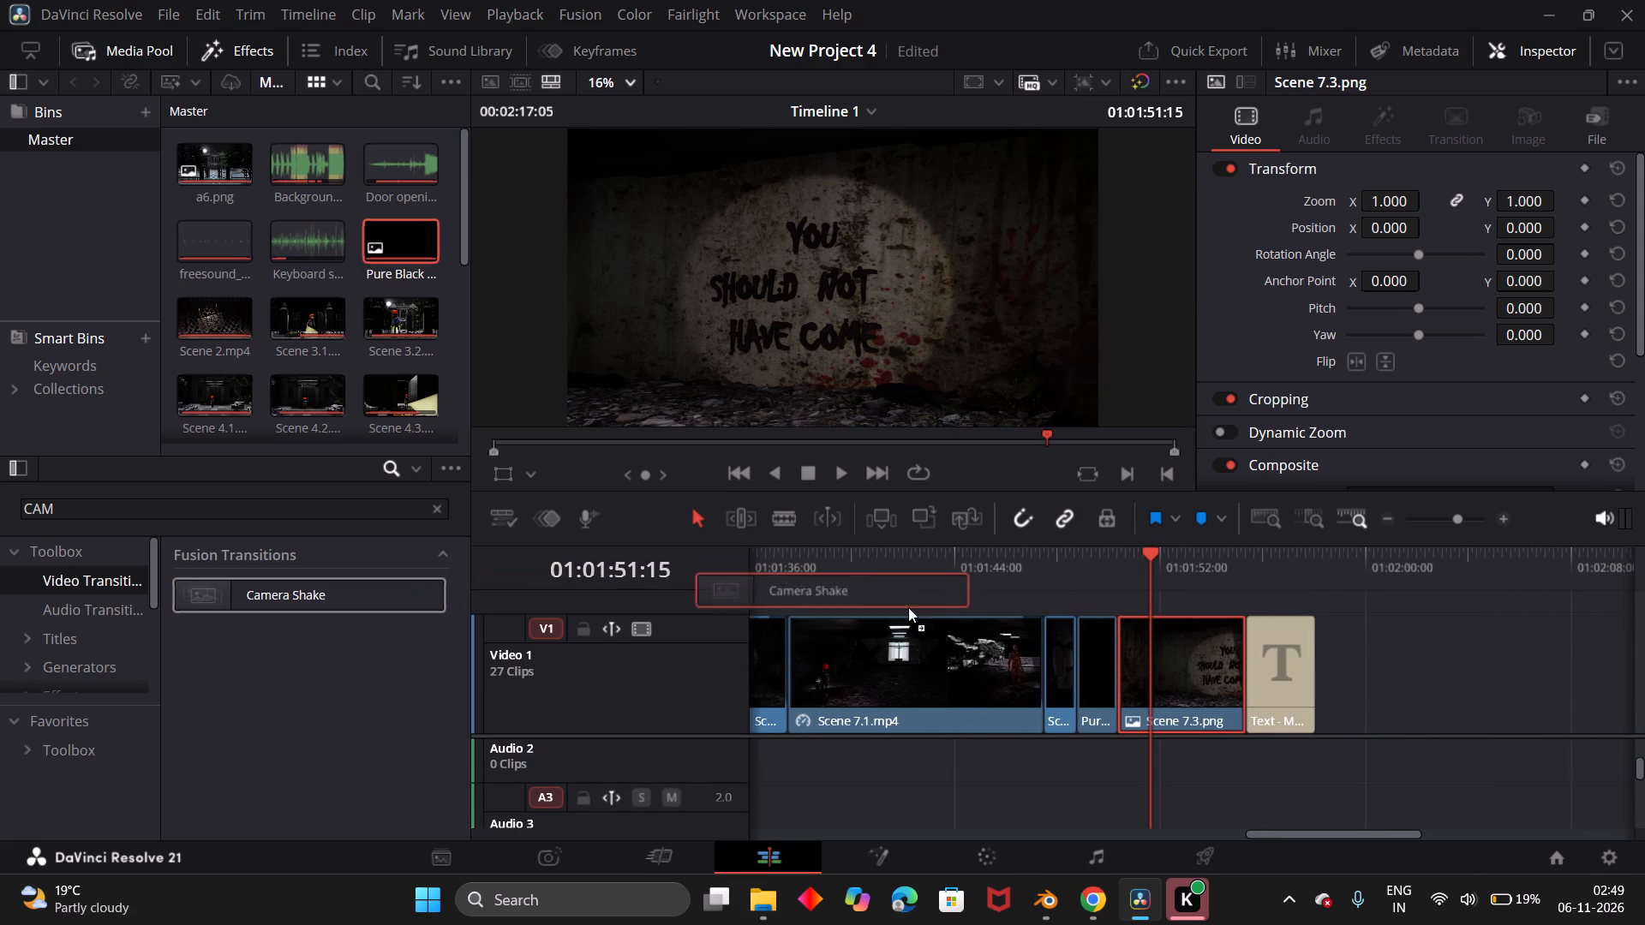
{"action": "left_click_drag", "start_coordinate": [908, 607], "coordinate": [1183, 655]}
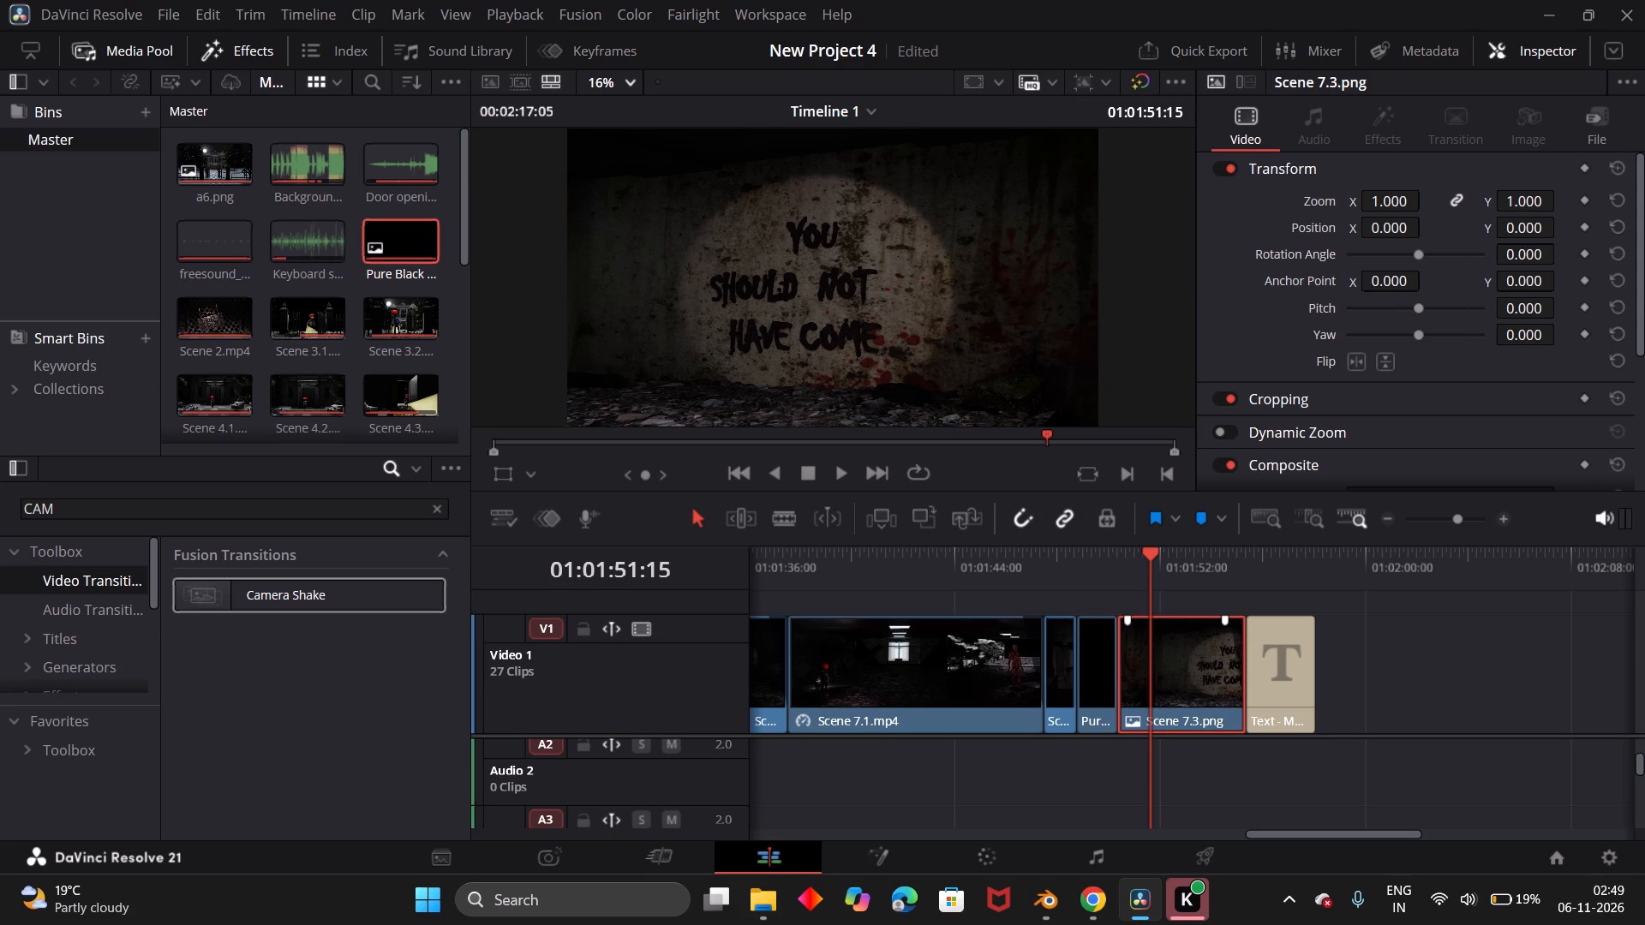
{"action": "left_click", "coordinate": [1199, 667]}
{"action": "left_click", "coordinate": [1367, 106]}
On the Cut page, search the video effects for "CA" and apply the Resolve FX Camera Shake effect to the Scene 7.3.png clip.
{"action": "left_click", "coordinate": [673, 857]}
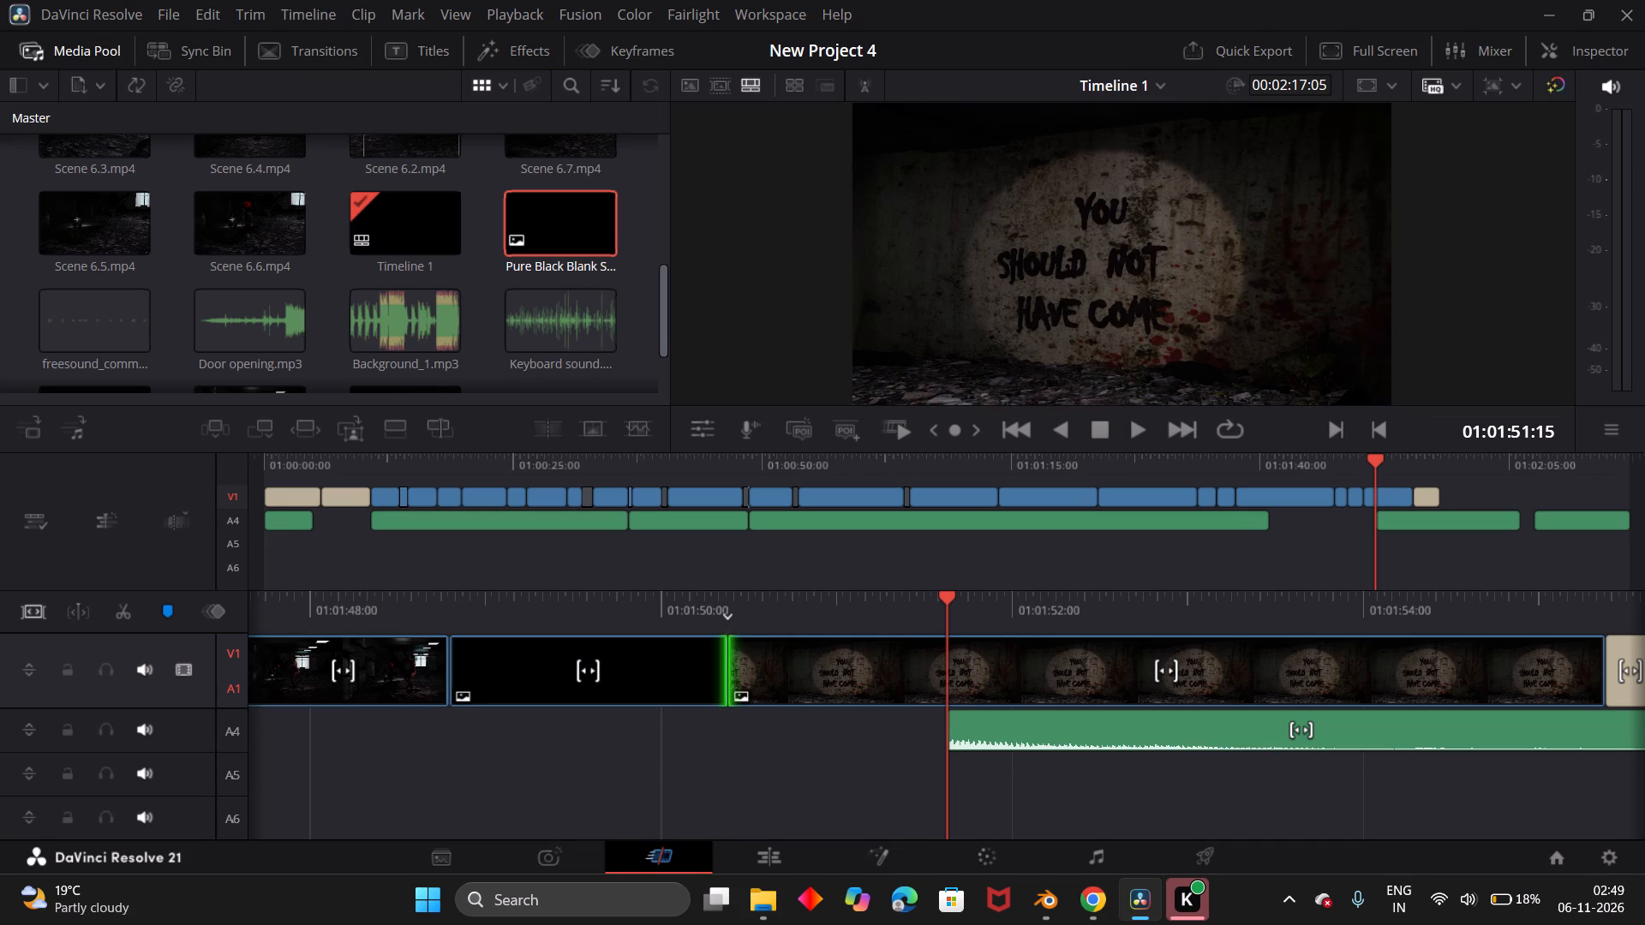
{"action": "left_click", "coordinate": [511, 48]}
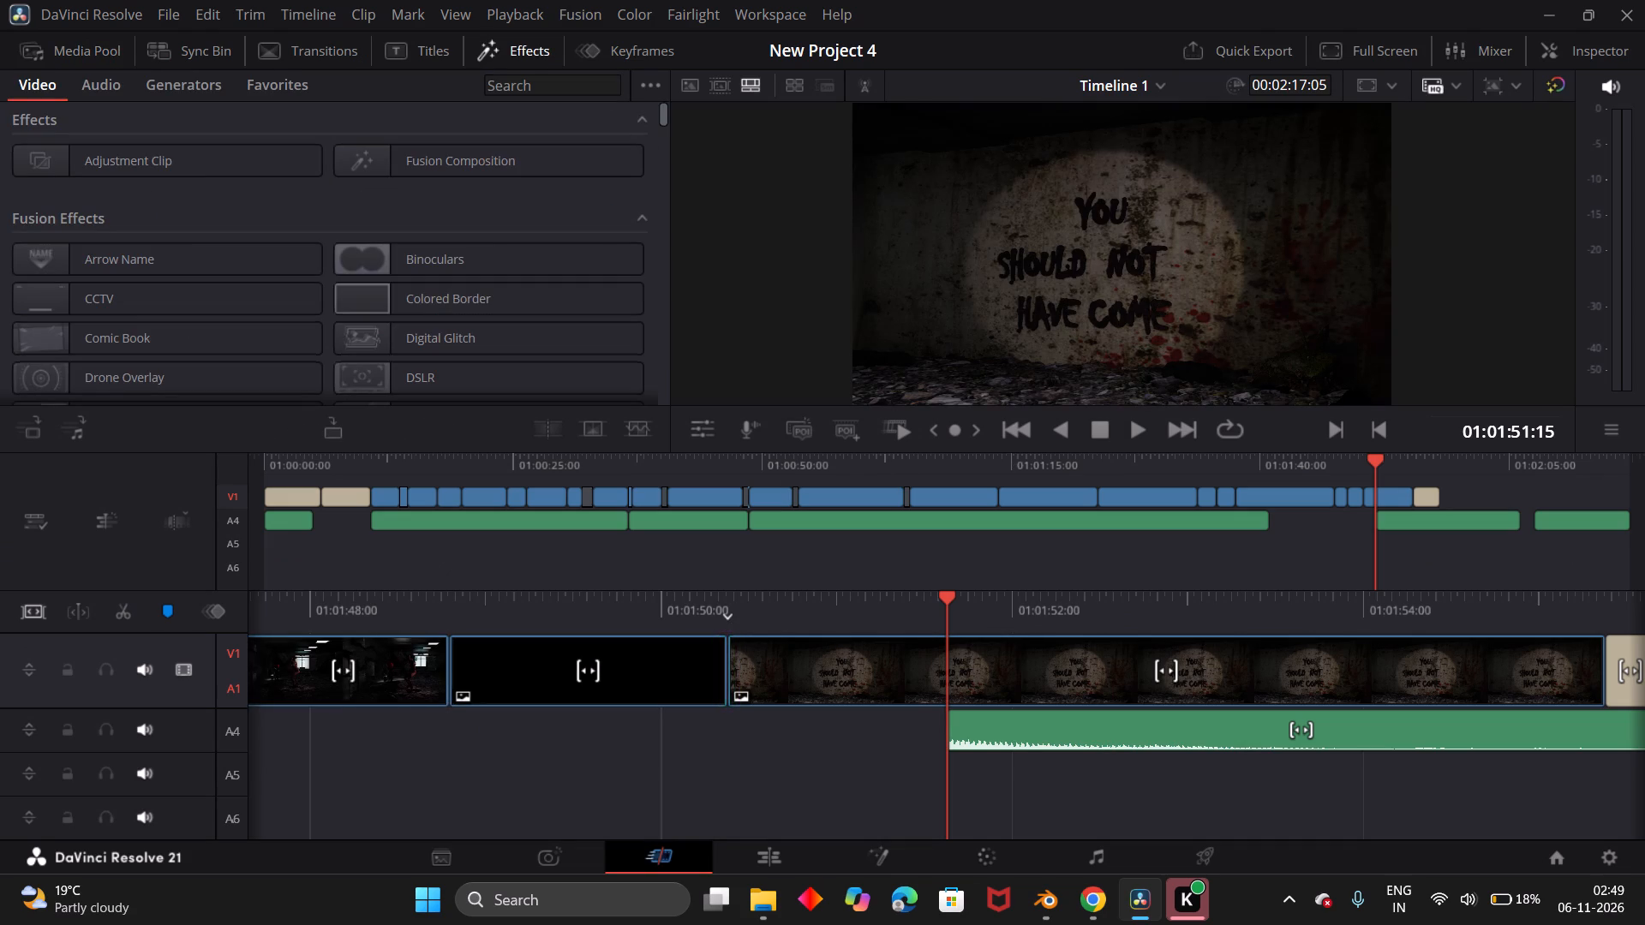
{"action": "left_click", "coordinate": [535, 88]}
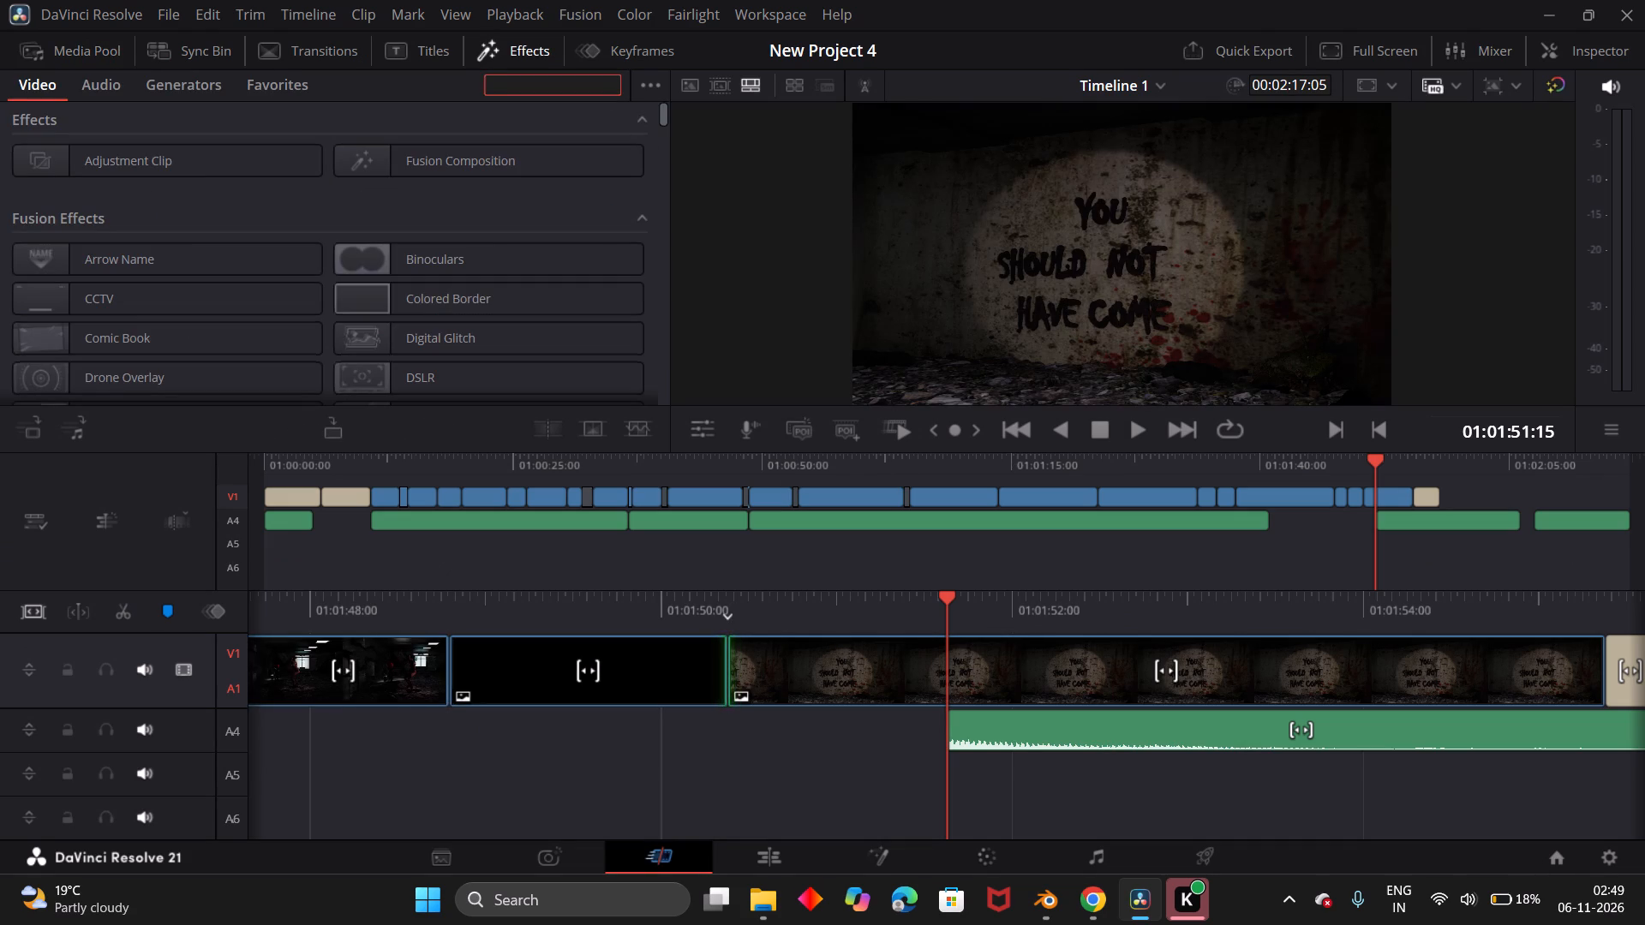
{"action": "type", "text": "CA"}
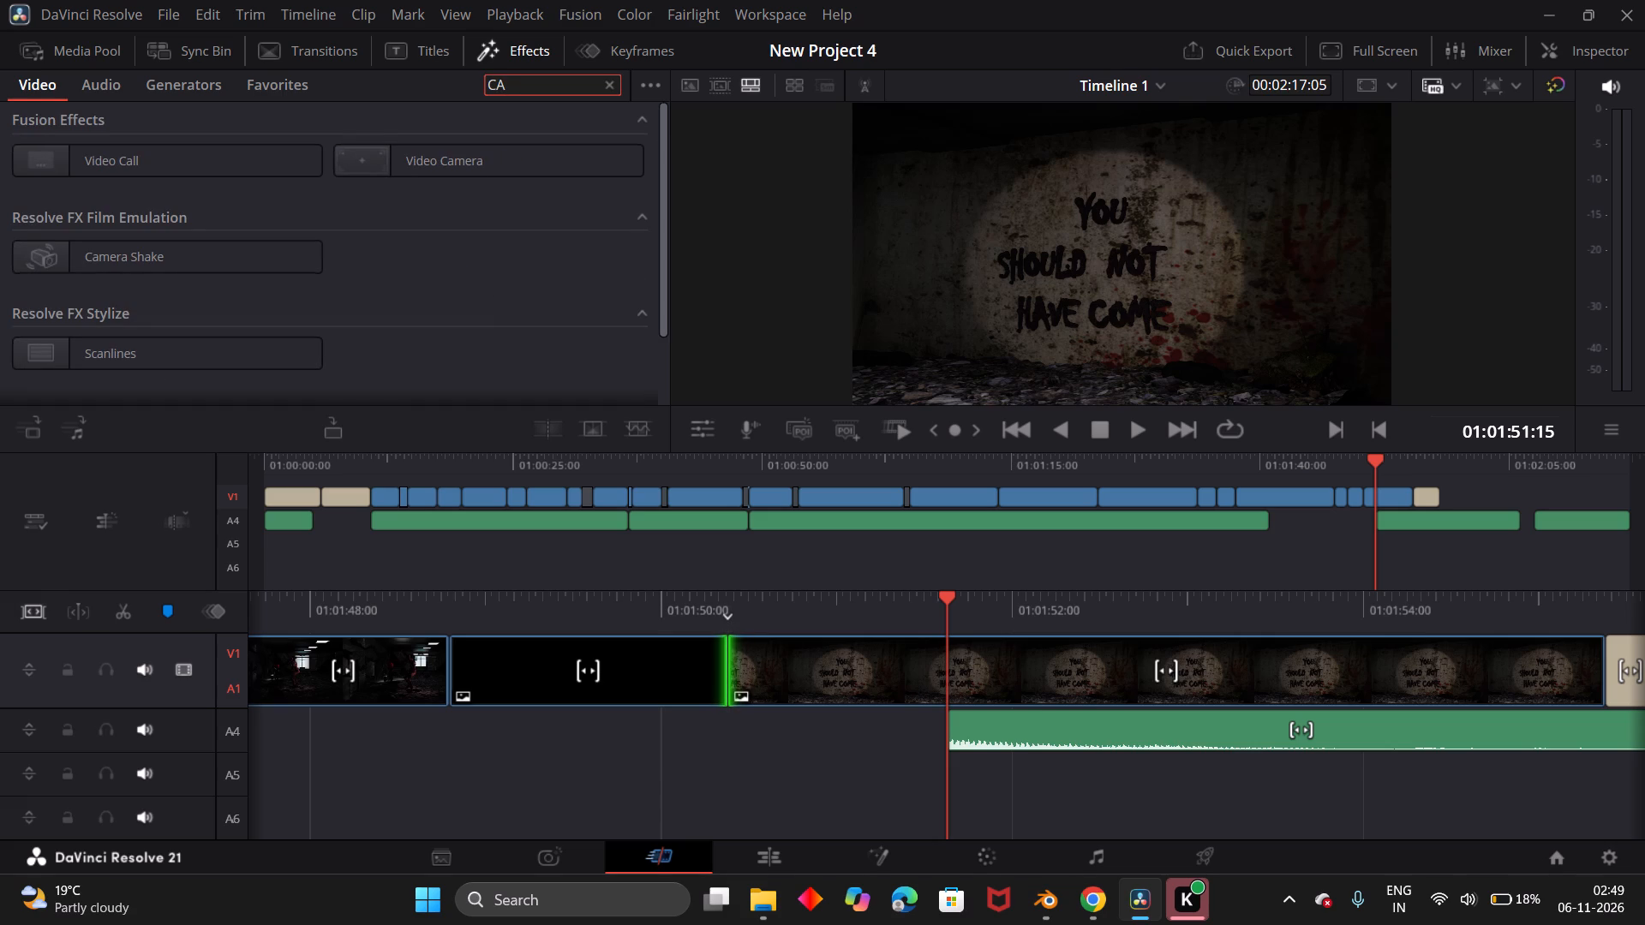
{"action": "left_click_drag", "start_coordinate": [173, 257], "coordinate": [1289, 680]}
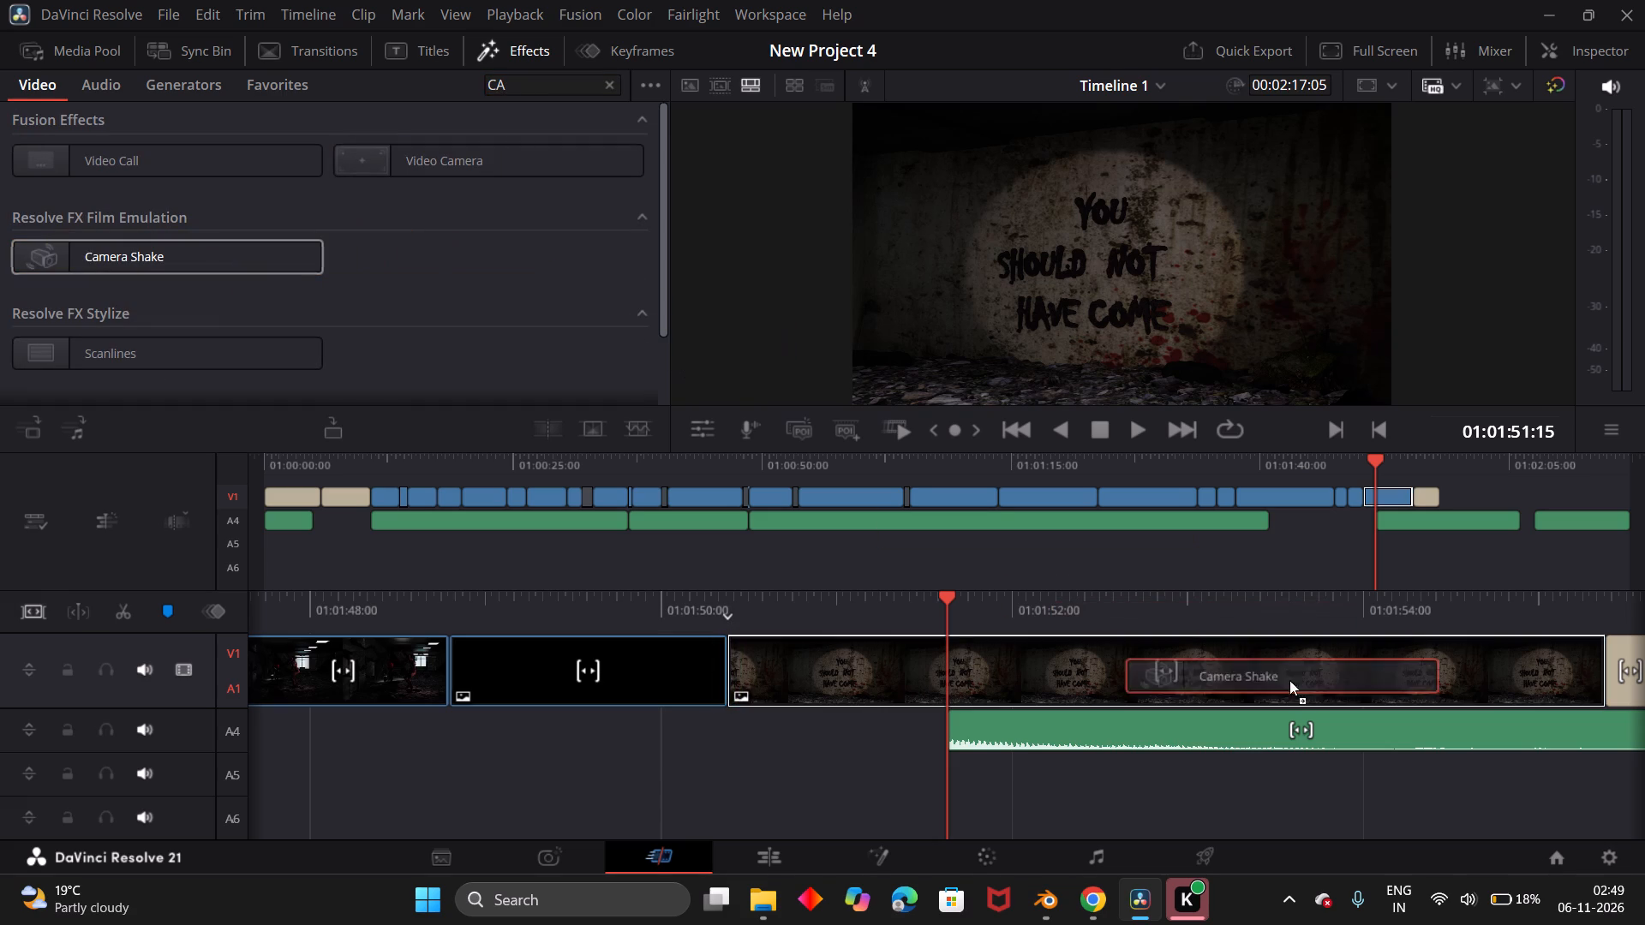
{"action": "left_click_drag", "start_coordinate": [1289, 680], "coordinate": [1229, 675]}
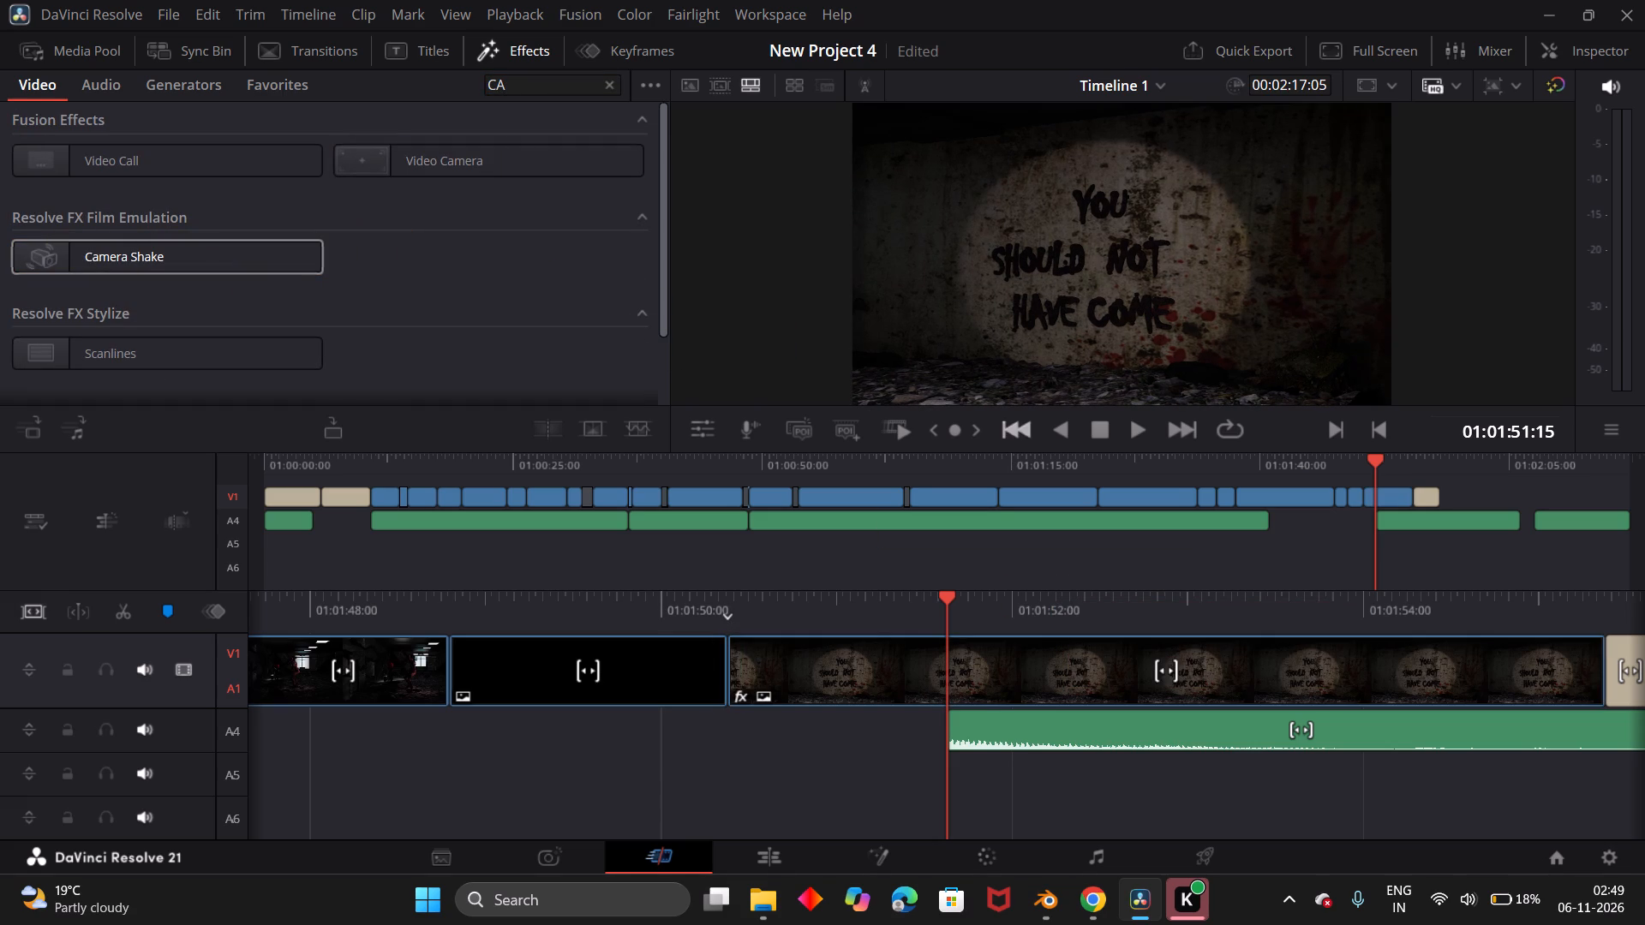
Back on the Edit page, play the ending from the black clip before Scene 7.3.png into the closing title.
{"action": "left_click", "coordinate": [733, 865]}
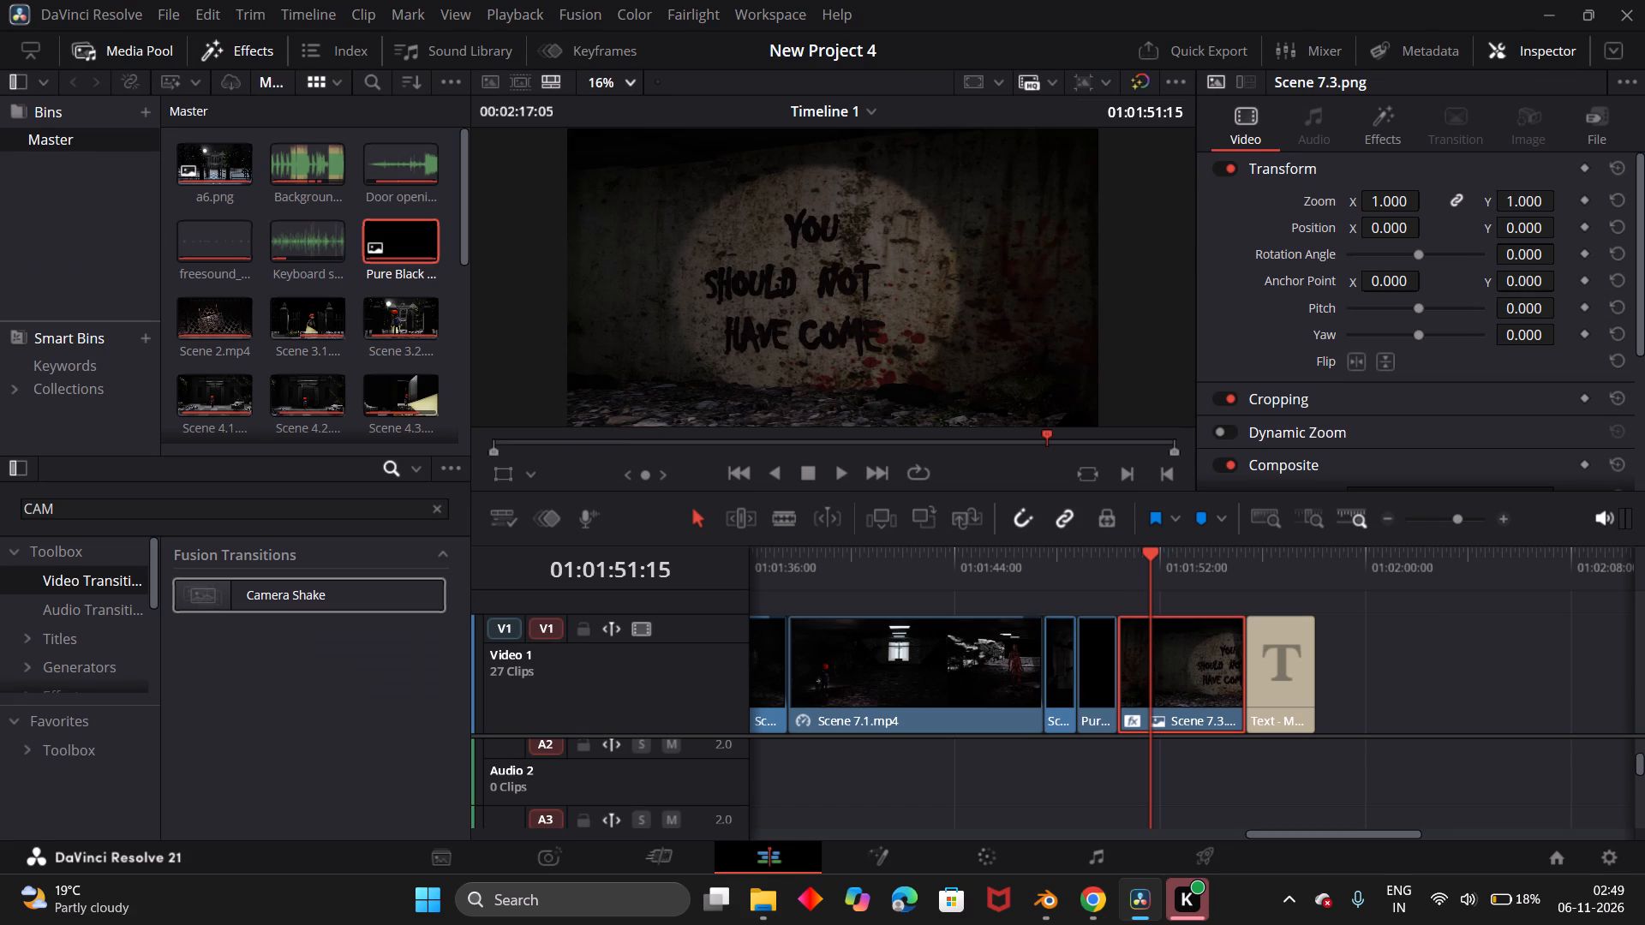
{"action": "left_click_drag", "start_coordinate": [1147, 558], "coordinate": [1154, 562]}
{"action": "left_click_drag", "start_coordinate": [1154, 562], "coordinate": [1066, 569]}
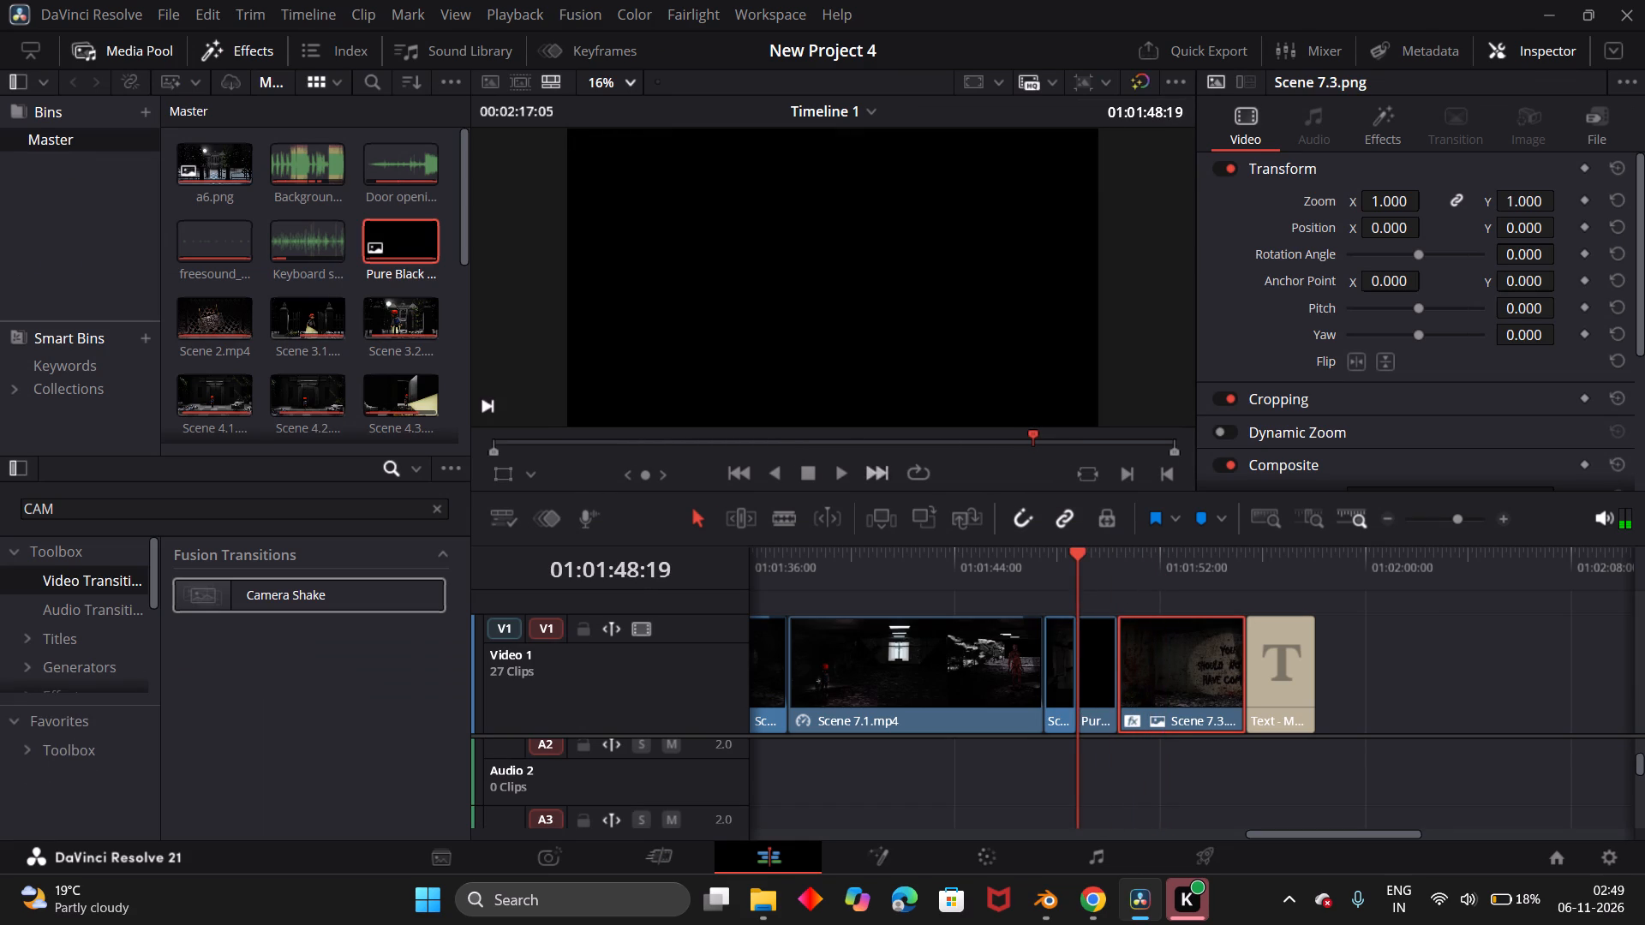
{"action": "left_click", "coordinate": [845, 466]}
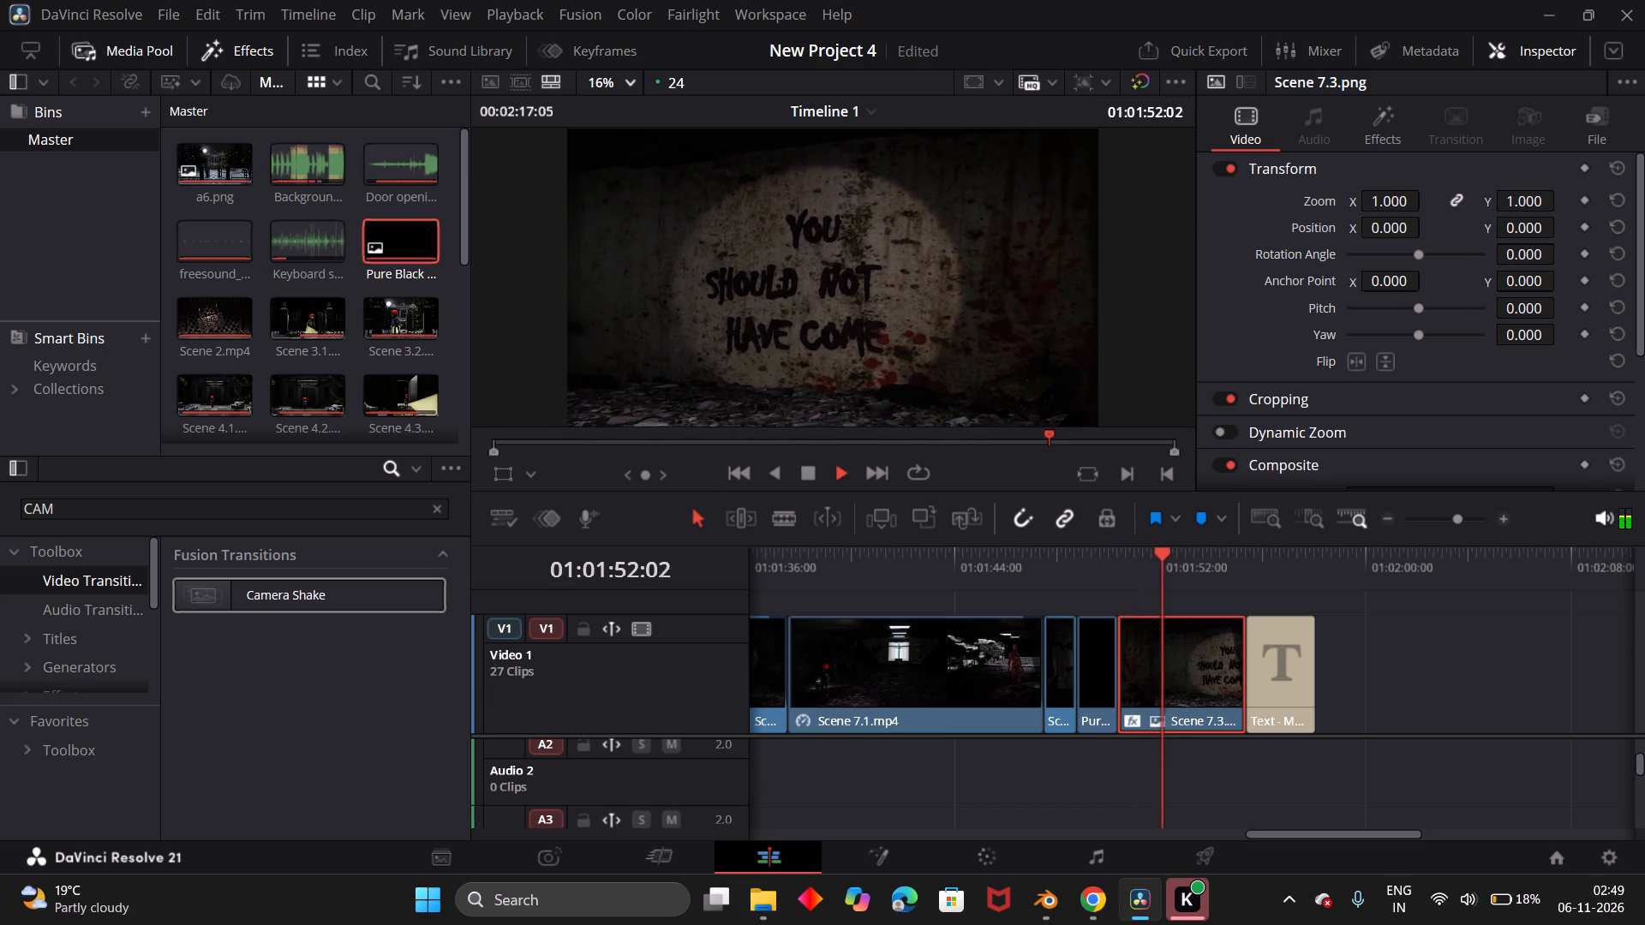
{"action": "left_click", "coordinate": [817, 468]}
Review the Camera Shake settings of the Scene 7.3.png clip and set PTR Speed to 0.155.
{"action": "left_click", "coordinate": [1191, 667]}
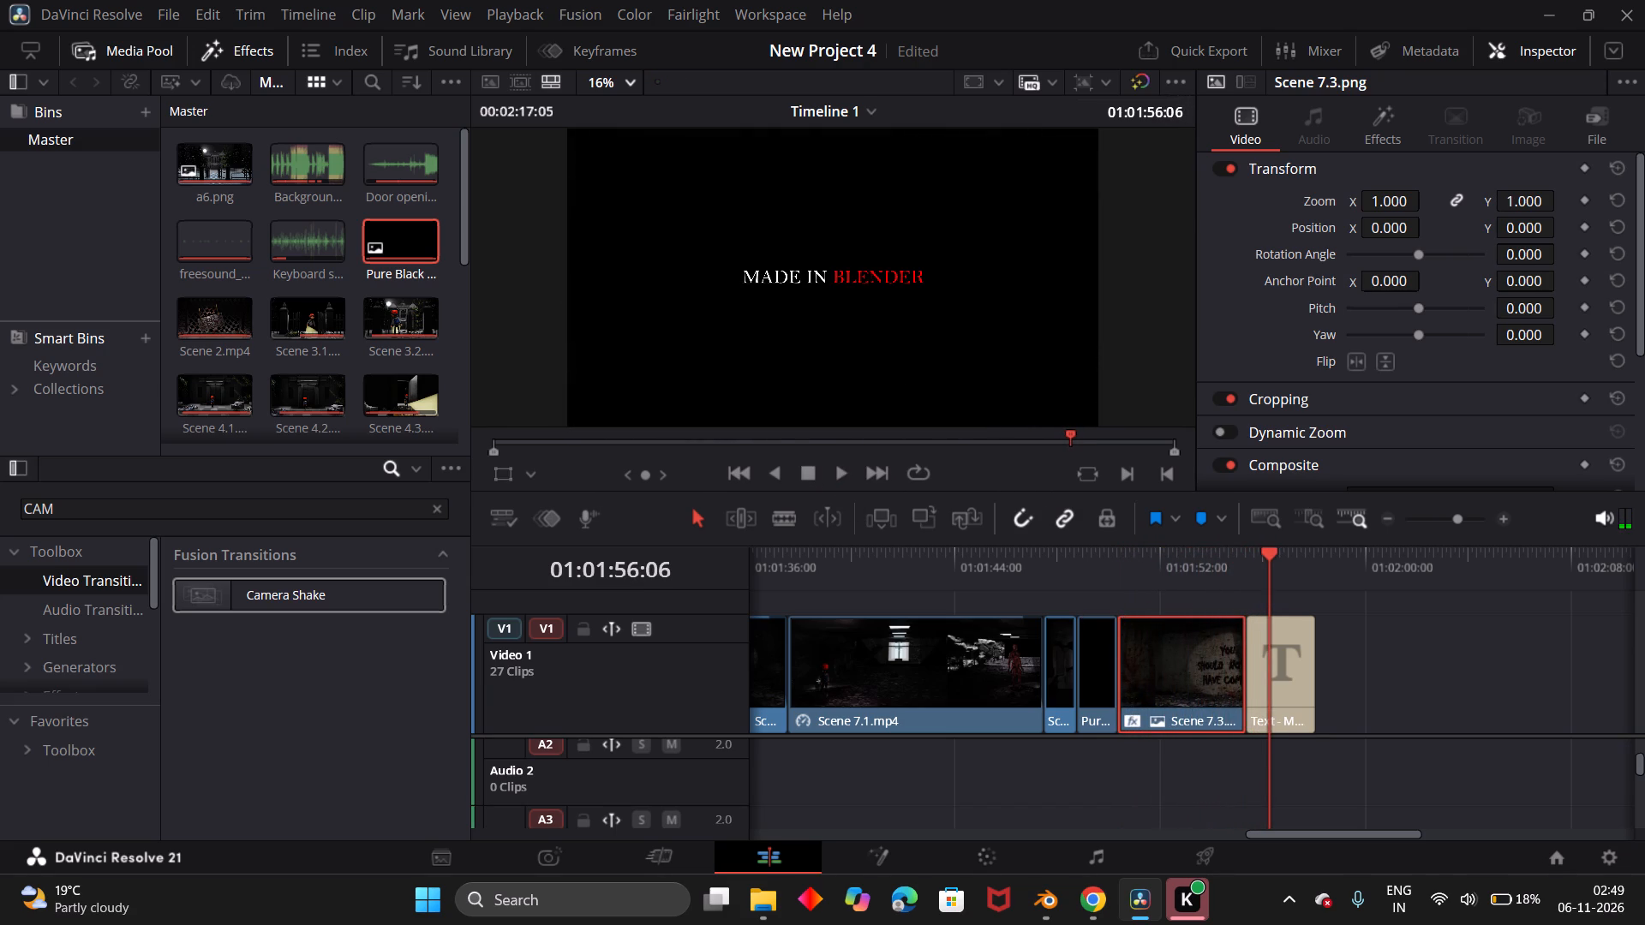
{"action": "left_click", "coordinate": [1373, 135]}
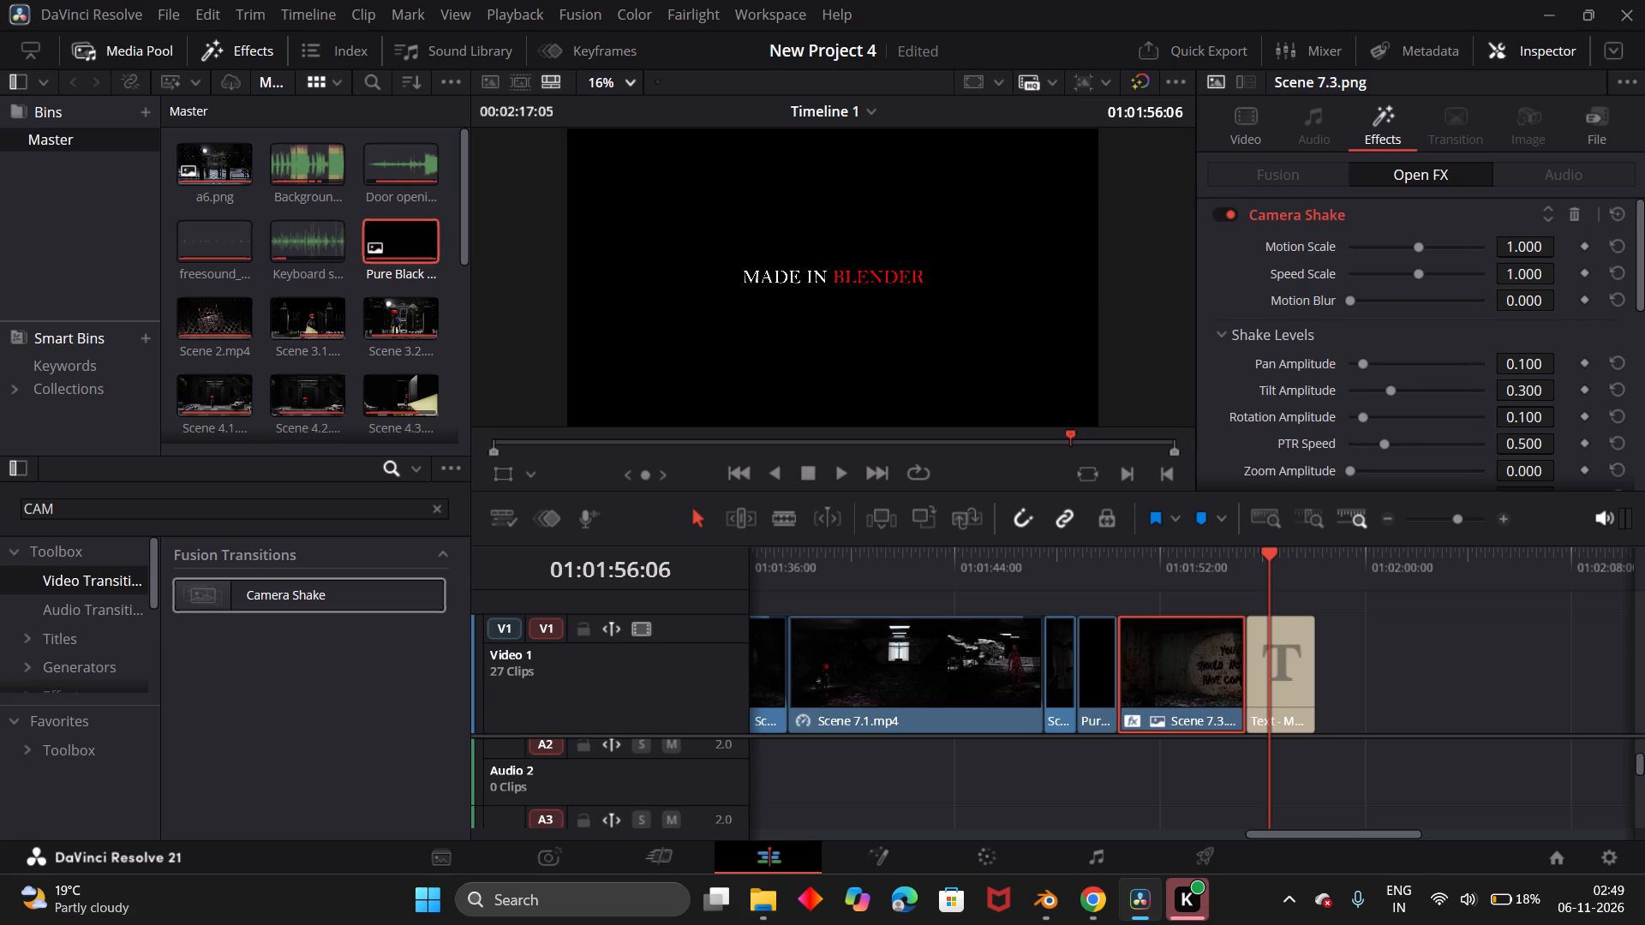
{"action": "scroll", "coordinate": [1392, 303], "scroll_direction": "down", "scroll_amount": 4}
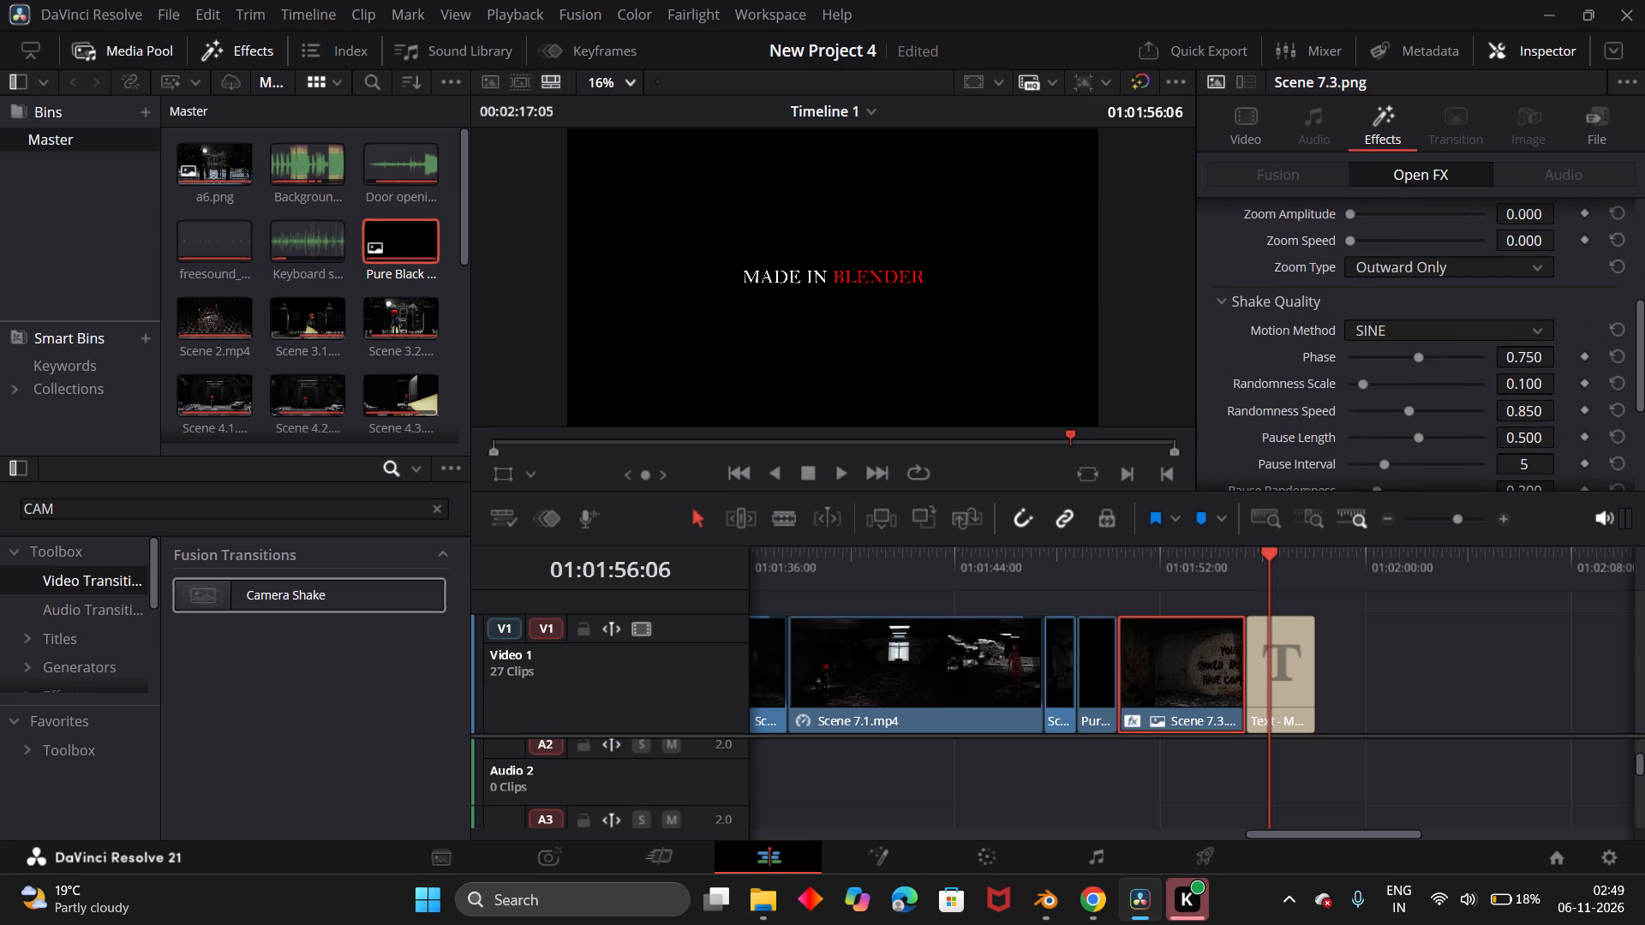
{"action": "scroll", "coordinate": [1392, 305], "scroll_direction": "down", "scroll_amount": 5}
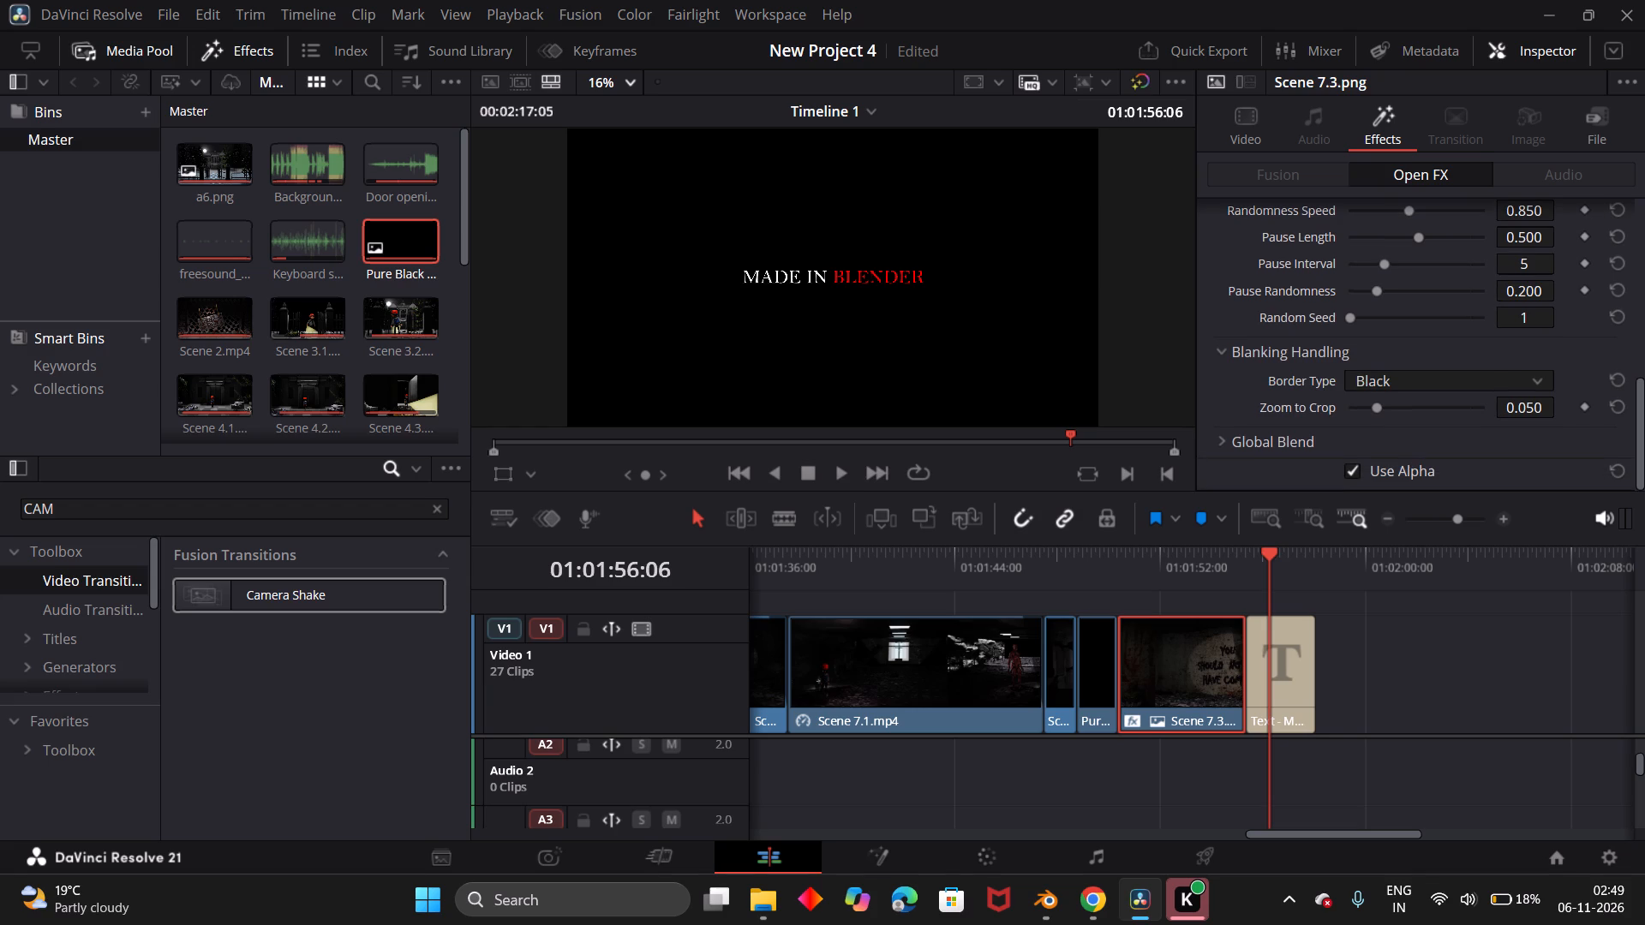
{"action": "scroll", "coordinate": [1392, 305], "scroll_direction": "down", "scroll_amount": 1}
{"action": "scroll", "coordinate": [1392, 305], "scroll_direction": "up", "scroll_amount": 7}
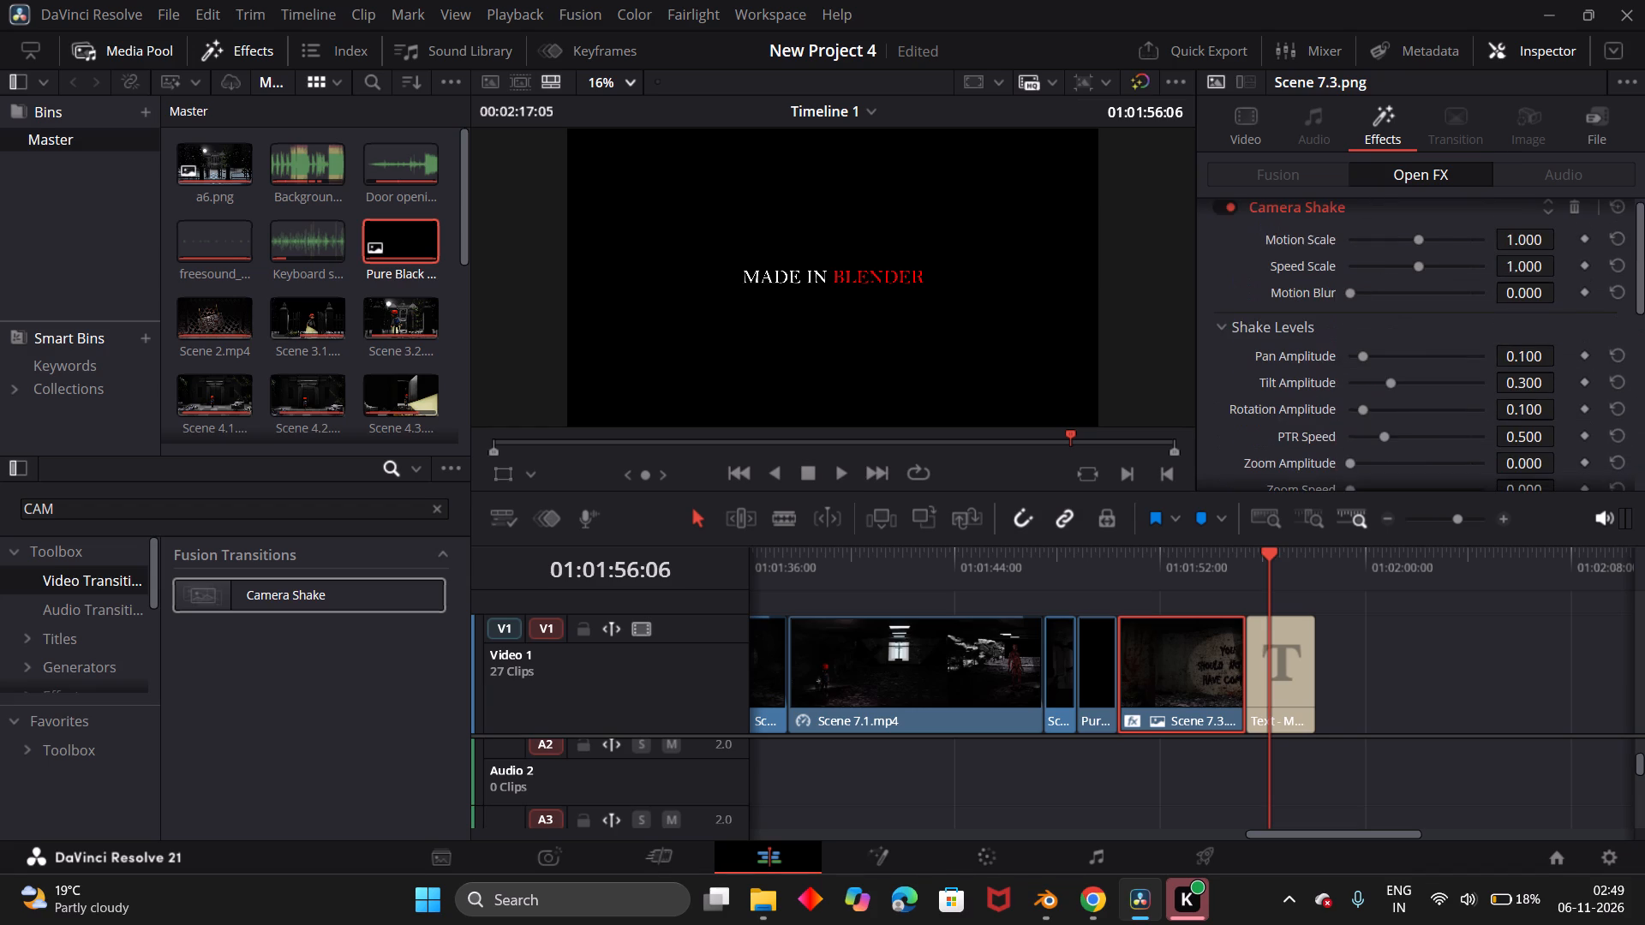
{"action": "scroll", "coordinate": [1392, 305], "scroll_direction": "up", "scroll_amount": 1}
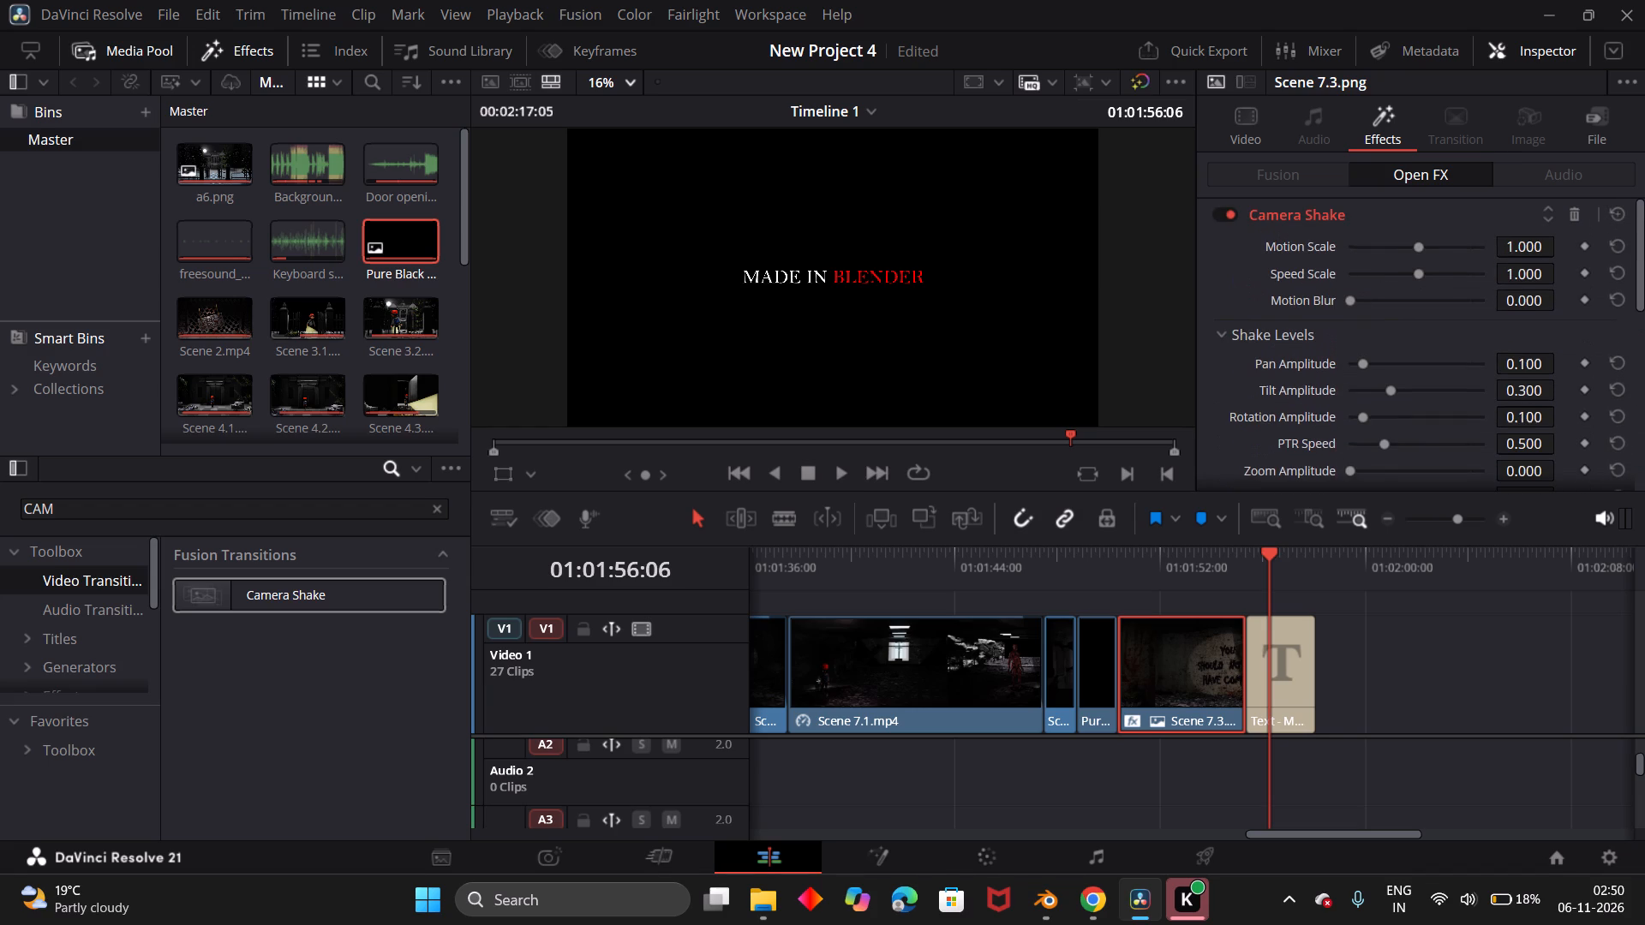
{"action": "scroll", "coordinate": [1392, 305], "scroll_direction": "down", "scroll_amount": 1}
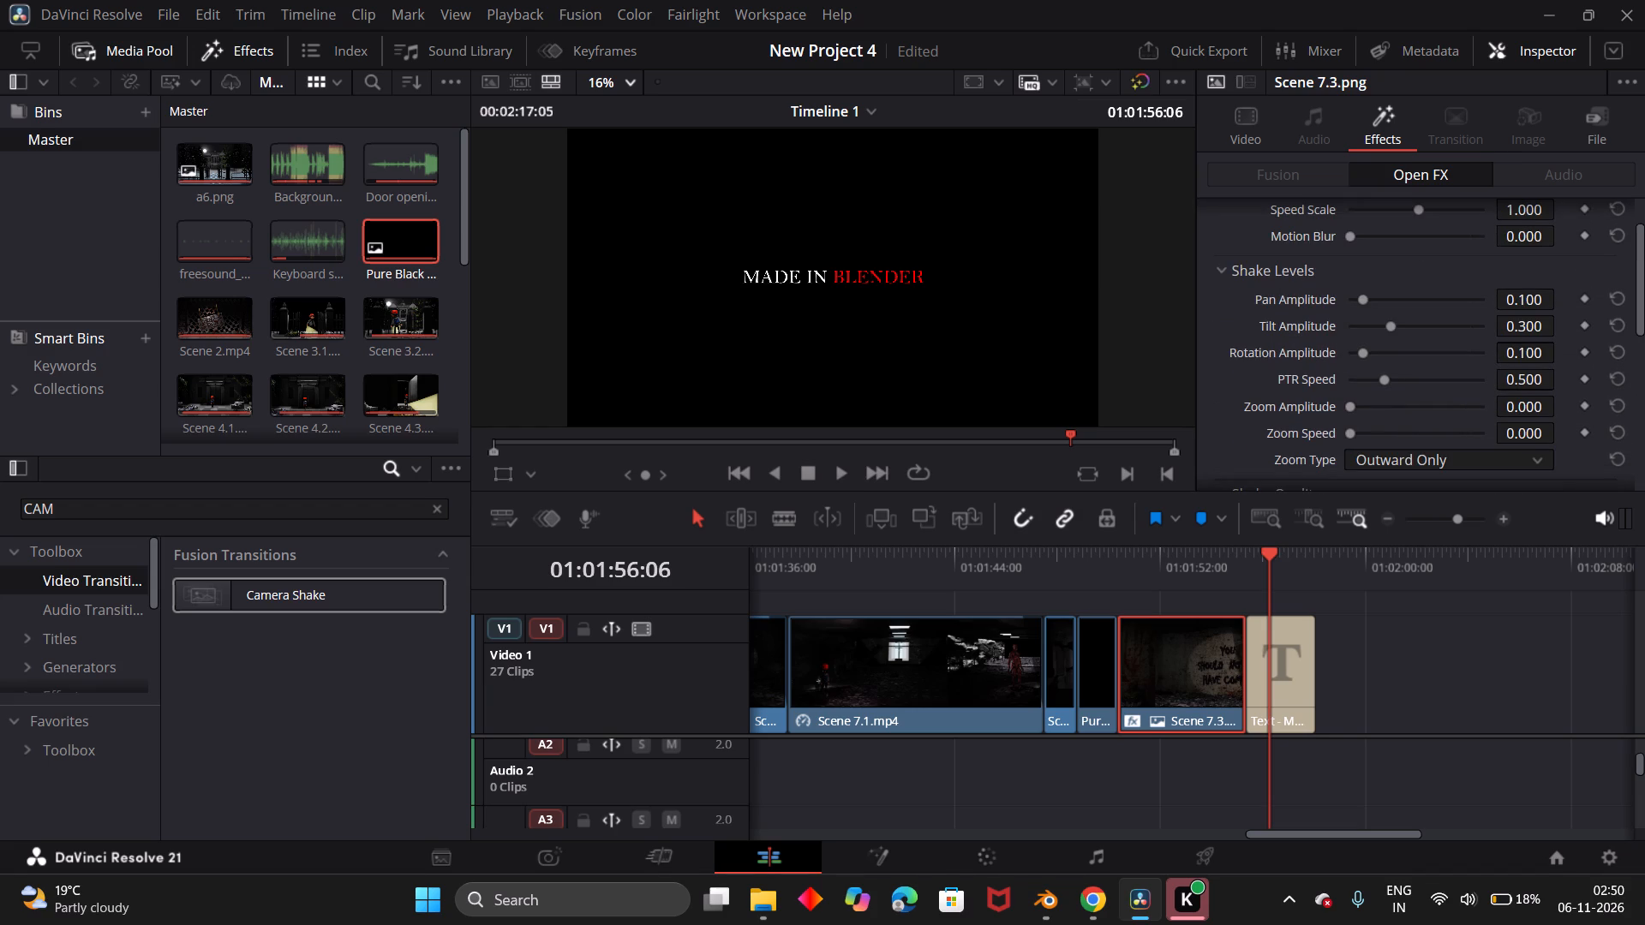
{"action": "left_click_drag", "start_coordinate": [1382, 379], "coordinate": [1361, 383]}
With the playhead over Scene 7.3.png for preview, set the Camera Shake Speed Scale to 1.860.
{"action": "left_click_drag", "start_coordinate": [1271, 551], "coordinate": [1165, 587]}
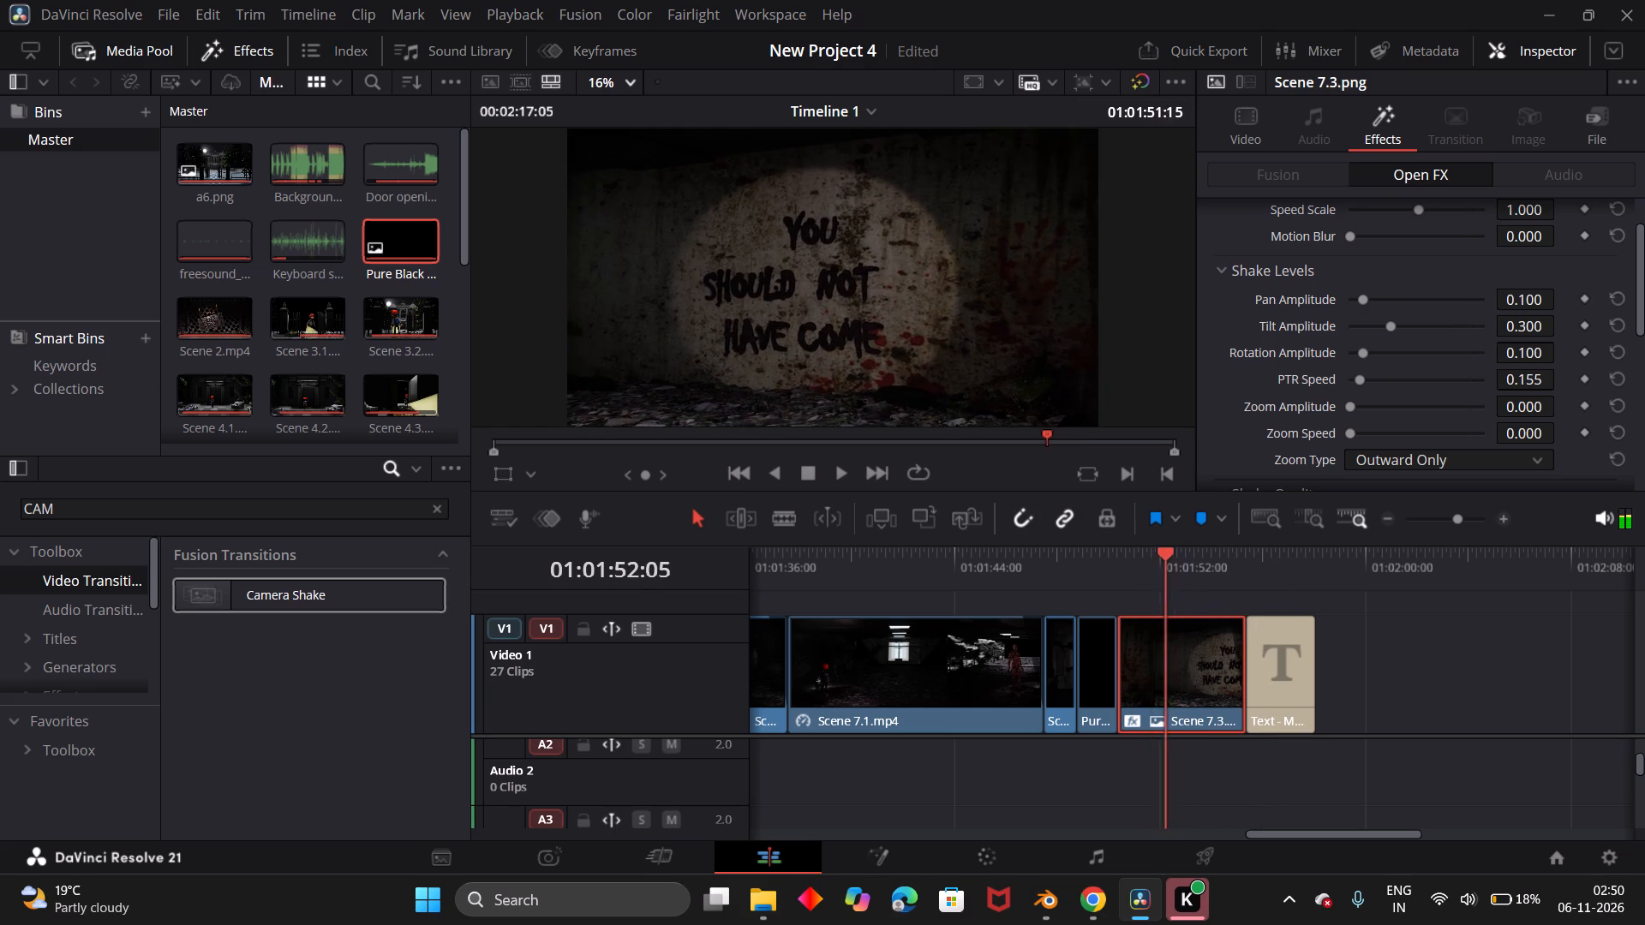
{"action": "left_click_drag", "start_coordinate": [1165, 587], "coordinate": [1205, 594]}
{"action": "scroll", "coordinate": [1341, 395], "scroll_direction": "up", "scroll_amount": 1}
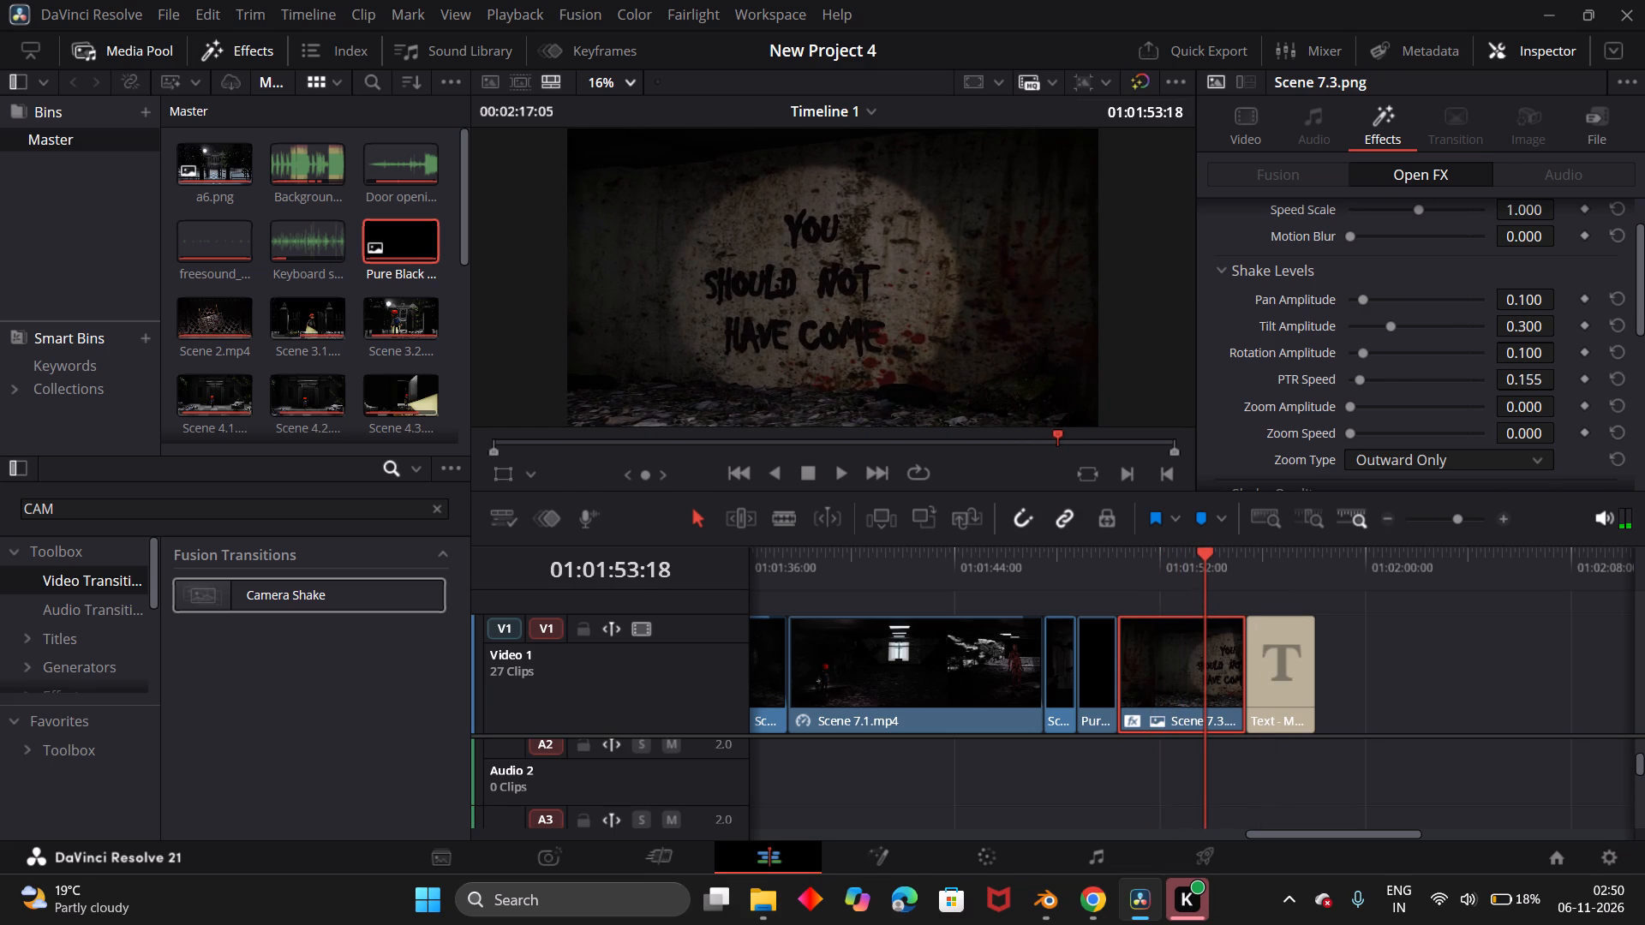
{"action": "scroll", "coordinate": [1341, 395], "scroll_direction": "up", "scroll_amount": 1}
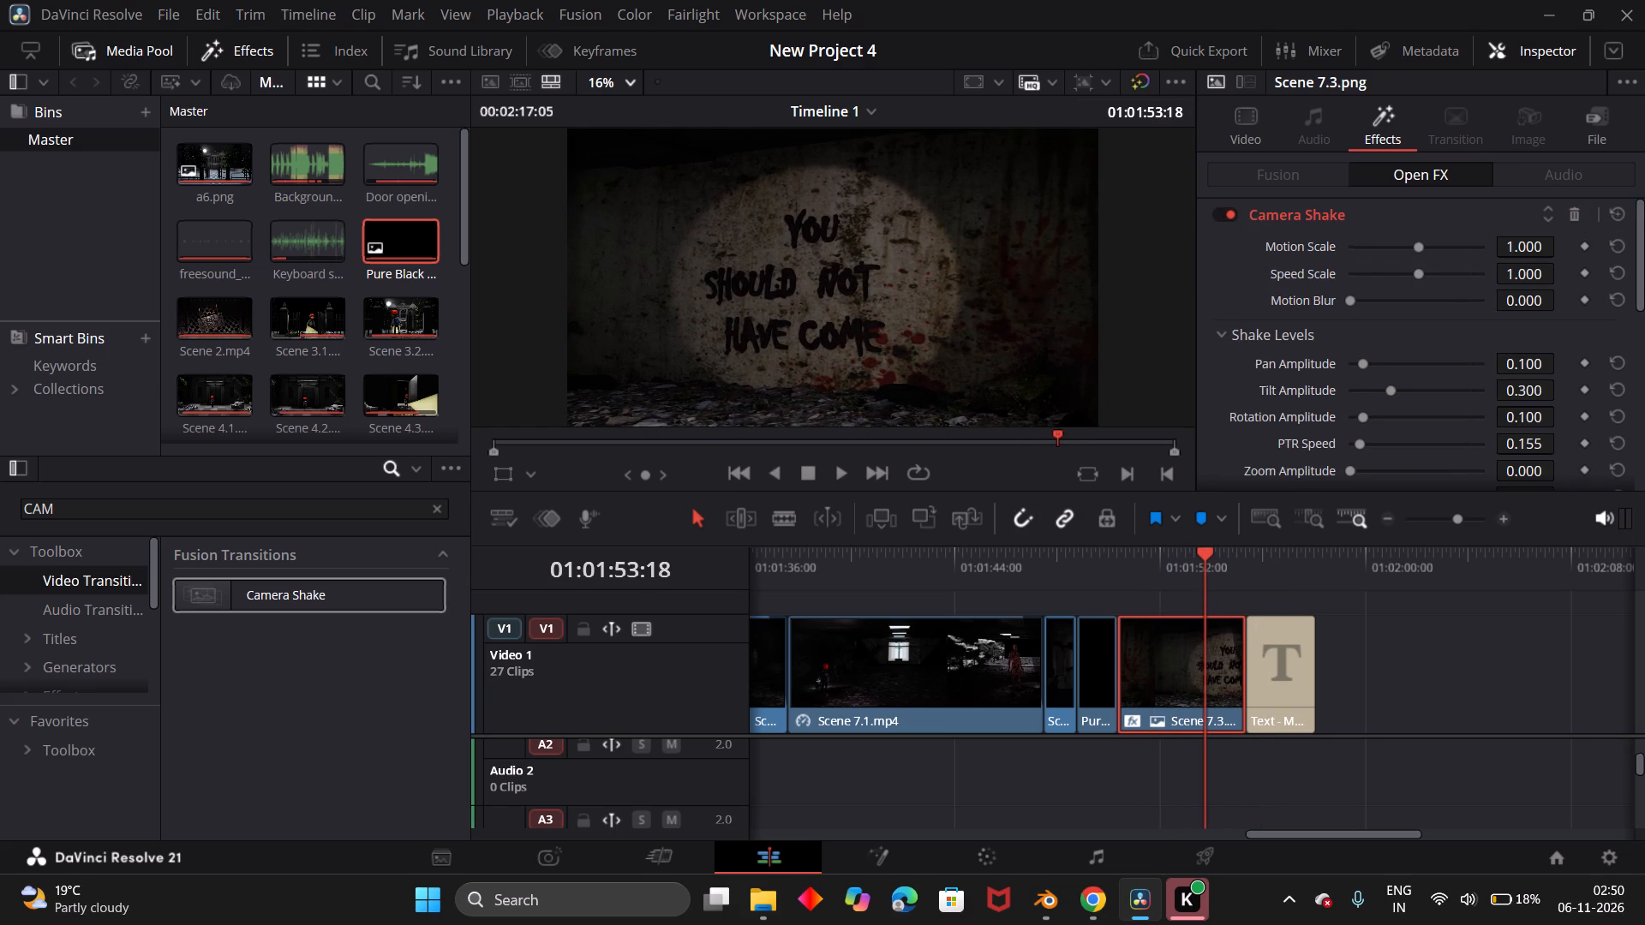
{"action": "left_click_drag", "start_coordinate": [1415, 272], "coordinate": [1408, 298]}
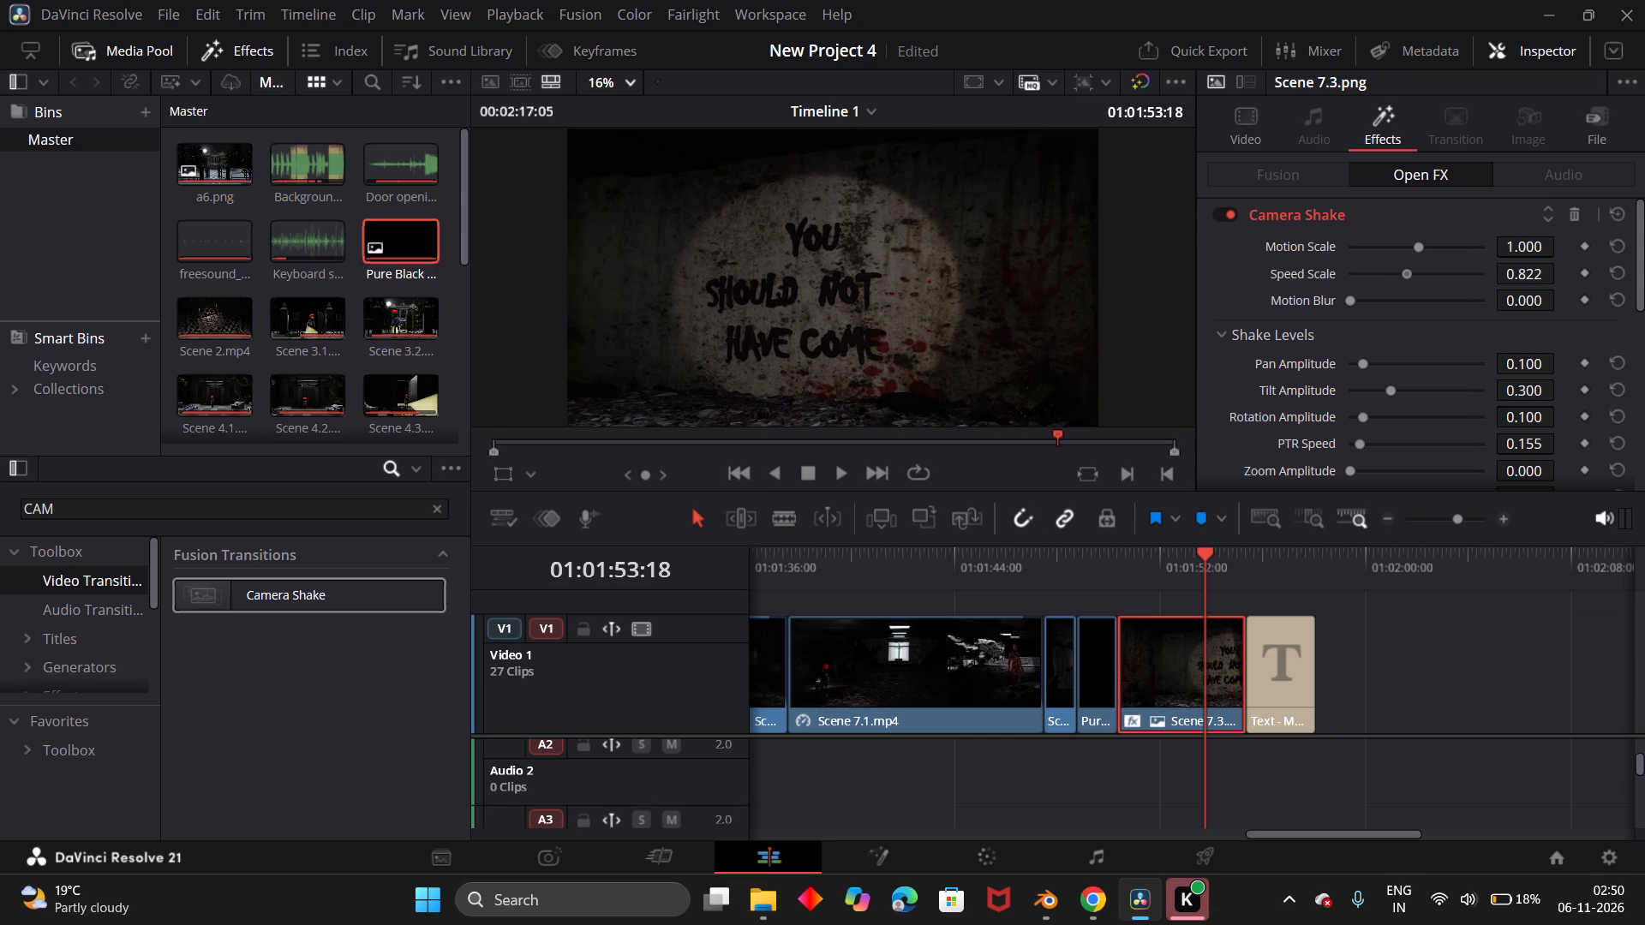
{"action": "left_click_drag", "start_coordinate": [1408, 298], "coordinate": [1450, 290]}
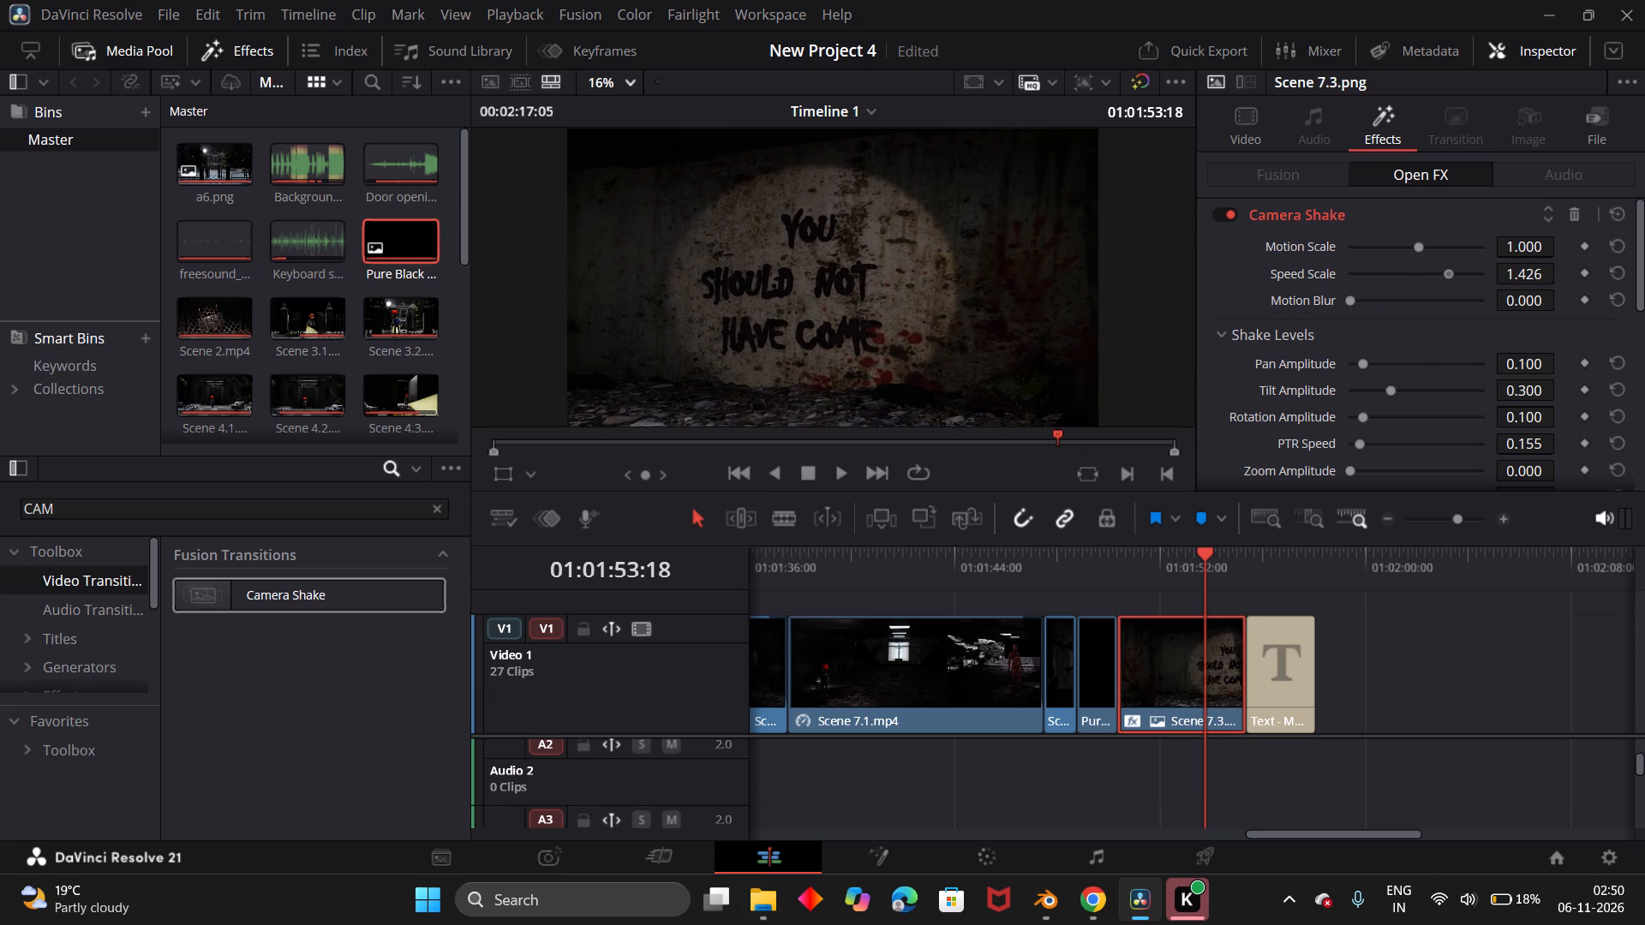
{"action": "left_click_drag", "start_coordinate": [1450, 290], "coordinate": [1473, 277]}
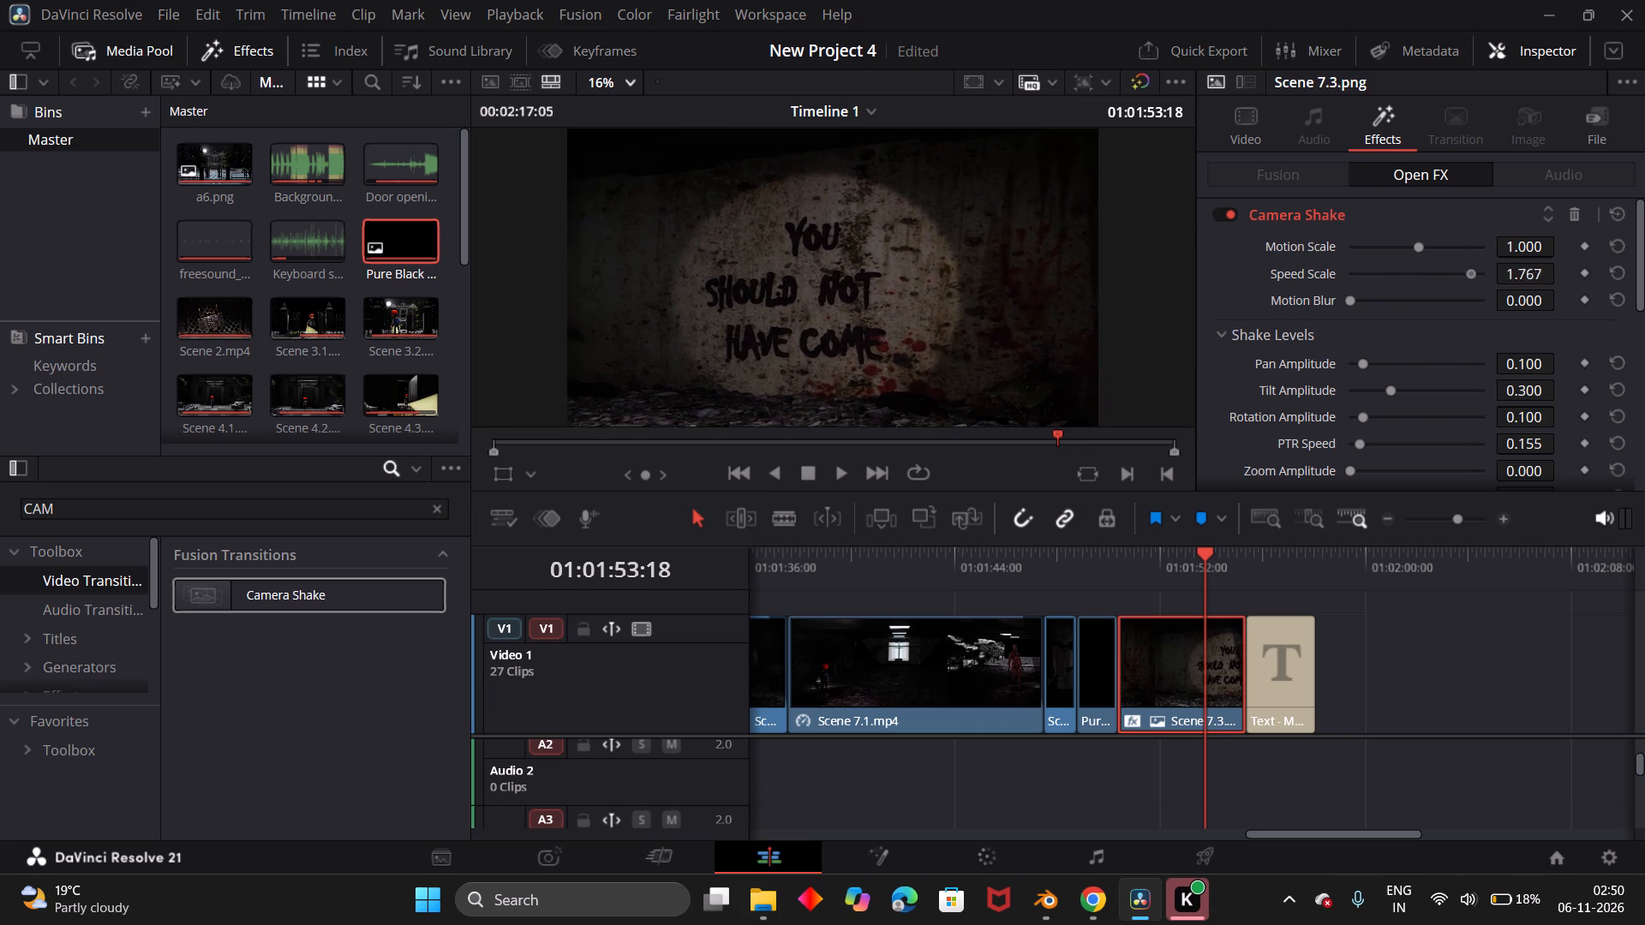
{"action": "left_click_drag", "start_coordinate": [1473, 277], "coordinate": [1480, 272]}
{"action": "left_click_drag", "start_coordinate": [1480, 272], "coordinate": [1480, 272]}
Scrub back and forth through Scene 7.3.png to check the shake, ending on the black clip before it.
{"action": "left_click_drag", "start_coordinate": [1203, 552], "coordinate": [1188, 548]}
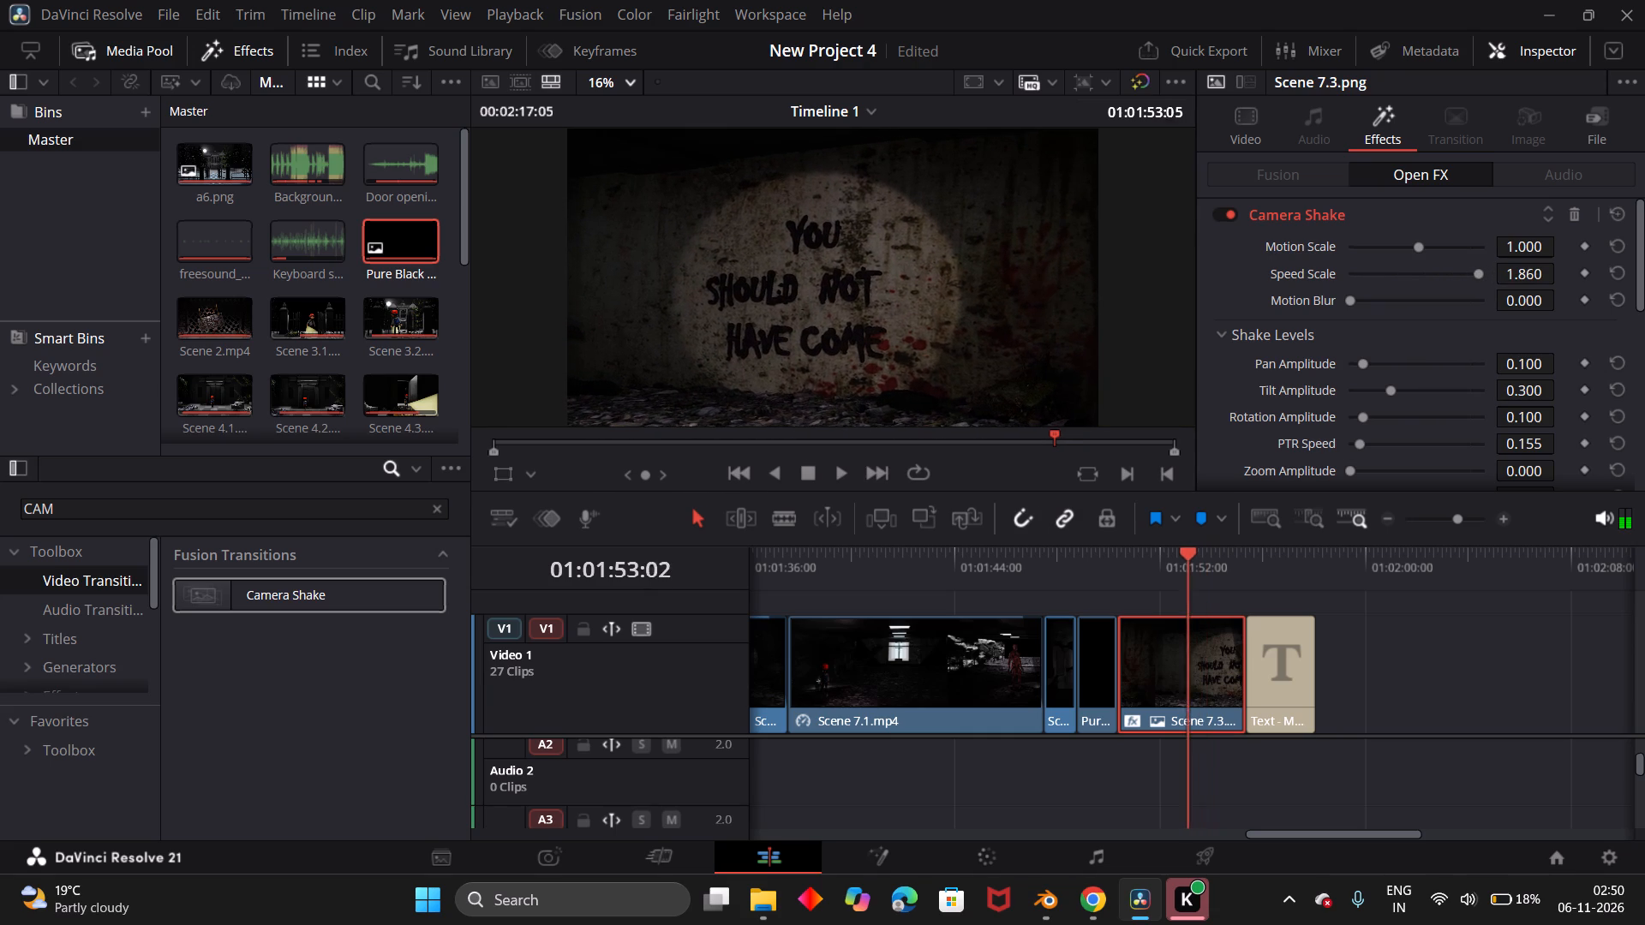
{"action": "left_click_drag", "start_coordinate": [1188, 548], "coordinate": [1136, 562]}
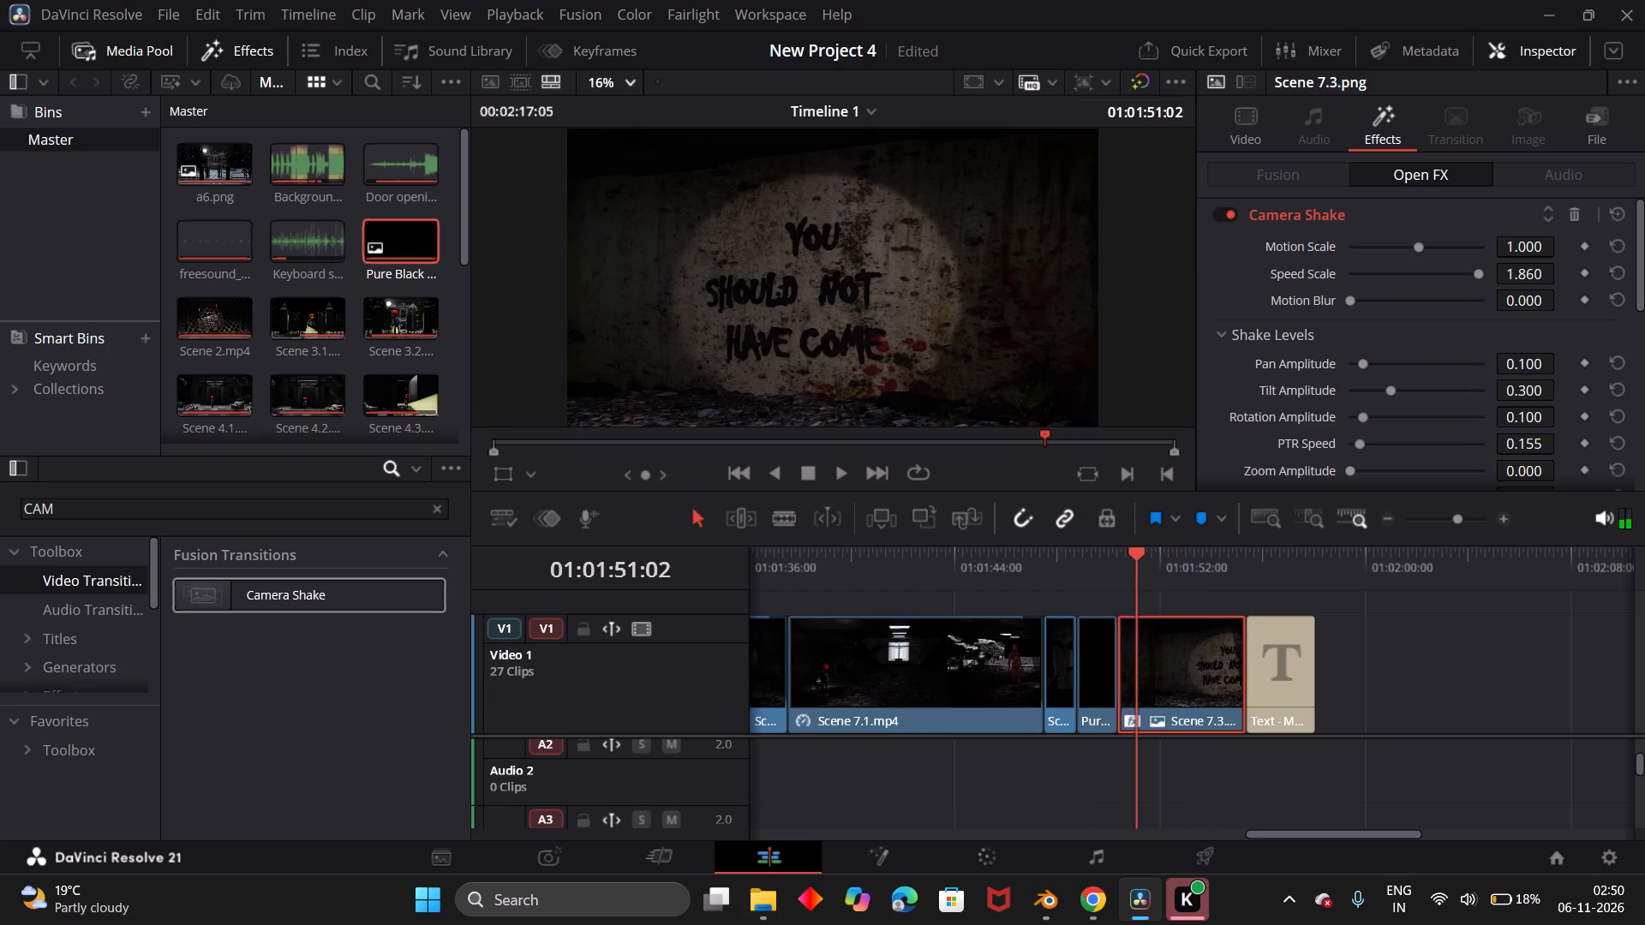
{"action": "left_click_drag", "start_coordinate": [1136, 562], "coordinate": [1272, 551]}
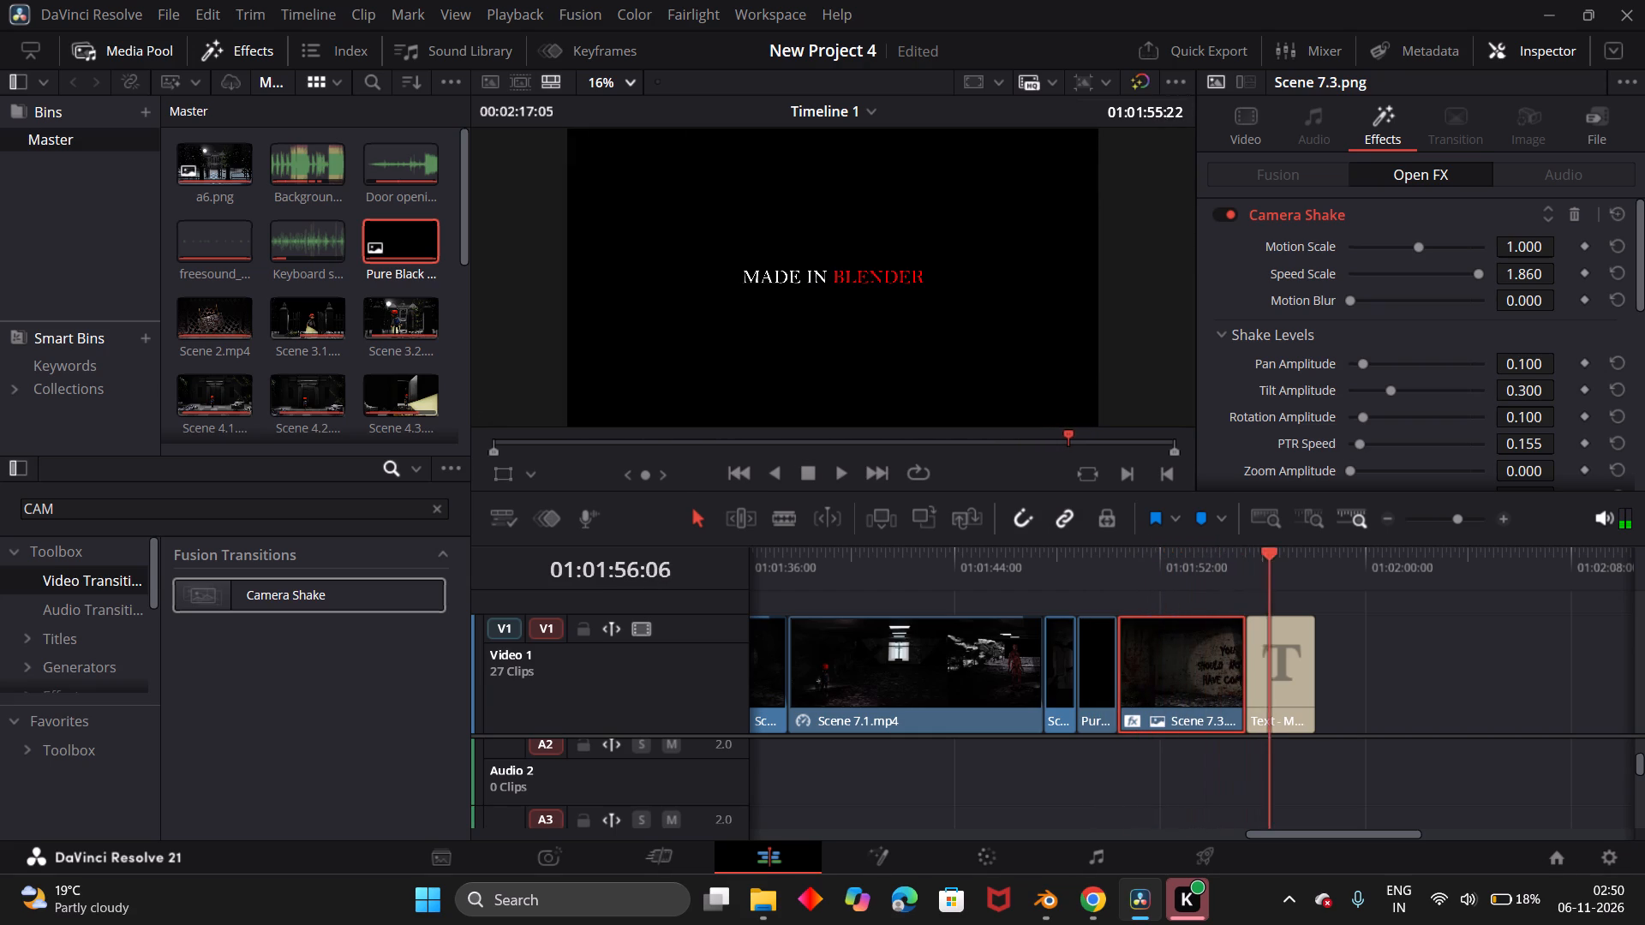
{"action": "left_click_drag", "start_coordinate": [1272, 551], "coordinate": [1091, 571]}
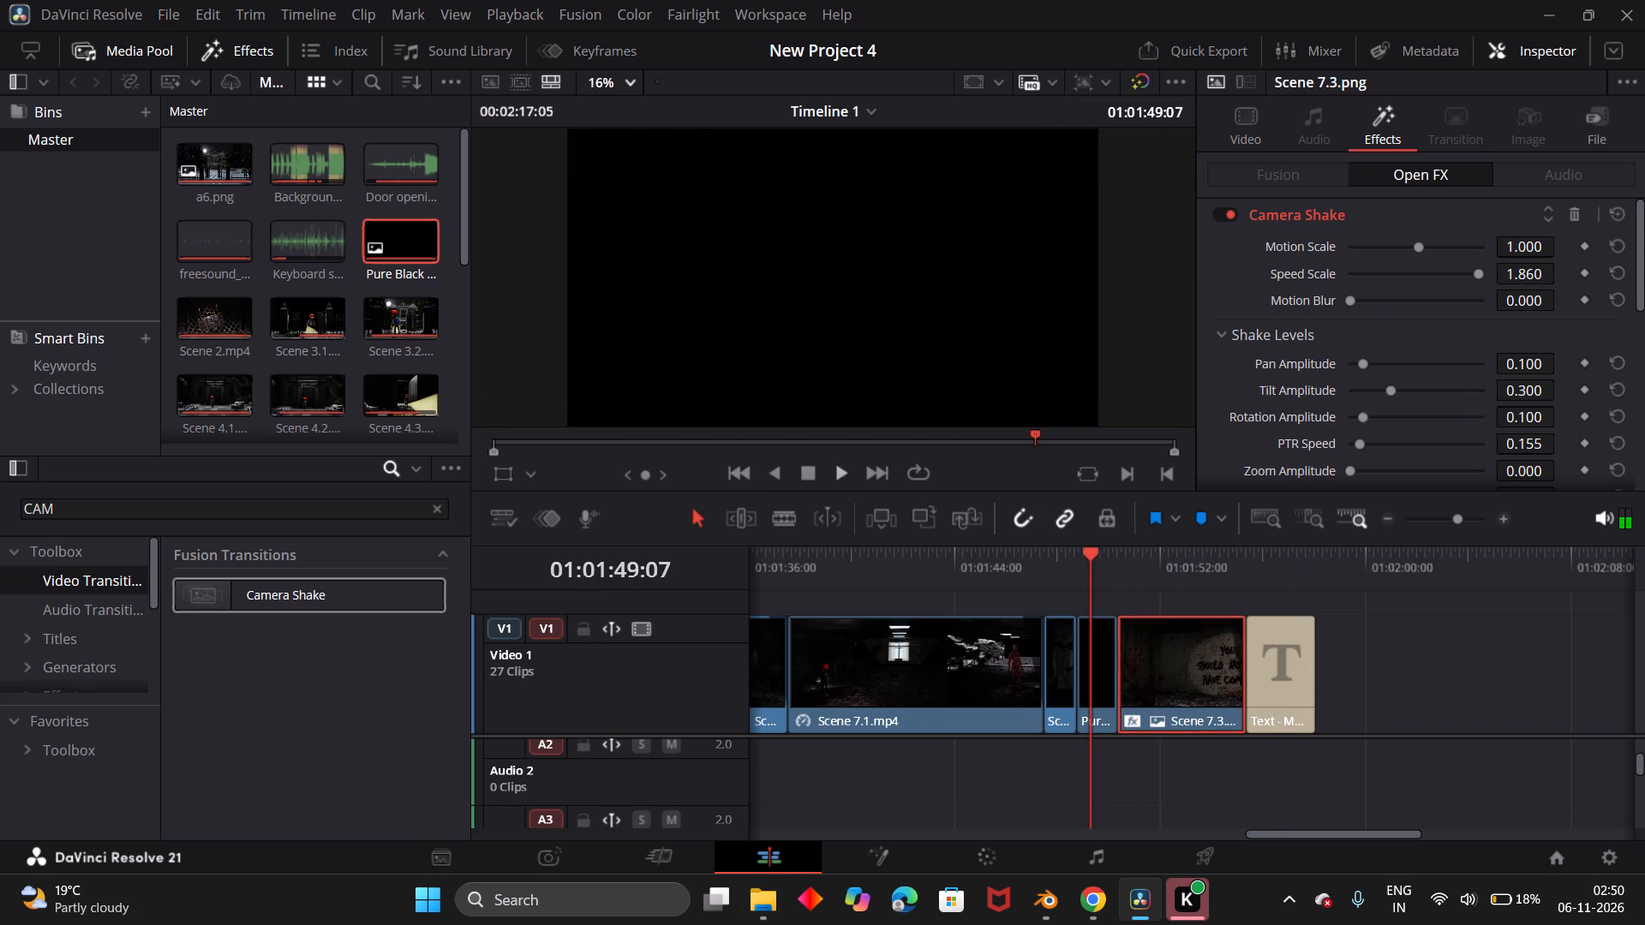
Play the ending from the black clip through Scene 7.3.png and stop on the closing MADE IN BLENDER title.
{"action": "left_click", "coordinate": [843, 464]}
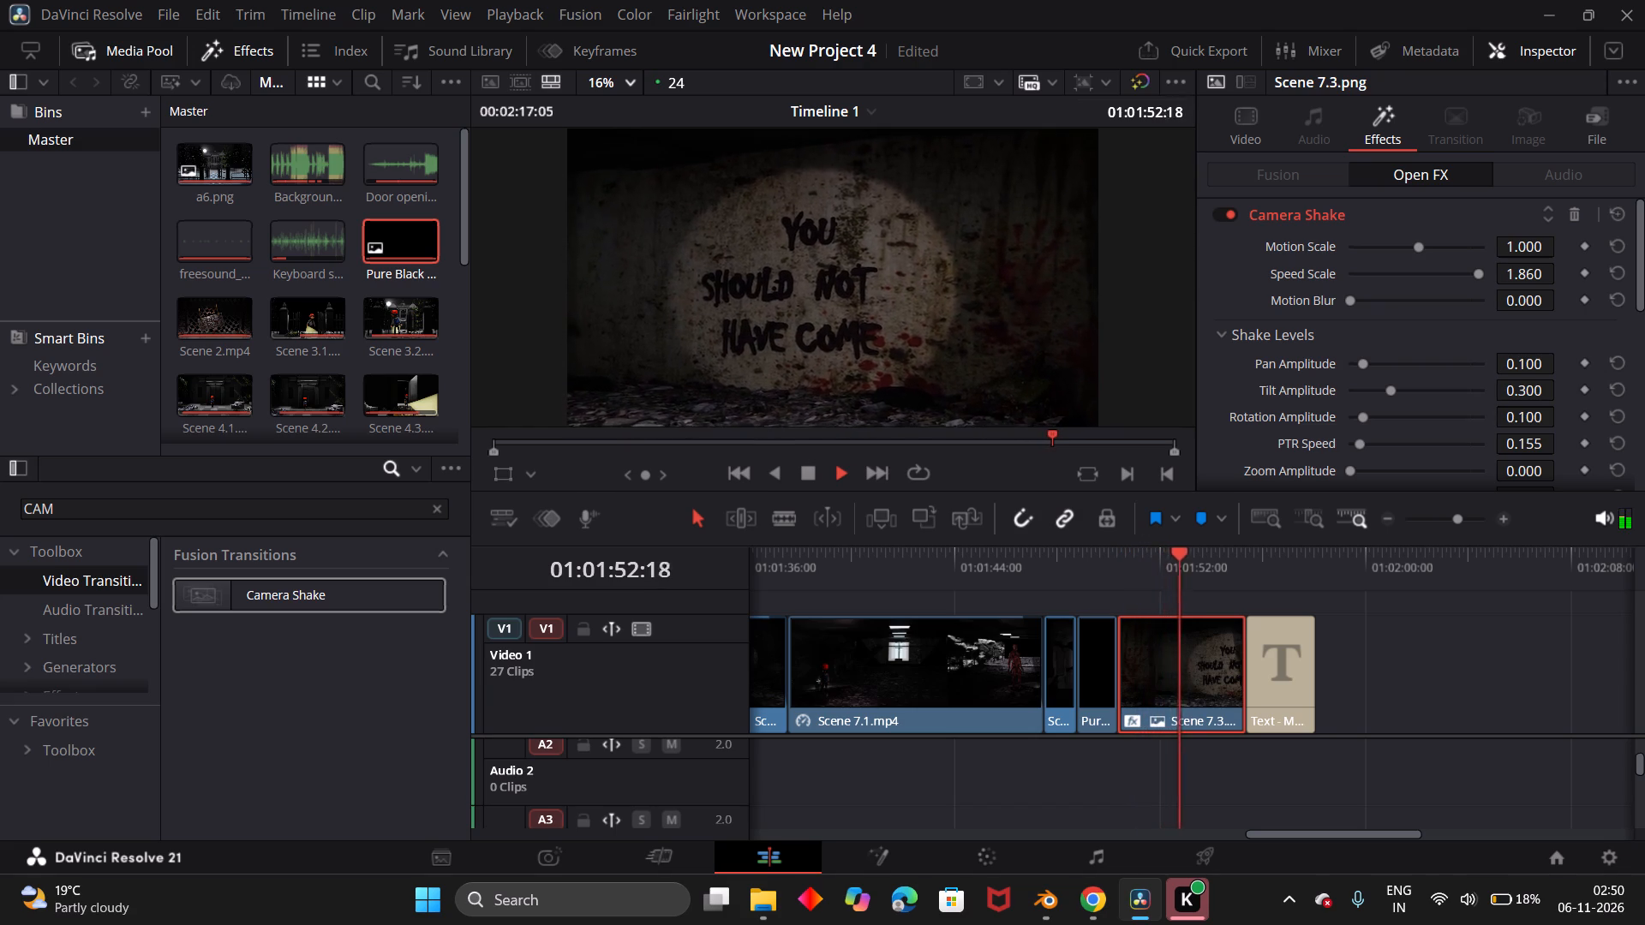
{"action": "left_click", "coordinate": [812, 478]}
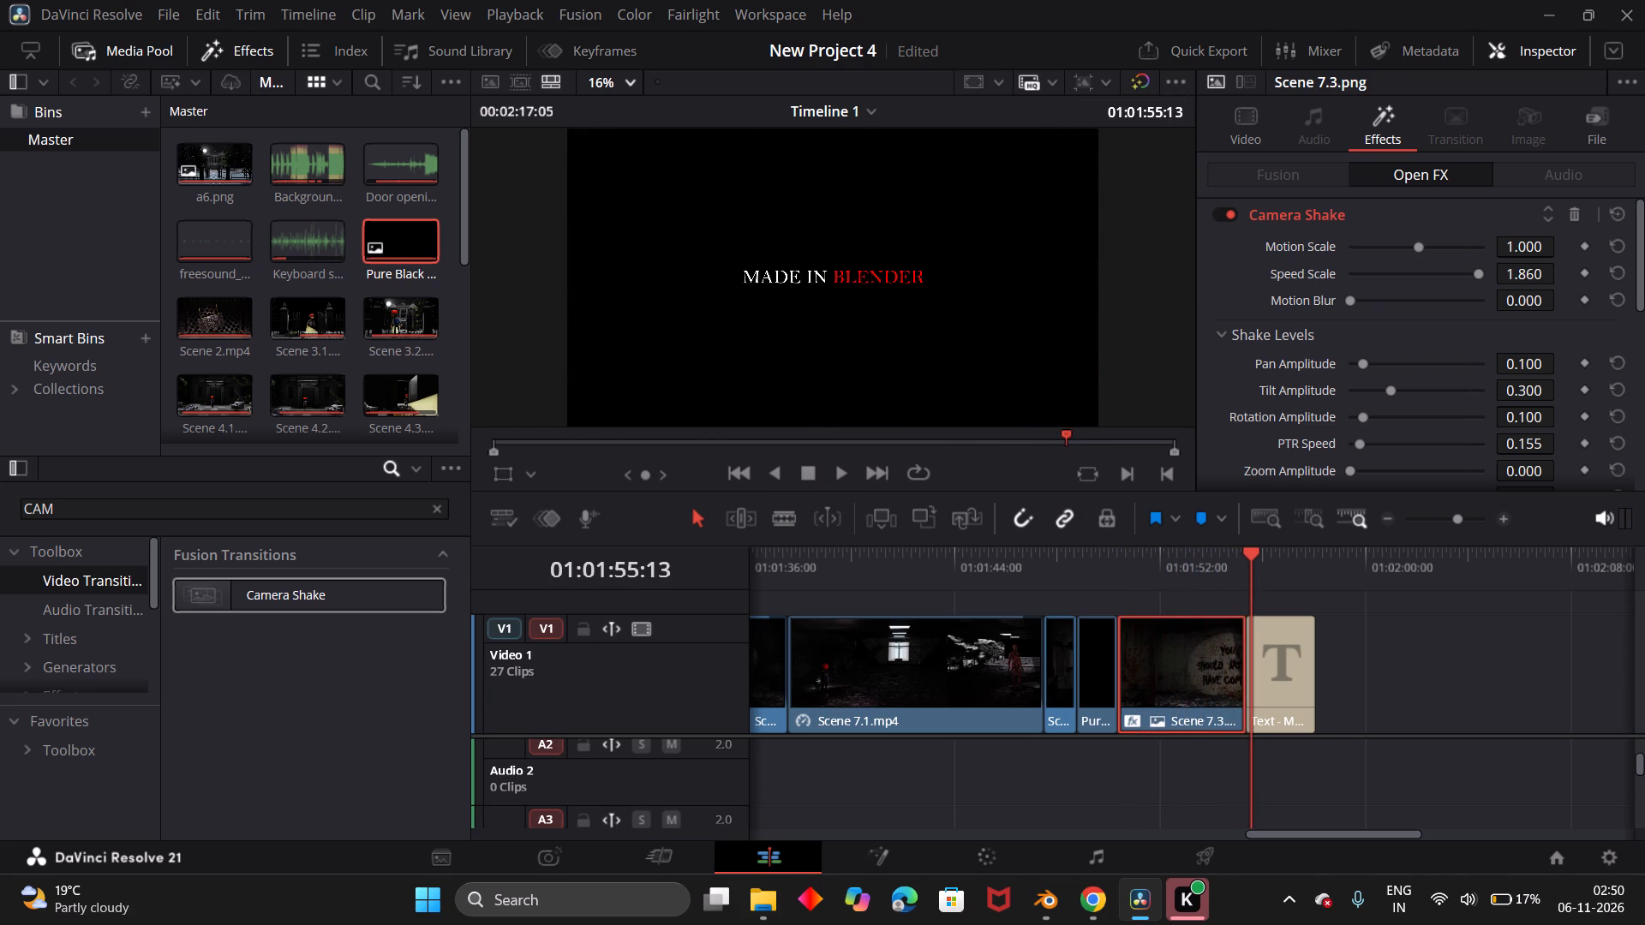
Save the project.
{"action": "key", "text": "ctrl+s"}
Look through the audio tracks beneath the ending to locate the Background_1.mp3 clips on Audio 4.
{"action": "scroll", "coordinate": [1391, 701], "scroll_direction": "down", "scroll_amount": 1}
{"action": "scroll", "coordinate": [1182, 797], "scroll_direction": "down", "scroll_amount": 2}
{"action": "middle_click_drag", "start_coordinate": [1175, 765], "coordinate": [1175, 755]}
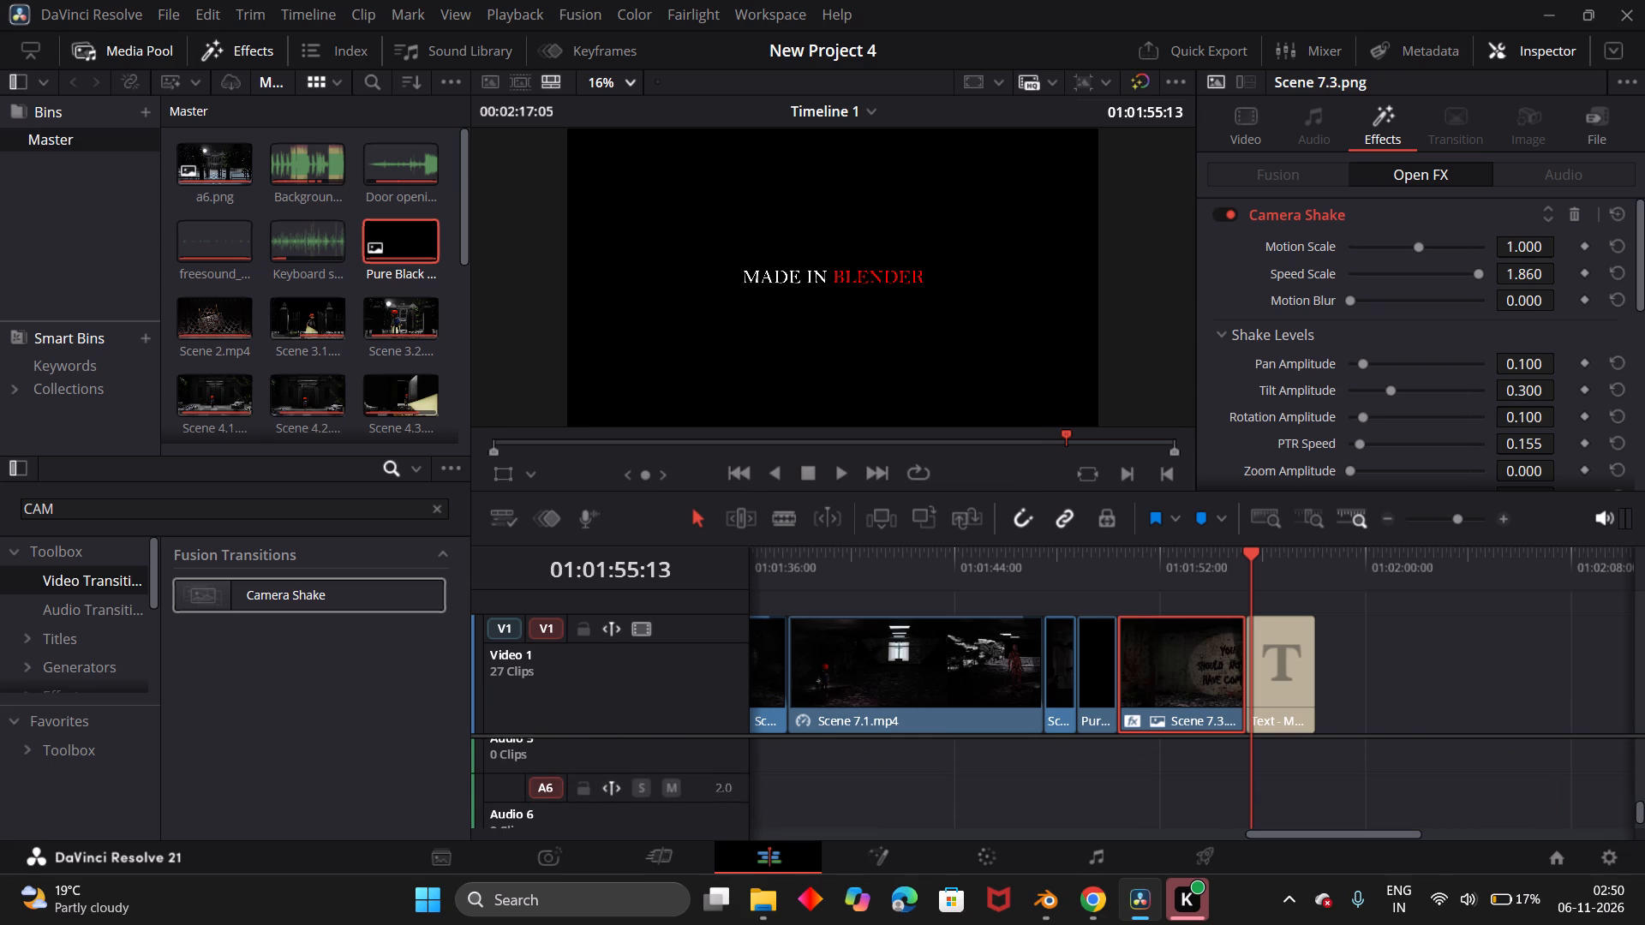
{"action": "middle_click_drag", "start_coordinate": [1175, 755], "coordinate": [1188, 712]}
{"action": "scroll", "coordinate": [1139, 766], "scroll_direction": "down", "scroll_amount": 4}
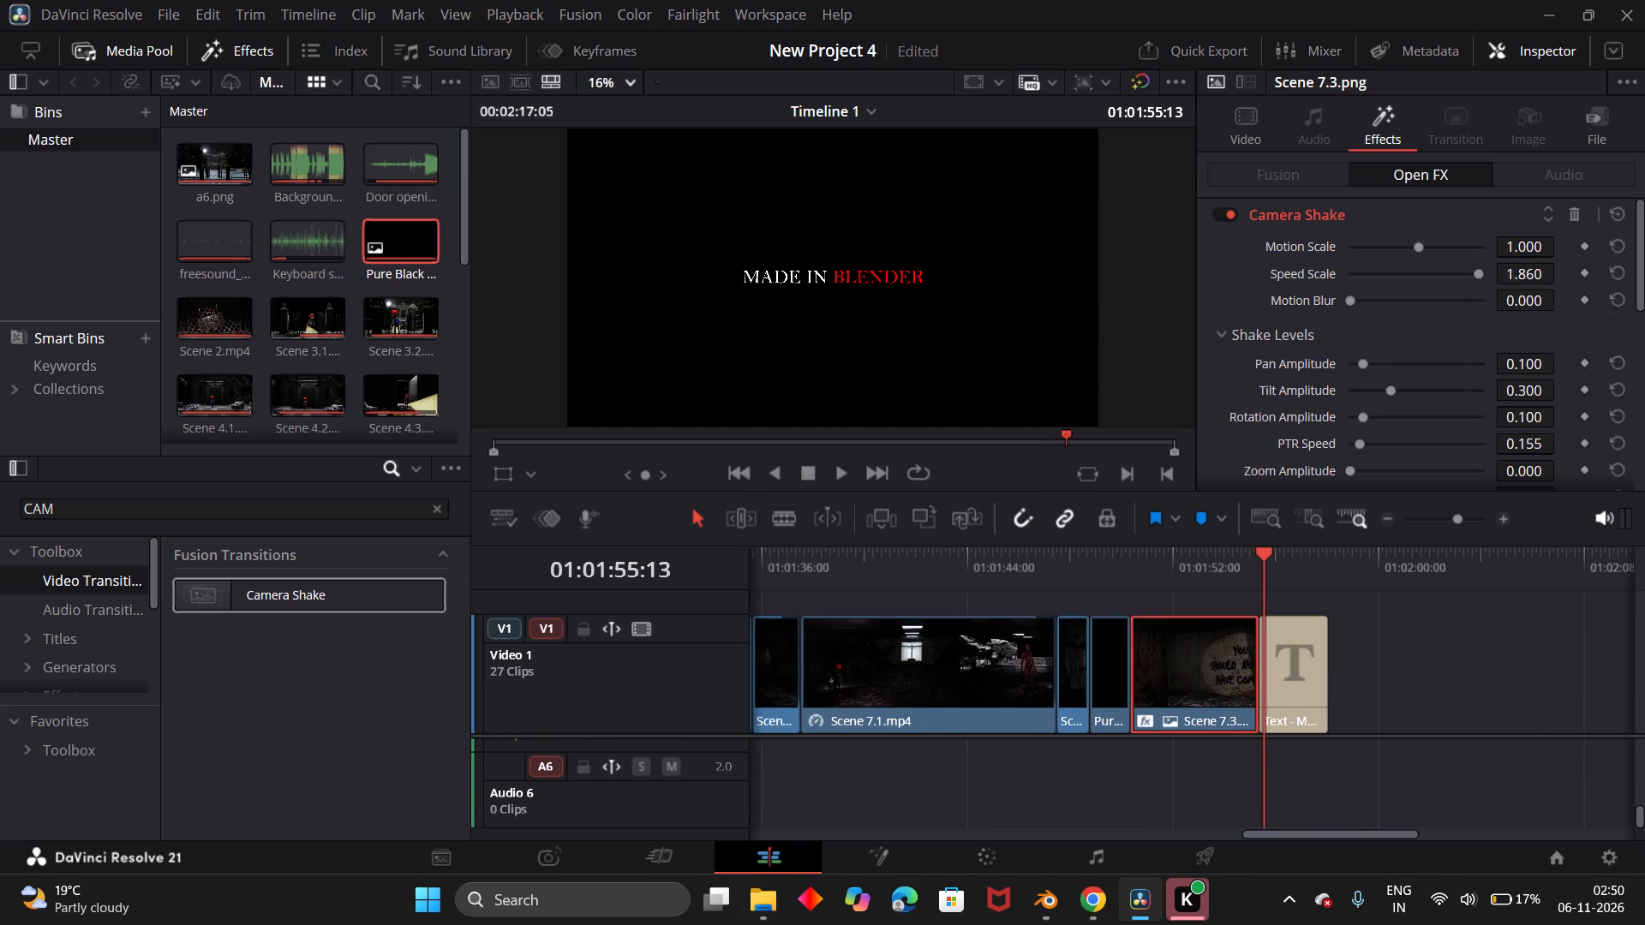
{"action": "scroll", "coordinate": [1139, 766], "scroll_direction": "up", "scroll_amount": 5}
{"action": "scroll", "coordinate": [1139, 766], "scroll_direction": "down", "scroll_amount": 2}
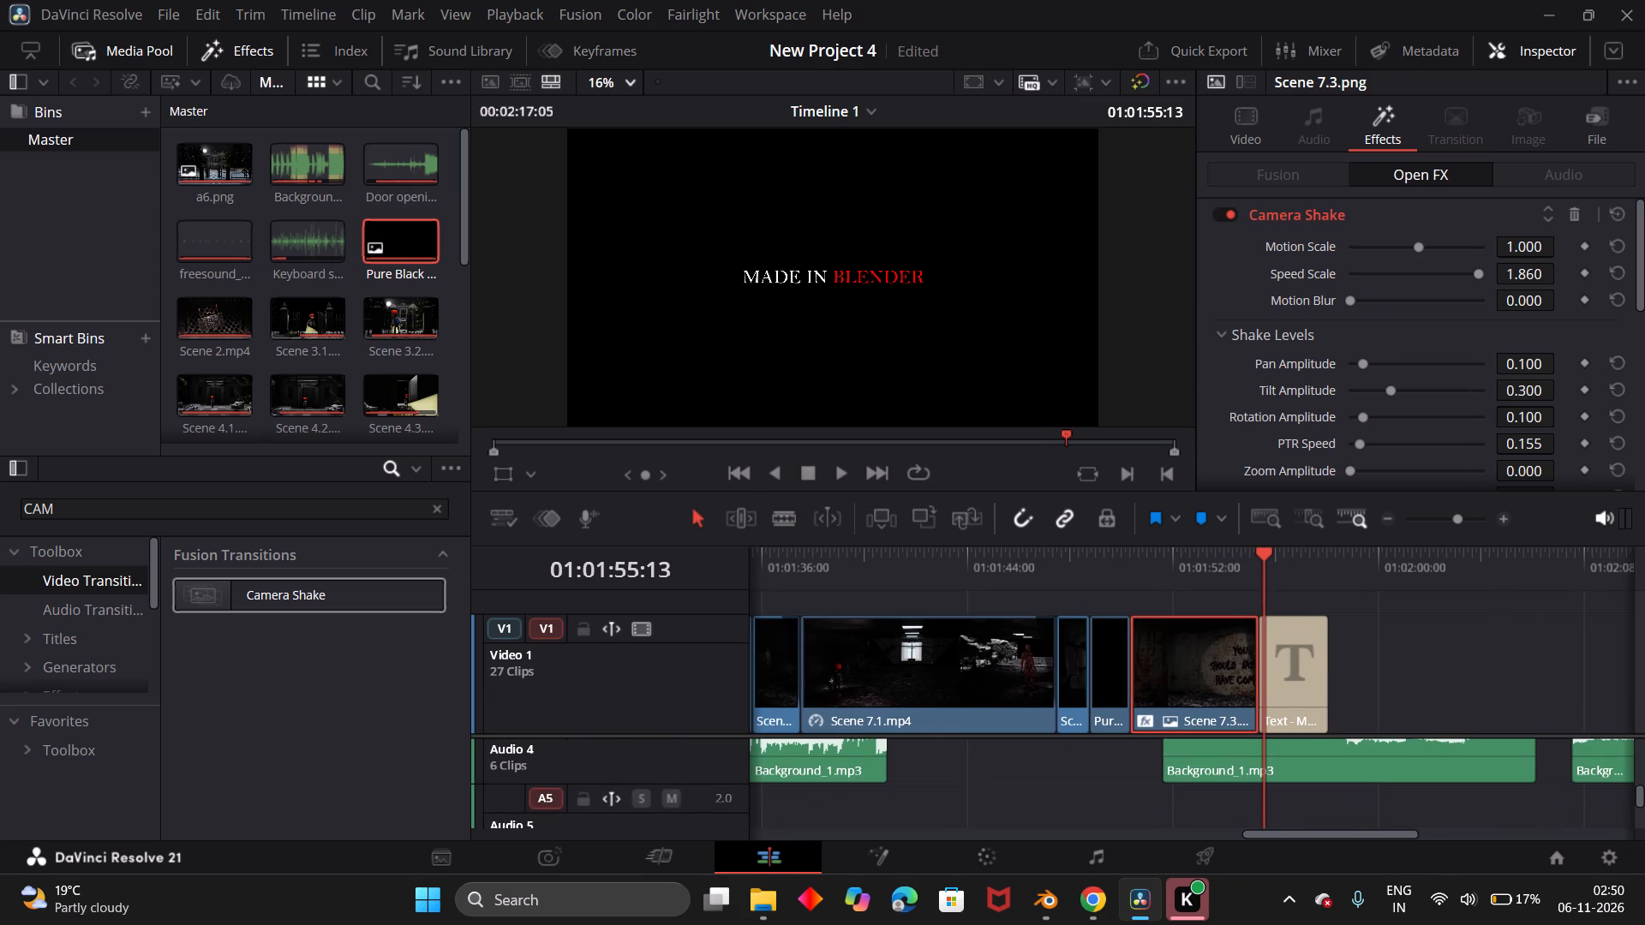